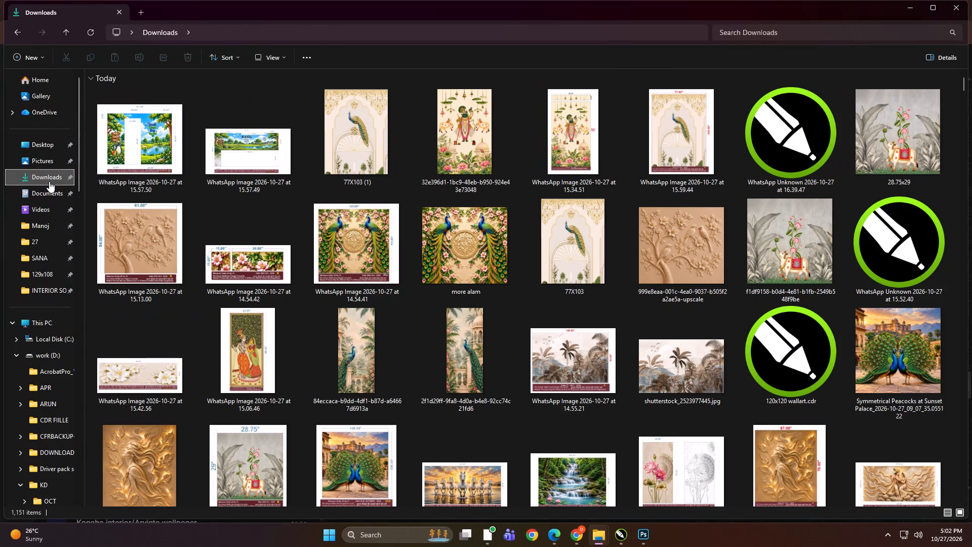
Import the WhatsApp images stamped 15.57.50 and 15.57.49 from Downloads into the open Untitled-1 drawing in CorelDRAW.
{"action": "left_click", "coordinate": [115, 167]}
{"action": "left_click", "coordinate": [229, 159], "text": "ctrl"}
{"action": "left_click_drag", "start_coordinate": [133, 134], "coordinate": [612, 529]}
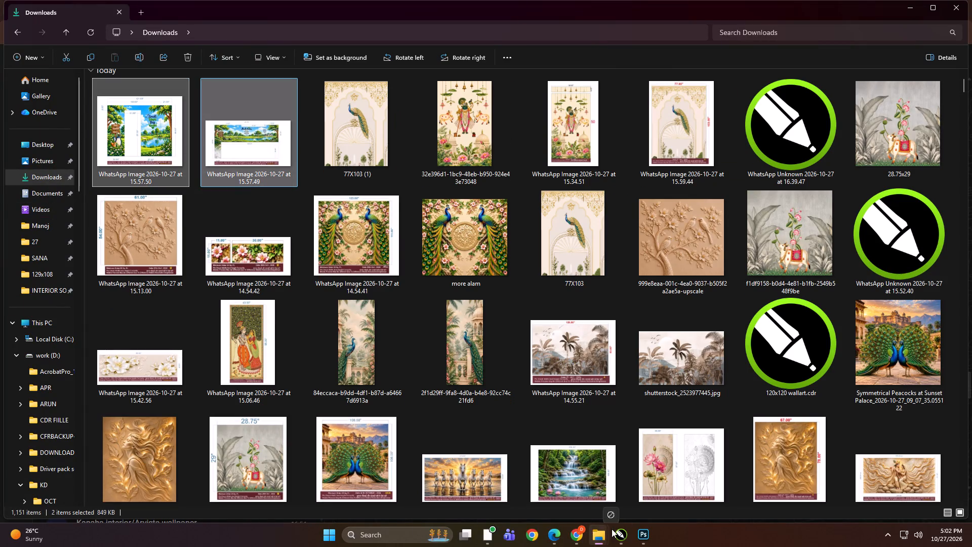
{"action": "left_click_drag", "start_coordinate": [612, 529], "coordinate": [423, 318]}
Enlarge both imported mockups proportionally to about 6117.5% and separate them, with the Adam mockup on the right of the doorway mockup.
{"action": "left_click_drag", "start_coordinate": [400, 302], "coordinate": [455, 353]}
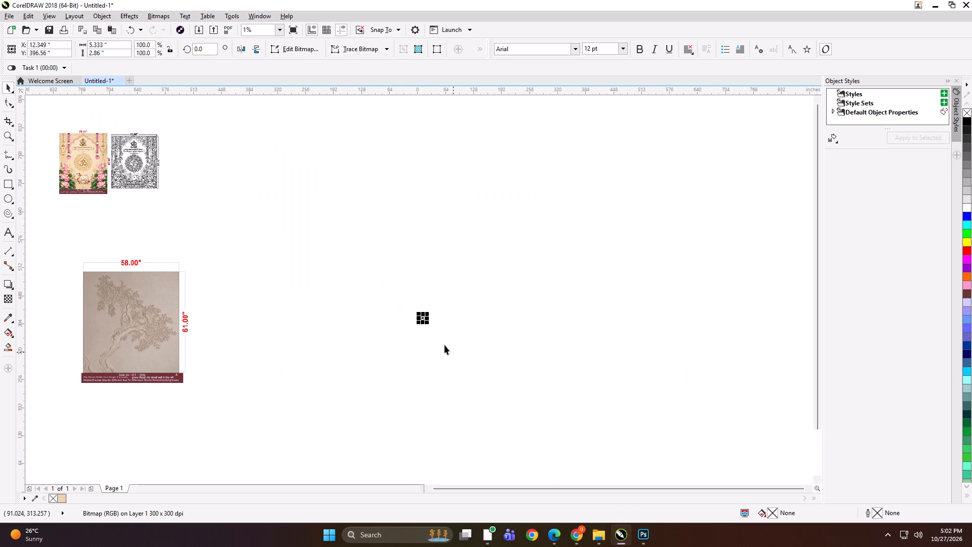
{"action": "left_click_drag", "start_coordinate": [428, 323], "coordinate": [498, 385], "text": "shift"}
{"action": "left_click", "coordinate": [416, 427]}
{"action": "left_click_drag", "start_coordinate": [399, 349], "coordinate": [586, 245]}
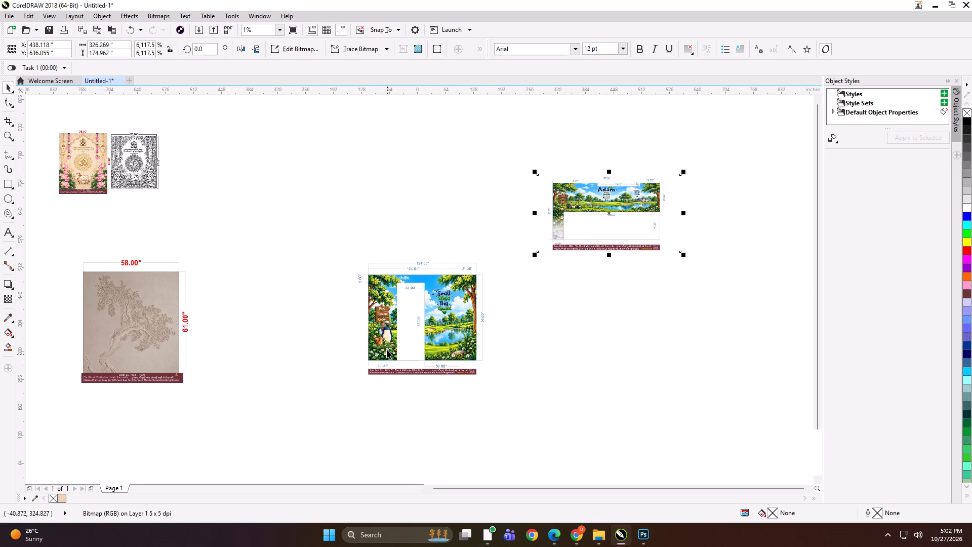
{"action": "left_click_drag", "start_coordinate": [387, 352], "coordinate": [359, 248]}
{"action": "left_click", "coordinate": [491, 340]}
In File Explorer, open folder 27 under file on DIGITECH_SHAREDRIVE and select the 121X96 and 187x98 CorelDRAW files.
{"action": "left_click", "coordinate": [593, 533]}
{"action": "left_click", "coordinate": [593, 489]}
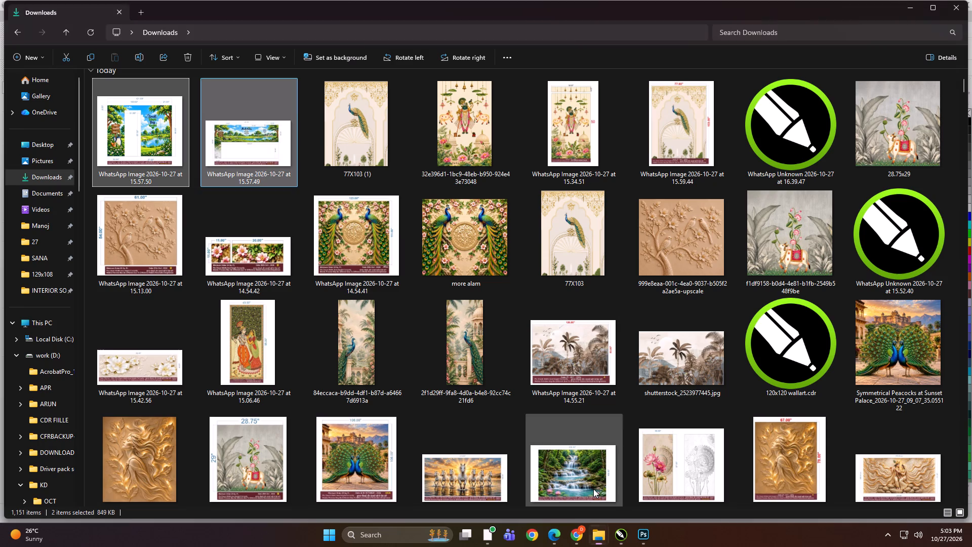
{"action": "scroll", "coordinate": [45, 331], "scroll_direction": "up", "scroll_amount": 3}
{"action": "left_click", "coordinate": [46, 321]}
{"action": "double_click", "coordinate": [175, 301]}
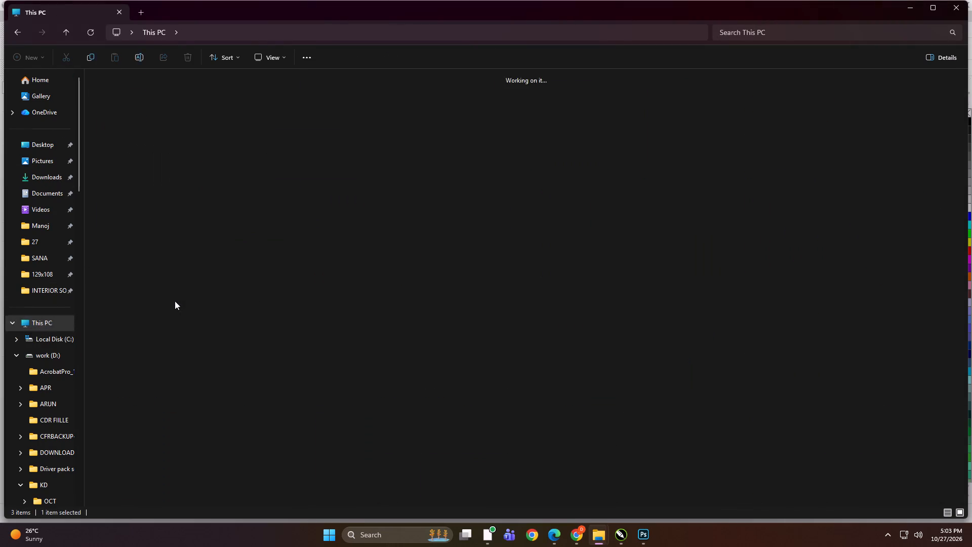
{"action": "double_click", "coordinate": [328, 109]}
{"action": "double_click", "coordinate": [808, 151]}
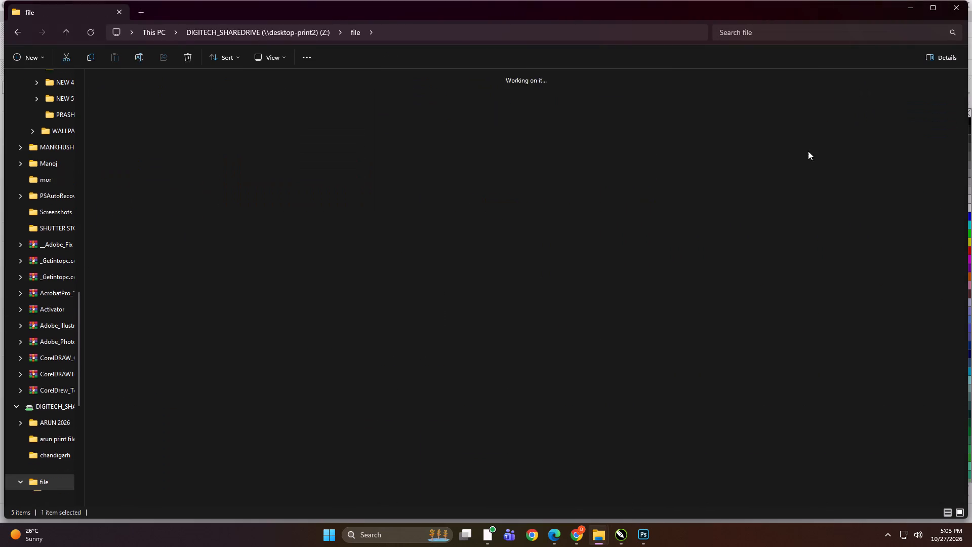
{"action": "left_click", "coordinate": [391, 242]}
{"action": "left_click", "coordinate": [494, 231], "text": "ctrl"}
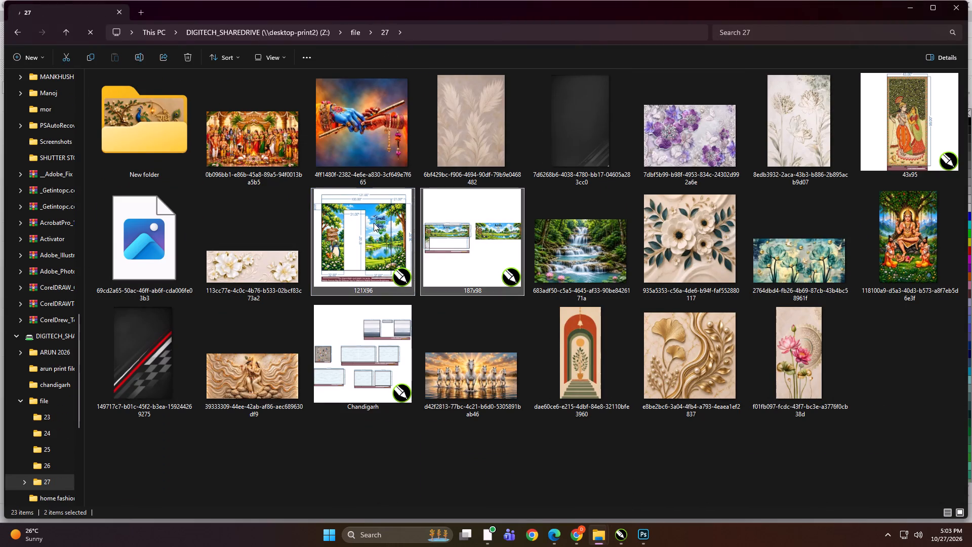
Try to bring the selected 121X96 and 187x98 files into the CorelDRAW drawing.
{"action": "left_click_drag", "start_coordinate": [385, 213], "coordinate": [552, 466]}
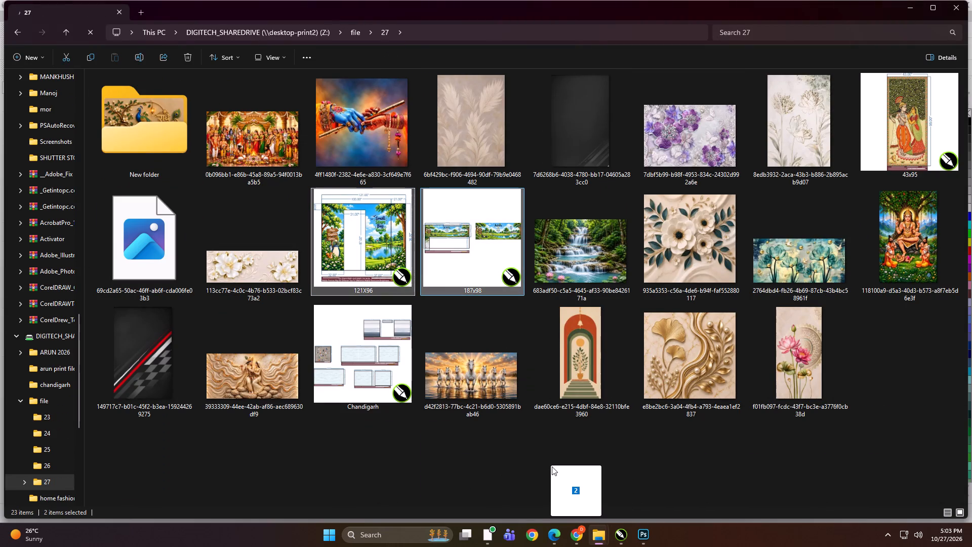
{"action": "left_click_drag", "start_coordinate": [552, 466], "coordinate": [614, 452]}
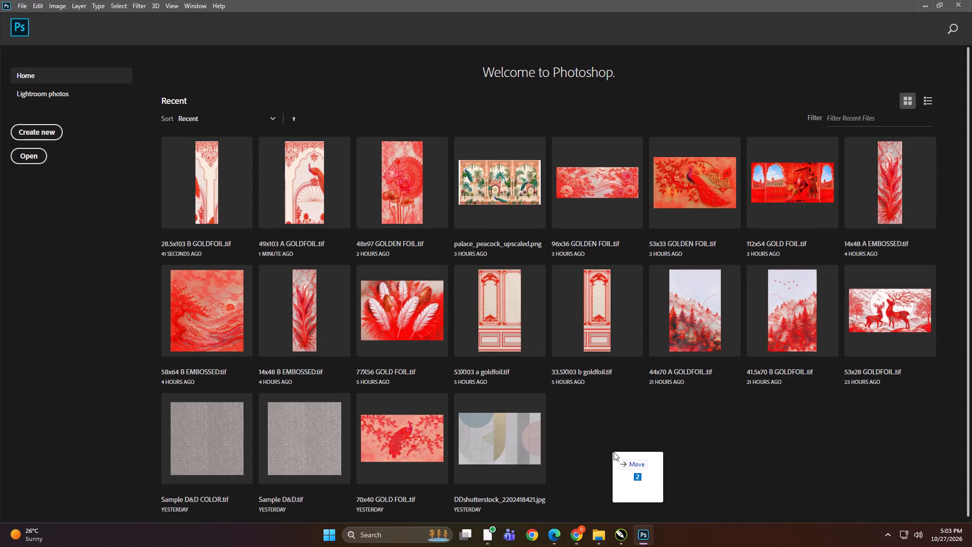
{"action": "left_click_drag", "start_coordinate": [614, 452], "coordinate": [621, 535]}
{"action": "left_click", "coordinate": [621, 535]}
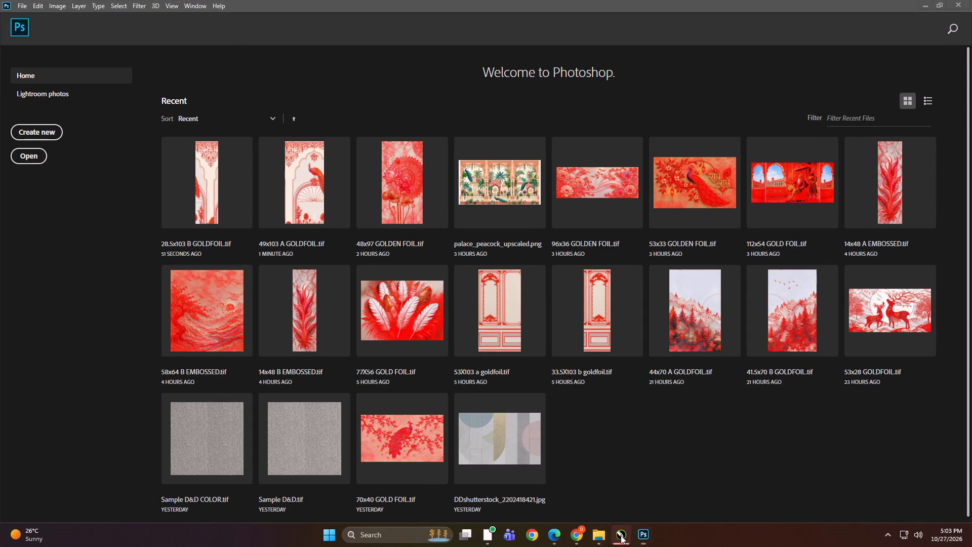
Return to folder 27 and import the 121X96 and 187x98 files into the Untitled-1 drawing in CorelDRAW.
{"action": "left_click", "coordinate": [602, 535]}
{"action": "left_click", "coordinate": [618, 490]}
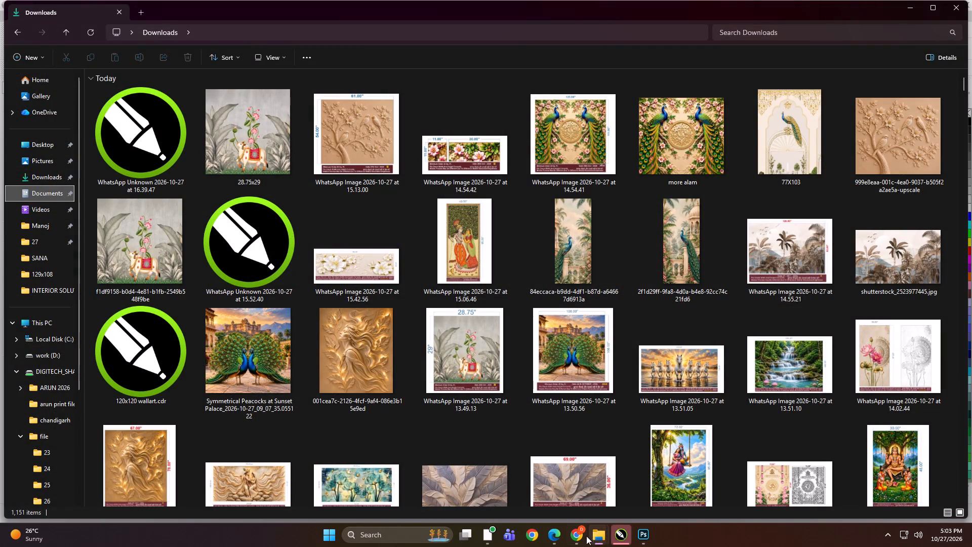
{"action": "left_click", "coordinate": [599, 537]}
{"action": "left_click", "coordinate": [564, 488]}
{"action": "left_click_drag", "start_coordinate": [358, 236], "coordinate": [441, 335]}
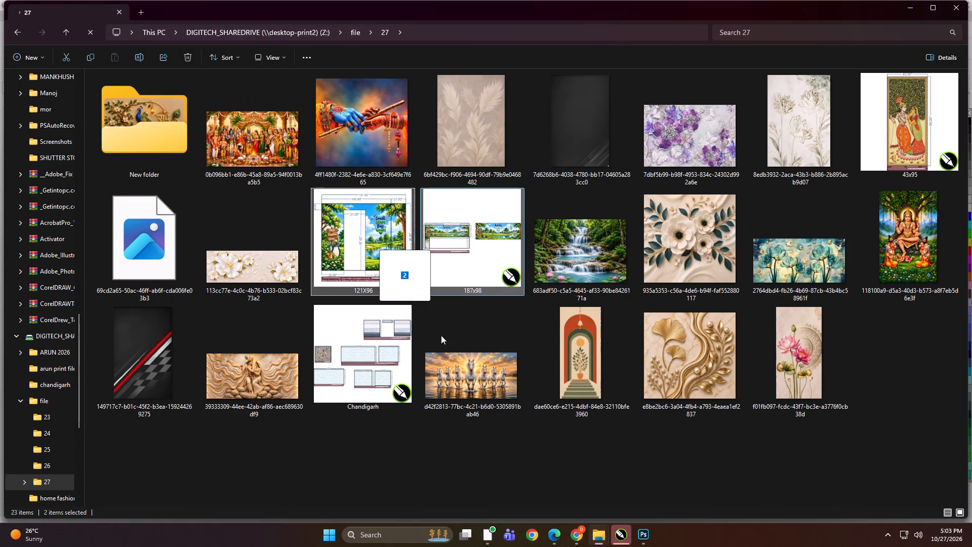
{"action": "left_click_drag", "start_coordinate": [441, 335], "coordinate": [429, 334]}
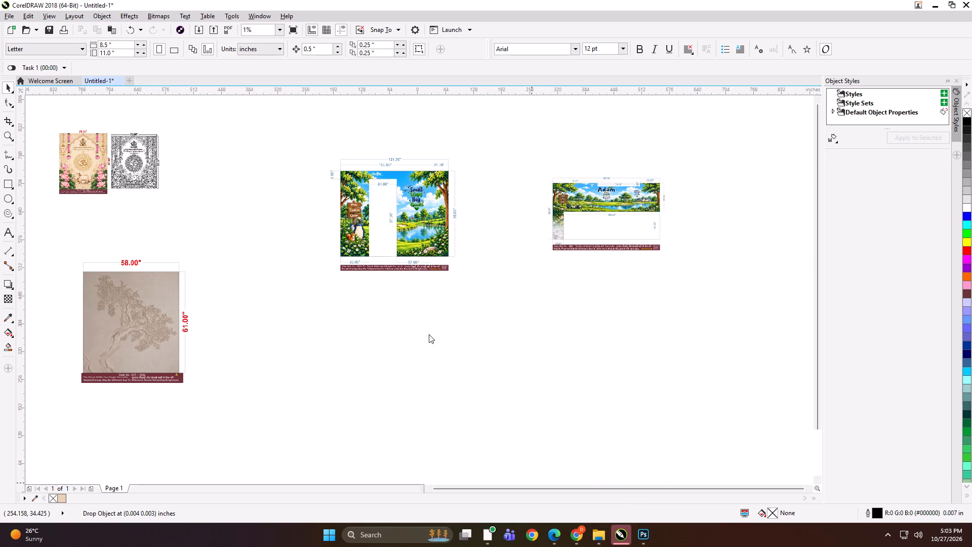
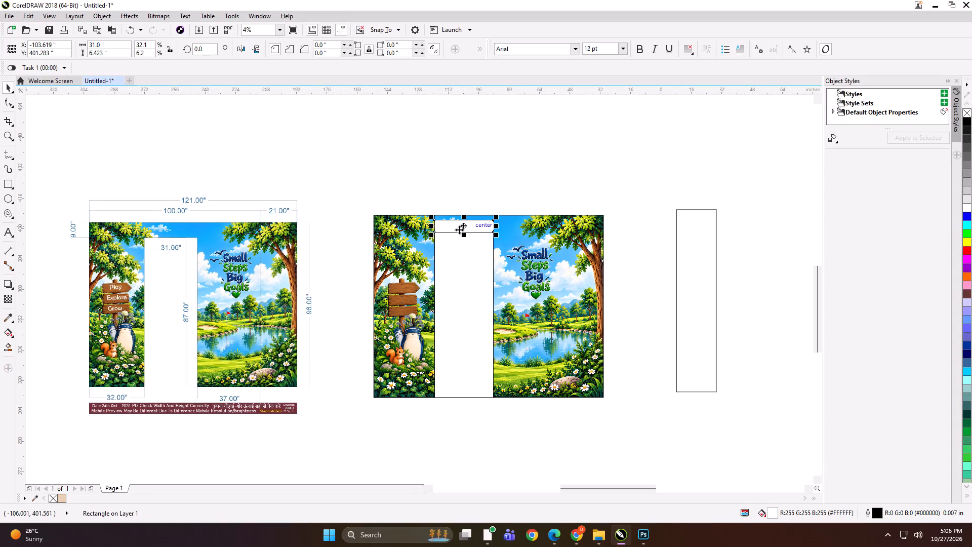
Stretch the white header strip above the doorway up to the artwork's top edge, making it 10 inches high.
{"action": "key", "text": "Down"}
{"action": "key", "text": "Down"}
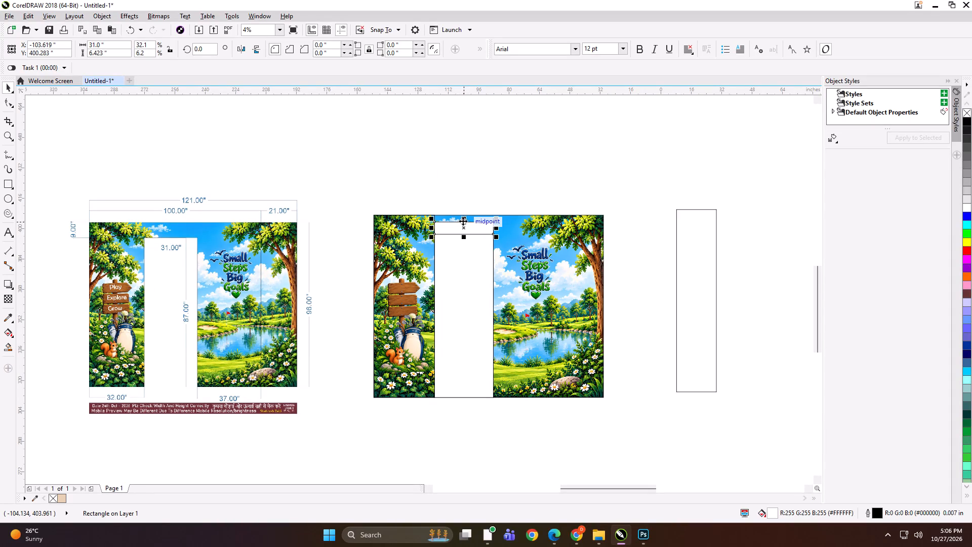
{"action": "left_click_drag", "start_coordinate": [464, 219], "coordinate": [464, 213]}
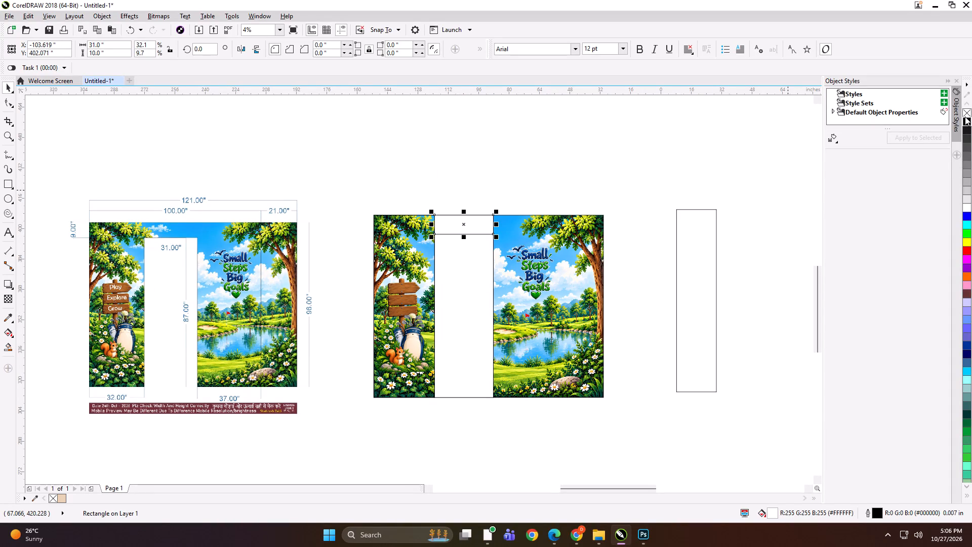
Remove the white fill from the header strip, keeping its outline.
{"action": "right_click", "coordinate": [965, 112]}
{"action": "key", "text": "ctrl+z"}
{"action": "left_click", "coordinate": [968, 114]}
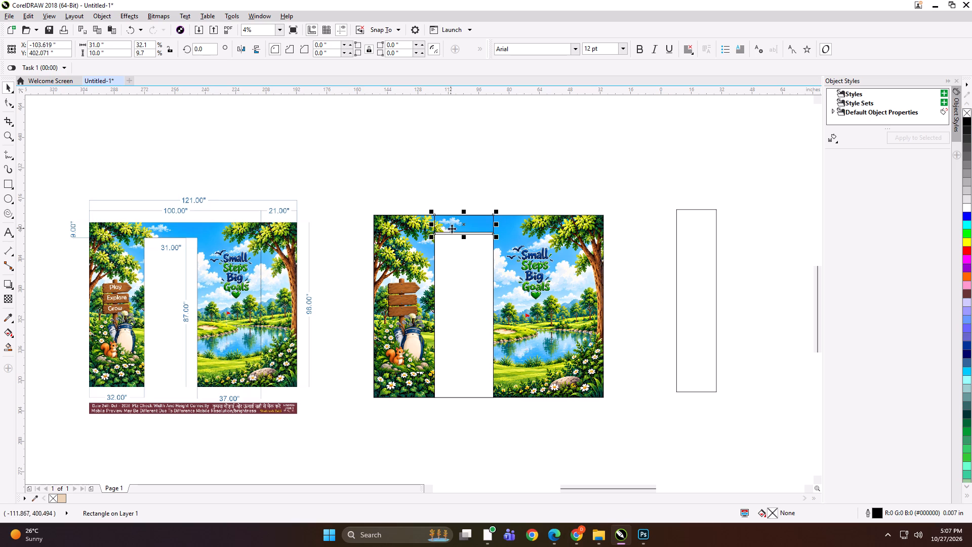
Nudge the header strip 0.5 inch over the left panel and extend its right side to the doorway's edge, making it 31.5 inches wide.
{"action": "scroll", "coordinate": [488, 242], "scroll_direction": "up", "scroll_amount": 1}
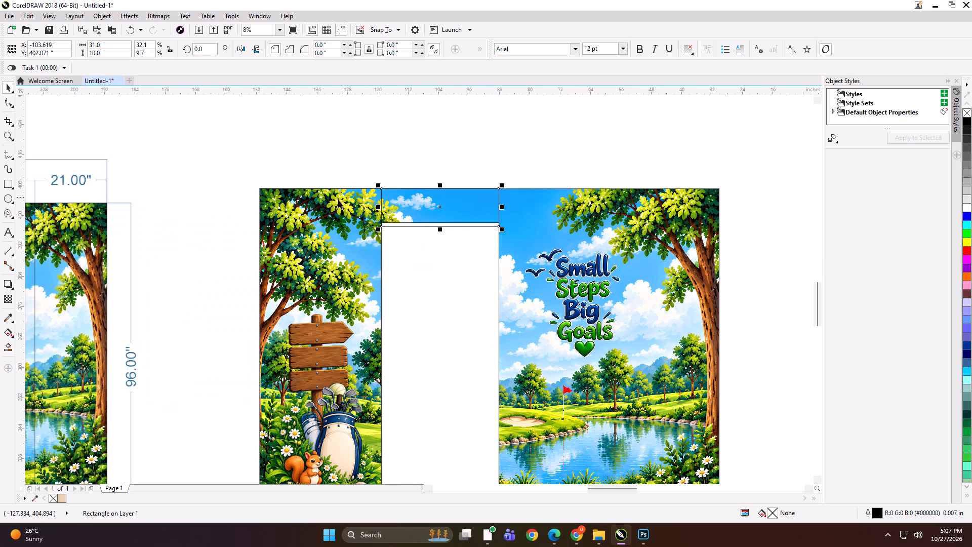
{"action": "scroll", "coordinate": [330, 215], "scroll_direction": "down", "scroll_amount": 1}
{"action": "scroll", "coordinate": [352, 208], "scroll_direction": "up", "scroll_amount": 2}
{"action": "key", "text": "Left"}
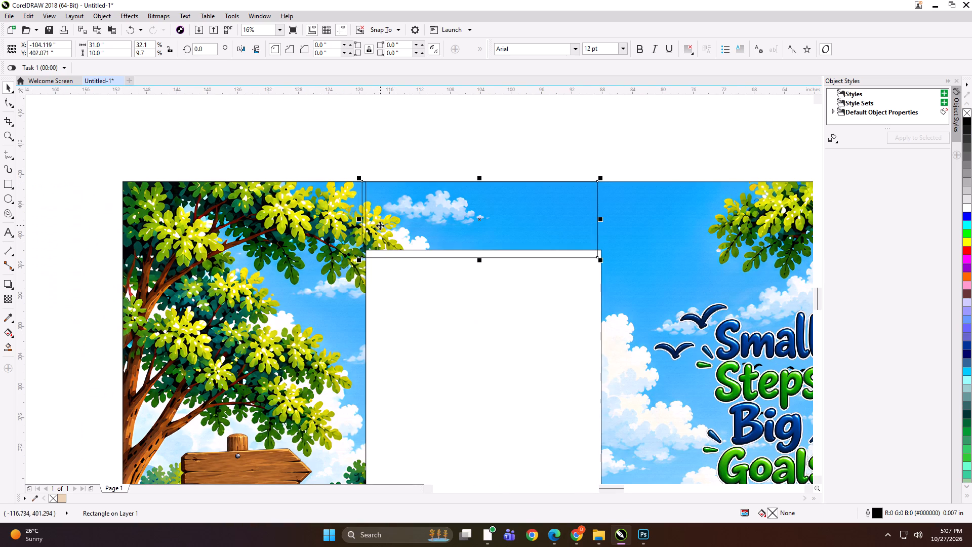
{"action": "left_click_drag", "start_coordinate": [602, 220], "coordinate": [606, 260]}
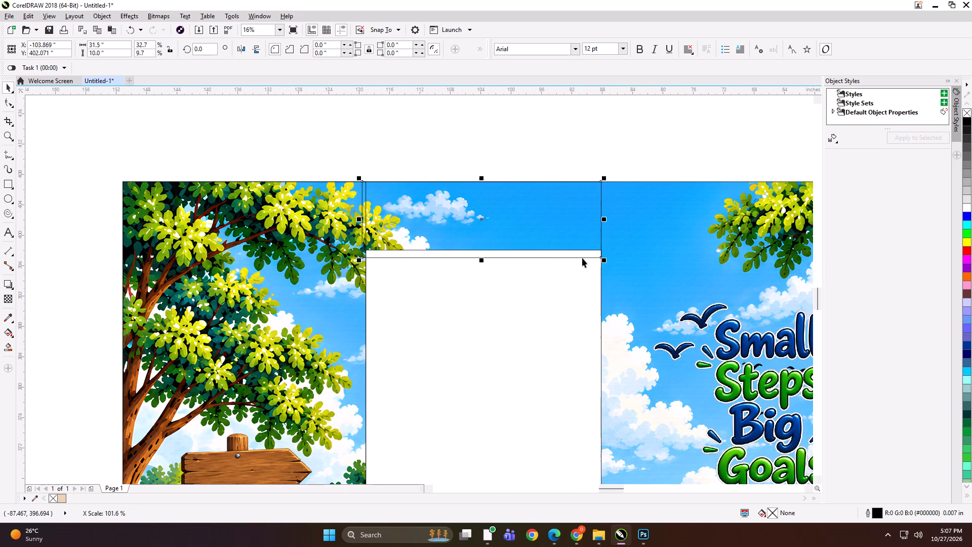
Nudge the left panel outline 0.5 inch to the right and stretch its left side back to the artwork's edge, making it 32.5 inches wide.
{"action": "scroll", "coordinate": [353, 210], "scroll_direction": "down", "scroll_amount": 1}
{"action": "left_click", "coordinate": [326, 239]}
{"action": "key", "text": "Right"}
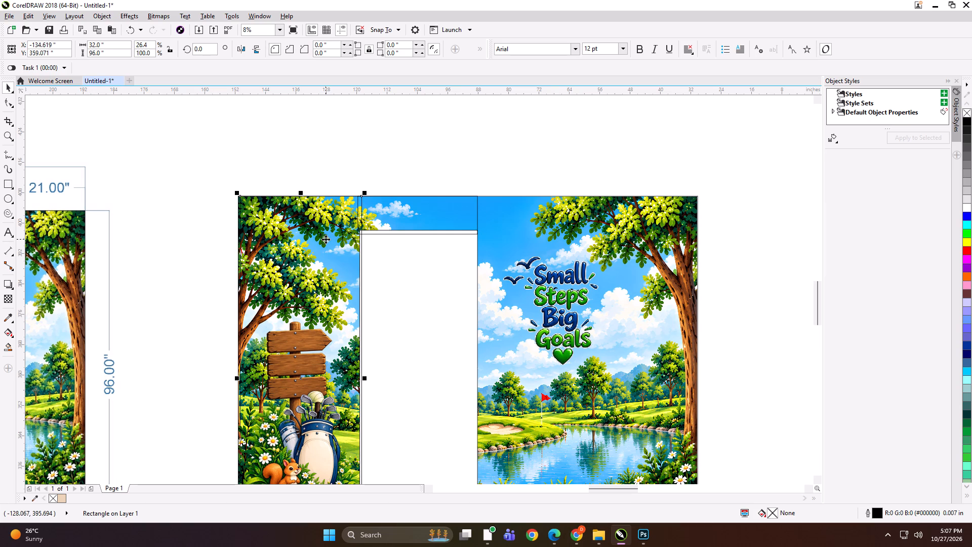
{"action": "scroll", "coordinate": [242, 376], "scroll_direction": "up", "scroll_amount": 2}
{"action": "left_click_drag", "start_coordinate": [231, 384], "coordinate": [225, 383]}
{"action": "scroll", "coordinate": [256, 304], "scroll_direction": "down", "scroll_amount": 3}
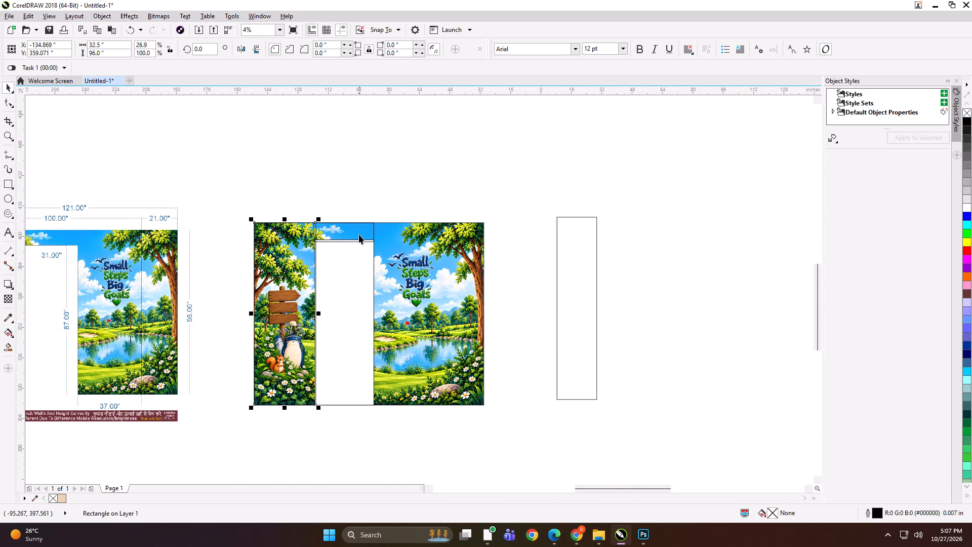
Mirror a copy of the header strip onto the artwork right of the doorway and set the copy's width to 49 inches.
{"action": "left_click", "coordinate": [358, 230]}
{"action": "left_click_drag", "start_coordinate": [310, 233], "coordinate": [432, 234]}
{"action": "right_click", "coordinate": [432, 234], "text": "ctrl"}
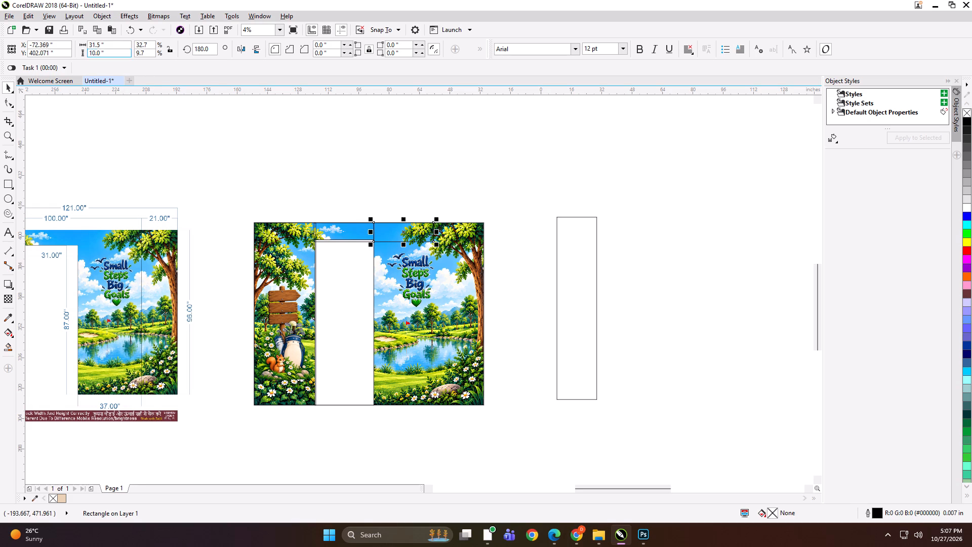
{"action": "left_click_drag", "start_coordinate": [120, 42], "coordinate": [65, 48]}
{"action": "key", "text": "4"}
{"action": "key", "text": "Return"}
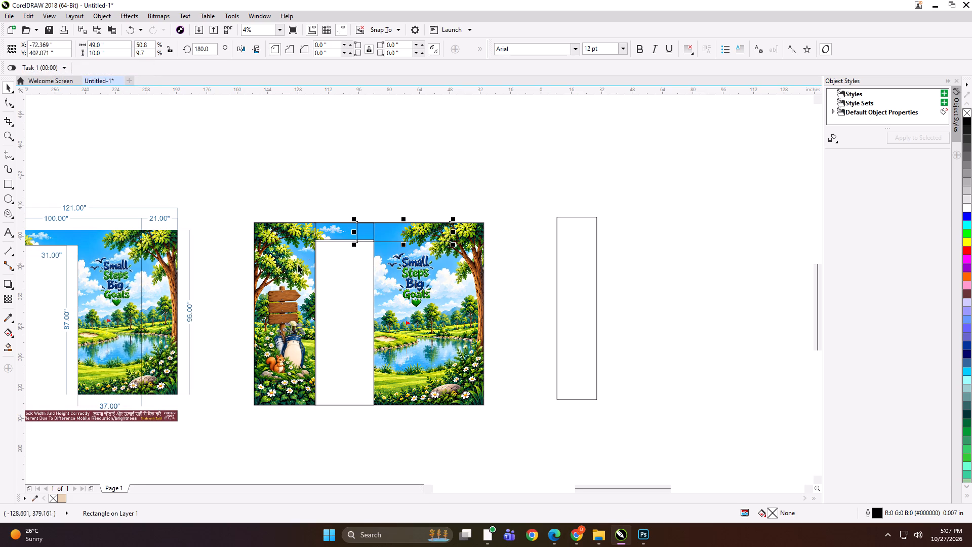
Align the 49-inch strip to the header strip's top right corner, then flip it across that edge and nudge it left for a 0.5-inch overlap.
{"action": "left_click", "coordinate": [340, 228], "text": "shift"}
{"action": "type", "text": "TR"}
{"action": "left_click", "coordinate": [321, 191]}
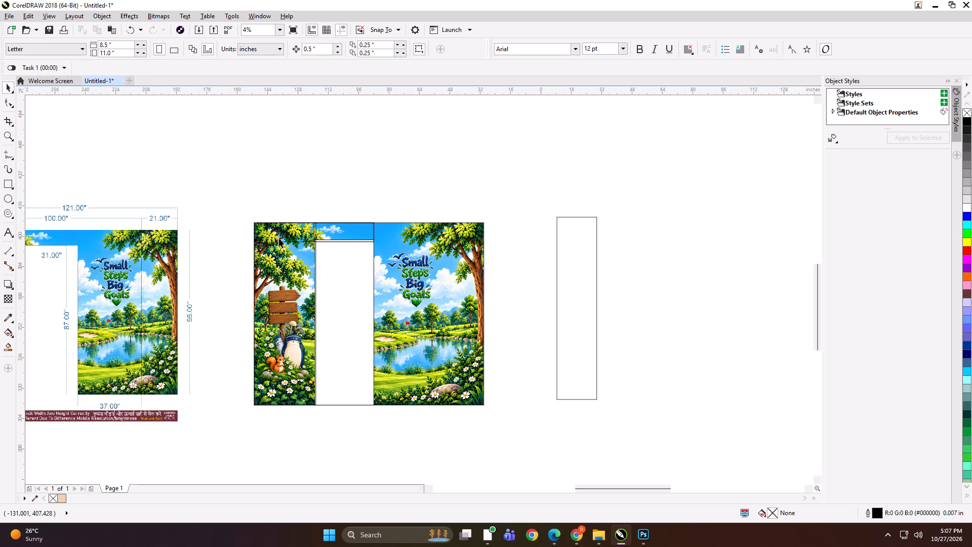
{"action": "left_click", "coordinate": [288, 237]}
{"action": "left_click_drag", "start_coordinate": [275, 231], "coordinate": [391, 228]}
{"action": "scroll", "coordinate": [413, 229], "scroll_direction": "up", "scroll_amount": 1}
{"action": "key", "text": "Left"}
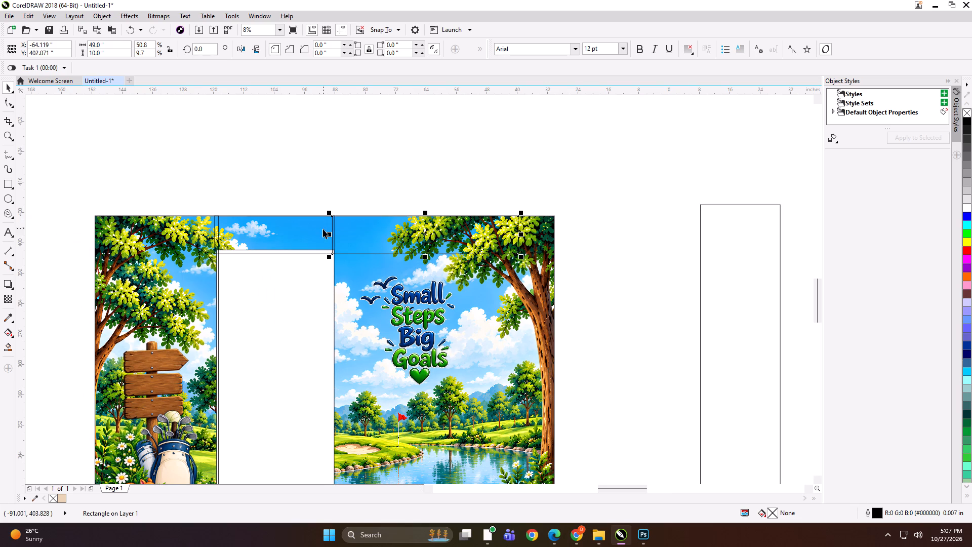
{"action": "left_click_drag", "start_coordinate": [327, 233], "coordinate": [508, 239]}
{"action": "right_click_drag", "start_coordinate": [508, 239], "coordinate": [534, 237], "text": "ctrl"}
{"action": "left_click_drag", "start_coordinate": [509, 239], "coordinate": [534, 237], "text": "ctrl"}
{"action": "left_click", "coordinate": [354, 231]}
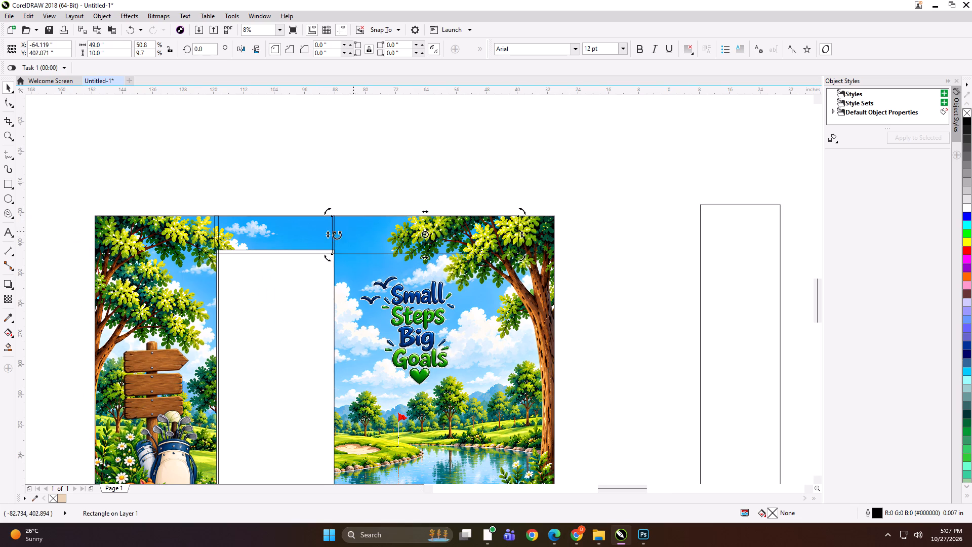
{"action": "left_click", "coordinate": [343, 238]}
Mirror a copy of the 49-inch strip to its right, nudge it 0.5 inch left and shorten it to the artwork's right edge.
{"action": "left_click_drag", "start_coordinate": [328, 238], "coordinate": [573, 228]}
{"action": "right_click", "coordinate": [573, 228], "text": "ctrl"}
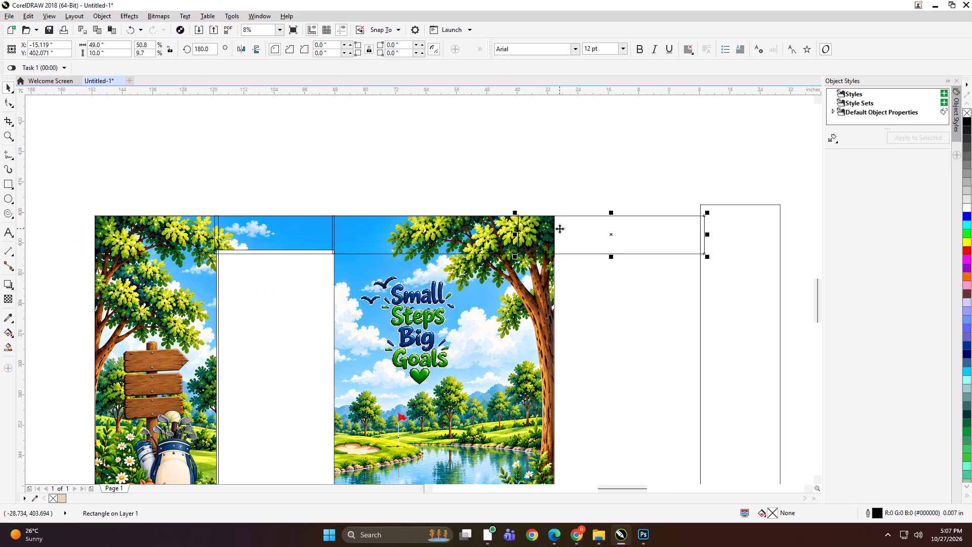
{"action": "key", "text": "Left"}
{"action": "left_click_drag", "start_coordinate": [707, 236], "coordinate": [600, 241]}
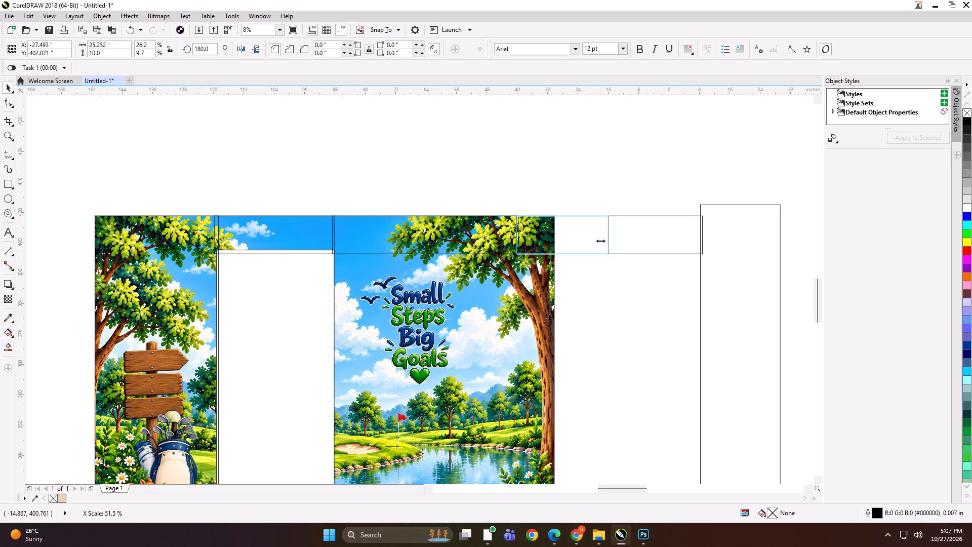
{"action": "left_click_drag", "start_coordinate": [600, 241], "coordinate": [559, 241]}
Extend the two strips right of the doorway down to the artwork's bottom edge, making both 96 inches high.
{"action": "scroll", "coordinate": [522, 196], "scroll_direction": "down", "scroll_amount": 1}
{"action": "left_click", "coordinate": [459, 216], "text": "shift"}
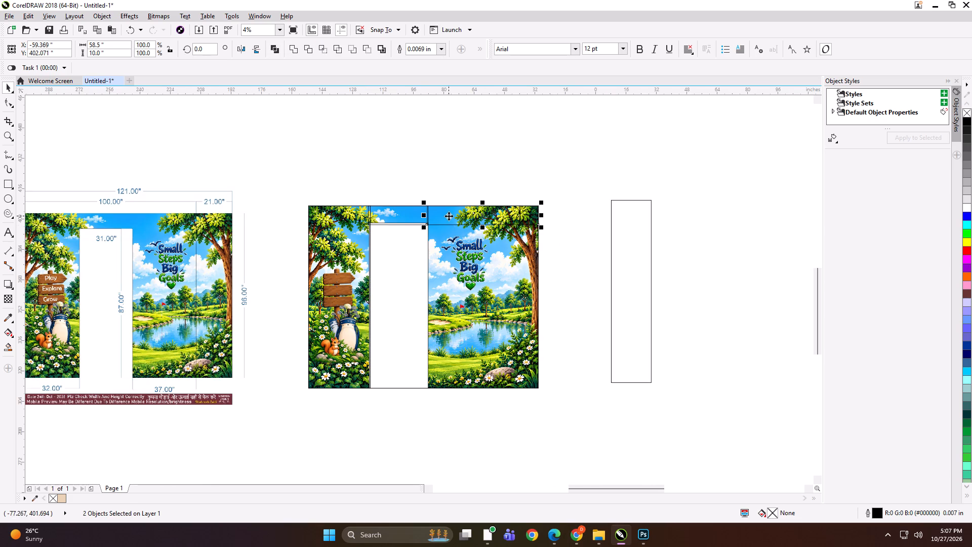
{"action": "left_click_drag", "start_coordinate": [482, 229], "coordinate": [476, 361]}
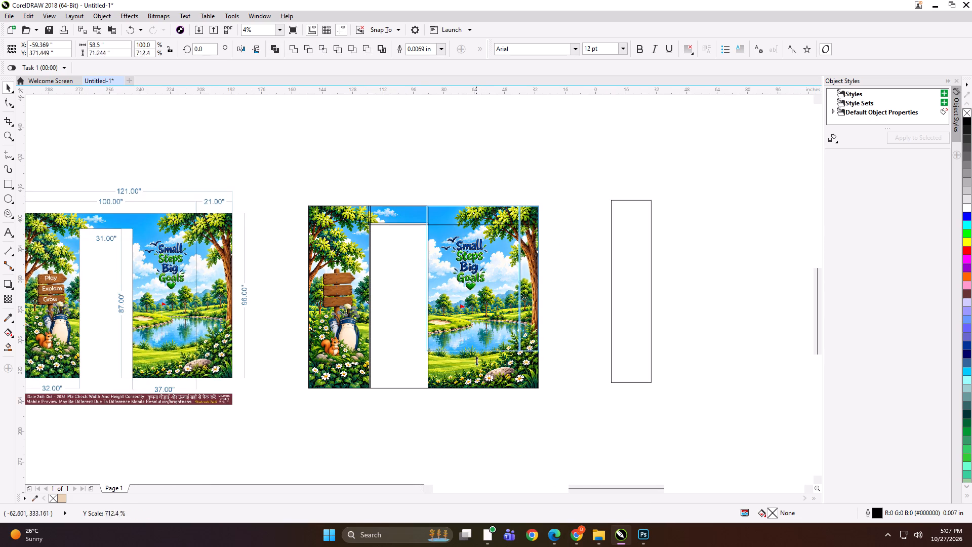
{"action": "left_click_drag", "start_coordinate": [476, 361], "coordinate": [479, 392]}
Group the two right-hand panel outlines with the header strip and the left panel outline.
{"action": "left_click", "coordinate": [383, 210], "text": "shift"}
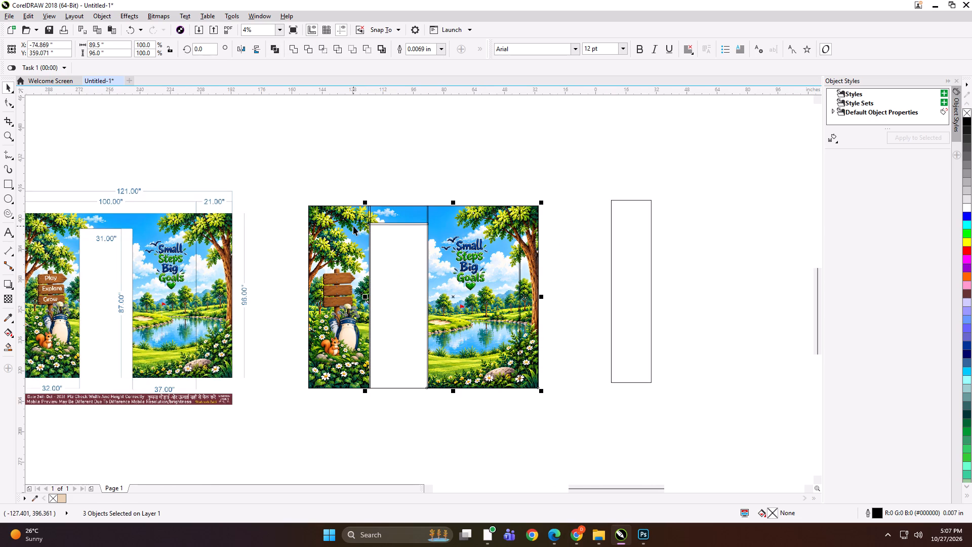
{"action": "left_click", "coordinate": [353, 226], "text": "shift"}
{"action": "key", "text": "ctrl+g"}
Delete the white doorway rectangle covering the artwork.
{"action": "left_click", "coordinate": [400, 268]}
{"action": "key", "text": "Delete"}
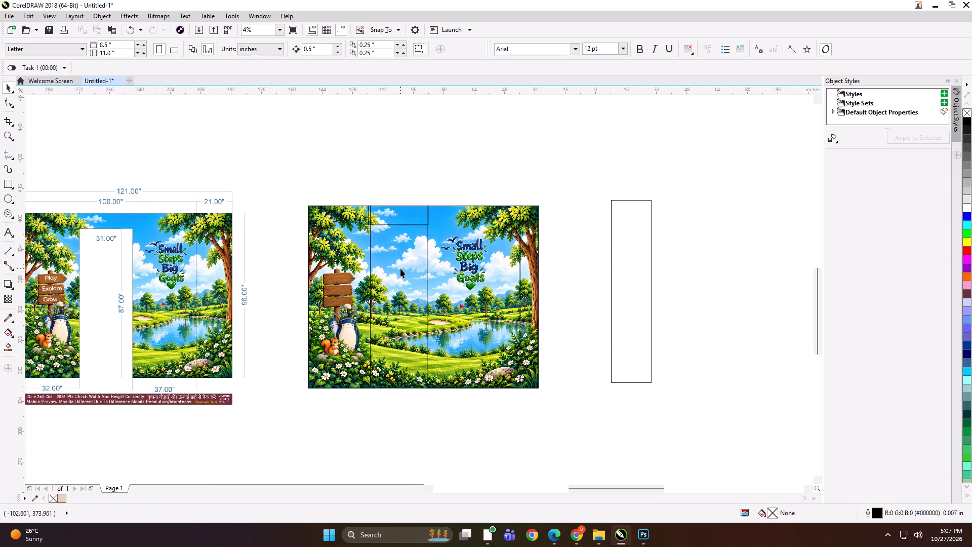
PowerClip the landscape artwork inside the grouped panel outlines.
{"action": "left_click", "coordinate": [400, 268]}
{"action": "key", "text": "shift+Return"}
{"action": "left_click", "coordinate": [436, 268]}
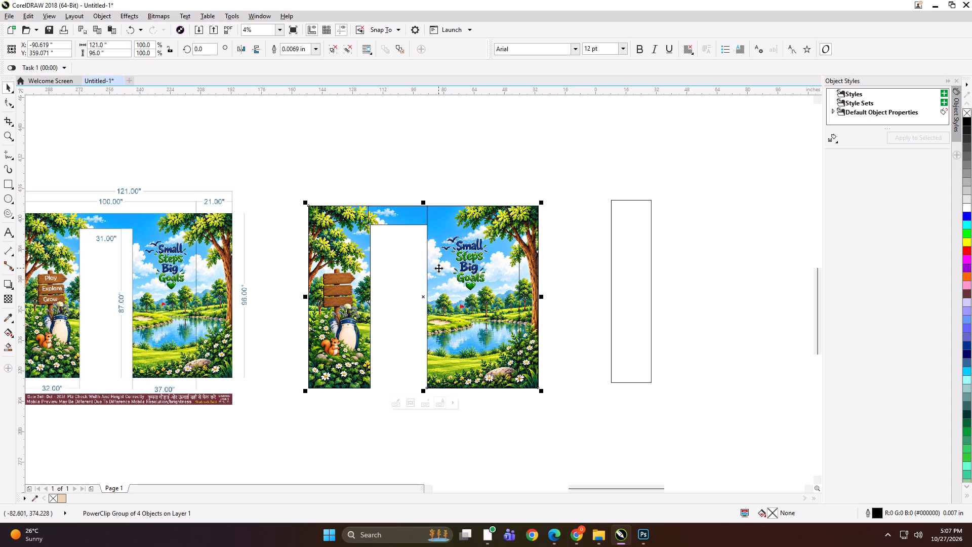
Ungroup the clipped artwork into its separate panels.
{"action": "key", "text": "ctrl+u"}
{"action": "key", "text": "ctrl+u"}
{"action": "key", "text": "ctrl+u"}
{"action": "left_click", "coordinate": [413, 170]}
Delete the spare empty 21 by 96 inch rectangle beside the artwork.
{"action": "scroll", "coordinate": [407, 207], "scroll_direction": "down", "scroll_amount": 1}
{"action": "left_click", "coordinate": [527, 252]}
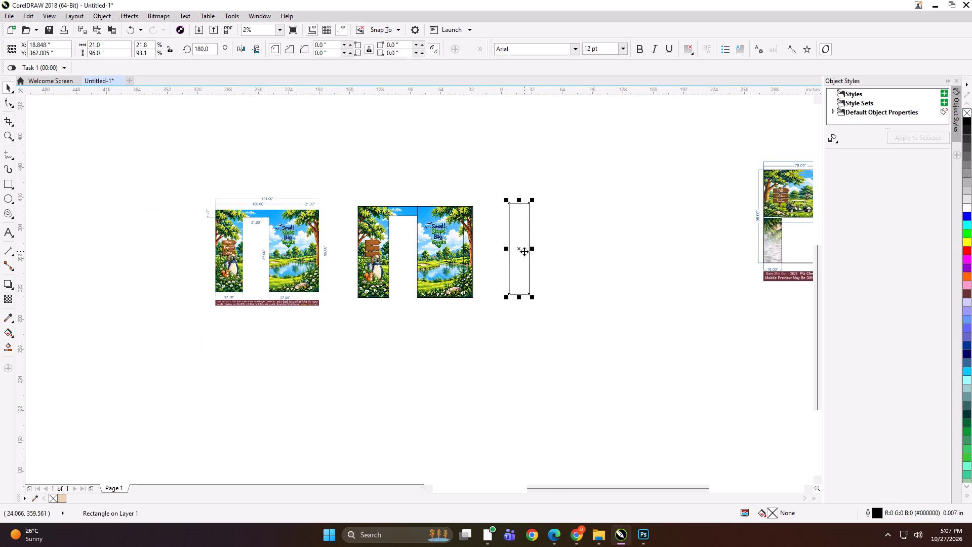
{"action": "key", "text": "Delete"}
Move the dimensioned reference mockup slightly closer to the split panels.
{"action": "scroll", "coordinate": [317, 223], "scroll_direction": "up", "scroll_amount": 1}
{"action": "left_click_drag", "start_coordinate": [304, 235], "coordinate": [316, 234]}
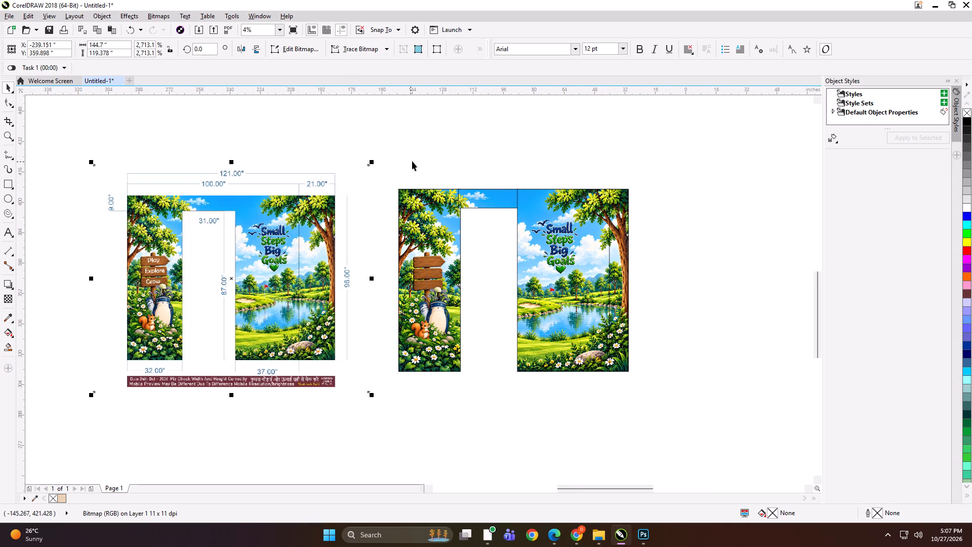
{"action": "left_click", "coordinate": [413, 161]}
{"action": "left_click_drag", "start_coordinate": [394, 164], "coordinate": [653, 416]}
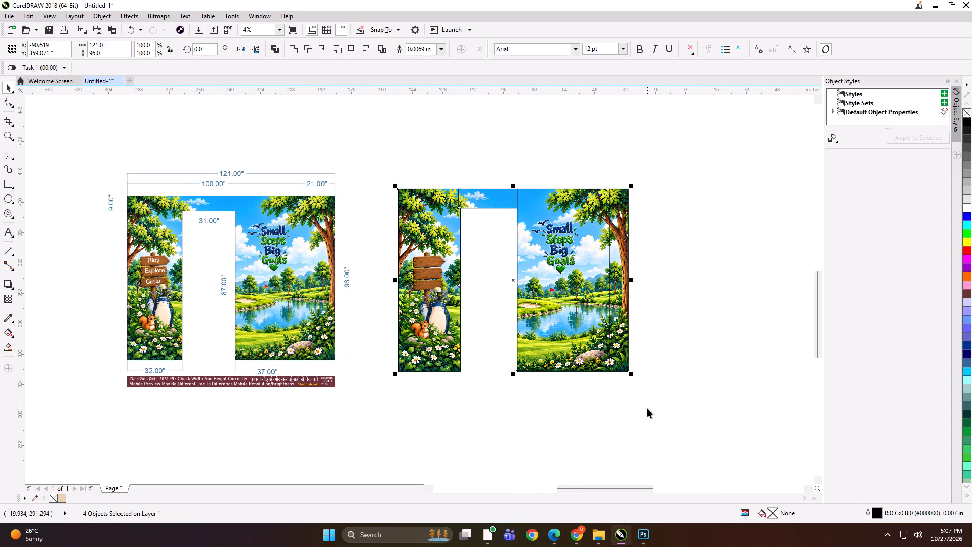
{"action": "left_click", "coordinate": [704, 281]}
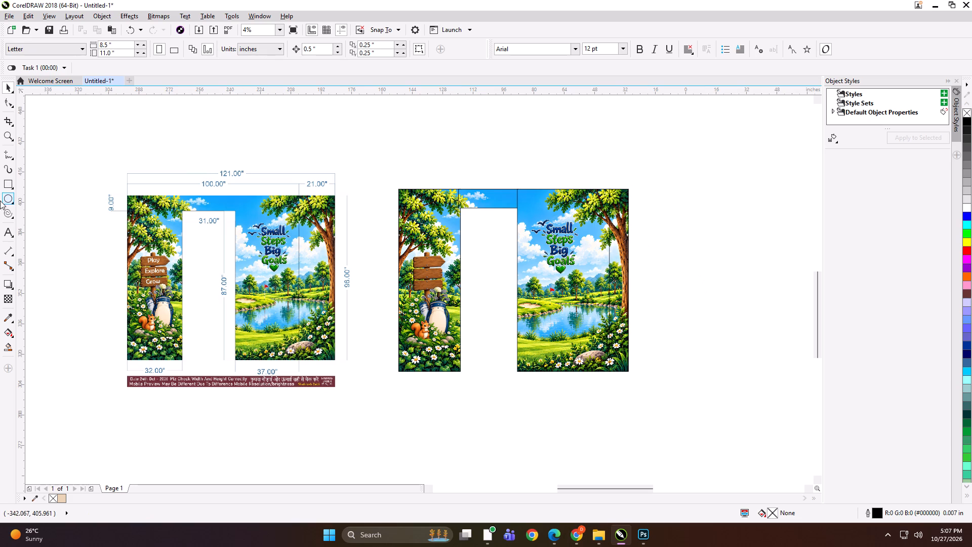
Add the text label "121*96 PANEL 1" at the top edge of the left panel.
{"action": "left_click", "coordinate": [9, 234]}
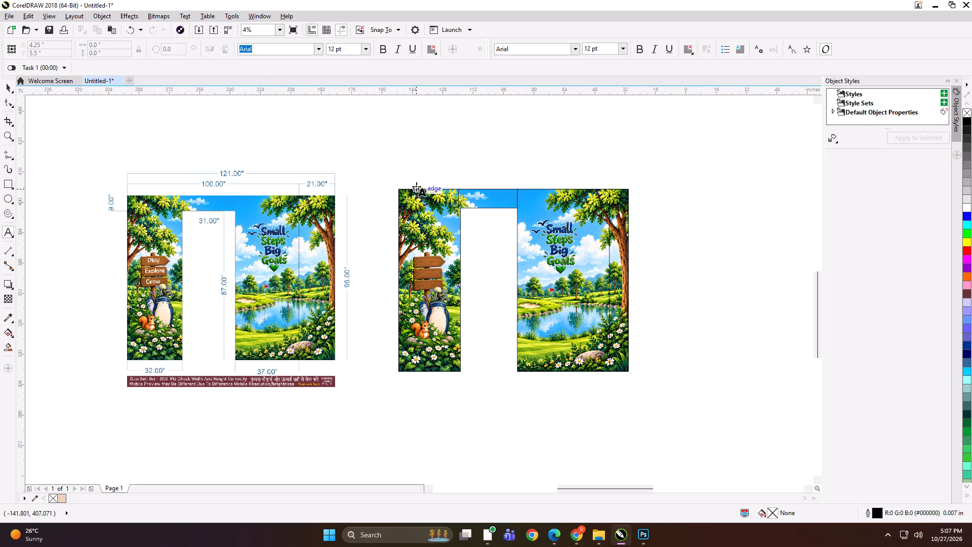
{"action": "left_click", "coordinate": [416, 186]}
{"action": "type", "text": "121*96 PANEL 1"}
Copy the panel label's text and place it at the header panel's top edge as "121*96 PANEL 2".
{"action": "key", "text": "ctrl+a"}
{"action": "key", "text": "ctrl+c"}
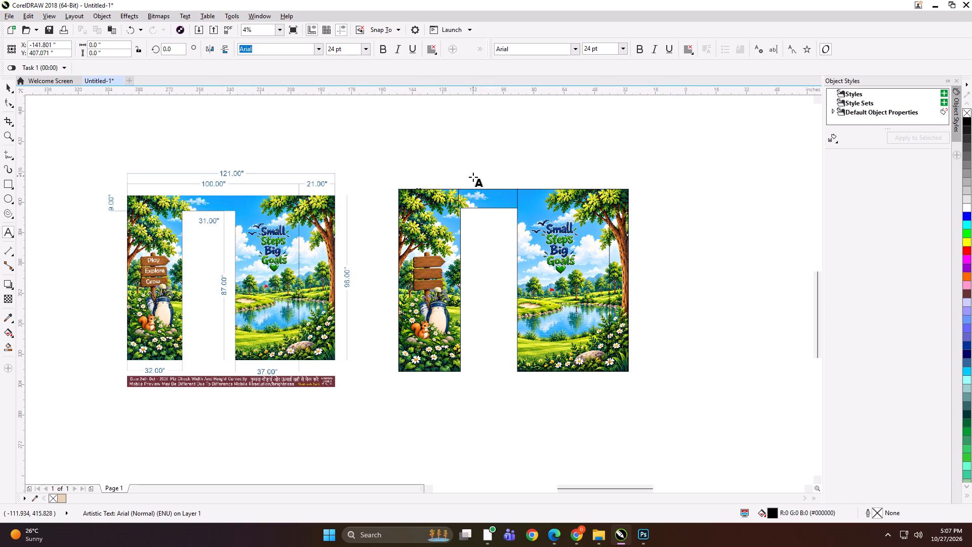
{"action": "left_click", "coordinate": [475, 187]}
{"action": "key", "text": "ctrl+v"}
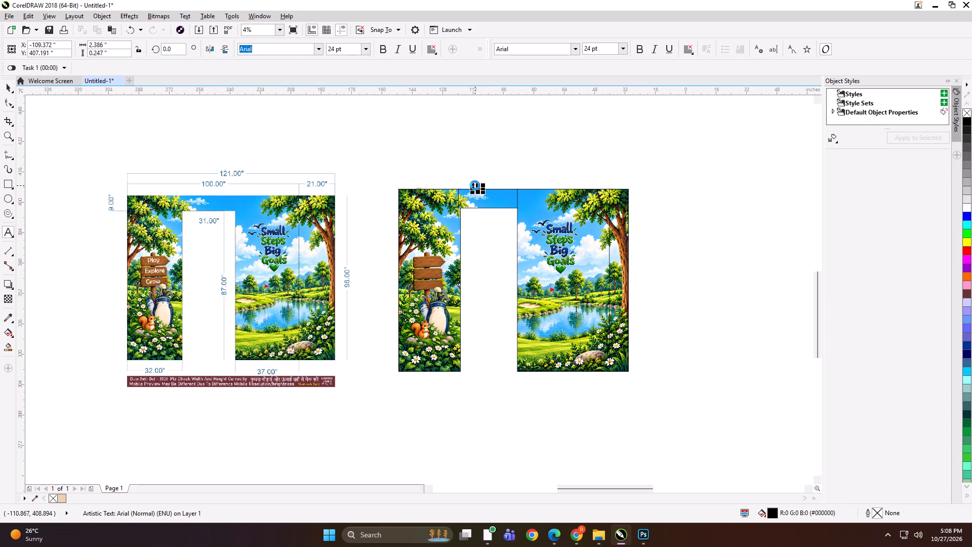
{"action": "key", "text": "BackSpace"}
{"action": "key", "text": "2"}
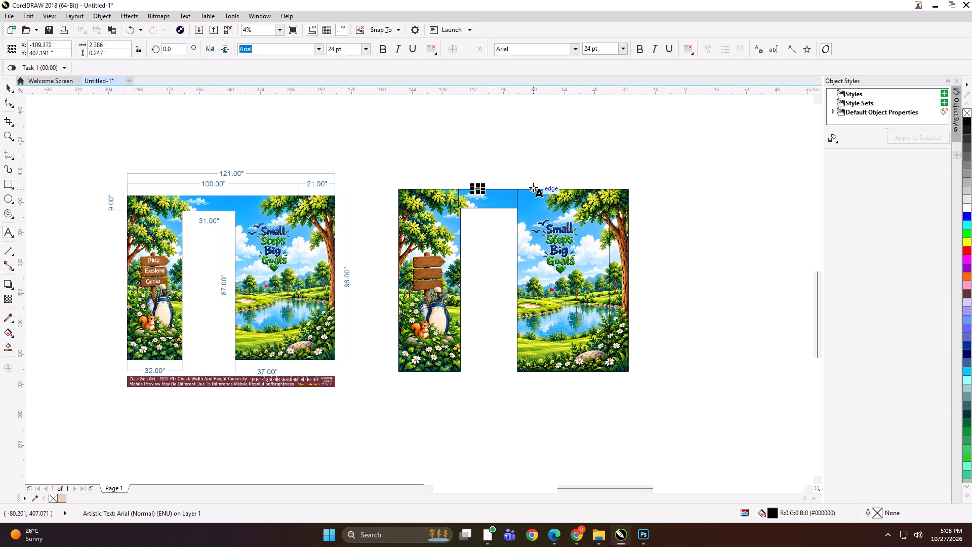
Paste the label at the top edge of the wide panel right of the doorway as "121*96 PANEL 3".
{"action": "left_click", "coordinate": [533, 187]}
{"action": "key", "text": "ctrl+v"}
{"action": "key", "text": "BackSpace"}
{"action": "key", "text": "3"}
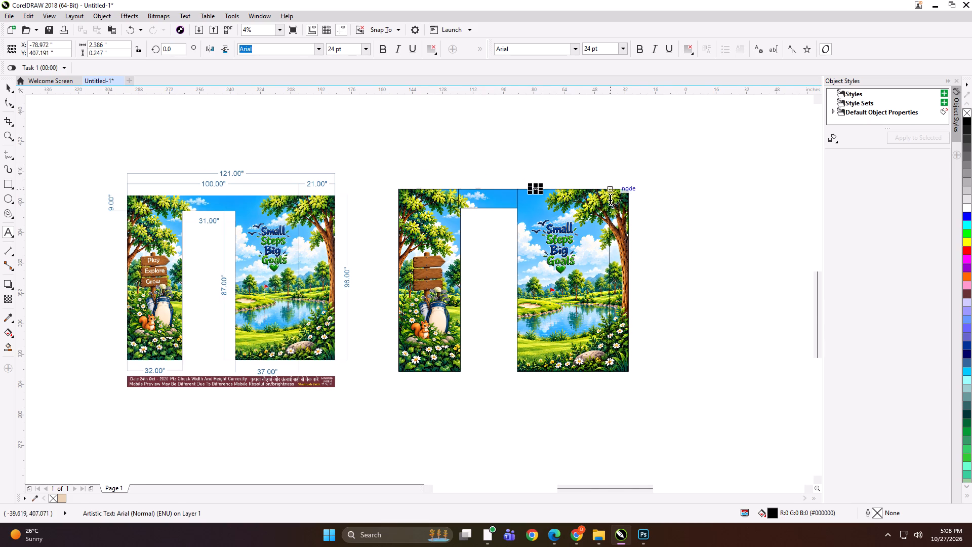
Paste the label at the top edge of the narrow far-right panel as "121*96 PANEL 4".
{"action": "scroll", "coordinate": [611, 204], "scroll_direction": "up", "scroll_amount": 3}
{"action": "scroll", "coordinate": [541, 246], "scroll_direction": "down", "scroll_amount": 1}
{"action": "scroll", "coordinate": [601, 150], "scroll_direction": "up", "scroll_amount": 3}
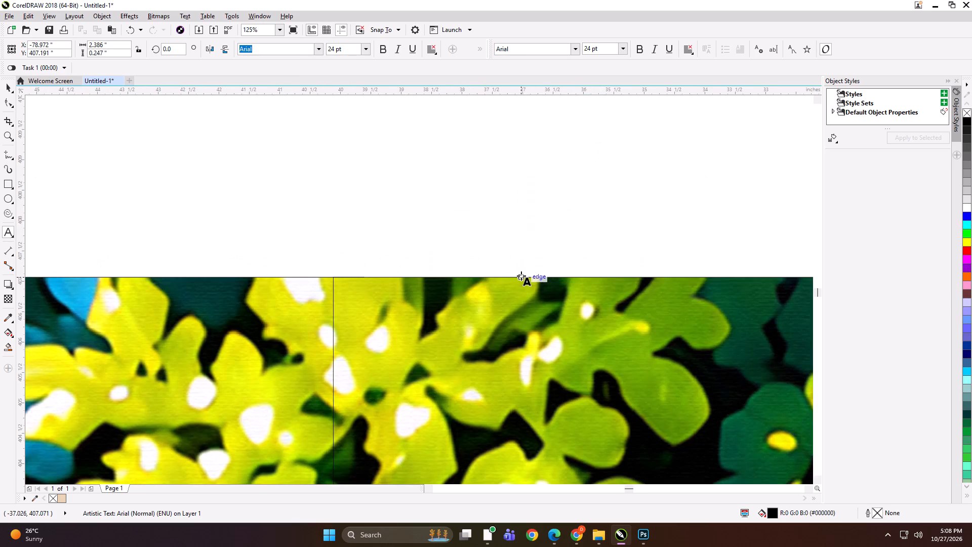
{"action": "left_click", "coordinate": [521, 276]}
{"action": "key", "text": "ctrl+v"}
{"action": "key", "text": "BackSpace"}
{"action": "key", "text": "4"}
{"action": "scroll", "coordinate": [521, 185], "scroll_direction": "down", "scroll_amount": 6}
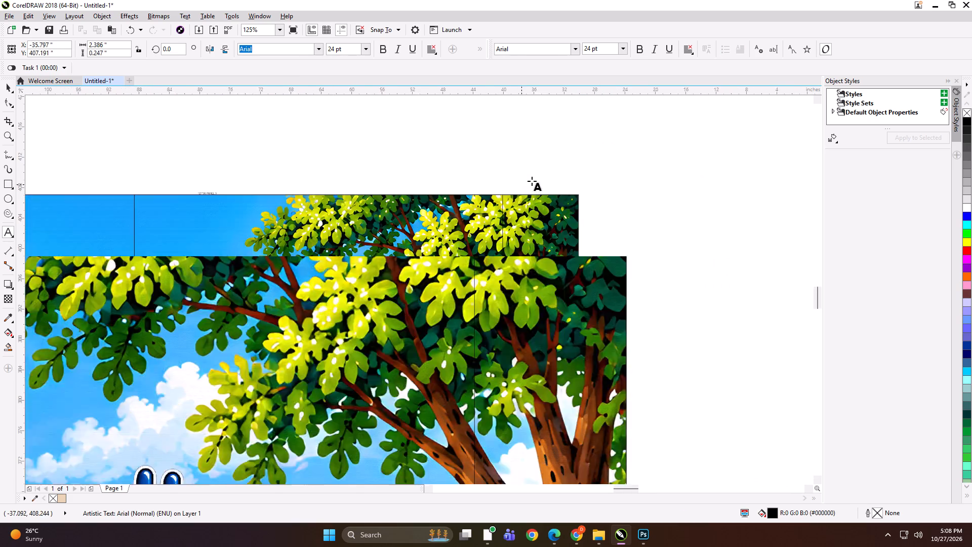
Group the narrow far-right panel with its PANEL 4 label, and the wide panel with its PANEL 3 label.
{"action": "left_click", "coordinate": [9, 89]}
{"action": "left_click", "coordinate": [539, 251], "text": "shift"}
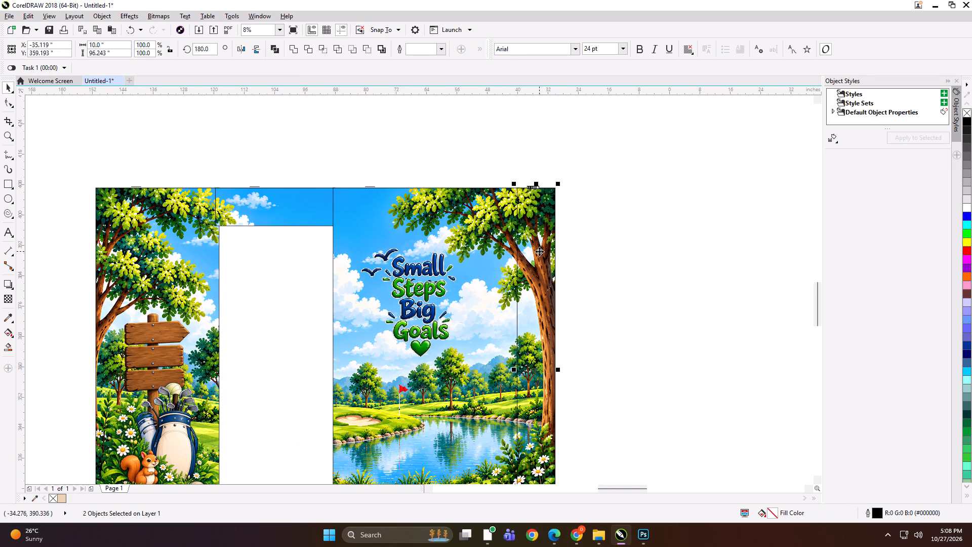
{"action": "key", "text": "ctrl+g"}
{"action": "left_click_drag", "start_coordinate": [450, 139], "coordinate": [366, 208]}
{"action": "left_click_drag", "start_coordinate": [344, 167], "coordinate": [399, 251]}
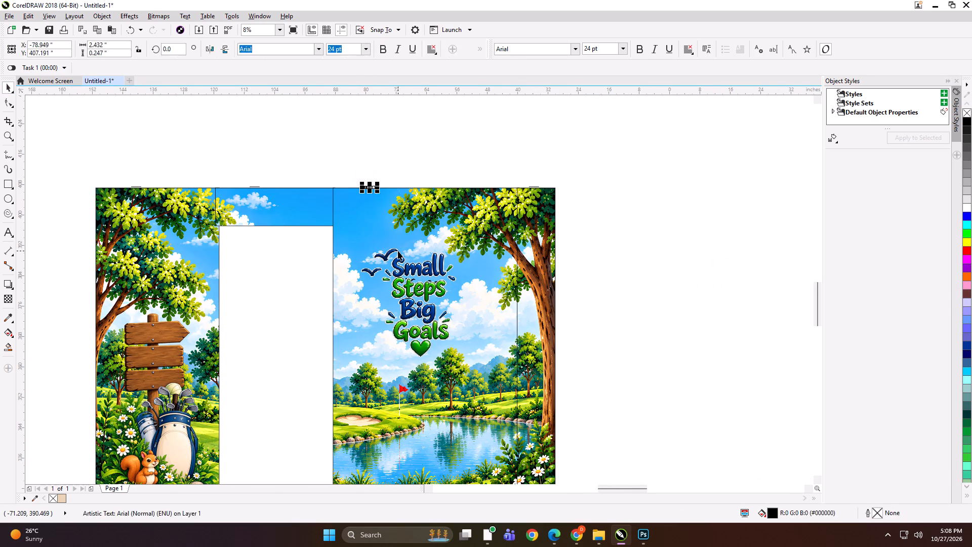
{"action": "left_click", "coordinate": [398, 251], "text": "shift"}
{"action": "key", "text": "ctrl+g"}
Group the header panel above the doorway with its PANEL 2 label, and the signpost panel with its PANEL 1 label.
{"action": "scroll", "coordinate": [495, 201], "scroll_direction": "down", "scroll_amount": 1}
{"action": "left_click_drag", "start_coordinate": [348, 178], "coordinate": [422, 247]}
{"action": "key", "text": "ctrl+g"}
{"action": "left_click_drag", "start_coordinate": [380, 170], "coordinate": [273, 438]}
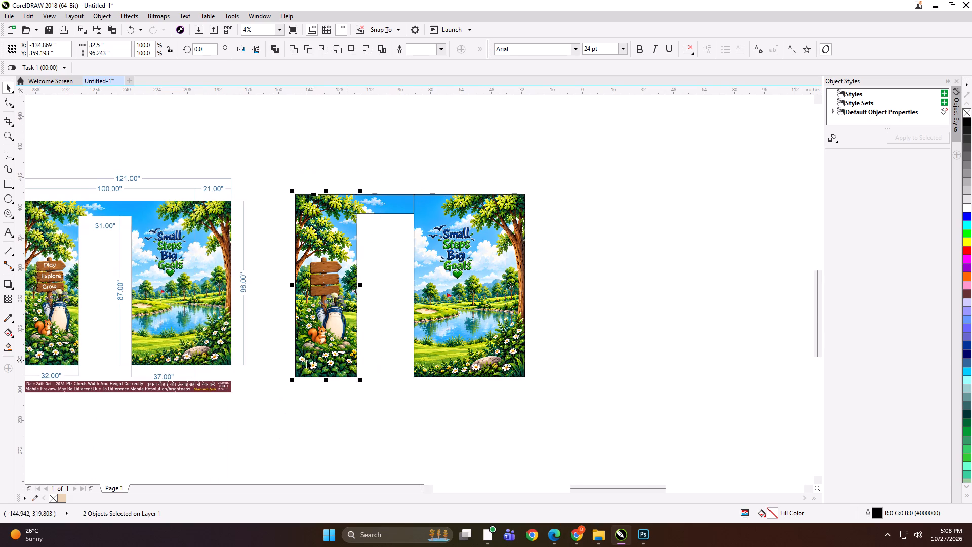
{"action": "key", "text": "ctrl+g"}
Start a TIFF export of the signpost panel group and create and open a folder named UR HOME inside folder 27.
{"action": "scroll", "coordinate": [427, 273], "scroll_direction": "down", "scroll_amount": 1}
{"action": "scroll", "coordinate": [283, 286], "scroll_direction": "up", "scroll_amount": 1}
{"action": "key", "text": "ctrl+e"}
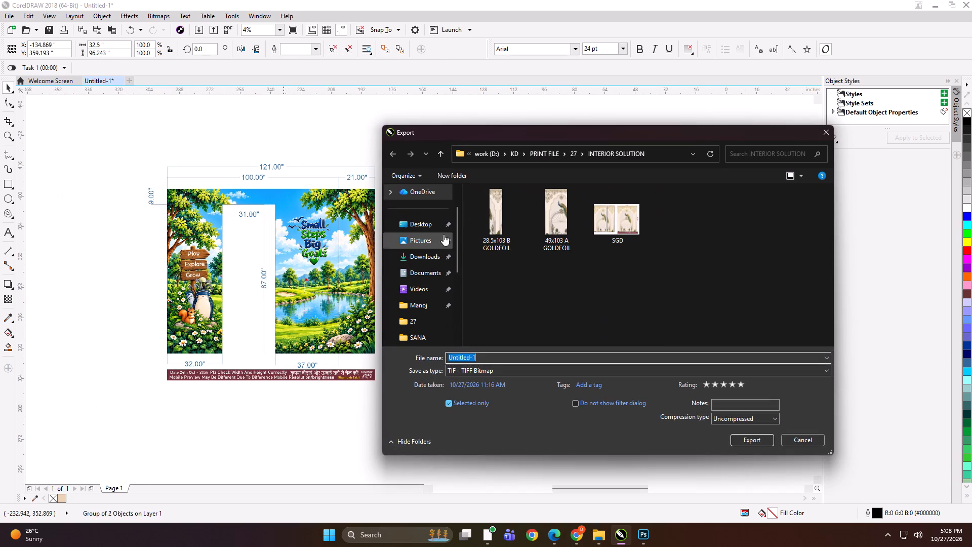
{"action": "left_click_drag", "start_coordinate": [443, 131], "coordinate": [479, 136]}
{"action": "left_click", "coordinate": [476, 160]}
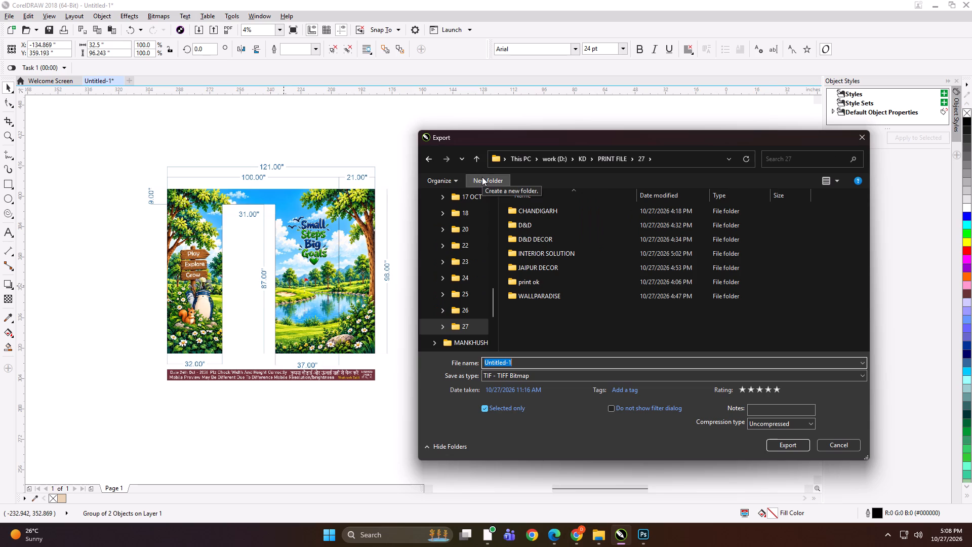
{"action": "left_click", "coordinate": [482, 177]}
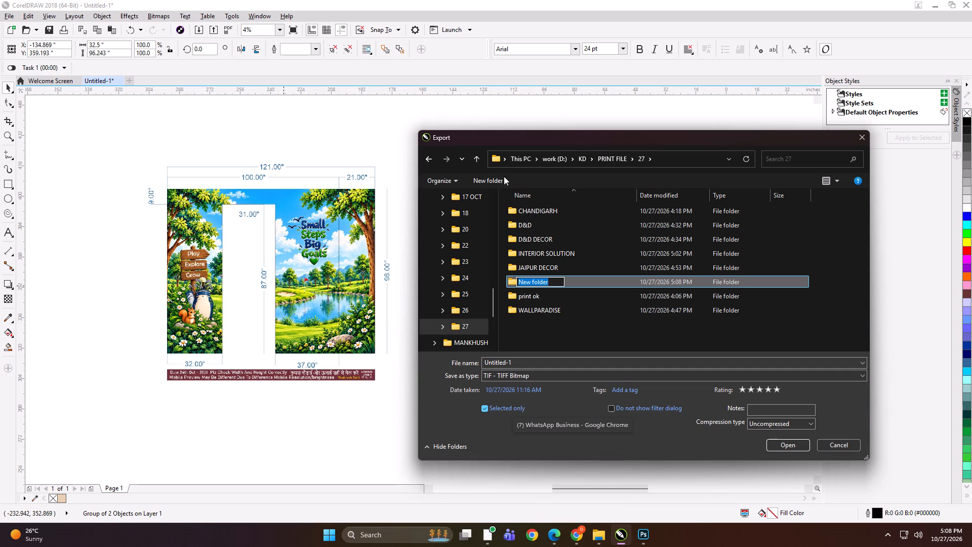
{"action": "type", "text": "UR HOME"}
{"action": "key", "text": "Return"}
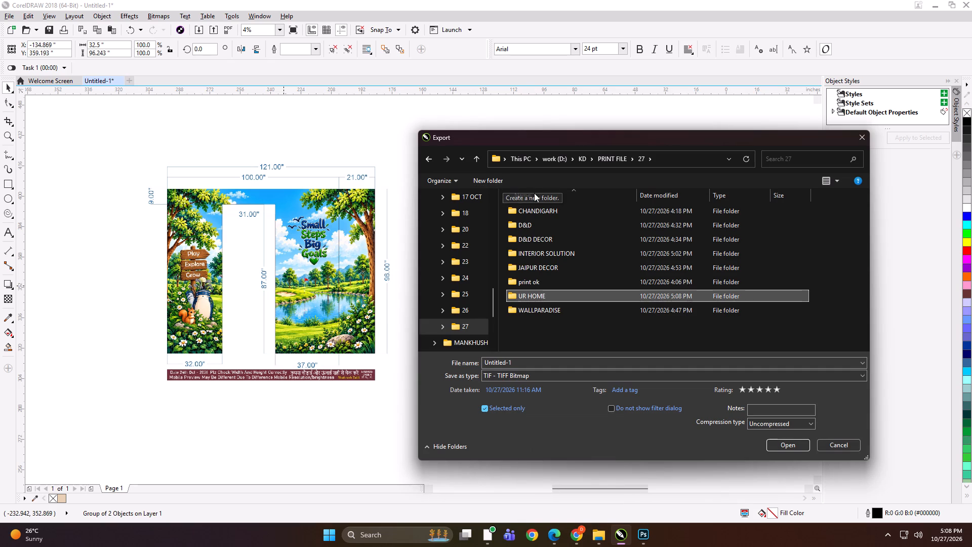
{"action": "double_click", "coordinate": [549, 294]}
{"action": "left_click", "coordinate": [548, 359]}
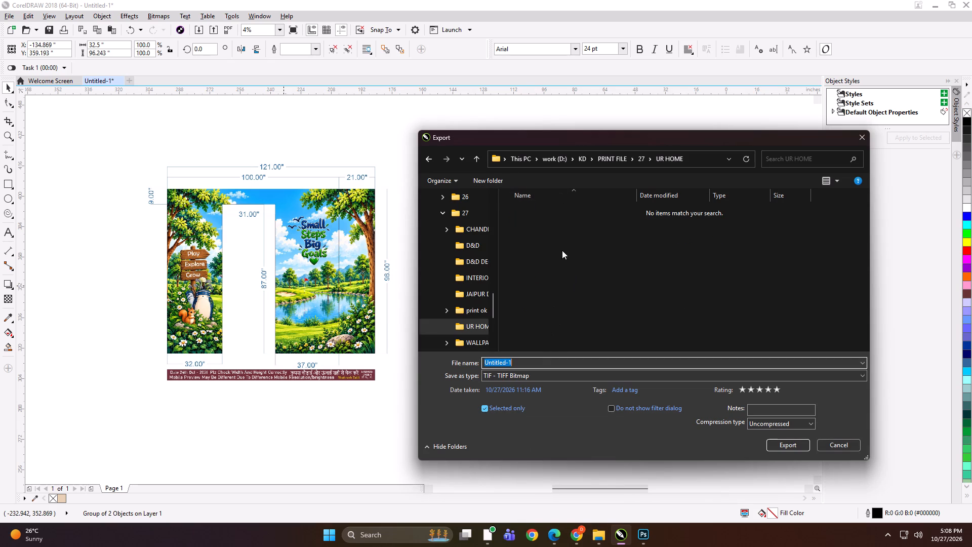
Create a subfolder named 121x96 inside UR HOME and open it.
{"action": "left_click", "coordinate": [488, 183]}
{"action": "type", "text": "121x96"}
{"action": "key", "text": "space"}
{"action": "key", "text": "Return"}
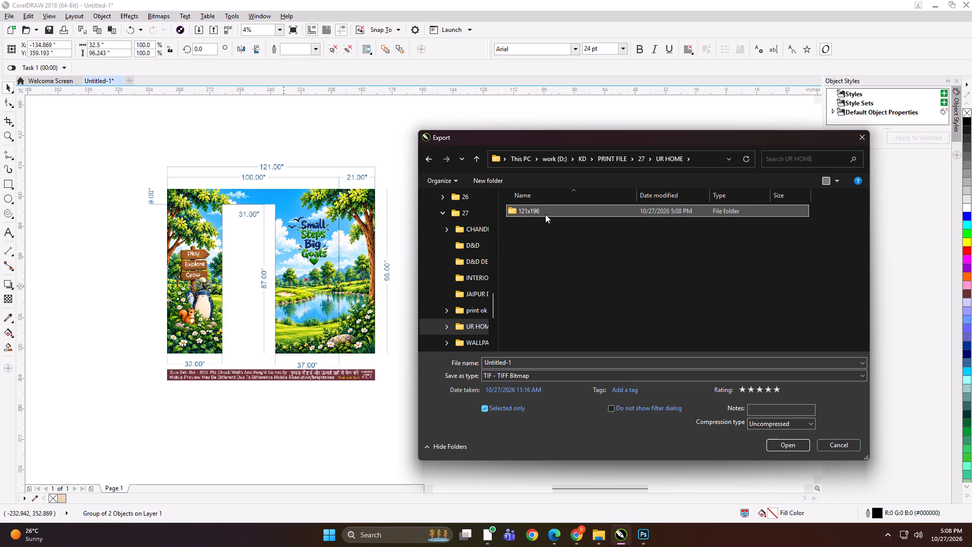
{"action": "left_click", "coordinate": [545, 212]}
{"action": "right_click", "coordinate": [545, 212]}
{"action": "left_click", "coordinate": [572, 452]}
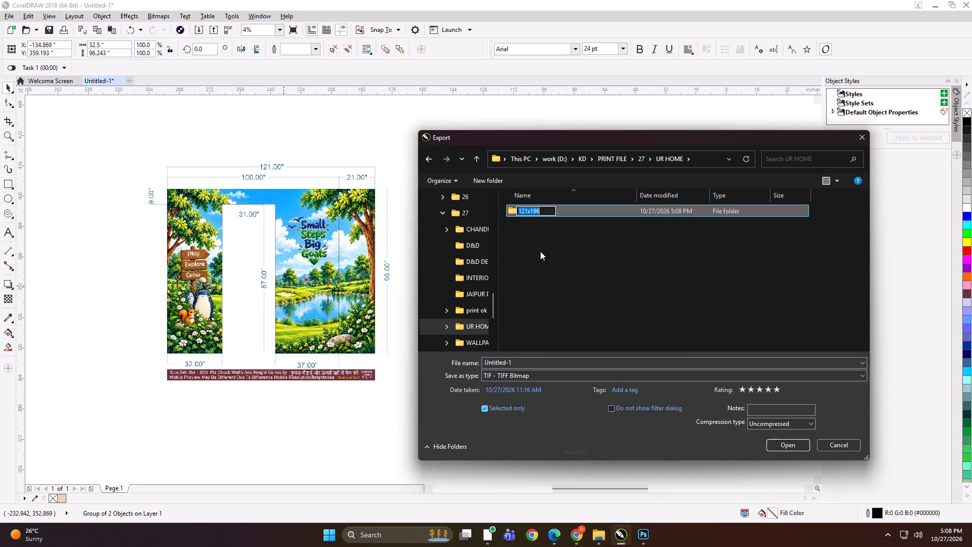
{"action": "left_click", "coordinate": [533, 212]}
{"action": "key", "text": "BackSpace"}
{"action": "left_click", "coordinate": [534, 272]}
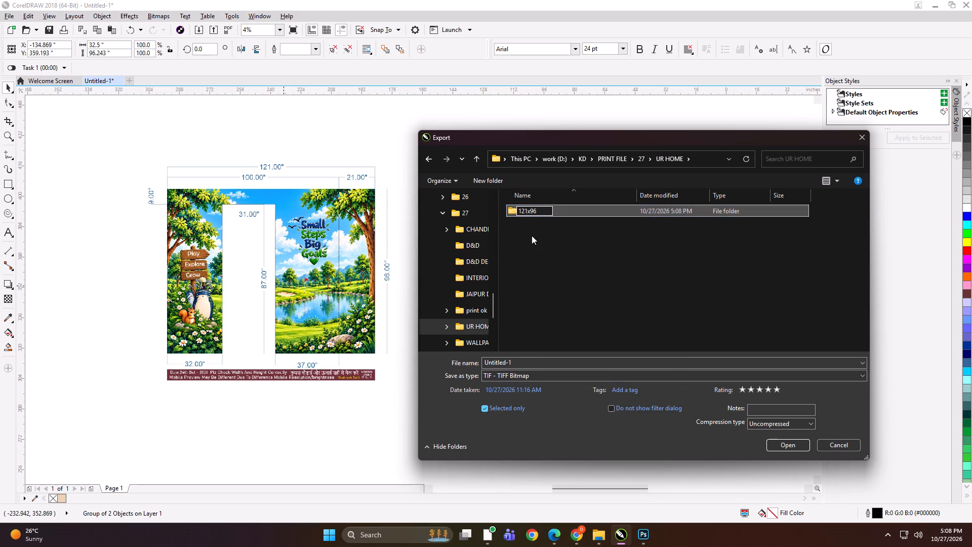
{"action": "double_click", "coordinate": [535, 215]}
Export the signpost panel as a TIFF named "32.5x96 CANVAS".
{"action": "left_click", "coordinate": [535, 364]}
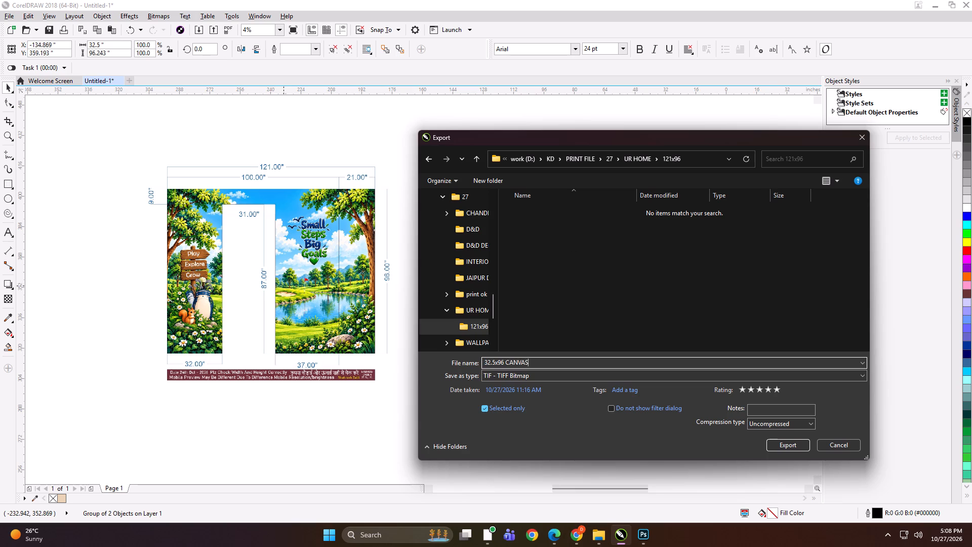
{"action": "key", "text": "Return"}
{"action": "key", "text": "Return"}
Export the header panel above the doorway as a TIFF named "31.5x10 CANVAS" in the 121x96 folder.
{"action": "left_click", "coordinate": [528, 192]}
{"action": "key", "text": "ctrl+e"}
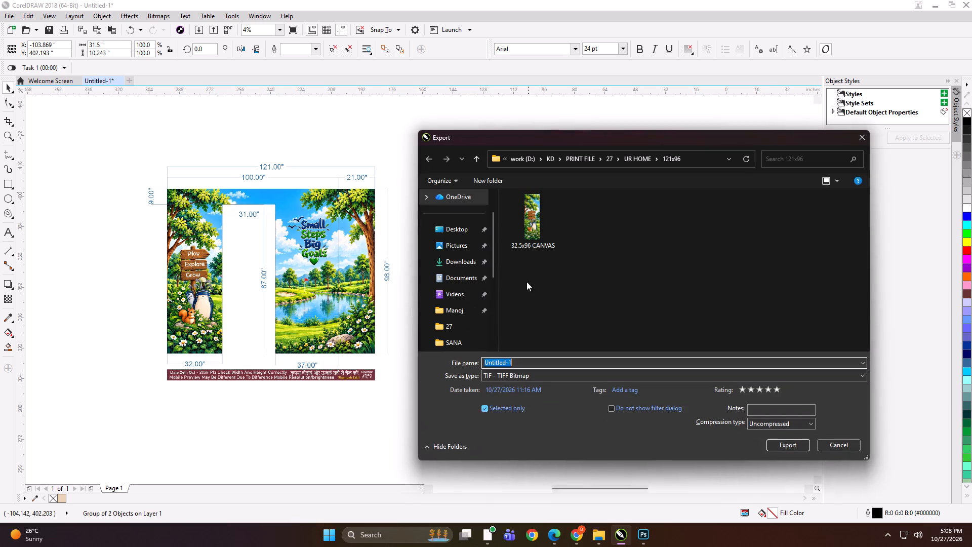
{"action": "type", "text": "31.x10 C"}
{"action": "key", "text": "n"}
{"action": "key", "text": "BackSpace"}
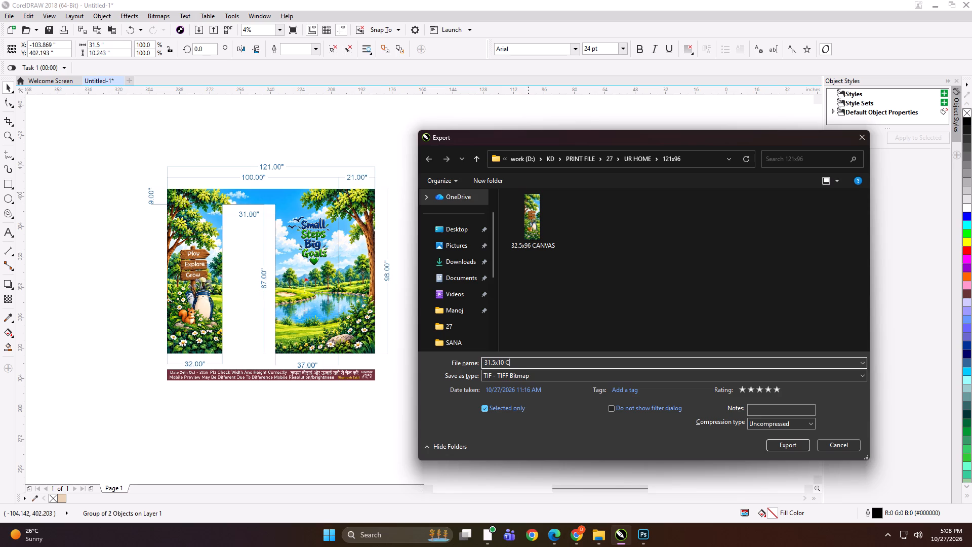
{"action": "type", "text": "ANVAS"}
{"action": "key", "text": "Return"}
{"action": "key", "text": "Return"}
{"action": "key", "text": "Return"}
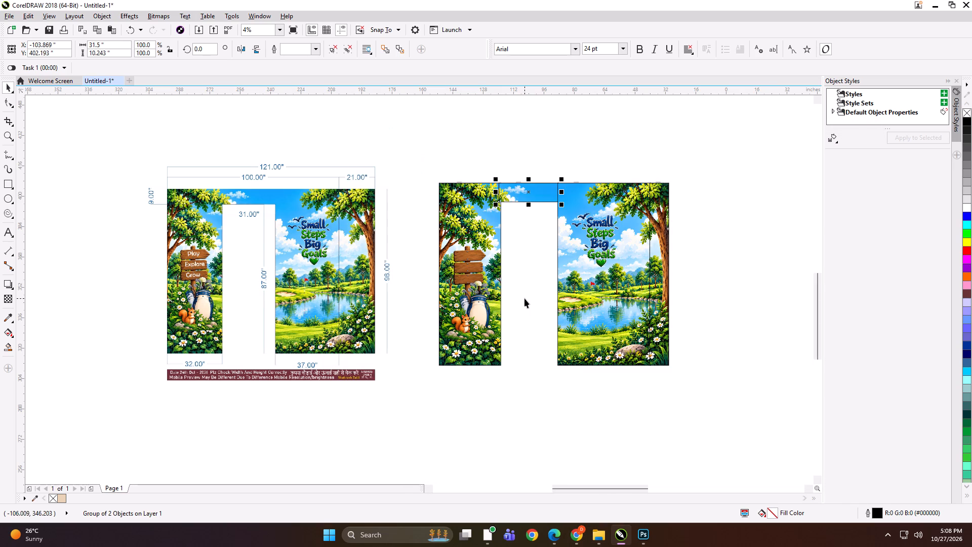
Export the wide panel right of the doorway as a TIFF named "49x96 B CANAVS" in the 121x96 folder.
{"action": "left_click", "coordinate": [587, 283]}
{"action": "key", "text": "ctrl+e"}
{"action": "type", "text": "49x6"}
{"action": "key", "text": "space"}
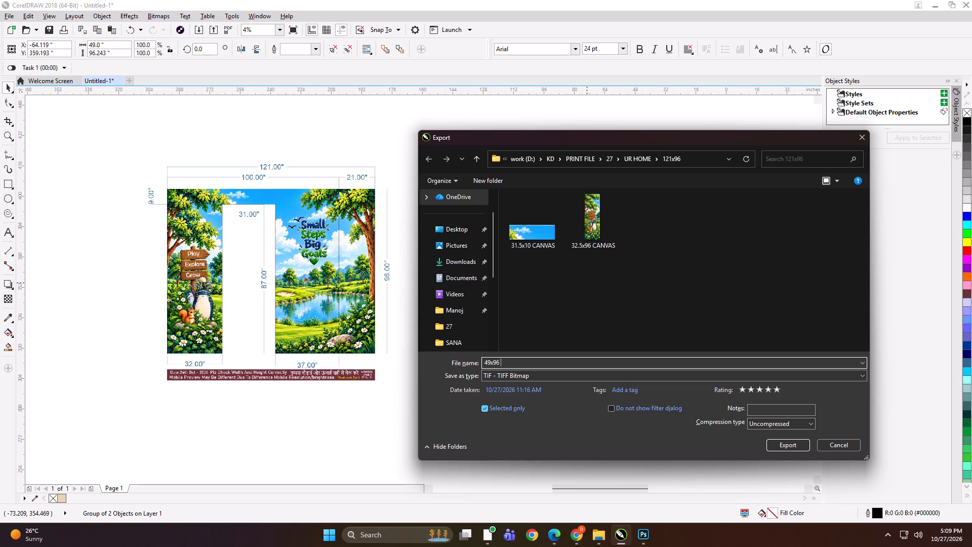
{"action": "type", "text": "B CANAVS"}
{"action": "key", "text": "space"}
{"action": "key", "text": "Return"}
{"action": "key", "text": "Return"}
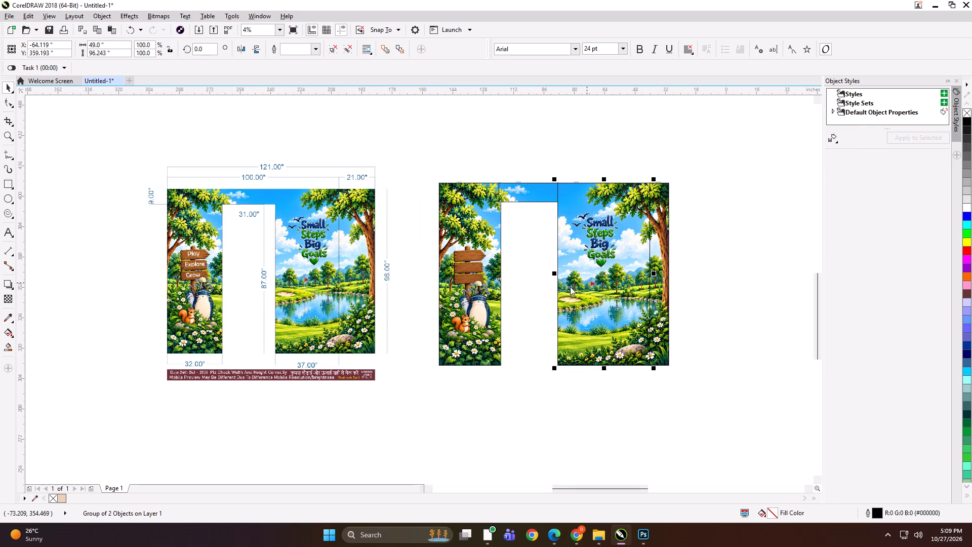
{"action": "key", "text": "Return"}
Export the narrow far-right panel as a TIFF named "10x96 D CANVAS" in the 121x96 folder.
{"action": "left_click", "coordinate": [658, 243]}
{"action": "key", "text": "ctrl+e"}
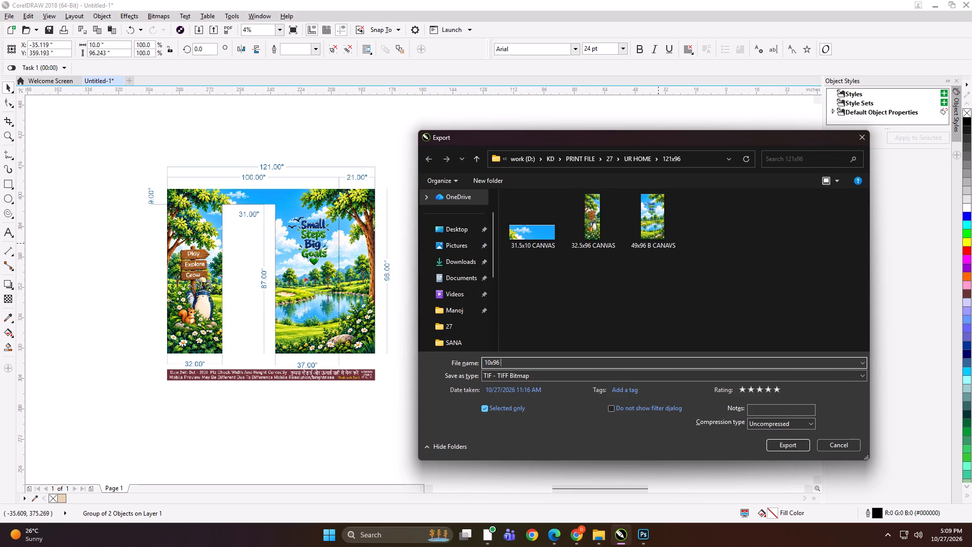
{"action": "type", "text": "D CANVAS"}
{"action": "key", "text": "space"}
{"action": "key", "text": "Return"}
{"action": "key", "text": "Return"}
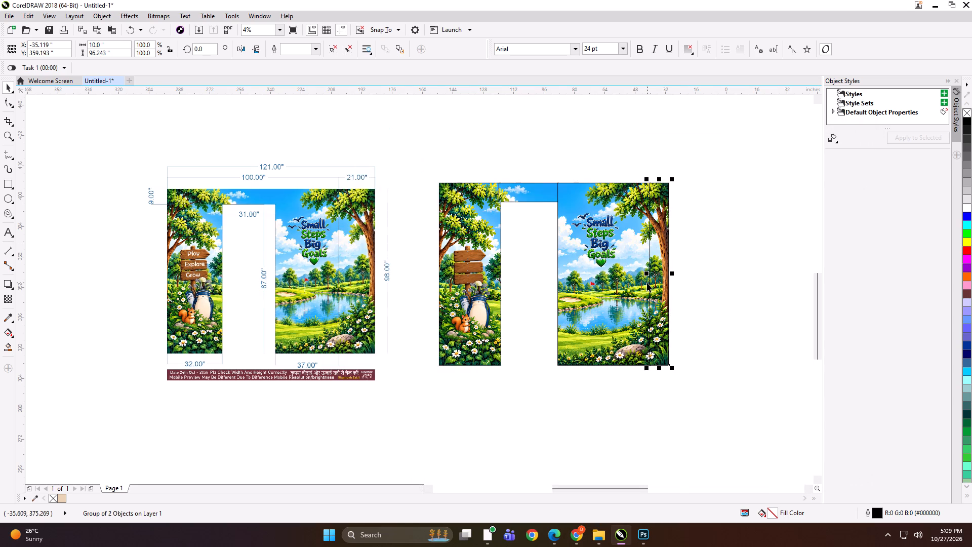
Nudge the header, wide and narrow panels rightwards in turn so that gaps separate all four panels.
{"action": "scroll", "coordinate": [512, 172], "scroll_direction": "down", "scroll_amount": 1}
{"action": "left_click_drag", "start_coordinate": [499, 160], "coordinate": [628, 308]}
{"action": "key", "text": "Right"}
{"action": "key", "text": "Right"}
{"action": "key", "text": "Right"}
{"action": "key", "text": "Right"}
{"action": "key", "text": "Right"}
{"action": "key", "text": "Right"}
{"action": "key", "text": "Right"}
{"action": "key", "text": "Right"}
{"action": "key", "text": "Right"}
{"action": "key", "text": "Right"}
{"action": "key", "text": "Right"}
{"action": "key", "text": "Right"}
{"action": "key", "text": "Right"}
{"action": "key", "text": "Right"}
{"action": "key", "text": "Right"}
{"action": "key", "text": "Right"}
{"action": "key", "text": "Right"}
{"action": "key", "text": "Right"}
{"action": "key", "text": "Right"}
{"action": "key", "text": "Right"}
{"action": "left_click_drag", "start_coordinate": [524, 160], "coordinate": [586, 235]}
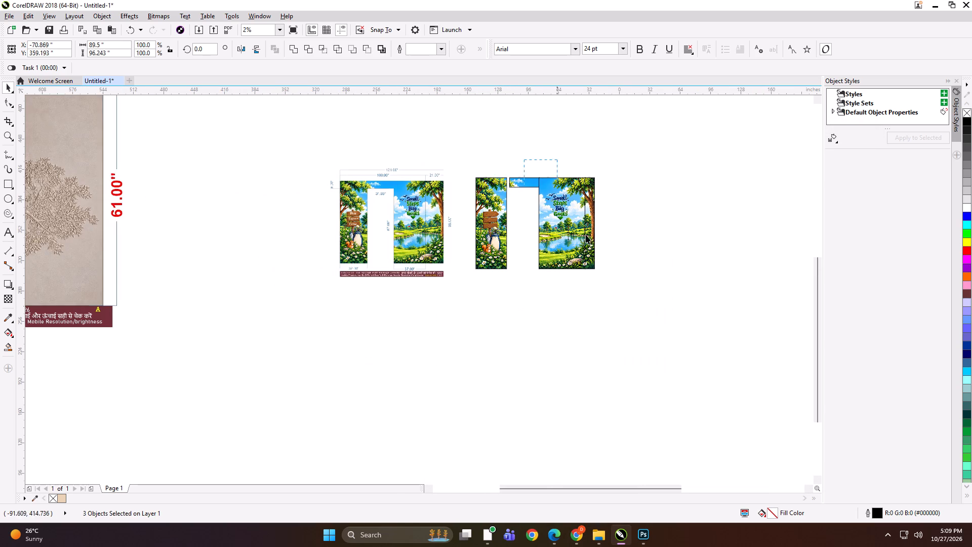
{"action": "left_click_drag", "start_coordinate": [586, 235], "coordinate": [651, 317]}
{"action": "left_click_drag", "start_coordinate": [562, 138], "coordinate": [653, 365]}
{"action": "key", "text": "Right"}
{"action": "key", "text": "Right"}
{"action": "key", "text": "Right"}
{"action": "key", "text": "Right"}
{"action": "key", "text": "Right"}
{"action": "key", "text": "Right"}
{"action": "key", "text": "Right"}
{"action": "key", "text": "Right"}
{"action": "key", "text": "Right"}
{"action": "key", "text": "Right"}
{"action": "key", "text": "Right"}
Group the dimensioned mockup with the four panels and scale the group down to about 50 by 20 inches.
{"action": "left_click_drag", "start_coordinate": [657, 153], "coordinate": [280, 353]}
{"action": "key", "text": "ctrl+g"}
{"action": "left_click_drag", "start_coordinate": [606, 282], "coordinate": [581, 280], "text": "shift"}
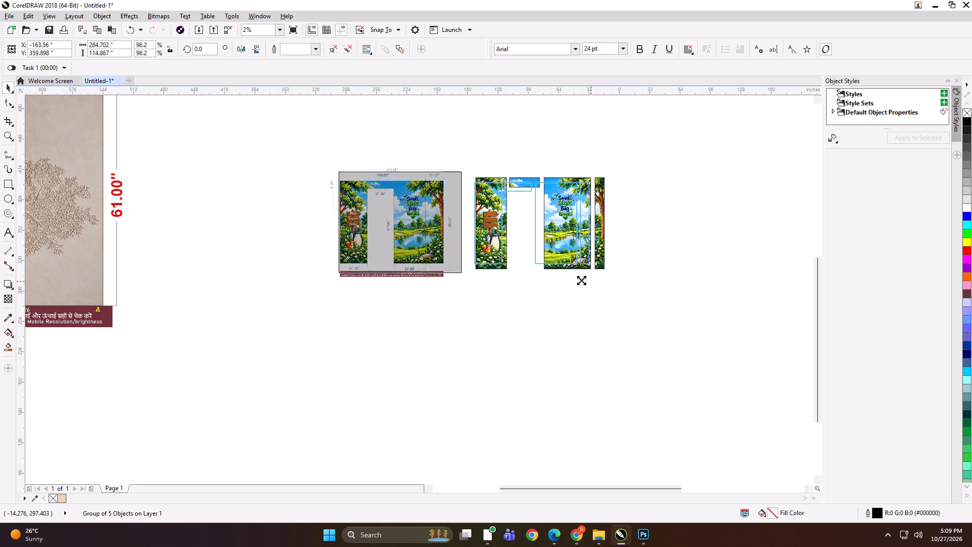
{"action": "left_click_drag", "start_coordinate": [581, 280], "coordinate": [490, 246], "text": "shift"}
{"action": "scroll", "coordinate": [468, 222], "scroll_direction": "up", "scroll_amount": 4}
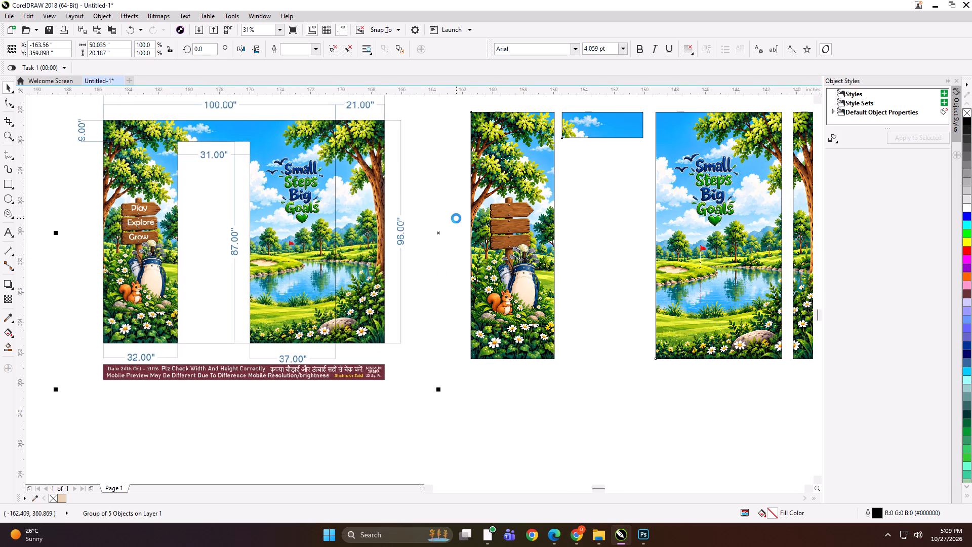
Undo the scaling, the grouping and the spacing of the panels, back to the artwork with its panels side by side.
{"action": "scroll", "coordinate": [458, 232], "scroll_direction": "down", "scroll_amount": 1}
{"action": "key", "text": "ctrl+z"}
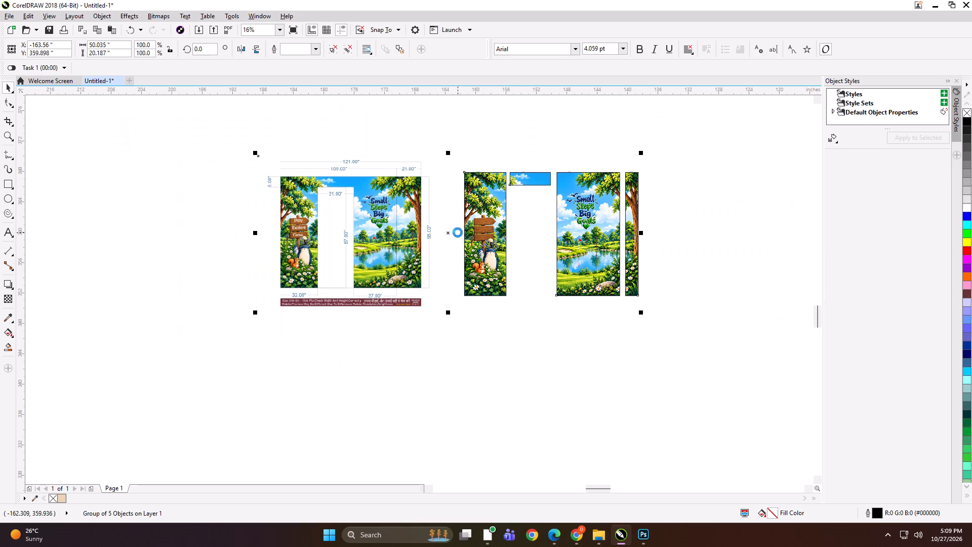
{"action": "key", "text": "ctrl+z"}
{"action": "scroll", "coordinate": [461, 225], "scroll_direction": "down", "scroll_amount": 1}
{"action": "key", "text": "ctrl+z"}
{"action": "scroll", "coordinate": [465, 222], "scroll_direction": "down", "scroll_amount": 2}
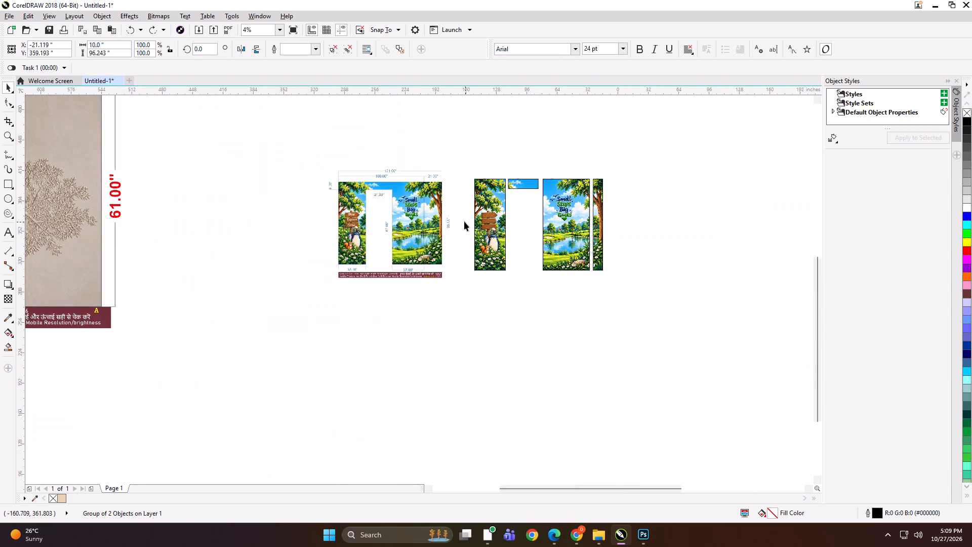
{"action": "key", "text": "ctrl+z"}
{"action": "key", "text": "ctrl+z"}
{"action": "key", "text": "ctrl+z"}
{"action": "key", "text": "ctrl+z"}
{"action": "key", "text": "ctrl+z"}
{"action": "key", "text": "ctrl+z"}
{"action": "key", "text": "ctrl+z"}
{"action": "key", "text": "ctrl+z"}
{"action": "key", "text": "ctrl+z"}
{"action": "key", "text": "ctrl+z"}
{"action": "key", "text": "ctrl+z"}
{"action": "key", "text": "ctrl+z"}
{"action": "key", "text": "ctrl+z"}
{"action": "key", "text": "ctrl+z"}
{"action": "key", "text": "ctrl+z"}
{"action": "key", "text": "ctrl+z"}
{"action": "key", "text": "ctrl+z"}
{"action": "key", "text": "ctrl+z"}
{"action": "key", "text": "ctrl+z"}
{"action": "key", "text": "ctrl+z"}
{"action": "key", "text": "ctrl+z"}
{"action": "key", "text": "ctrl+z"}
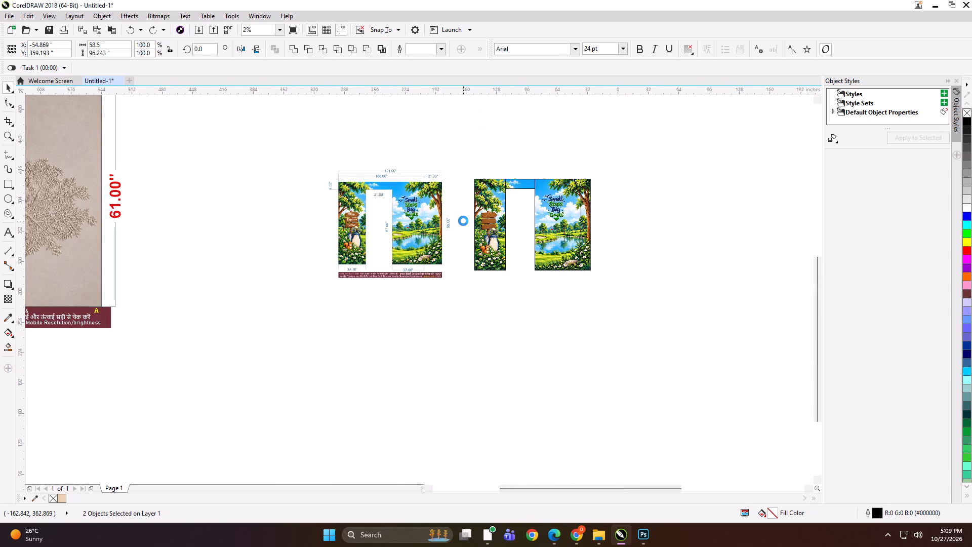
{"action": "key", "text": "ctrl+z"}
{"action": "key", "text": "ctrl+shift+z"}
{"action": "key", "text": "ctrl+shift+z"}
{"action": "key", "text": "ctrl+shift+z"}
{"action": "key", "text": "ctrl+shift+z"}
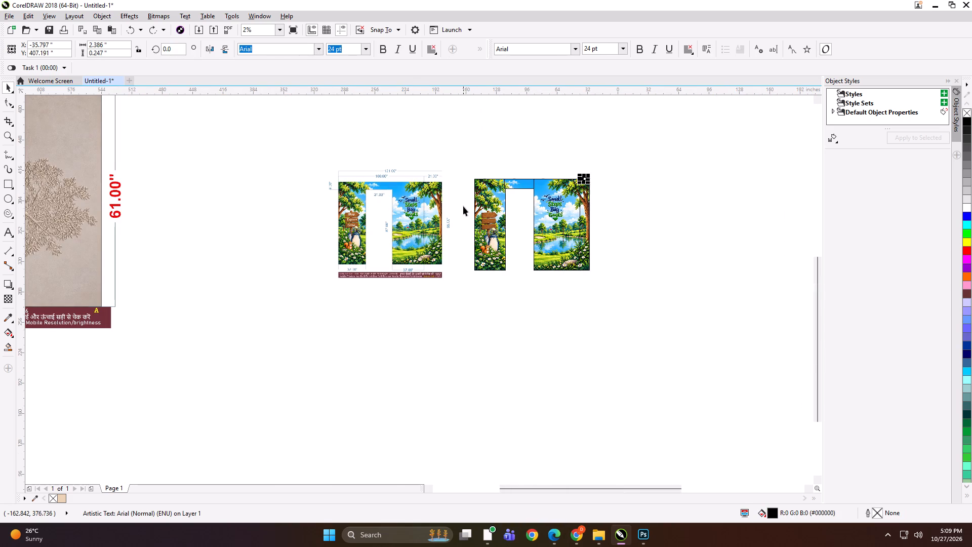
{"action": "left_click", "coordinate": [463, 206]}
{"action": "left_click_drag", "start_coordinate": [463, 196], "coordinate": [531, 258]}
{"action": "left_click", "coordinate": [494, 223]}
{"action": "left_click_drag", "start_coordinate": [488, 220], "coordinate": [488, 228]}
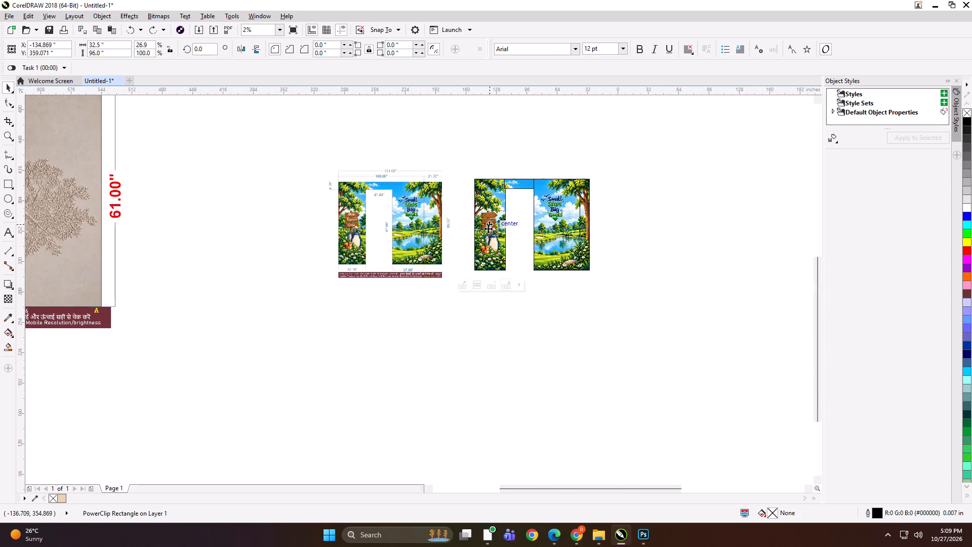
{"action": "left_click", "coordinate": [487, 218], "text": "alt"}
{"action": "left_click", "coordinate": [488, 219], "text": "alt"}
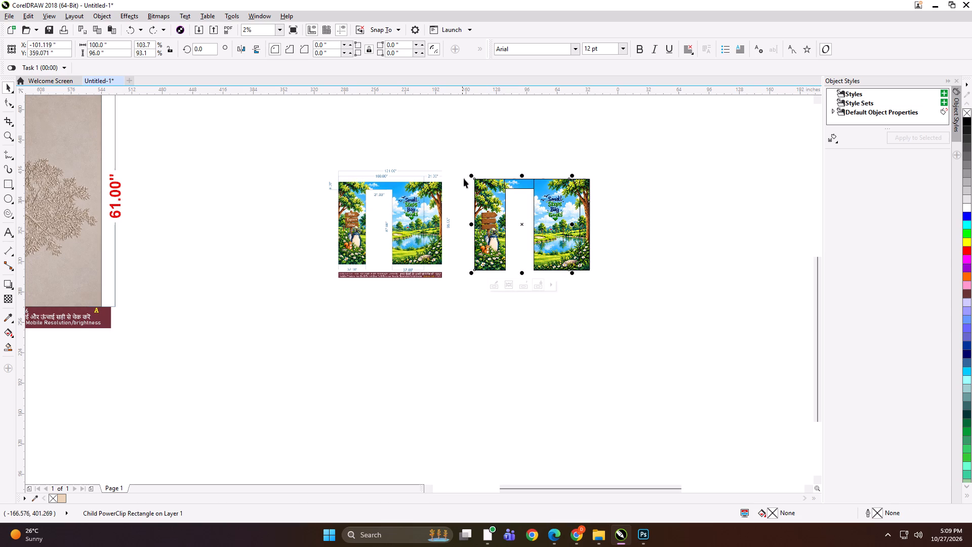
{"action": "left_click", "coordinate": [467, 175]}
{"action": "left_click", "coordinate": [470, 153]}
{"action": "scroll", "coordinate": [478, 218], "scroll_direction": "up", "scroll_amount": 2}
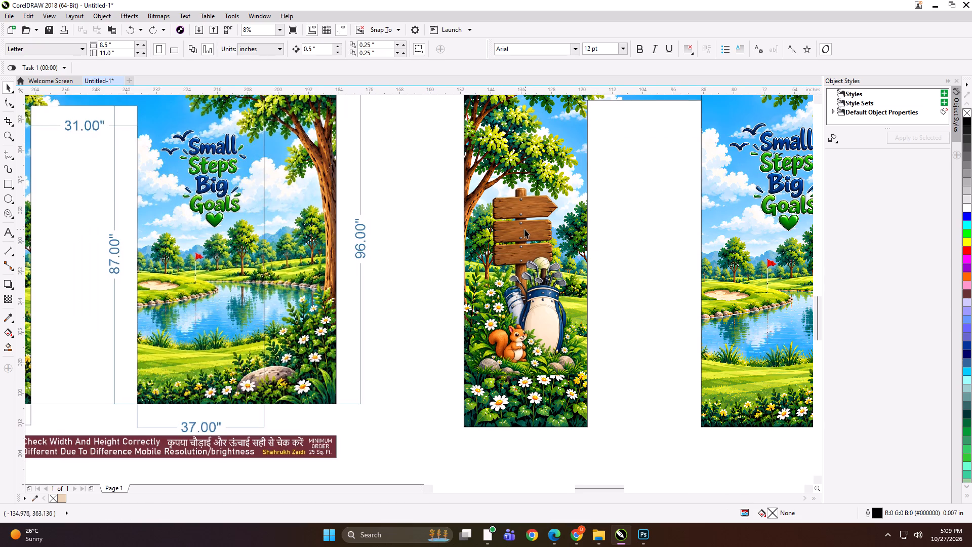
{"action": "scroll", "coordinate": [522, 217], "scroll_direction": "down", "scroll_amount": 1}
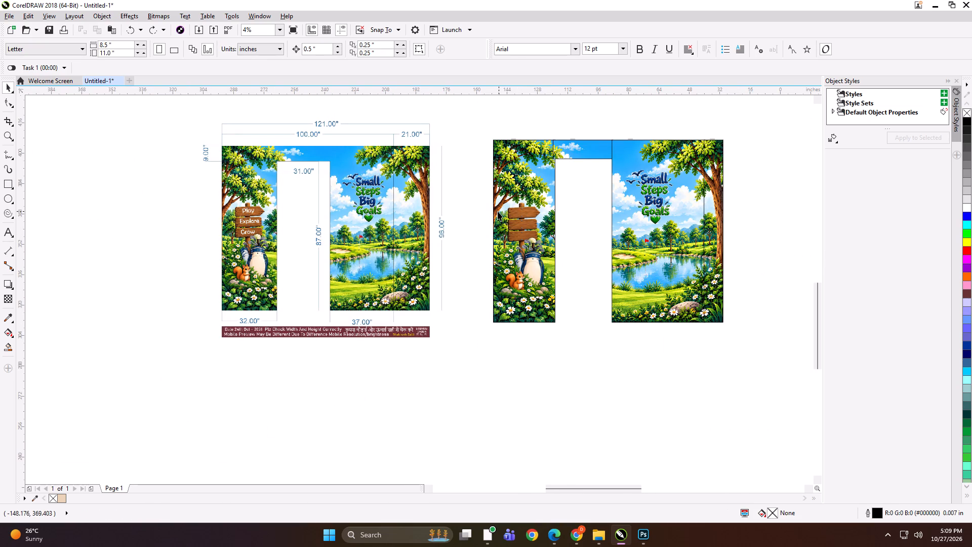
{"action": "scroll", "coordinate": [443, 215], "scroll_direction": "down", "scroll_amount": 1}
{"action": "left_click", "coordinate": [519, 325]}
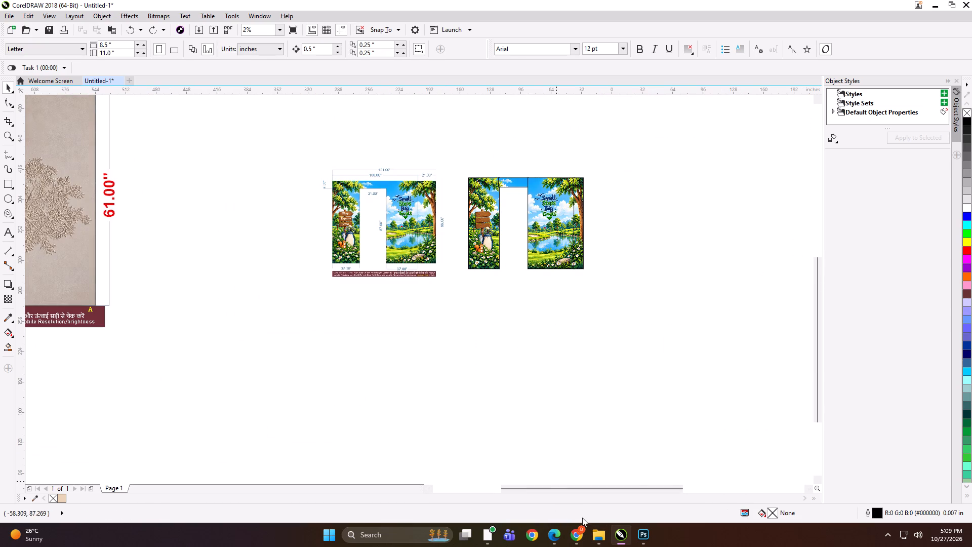
Switch to File Explorer and bring the 121X96 and 187x98 drawings from shared folder 27 into the open CorelDRAW document.
{"action": "left_click", "coordinate": [595, 534]}
{"action": "left_click", "coordinate": [584, 493]}
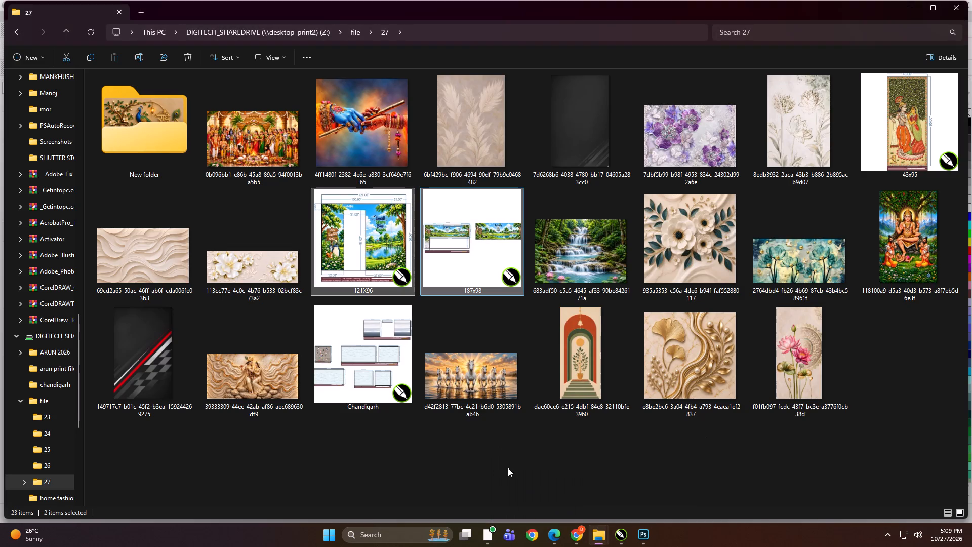
{"action": "left_click_drag", "start_coordinate": [325, 211], "coordinate": [626, 538]}
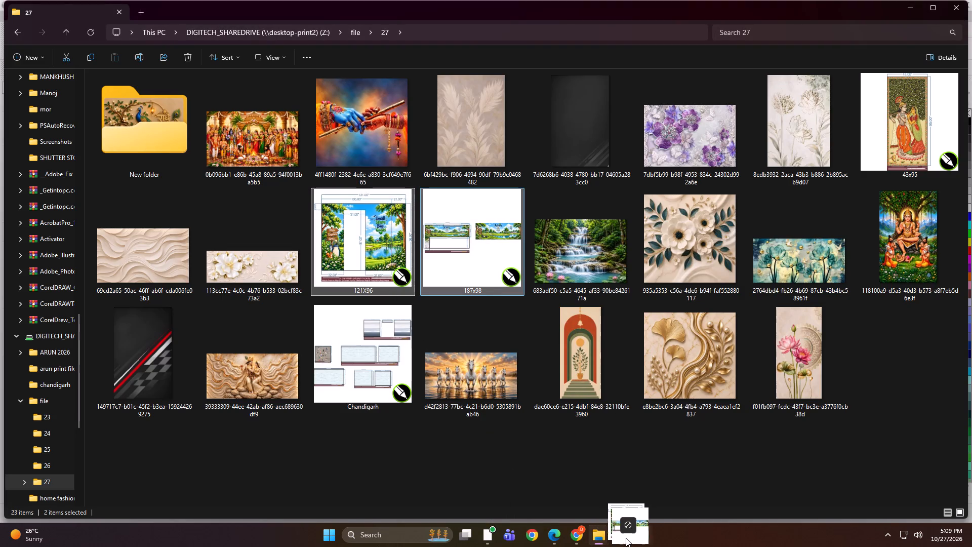
{"action": "left_click_drag", "start_coordinate": [626, 538], "coordinate": [513, 372]}
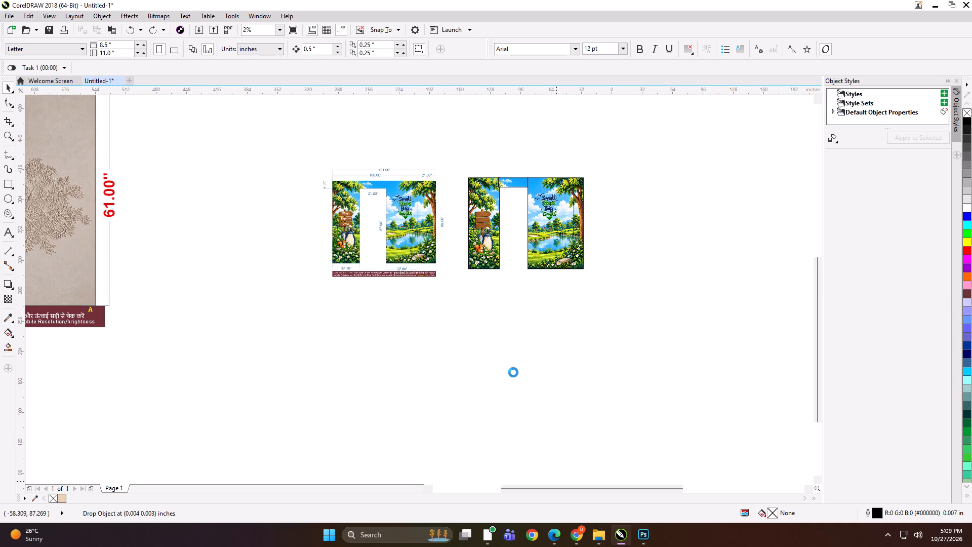
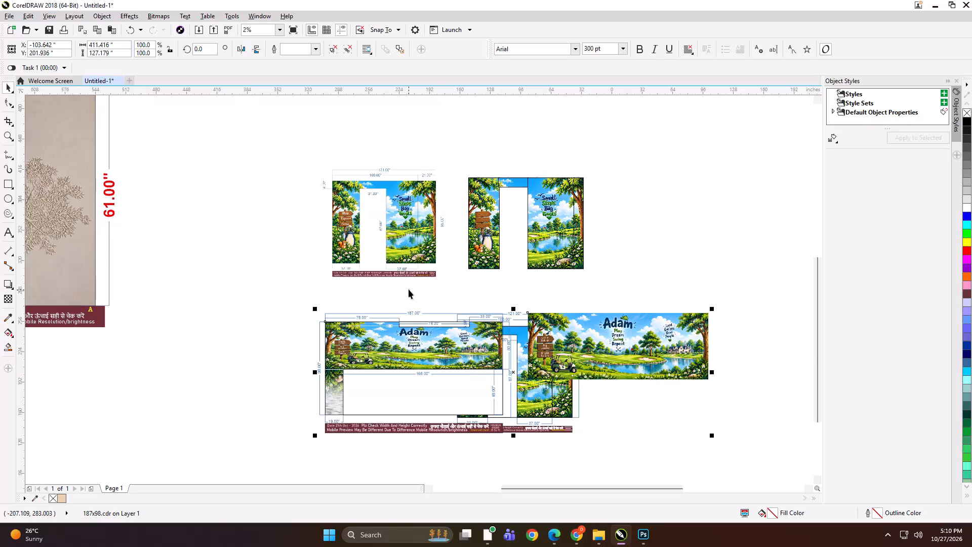
Move the imported 187x98 drawing clear of the overlapping 121X96 drawing, into empty space beside and below it.
{"action": "scroll", "coordinate": [362, 292], "scroll_direction": "down", "scroll_amount": 1}
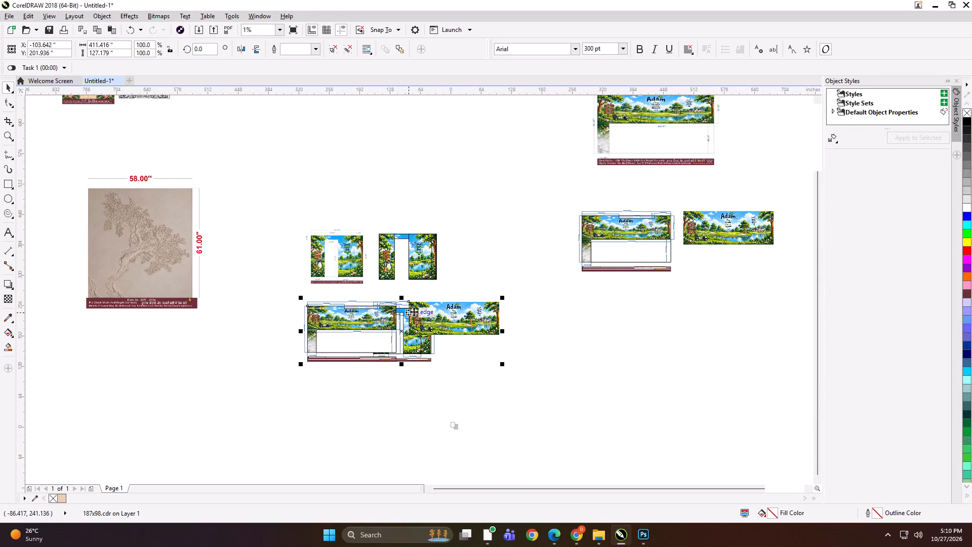
{"action": "left_click_drag", "start_coordinate": [430, 312], "coordinate": [588, 360]}
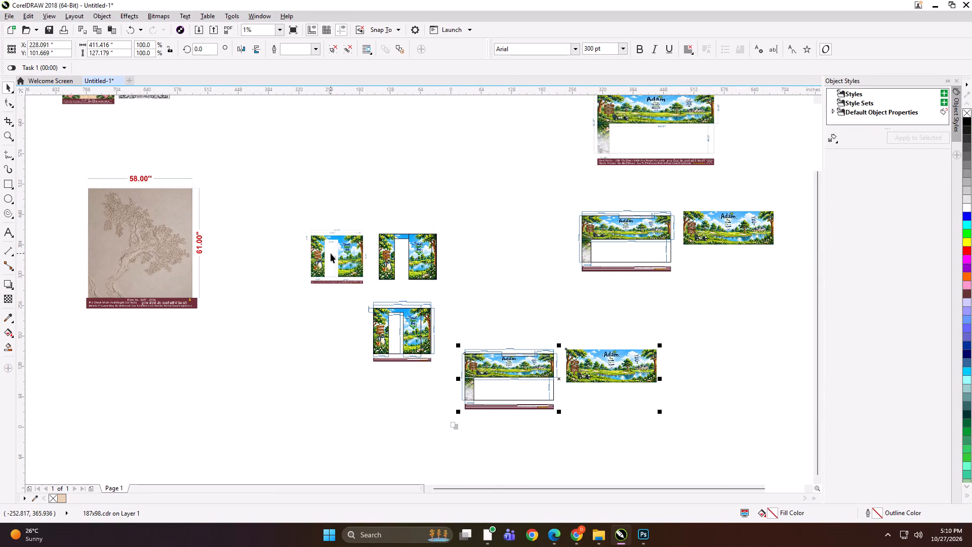
Ungroup the imported 121X96 drawing completely into its individual objects.
{"action": "scroll", "coordinate": [331, 253], "scroll_direction": "up", "scroll_amount": 1}
{"action": "scroll", "coordinate": [502, 408], "scroll_direction": "up", "scroll_amount": 2}
{"action": "left_click", "coordinate": [486, 378]}
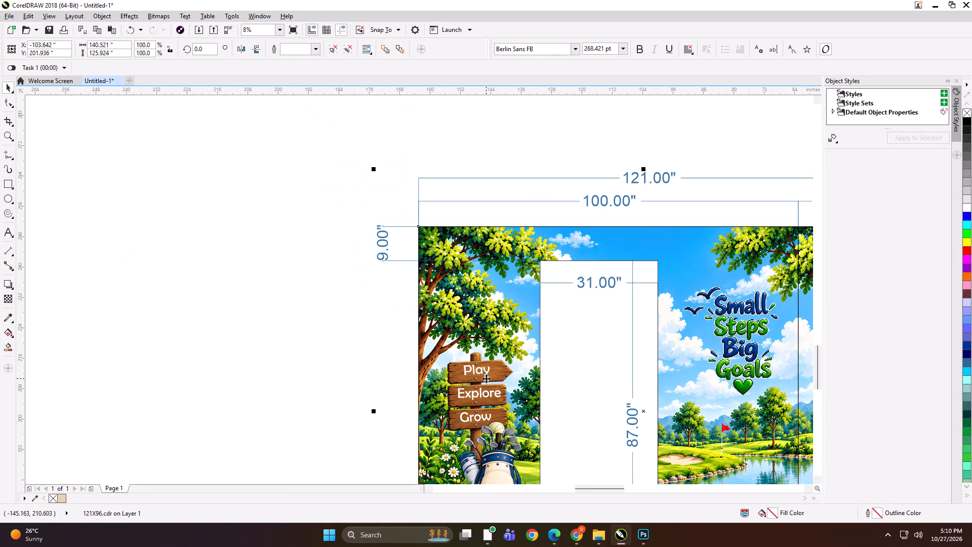
{"action": "scroll", "coordinate": [393, 332], "scroll_direction": "down", "scroll_amount": 2}
{"action": "key", "text": "ctrl+u"}
{"action": "key", "text": "ctrl+u"}
{"action": "key", "text": "ctrl+u"}
{"action": "key", "text": "ctrl+u"}
{"action": "left_click", "coordinate": [334, 334], "text": "ctrl"}
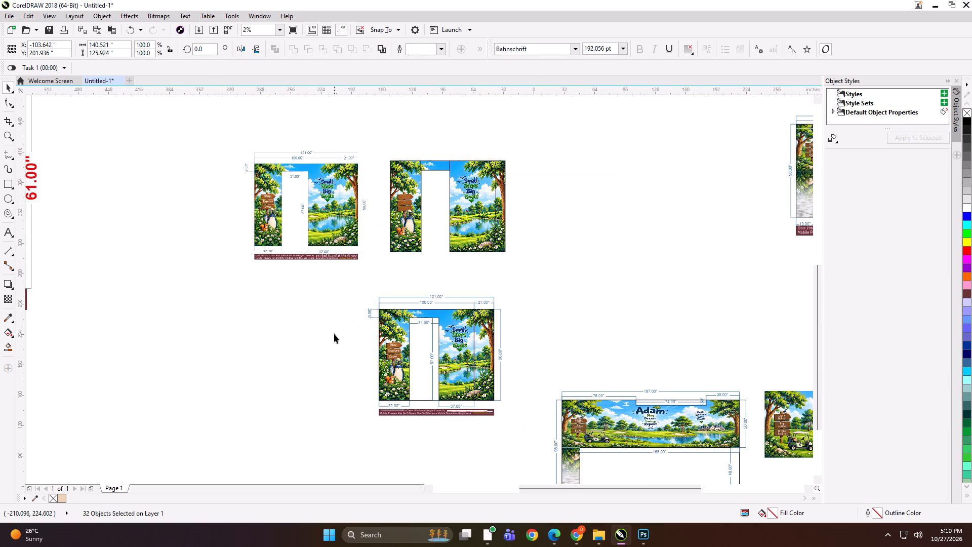
Move the Play, Explore and Grow lettering out of the imported drawing onto the separate 32.5-inch panel above and group it.
{"action": "scroll", "coordinate": [396, 354], "scroll_direction": "up", "scroll_amount": 2}
{"action": "left_click_drag", "start_coordinate": [296, 300], "coordinate": [428, 388]}
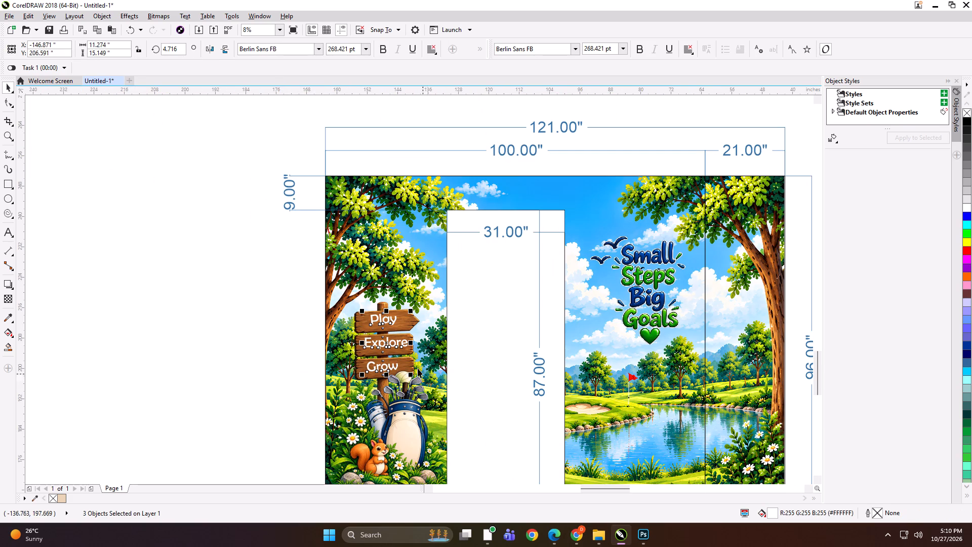
{"action": "left_click_drag", "start_coordinate": [385, 343], "coordinate": [266, 314]}
{"action": "scroll", "coordinate": [370, 345], "scroll_direction": "down", "scroll_amount": 1}
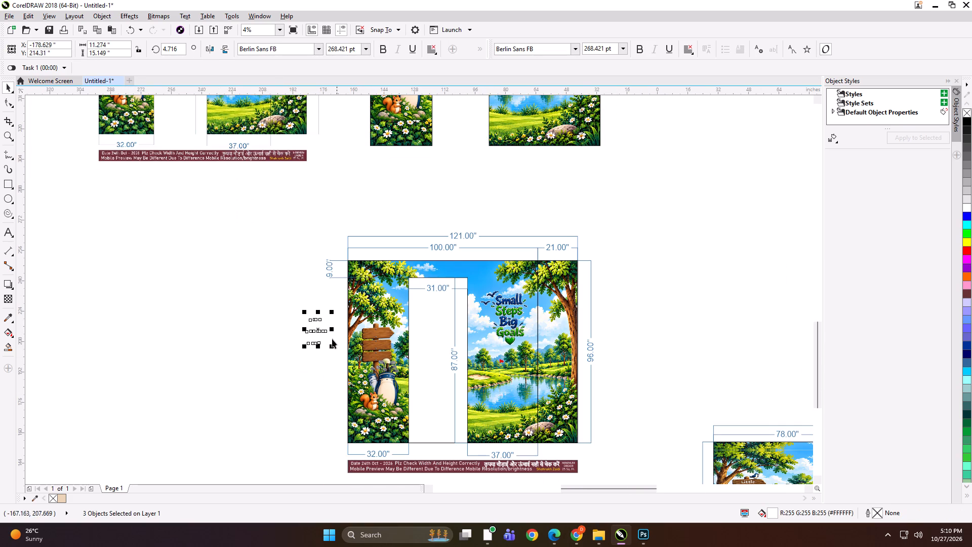
{"action": "left_click_drag", "start_coordinate": [318, 330], "coordinate": [393, 123]}
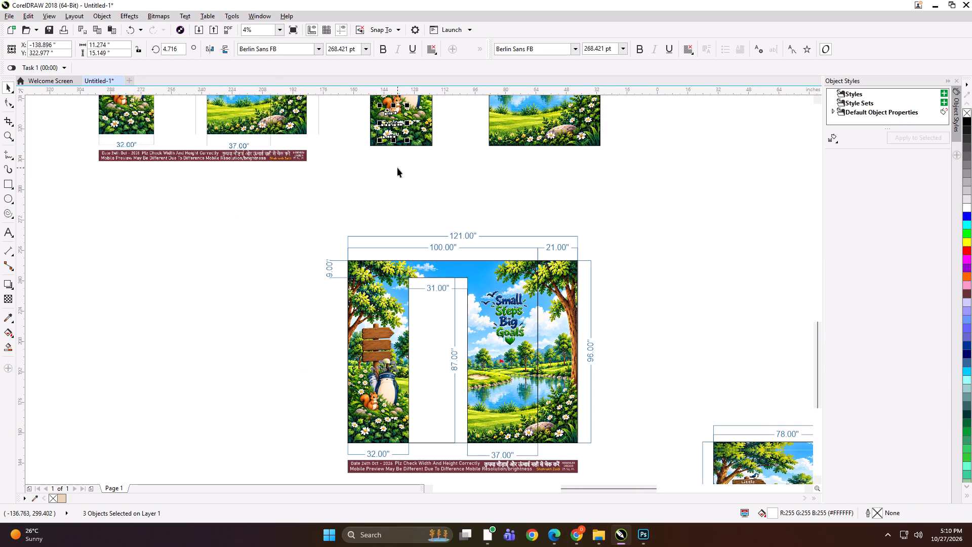
{"action": "key", "text": "ctrl+g"}
Position the grouped lettering on the 32.5-inch panel's three wooden signs to match the mockup, nudging it right about 1 inch.
{"action": "scroll", "coordinate": [395, 183], "scroll_direction": "down", "scroll_amount": 1}
{"action": "scroll", "coordinate": [396, 111], "scroll_direction": "up", "scroll_amount": 1}
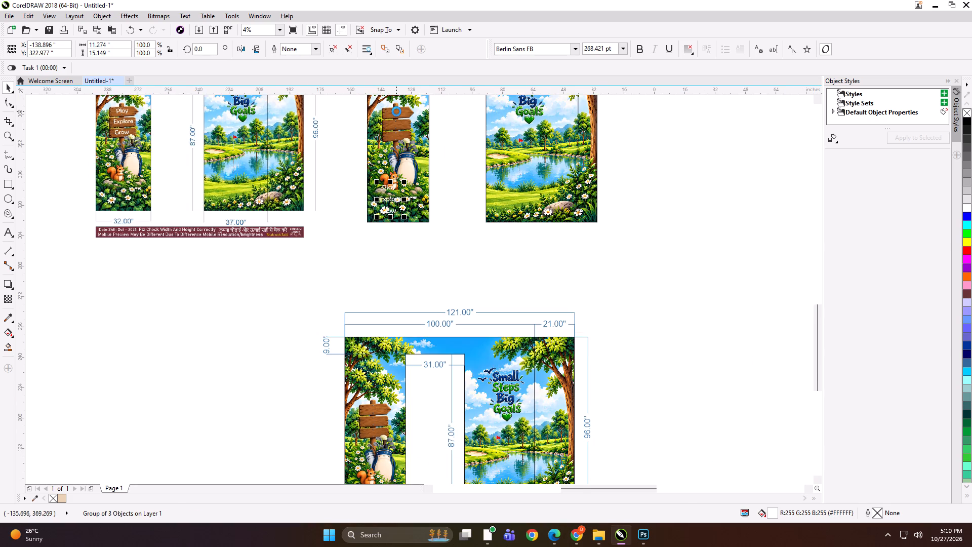
{"action": "scroll", "coordinate": [396, 111], "scroll_direction": "up", "scroll_amount": 1}
{"action": "scroll", "coordinate": [376, 288], "scroll_direction": "down", "scroll_amount": 1}
{"action": "scroll", "coordinate": [391, 230], "scroll_direction": "up", "scroll_amount": 1}
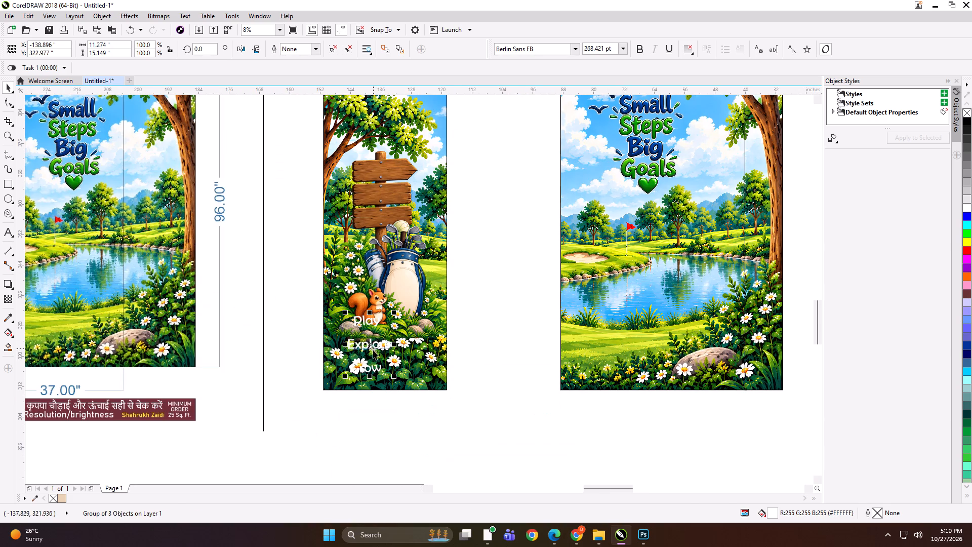
{"action": "left_click_drag", "start_coordinate": [370, 345], "coordinate": [381, 193]}
{"action": "scroll", "coordinate": [423, 219], "scroll_direction": "down", "scroll_amount": 1}
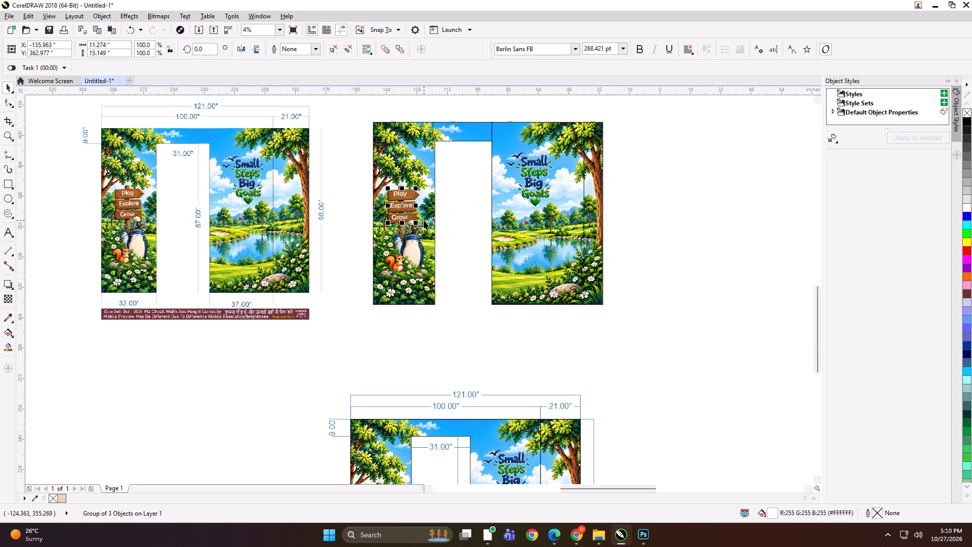
{"action": "scroll", "coordinate": [398, 194], "scroll_direction": "up", "scroll_amount": 3}
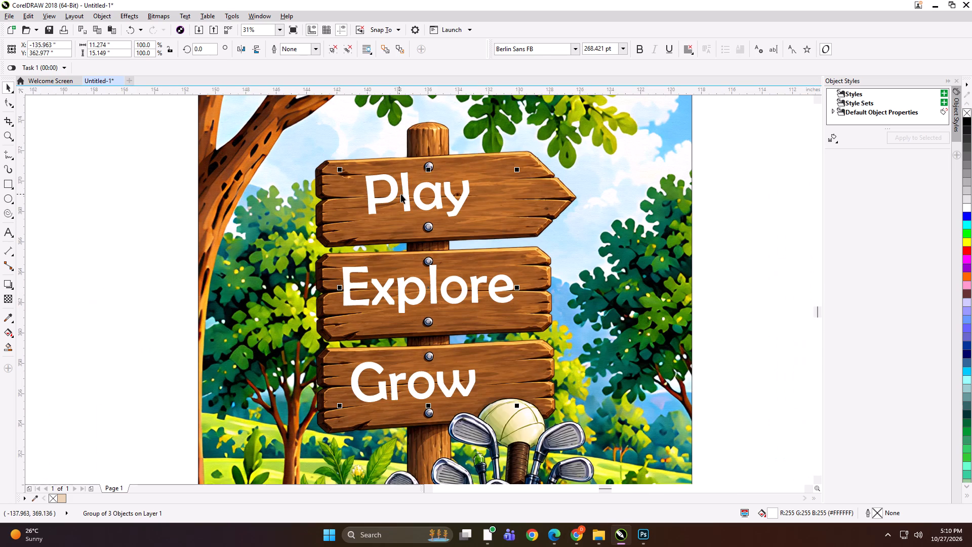
{"action": "key", "text": "Right"}
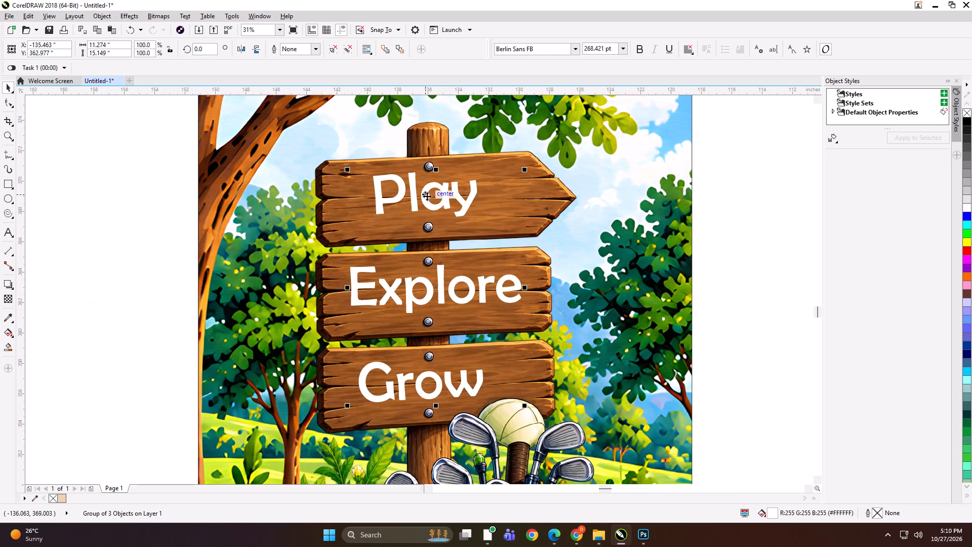
{"action": "scroll", "coordinate": [429, 202], "scroll_direction": "down", "scroll_amount": 1}
{"action": "scroll", "coordinate": [472, 209], "scroll_direction": "down", "scroll_amount": 2}
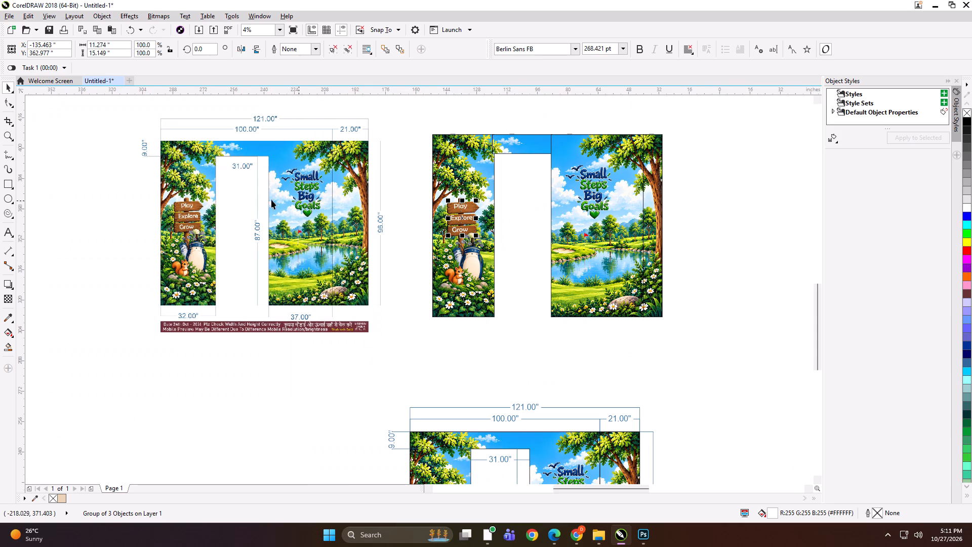
{"action": "scroll", "coordinate": [172, 199], "scroll_direction": "up", "scroll_amount": 2}
{"action": "scroll", "coordinate": [158, 200], "scroll_direction": "down", "scroll_amount": 1}
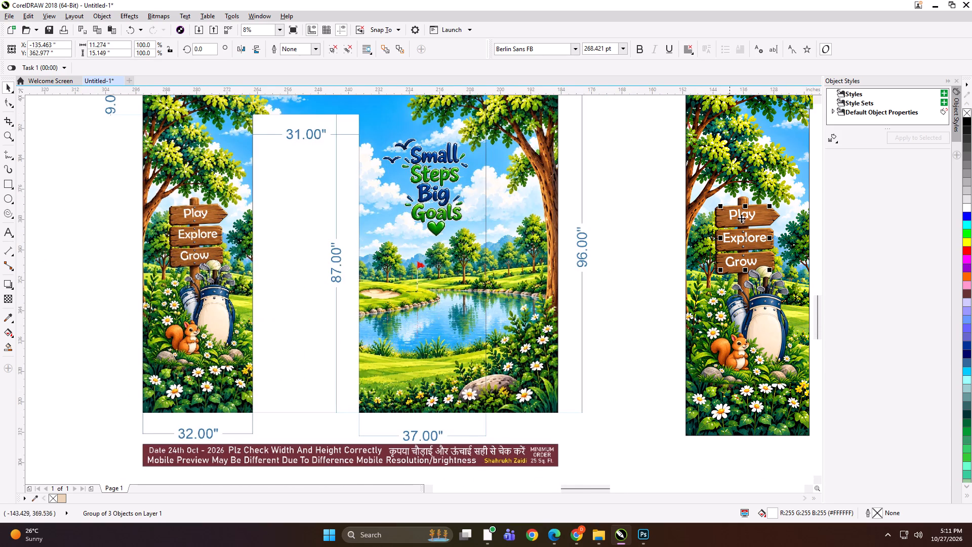
{"action": "scroll", "coordinate": [766, 218], "scroll_direction": "up", "scroll_amount": 2}
{"action": "key", "text": "Right"}
{"action": "scroll", "coordinate": [595, 200], "scroll_direction": "down", "scroll_amount": 2}
{"action": "scroll", "coordinate": [513, 222], "scroll_direction": "down", "scroll_amount": 1}
Send the lettering group to the back and place it inside the 32.5-inch panel's PowerClip frame.
{"action": "key", "text": "shift+Page_Down"}
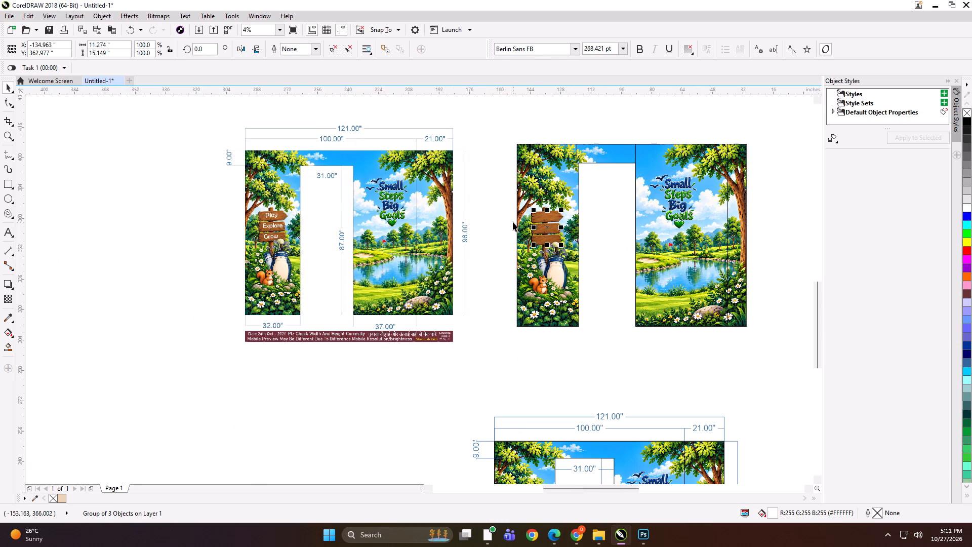
{"action": "key", "text": "shift+Return"}
Export the 32.5-inch panel as an RGB TIFF at 100 dpi, overwriting the file 32.5x96 CANVAS.
{"action": "left_click", "coordinate": [545, 258]}
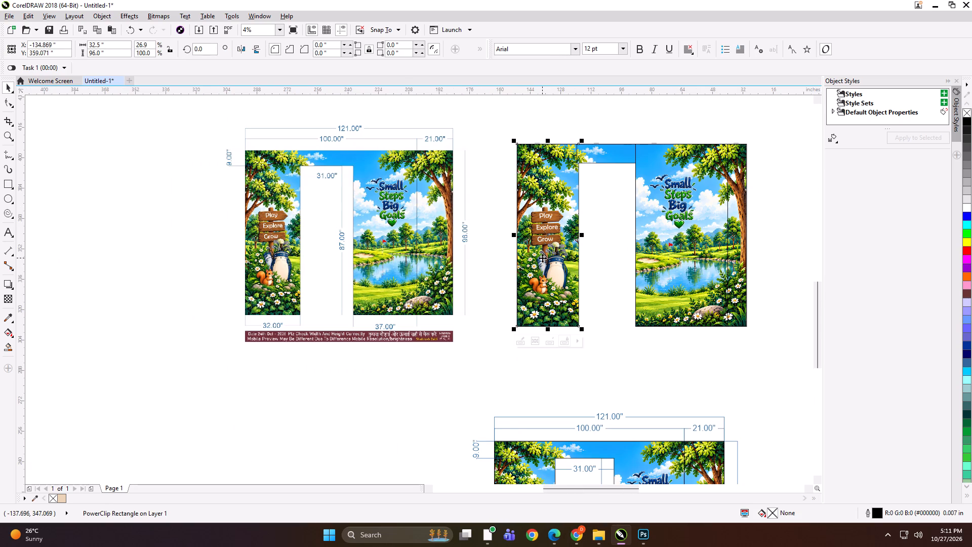
{"action": "key", "text": "ctrl+e"}
{"action": "left_click", "coordinate": [660, 227]}
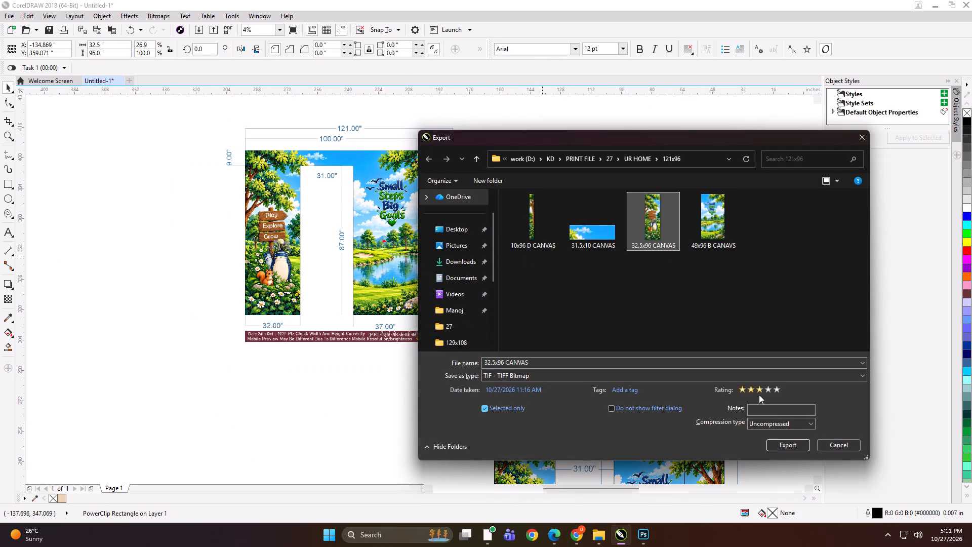
{"action": "left_click", "coordinate": [773, 445]}
{"action": "left_click", "coordinate": [504, 266]}
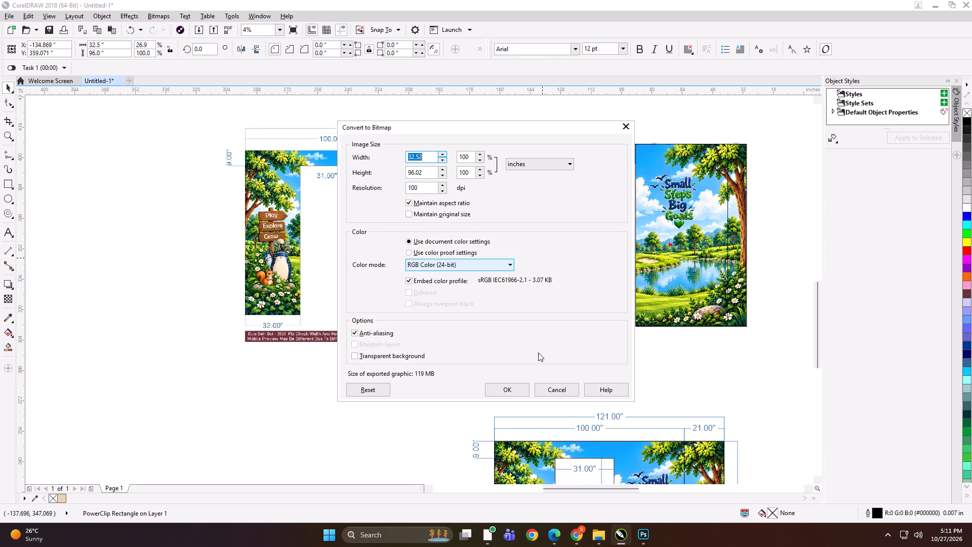
{"action": "left_click", "coordinate": [512, 385]}
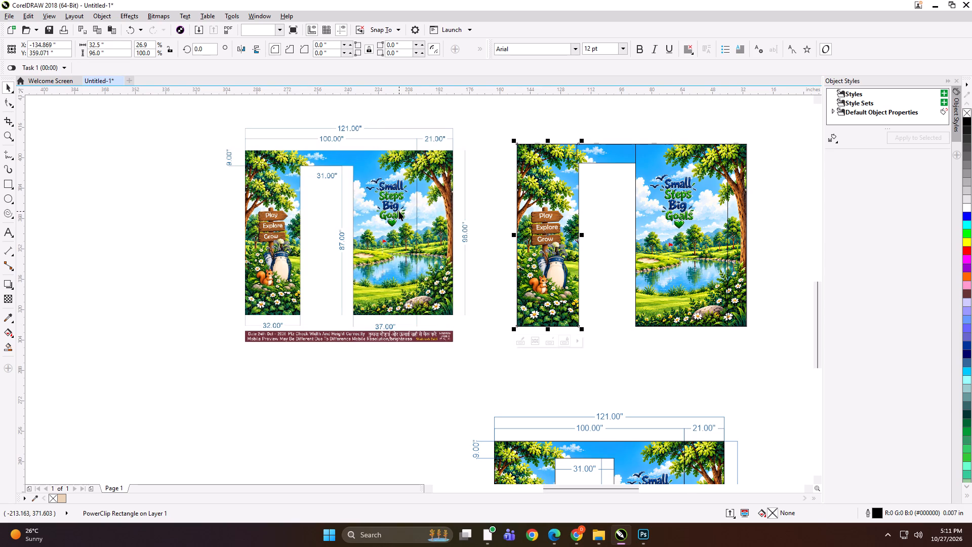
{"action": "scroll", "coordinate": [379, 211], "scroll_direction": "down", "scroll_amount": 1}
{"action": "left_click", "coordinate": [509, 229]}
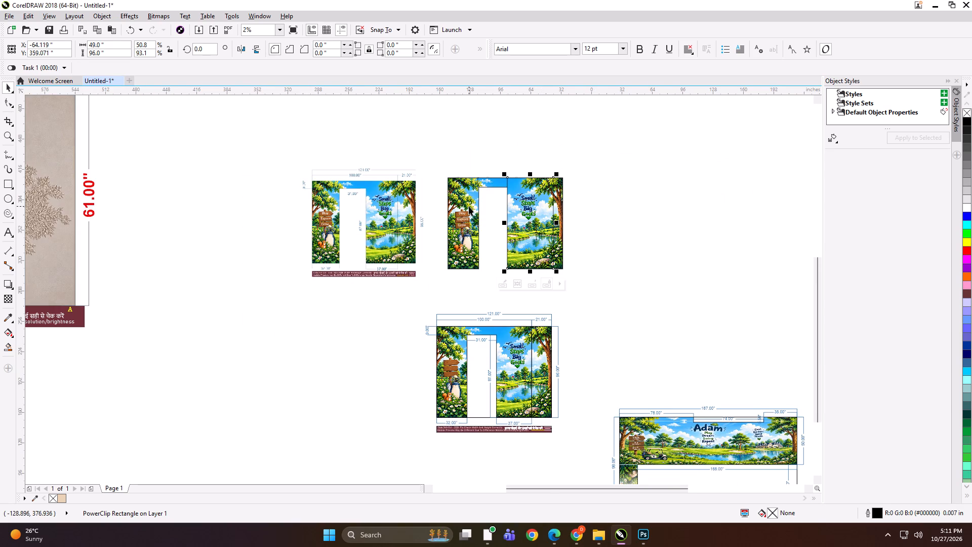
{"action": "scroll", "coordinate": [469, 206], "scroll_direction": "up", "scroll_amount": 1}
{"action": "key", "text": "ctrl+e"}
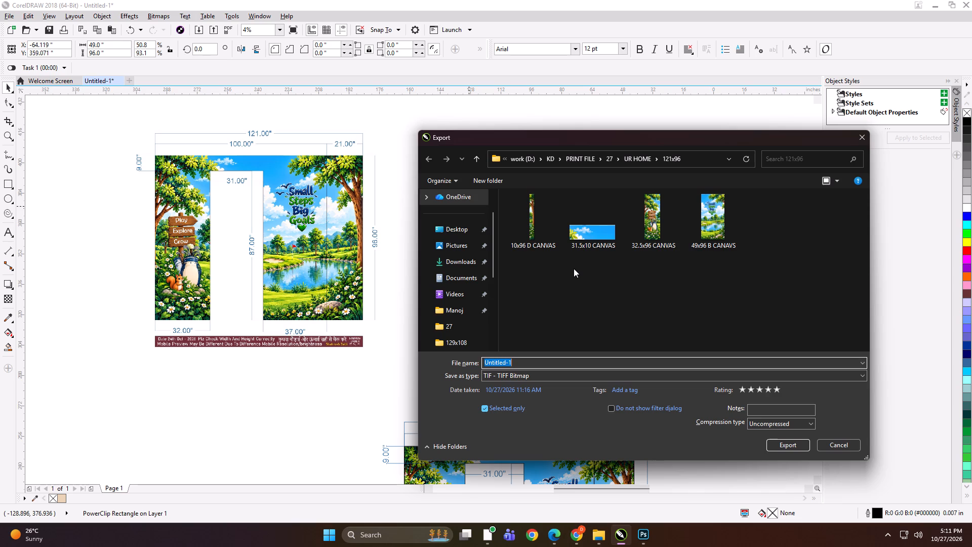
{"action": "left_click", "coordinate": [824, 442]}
Delete all remaining objects of the imported 121X96 drawing below the four panels.
{"action": "scroll", "coordinate": [549, 284], "scroll_direction": "down", "scroll_amount": 1}
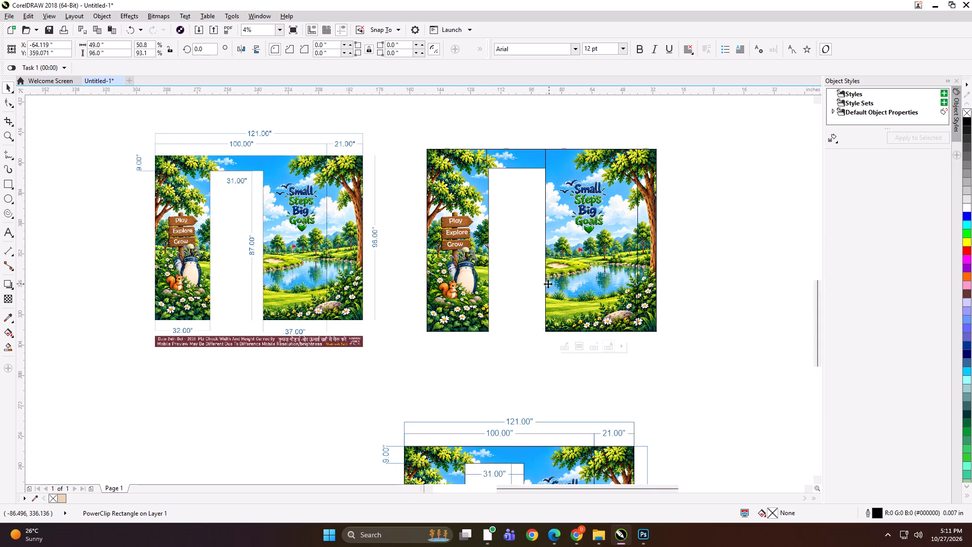
{"action": "left_click", "coordinate": [557, 403]}
{"action": "key", "text": "Delete"}
{"action": "left_click_drag", "start_coordinate": [433, 346], "coordinate": [584, 454]}
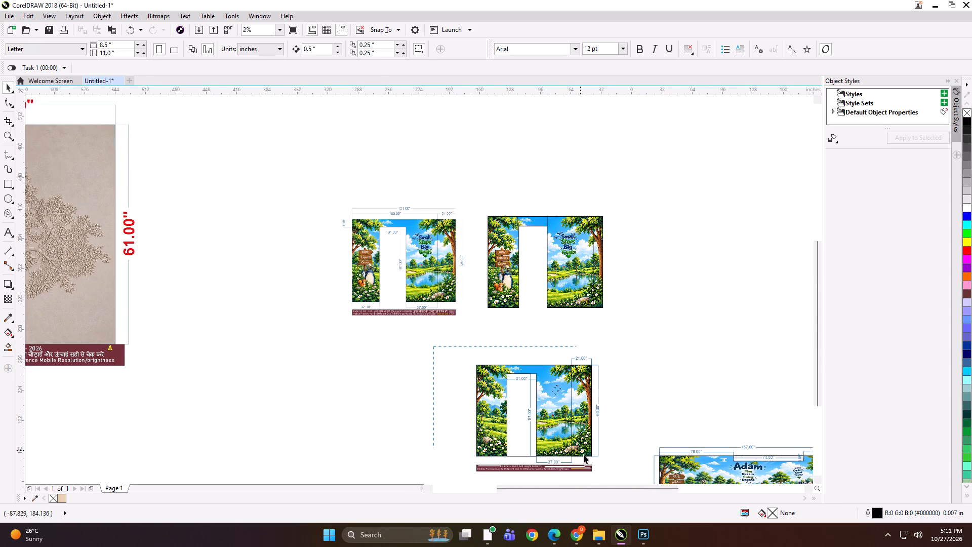
{"action": "left_click_drag", "start_coordinate": [584, 454], "coordinate": [605, 474]}
{"action": "key", "text": "Delete"}
Move the dimensioned doorway mockup a little up and to the left, farther from the four panels.
{"action": "scroll", "coordinate": [439, 227], "scroll_direction": "up", "scroll_amount": 1}
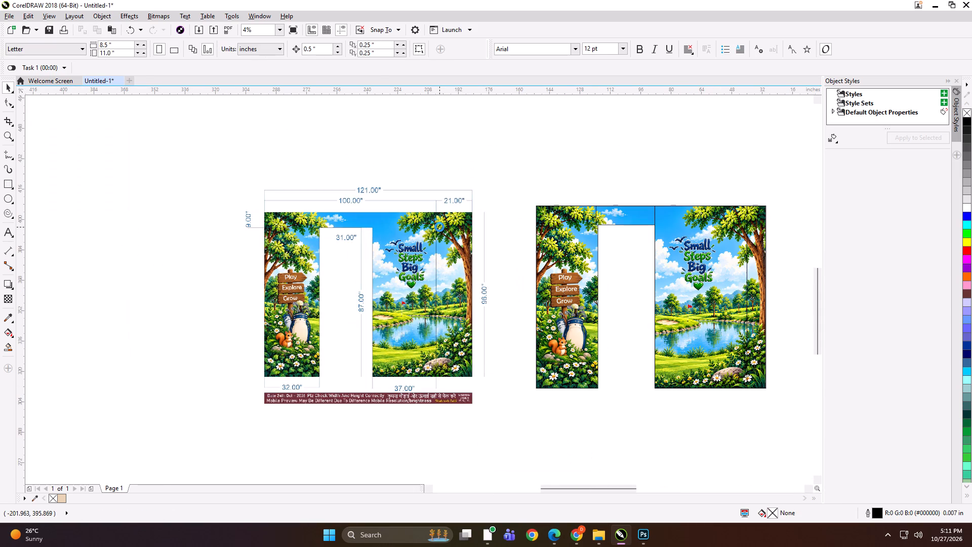
{"action": "left_click_drag", "start_coordinate": [427, 262], "coordinate": [388, 248]}
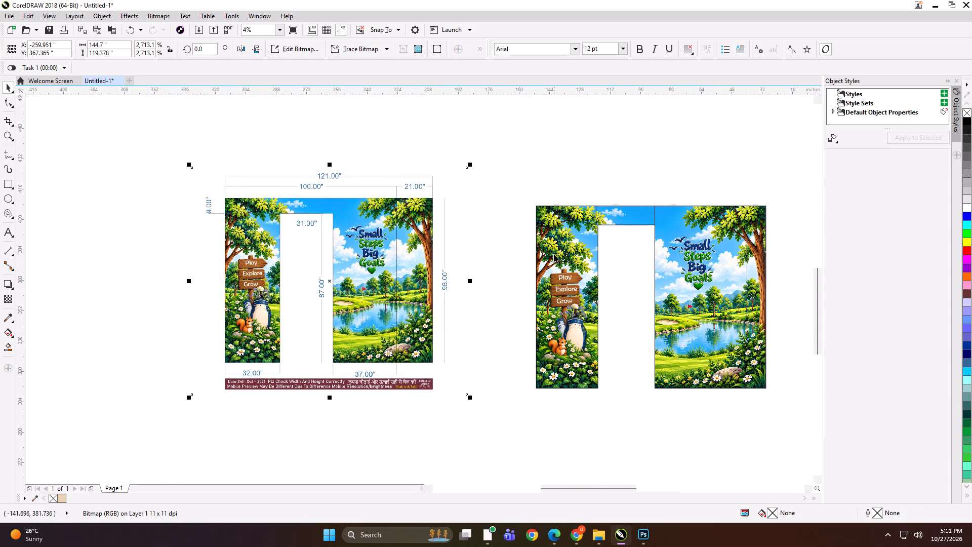
{"action": "left_click_drag", "start_coordinate": [554, 254], "coordinate": [524, 254], "text": "shift"}
{"action": "left_click", "coordinate": [615, 278]}
Nudge the 32.5-inch signpost panel about 3 inches left, away from the header panel.
{"action": "left_click", "coordinate": [584, 276]}
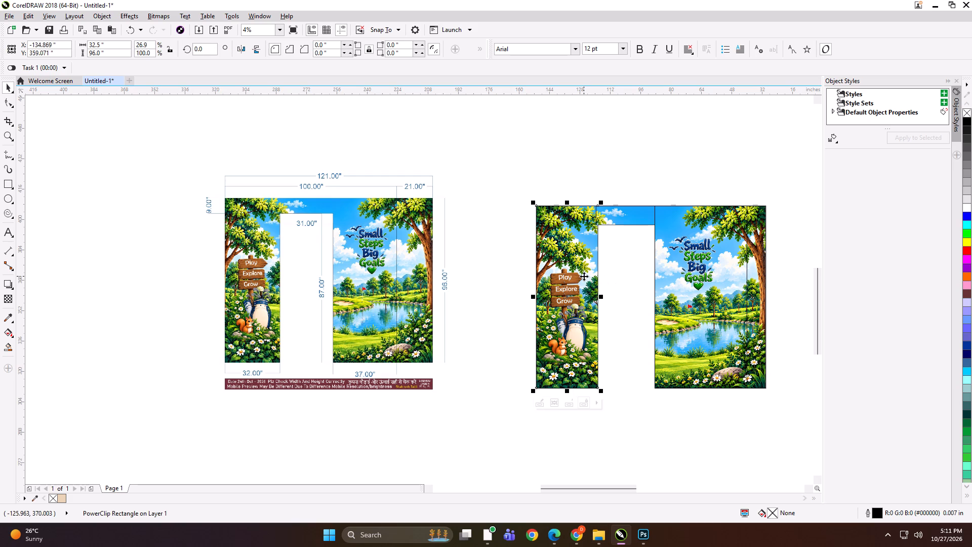
{"action": "key", "text": "Left"}
{"action": "key", "text": "Left"}
{"action": "key", "text": "Left"}
{"action": "key", "text": "Left"}
{"action": "key", "text": "Left"}
{"action": "key", "text": "Left"}
Nudge the 49-inch lake panel about 3.5 inches right, away from the header panel.
{"action": "left_click", "coordinate": [681, 268]}
{"action": "key", "text": "Right"}
{"action": "key", "text": "Right"}
{"action": "key", "text": "Right"}
{"action": "key", "text": "Right"}
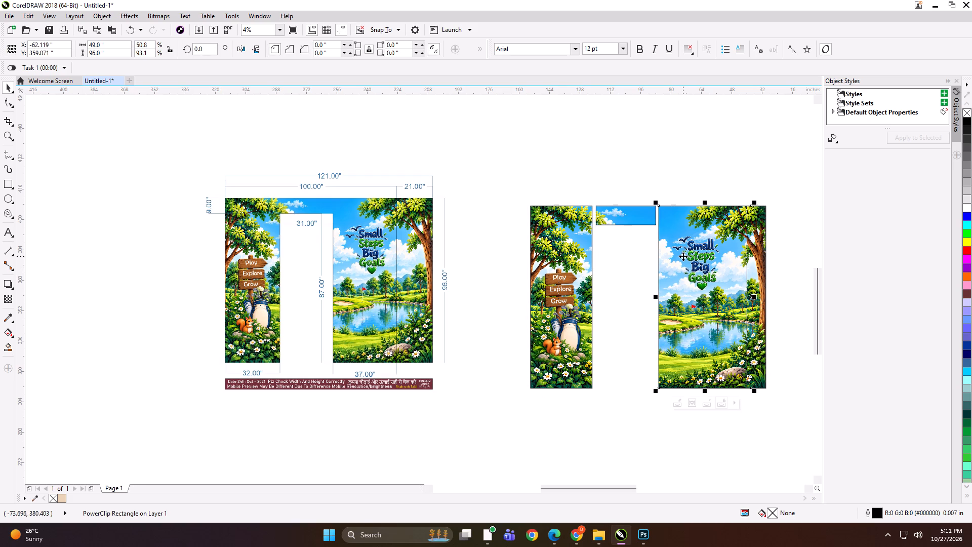
{"action": "key", "text": "Right"}
{"action": "key", "text": "Right"}
{"action": "key", "text": "Right"}
Nudge the narrow 10-inch panel about 6.5 inches right so a gap separates it from the lake panel.
{"action": "left_click", "coordinate": [762, 251]}
{"action": "key", "text": "Right"}
{"action": "key", "text": "Right"}
{"action": "key", "text": "Right"}
{"action": "key", "text": "Right"}
{"action": "key", "text": "Right"}
{"action": "key", "text": "Right"}
{"action": "key", "text": "Right"}
{"action": "key", "text": "Right"}
{"action": "key", "text": "Right"}
{"action": "key", "text": "Right"}
{"action": "key", "text": "Right"}
{"action": "key", "text": "Right"}
{"action": "key", "text": "Right"}
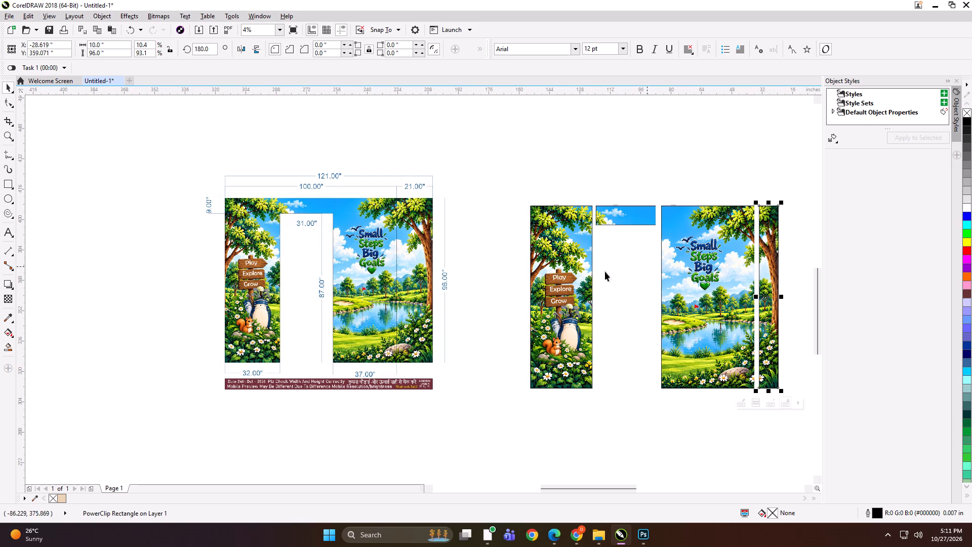
Nudge the 32.5-inch signpost panel a further 1.5 inches or so to the left.
{"action": "left_click", "coordinate": [568, 266]}
{"action": "key", "text": "Left"}
{"action": "key", "text": "Left"}
{"action": "key", "text": "Left"}
Move the four panels with their labels together about 29 inches left, close beside the dimensioned mockup.
{"action": "scroll", "coordinate": [604, 227], "scroll_direction": "down", "scroll_amount": 1}
{"action": "left_click", "coordinate": [669, 187]}
{"action": "left_click_drag", "start_coordinate": [717, 190], "coordinate": [509, 338]}
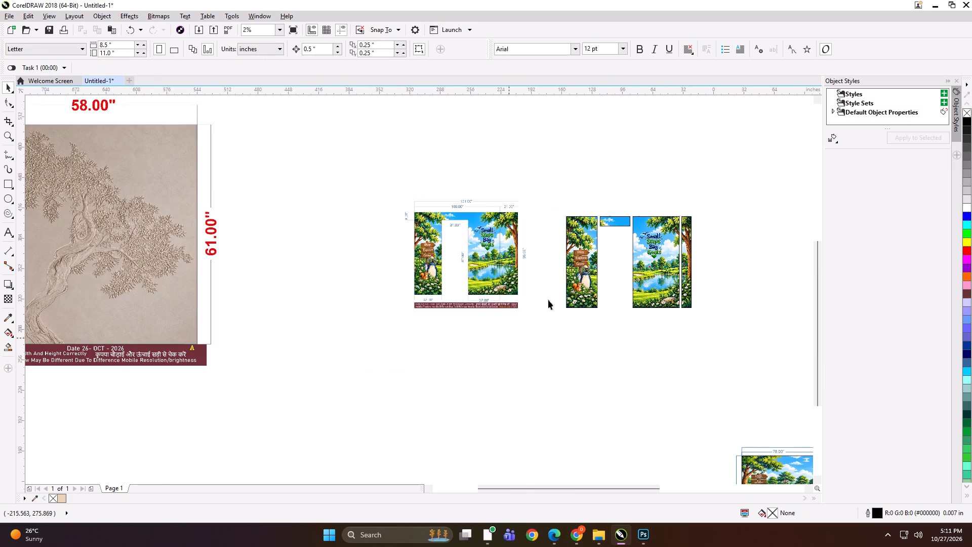
{"action": "scroll", "coordinate": [564, 245], "scroll_direction": "up", "scroll_amount": 1}
{"action": "left_click_drag", "start_coordinate": [587, 249], "coordinate": [532, 236]}
Group the dimensioned mockup with the four labelled panels and scale the group down to about 4.3 by 1.8 inches.
{"action": "left_click", "coordinate": [463, 243], "text": "shift"}
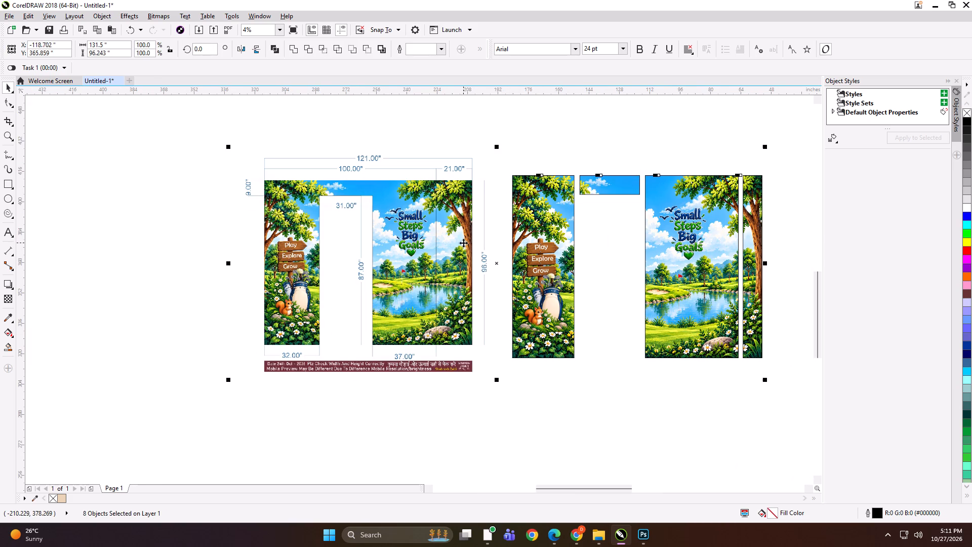
{"action": "key", "text": "ctrl+g"}
{"action": "left_click_drag", "start_coordinate": [766, 382], "coordinate": [517, 289], "text": "shift"}
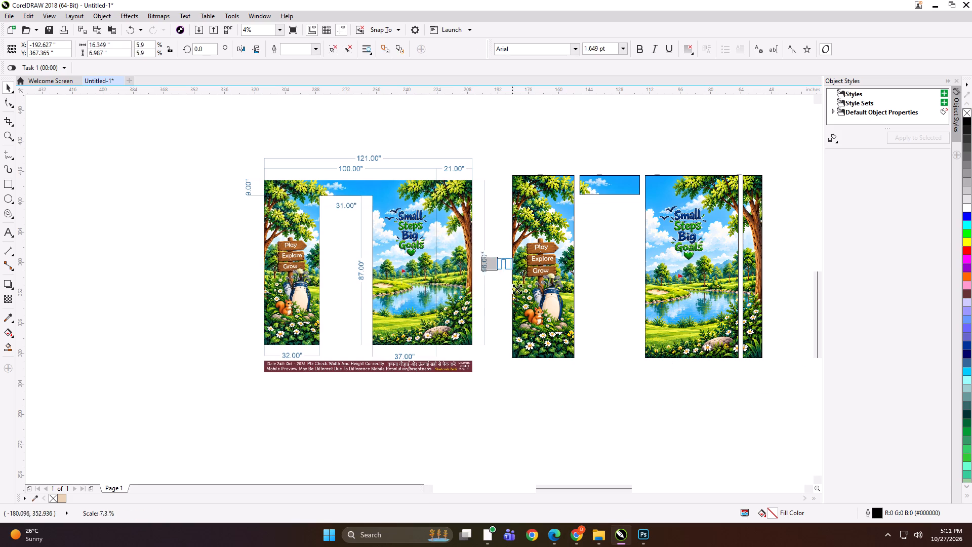
{"action": "left_click_drag", "start_coordinate": [517, 289], "coordinate": [507, 283], "text": "shift"}
{"action": "scroll", "coordinate": [499, 266], "scroll_direction": "up", "scroll_amount": 5}
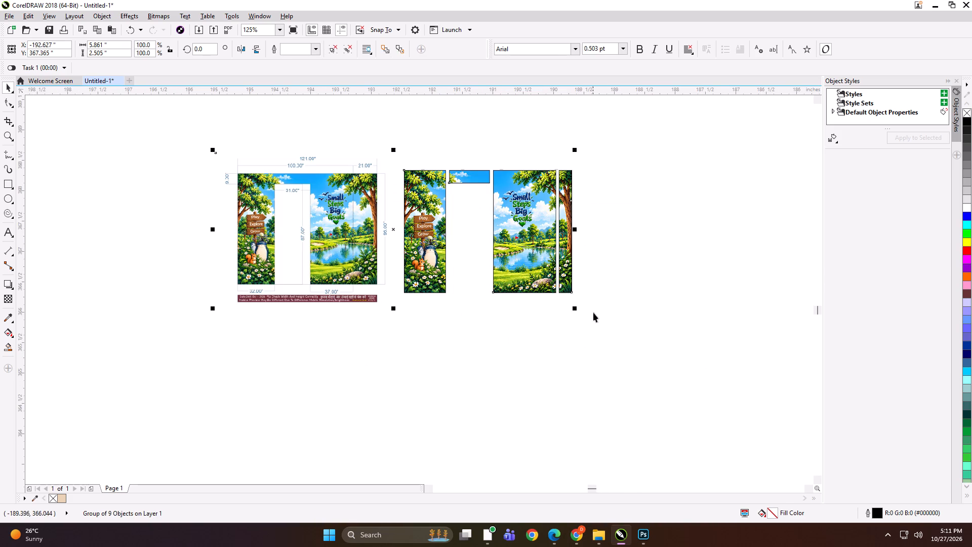
{"action": "left_click_drag", "start_coordinate": [577, 308], "coordinate": [532, 295], "text": "shift"}
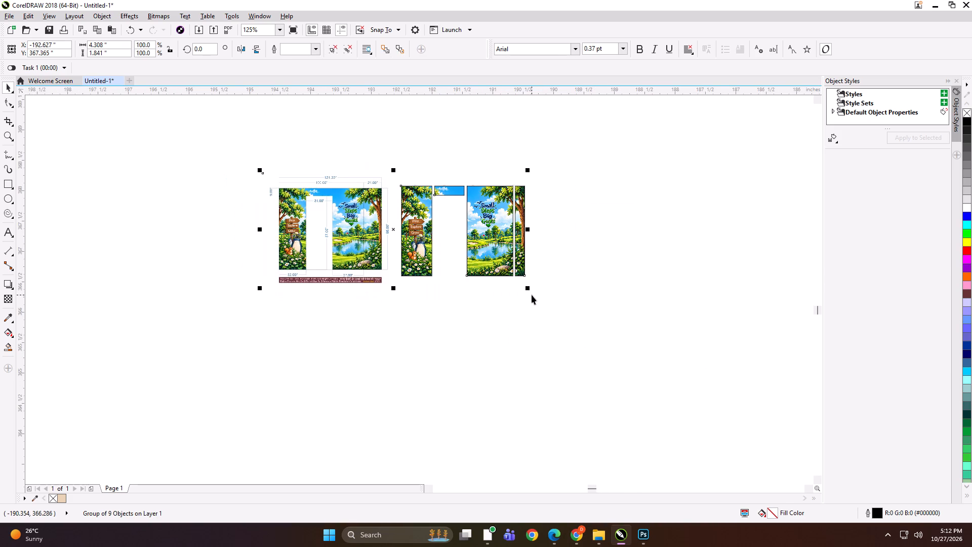
Export the scaled-down group under the file name SFDHH.
{"action": "key", "text": "ctrl+e"}
{"action": "type", "text": "SFDHH"}
{"action": "key", "text": "Return"}
{"action": "key", "text": "Return"}
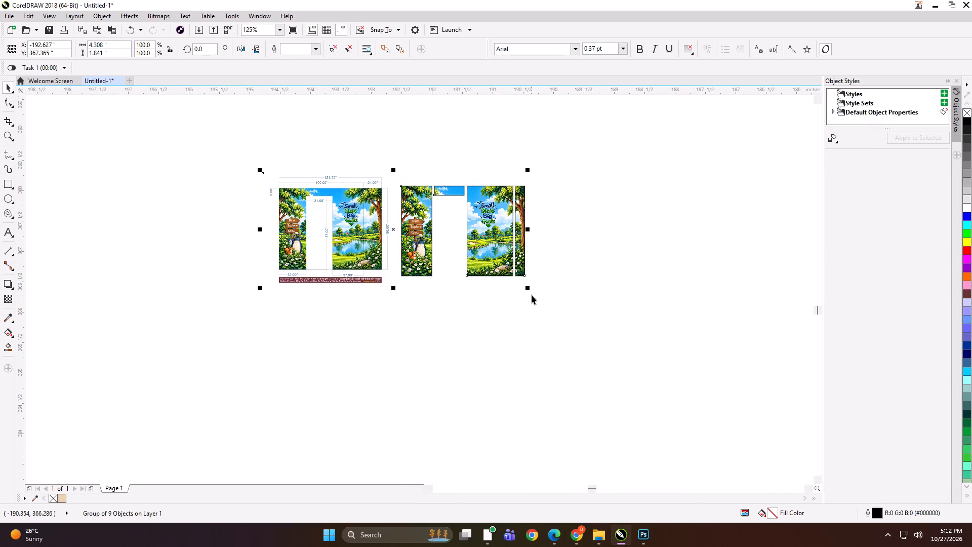
Delete the scaled-down group of mockup and panels from the drawing.
{"action": "key", "text": "Delete"}
{"action": "key", "text": "F4"}
{"action": "left_click", "coordinate": [532, 295]}
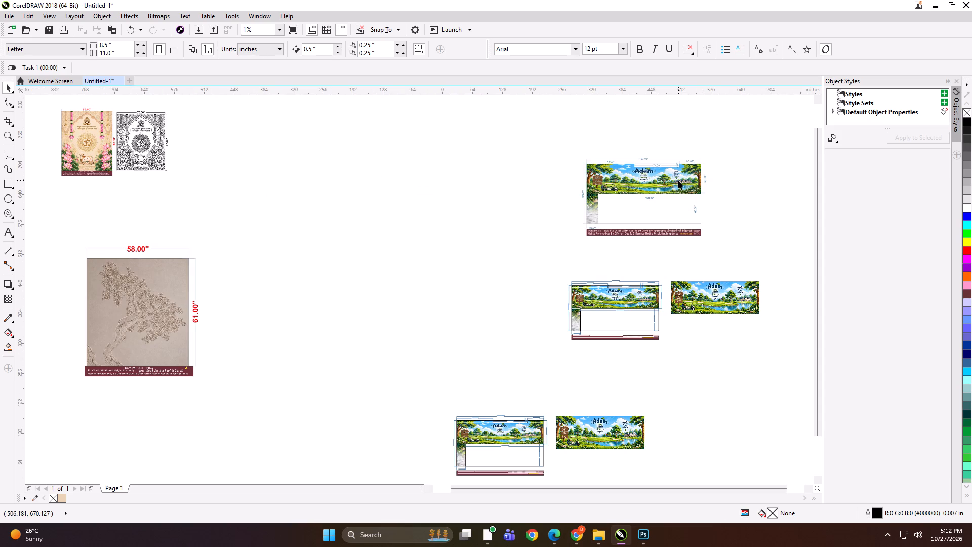
Move the flattened golf-course mockup beside the dimensioned vector mockup that has the full image next to it.
{"action": "left_click_drag", "start_coordinate": [678, 180], "coordinate": [502, 278]}
Delete the lower duplicate of the dimensioned golf-course mockup together with its full image.
{"action": "left_click_drag", "start_coordinate": [703, 392], "coordinate": [461, 466]}
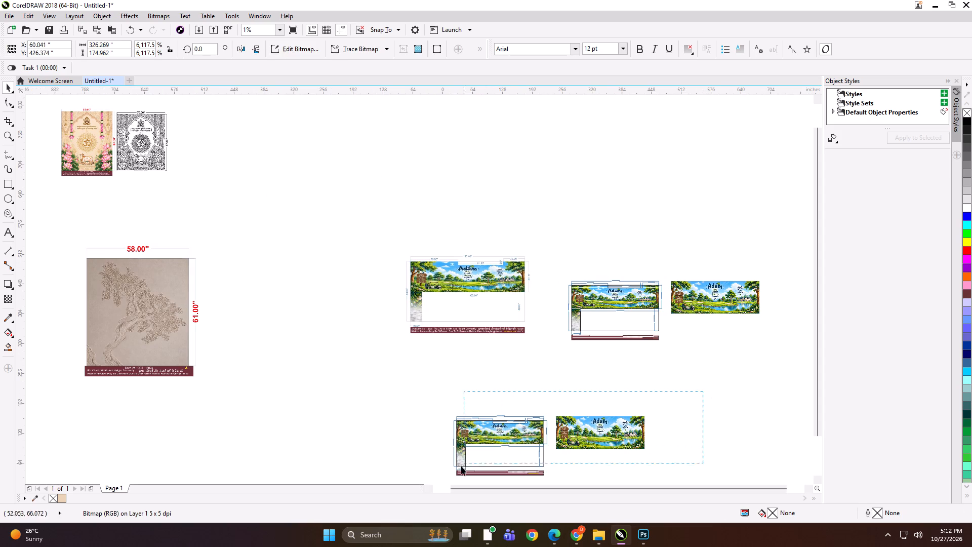
{"action": "left_click_drag", "start_coordinate": [461, 466], "coordinate": [443, 476]}
{"action": "key", "text": "Delete"}
Ungroup the remaining 187x98 artwork so the dimensioned mockup and the full golf-course image are separate.
{"action": "left_click", "coordinate": [741, 282]}
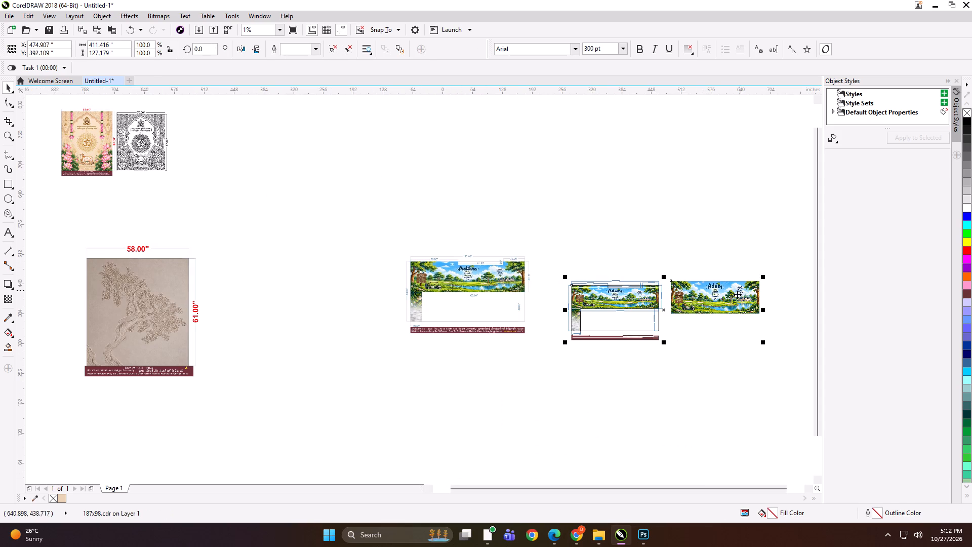
{"action": "key", "text": "ctrl+u"}
{"action": "left_click", "coordinate": [738, 229]}
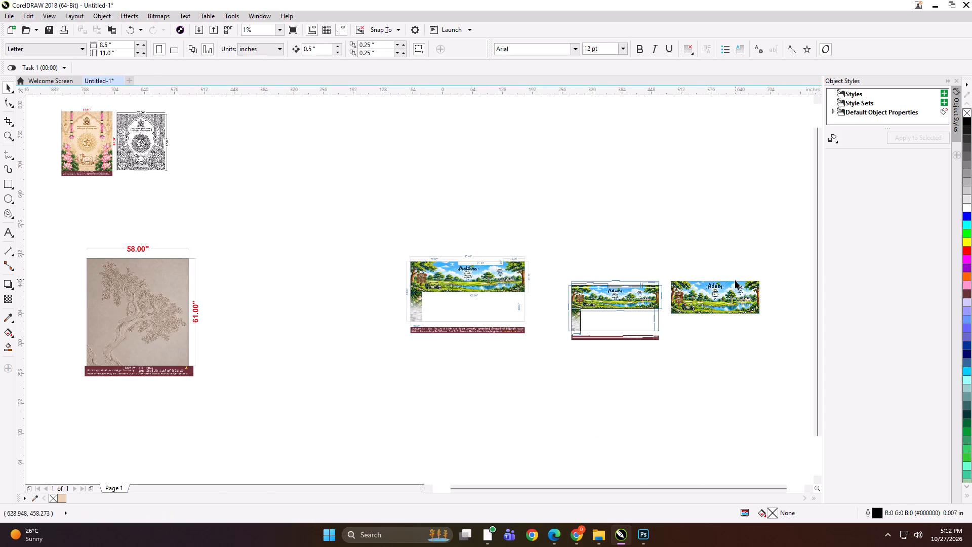
Compare the lettering and scenery of the full golf-course image with the dimensioned and flattened mockups.
{"action": "left_click", "coordinate": [735, 281]}
{"action": "scroll", "coordinate": [720, 294], "scroll_direction": "up", "scroll_amount": 6}
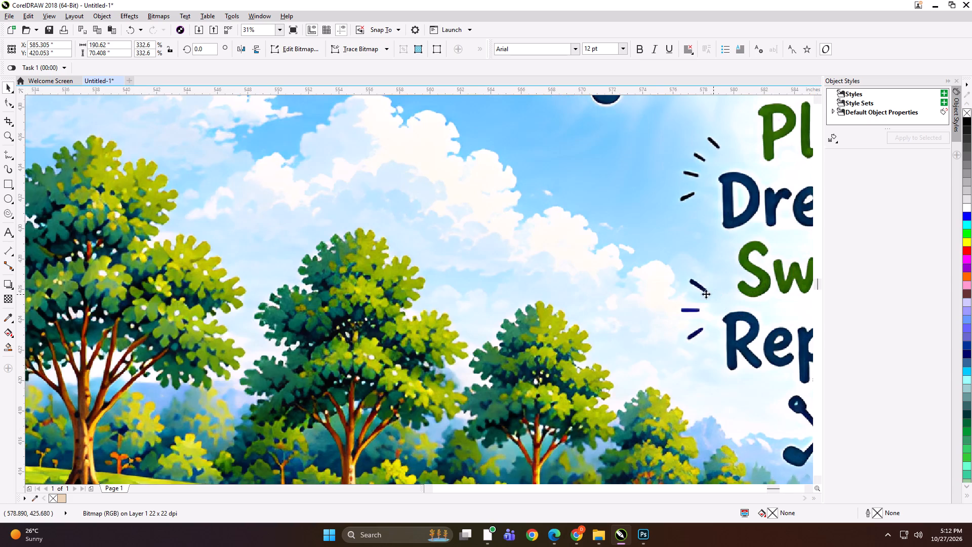
{"action": "scroll", "coordinate": [651, 297], "scroll_direction": "down", "scroll_amount": 3}
{"action": "scroll", "coordinate": [353, 279], "scroll_direction": "up", "scroll_amount": 3}
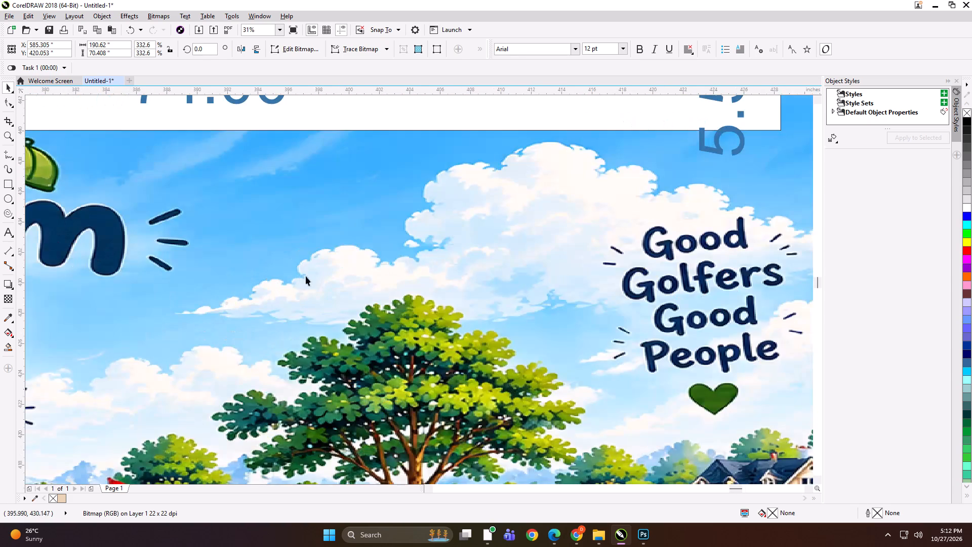
{"action": "scroll", "coordinate": [416, 261], "scroll_direction": "down", "scroll_amount": 2}
{"action": "scroll", "coordinate": [265, 256], "scroll_direction": "up", "scroll_amount": 3}
{"action": "scroll", "coordinate": [275, 252], "scroll_direction": "down", "scroll_amount": 3}
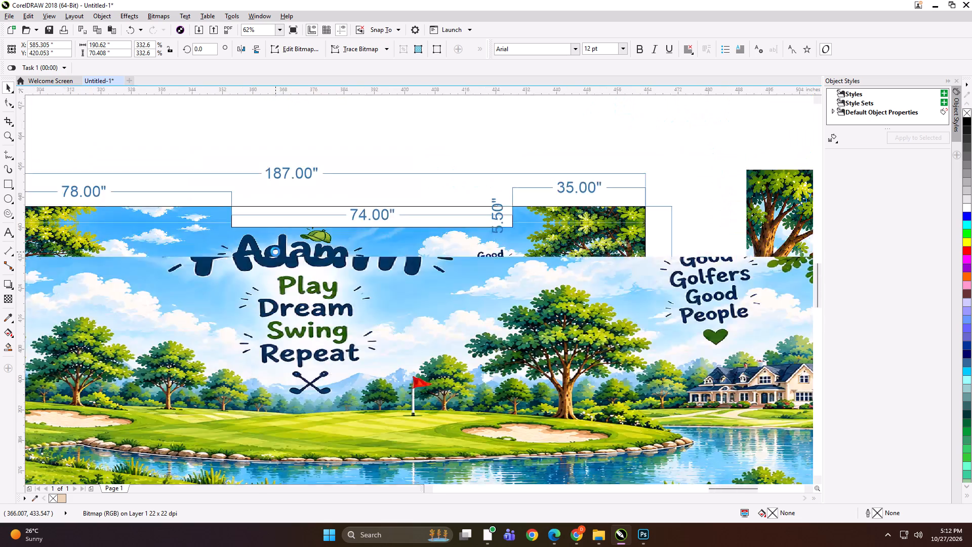
{"action": "scroll", "coordinate": [275, 252], "scroll_direction": "down", "scroll_amount": 1}
{"action": "scroll", "coordinate": [662, 222], "scroll_direction": "down", "scroll_amount": 1}
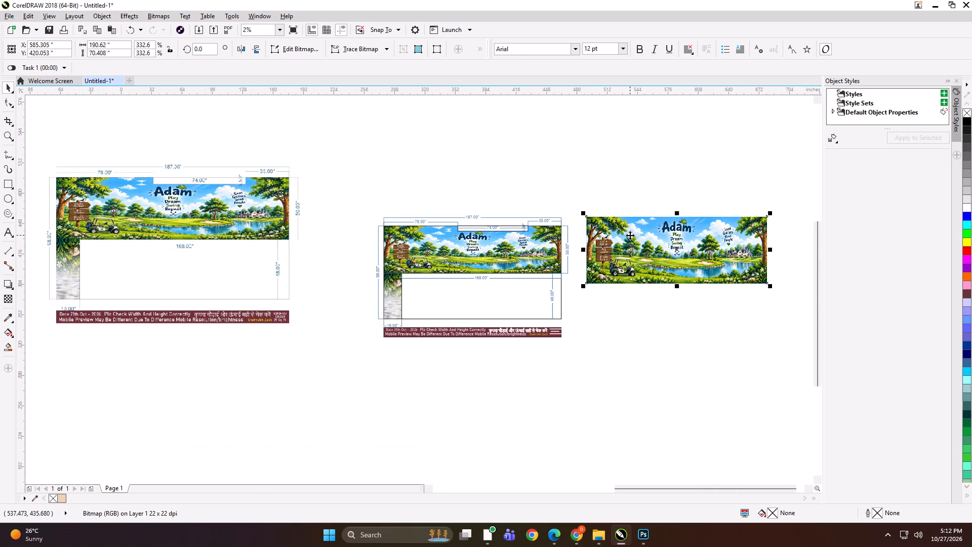
{"action": "scroll", "coordinate": [475, 254], "scroll_direction": "down", "scroll_amount": 4}
{"action": "left_click", "coordinate": [466, 410]}
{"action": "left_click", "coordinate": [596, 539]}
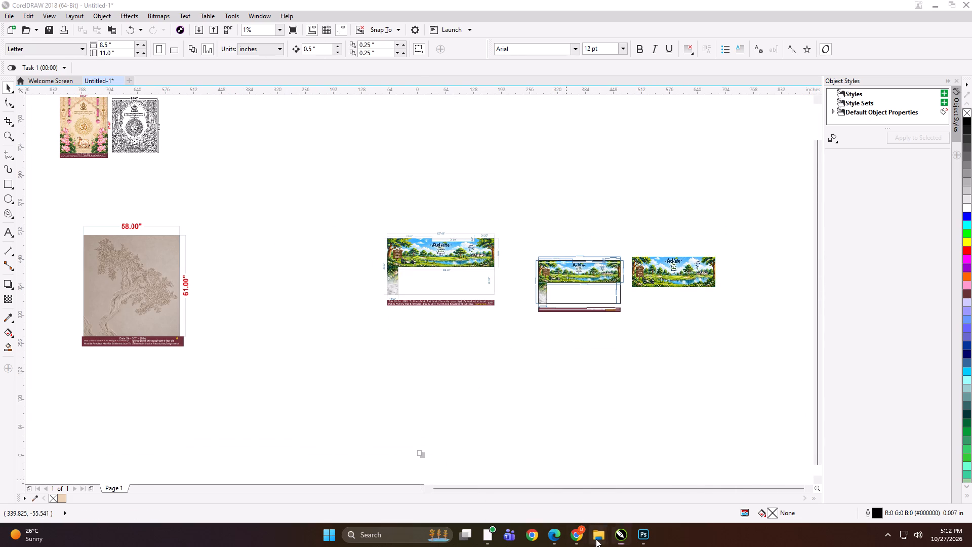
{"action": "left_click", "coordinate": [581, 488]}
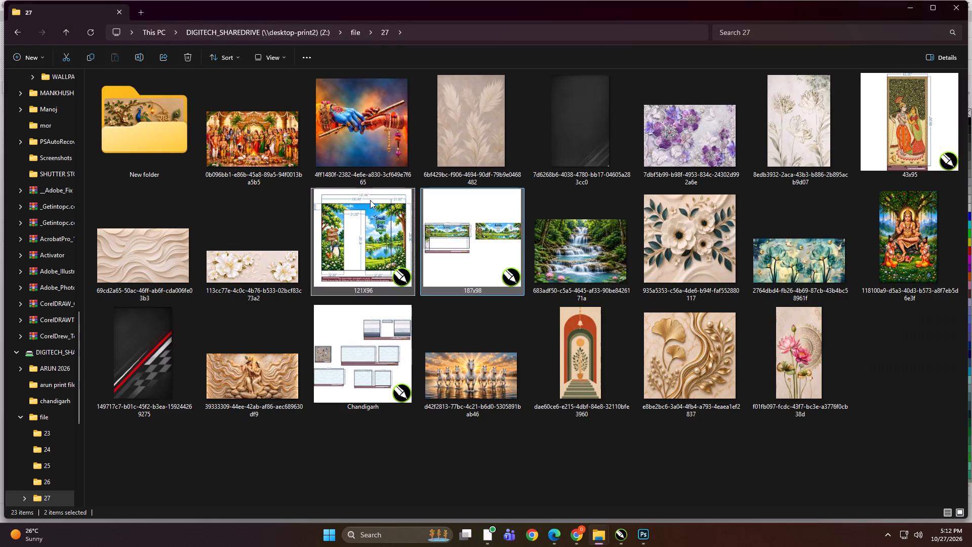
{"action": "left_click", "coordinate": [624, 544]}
Examine the clubhouse, heading and slogan areas of the full golf-course image against the dimensioned mockup.
{"action": "scroll", "coordinate": [677, 277], "scroll_direction": "up", "scroll_amount": 4}
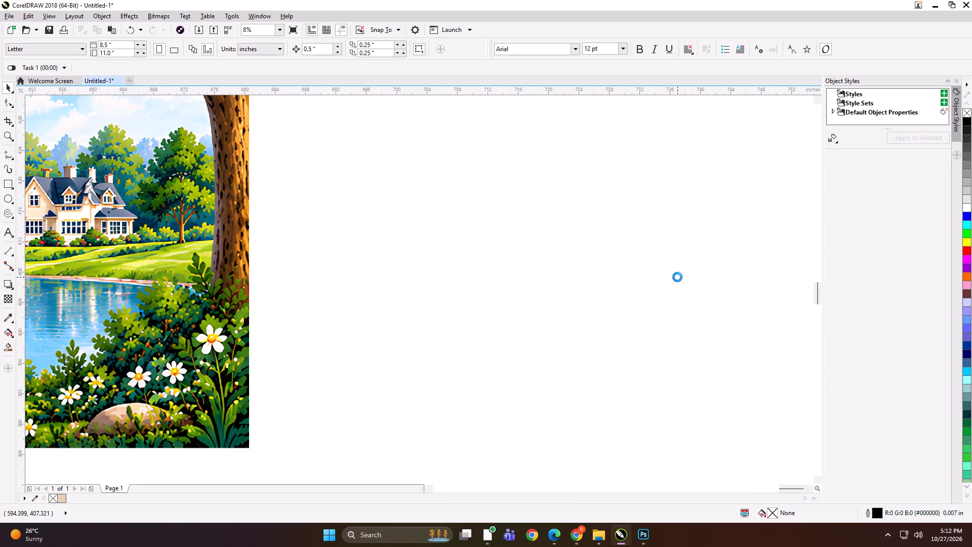
{"action": "scroll", "coordinate": [422, 225], "scroll_direction": "down", "scroll_amount": 1}
{"action": "scroll", "coordinate": [201, 200], "scroll_direction": "up", "scroll_amount": 2}
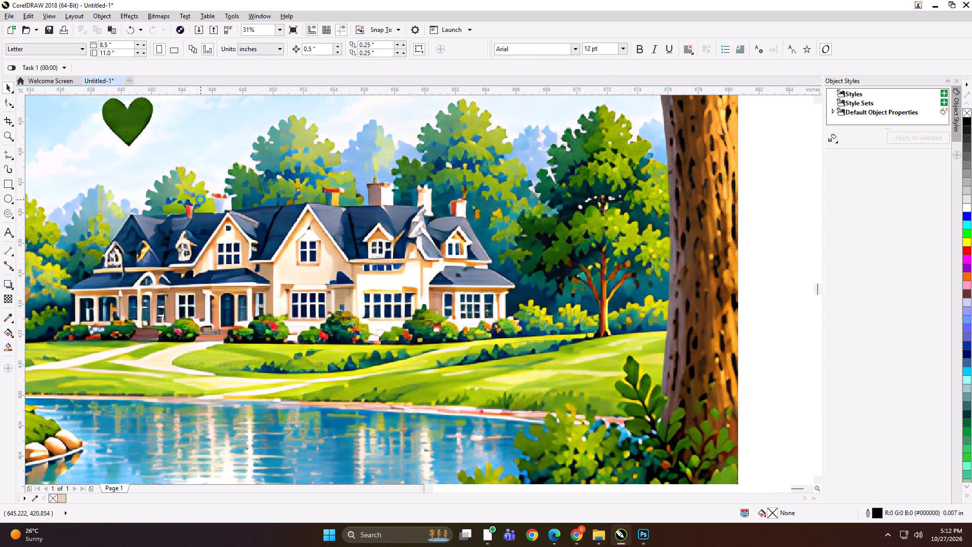
{"action": "scroll", "coordinate": [409, 228], "scroll_direction": "down", "scroll_amount": 2}
{"action": "scroll", "coordinate": [459, 232], "scroll_direction": "down", "scroll_amount": 1}
{"action": "scroll", "coordinate": [268, 180], "scroll_direction": "up", "scroll_amount": 2}
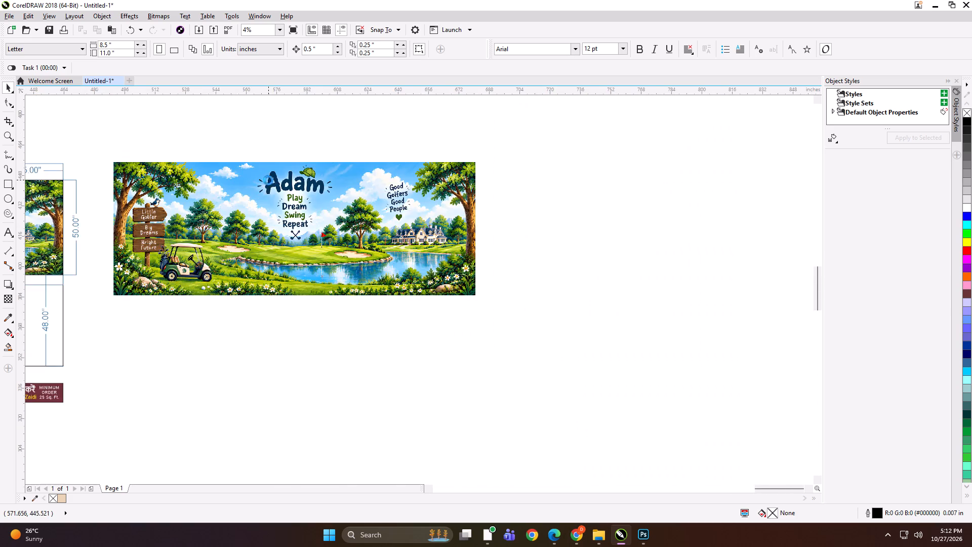
{"action": "scroll", "coordinate": [268, 180], "scroll_direction": "up", "scroll_amount": 2}
{"action": "scroll", "coordinate": [408, 208], "scroll_direction": "down", "scroll_amount": 4}
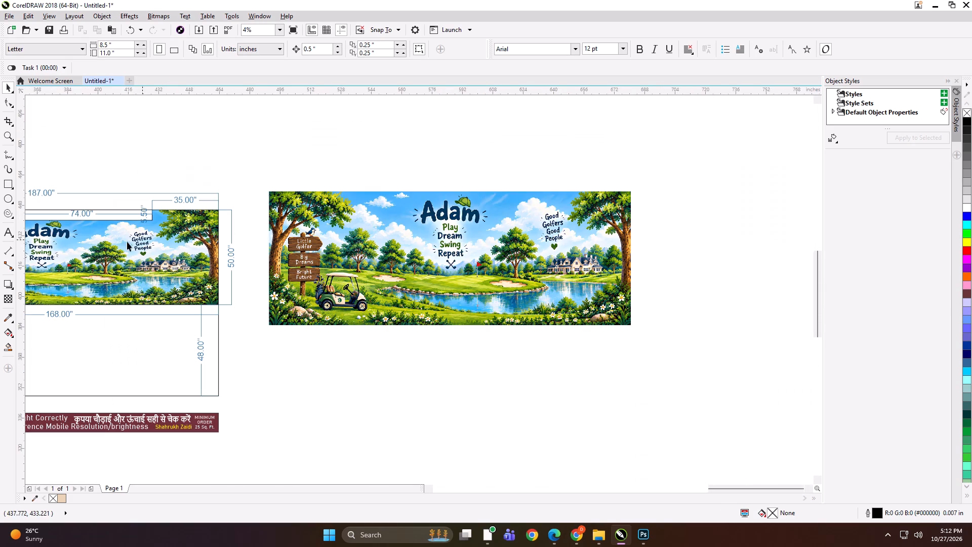
{"action": "scroll", "coordinate": [51, 238], "scroll_direction": "up", "scroll_amount": 4}
{"action": "scroll", "coordinate": [184, 227], "scroll_direction": "down", "scroll_amount": 3}
{"action": "scroll", "coordinate": [307, 235], "scroll_direction": "down", "scroll_amount": 2}
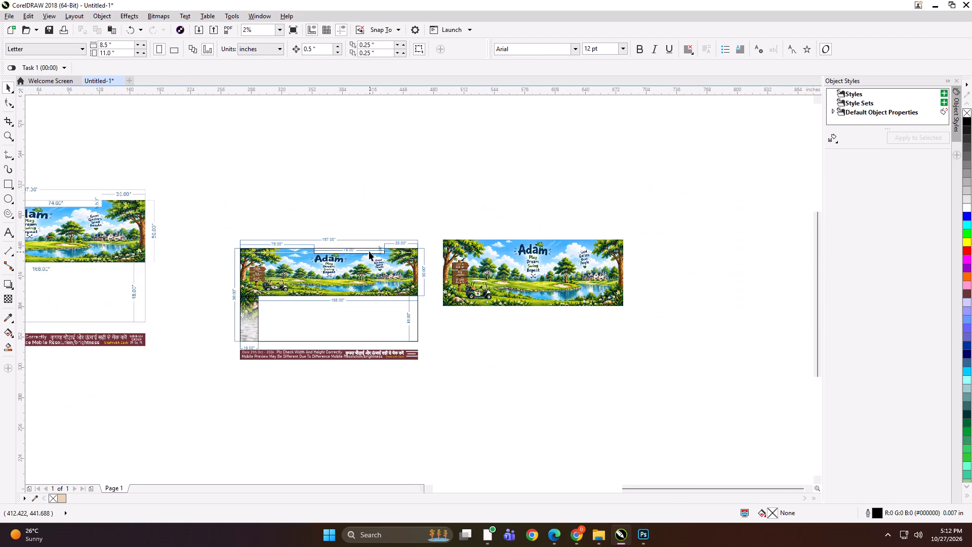
Move the full golf-course image up into the empty space above the dimensioned vector mockup.
{"action": "left_click_drag", "start_coordinate": [533, 278], "coordinate": [472, 180]}
{"action": "left_click_drag", "start_coordinate": [506, 214], "coordinate": [504, 221]}
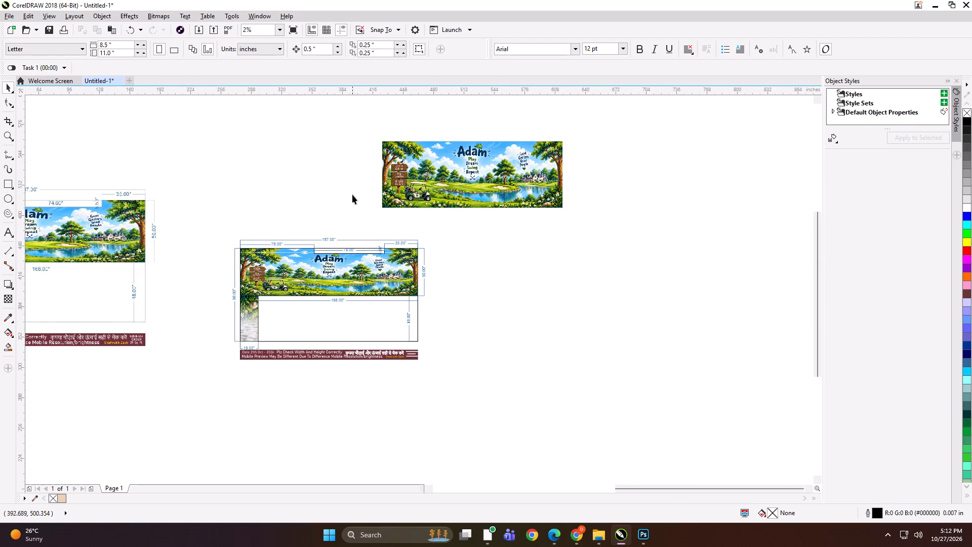
Delete the dimensioned vector mockup below the full golf-course image, including its artwork, dimensions and footer strip.
{"action": "scroll", "coordinate": [395, 176], "scroll_direction": "up", "scroll_amount": 1}
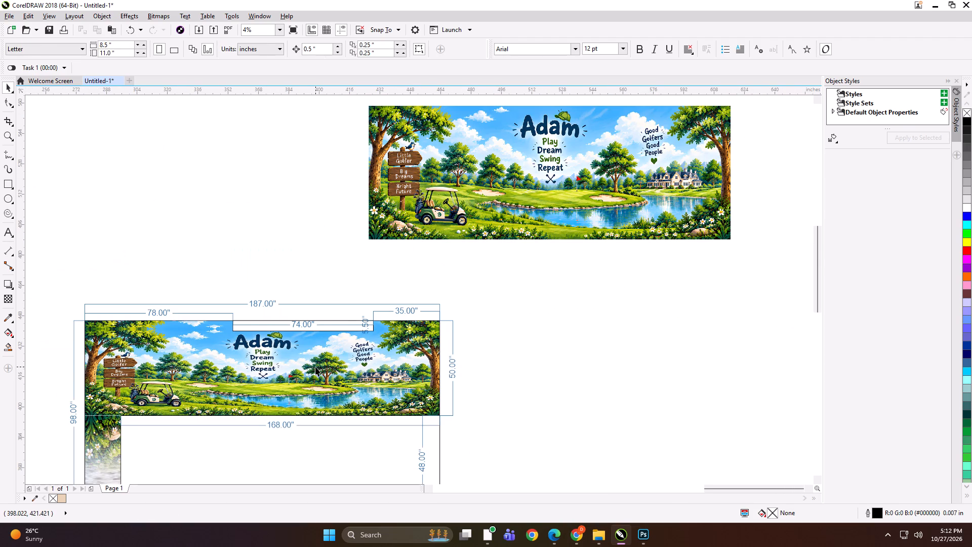
{"action": "left_click", "coordinate": [315, 367]}
{"action": "key", "text": "Delete"}
{"action": "scroll", "coordinate": [502, 304], "scroll_direction": "down", "scroll_amount": 1}
{"action": "left_click_drag", "start_coordinate": [539, 292], "coordinate": [257, 461]}
{"action": "key", "text": "Delete"}
Move the flattened mockup close beside the full golf-course image and adjust both so they sit next to each other.
{"action": "left_click_drag", "start_coordinate": [182, 310], "coordinate": [355, 255]}
{"action": "left_click", "coordinate": [476, 259], "text": "shift"}
{"action": "key", "text": "shift+F2"}
{"action": "left_click", "coordinate": [485, 136]}
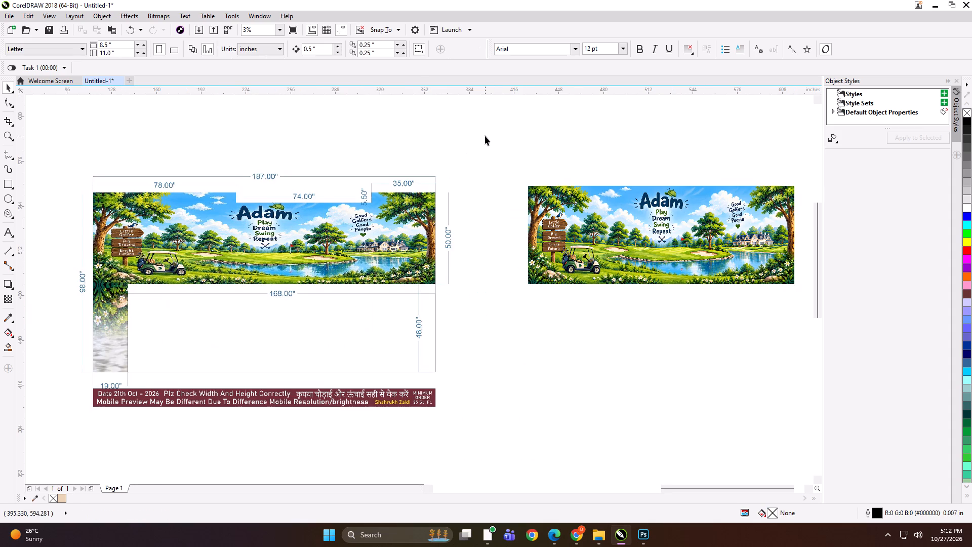
{"action": "left_click_drag", "start_coordinate": [380, 244], "coordinate": [370, 224]}
{"action": "left_click_drag", "start_coordinate": [625, 242], "coordinate": [595, 223]}
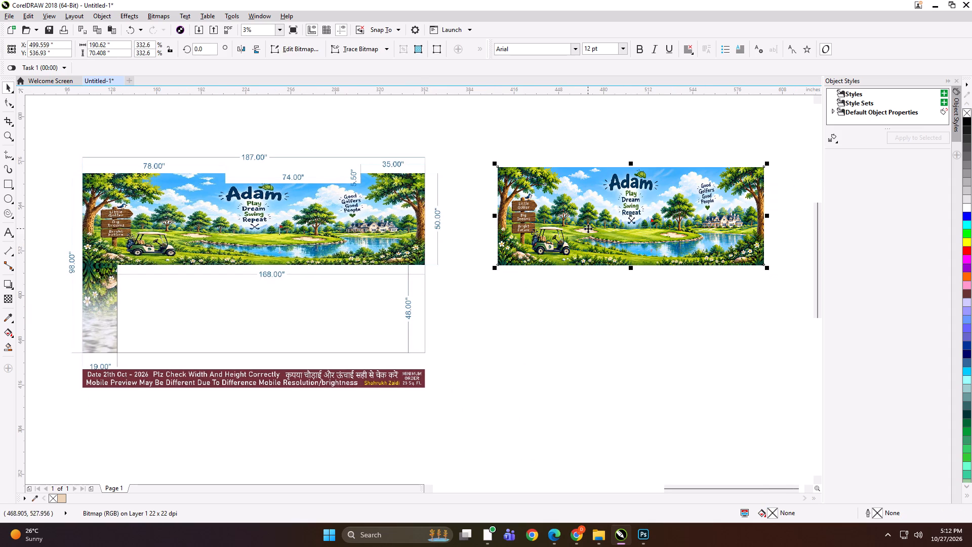
Resize the full golf-course image to 187 by 50 inches.
{"action": "left_click_drag", "start_coordinate": [115, 44], "coordinate": [83, 43]}
{"action": "type", "text": "187"}
{"action": "key", "text": "Tab"}
{"action": "key", "text": "Return"}
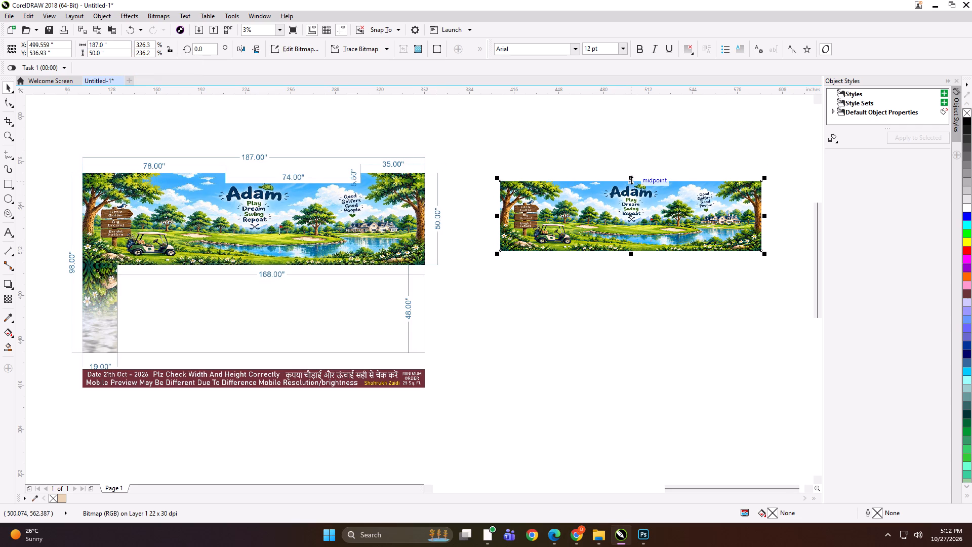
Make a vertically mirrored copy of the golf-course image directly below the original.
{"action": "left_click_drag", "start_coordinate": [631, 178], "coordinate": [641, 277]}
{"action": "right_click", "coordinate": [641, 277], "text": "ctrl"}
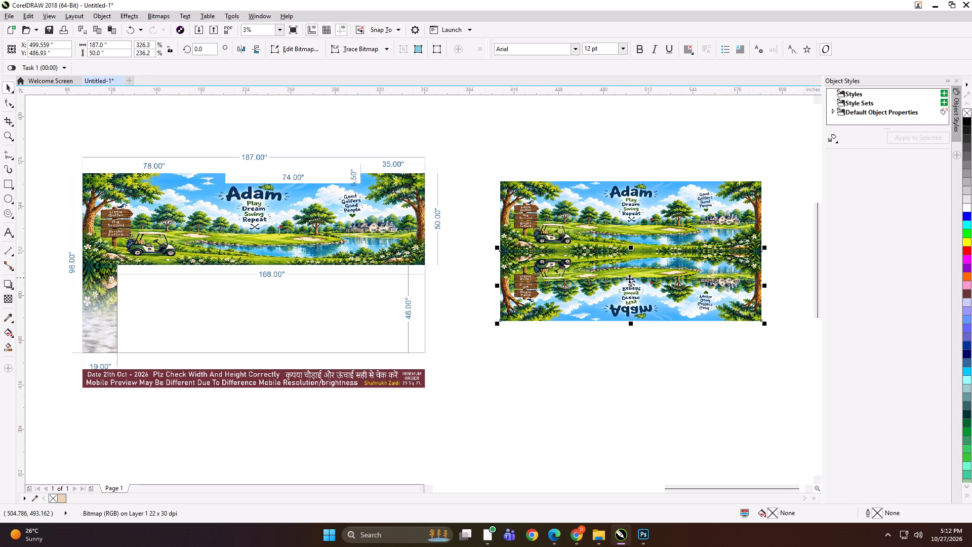
Set the height of the upright golf-course image to 50.5 inches.
{"action": "left_click", "coordinate": [593, 214]}
{"action": "left_click", "coordinate": [119, 55]}
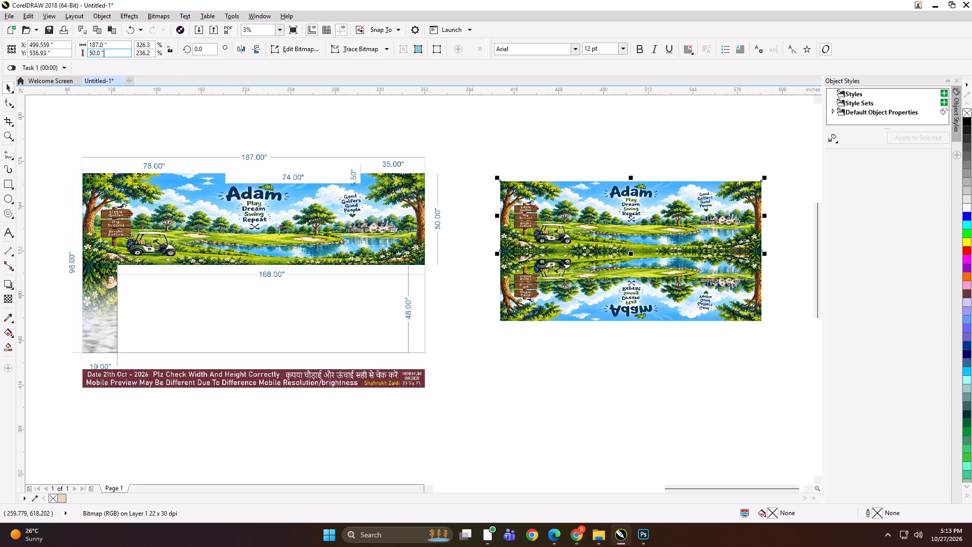
{"action": "type", "text": ".5"}
{"action": "key", "text": "Return"}
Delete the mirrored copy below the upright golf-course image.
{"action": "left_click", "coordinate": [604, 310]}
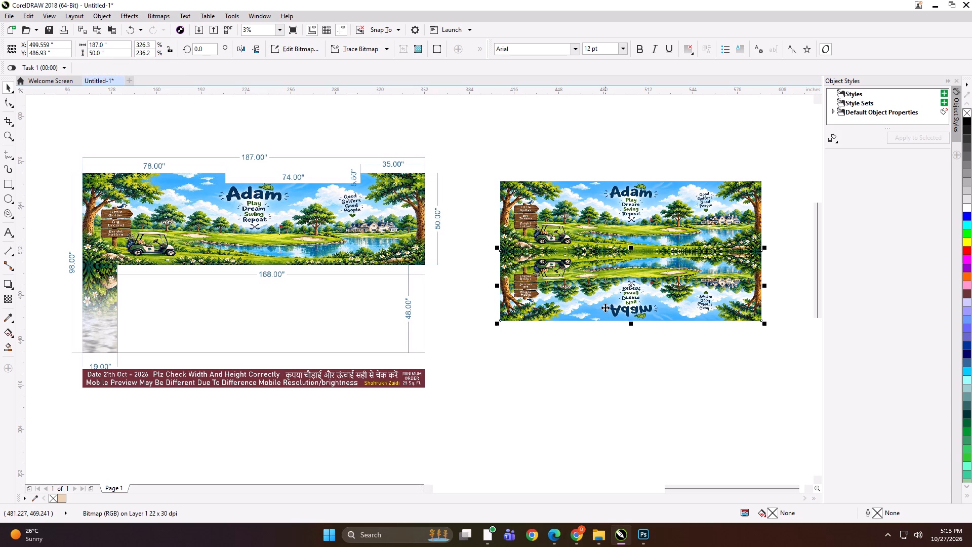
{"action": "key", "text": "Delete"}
Mirror a copy of the 187 by 50.5 inch golf-course image vertically, directly below the original.
{"action": "left_click", "coordinate": [602, 229]}
{"action": "left_click_drag", "start_coordinate": [631, 178], "coordinate": [633, 327]}
{"action": "right_click", "coordinate": [633, 327], "text": "ctrl"}
Nudge the mirrored copy up about 0.1 inch so it slightly overlaps the bottom edge of the upright image.
{"action": "scroll", "coordinate": [523, 247], "scroll_direction": "up", "scroll_amount": 5}
{"action": "scroll", "coordinate": [507, 312], "scroll_direction": "up", "scroll_amount": 2}
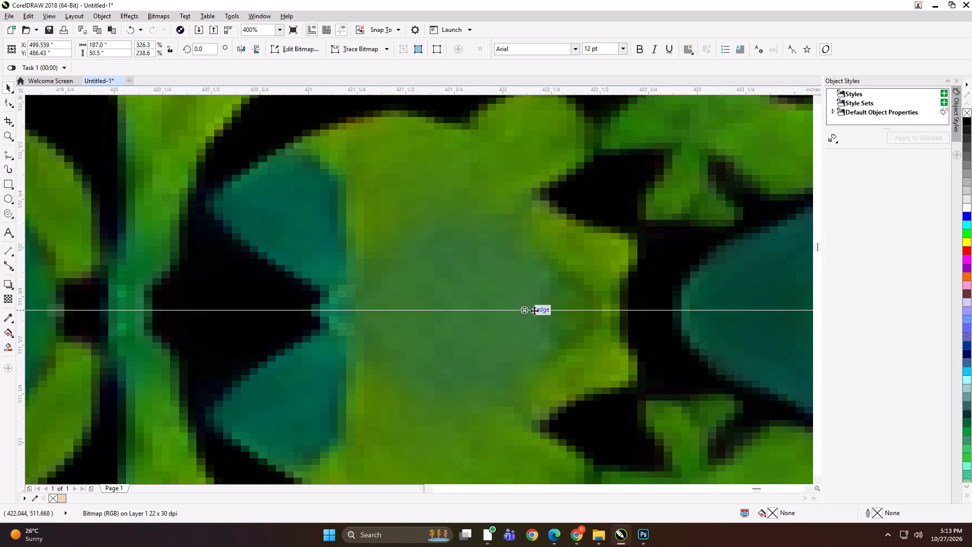
{"action": "left_click_drag", "start_coordinate": [615, 340], "coordinate": [613, 325], "text": "shift"}
{"action": "left_click_drag", "start_coordinate": [615, 359], "coordinate": [612, 341]}
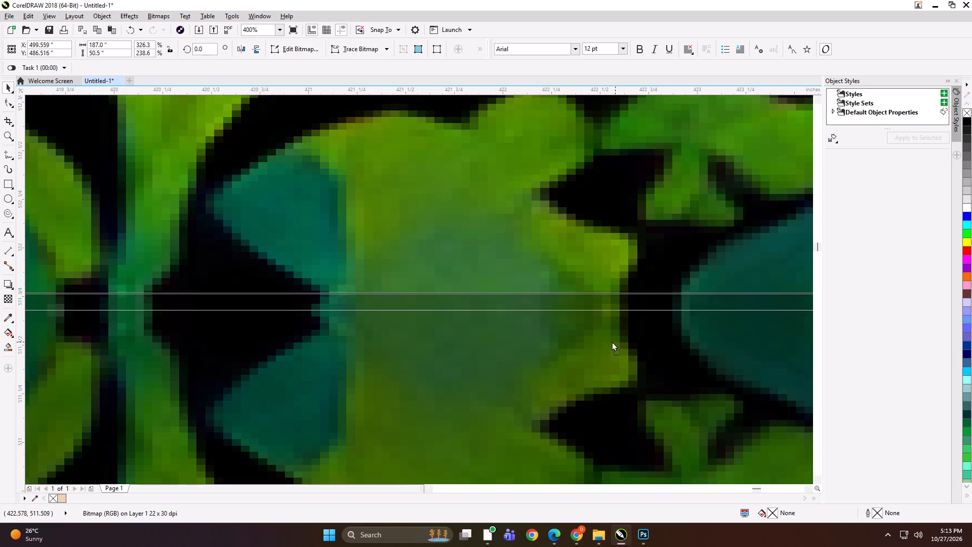
{"action": "left_click_drag", "start_coordinate": [612, 341], "coordinate": [612, 340]}
Check the seam between the upright and mirrored images and compare the pair with the flattened mockup.
{"action": "scroll", "coordinate": [537, 200], "scroll_direction": "down", "scroll_amount": 5}
{"action": "scroll", "coordinate": [518, 204], "scroll_direction": "up", "scroll_amount": 2}
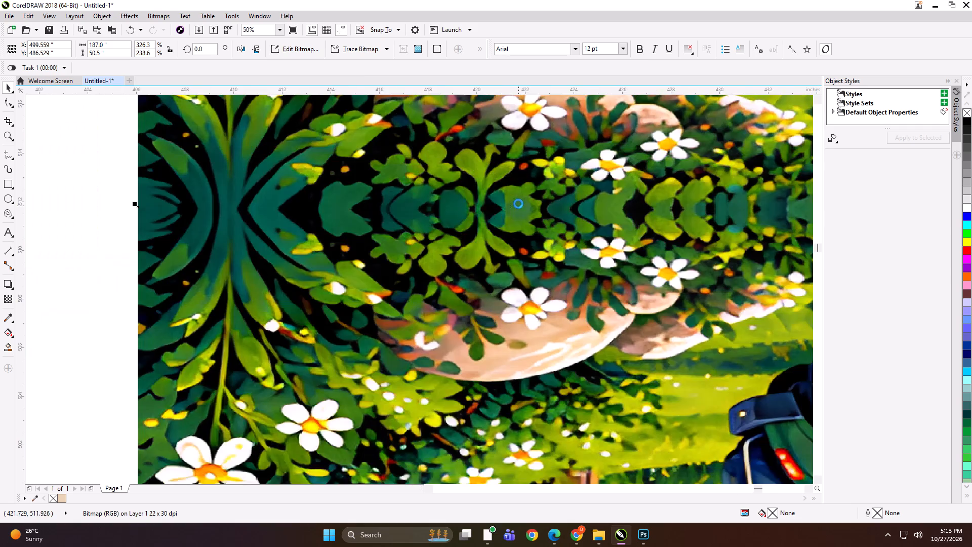
{"action": "scroll", "coordinate": [450, 194], "scroll_direction": "up", "scroll_amount": 2}
{"action": "scroll", "coordinate": [445, 201], "scroll_direction": "down", "scroll_amount": 6}
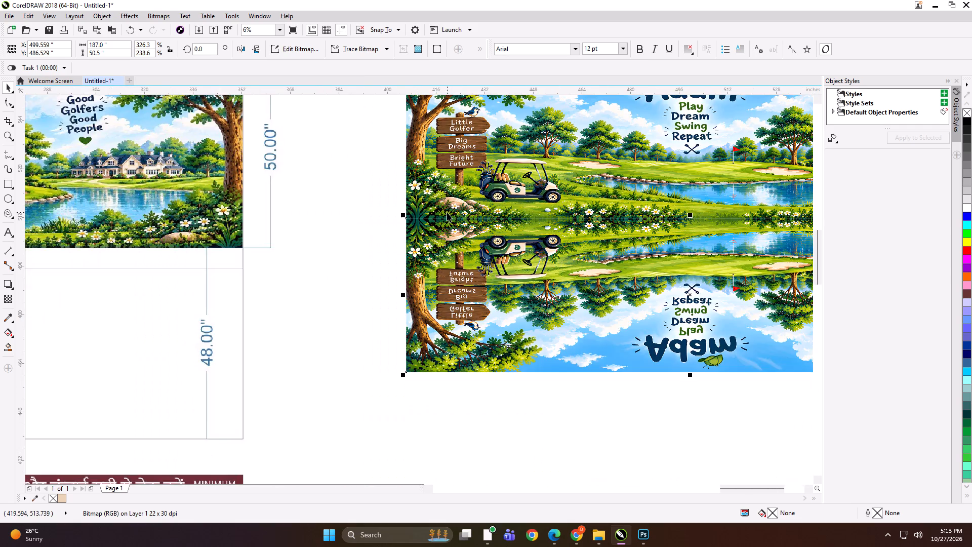
{"action": "scroll", "coordinate": [447, 212], "scroll_direction": "down", "scroll_amount": 2}
{"action": "scroll", "coordinate": [249, 230], "scroll_direction": "up", "scroll_amount": 1}
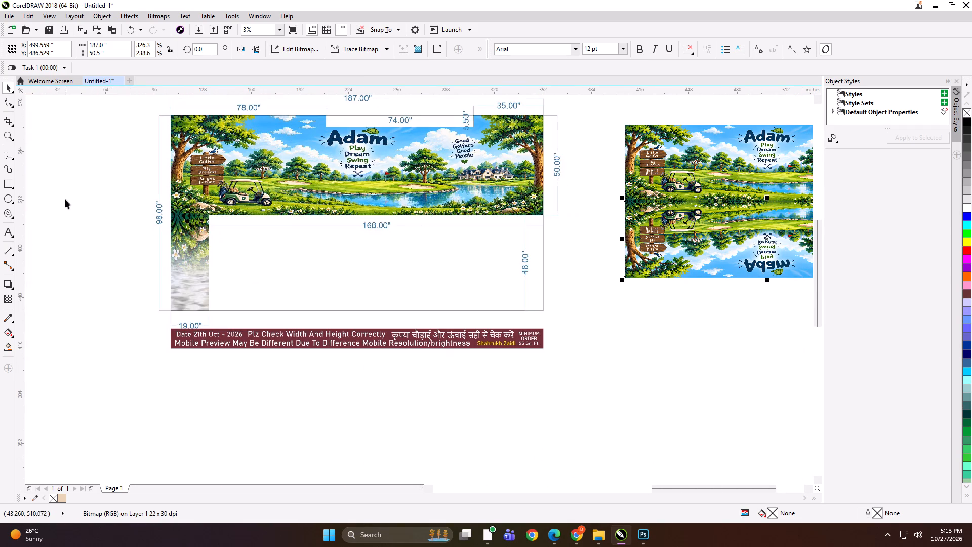
Add a rectangle matching the mirrored copy's 187 by 50.5 inch bounds.
{"action": "double_click", "coordinate": [8, 188], "text": "shift"}
{"action": "key", "text": "shift+space"}
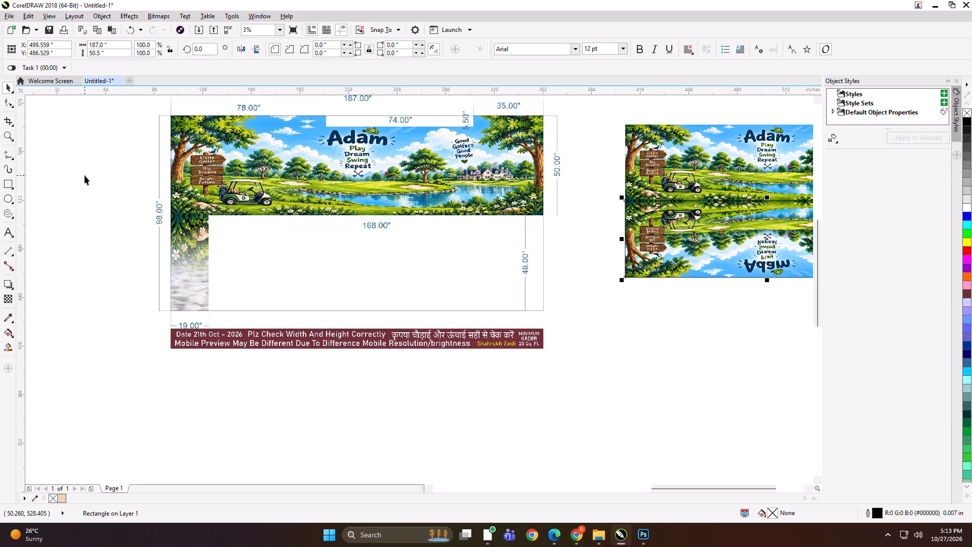
Examine the 19-inch-wide lower leg of the mockup and compare it with the mirrored part of the image.
{"action": "scroll", "coordinate": [78, 178], "scroll_direction": "down", "scroll_amount": 1}
{"action": "scroll", "coordinate": [274, 261], "scroll_direction": "up", "scroll_amount": 1}
{"action": "scroll", "coordinate": [357, 292], "scroll_direction": "up", "scroll_amount": 2}
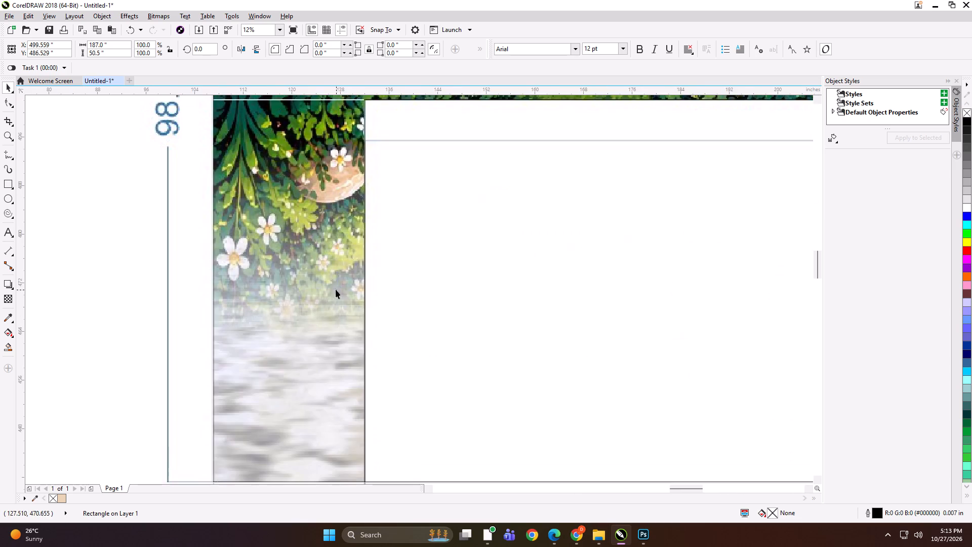
{"action": "scroll", "coordinate": [290, 218], "scroll_direction": "down", "scroll_amount": 1}
{"action": "scroll", "coordinate": [198, 232], "scroll_direction": "down", "scroll_amount": 1}
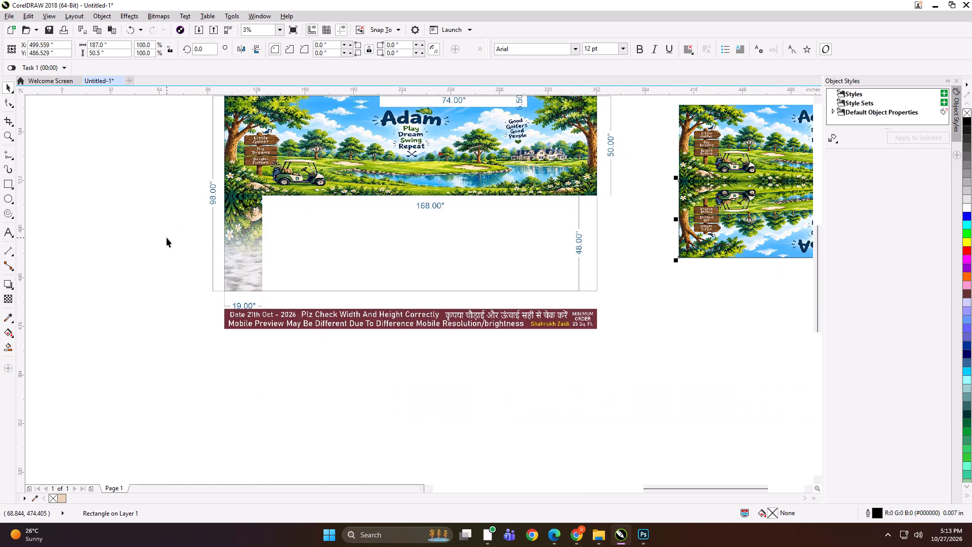
{"action": "scroll", "coordinate": [167, 238], "scroll_direction": "down", "scroll_amount": 1}
{"action": "scroll", "coordinate": [559, 233], "scroll_direction": "up", "scroll_amount": 1}
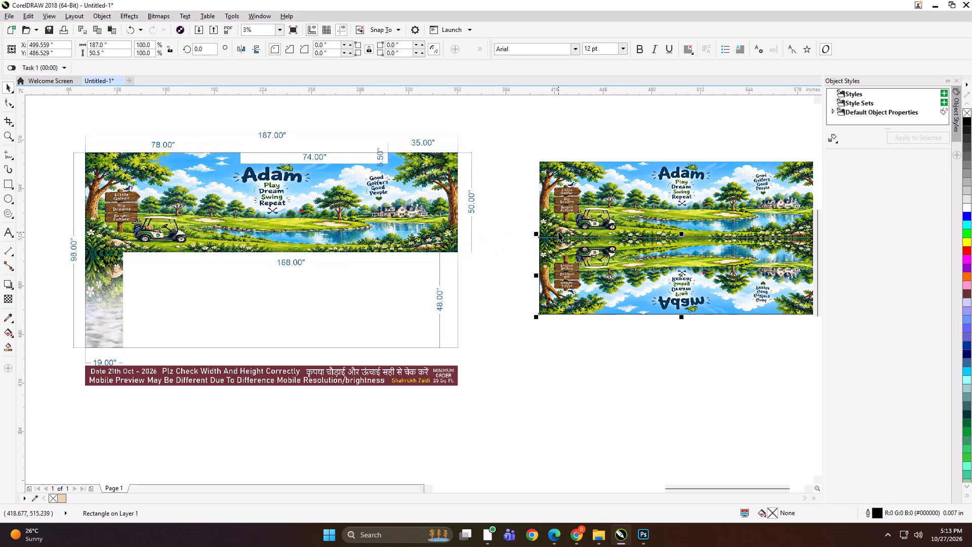
{"action": "scroll", "coordinate": [500, 236], "scroll_direction": "down", "scroll_amount": 1}
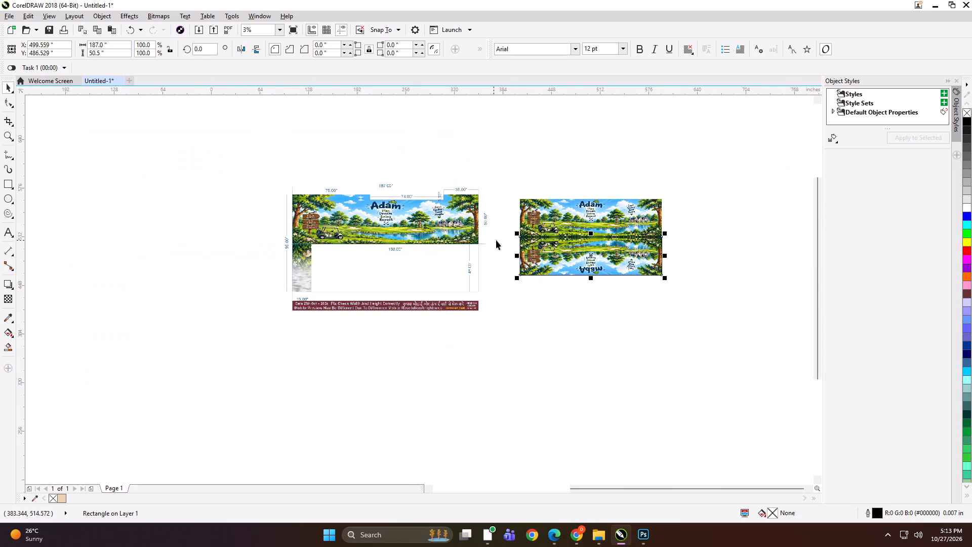
{"action": "scroll", "coordinate": [630, 244], "scroll_direction": "up", "scroll_amount": 1}
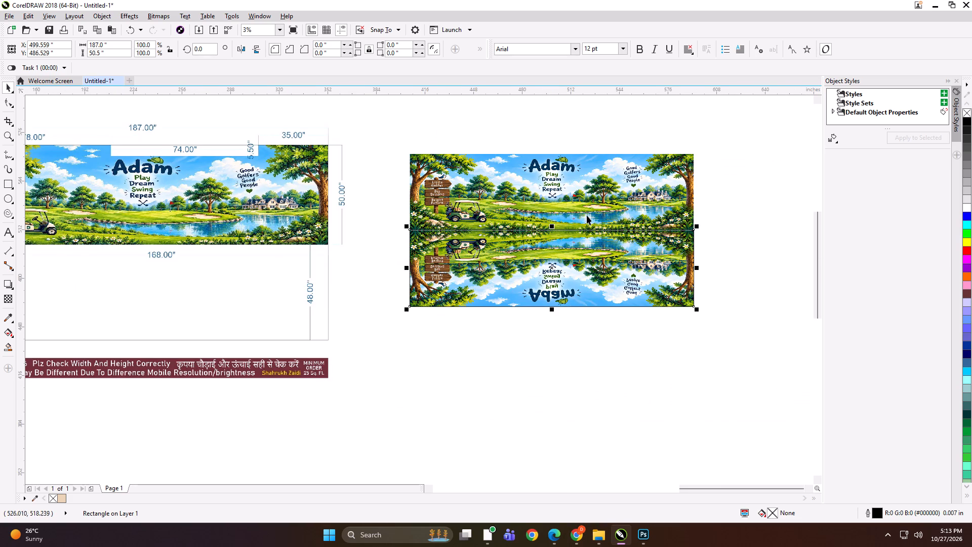
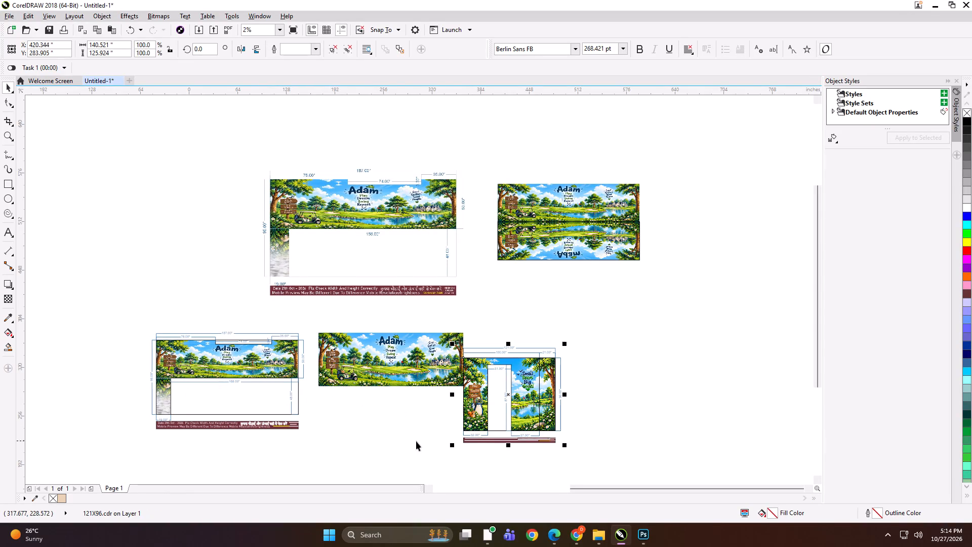
Delete the grouped 121X96 layout and the loose Adam landscape image beside it below the mockup.
{"action": "left_click", "coordinate": [416, 442]}
{"action": "left_click_drag", "start_coordinate": [415, 454], "coordinate": [591, 325]}
{"action": "key", "text": "Delete"}
{"action": "left_click", "coordinate": [407, 353]}
{"action": "key", "text": "Delete"}
Move the 187 by 98 inch framed artwork out of its dimensioned layout into the empty space beneath the mirrored pair.
{"action": "left_click", "coordinate": [204, 363]}
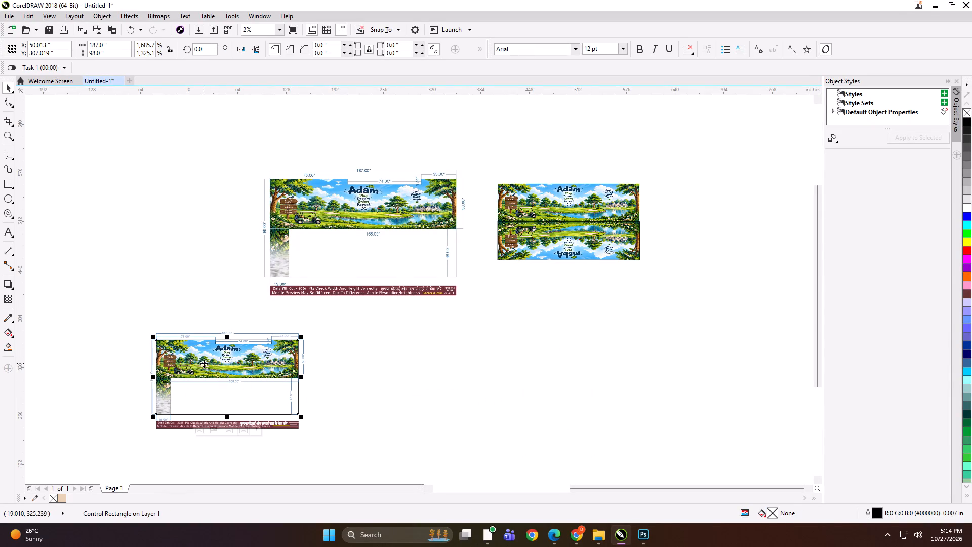
{"action": "left_click_drag", "start_coordinate": [158, 405], "coordinate": [418, 382]}
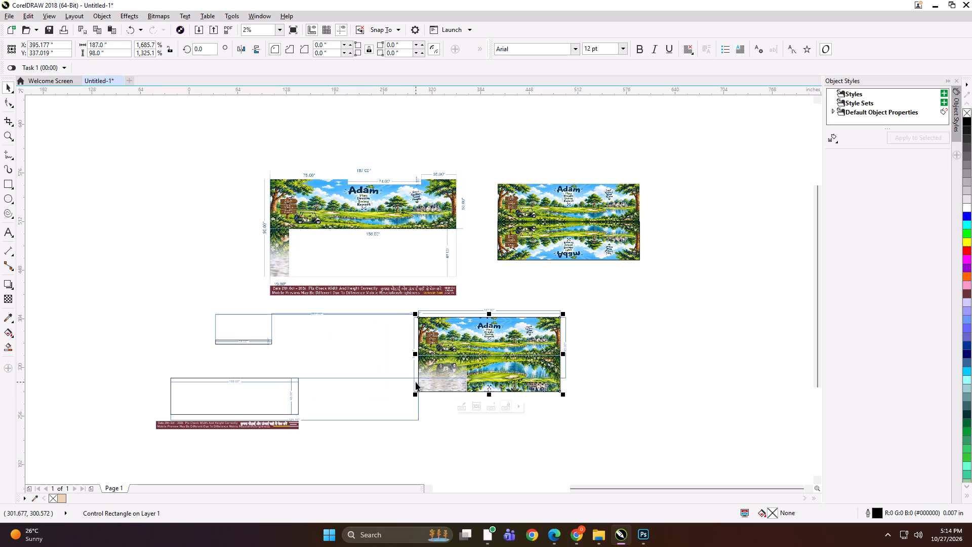
{"action": "key", "text": "Delete"}
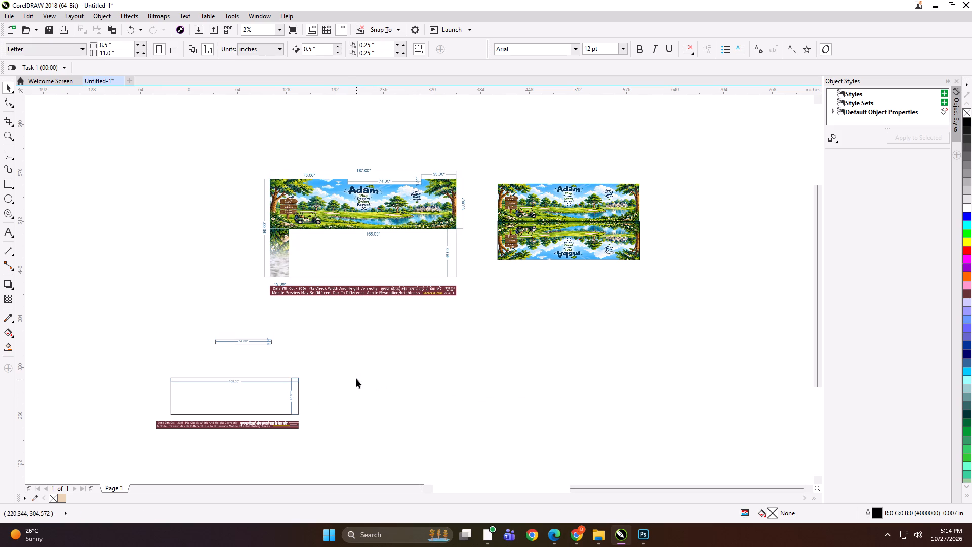
{"action": "key", "text": "ctrl+z"}
Delete the leftover dimension lines still attached around the moved 187 by 98 inch artwork.
{"action": "left_click", "coordinate": [350, 358]}
{"action": "left_click_drag", "start_coordinate": [302, 310], "coordinate": [510, 391]}
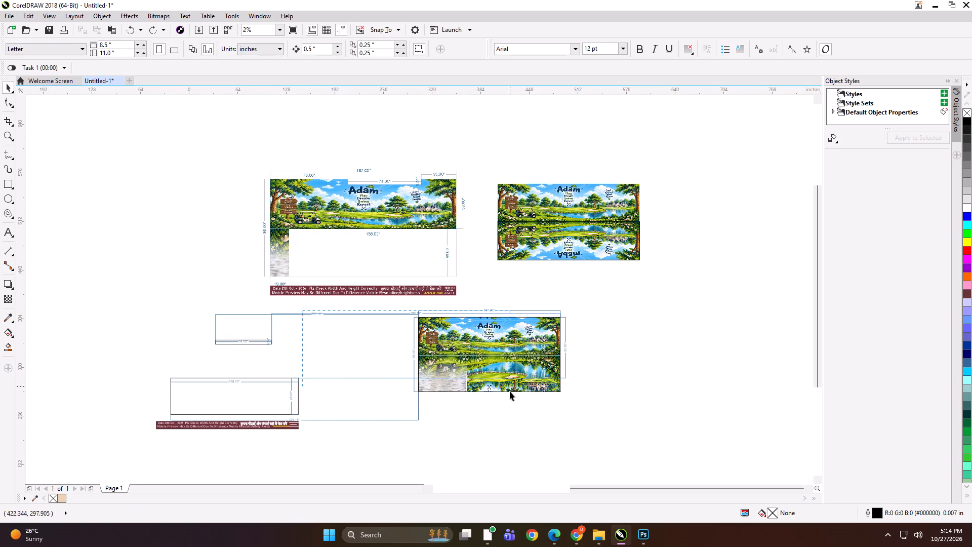
{"action": "left_click_drag", "start_coordinate": [510, 391], "coordinate": [507, 415]}
{"action": "key", "text": "Delete"}
{"action": "left_click_drag", "start_coordinate": [513, 297], "coordinate": [487, 310]}
{"action": "left_click_drag", "start_coordinate": [481, 302], "coordinate": [495, 314]}
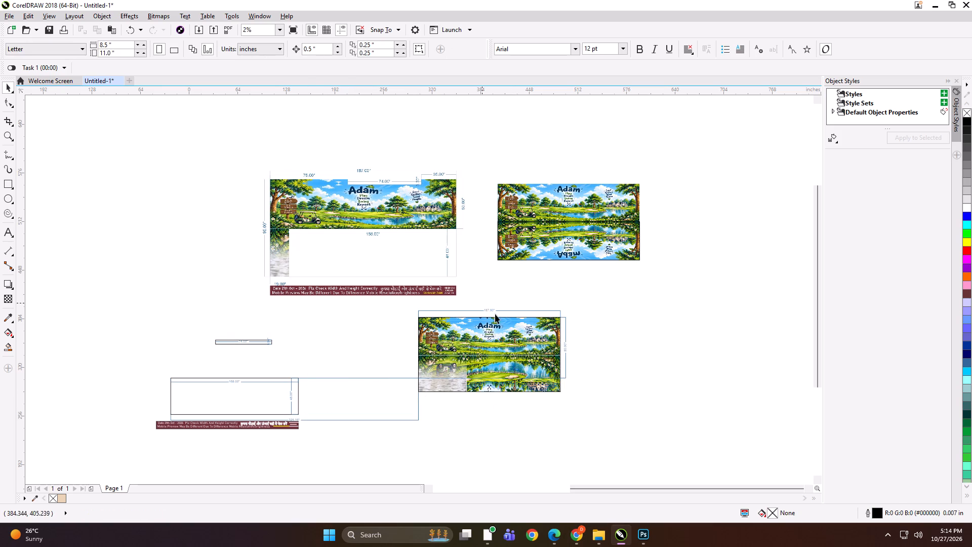
{"action": "left_click_drag", "start_coordinate": [495, 314], "coordinate": [601, 384]}
{"action": "key", "text": "Delete"}
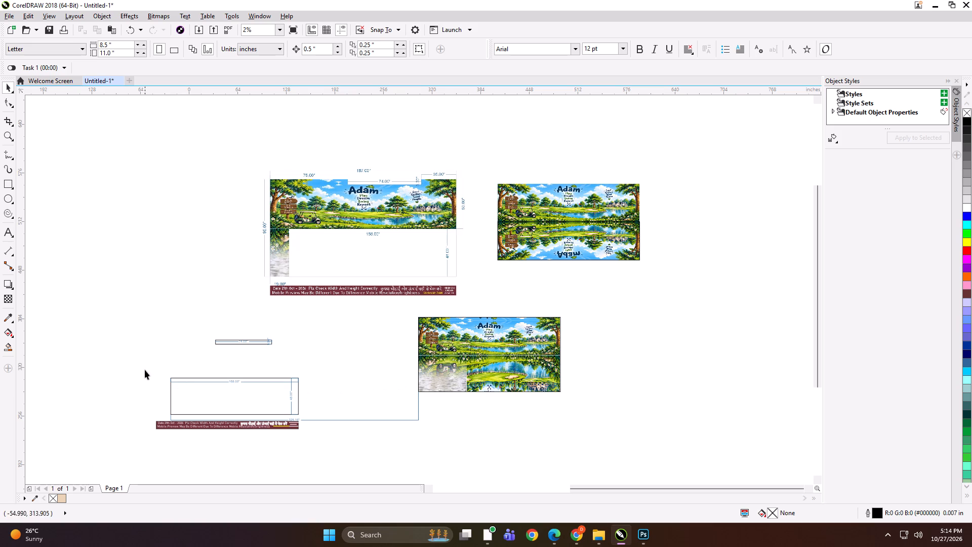
Delete the leftover outline rectangles and spare note bar below the dimensioned mockup.
{"action": "left_click_drag", "start_coordinate": [117, 314], "coordinate": [444, 440]}
{"action": "key", "text": "Delete"}
Move the 187x98 PowerClip artwork clear to the space below the upright and mirrored image pair.
{"action": "left_click_drag", "start_coordinate": [447, 349], "coordinate": [588, 333]}
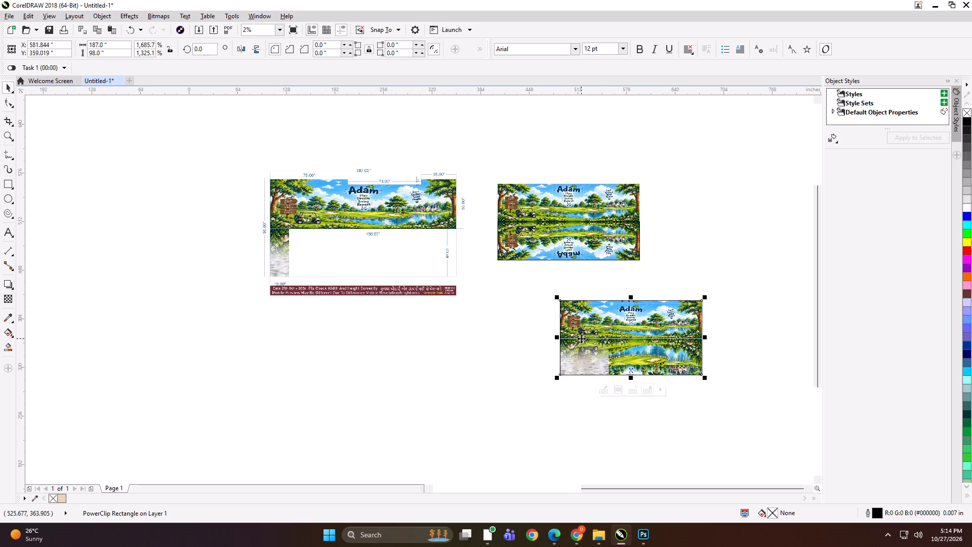
Delete the 187 by 50.5 inch rectangle lying over the mirrored copy.
{"action": "left_click", "coordinate": [574, 207]}
{"action": "left_click", "coordinate": [584, 248]}
{"action": "key", "text": "Delete"}
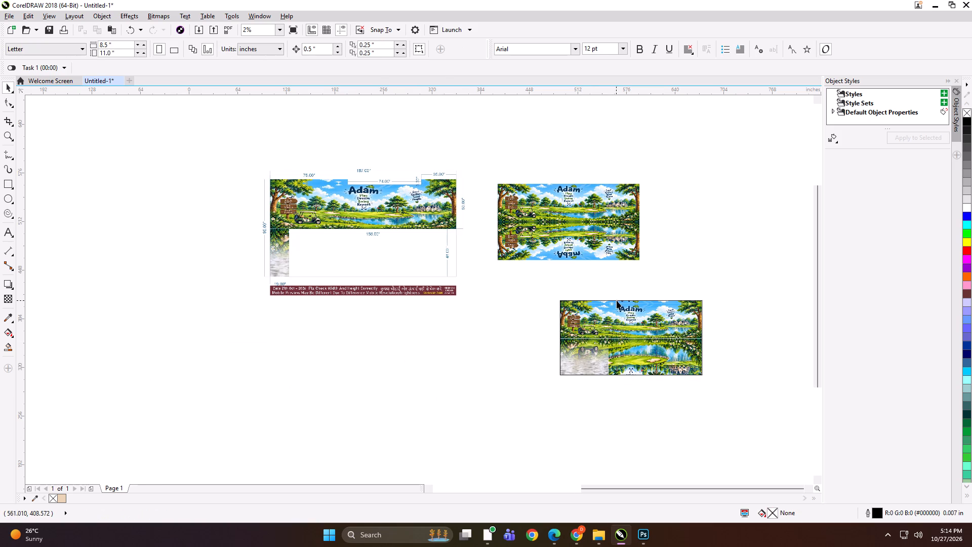
Set the upright image's height to 45.799 inches, copied from the top image inside the PowerClip artwork.
{"action": "left_click", "coordinate": [628, 322], "text": "alt"}
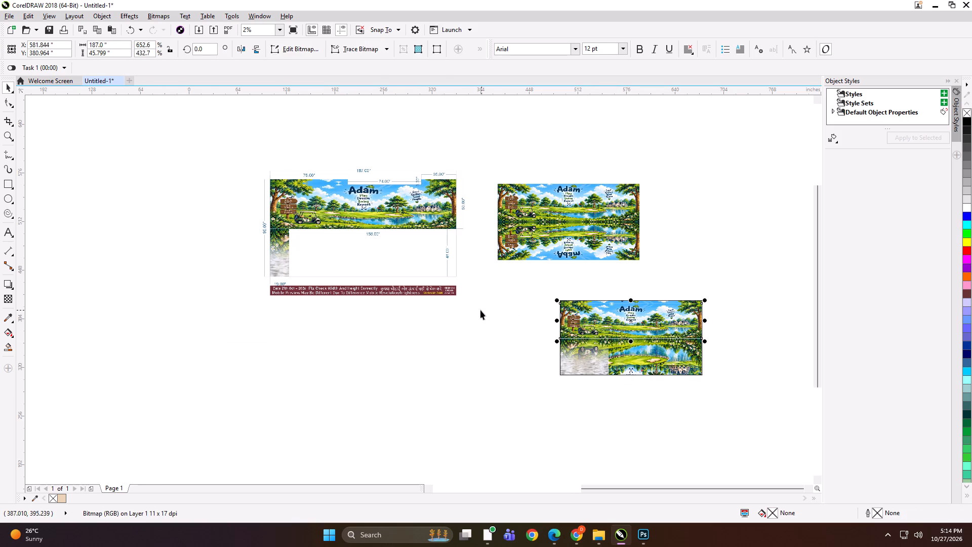
{"action": "left_click_drag", "start_coordinate": [129, 51], "coordinate": [86, 54]}
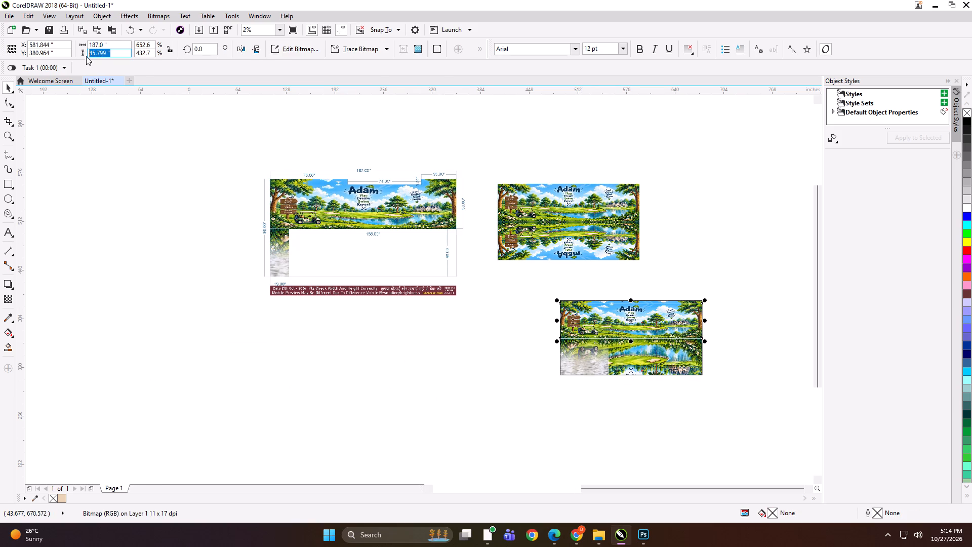
{"action": "key", "text": "ctrl+c"}
{"action": "left_click", "coordinate": [513, 122]}
{"action": "left_click", "coordinate": [558, 207]}
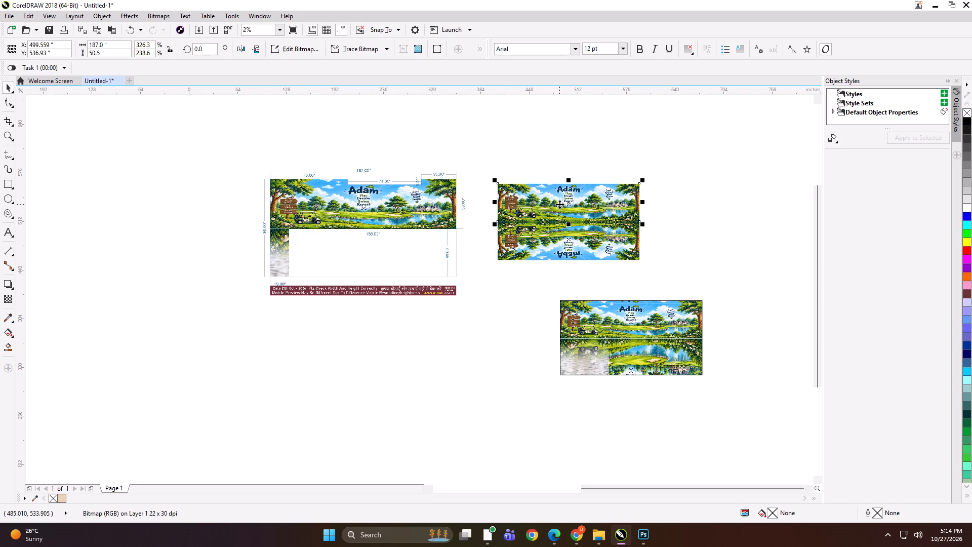
{"action": "left_click_drag", "start_coordinate": [121, 54], "coordinate": [59, 60]}
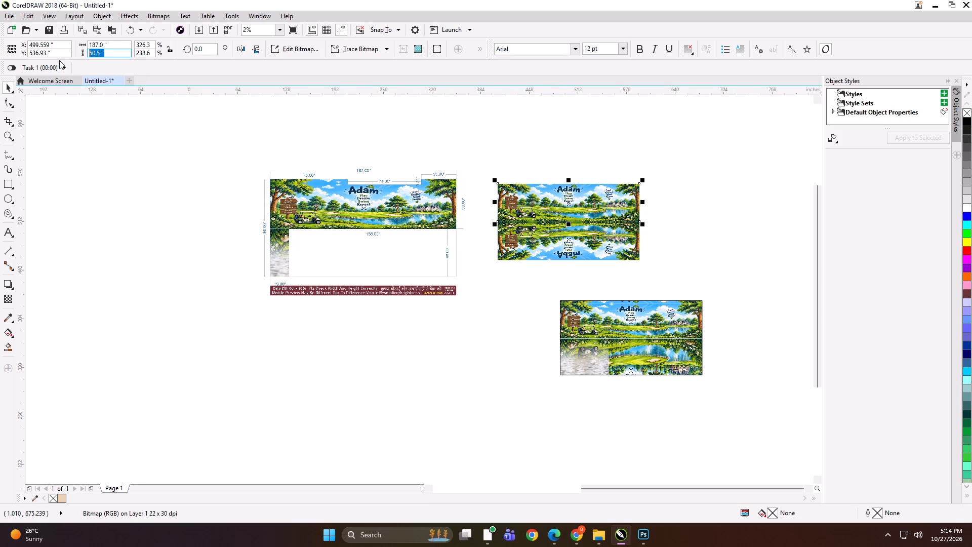
{"action": "key", "text": "ctrl+v"}
{"action": "key", "text": "Return"}
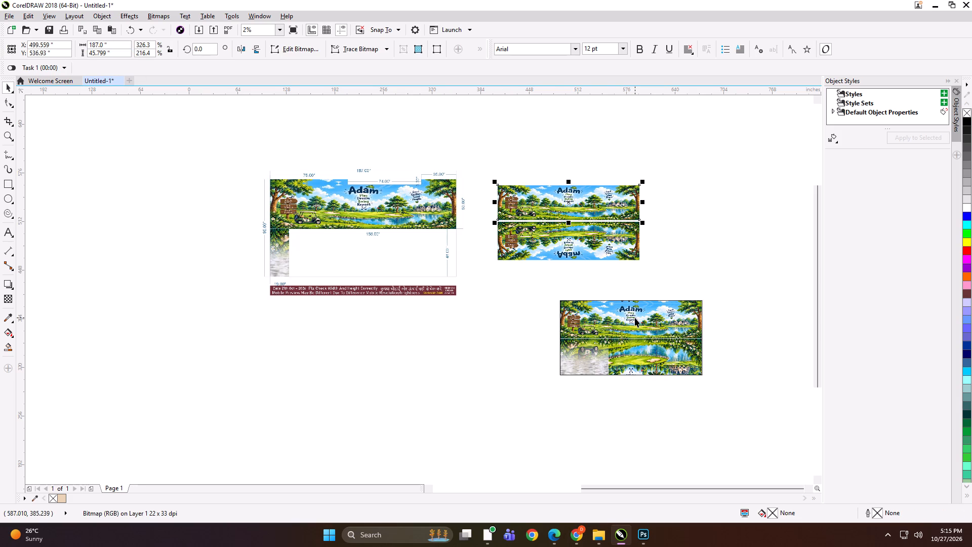
Align the resized upright image to the top and horizontal centre of the 187x98 PowerClip frame and bring it to the front.
{"action": "left_click", "coordinate": [622, 318], "text": "shift"}
{"action": "key", "text": "t"}
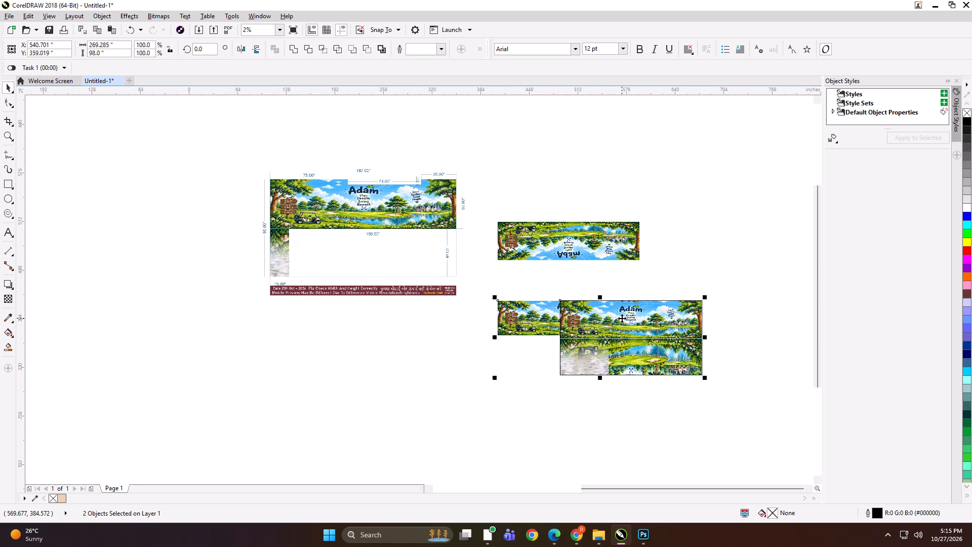
{"action": "key", "text": "c"}
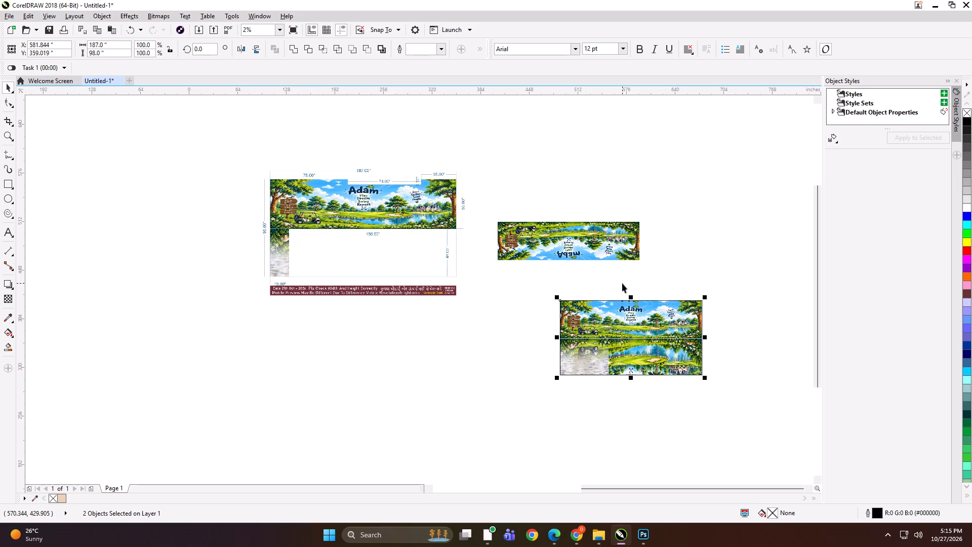
{"action": "left_click", "coordinate": [622, 283]}
{"action": "left_click", "coordinate": [622, 308], "text": "alt"}
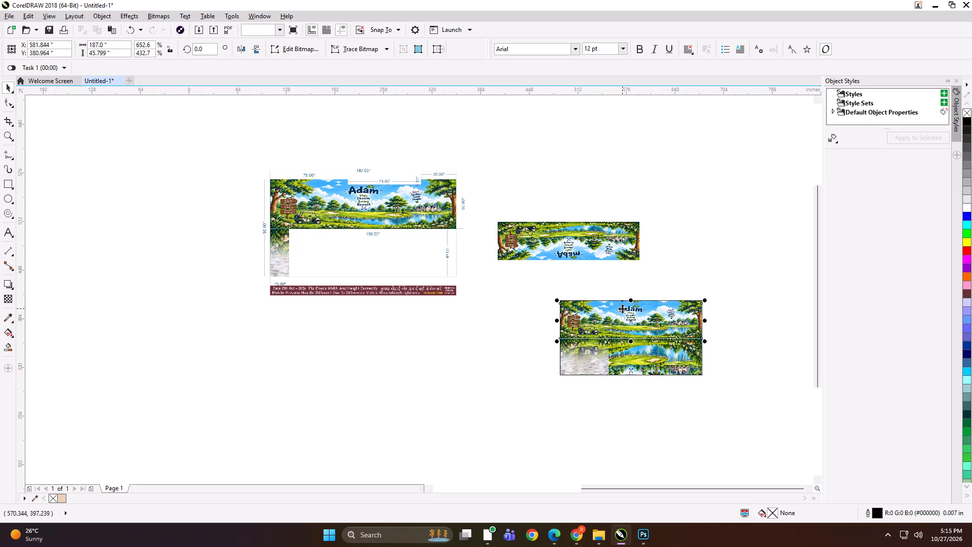
{"action": "left_click", "coordinate": [523, 280]}
{"action": "left_click_drag", "start_coordinate": [523, 280], "coordinate": [714, 356]}
{"action": "key", "text": "shift+Page_Up"}
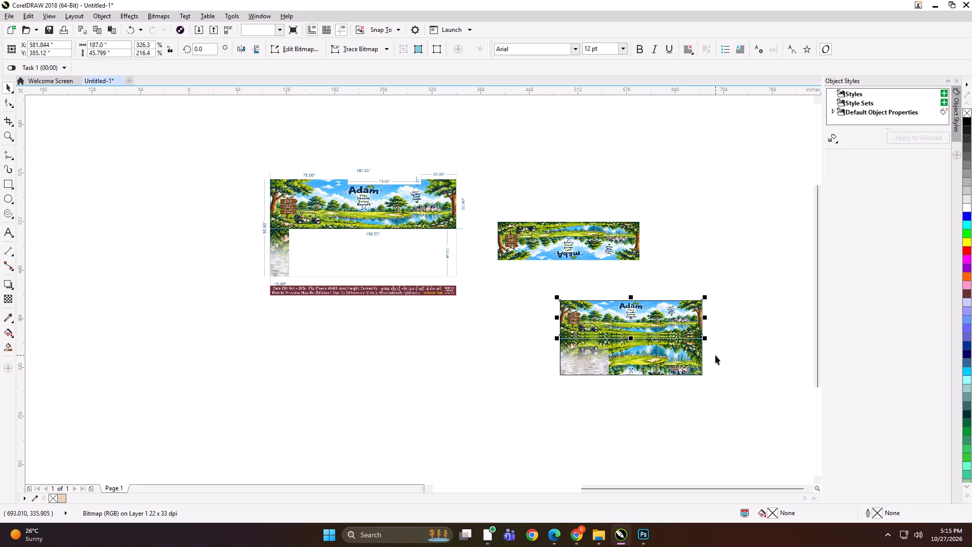
Shift the upright image down about 4.2 inches so its bottom edge meets the reflection seam of the artwork underneath.
{"action": "scroll", "coordinate": [634, 326], "scroll_direction": "up", "scroll_amount": 3}
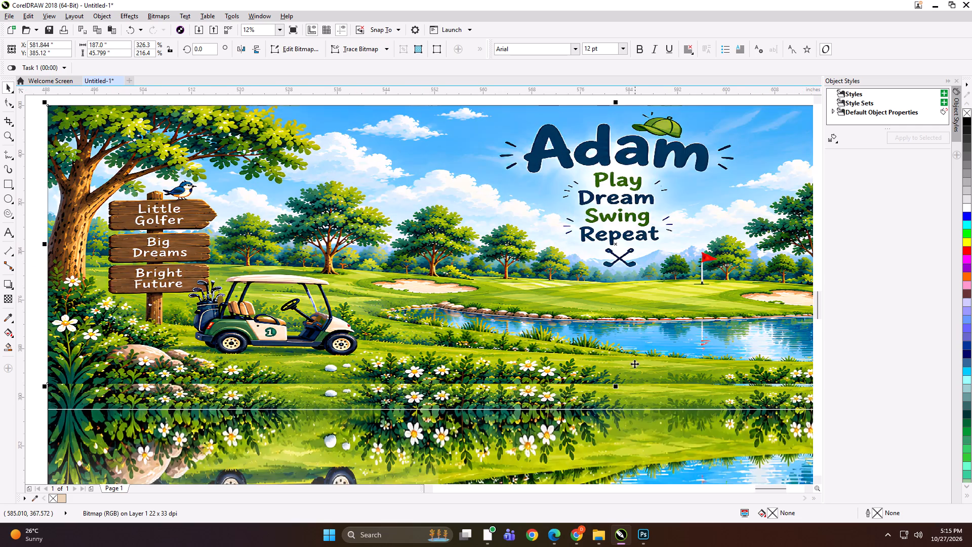
{"action": "scroll", "coordinate": [629, 383], "scroll_direction": "up", "scroll_amount": 1}
{"action": "key", "text": "Down"}
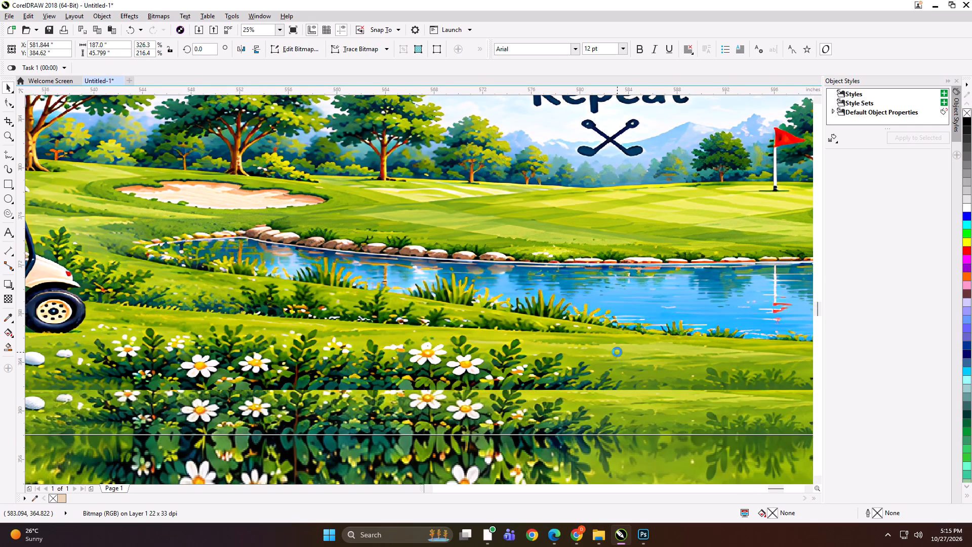
{"action": "key", "text": "Down"}
{"action": "key", "text": "Down"}
{"action": "key", "text": "Down"}
{"action": "key", "text": "Down"}
{"action": "key", "text": "Down"}
{"action": "key", "text": "Down"}
{"action": "key", "text": "Down"}
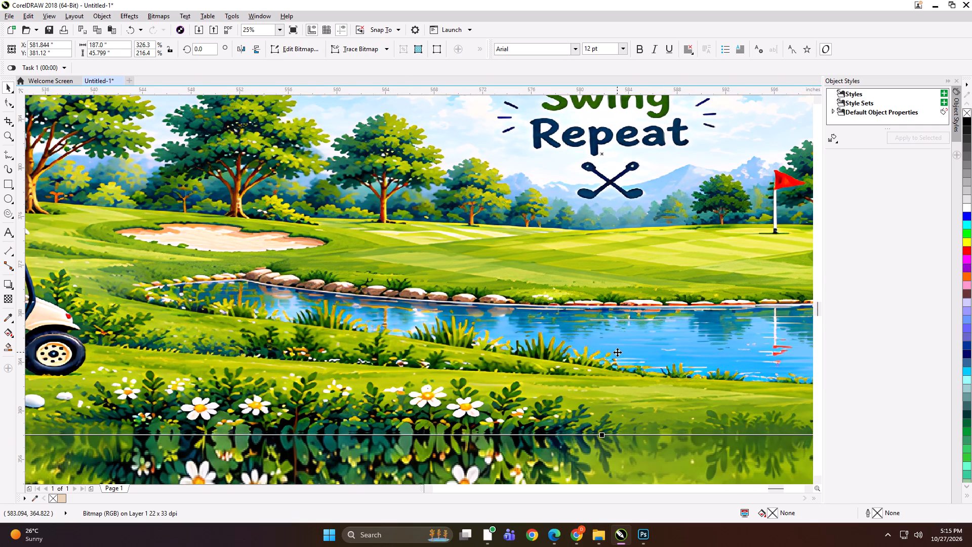
{"action": "scroll", "coordinate": [602, 468], "scroll_direction": "up", "scroll_amount": 2}
{"action": "scroll", "coordinate": [593, 281], "scroll_direction": "up", "scroll_amount": 2}
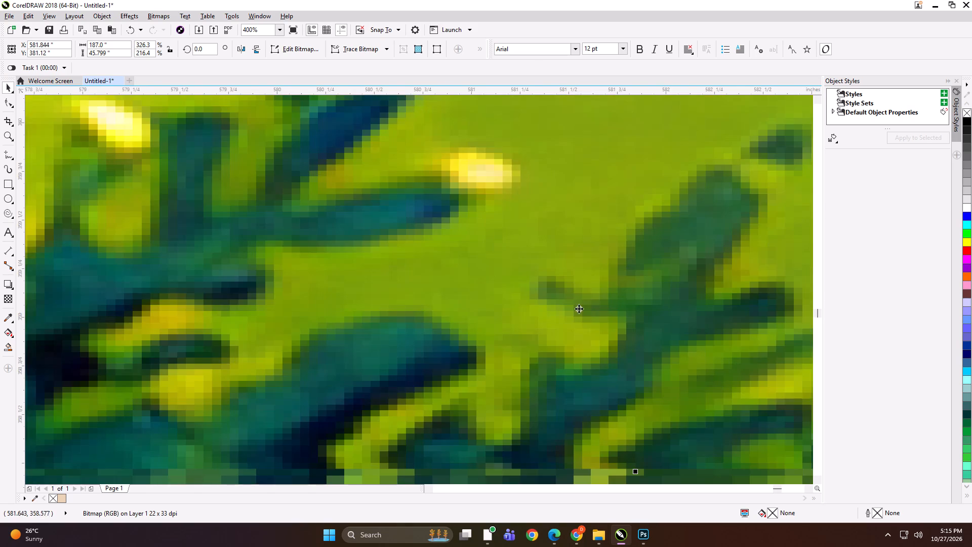
{"action": "scroll", "coordinate": [575, 200], "scroll_direction": "down", "scroll_amount": 1}
{"action": "scroll", "coordinate": [601, 366], "scroll_direction": "up", "scroll_amount": 2}
{"action": "left_click_drag", "start_coordinate": [591, 207], "coordinate": [590, 261]}
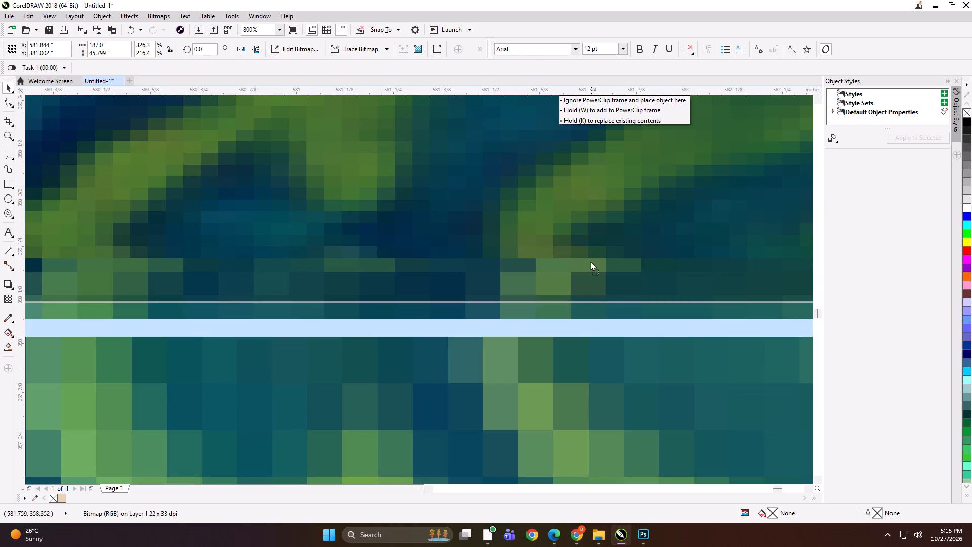
{"action": "left_click_drag", "start_coordinate": [590, 261], "coordinate": [593, 288]}
Add a vertically mirrored copy of the upright image directly above it, sharing its top edge.
{"action": "scroll", "coordinate": [593, 284], "scroll_direction": "down", "scroll_amount": 5}
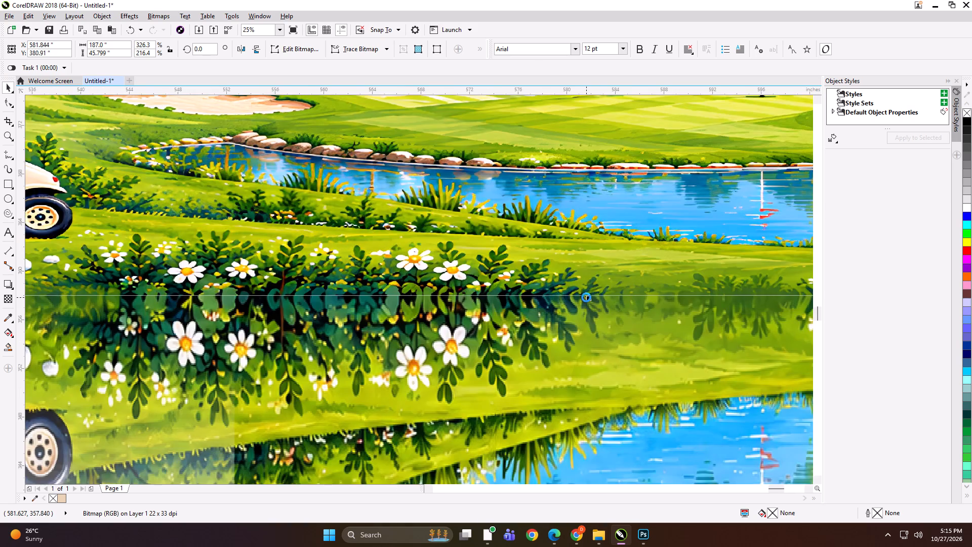
{"action": "scroll", "coordinate": [586, 298], "scroll_direction": "down", "scroll_amount": 2}
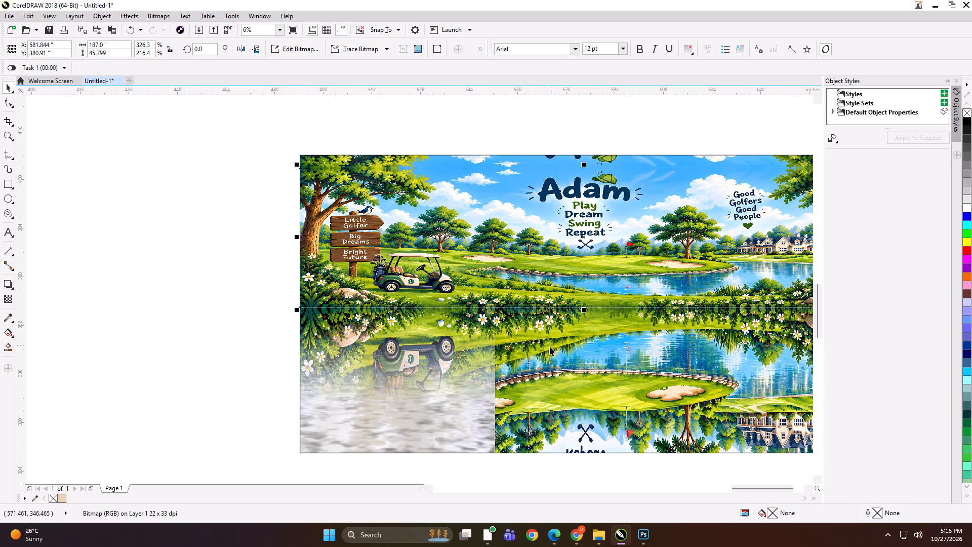
{"action": "scroll", "coordinate": [550, 346], "scroll_direction": "down", "scroll_amount": 1}
{"action": "left_click_drag", "start_coordinate": [569, 328], "coordinate": [556, 229]}
{"action": "right_click", "coordinate": [556, 229], "text": "ctrl"}
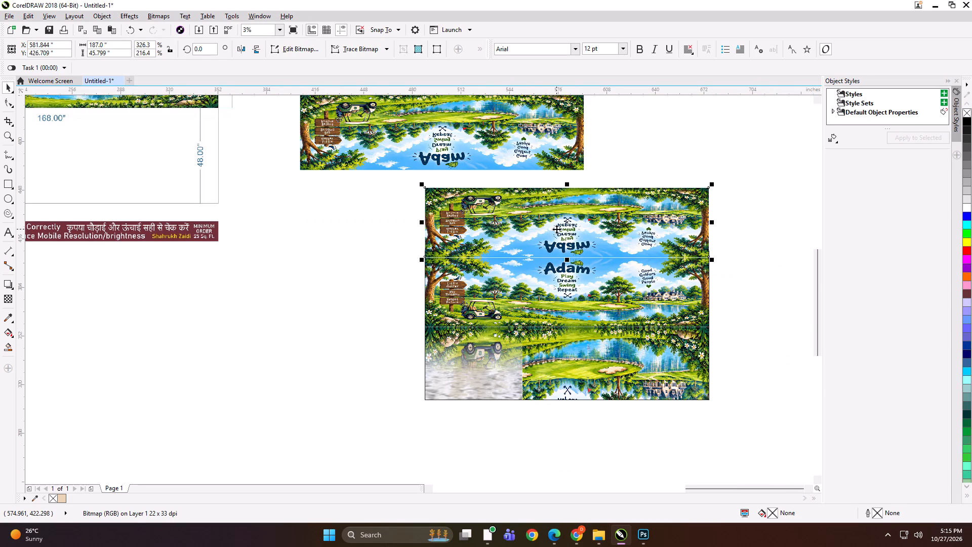
Move the mirrored top copy down about 0.04 inch so it slightly overlaps the upright image at the sky seam.
{"action": "scroll", "coordinate": [568, 243], "scroll_direction": "up", "scroll_amount": 2}
{"action": "scroll", "coordinate": [562, 292], "scroll_direction": "up", "scroll_amount": 2}
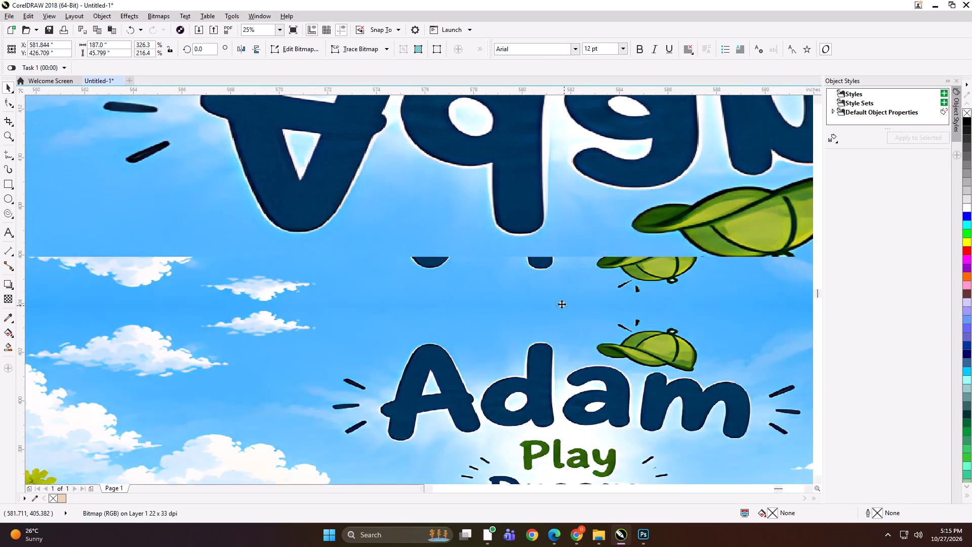
{"action": "scroll", "coordinate": [587, 304], "scroll_direction": "down", "scroll_amount": 1}
{"action": "scroll", "coordinate": [588, 305], "scroll_direction": "up", "scroll_amount": 2}
{"action": "scroll", "coordinate": [530, 312], "scroll_direction": "up", "scroll_amount": 2}
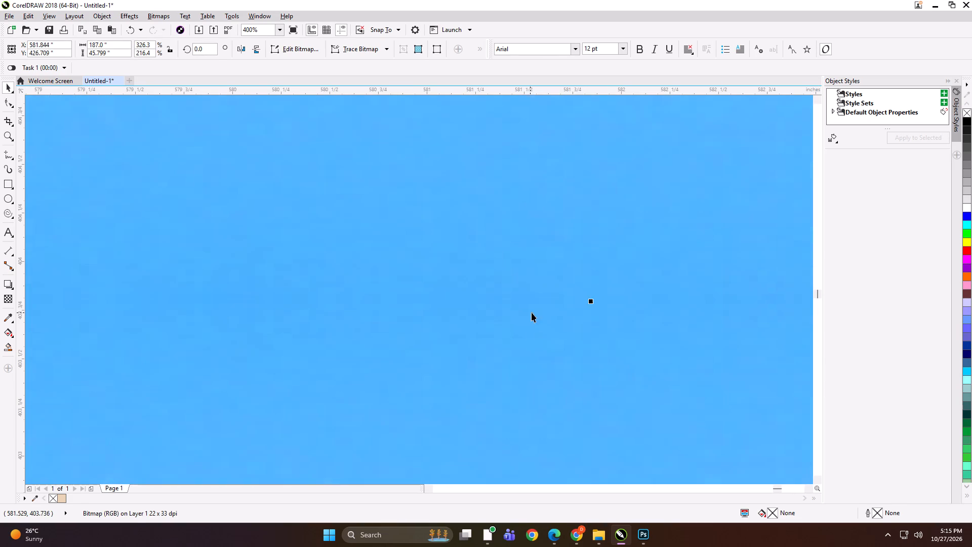
{"action": "scroll", "coordinate": [599, 303], "scroll_direction": "up", "scroll_amount": 3}
{"action": "scroll", "coordinate": [511, 277], "scroll_direction": "down", "scroll_amount": 12}
{"action": "scroll", "coordinate": [488, 241], "scroll_direction": "down", "scroll_amount": 1}
{"action": "scroll", "coordinate": [266, 247], "scroll_direction": "up", "scroll_amount": 2}
{"action": "scroll", "coordinate": [300, 216], "scroll_direction": "up", "scroll_amount": 2}
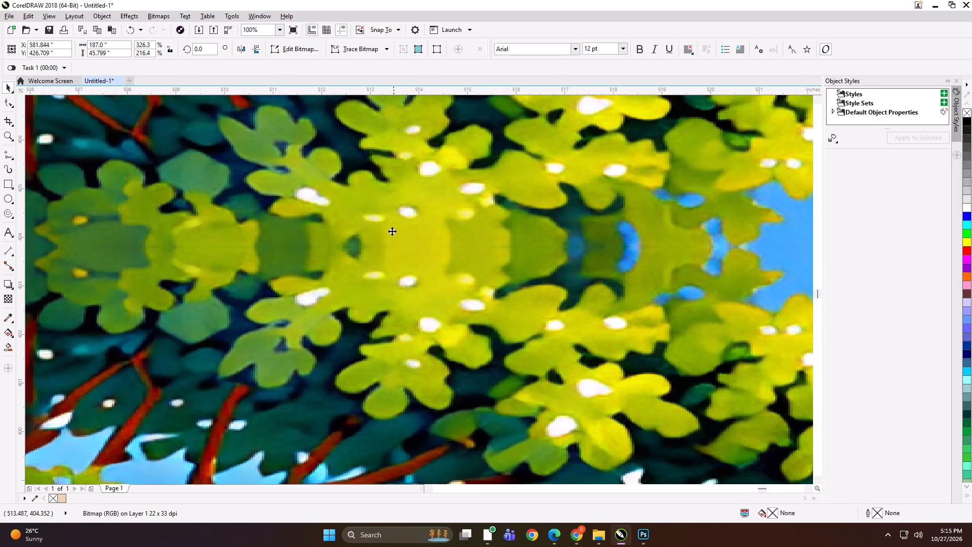
{"action": "scroll", "coordinate": [392, 238], "scroll_direction": "up", "scroll_amount": 2}
{"action": "left_click_drag", "start_coordinate": [378, 226], "coordinate": [379, 235]}
{"action": "scroll", "coordinate": [379, 231], "scroll_direction": "down", "scroll_amount": 6}
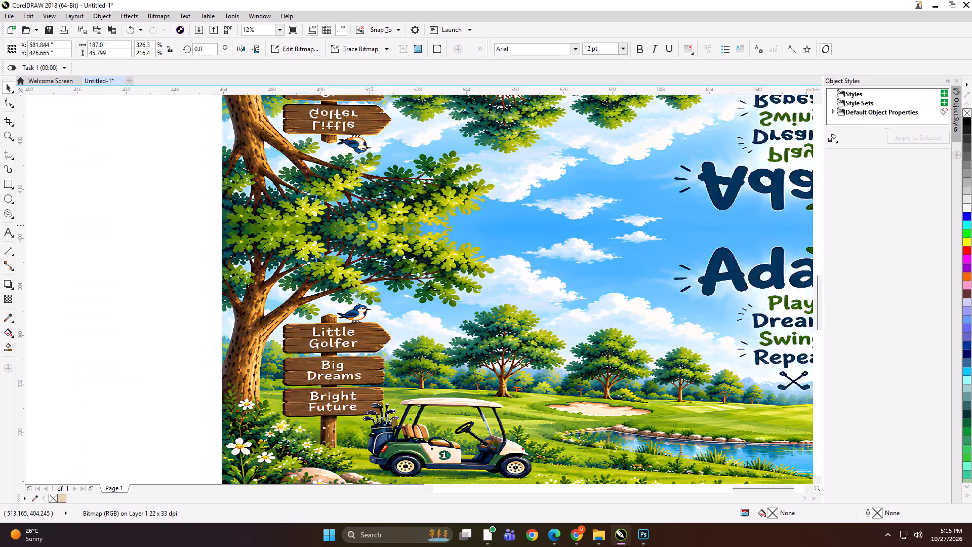
{"action": "scroll", "coordinate": [373, 225], "scroll_direction": "down", "scroll_amount": 1}
Send the mirrored top copy to the back and PowerClip it inside the 187x98 frame.
{"action": "key", "text": "shift+Return"}
{"action": "left_click", "coordinate": [420, 247]}
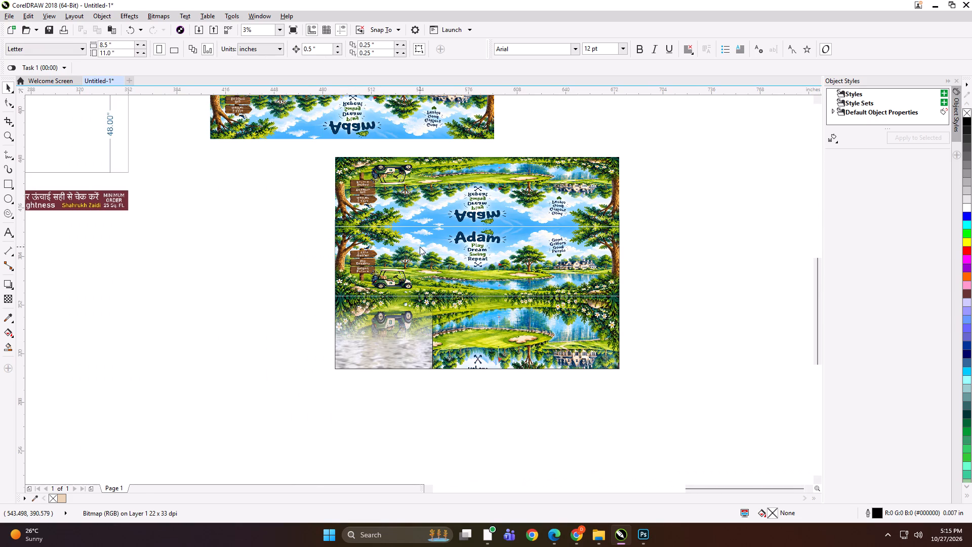
{"action": "left_click", "coordinate": [483, 296]}
{"action": "left_click", "coordinate": [483, 282]}
{"action": "left_click", "coordinate": [484, 294]}
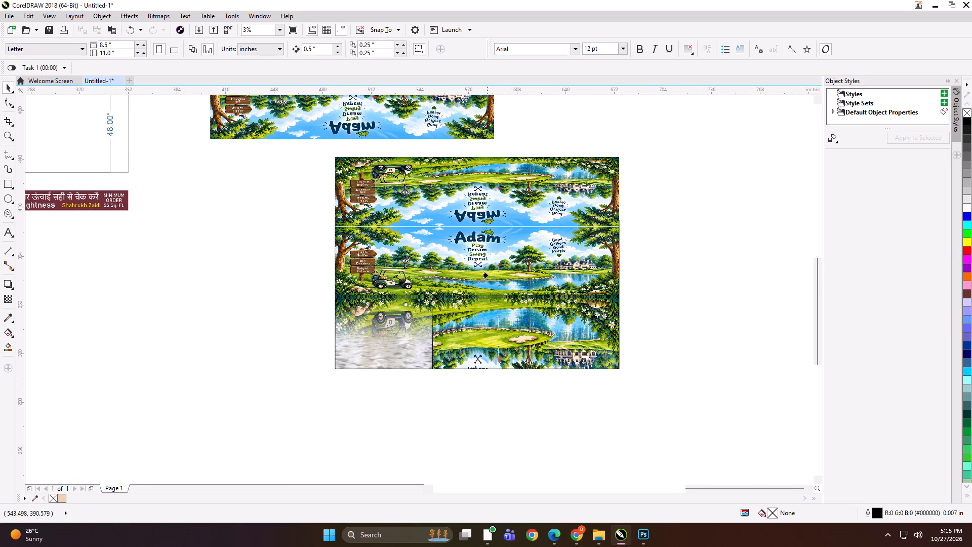
{"action": "left_click", "coordinate": [492, 188]}
{"action": "left_click", "coordinate": [506, 296]}
{"action": "left_click", "coordinate": [492, 186]}
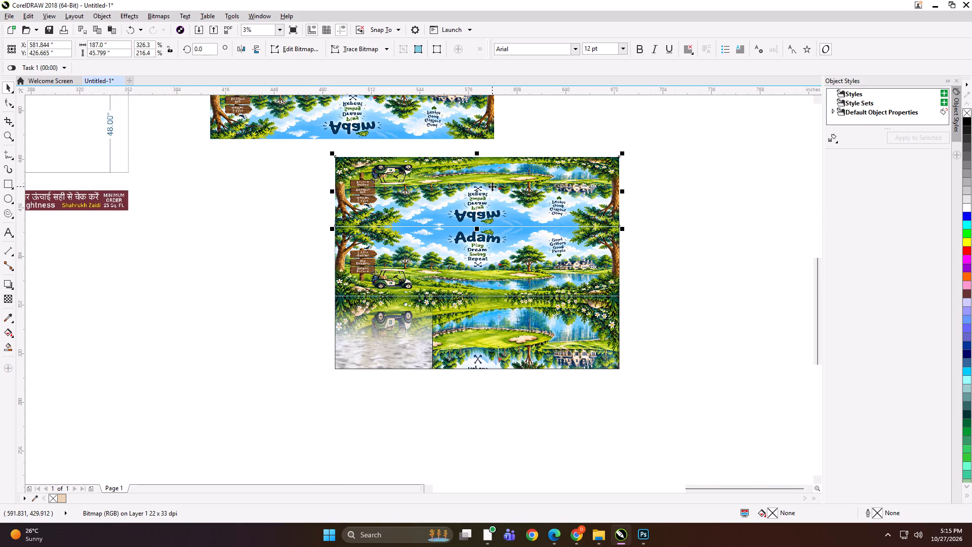
{"action": "key", "text": "shift+Page_Down"}
{"action": "key", "text": "shift+Return"}
{"action": "left_click", "coordinate": [504, 311]}
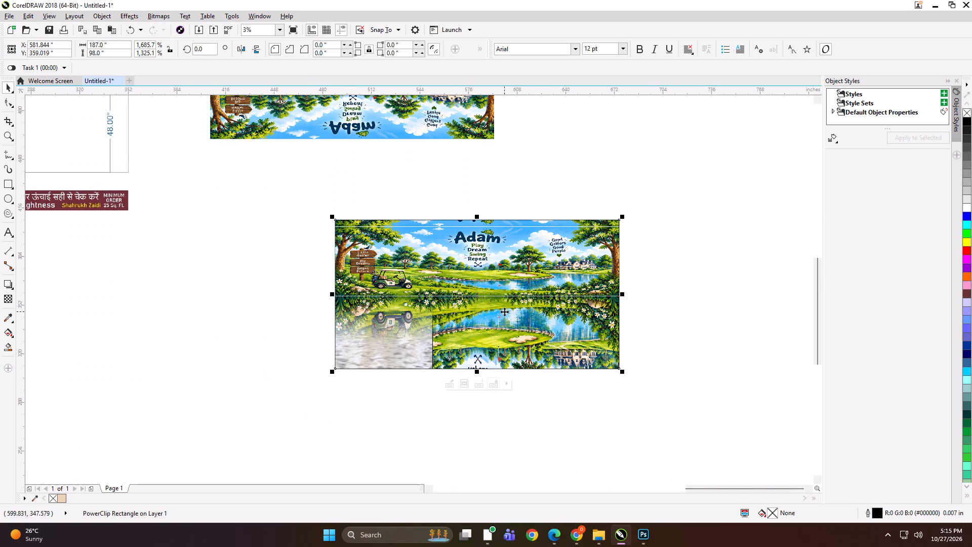
Send the upright image to the back and PowerClip it inside the same 187x98 frame.
{"action": "left_click", "coordinate": [478, 252]}
{"action": "key", "text": "shift+Page_Down"}
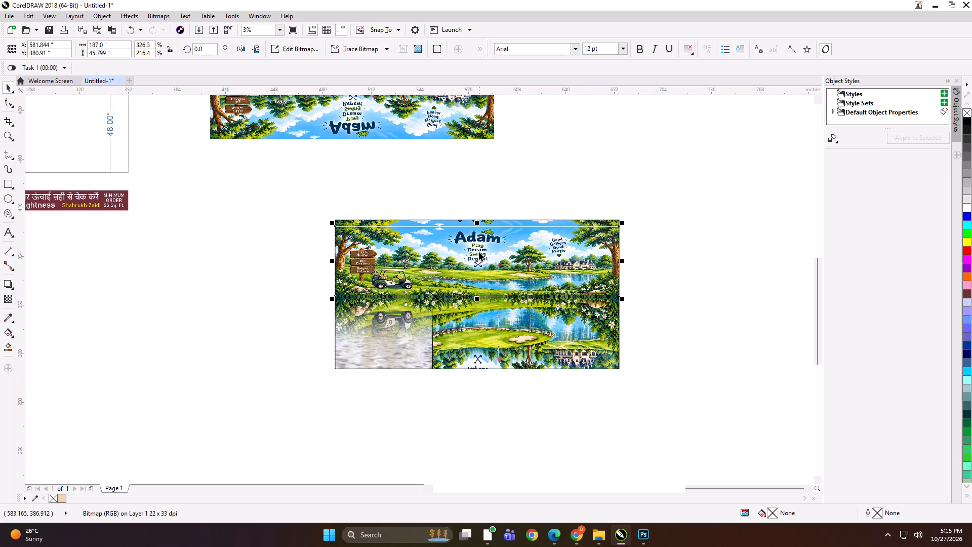
{"action": "key", "text": "shift+Return"}
{"action": "left_click", "coordinate": [479, 252]}
Examine the clipped artwork's sky seam, golf cart reflection and faded water patch, comparing it with the approved mockup.
{"action": "scroll", "coordinate": [479, 215], "scroll_direction": "up", "scroll_amount": 5}
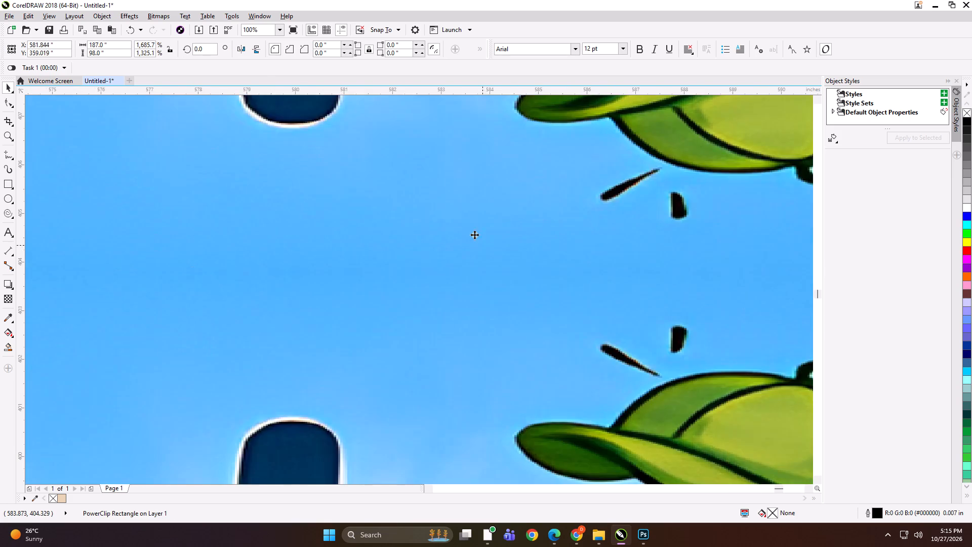
{"action": "scroll", "coordinate": [469, 223], "scroll_direction": "down", "scroll_amount": 6}
{"action": "scroll", "coordinate": [400, 285], "scroll_direction": "up", "scroll_amount": 2}
{"action": "scroll", "coordinate": [343, 353], "scroll_direction": "up", "scroll_amount": 2}
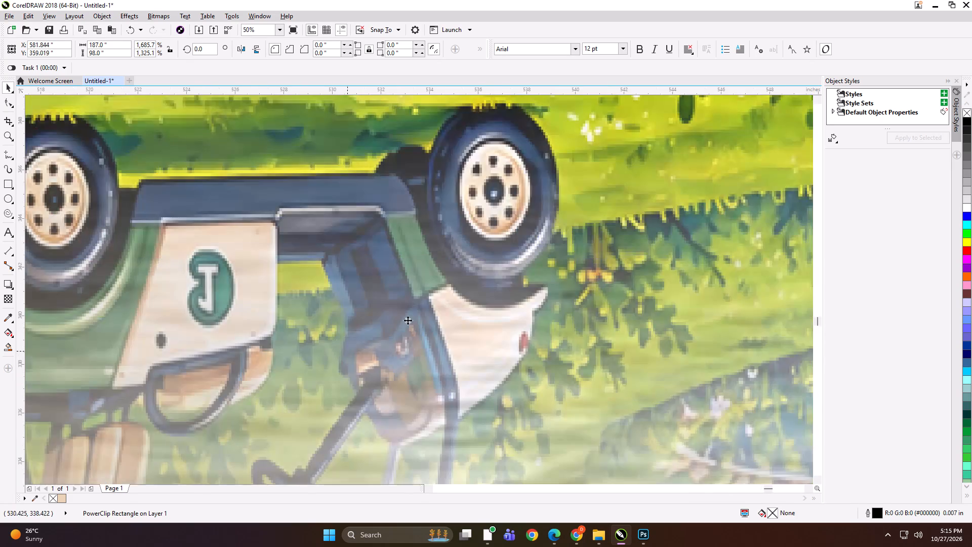
{"action": "scroll", "coordinate": [565, 257], "scroll_direction": "down", "scroll_amount": 1}
{"action": "scroll", "coordinate": [251, 256], "scroll_direction": "up", "scroll_amount": 1}
{"action": "scroll", "coordinate": [384, 248], "scroll_direction": "down", "scroll_amount": 3}
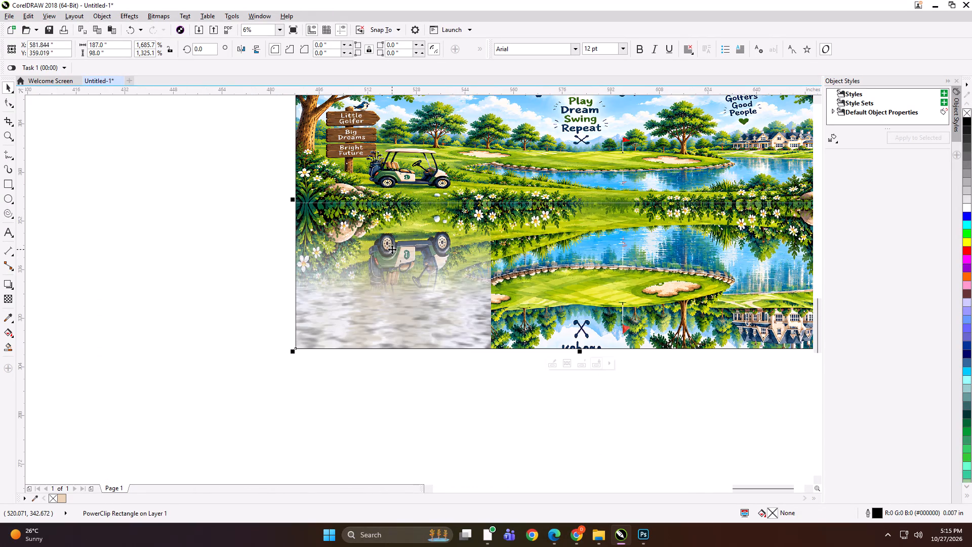
{"action": "scroll", "coordinate": [393, 317], "scroll_direction": "up", "scroll_amount": 2}
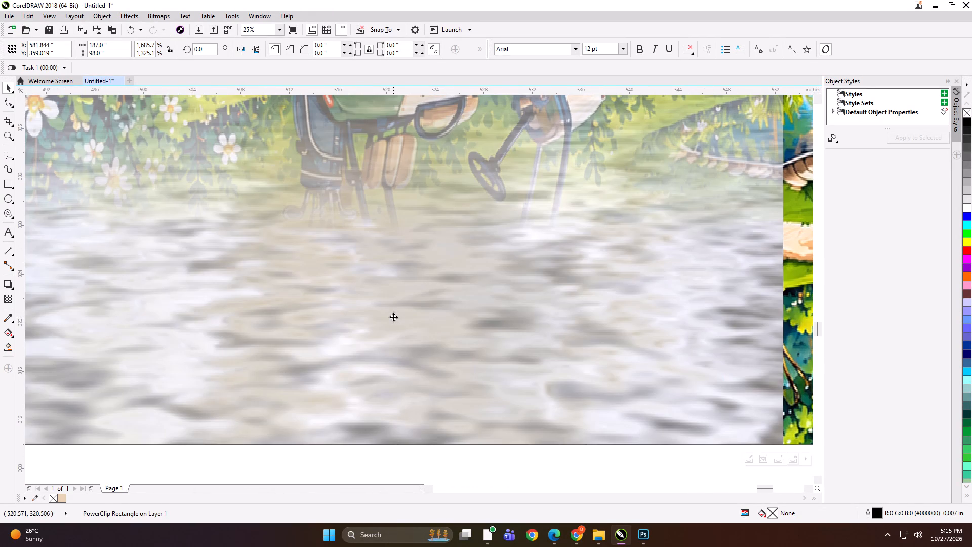
{"action": "scroll", "coordinate": [392, 318], "scroll_direction": "down", "scroll_amount": 4}
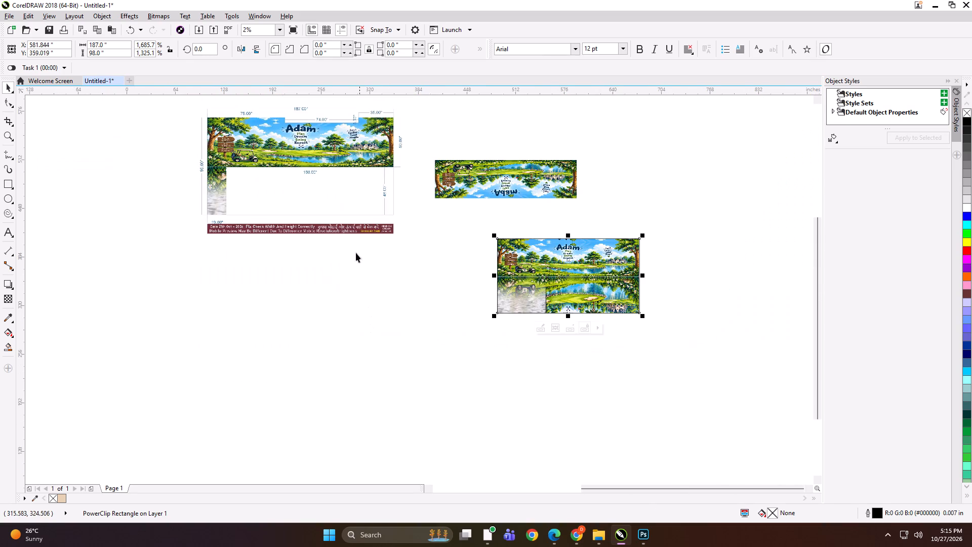
{"action": "scroll", "coordinate": [353, 234], "scroll_direction": "up", "scroll_amount": 1}
{"action": "scroll", "coordinate": [254, 226], "scroll_direction": "down", "scroll_amount": 1}
{"action": "scroll", "coordinate": [554, 340], "scroll_direction": "up", "scroll_amount": 2}
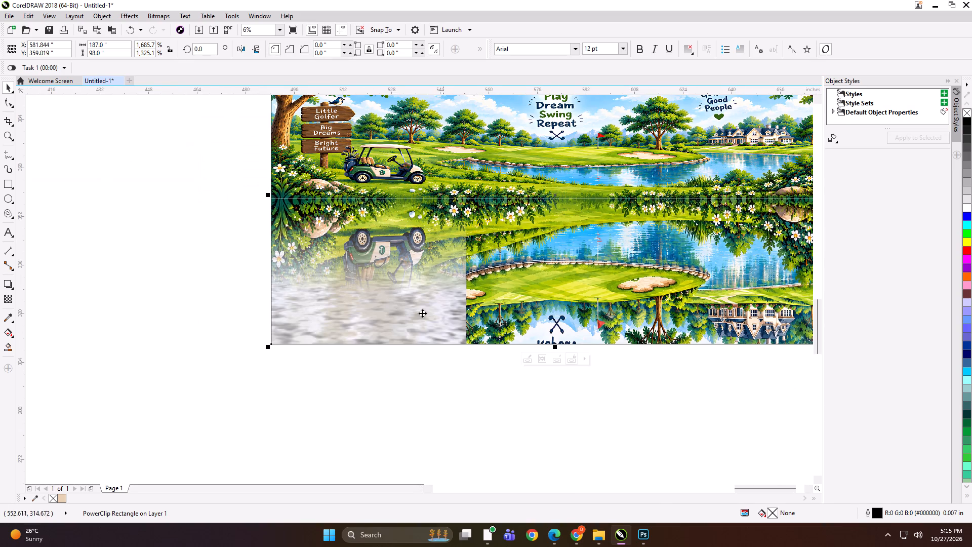
{"action": "scroll", "coordinate": [303, 347], "scroll_direction": "up", "scroll_amount": 3}
{"action": "scroll", "coordinate": [300, 339], "scroll_direction": "down", "scroll_amount": 2}
{"action": "scroll", "coordinate": [299, 170], "scroll_direction": "up", "scroll_amount": 2}
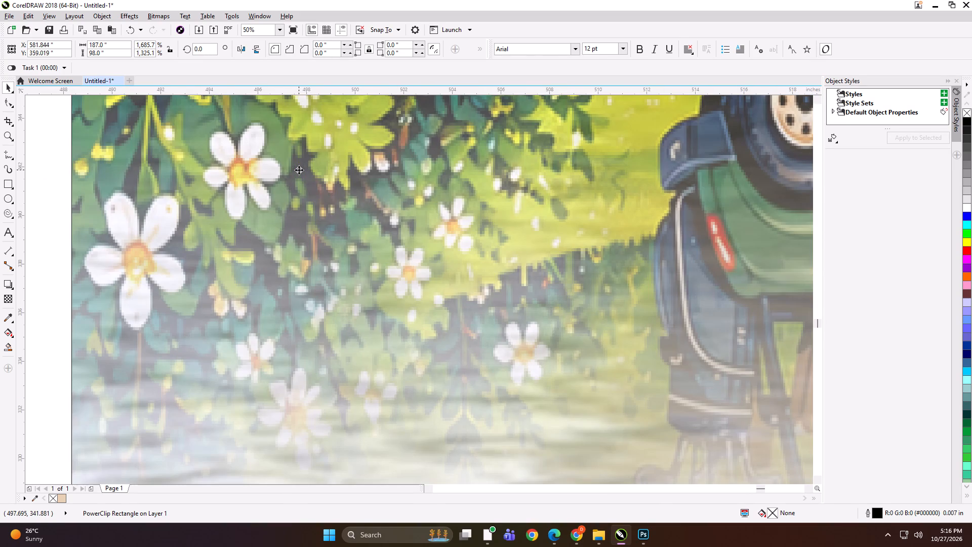
Examine the faded water patch and golf cart reflection in the lower part of the clipped artwork.
{"action": "scroll", "coordinate": [283, 182], "scroll_direction": "down", "scroll_amount": 3}
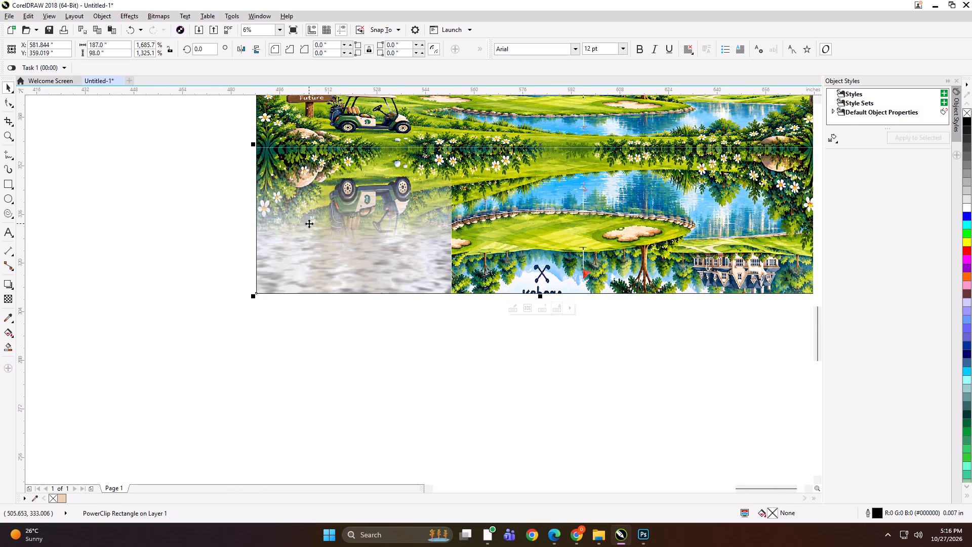
{"action": "left_click", "coordinate": [316, 317]}
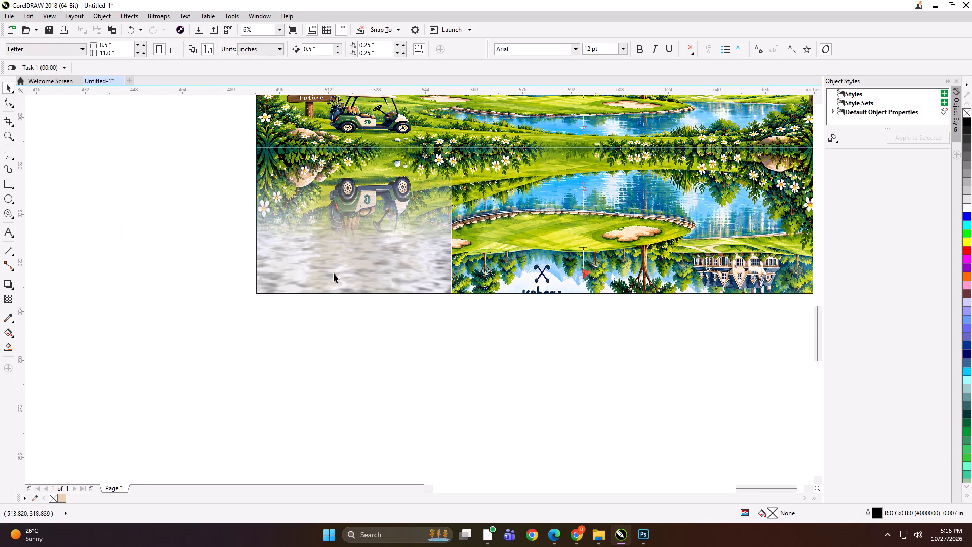
{"action": "scroll", "coordinate": [334, 276], "scroll_direction": "down", "scroll_amount": 1}
{"action": "scroll", "coordinate": [315, 259], "scroll_direction": "up", "scroll_amount": 1}
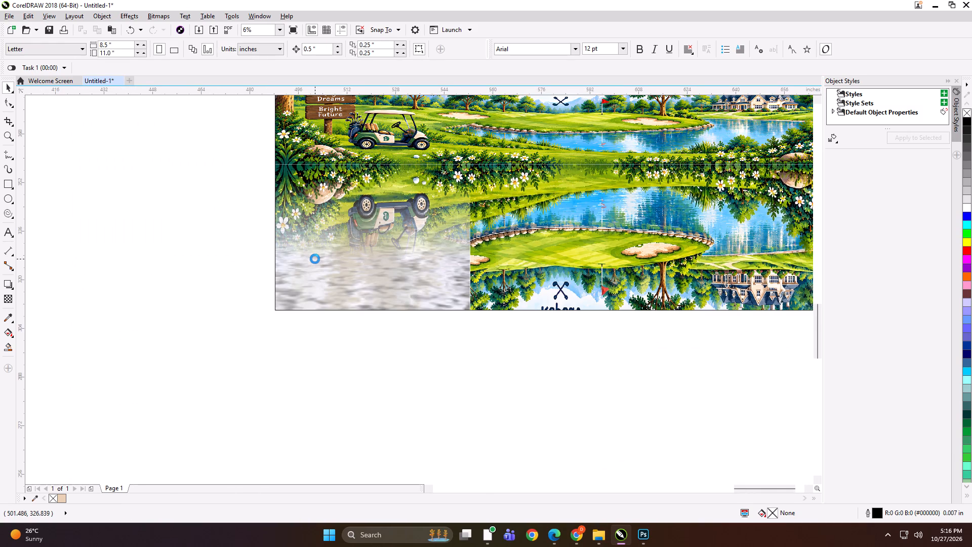
{"action": "scroll", "coordinate": [317, 262], "scroll_direction": "up", "scroll_amount": 3}
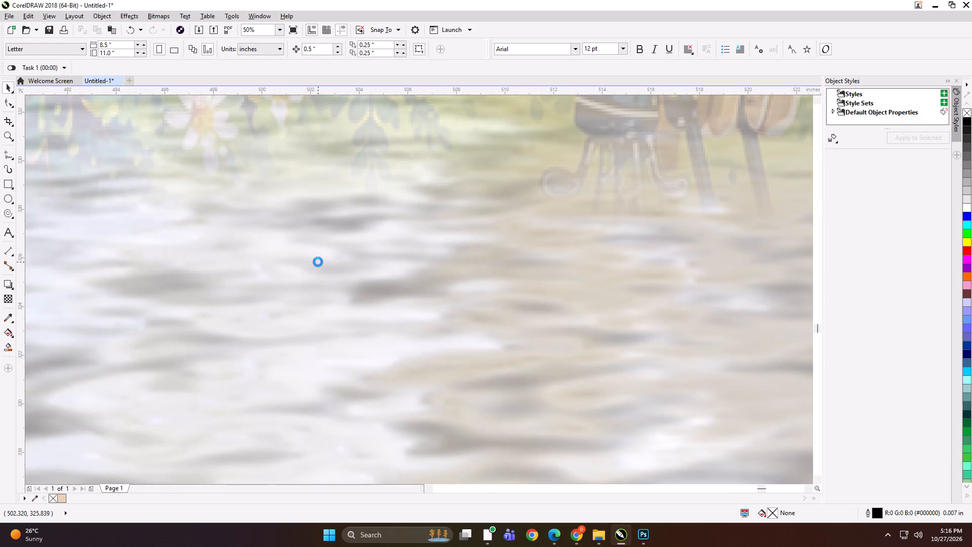
{"action": "scroll", "coordinate": [302, 260], "scroll_direction": "down", "scroll_amount": 3}
{"action": "left_click", "coordinate": [358, 257]}
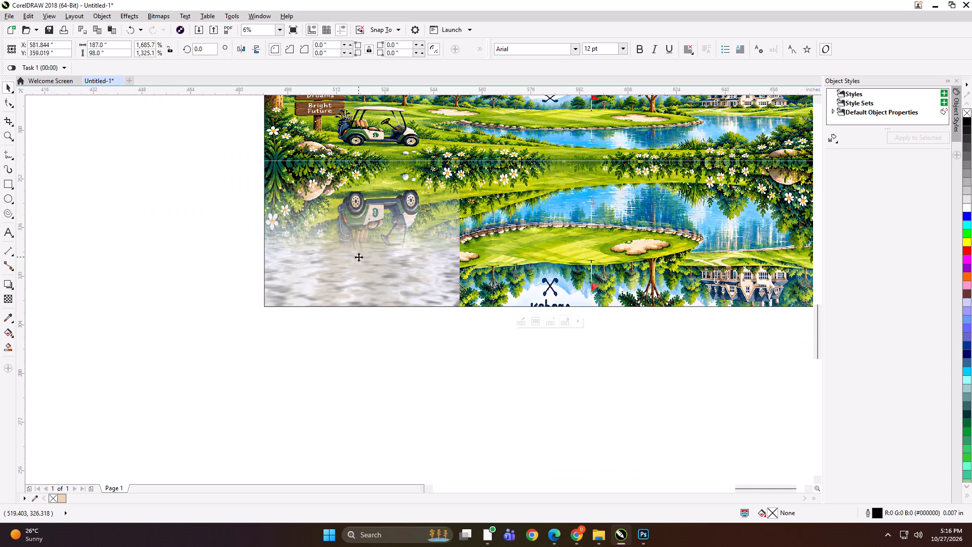
{"action": "left_click", "coordinate": [413, 404]}
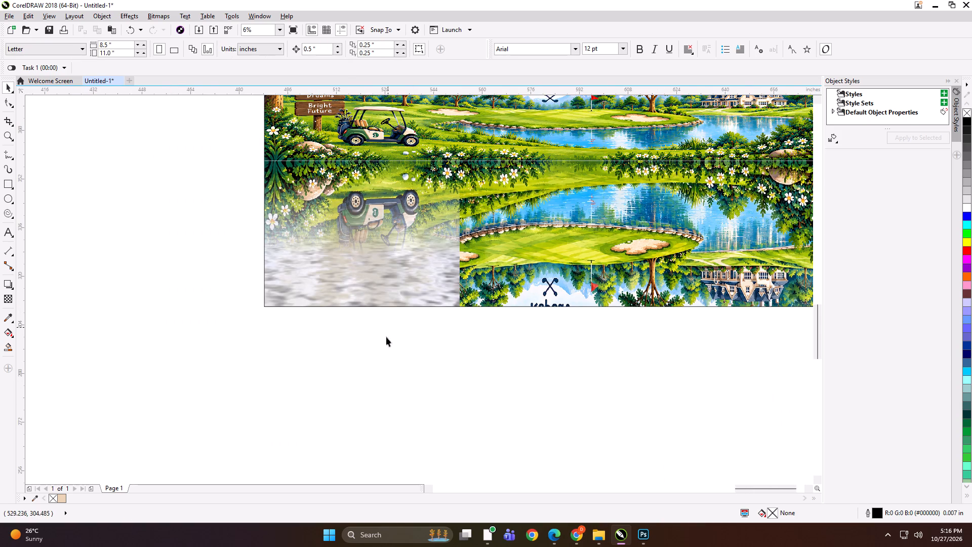
Create a vertically mirrored 187 x 45.799 inch copy of the upright image directly below it inside the PowerClip frame.
{"action": "scroll", "coordinate": [369, 321], "scroll_direction": "down", "scroll_amount": 1}
{"action": "left_click", "coordinate": [440, 212]}
{"action": "left_click", "coordinate": [440, 212], "text": "alt"}
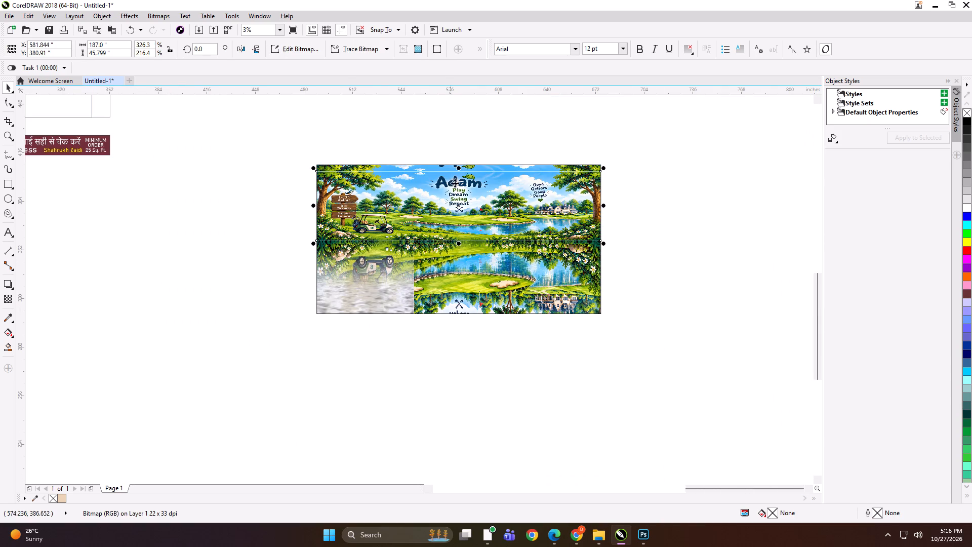
{"action": "left_click_drag", "start_coordinate": [460, 169], "coordinate": [454, 270]}
{"action": "right_click", "coordinate": [454, 270], "text": "ctrl"}
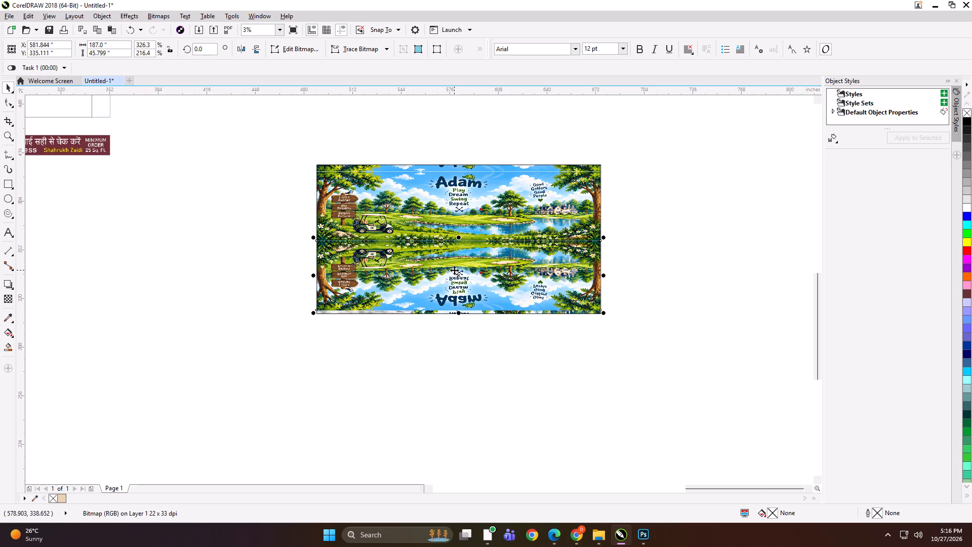
Stretch the mirrored lower copy's top edge upward to a height of about 45.86 inches, slightly overlapping the upright image at the ground seam.
{"action": "scroll", "coordinate": [459, 238], "scroll_direction": "up", "scroll_amount": 5}
{"action": "scroll", "coordinate": [451, 313], "scroll_direction": "up", "scroll_amount": 3}
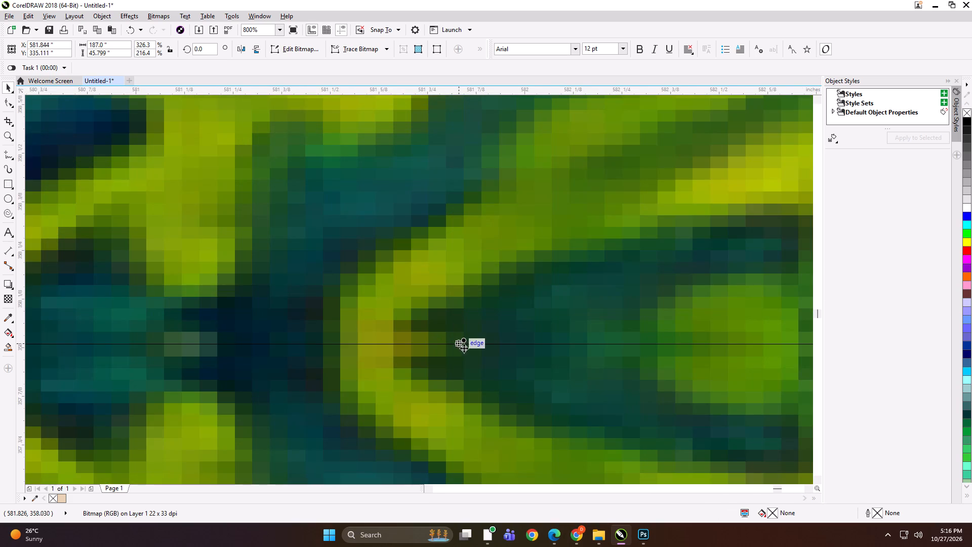
{"action": "left_click_drag", "start_coordinate": [463, 340], "coordinate": [463, 318]}
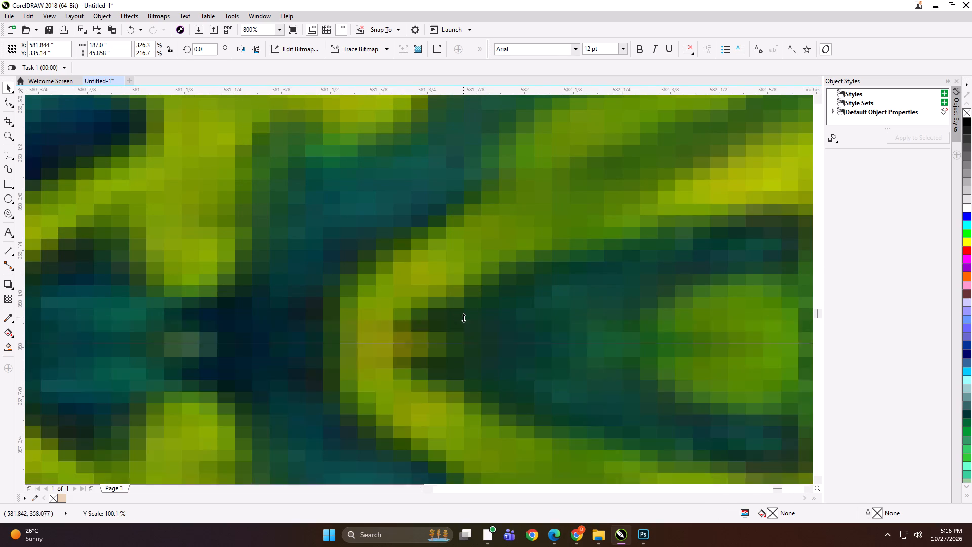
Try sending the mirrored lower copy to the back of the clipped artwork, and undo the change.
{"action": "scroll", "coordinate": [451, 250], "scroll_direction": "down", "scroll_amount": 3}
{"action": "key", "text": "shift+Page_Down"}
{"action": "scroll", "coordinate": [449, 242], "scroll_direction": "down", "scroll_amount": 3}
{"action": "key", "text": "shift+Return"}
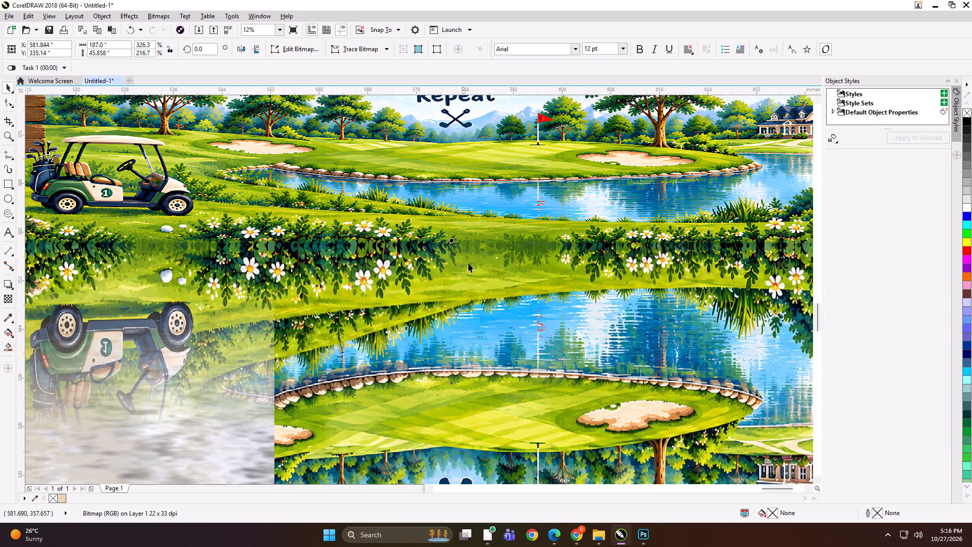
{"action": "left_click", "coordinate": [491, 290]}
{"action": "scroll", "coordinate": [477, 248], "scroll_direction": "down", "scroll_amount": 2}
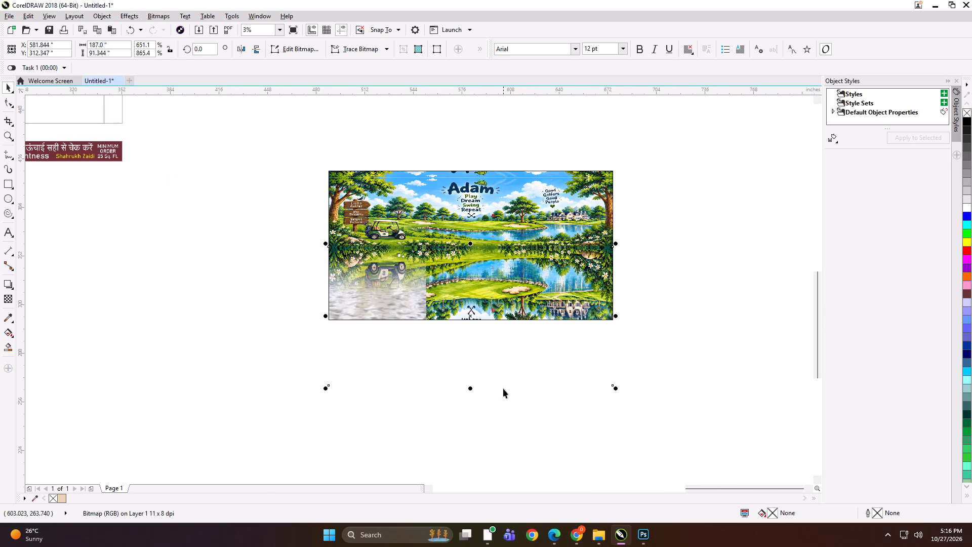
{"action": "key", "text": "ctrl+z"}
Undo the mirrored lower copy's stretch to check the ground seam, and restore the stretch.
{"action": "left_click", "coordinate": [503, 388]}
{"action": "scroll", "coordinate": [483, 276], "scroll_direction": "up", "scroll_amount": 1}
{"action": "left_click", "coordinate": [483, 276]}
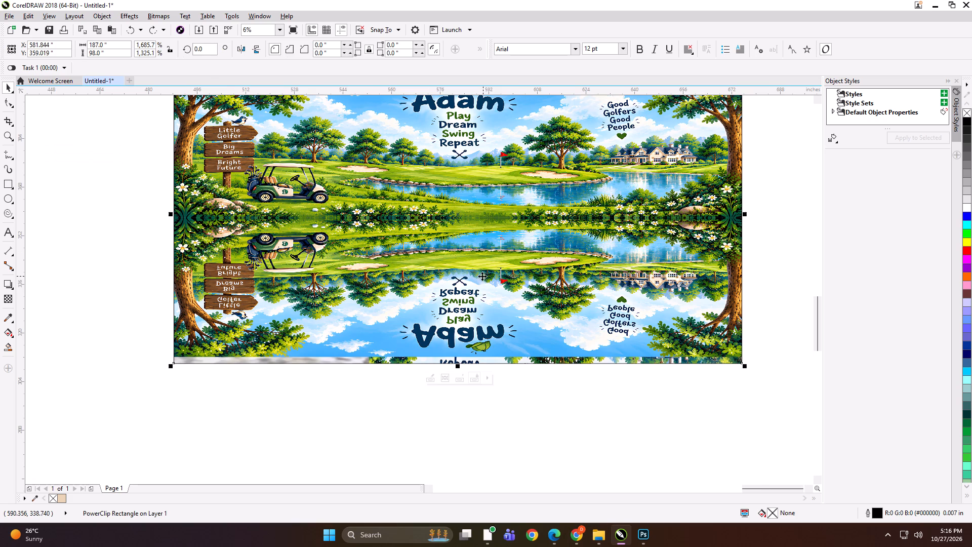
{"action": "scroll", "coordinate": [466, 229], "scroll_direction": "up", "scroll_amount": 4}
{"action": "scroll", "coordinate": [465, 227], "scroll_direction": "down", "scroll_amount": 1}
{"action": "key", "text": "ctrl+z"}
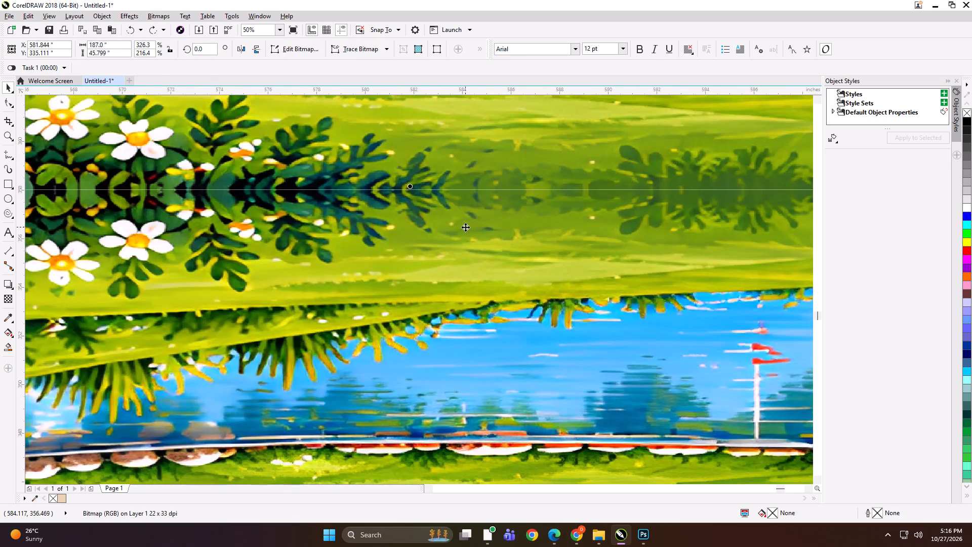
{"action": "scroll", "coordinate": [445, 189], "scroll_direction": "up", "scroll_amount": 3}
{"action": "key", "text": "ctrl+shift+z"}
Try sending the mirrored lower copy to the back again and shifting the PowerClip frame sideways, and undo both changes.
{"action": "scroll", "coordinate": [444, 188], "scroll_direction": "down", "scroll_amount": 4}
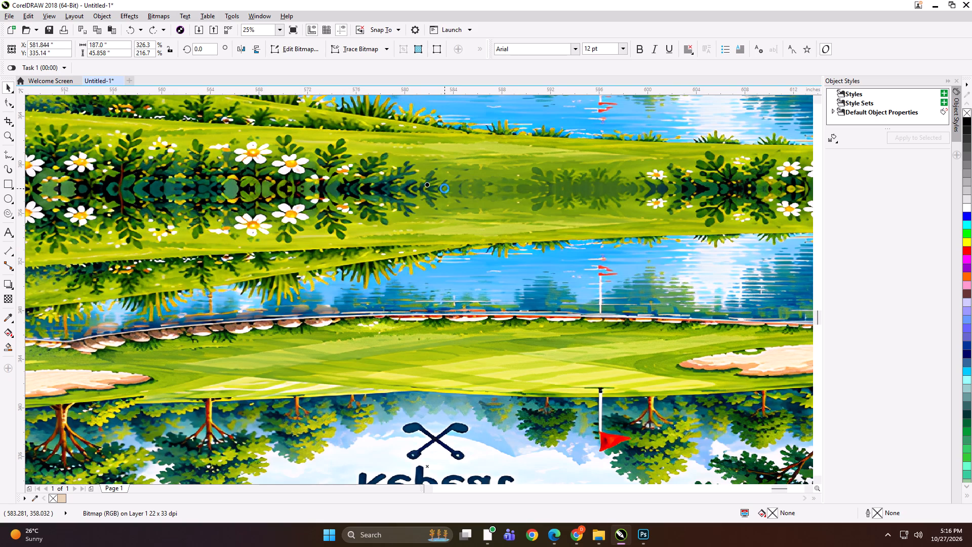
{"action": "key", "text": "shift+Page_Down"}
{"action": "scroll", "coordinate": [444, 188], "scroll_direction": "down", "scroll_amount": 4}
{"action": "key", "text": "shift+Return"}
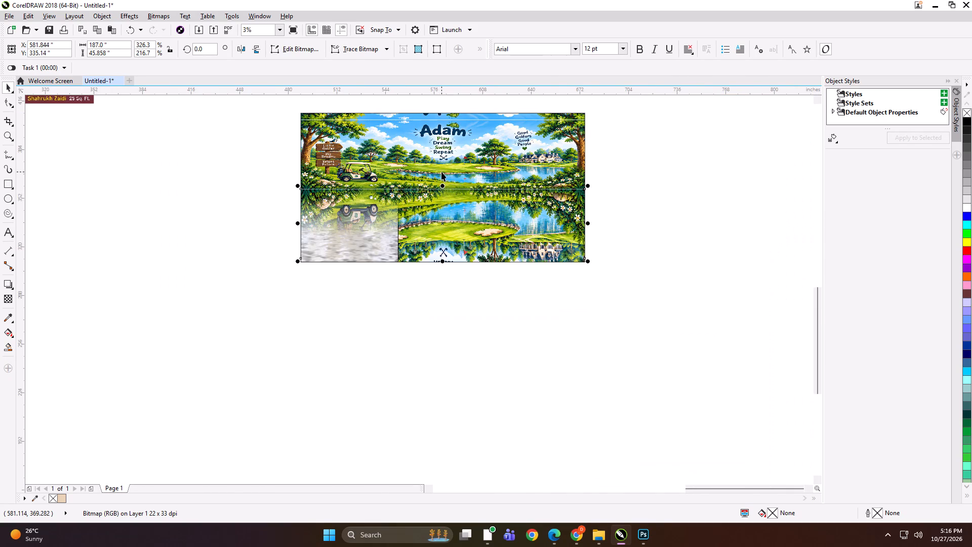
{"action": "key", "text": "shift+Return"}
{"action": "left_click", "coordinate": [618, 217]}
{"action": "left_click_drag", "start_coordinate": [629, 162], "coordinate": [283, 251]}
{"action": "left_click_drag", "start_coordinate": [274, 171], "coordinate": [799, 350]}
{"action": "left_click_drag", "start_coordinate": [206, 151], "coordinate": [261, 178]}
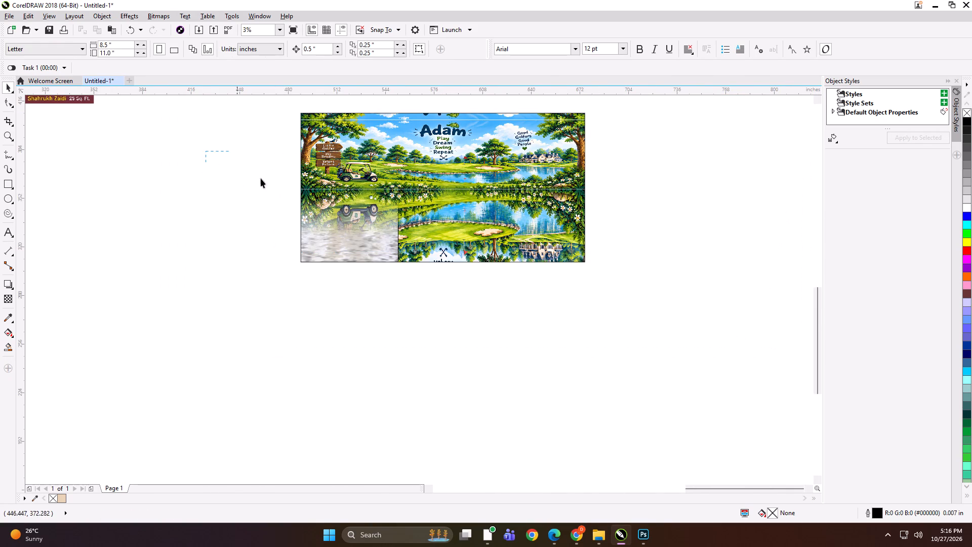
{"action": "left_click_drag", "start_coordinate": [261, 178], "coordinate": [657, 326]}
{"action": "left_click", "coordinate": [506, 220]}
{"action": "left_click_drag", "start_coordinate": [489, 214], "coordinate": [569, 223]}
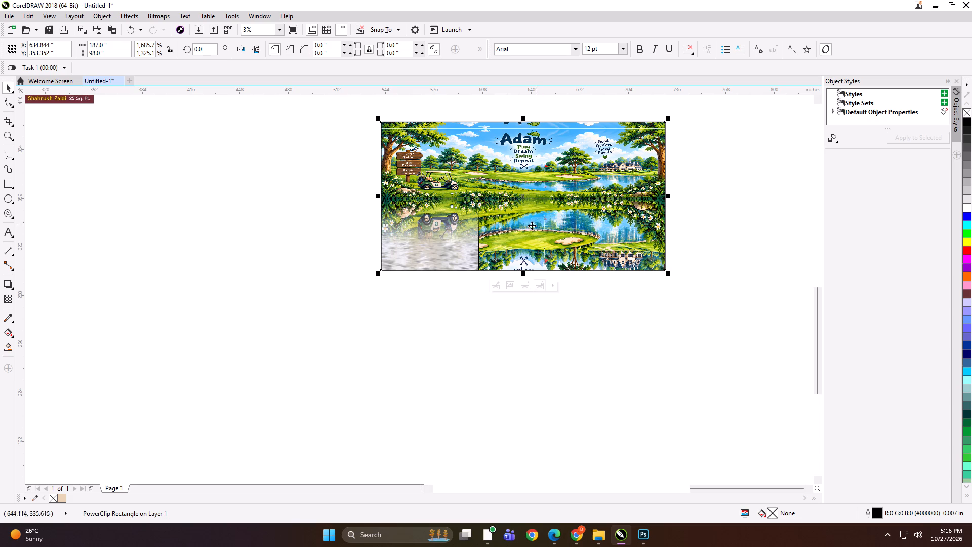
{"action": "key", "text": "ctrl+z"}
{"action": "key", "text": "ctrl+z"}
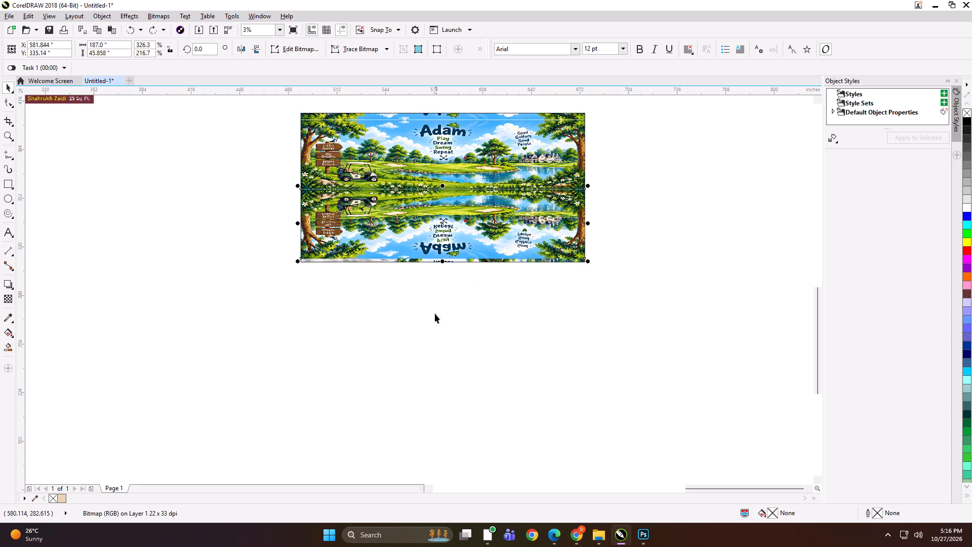
Bring the faded water patch to the front of the clipped artwork, above the mirrored lower copy.
{"action": "left_click", "coordinate": [435, 318]}
{"action": "left_click", "coordinate": [440, 243]}
{"action": "left_click", "coordinate": [367, 337]}
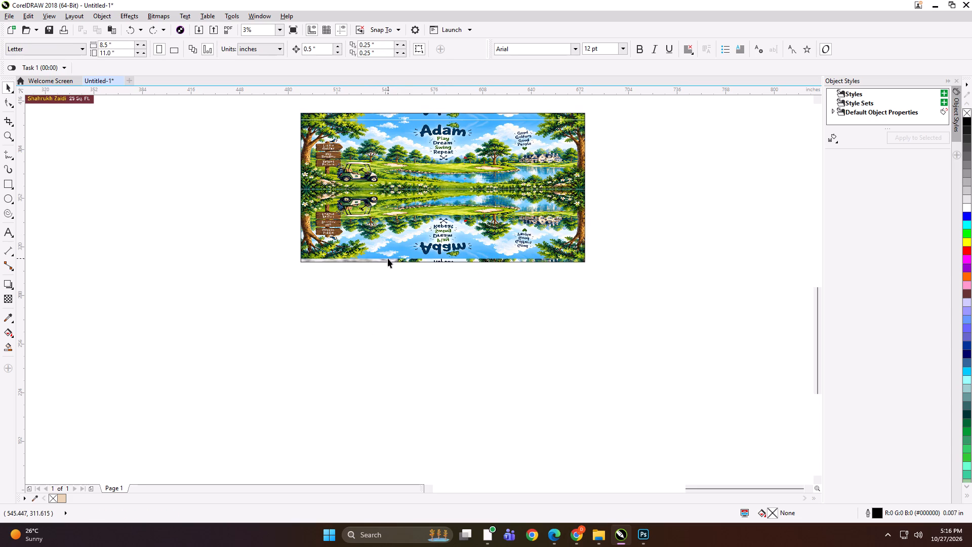
{"action": "left_click", "coordinate": [388, 260], "text": "alt"}
{"action": "key", "text": "shift+Page_Up"}
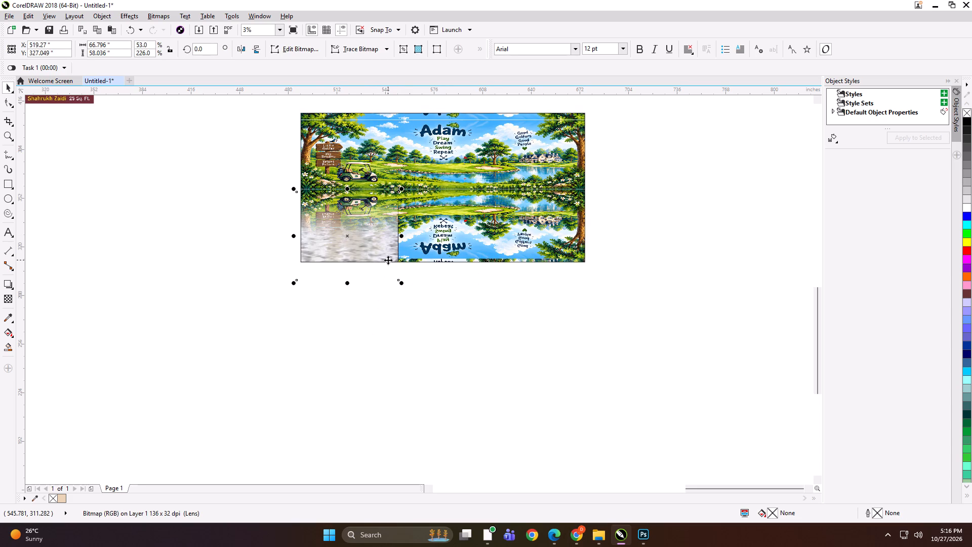
{"action": "left_click", "coordinate": [420, 268]}
Examine the mirrored lower copy's bottom edge against the bottom of the 187x98 frame.
{"action": "scroll", "coordinate": [410, 227], "scroll_direction": "up", "scroll_amount": 1}
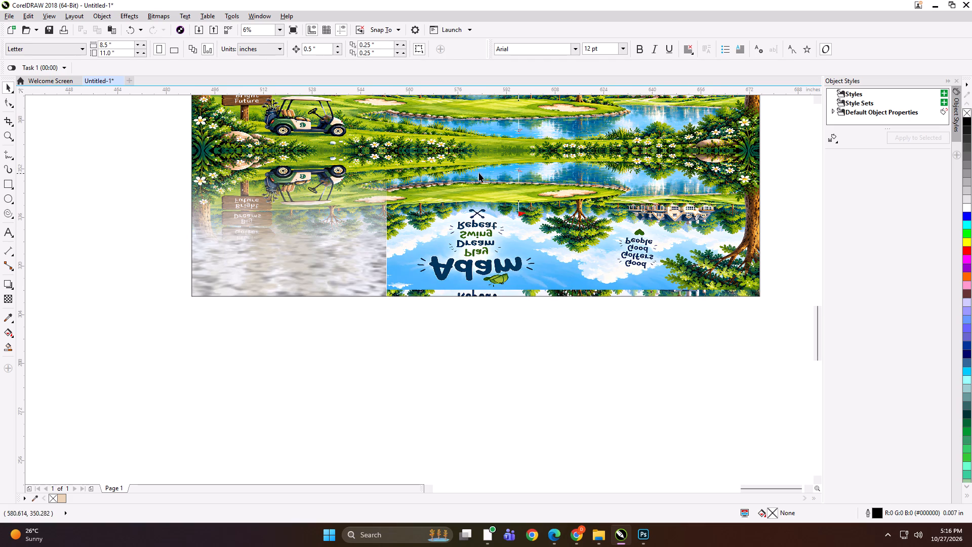
{"action": "left_click", "coordinate": [483, 173]}
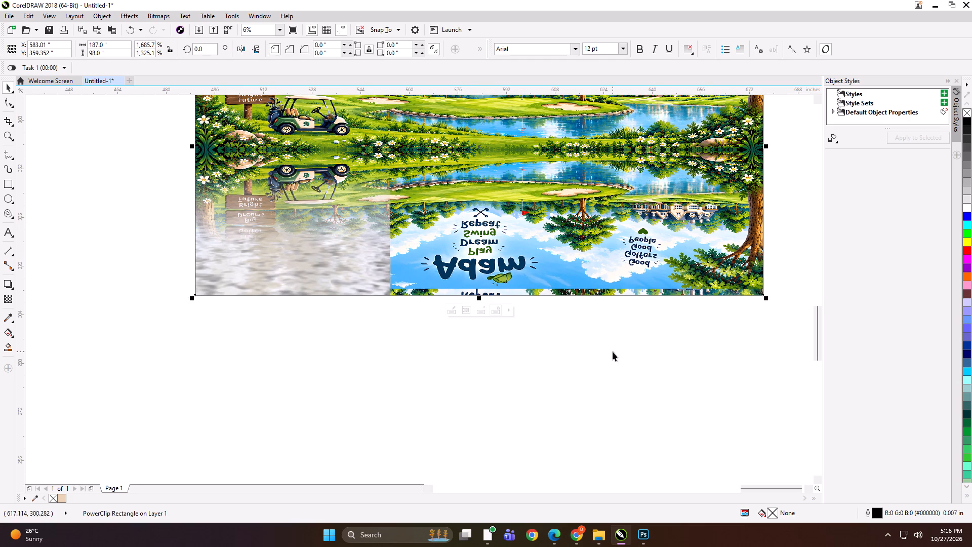
{"action": "left_click", "coordinate": [613, 351]}
{"action": "left_click", "coordinate": [508, 268], "text": "alt"}
{"action": "scroll", "coordinate": [484, 292], "scroll_direction": "up", "scroll_amount": 2}
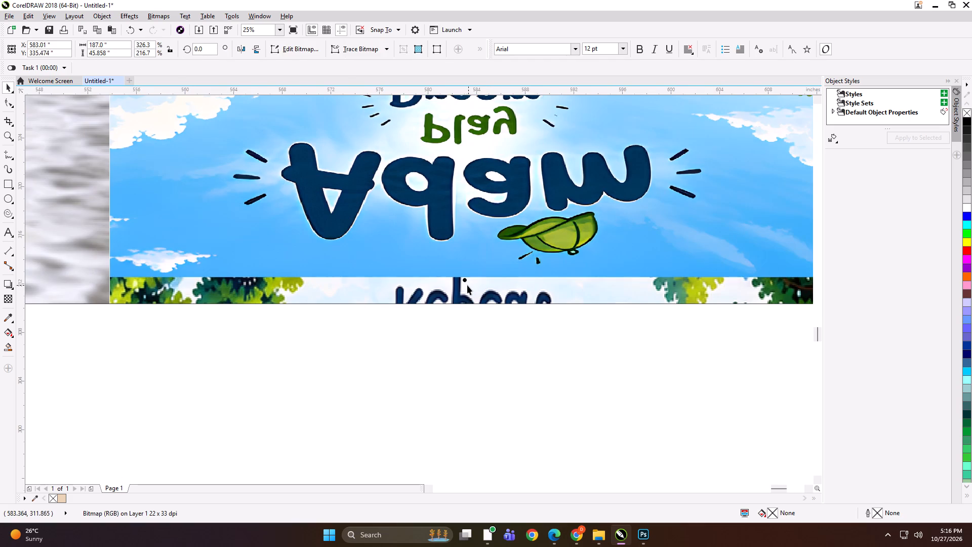
{"action": "scroll", "coordinate": [465, 282], "scroll_direction": "down", "scroll_amount": 2}
{"action": "left_click", "coordinate": [483, 356]}
{"action": "scroll", "coordinate": [475, 331], "scroll_direction": "down", "scroll_amount": 1}
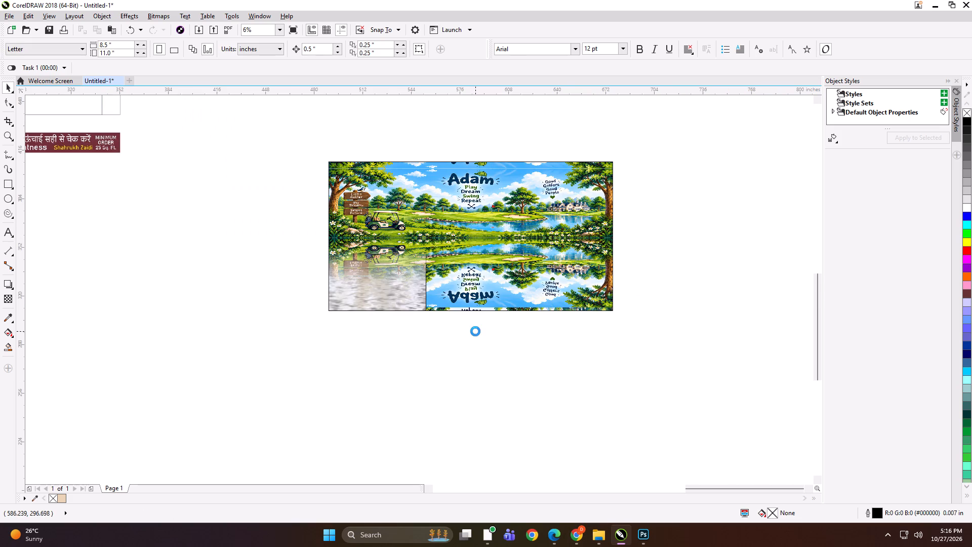
Examine the water patch's edges, the cart and signboard reflections, and the ground and sky seams.
{"action": "scroll", "coordinate": [403, 260], "scroll_direction": "up", "scroll_amount": 2}
{"action": "scroll", "coordinate": [358, 246], "scroll_direction": "up", "scroll_amount": 3}
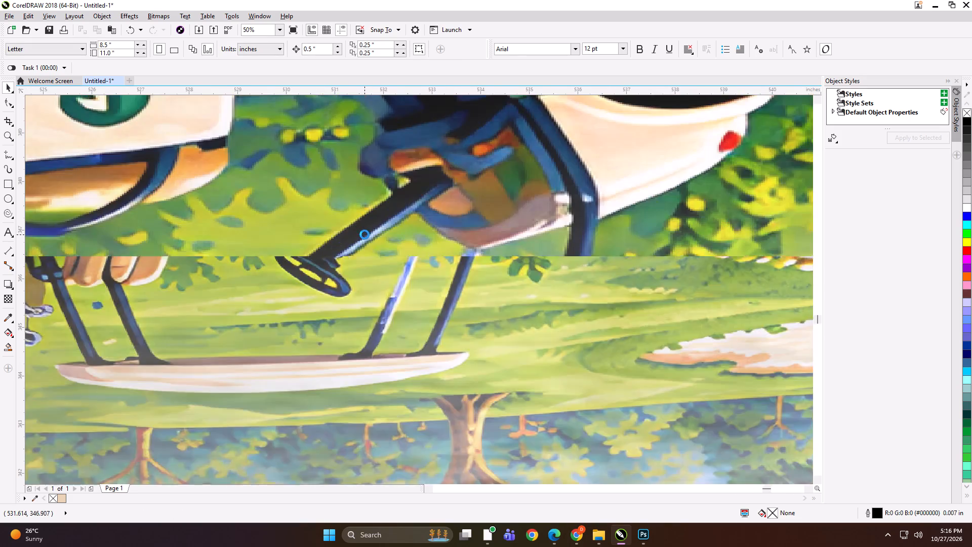
{"action": "scroll", "coordinate": [366, 235], "scroll_direction": "down", "scroll_amount": 3}
{"action": "scroll", "coordinate": [498, 259], "scroll_direction": "up", "scroll_amount": 2}
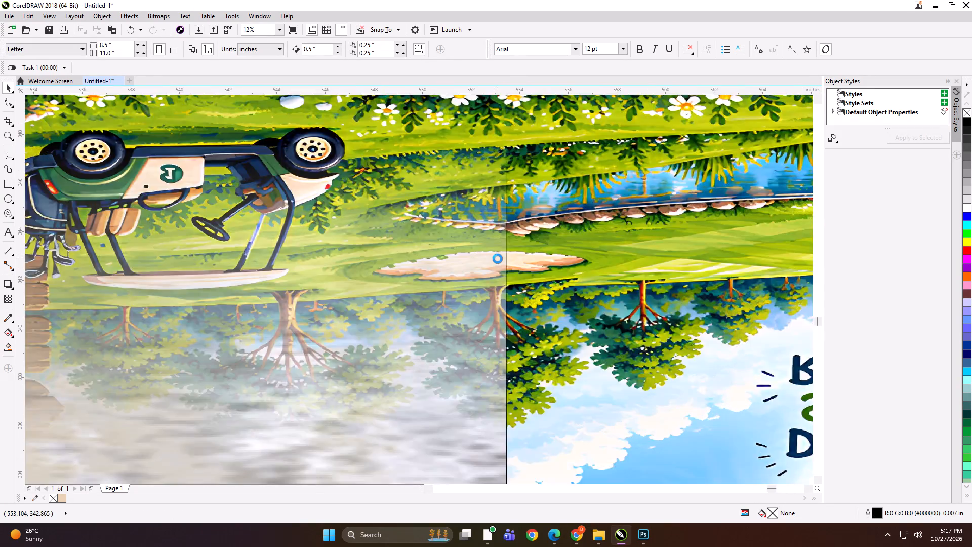
{"action": "scroll", "coordinate": [525, 257], "scroll_direction": "up", "scroll_amount": 2}
{"action": "scroll", "coordinate": [514, 231], "scroll_direction": "down", "scroll_amount": 4}
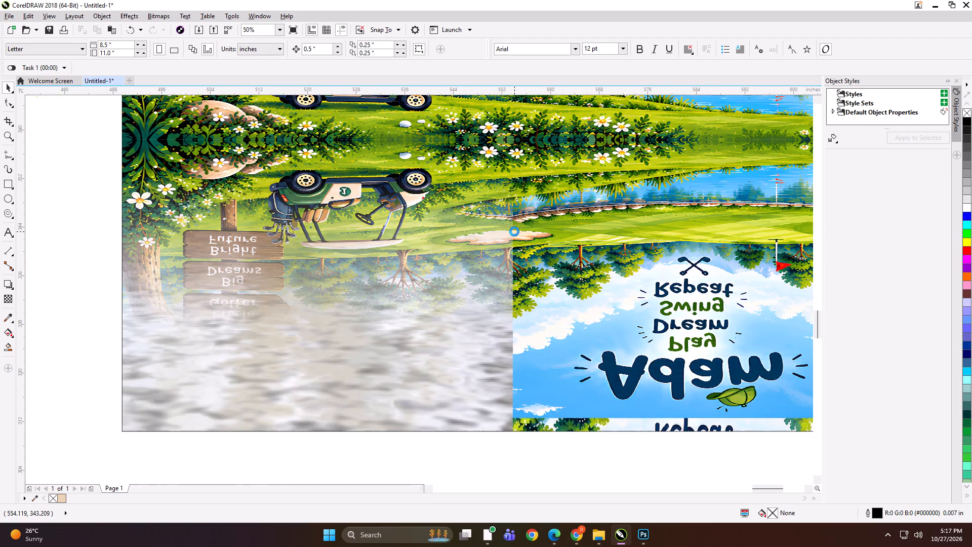
{"action": "scroll", "coordinate": [514, 205], "scroll_direction": "up", "scroll_amount": 2}
{"action": "scroll", "coordinate": [513, 205], "scroll_direction": "down", "scroll_amount": 4}
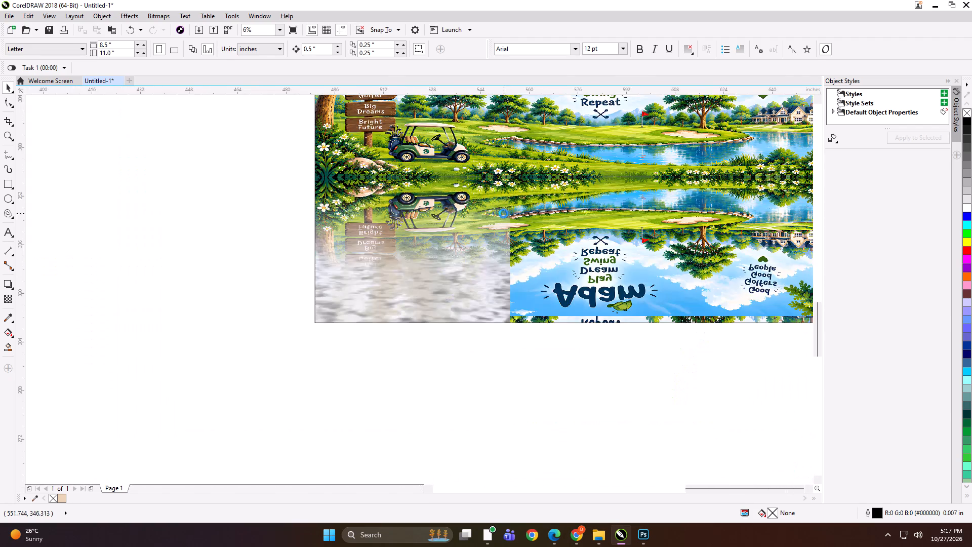
{"action": "scroll", "coordinate": [442, 187], "scroll_direction": "up", "scroll_amount": 4}
{"action": "scroll", "coordinate": [406, 214], "scroll_direction": "down", "scroll_amount": 2}
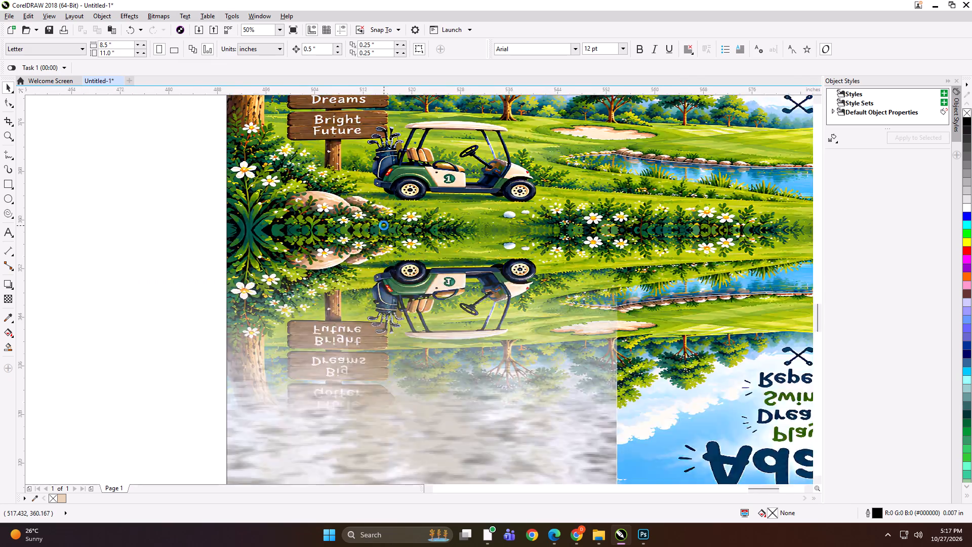
{"action": "scroll", "coordinate": [384, 225], "scroll_direction": "down", "scroll_amount": 2}
{"action": "scroll", "coordinate": [416, 153], "scroll_direction": "up", "scroll_amount": 2}
{"action": "scroll", "coordinate": [354, 157], "scroll_direction": "up", "scroll_amount": 2}
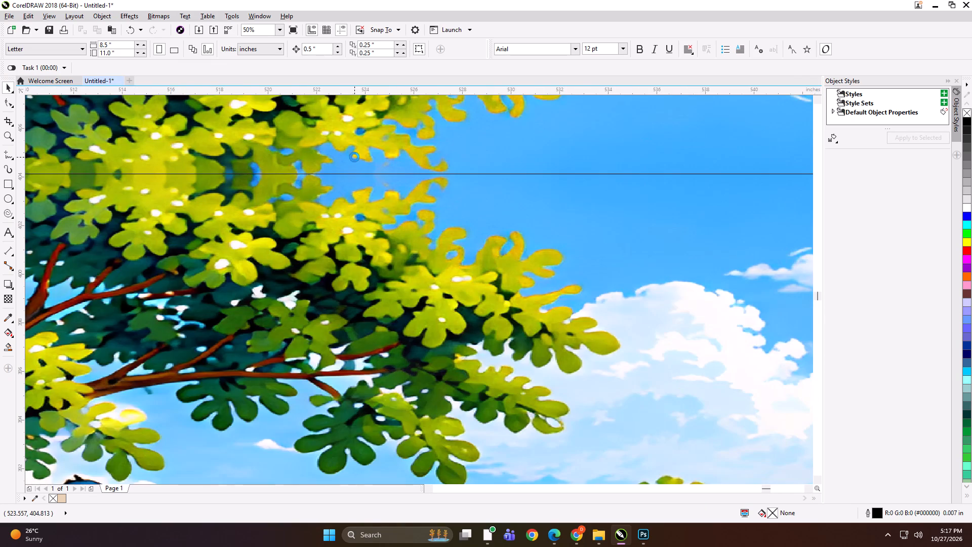
{"action": "scroll", "coordinate": [362, 159], "scroll_direction": "up", "scroll_amount": 1}
{"action": "scroll", "coordinate": [388, 165], "scroll_direction": "down", "scroll_amount": 2}
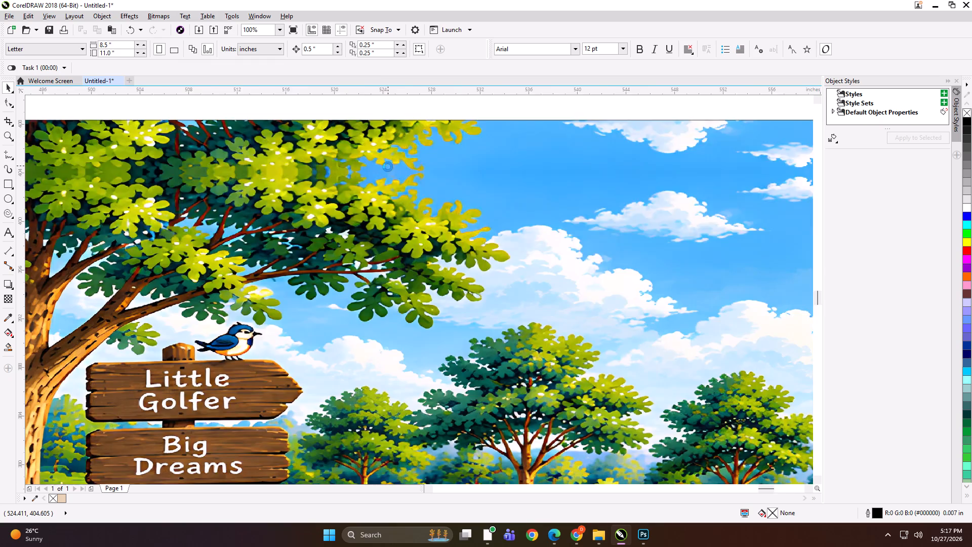
Move the approved mockup image down until it is level with the clipped 187x98 artwork.
{"action": "scroll", "coordinate": [388, 167], "scroll_direction": "down", "scroll_amount": 5}
{"action": "left_click_drag", "start_coordinate": [354, 168], "coordinate": [384, 273]}
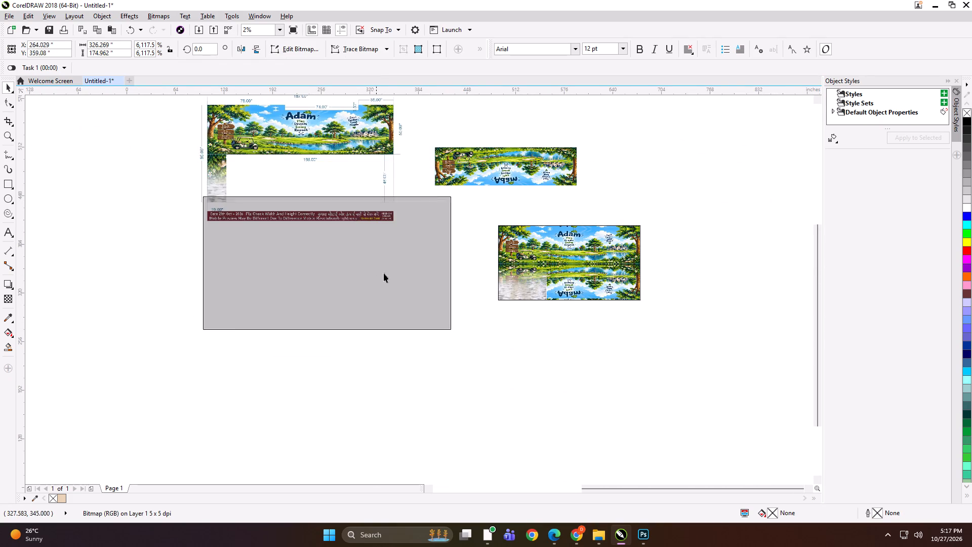
{"action": "left_click_drag", "start_coordinate": [384, 273], "coordinate": [379, 275]}
Delete the leftover mirrored artwork lying outside the PowerClip frame.
{"action": "left_click", "coordinate": [497, 175]}
{"action": "key", "text": "Delete"}
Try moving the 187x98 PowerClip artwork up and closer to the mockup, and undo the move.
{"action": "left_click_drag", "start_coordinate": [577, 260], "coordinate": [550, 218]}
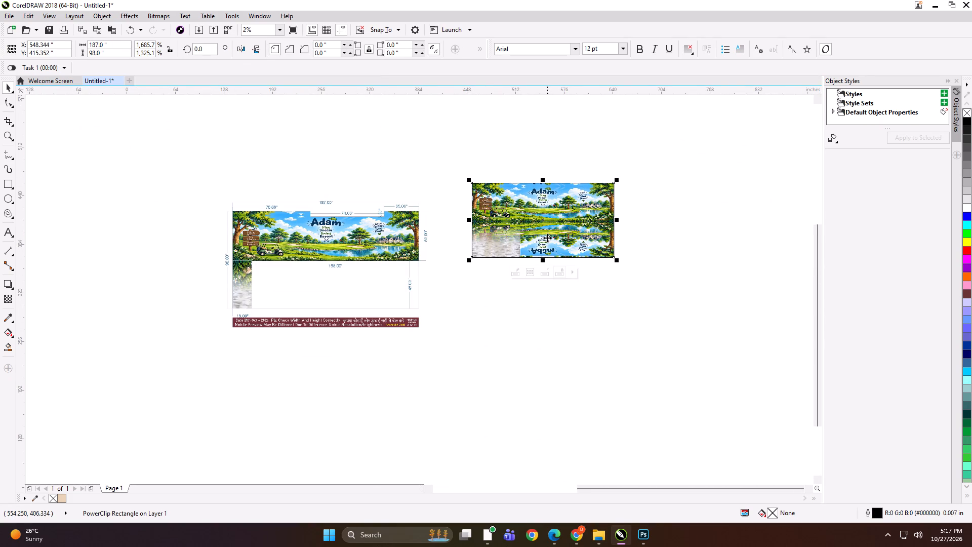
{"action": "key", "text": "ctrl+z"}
Move the approved mockup about 56 inches horizontally toward the 187x98 PowerClip artwork, and select the artwork.
{"action": "left_click_drag", "start_coordinate": [390, 241], "coordinate": [433, 241]}
{"action": "left_click_drag", "start_coordinate": [698, 194], "coordinate": [463, 324], "text": "shift"}
{"action": "key", "text": "shift+F2"}
{"action": "left_click", "coordinate": [471, 143]}
{"action": "left_click", "coordinate": [552, 249]}
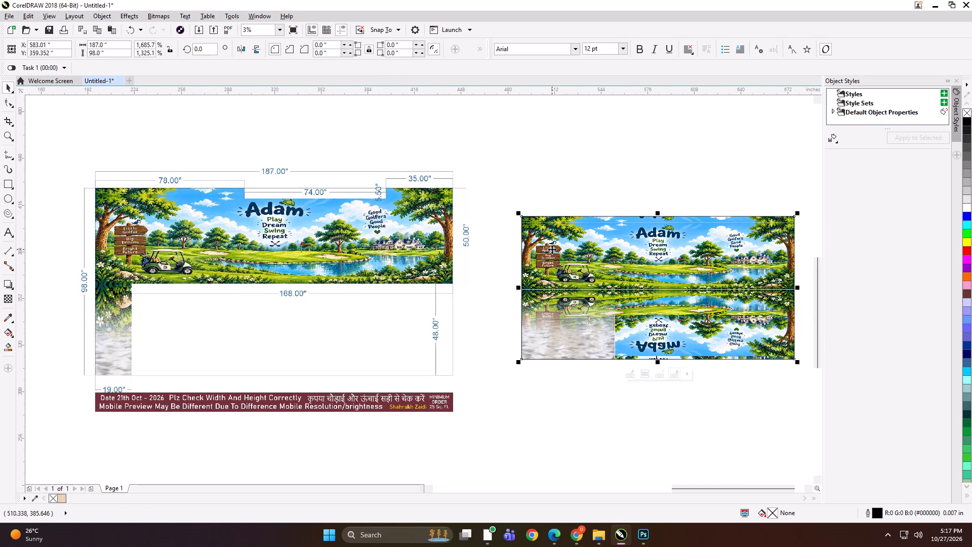
Create a 187 x 50.5 inch rectangle over the 187x98 PowerClip artwork and align it to the artwork's top edge.
{"action": "double_click", "coordinate": [5, 180], "text": "shift"}
{"action": "key", "text": "shift+space"}
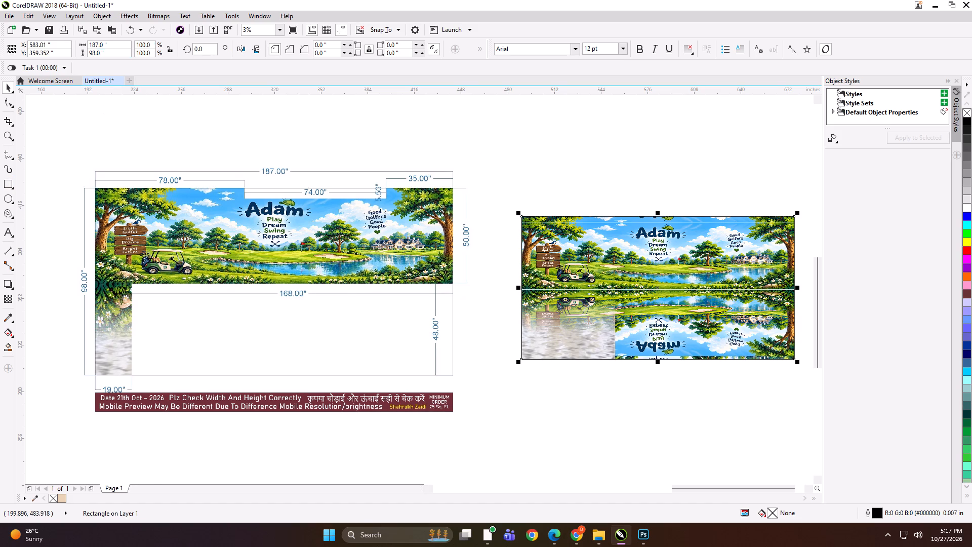
{"action": "left_click_drag", "start_coordinate": [121, 50], "coordinate": [67, 56]}
{"action": "type", "text": "50.5"}
{"action": "key", "text": "Return"}
{"action": "left_click", "coordinate": [589, 231], "text": "shift"}
{"action": "key", "text": "t"}
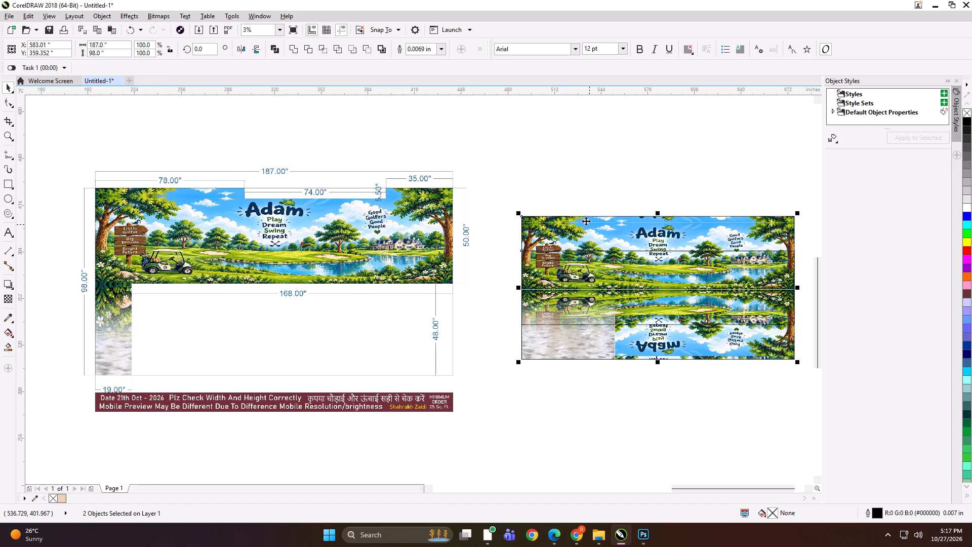
{"action": "left_click", "coordinate": [579, 184]}
Make a mirrored copy of the 187 x 50.5 inch rectangle directly below it and resize the copy to 20 x 49 inches.
{"action": "left_click", "coordinate": [581, 270]}
{"action": "left_click_drag", "start_coordinate": [660, 211], "coordinate": [650, 294]}
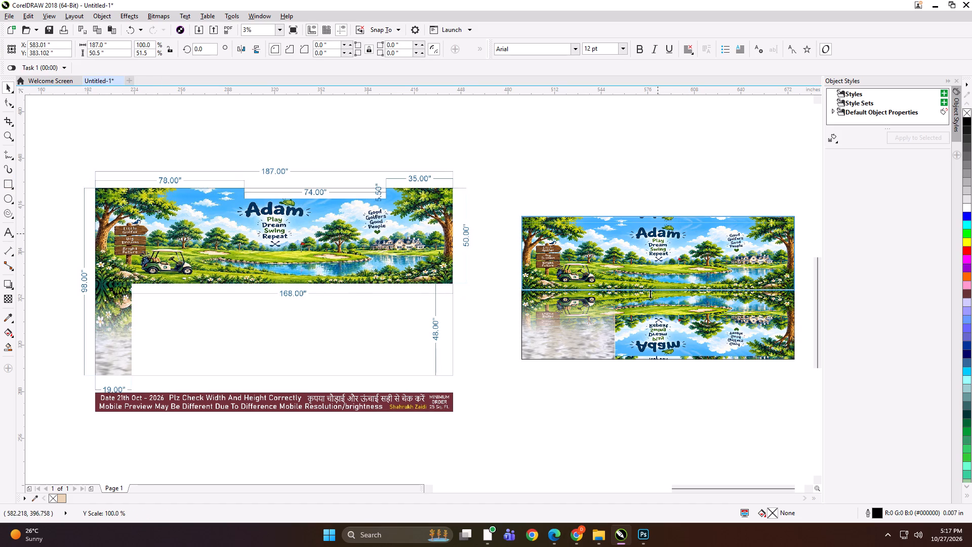
{"action": "left_click_drag", "start_coordinate": [650, 294], "coordinate": [643, 360]}
{"action": "right_click", "coordinate": [643, 360], "text": "ctrl"}
{"action": "left_click_drag", "start_coordinate": [119, 50], "coordinate": [82, 46]}
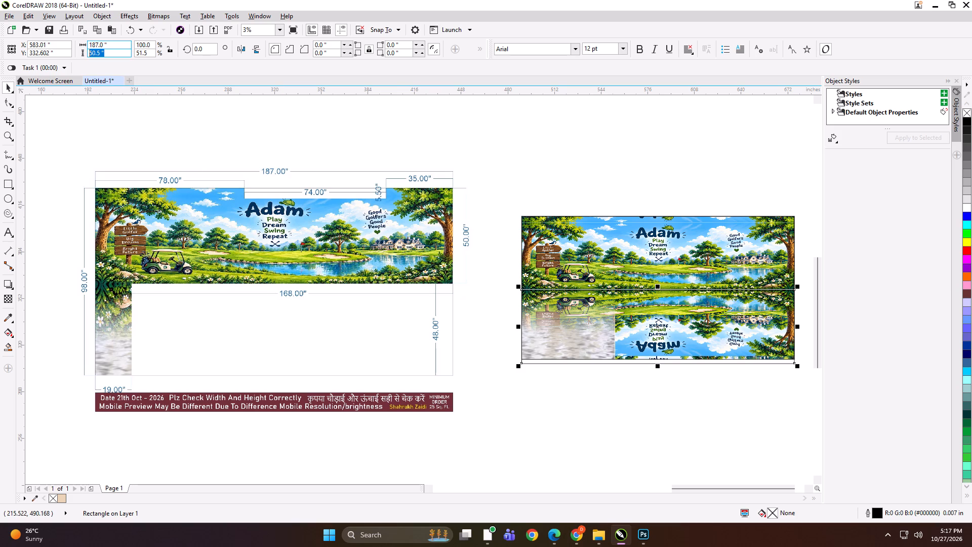
{"action": "left_click_drag", "start_coordinate": [125, 42], "coordinate": [47, 46]}
{"action": "key", "text": "1"}
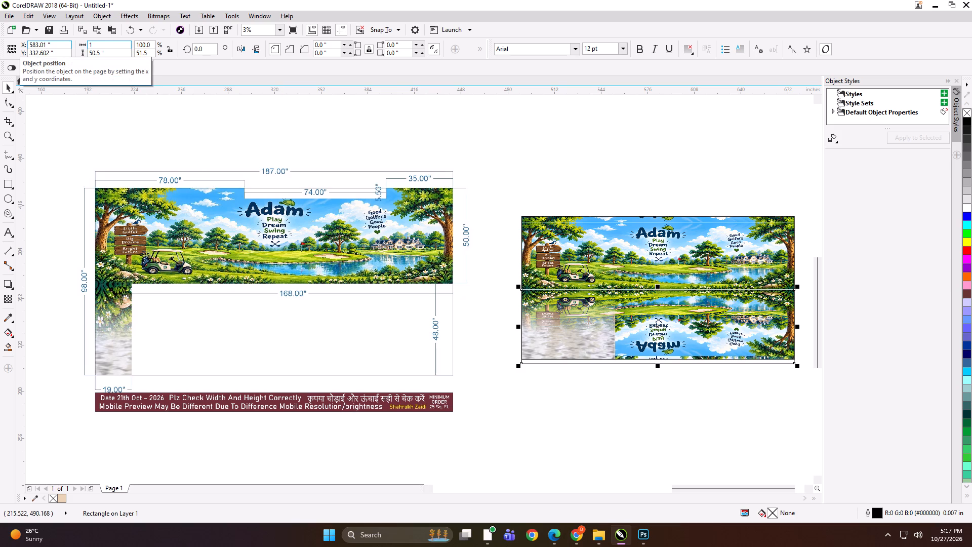
{"action": "key", "text": "BackSpace"}
{"action": "type", "text": "20"}
{"action": "key", "text": "Tab"}
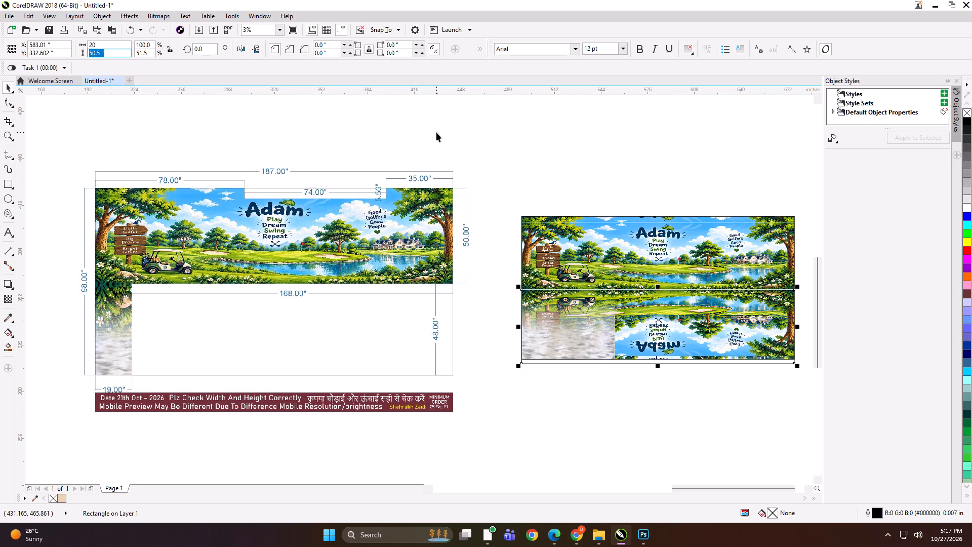
{"action": "type", "text": "49"}
{"action": "key", "text": "Return"}
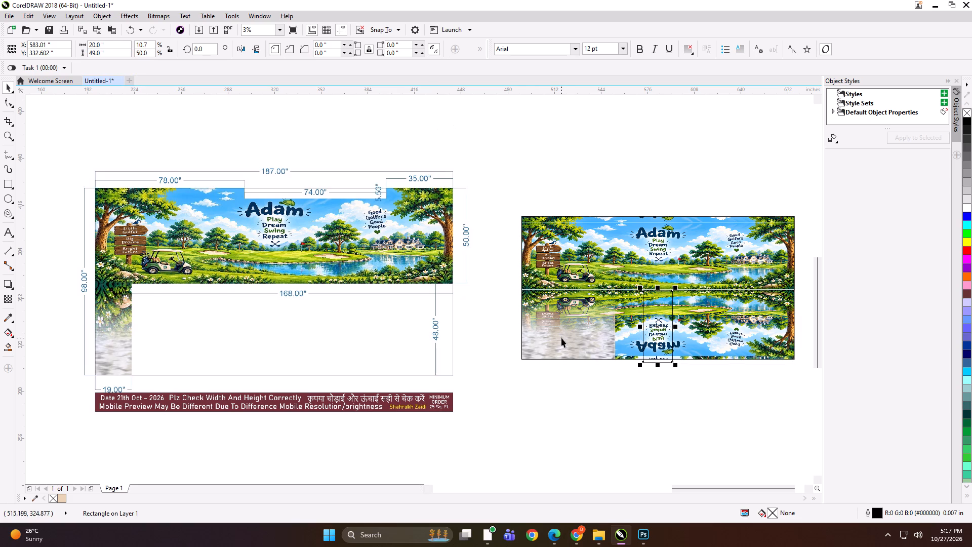
Align the 20 x 49 inch rectangle to the bottom-left corner of the PowerClip artwork.
{"action": "left_click", "coordinate": [561, 338], "text": "shift"}
{"action": "type", "text": "BL"}
{"action": "left_click", "coordinate": [605, 396]}
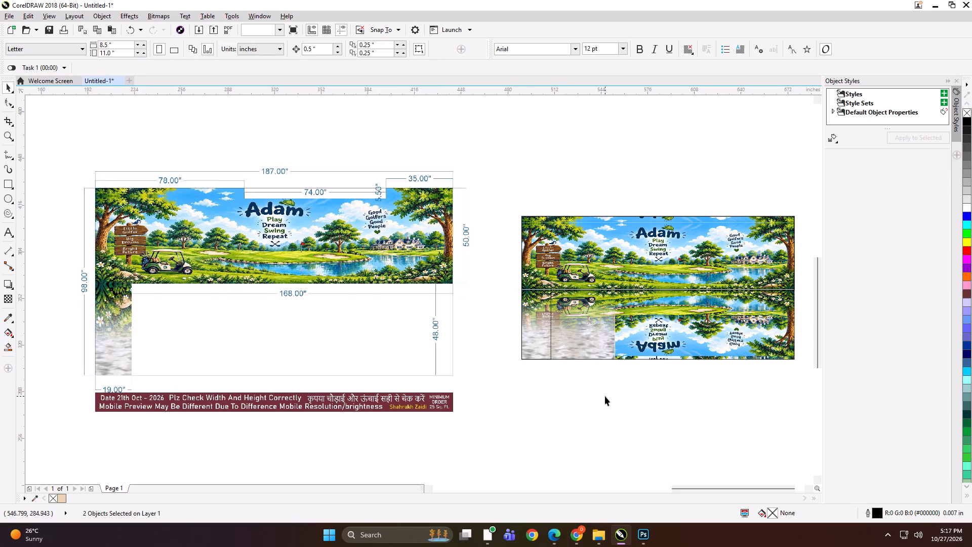
Stretch the mirrored reflection bitmap downward to about 102 inches tall, keeping its width at 187 inches.
{"action": "left_click", "coordinate": [639, 328], "text": "alt"}
{"action": "left_click_drag", "start_coordinate": [658, 361], "coordinate": [660, 386]}
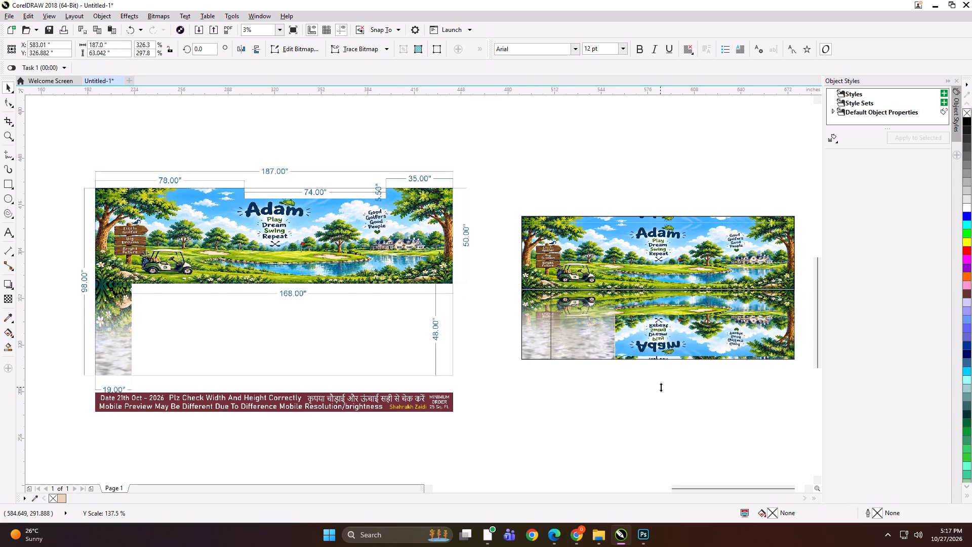
{"action": "left_click_drag", "start_coordinate": [660, 384], "coordinate": [664, 410]}
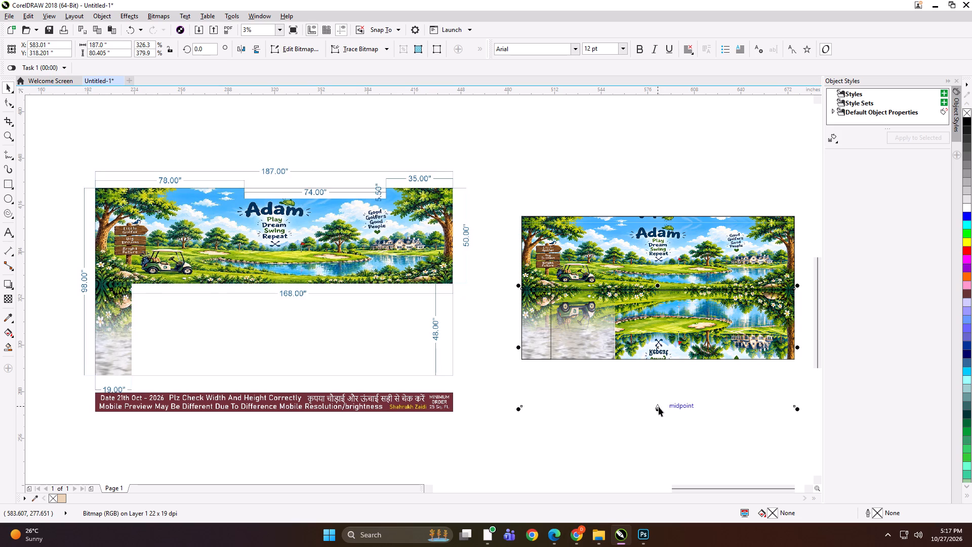
{"action": "left_click_drag", "start_coordinate": [659, 410], "coordinate": [668, 452]}
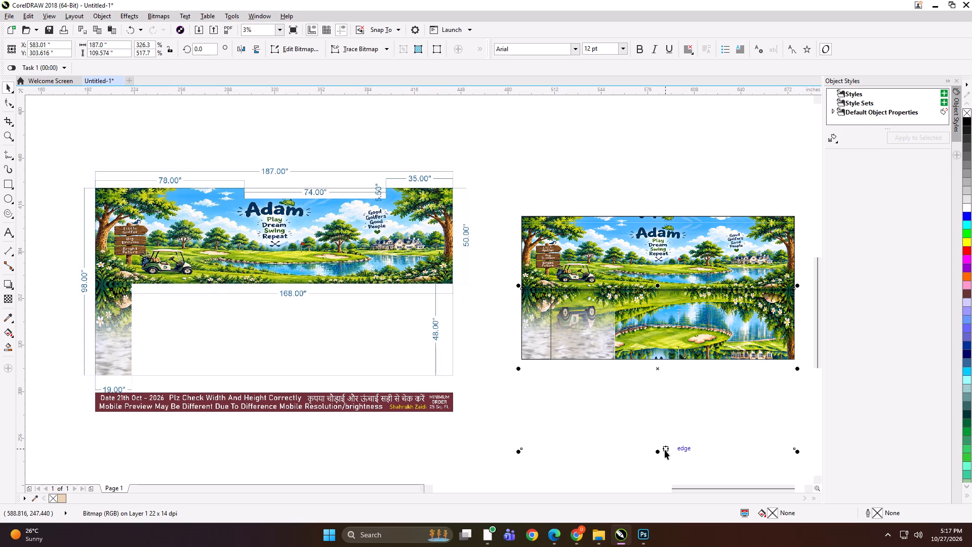
{"action": "left_click_drag", "start_coordinate": [656, 451], "coordinate": [656, 440]}
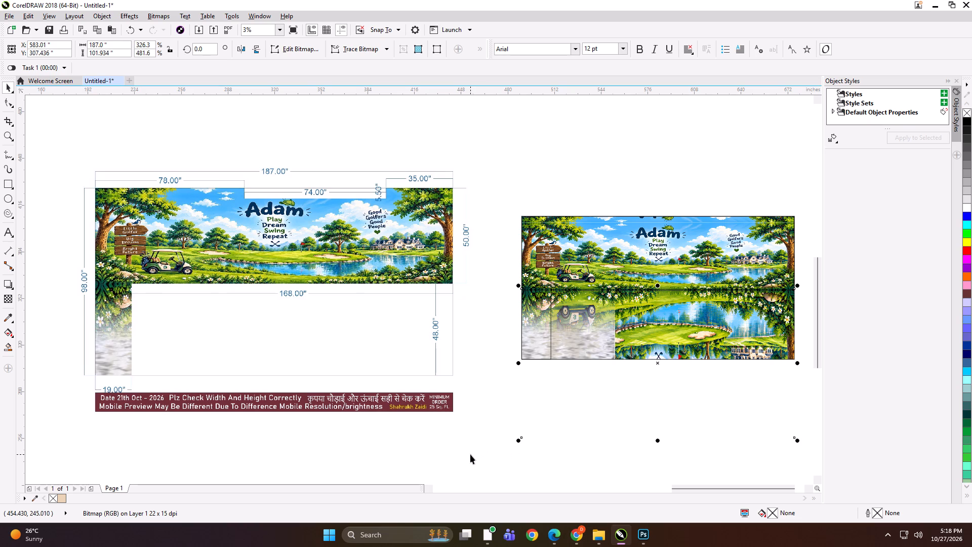
{"action": "left_click", "coordinate": [472, 457]}
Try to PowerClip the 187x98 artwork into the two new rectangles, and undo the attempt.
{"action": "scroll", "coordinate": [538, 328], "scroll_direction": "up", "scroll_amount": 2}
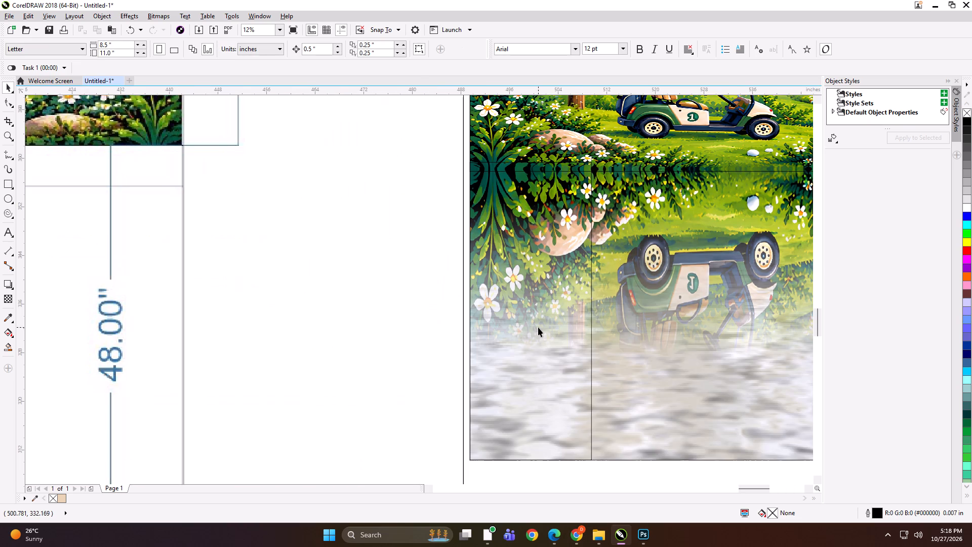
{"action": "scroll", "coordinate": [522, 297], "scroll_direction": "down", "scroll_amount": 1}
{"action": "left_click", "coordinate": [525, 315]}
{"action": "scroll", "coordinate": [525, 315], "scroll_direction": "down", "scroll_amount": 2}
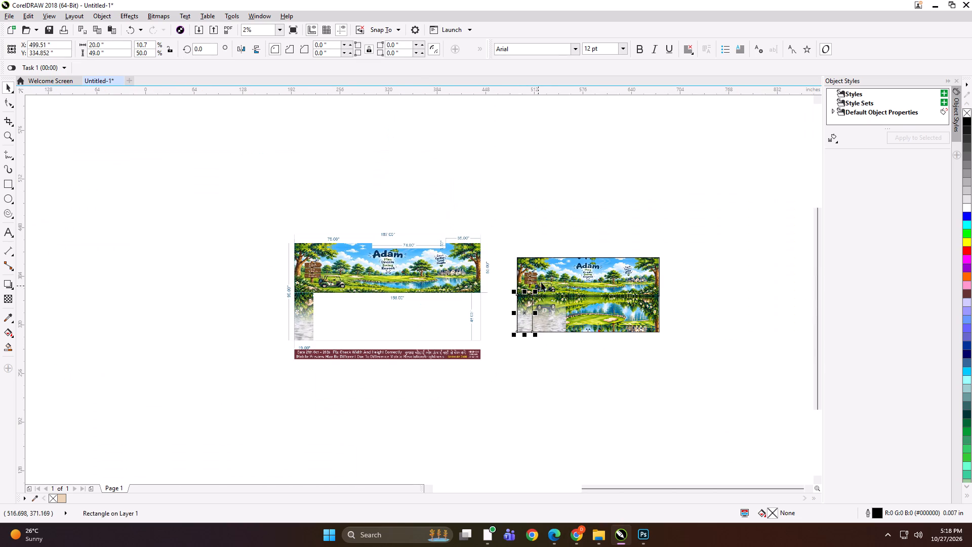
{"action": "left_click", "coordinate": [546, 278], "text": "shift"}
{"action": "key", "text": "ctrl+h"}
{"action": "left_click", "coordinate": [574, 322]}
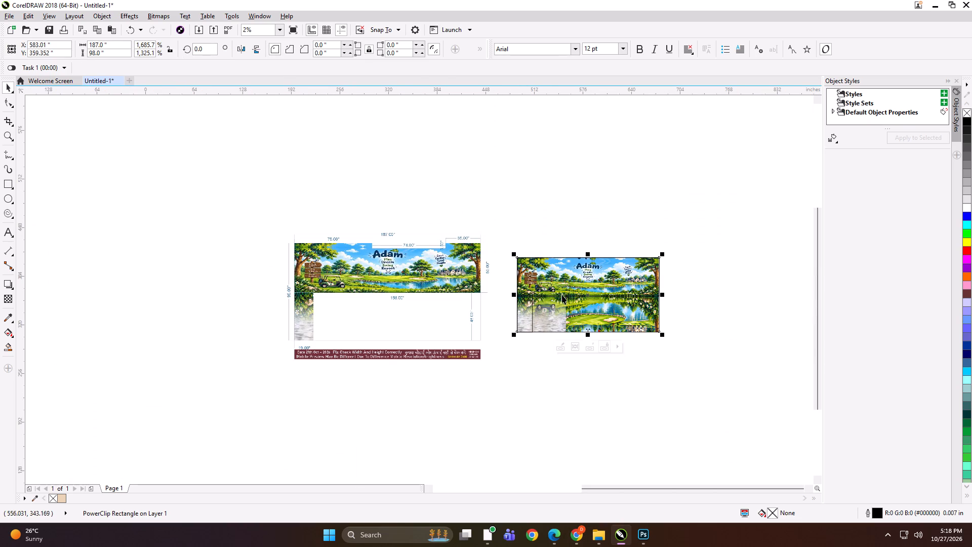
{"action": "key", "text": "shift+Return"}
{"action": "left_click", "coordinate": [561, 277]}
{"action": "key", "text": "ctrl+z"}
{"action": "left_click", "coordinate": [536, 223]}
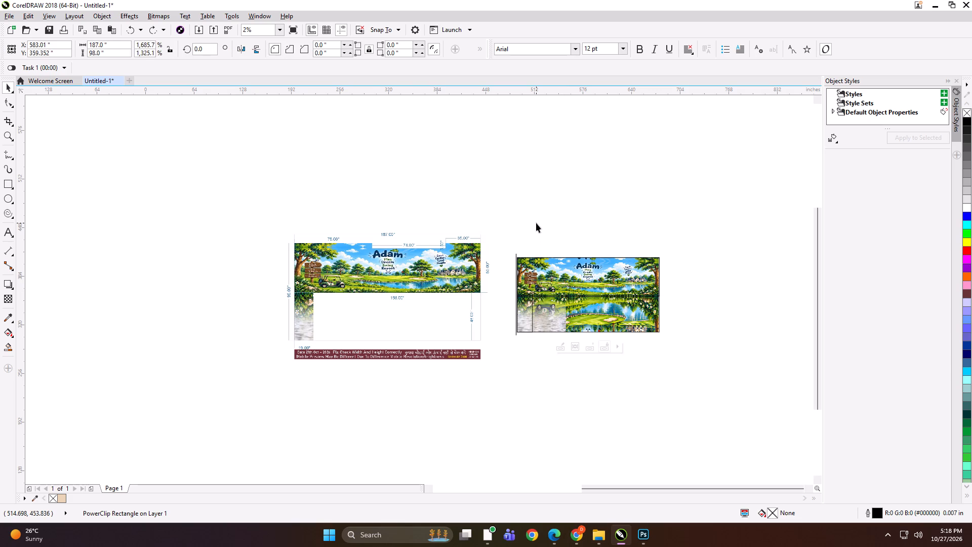
Group the 187 x 50.5 inch and 20 x 49 inch rectangles.
{"action": "left_click", "coordinate": [529, 308]}
{"action": "left_click", "coordinate": [543, 270], "text": "shift"}
{"action": "key", "text": "ctrl+g"}
{"action": "left_click", "coordinate": [546, 231]}
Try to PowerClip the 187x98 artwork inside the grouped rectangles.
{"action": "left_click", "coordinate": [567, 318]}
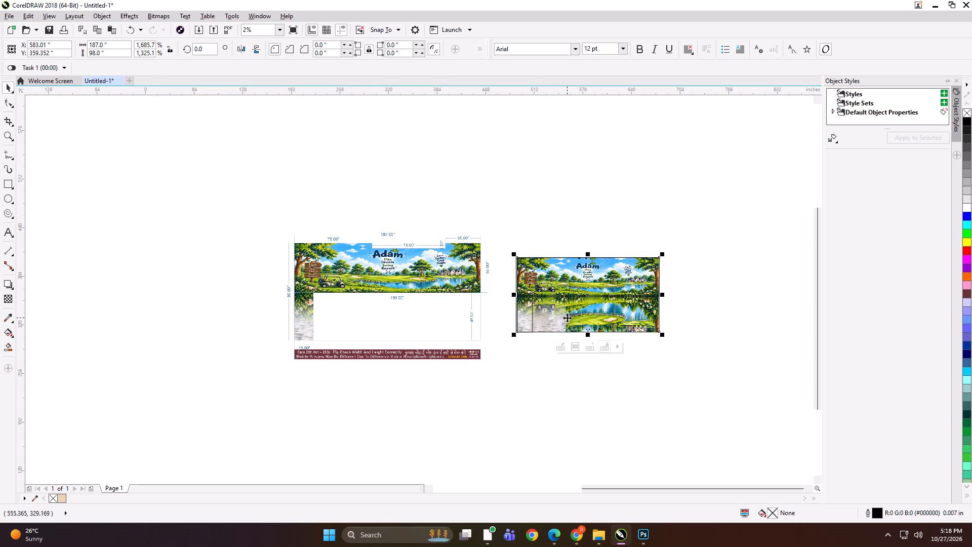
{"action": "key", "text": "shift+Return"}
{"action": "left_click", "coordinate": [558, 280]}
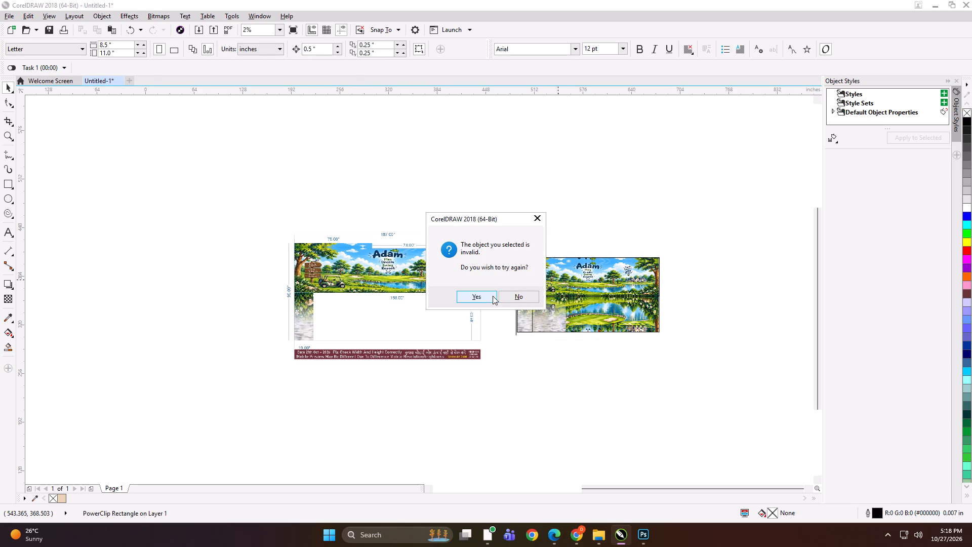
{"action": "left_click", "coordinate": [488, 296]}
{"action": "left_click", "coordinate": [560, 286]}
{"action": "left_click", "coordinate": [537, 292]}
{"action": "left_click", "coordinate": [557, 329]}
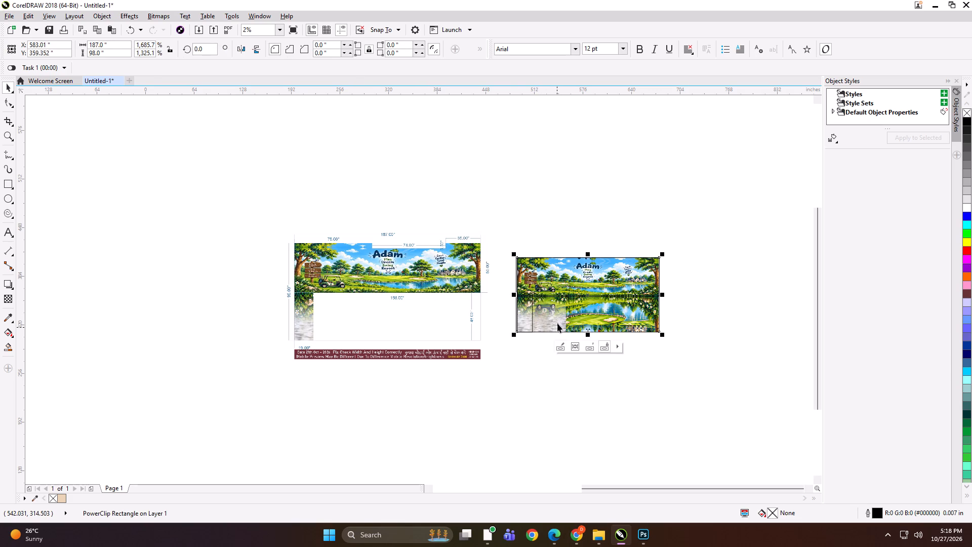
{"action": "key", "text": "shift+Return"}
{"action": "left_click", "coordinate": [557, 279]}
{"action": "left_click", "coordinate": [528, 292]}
Cut the 187x98 PowerClip artwork from the page.
{"action": "left_click", "coordinate": [539, 317]}
{"action": "key", "text": "ctrl+x"}
Draw a small placeholder rectangle, centre it on the grouped rectangles, and PowerClip it inside the group.
{"action": "left_click", "coordinate": [12, 185]}
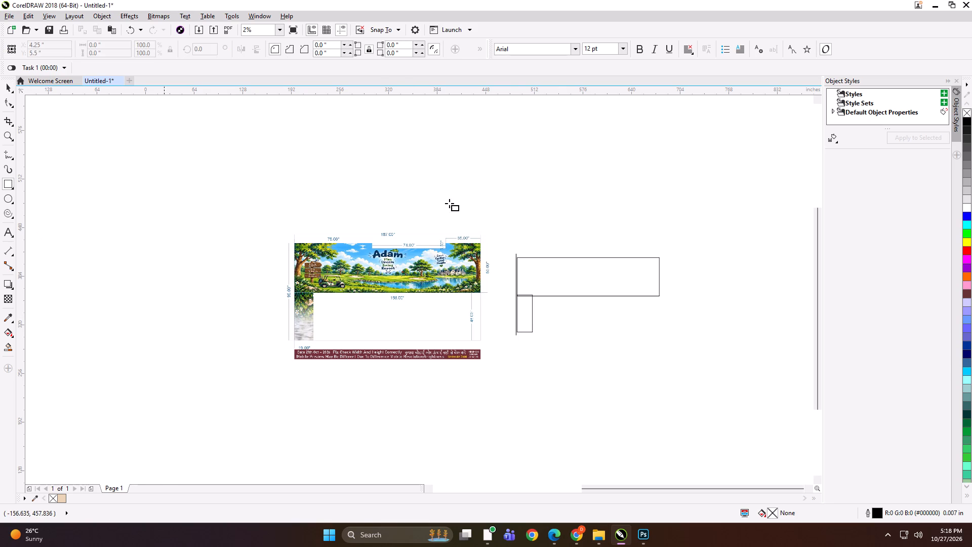
{"action": "left_click_drag", "start_coordinate": [541, 210], "coordinate": [567, 232]}
{"action": "key", "text": "space"}
{"action": "left_click", "coordinate": [576, 273], "text": "shift"}
{"action": "key", "text": "c"}
{"action": "key", "text": "e"}
{"action": "left_click", "coordinate": [548, 219]}
{"action": "key", "text": "space"}
{"action": "left_click_drag", "start_coordinate": [548, 219], "coordinate": [643, 350]}
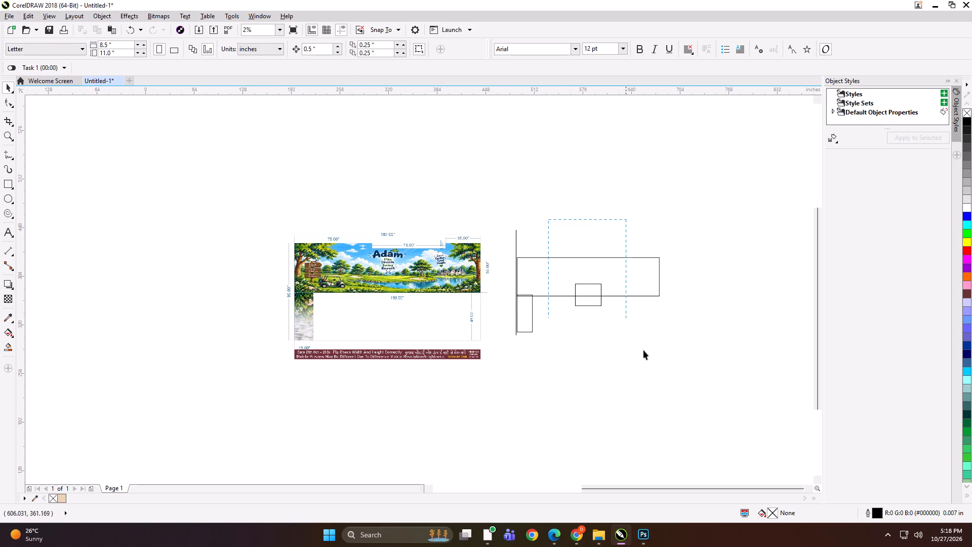
{"action": "left_click_drag", "start_coordinate": [643, 350], "coordinate": [645, 354]}
{"action": "key", "text": "shift+Return"}
{"action": "left_click", "coordinate": [606, 267]}
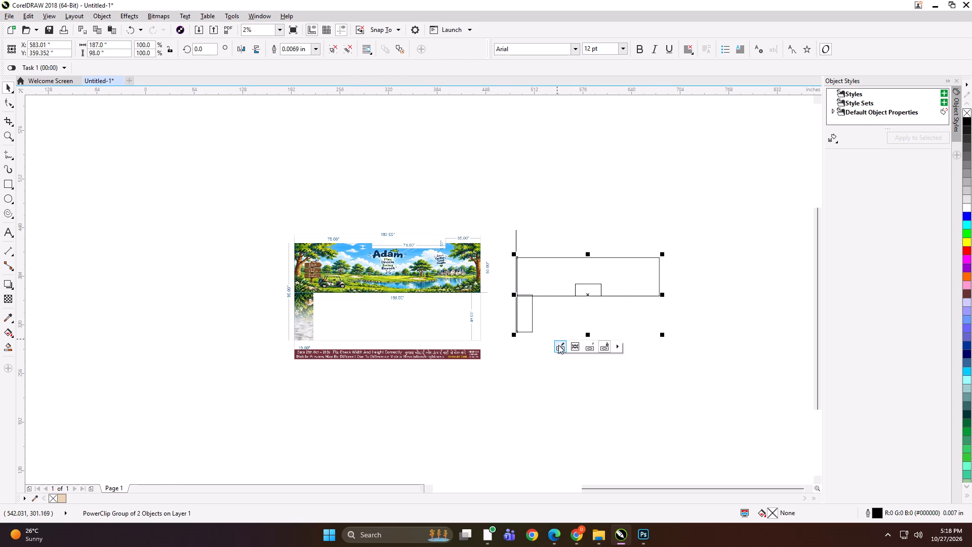
Replace the placeholder inside the group's PowerClip with the cut 187x98 artwork and finish editing the contents.
{"action": "left_click", "coordinate": [558, 345]}
{"action": "left_click", "coordinate": [579, 289]}
{"action": "key", "text": "Delete"}
{"action": "key", "text": "ctrl+v"}
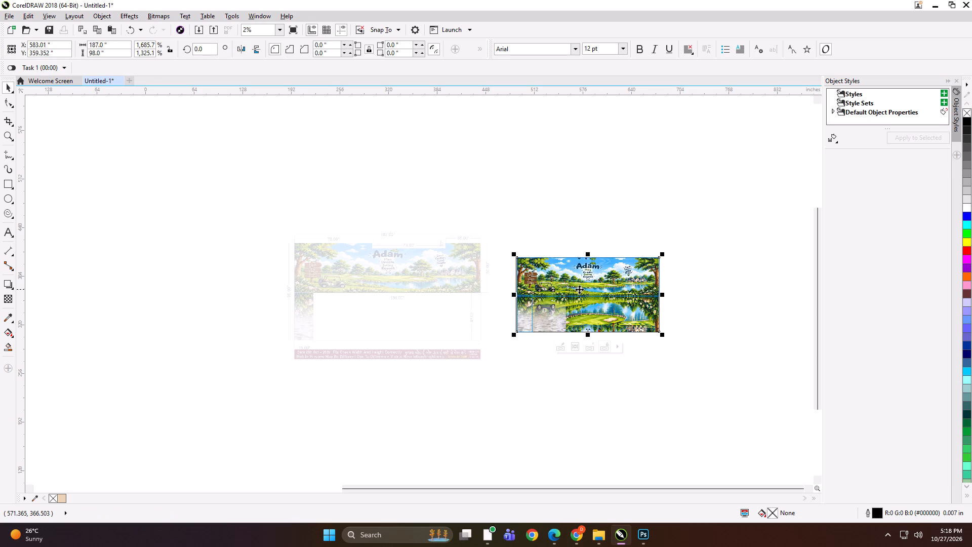
{"action": "left_click", "coordinate": [550, 219]}
{"action": "left_click", "coordinate": [588, 347]}
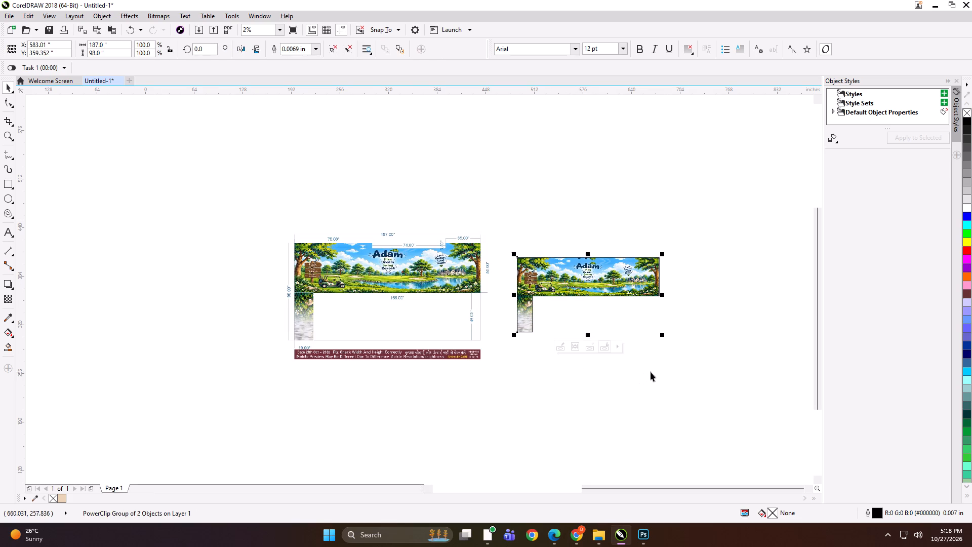
{"action": "left_click", "coordinate": [651, 372]}
Ungroup the L-shaped PowerClip group into its separate top banner and side strip frames.
{"action": "scroll", "coordinate": [534, 287], "scroll_direction": "up", "scroll_amount": 3}
{"action": "left_click", "coordinate": [518, 368]}
{"action": "scroll", "coordinate": [509, 326], "scroll_direction": "down", "scroll_amount": 1}
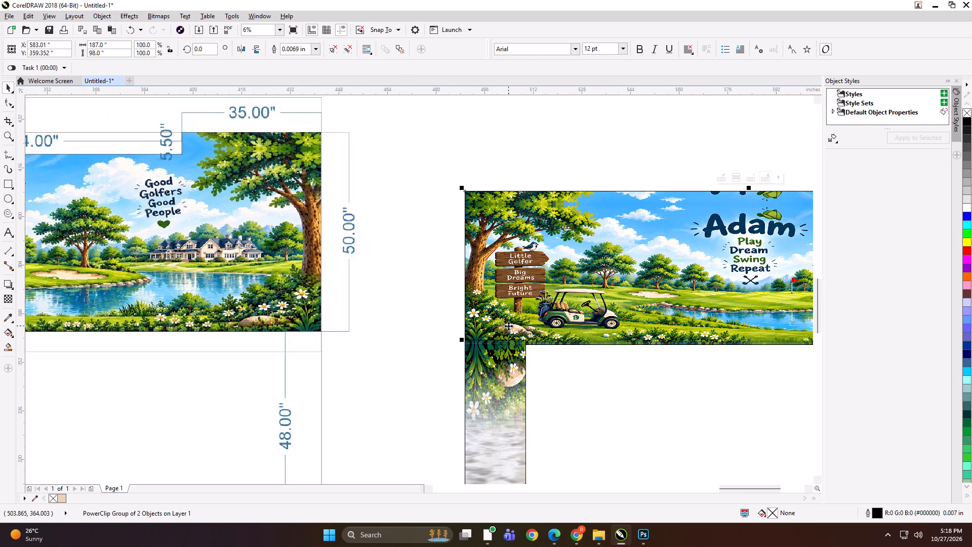
{"action": "key", "text": "ctrl+u"}
{"action": "left_click", "coordinate": [564, 400]}
Examine the clipped banner and side strip against the approved mockup, checking the top edge around the Adam lettering.
{"action": "scroll", "coordinate": [565, 310], "scroll_direction": "down", "scroll_amount": 1}
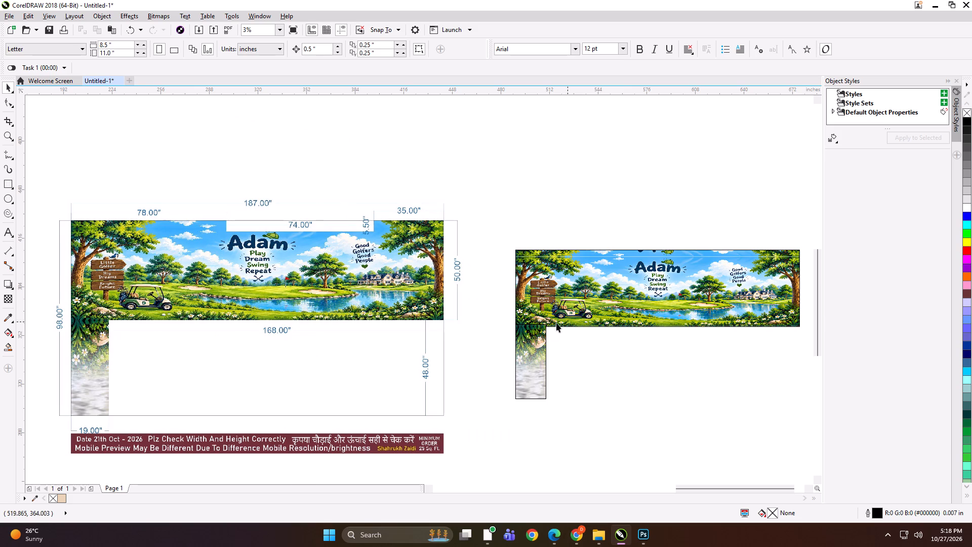
{"action": "scroll", "coordinate": [74, 319], "scroll_direction": "up", "scroll_amount": 2}
{"action": "scroll", "coordinate": [164, 255], "scroll_direction": "down", "scroll_amount": 2}
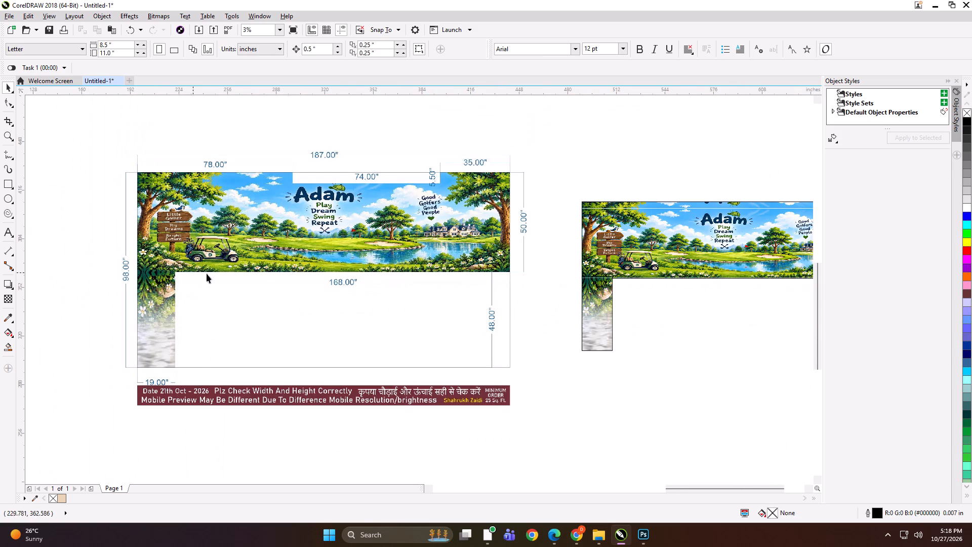
{"action": "scroll", "coordinate": [199, 280], "scroll_direction": "down", "scroll_amount": 1}
{"action": "scroll", "coordinate": [545, 278], "scroll_direction": "up", "scroll_amount": 1}
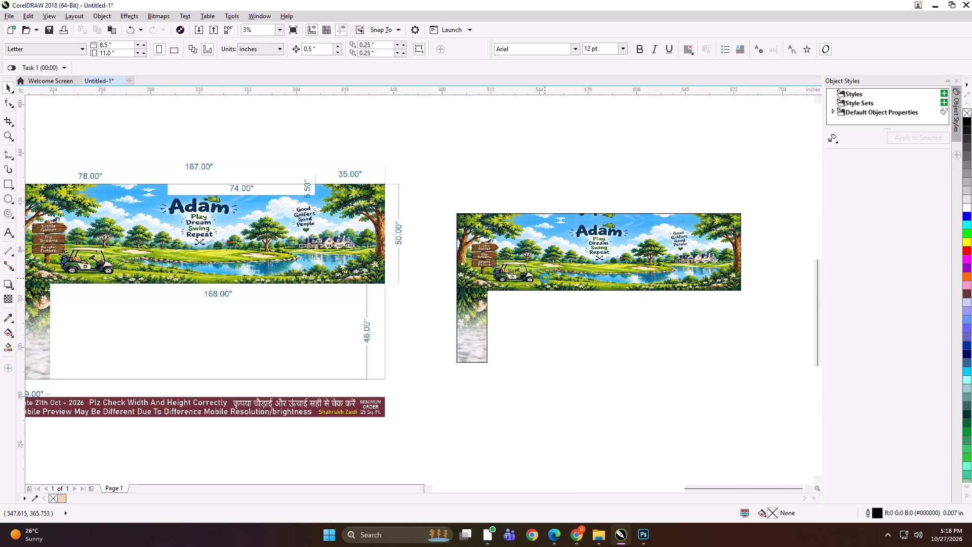
{"action": "left_click", "coordinate": [545, 278]}
{"action": "scroll", "coordinate": [578, 226], "scroll_direction": "up", "scroll_amount": 2}
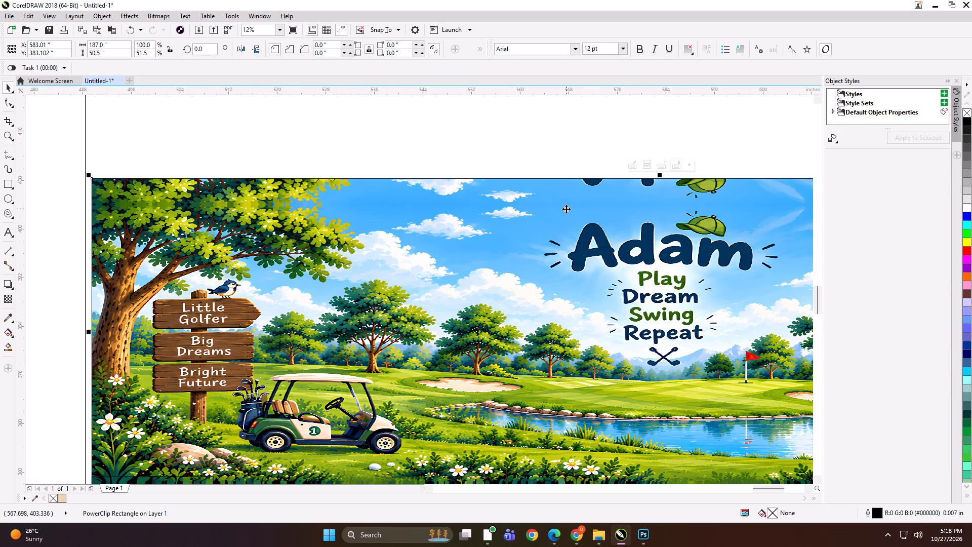
{"action": "scroll", "coordinate": [565, 209], "scroll_direction": "down", "scroll_amount": 3}
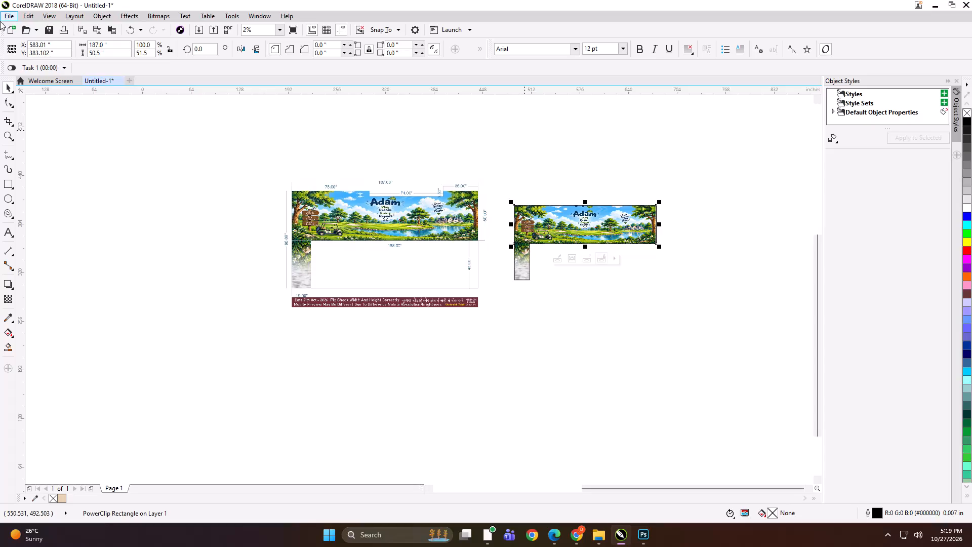
{"action": "key", "text": "space"}
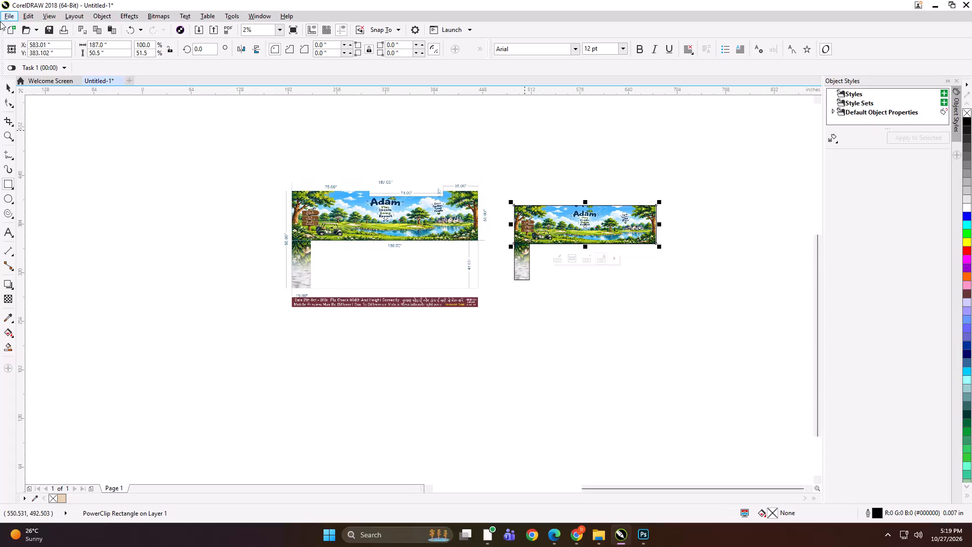
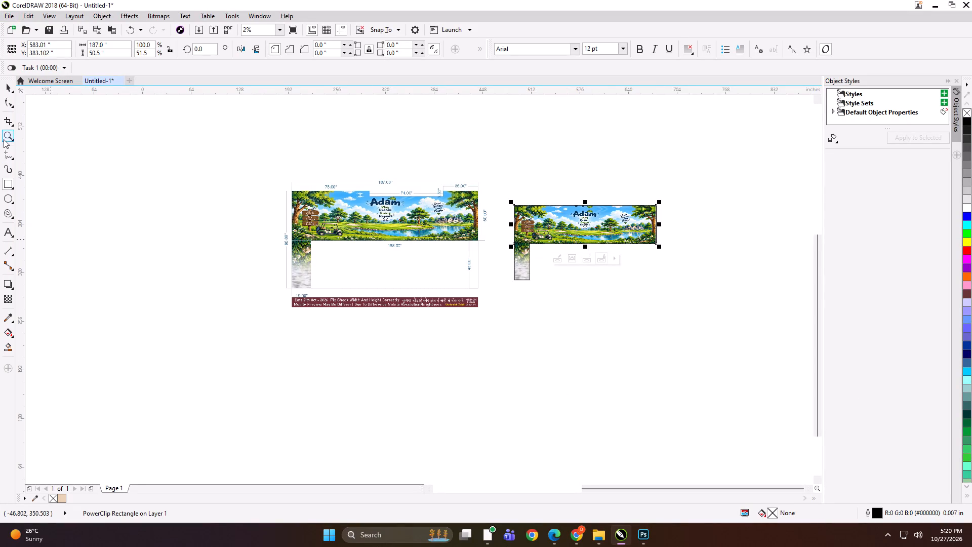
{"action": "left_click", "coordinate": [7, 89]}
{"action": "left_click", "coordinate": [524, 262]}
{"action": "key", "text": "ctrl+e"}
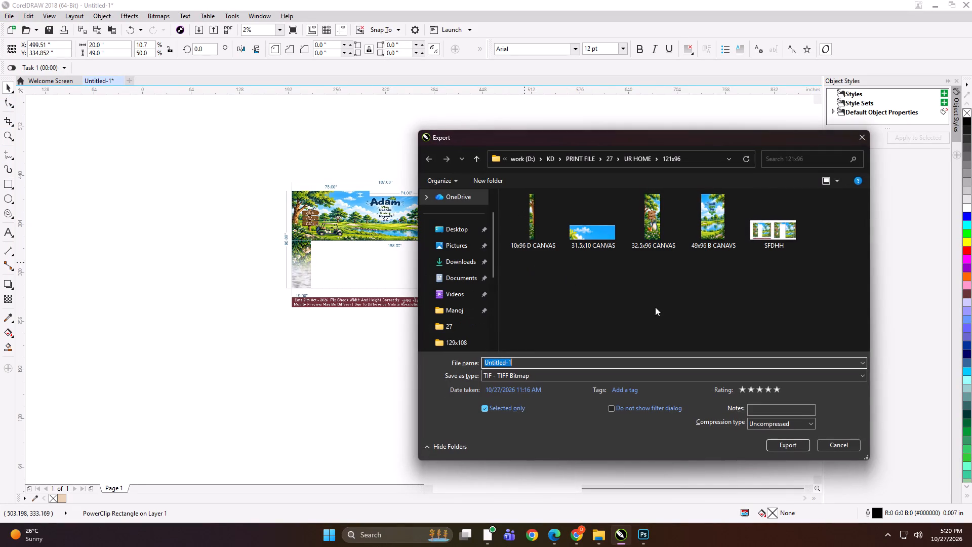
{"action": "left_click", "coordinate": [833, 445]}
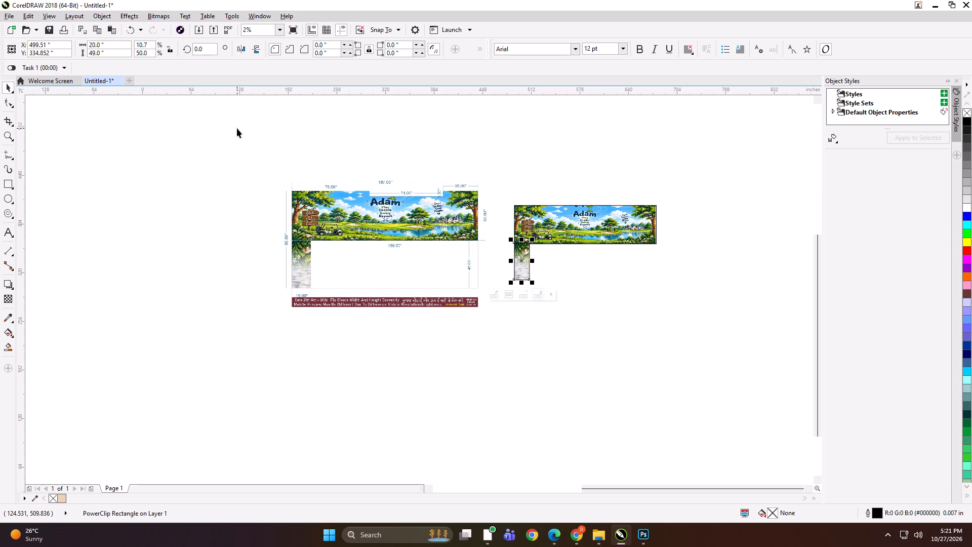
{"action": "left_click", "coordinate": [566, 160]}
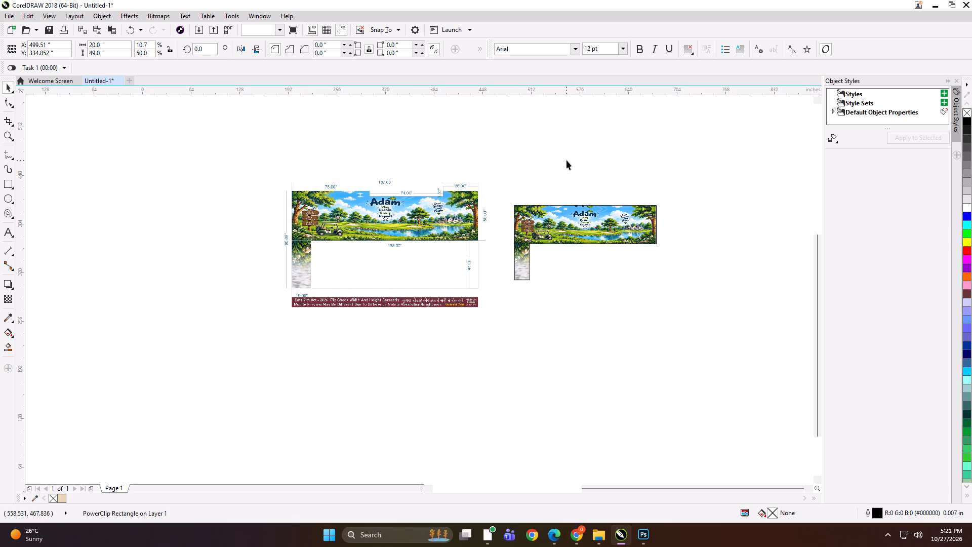
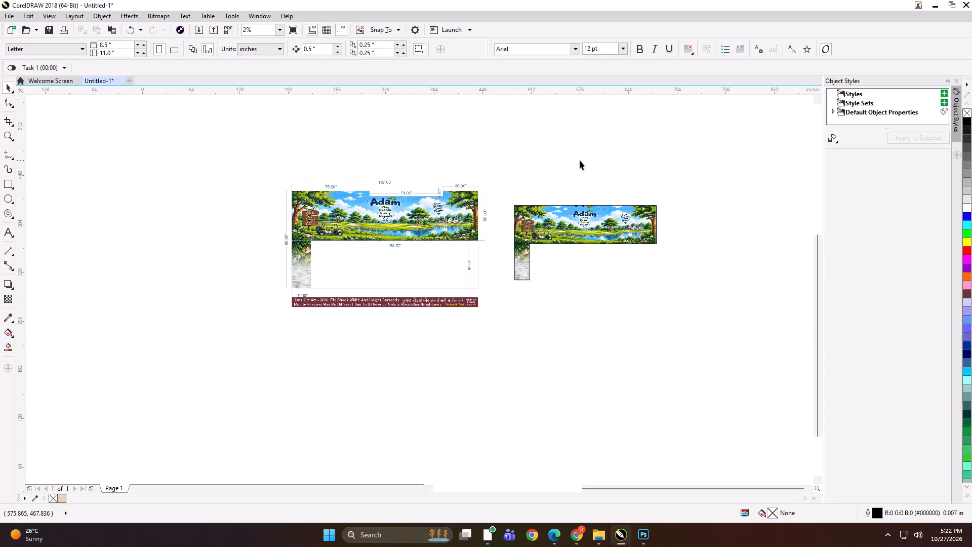
Add the text label 187*50 at the top edge of the wide golf-course banner and group it with the banner.
{"action": "left_click", "coordinate": [578, 227]}
{"action": "left_click", "coordinate": [456, 222], "text": "shift"}
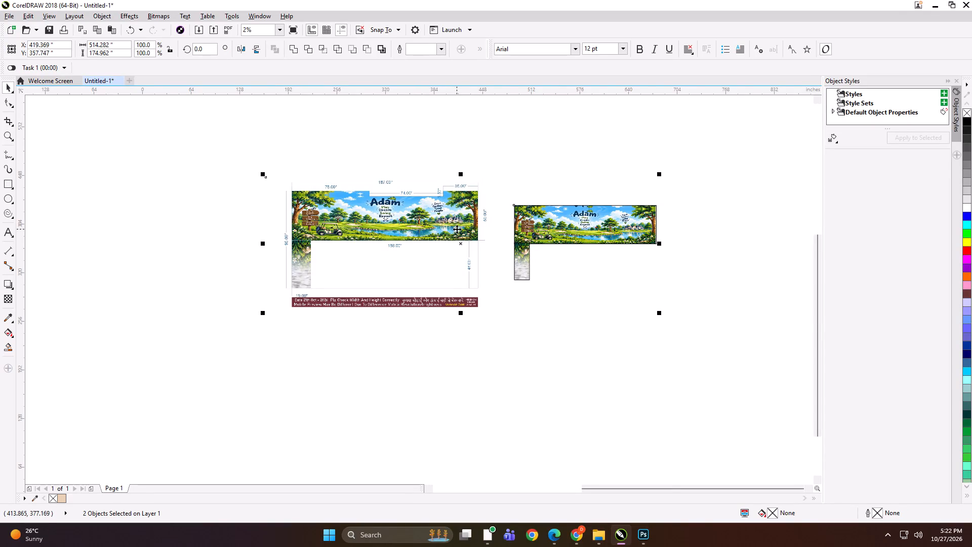
{"action": "key", "text": "shift+F2"}
{"action": "left_click", "coordinate": [445, 144]}
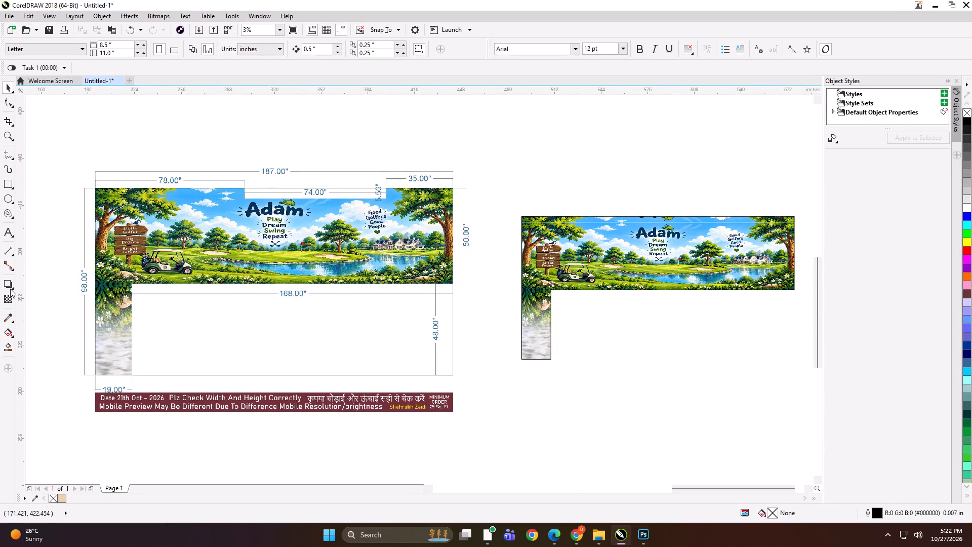
{"action": "left_click", "coordinate": [8, 237]}
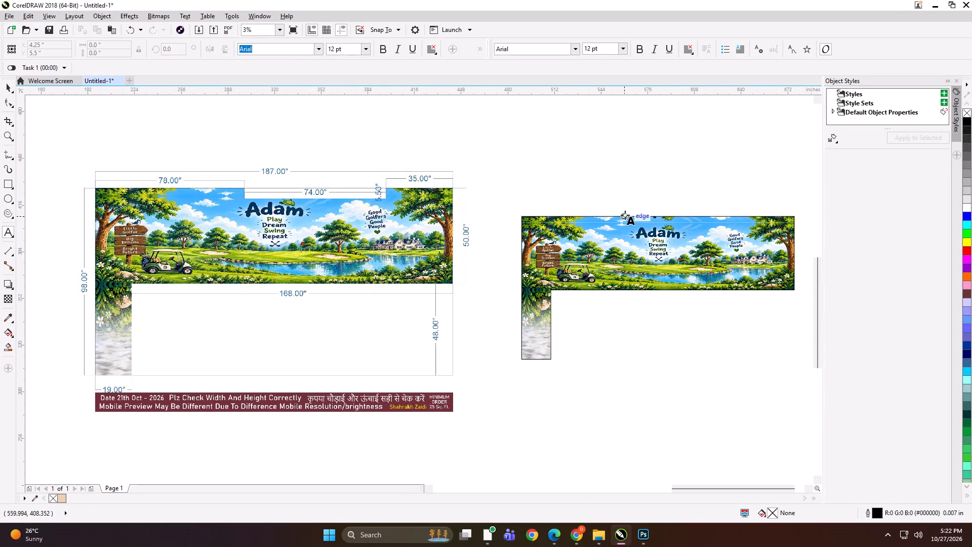
{"action": "left_click", "coordinate": [625, 215]}
{"action": "type", "text": "187*"}
{"action": "type", "text": "50"}
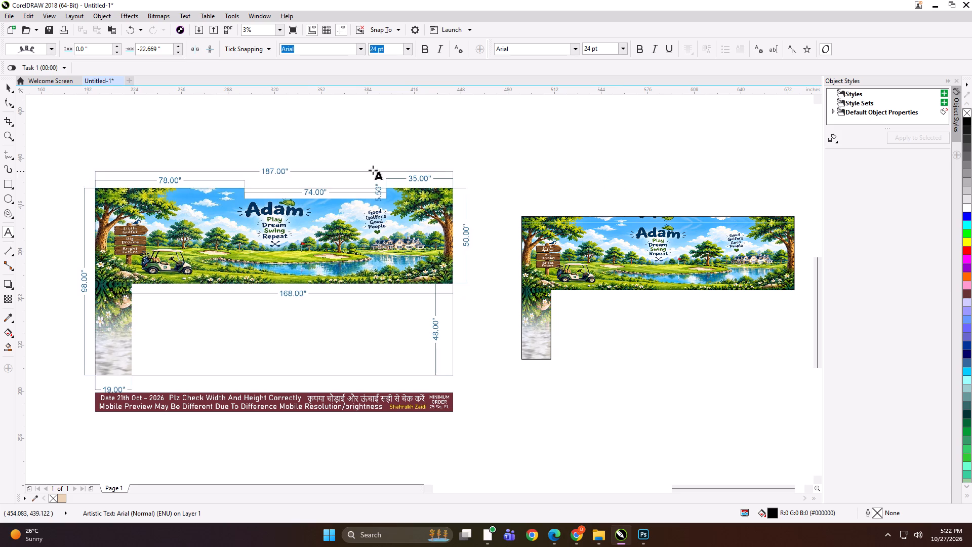
{"action": "left_click", "coordinate": [11, 90]}
{"action": "left_click", "coordinate": [712, 261], "text": "shift"}
{"action": "key", "text": "ctrl+g"}
Export the labelled banner as a TIFF named 187x50 into a new folder named 187x98 inside UR HOME.
{"action": "key", "text": "ctrl+e"}
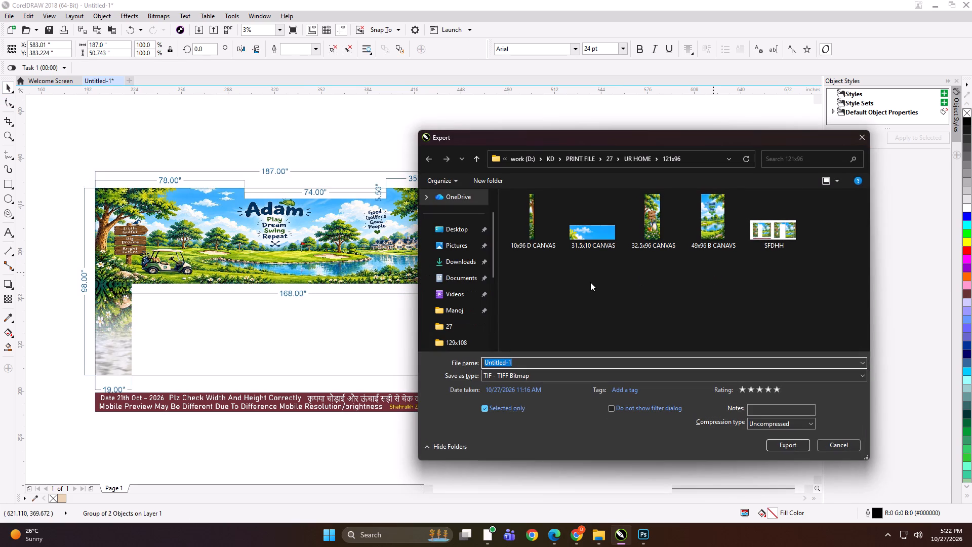
{"action": "type", "text": "187x"}
{"action": "left_click", "coordinate": [475, 158]}
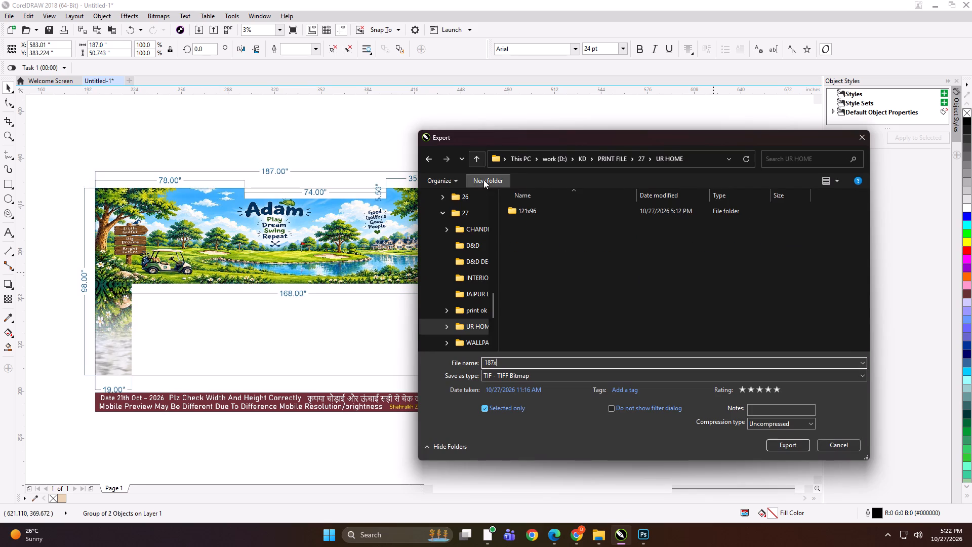
{"action": "left_click", "coordinate": [484, 180]}
{"action": "type", "text": "187x98"}
{"action": "key", "text": "space"}
{"action": "key", "text": "Return"}
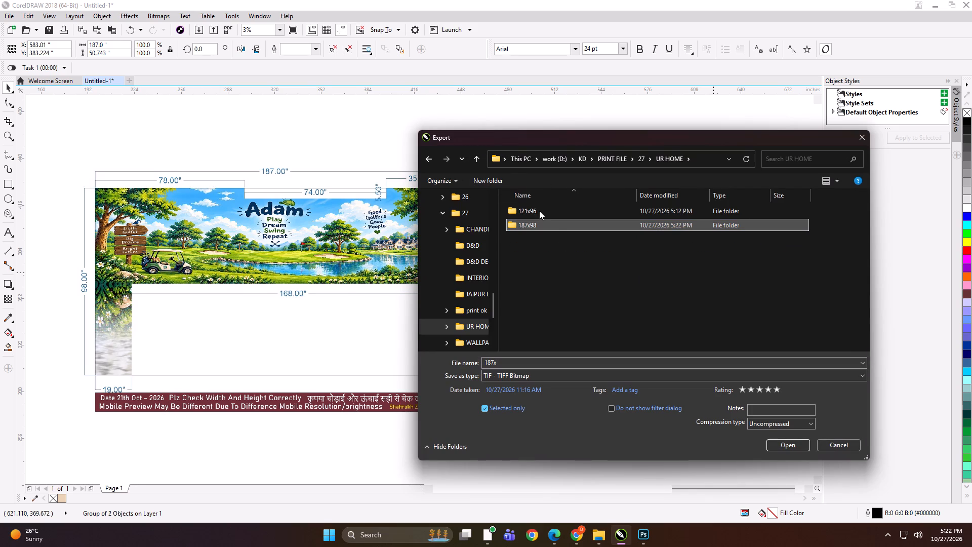
{"action": "double_click", "coordinate": [554, 225]}
{"action": "left_click", "coordinate": [545, 362]}
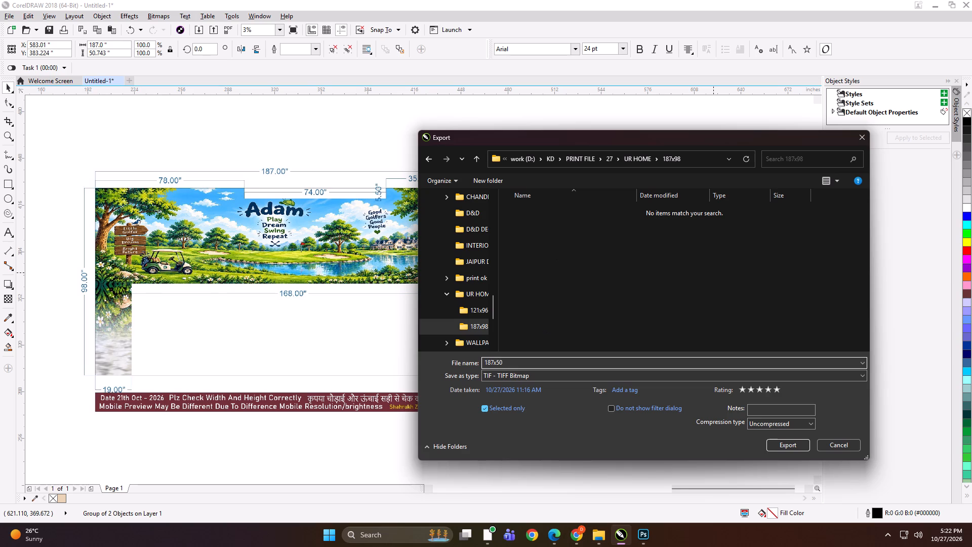
{"action": "key", "text": "Return"}
{"action": "key", "text": "Return"}
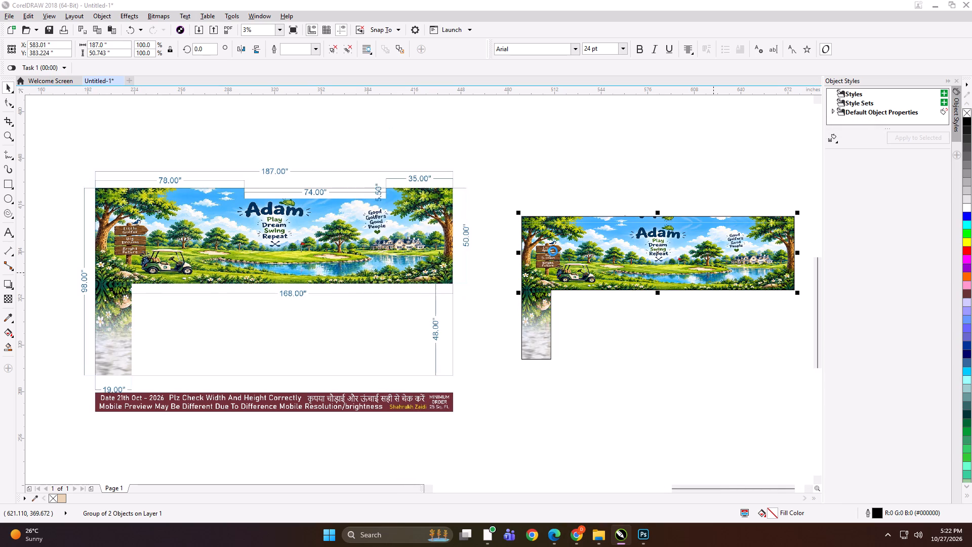
Export the narrow reflection strip as a TIFF named 20x49 into the 187x98 folder.
{"action": "left_click", "coordinate": [530, 333]}
{"action": "key", "text": "ctrl+e"}
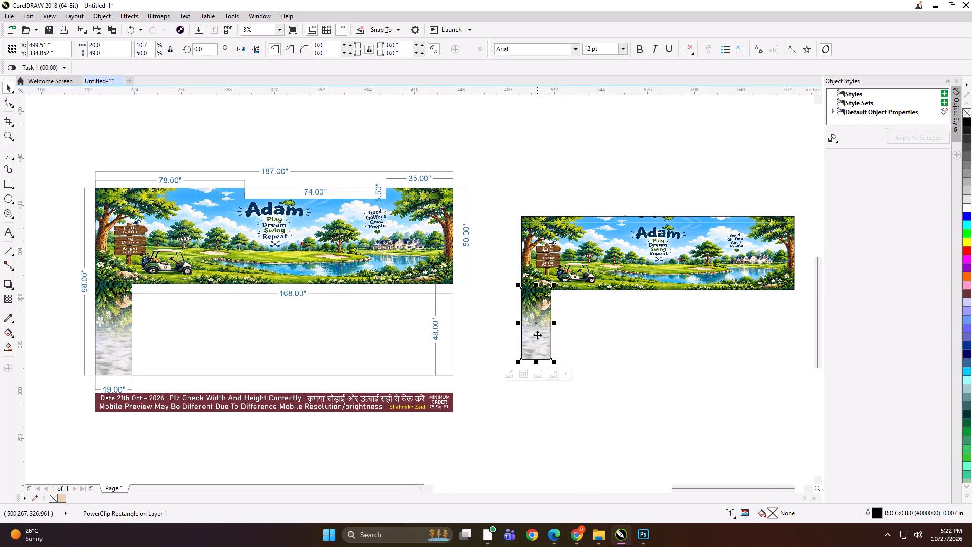
{"action": "key", "text": "ctrl+e"}
{"action": "left_click", "coordinate": [598, 338]}
{"action": "left_click", "coordinate": [528, 318]}
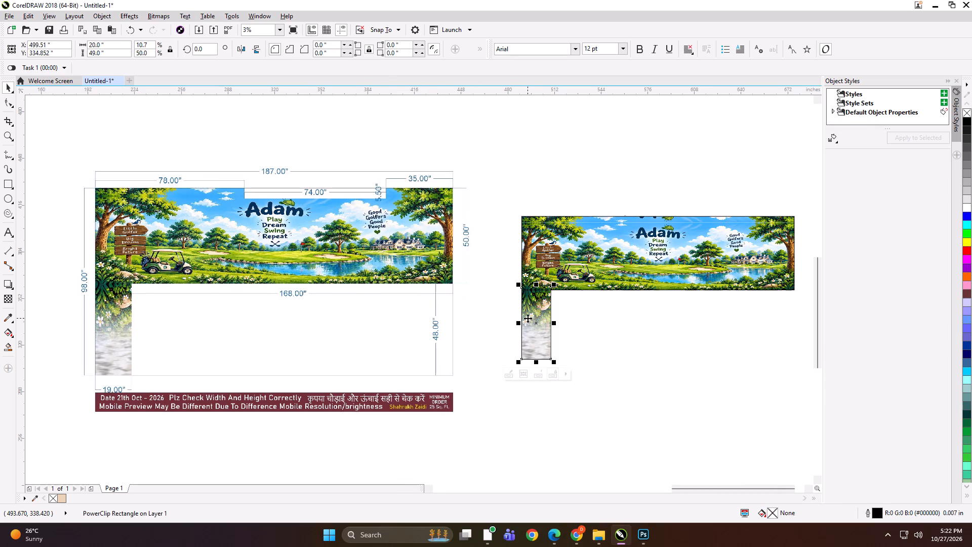
{"action": "key", "text": "ctrl+e"}
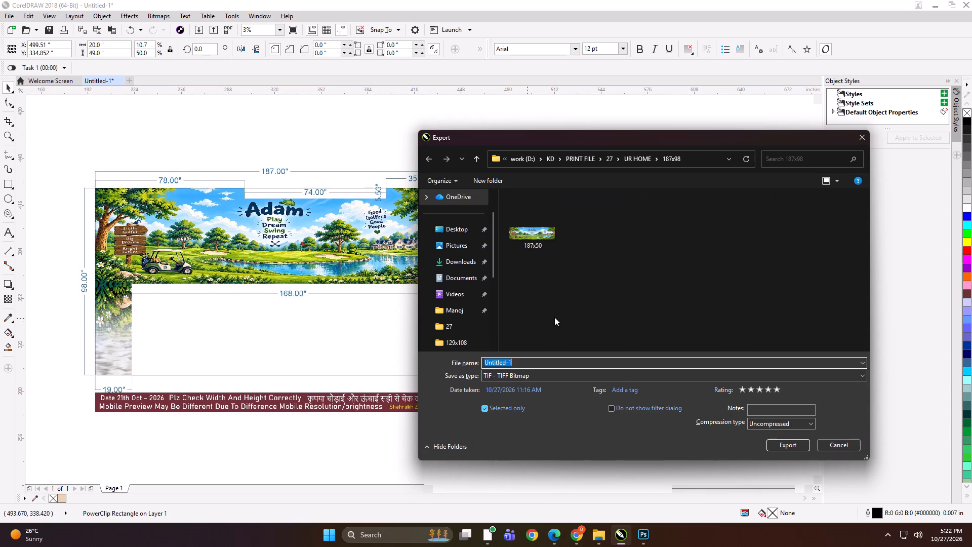
{"action": "key", "text": "space"}
{"action": "key", "text": "Return"}
{"action": "key", "text": "Return"}
Nudge the reflection strip 3.5 inches down to separate it from the banner above.
{"action": "key", "text": "Down"}
{"action": "key", "text": "Down"}
{"action": "key", "text": "Down"}
{"action": "key", "text": "Down"}
{"action": "key", "text": "Down"}
{"action": "key", "text": "Down"}
{"action": "key", "text": "Down"}
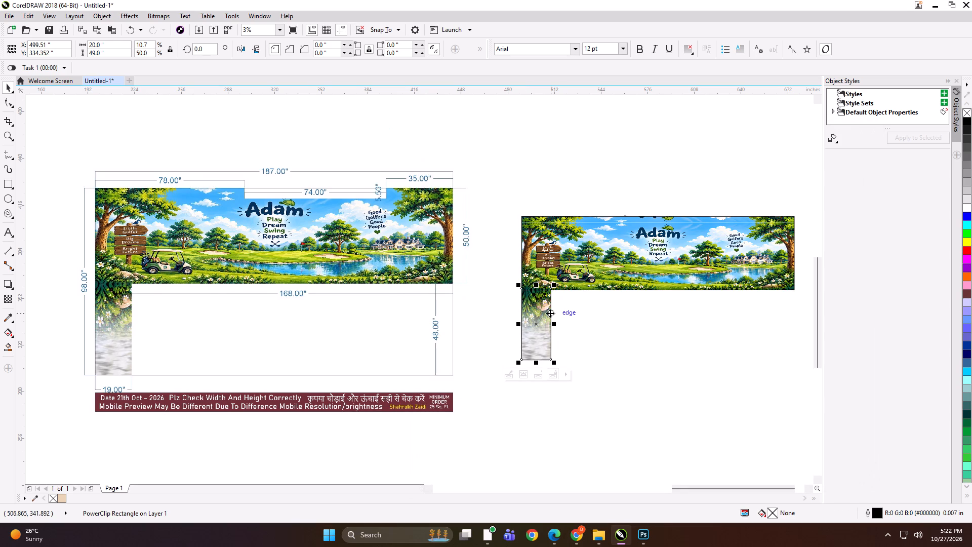
Move the banner and strip together beside the mockup and enlarge them to about 231 inches overall width.
{"action": "left_click", "coordinate": [557, 262], "text": "shift"}
{"action": "left_click_drag", "start_coordinate": [568, 262], "coordinate": [532, 236]}
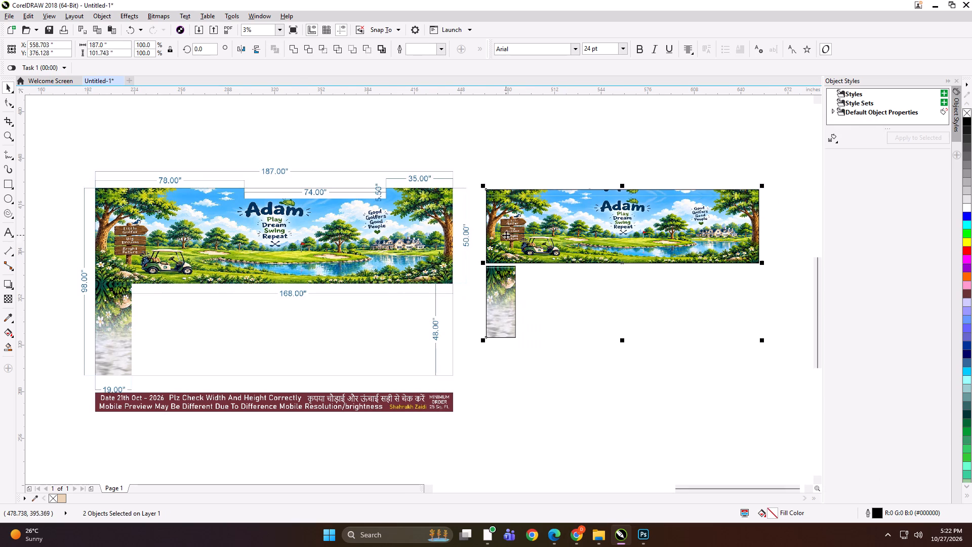
{"action": "scroll", "coordinate": [505, 242], "scroll_direction": "down", "scroll_amount": 1}
{"action": "left_click_drag", "start_coordinate": [641, 295], "coordinate": [674, 315]}
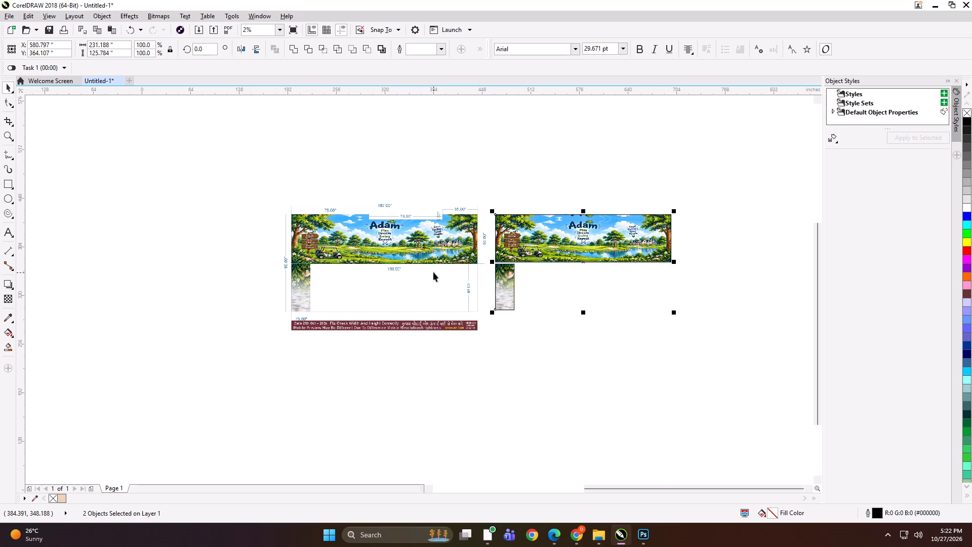
Group the mockup with the banner and strip, and shrink the group to about 7.2 x 2.4 inches.
{"action": "left_click", "coordinate": [433, 272], "text": "shift"}
{"action": "key", "text": "ctrl+g"}
{"action": "left_click_drag", "start_coordinate": [677, 336], "coordinate": [487, 287], "text": "shift"}
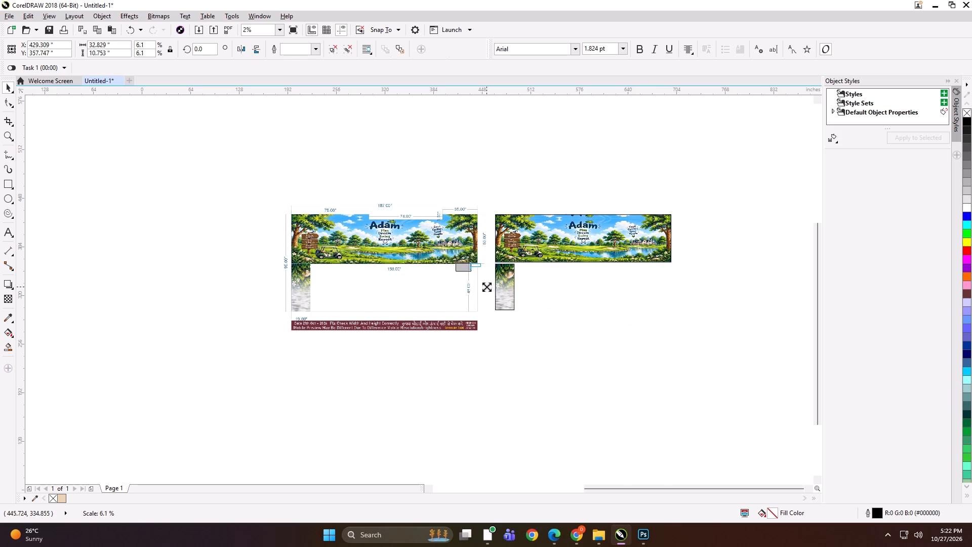
{"action": "left_click_drag", "start_coordinate": [487, 287], "coordinate": [486, 287], "text": "shift"}
{"action": "scroll", "coordinate": [471, 270], "scroll_direction": "up", "scroll_amount": 4}
{"action": "left_click_drag", "start_coordinate": [680, 344], "coordinate": [601, 317], "text": "shift"}
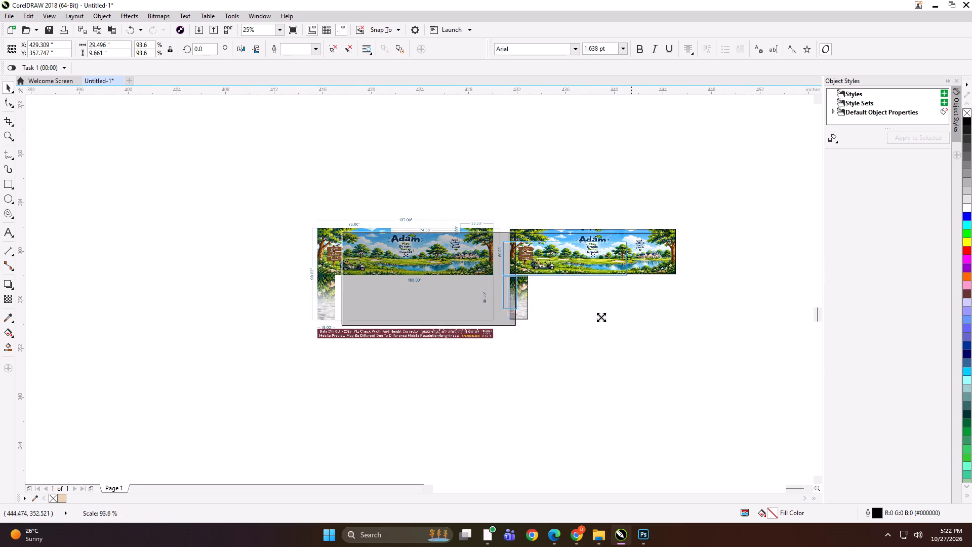
{"action": "left_click_drag", "start_coordinate": [601, 317], "coordinate": [537, 296], "text": "shift"}
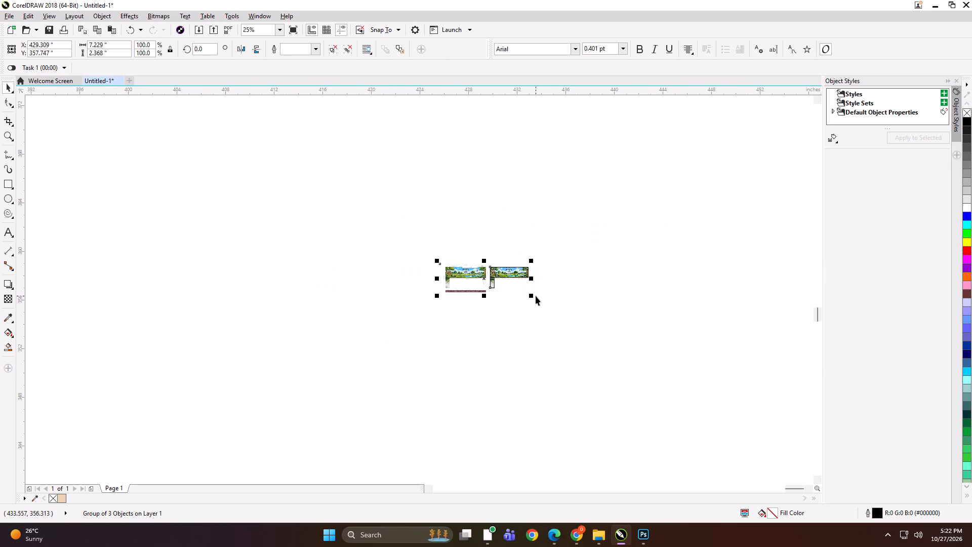
Export the shrunken mockup-and-pieces group under the file name FSFGDG.
{"action": "key", "text": "ctrl+e"}
{"action": "type", "text": "FSFGDG"}
{"action": "key", "text": "Return"}
{"action": "key", "text": "Return"}
{"action": "key", "text": "Return"}
Delete the small golf-course group from the drawing.
{"action": "key", "text": "Delete"}
{"action": "key", "text": "F4"}
{"action": "left_click", "coordinate": [510, 295]}
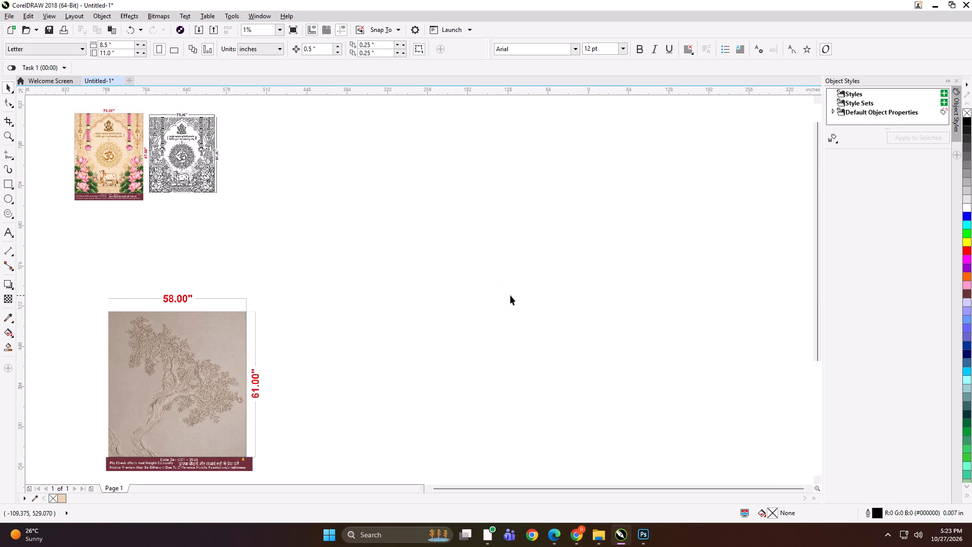
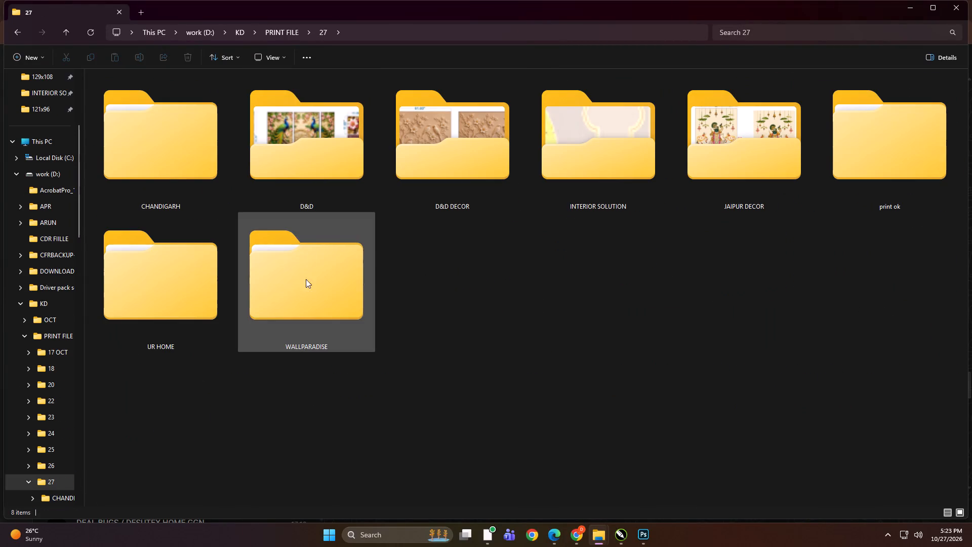
Open the 187x98 folder inside UR HOME with large thumbnails to check the exported files.
{"action": "double_click", "coordinate": [173, 286]}
{"action": "scroll", "coordinate": [190, 293], "scroll_direction": "up", "scroll_amount": 20, "text": "ctrl"}
{"action": "scroll", "coordinate": [190, 293], "scroll_direction": "up", "scroll_amount": 5, "text": "ctrl"}
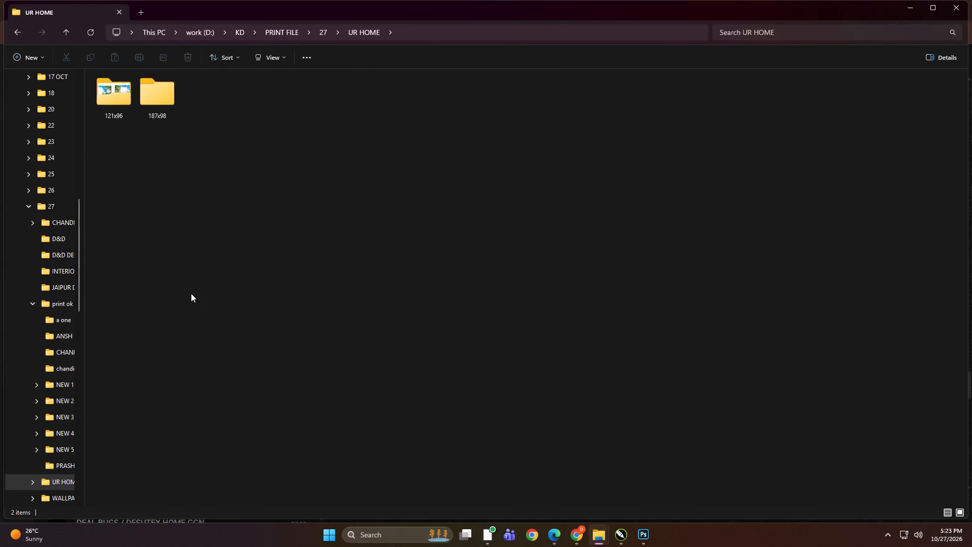
{"action": "scroll", "coordinate": [191, 293], "scroll_direction": "up", "scroll_amount": 20, "text": "ctrl"}
{"action": "scroll", "coordinate": [191, 293], "scroll_direction": "up", "scroll_amount": 2, "text": "ctrl"}
{"action": "double_click", "coordinate": [368, 142]}
{"action": "scroll", "coordinate": [307, 211], "scroll_direction": "up", "scroll_amount": 20, "text": "ctrl"}
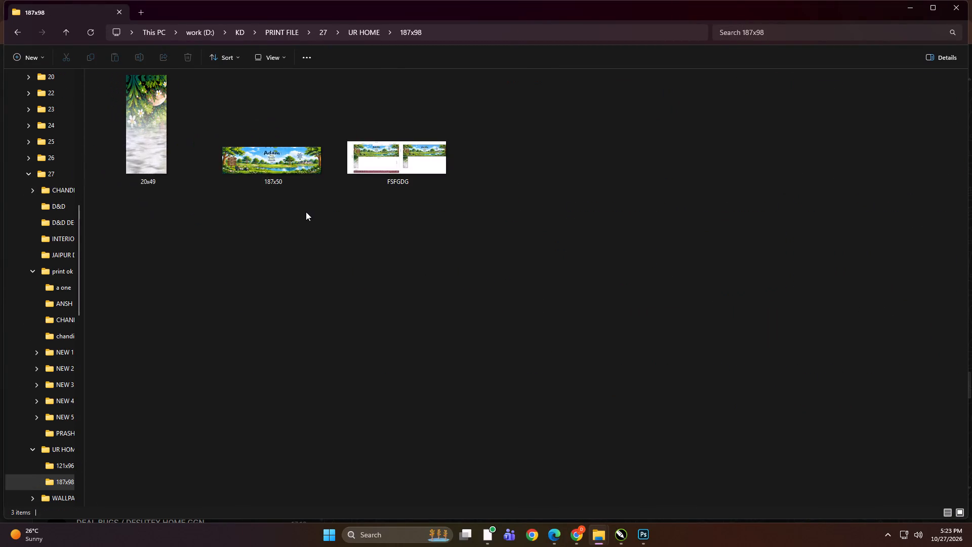
{"action": "scroll", "coordinate": [306, 212], "scroll_direction": "up", "scroll_amount": 2, "text": "ctrl"}
Examine the exported 187x50 banner image at high magnification around the sky and the Adam lettering, and close it.
{"action": "double_click", "coordinate": [279, 181]}
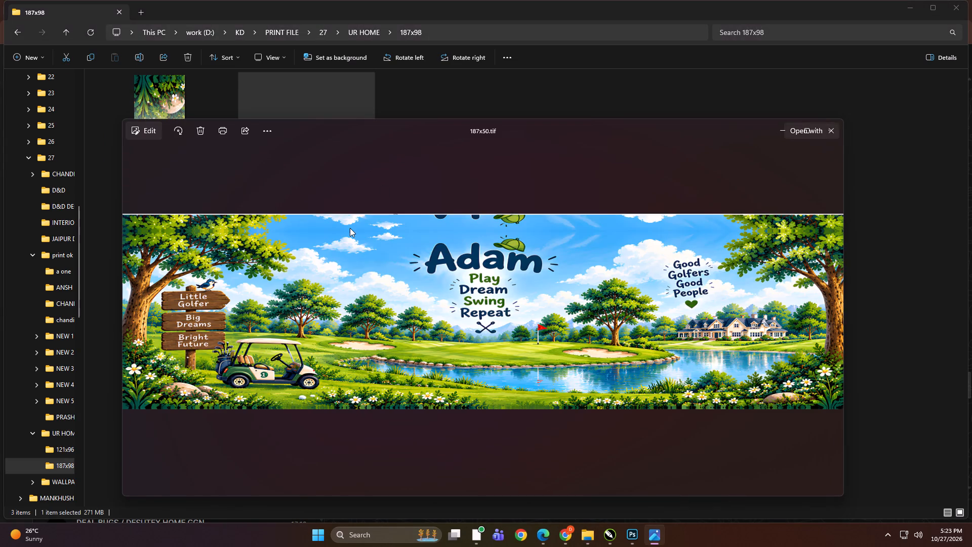
{"action": "scroll", "coordinate": [268, 233], "scroll_direction": "up", "scroll_amount": 7}
{"action": "scroll", "coordinate": [453, 163], "scroll_direction": "up", "scroll_amount": 8}
{"action": "scroll", "coordinate": [505, 176], "scroll_direction": "up", "scroll_amount": 6}
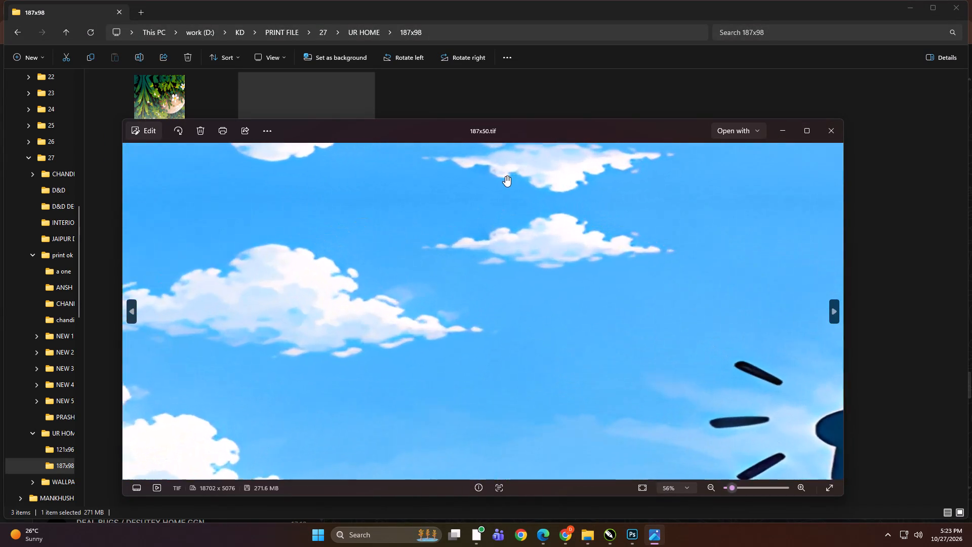
{"action": "scroll", "coordinate": [673, 187], "scroll_direction": "up", "scroll_amount": 6}
{"action": "scroll", "coordinate": [619, 183], "scroll_direction": "up", "scroll_amount": 2}
{"action": "left_click_drag", "start_coordinate": [721, 256], "coordinate": [246, 206]}
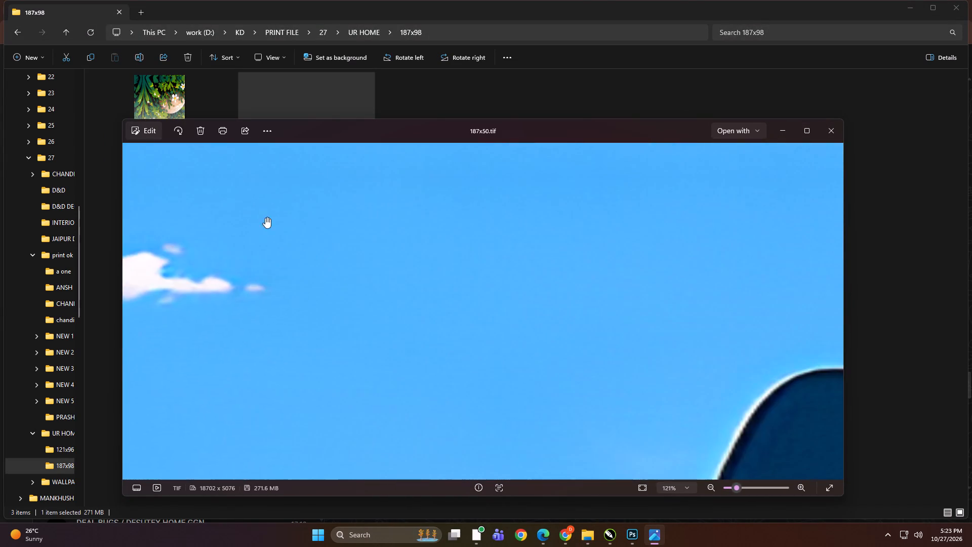
{"action": "left_click_drag", "start_coordinate": [654, 280], "coordinate": [392, 259]}
{"action": "left_click", "coordinate": [836, 132]}
Examine the exported 20x49 reflection strip image close up and close it.
{"action": "double_click", "coordinate": [192, 159]}
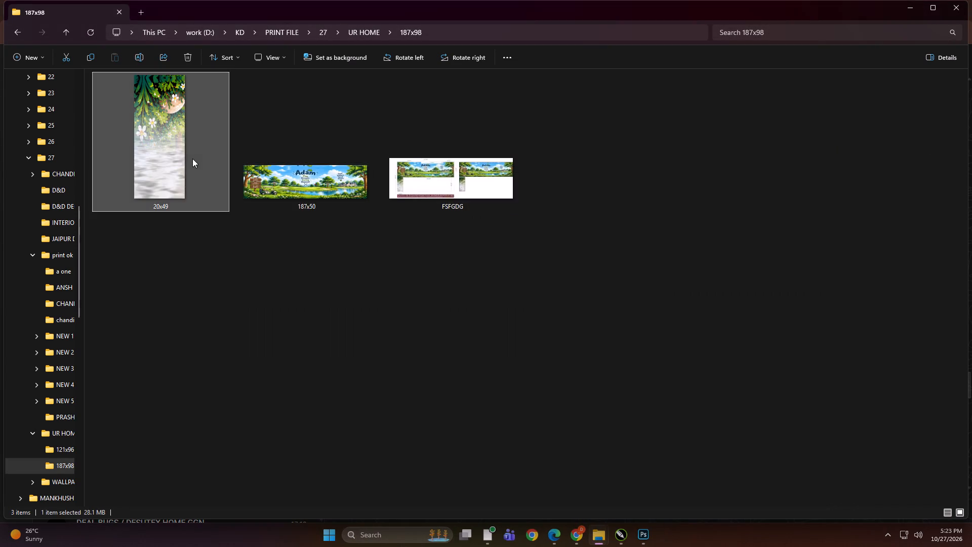
{"action": "scroll", "coordinate": [483, 299], "scroll_direction": "up", "scroll_amount": 7}
{"action": "left_click", "coordinate": [825, 127]}
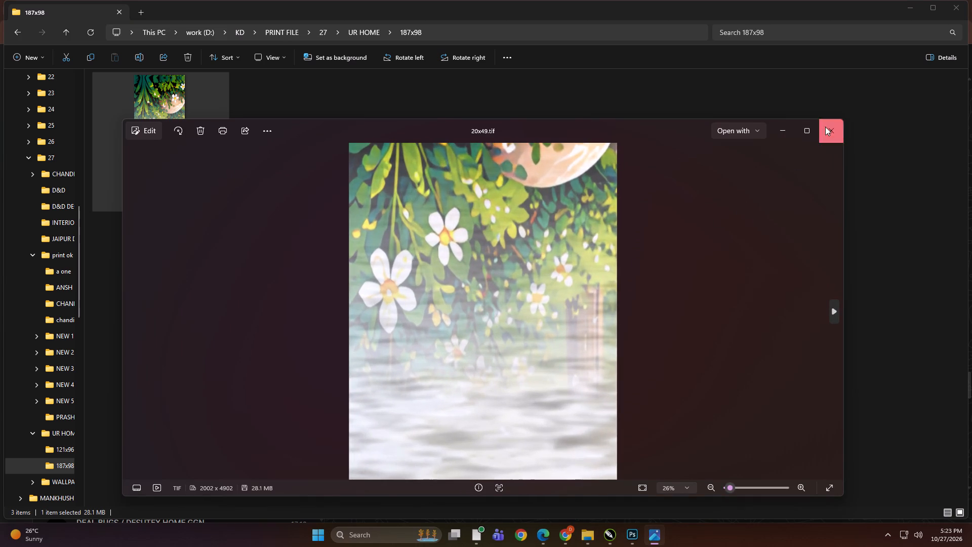
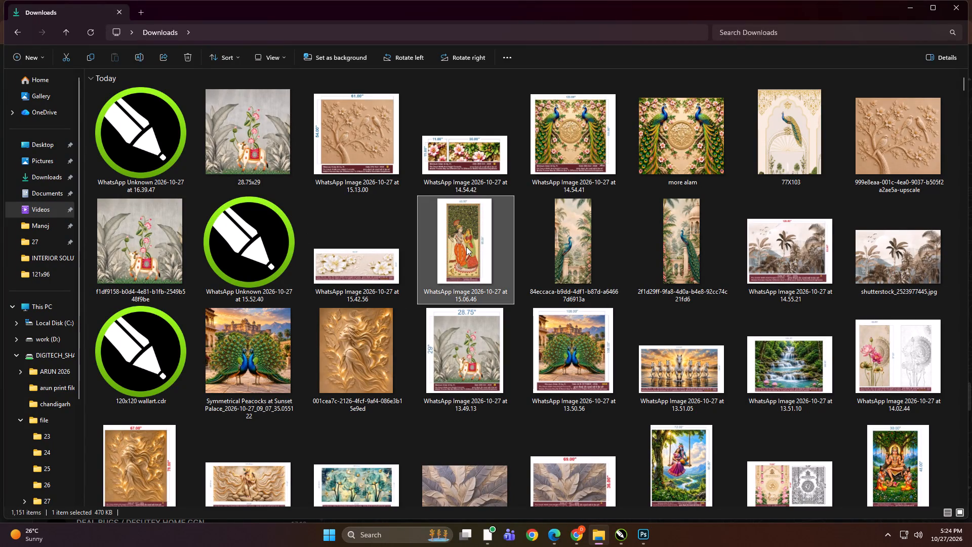
Switch from the Downloads folder to the Untitled-1 layout document in CorelDRAW.
{"action": "scroll", "coordinate": [590, 447], "scroll_direction": "up", "scroll_amount": 3}
{"action": "left_click", "coordinate": [623, 532]}
{"action": "left_click", "coordinate": [538, 301]}
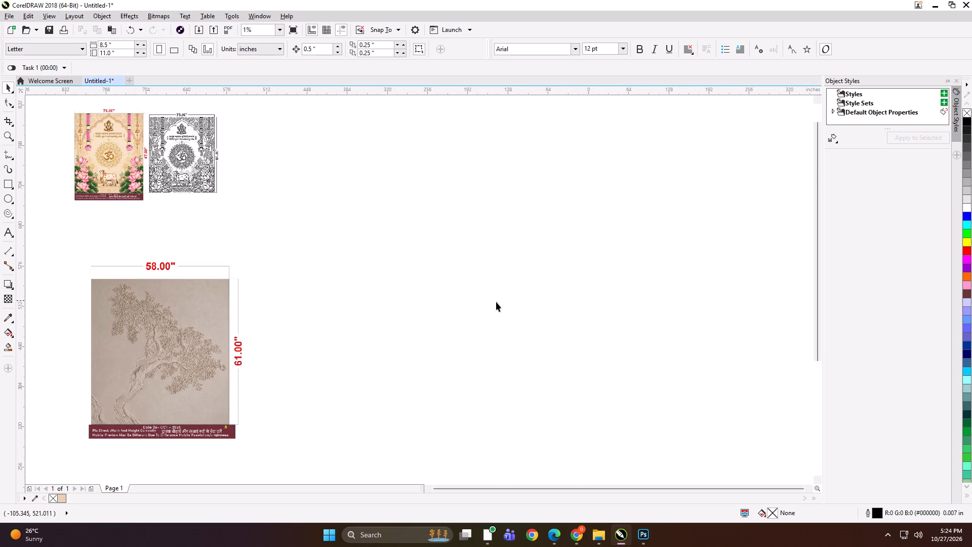
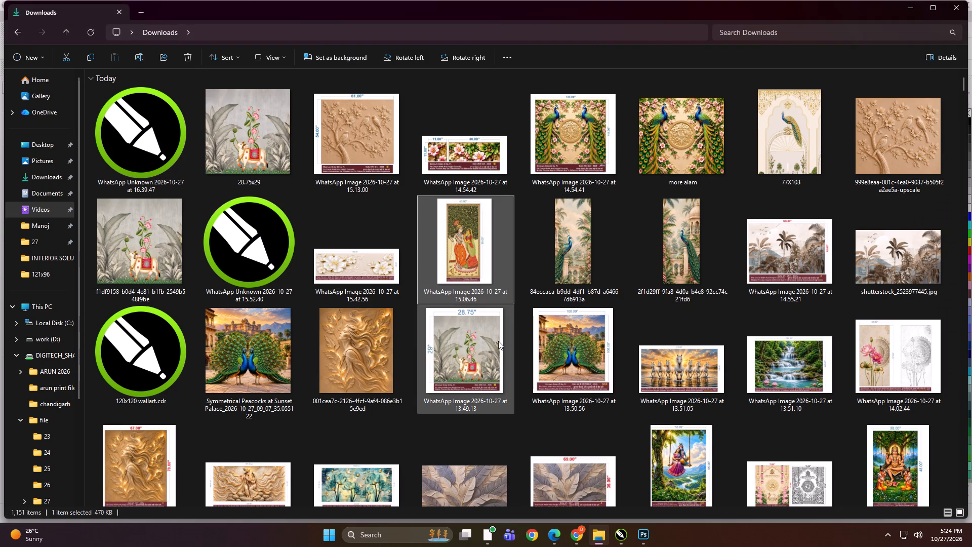
Look over the tall peacock artworks and the WhatsApp reference image from 15.06.46 among today's files in the Downloads folder.
{"action": "left_click", "coordinate": [543, 271]}
{"action": "left_click", "coordinate": [506, 268]}
{"action": "left_click", "coordinate": [577, 269]}
{"action": "left_click", "coordinate": [683, 264]}
{"action": "left_click", "coordinate": [584, 254]}
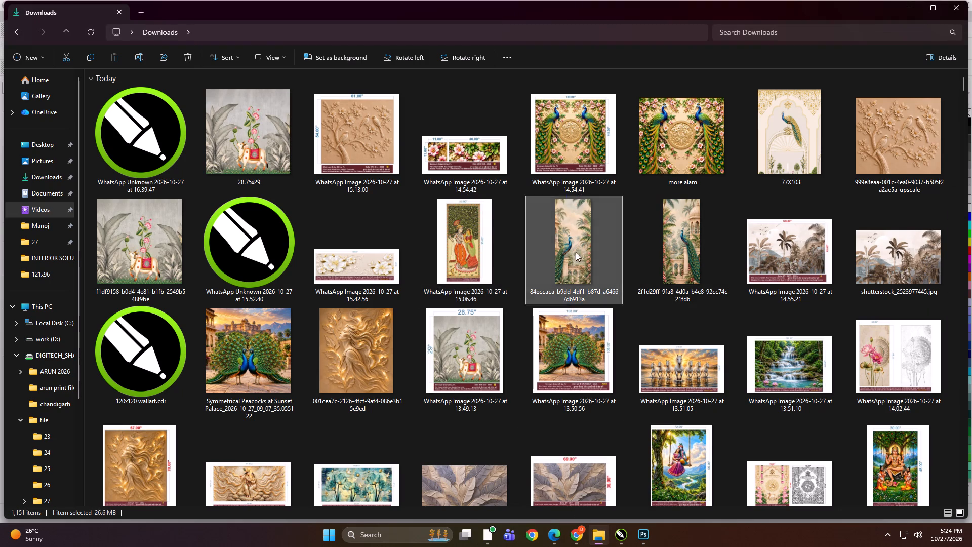
{"action": "left_click", "coordinate": [490, 249]}
{"action": "left_click_drag", "start_coordinate": [536, 311], "coordinate": [537, 321]}
{"action": "left_click", "coordinate": [466, 266]}
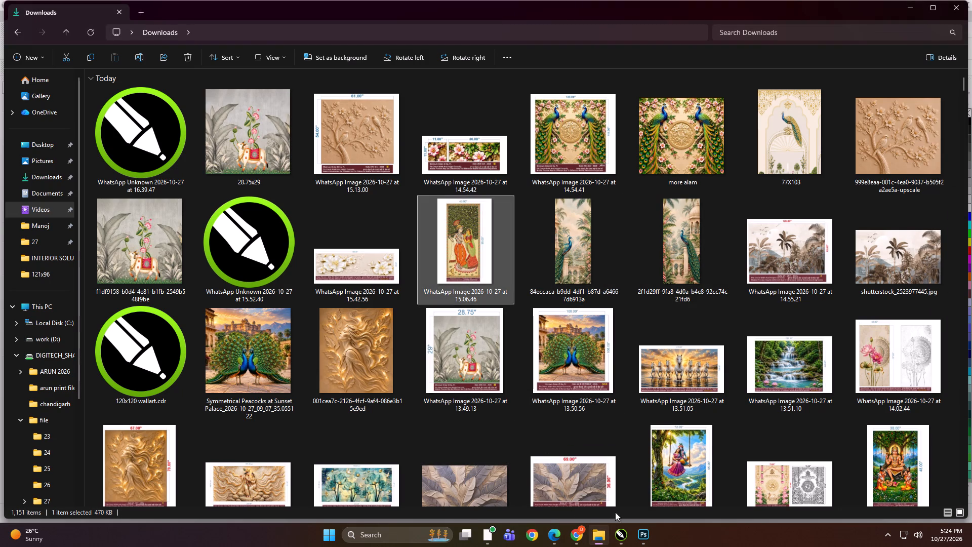
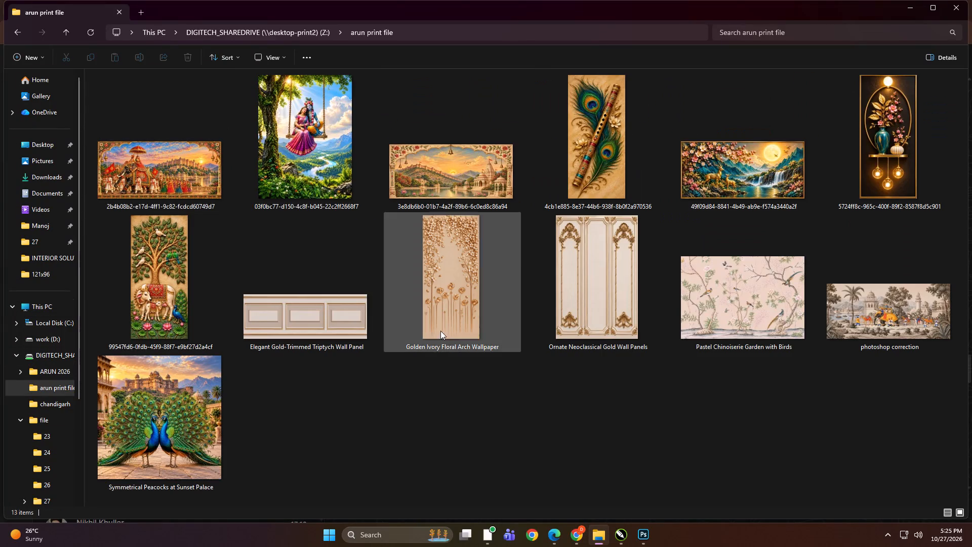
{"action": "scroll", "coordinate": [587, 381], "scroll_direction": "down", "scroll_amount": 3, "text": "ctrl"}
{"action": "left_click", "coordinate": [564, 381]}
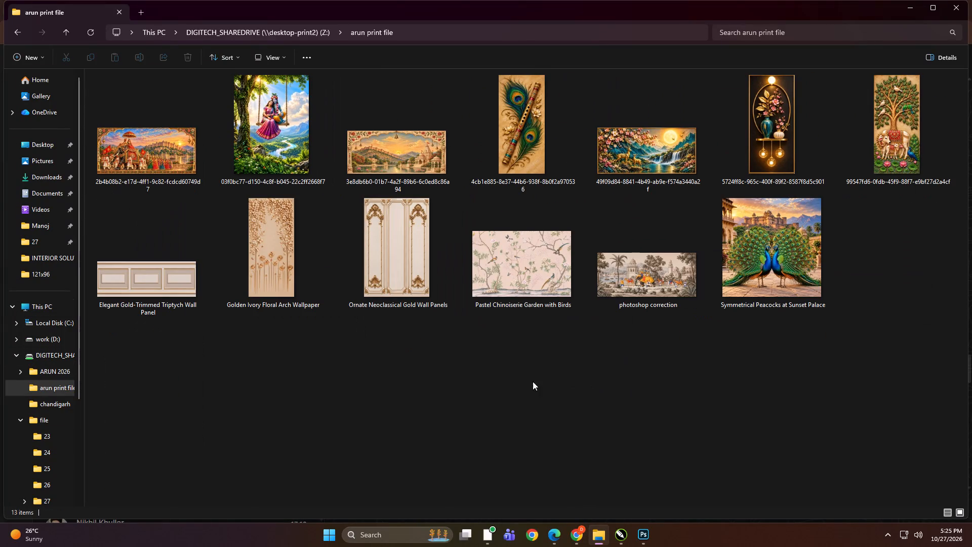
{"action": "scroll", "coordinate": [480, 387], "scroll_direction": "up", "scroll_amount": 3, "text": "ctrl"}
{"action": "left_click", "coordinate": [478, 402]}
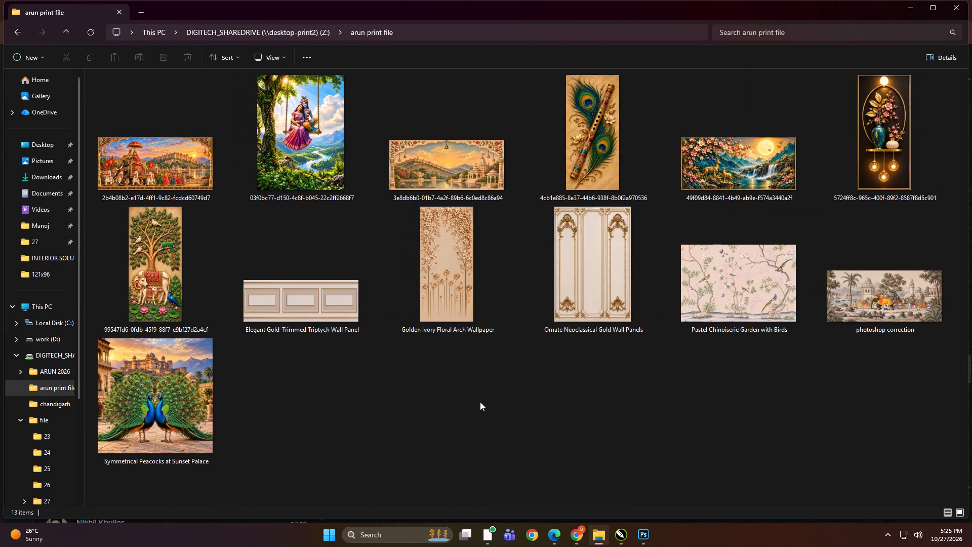
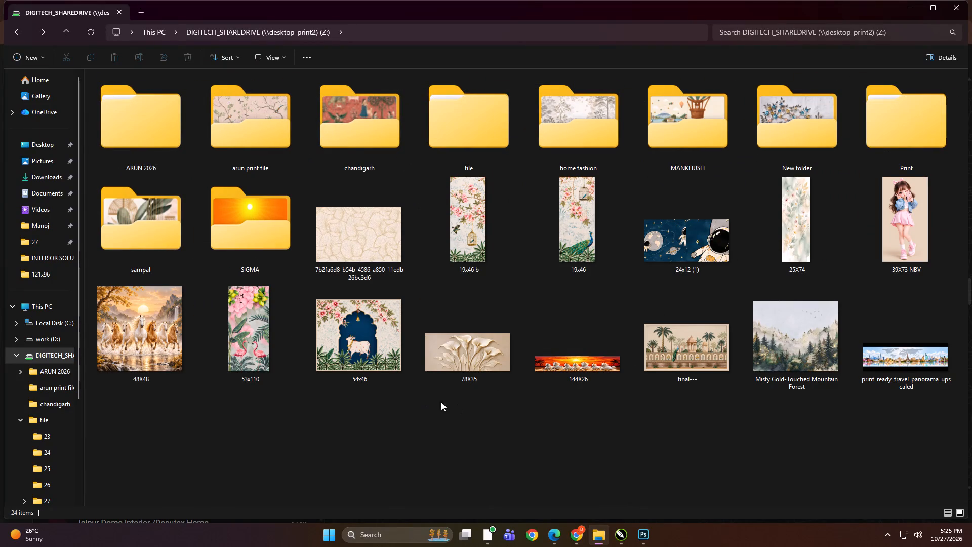
Select the 78X35 floral artwork file among the print files on the shared drive.
{"action": "left_click", "coordinate": [444, 353]}
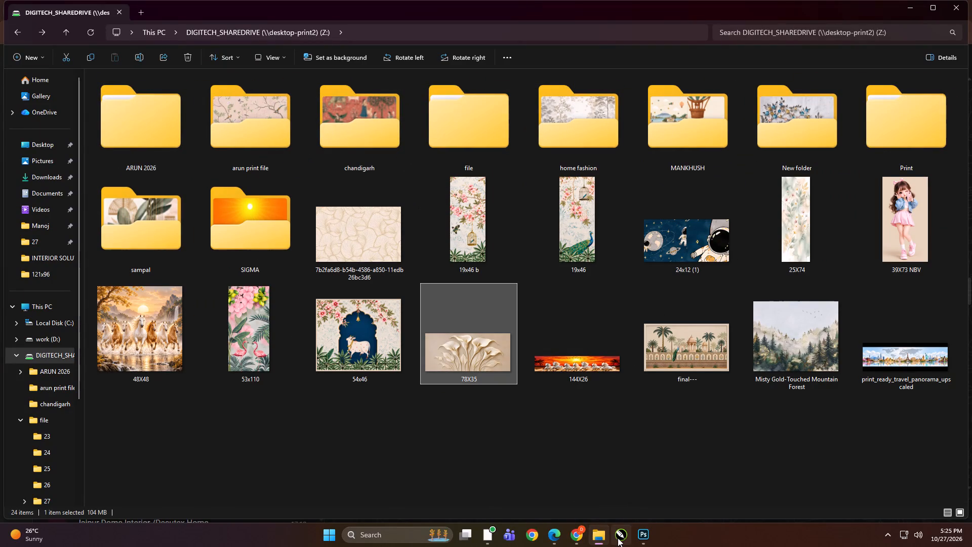
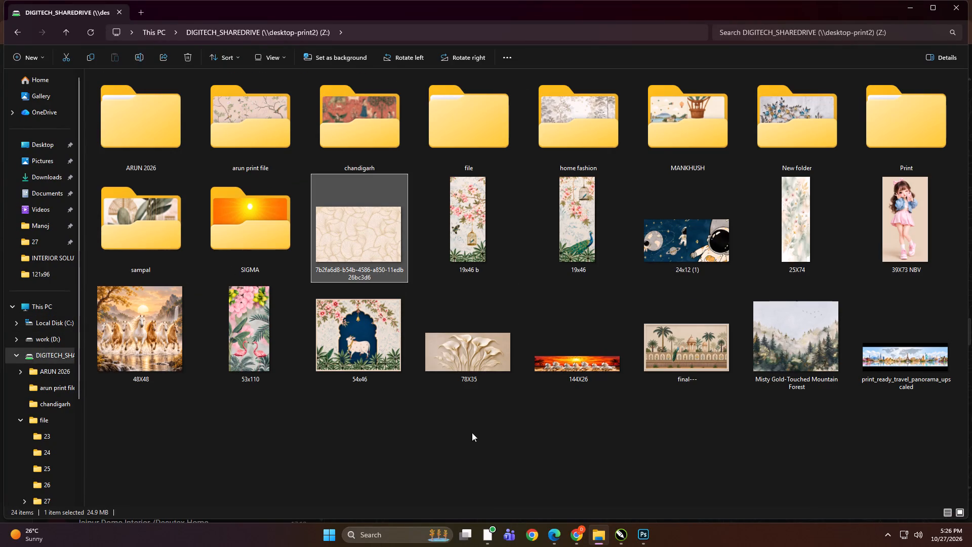
Check the contents of folder 27 inside the shared drive's file folder and preview the 78X35 floral artwork.
{"action": "left_click", "coordinate": [477, 347]}
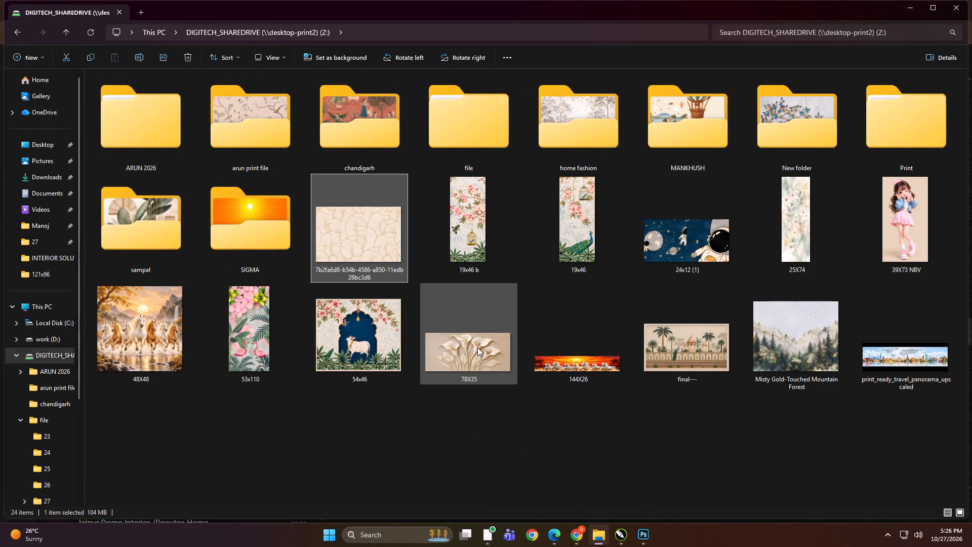
{"action": "double_click", "coordinate": [457, 137]}
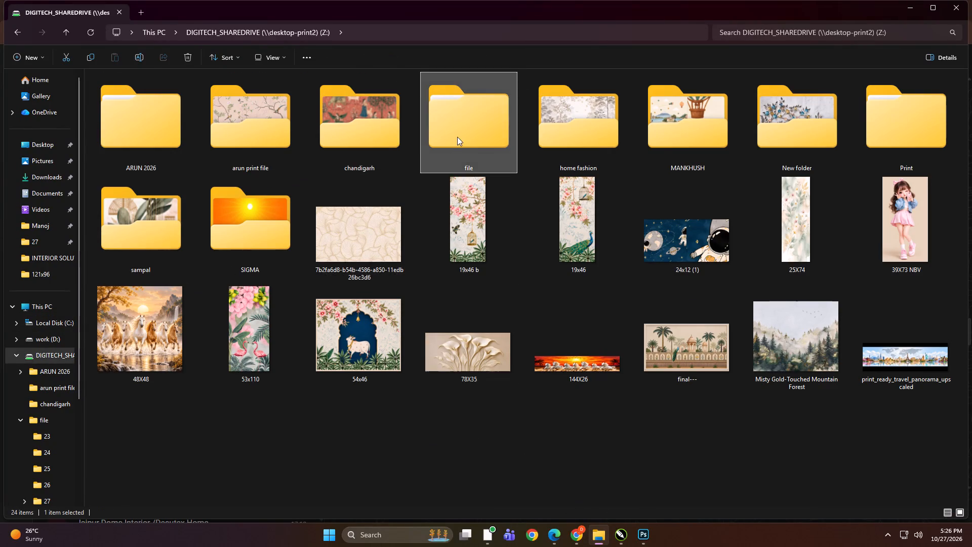
{"action": "double_click", "coordinate": [751, 148]}
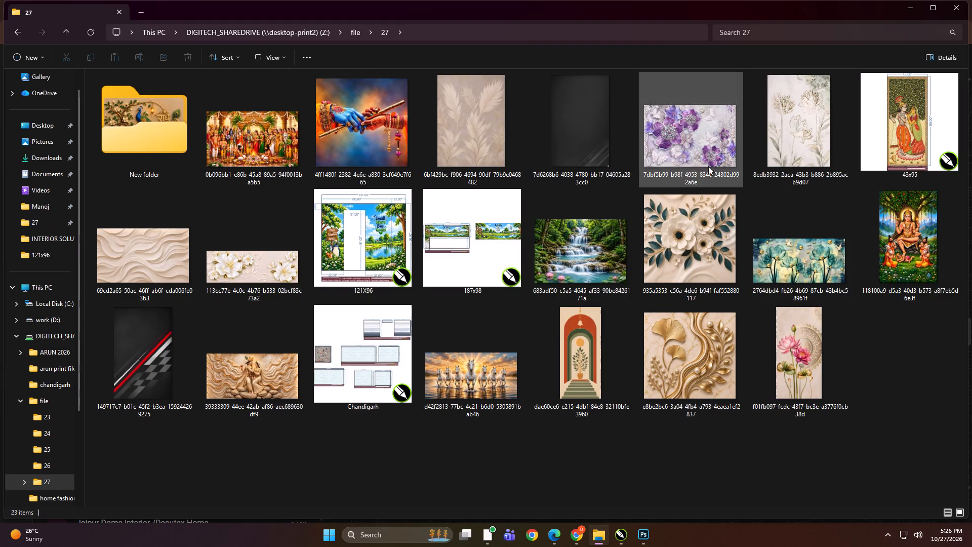
{"action": "key", "text": "BackSpace"}
{"action": "key", "text": "BackSpace"}
{"action": "double_click", "coordinate": [479, 339]}
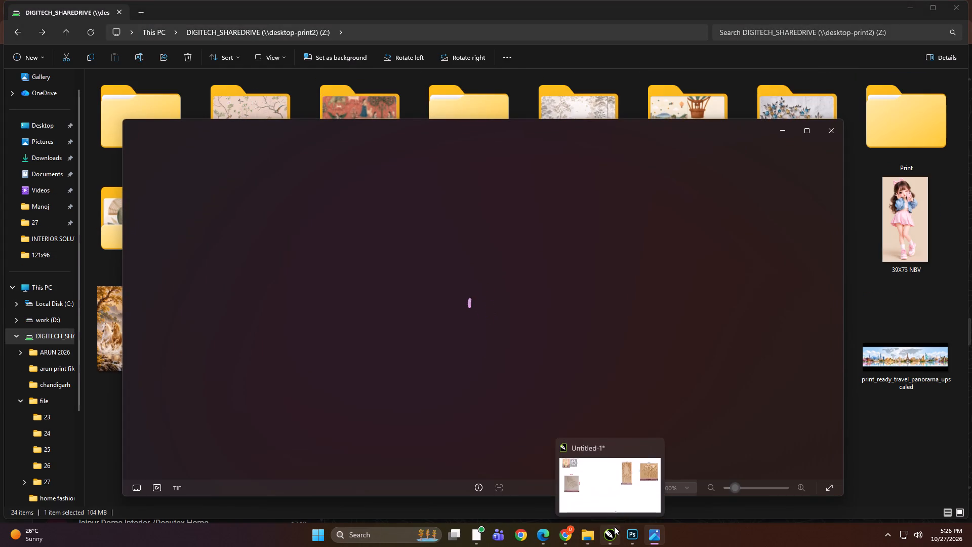
{"action": "left_click", "coordinate": [831, 129]}
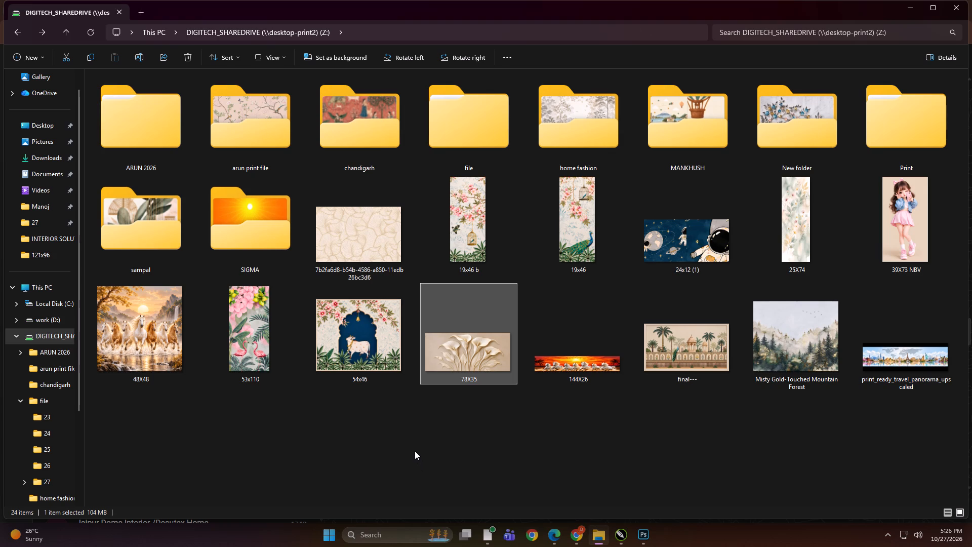
{"action": "left_click", "coordinate": [528, 440]}
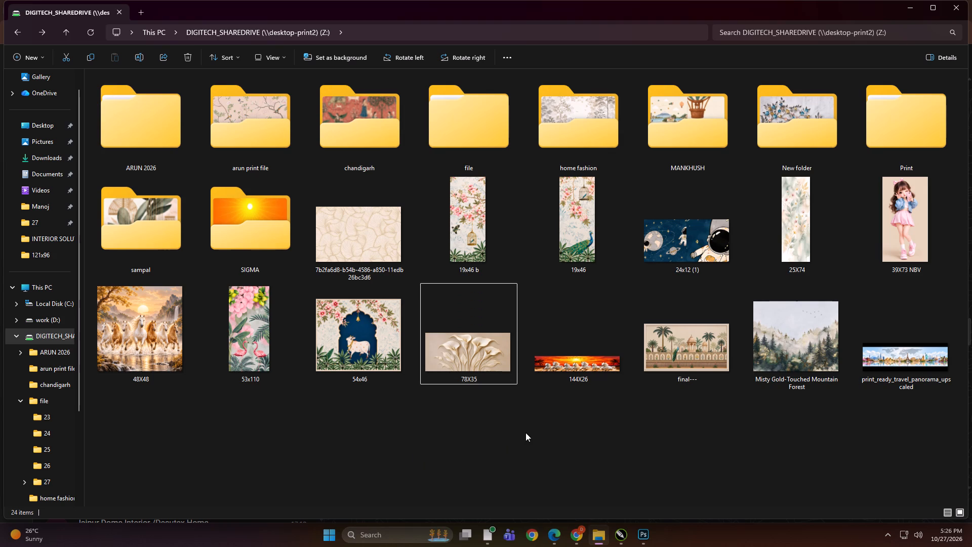
Place the beige wavy relief PNG from the shared drive's file > 27 folder into the Untitled-1 CorelDRAW document.
{"action": "double_click", "coordinate": [501, 142]}
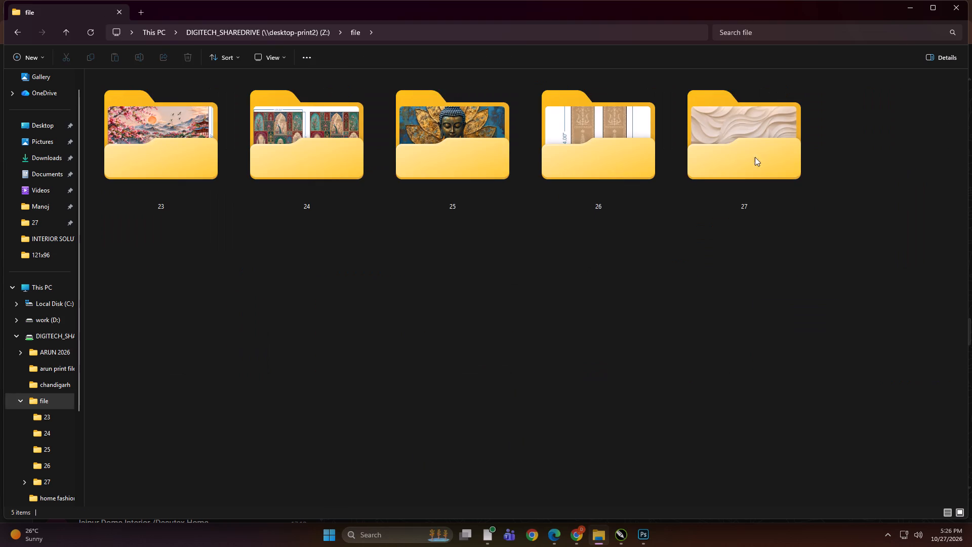
{"action": "double_click", "coordinate": [763, 153]}
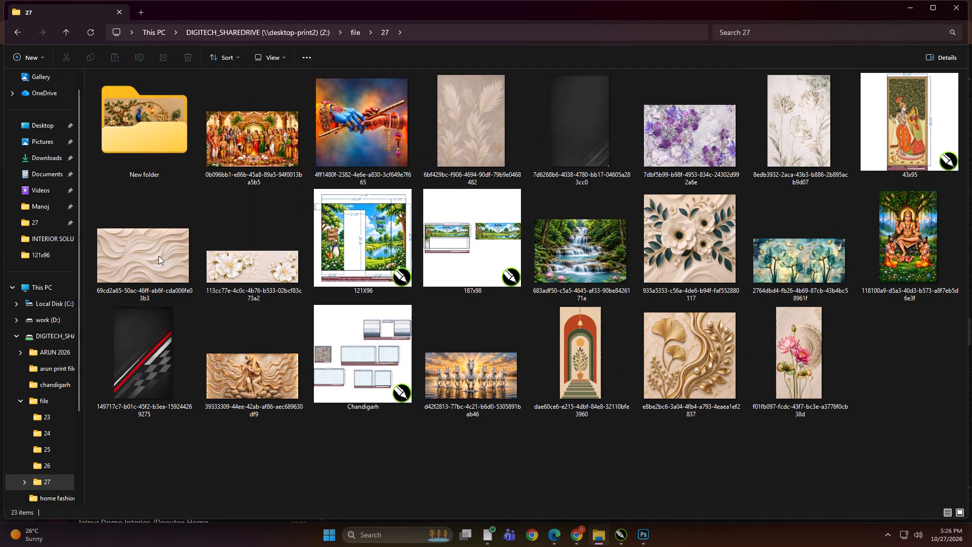
{"action": "left_click", "coordinate": [242, 263]}
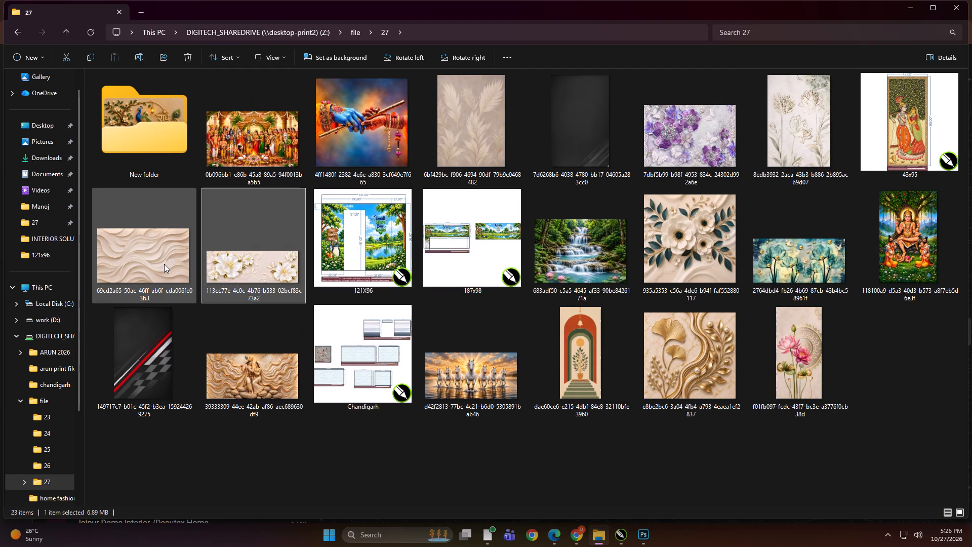
{"action": "left_click", "coordinate": [142, 248]}
{"action": "left_click_drag", "start_coordinate": [138, 249], "coordinate": [433, 455]}
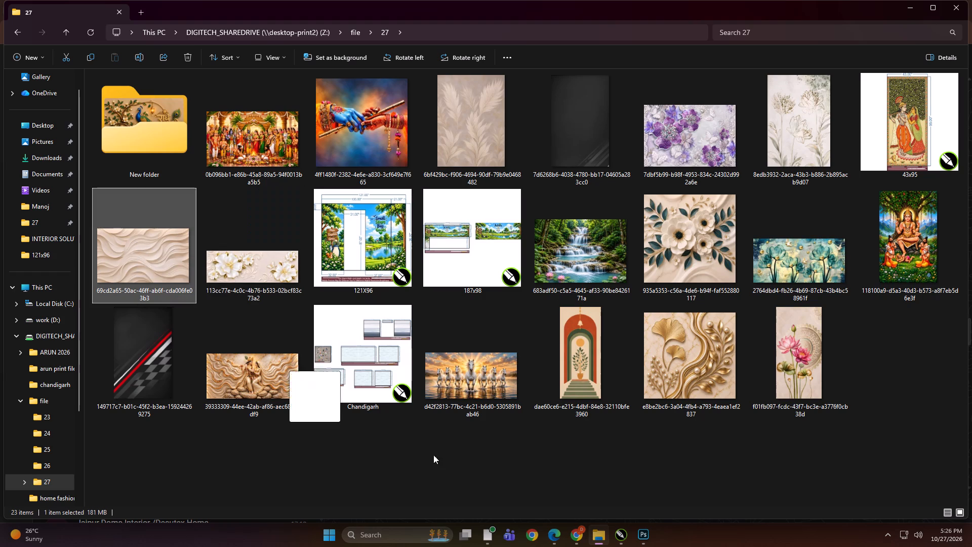
{"action": "left_click_drag", "start_coordinate": [433, 455], "coordinate": [418, 389]}
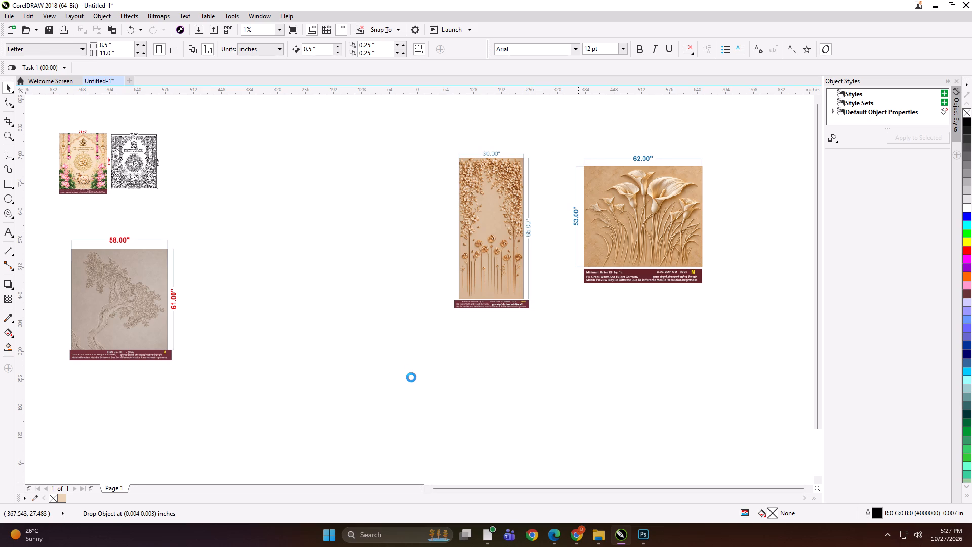
Switch back to File Explorer and open the arun print file folder on the shared drive to browse its artwork.
{"action": "key", "text": "alt+Tab"}
{"action": "key", "text": "alt+Tab"}
{"action": "key", "text": "alt+Tab"}
{"action": "key", "text": "alt+Tab"}
{"action": "key", "text": "alt+Tab"}
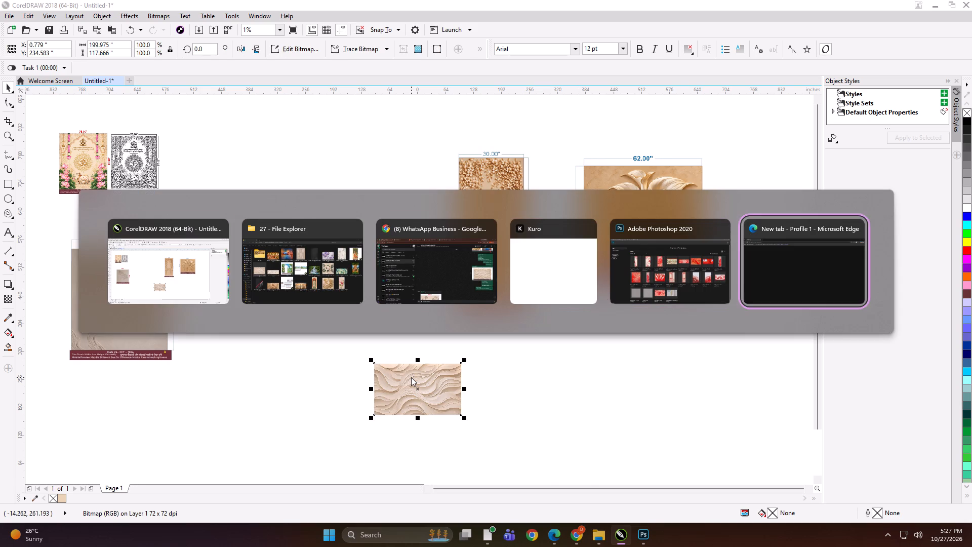
{"action": "key", "text": "alt+Tab"}
{"action": "key", "text": "alt+Tab"}
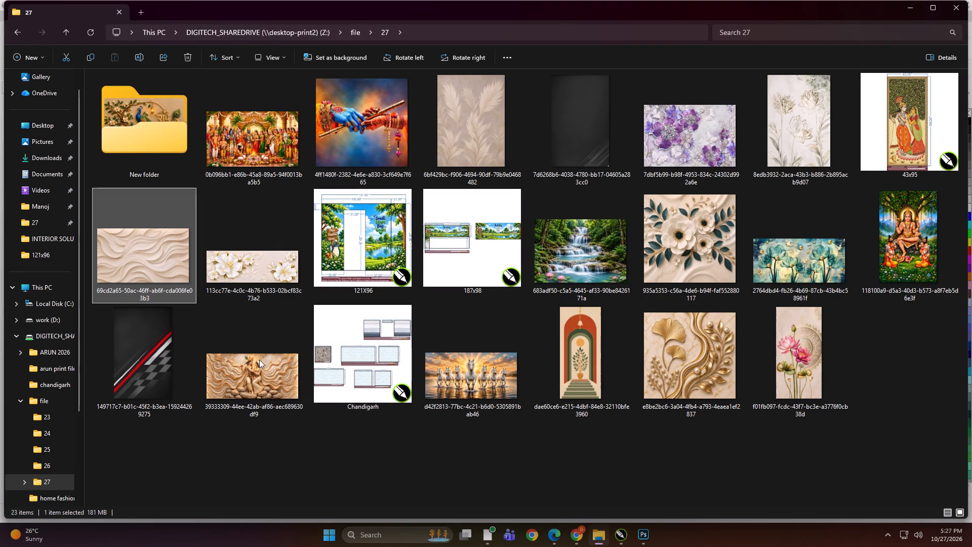
{"action": "left_click", "coordinate": [366, 470]}
{"action": "key", "text": "BackSpace"}
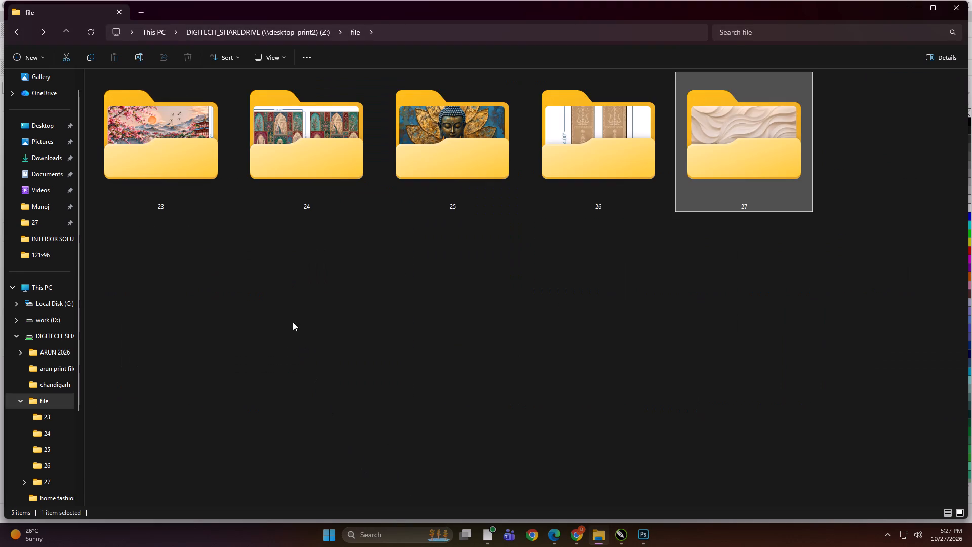
{"action": "key", "text": "BackSpace"}
{"action": "double_click", "coordinate": [264, 134]}
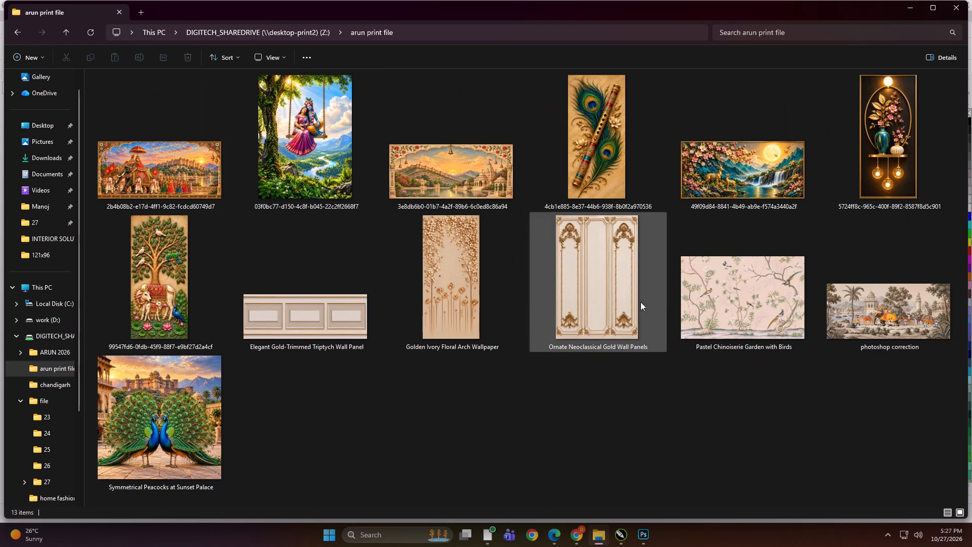
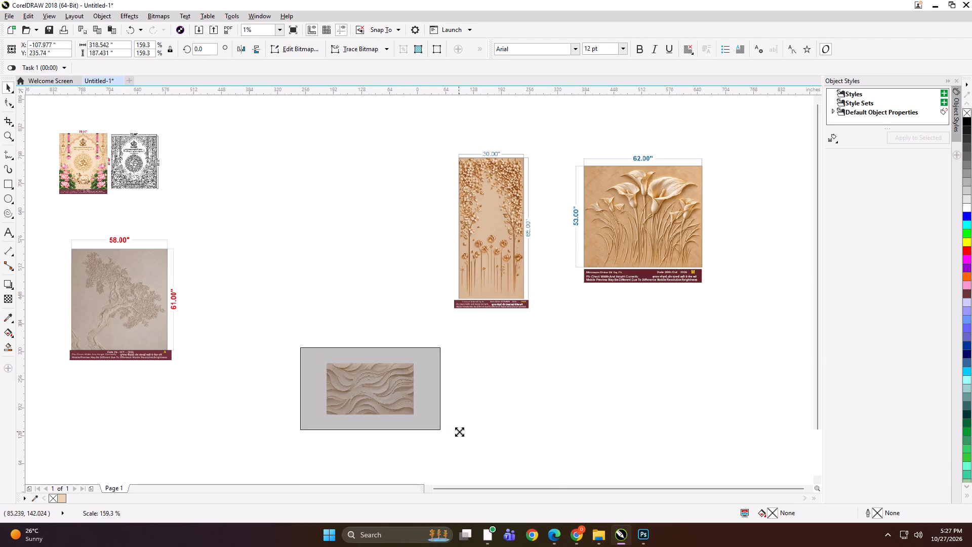
Enlarge the beige wavy relief to about 318 by 187 inches and move it toward the tree artwork's lower side.
{"action": "left_click_drag", "start_coordinate": [459, 432], "coordinate": [459, 433], "text": "shift"}
{"action": "left_click_drag", "start_coordinate": [386, 381], "coordinate": [256, 413]}
Shrink the 58 by 61 inch tree artwork with its dimensions and caption, and place it directly beneath the pink floral Om artwork.
{"action": "left_click_drag", "start_coordinate": [154, 319], "coordinate": [136, 292]}
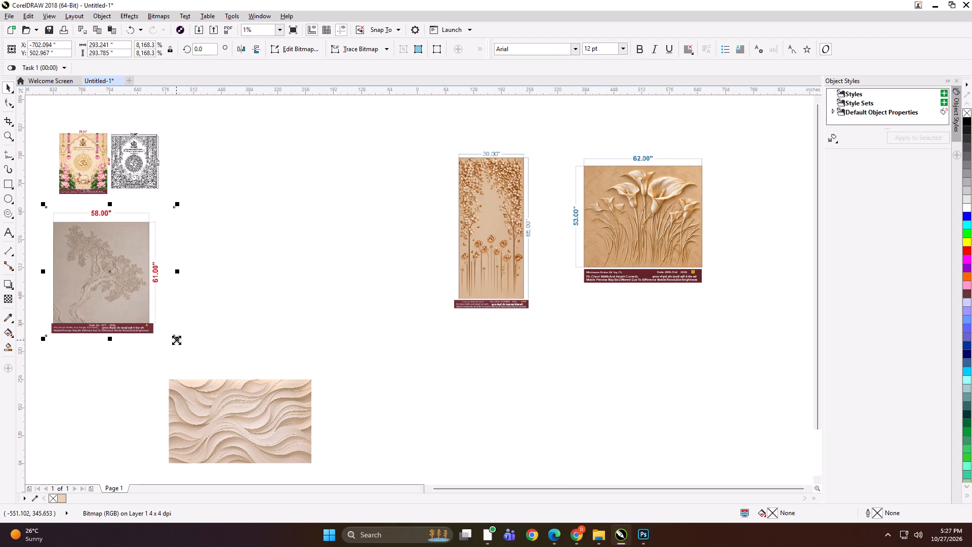
{"action": "left_click_drag", "start_coordinate": [176, 340], "coordinate": [152, 335], "text": "shift"}
{"action": "left_click_drag", "start_coordinate": [124, 297], "coordinate": [106, 271]}
Move the beige wavy relief further left to sit below the tree artwork, and leave nothing selected.
{"action": "left_click_drag", "start_coordinate": [220, 402], "coordinate": [141, 383]}
{"action": "left_click", "coordinate": [347, 358]}
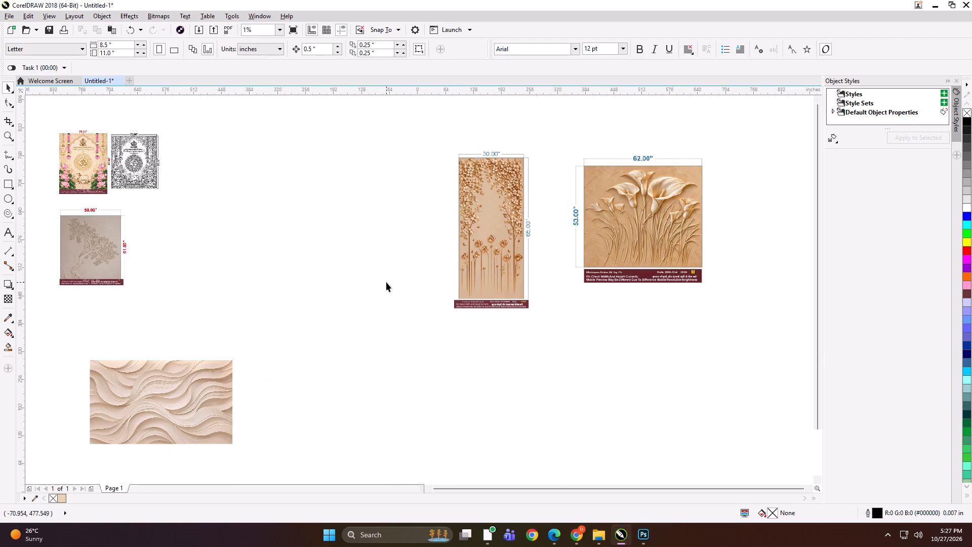
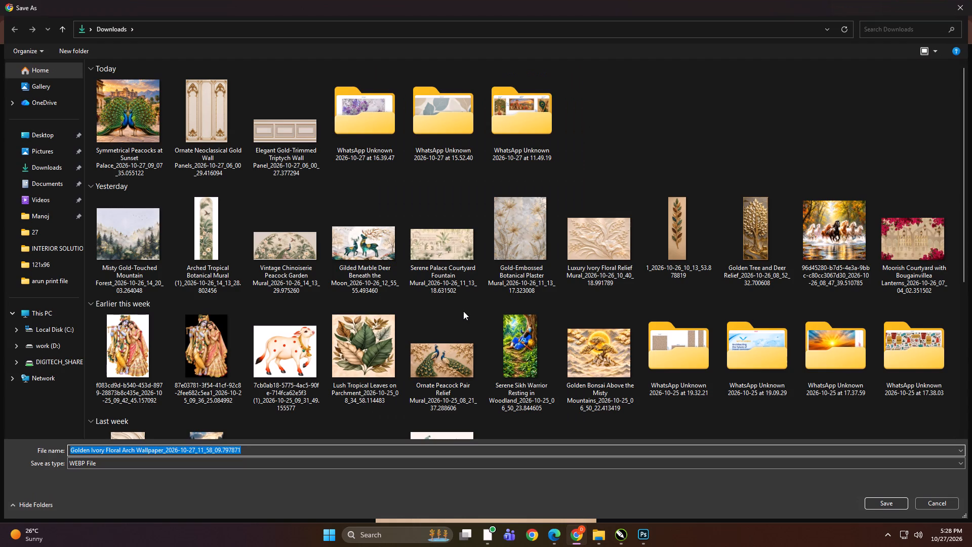
Save the upscaled Golden Ivory Floral Arch Wallpaper image to Downloads as a WEBP file under its suggested name.
{"action": "key", "text": "Return"}
Copy the upscaled floral arch image into the CorelDRAW document, enlarge it to about 106 by 229 inches, and place it below the existing artworks.
{"action": "right_click", "coordinate": [433, 202]}
{"action": "left_click", "coordinate": [466, 238]}
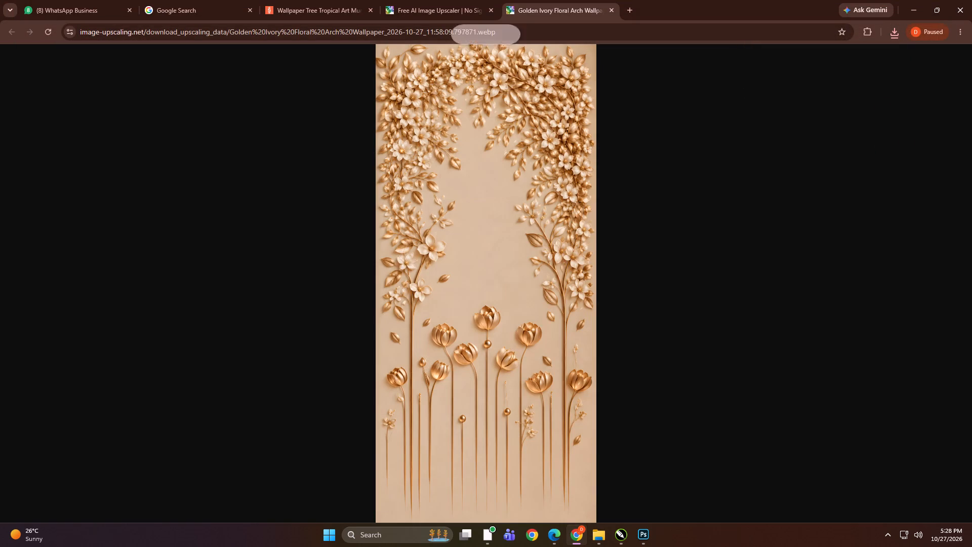
{"action": "left_click", "coordinate": [625, 538]}
{"action": "left_click", "coordinate": [483, 378]}
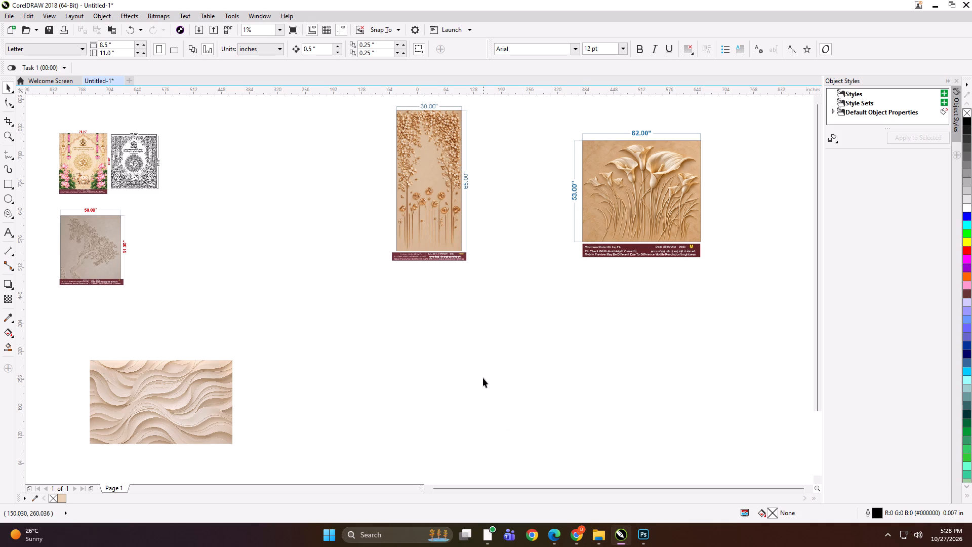
{"action": "key", "text": "ctrl+v"}
{"action": "left_click_drag", "start_coordinate": [435, 463], "coordinate": [453, 438], "text": "shift"}
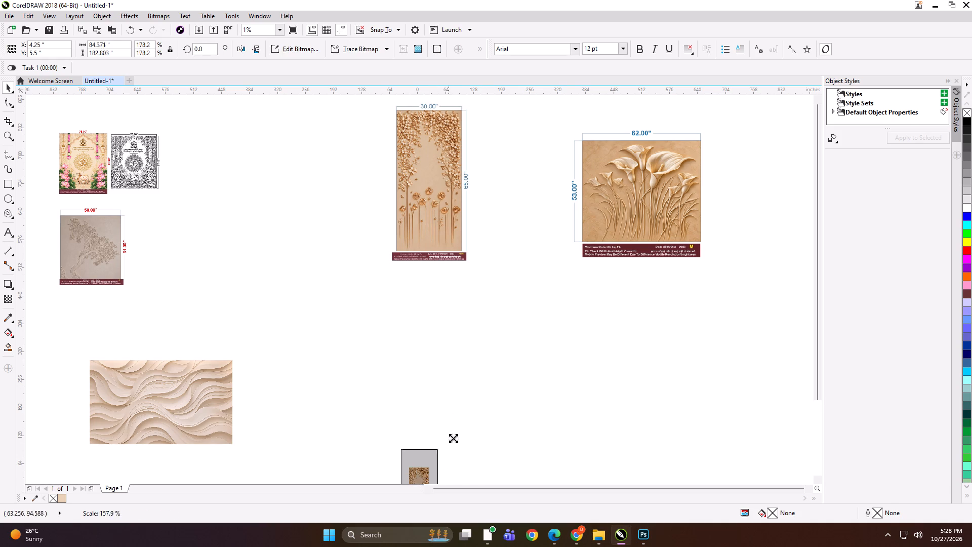
{"action": "left_click_drag", "start_coordinate": [453, 438], "coordinate": [456, 436], "text": "shift"}
{"action": "left_click_drag", "start_coordinate": [434, 459], "coordinate": [570, 320]}
Move the captioned 30 by 65 inch arch artwork down, shrink it, and bring the upscaled arch image close beside it.
{"action": "left_click_drag", "start_coordinate": [440, 219], "coordinate": [444, 383]}
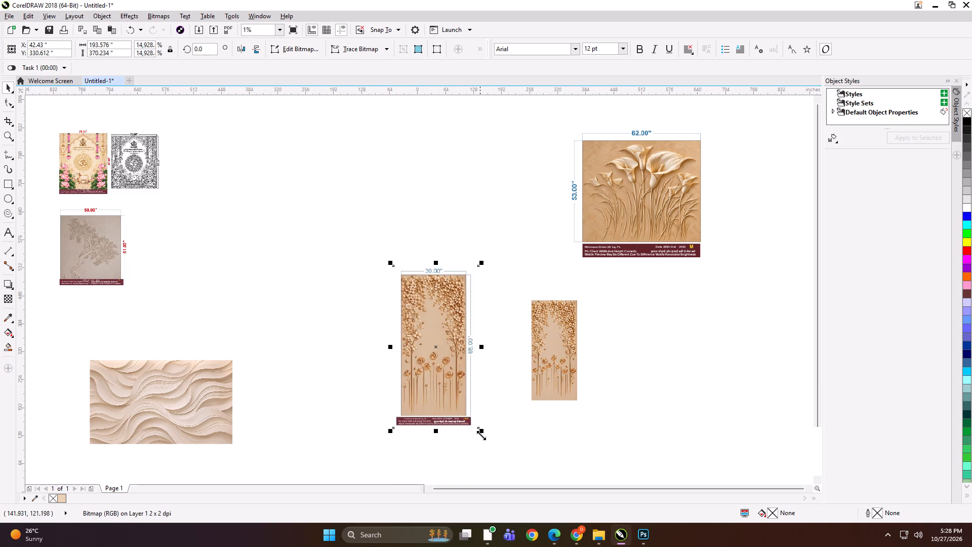
{"action": "left_click_drag", "start_coordinate": [481, 434], "coordinate": [471, 434], "text": "shift"}
{"action": "left_click_drag", "start_coordinate": [440, 347], "coordinate": [427, 352]}
{"action": "left_click_drag", "start_coordinate": [549, 343], "coordinate": [485, 343]}
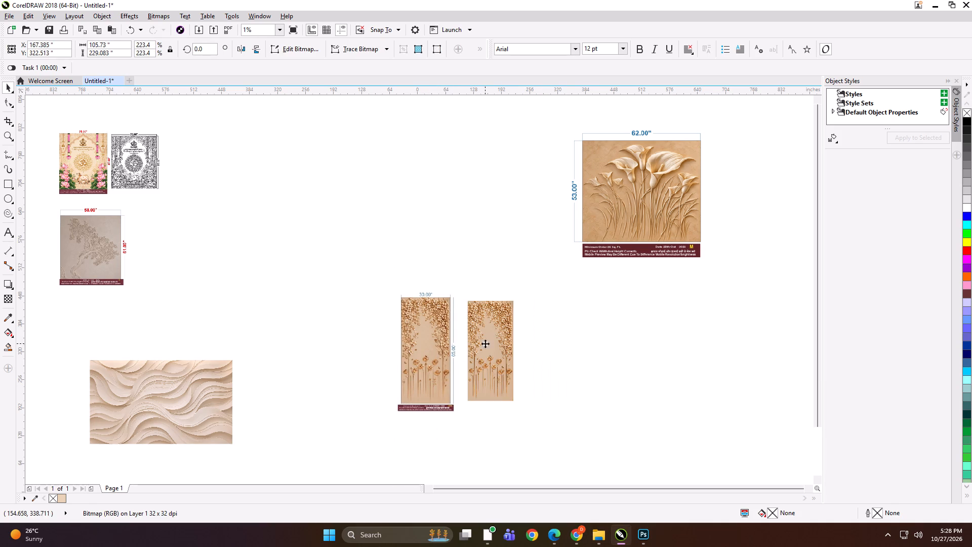
{"action": "left_click", "coordinate": [601, 326]}
Move the 62 by 53 inch calla lily artwork above the two arch images, shrink it with its caption, and leave nothing selected.
{"action": "left_click_drag", "start_coordinate": [619, 204], "coordinate": [452, 202]}
{"action": "left_click_drag", "start_coordinate": [547, 264], "coordinate": [526, 264], "text": "shift"}
{"action": "left_click_drag", "start_coordinate": [485, 200], "coordinate": [457, 207]}
{"action": "left_click", "coordinate": [629, 254]}
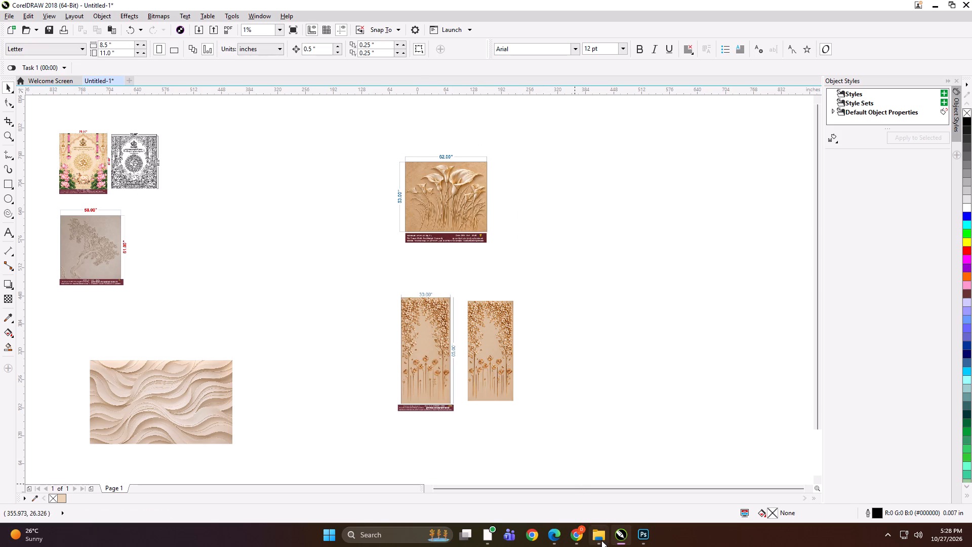
Switch to File Explorer at the arun print file folder on the shared drive.
{"action": "left_click", "coordinate": [601, 540]}
{"action": "left_click", "coordinate": [566, 431]}
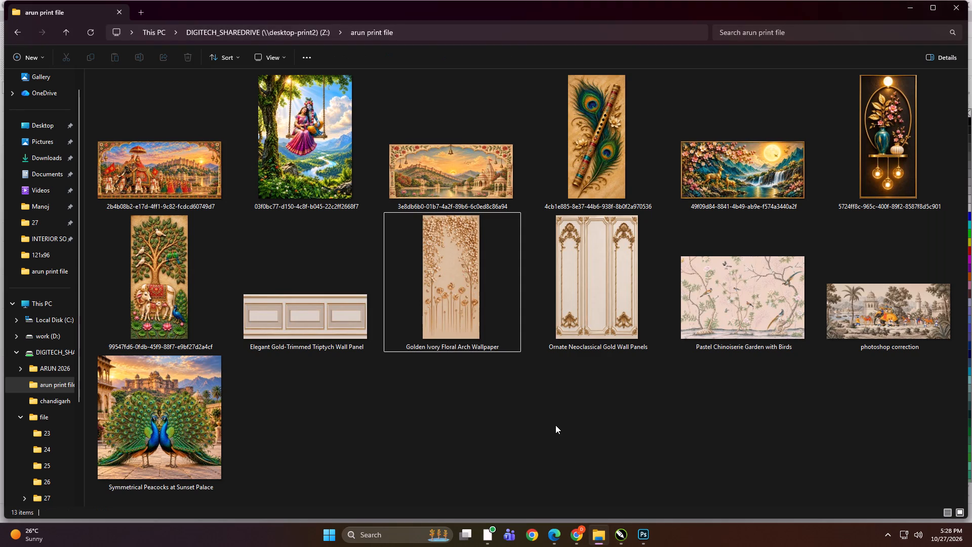
Check the CorelDRAW layout briefly, then return to File Explorer and go up from arun print file to the DIGITECH_SHAREDRIVE root folder.
{"action": "left_click", "coordinate": [625, 536]}
{"action": "left_click", "coordinate": [586, 359]}
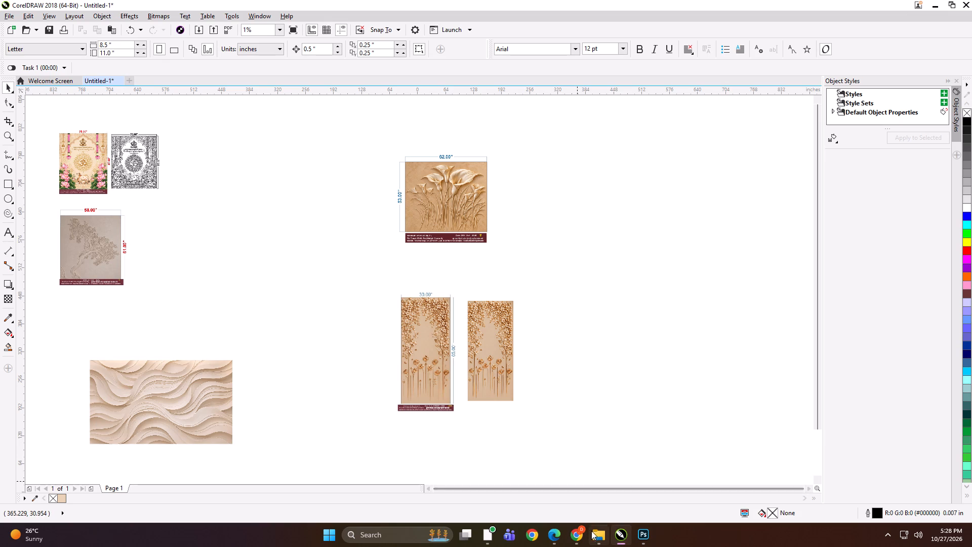
{"action": "left_click", "coordinate": [596, 531]}
{"action": "left_click", "coordinate": [478, 454]}
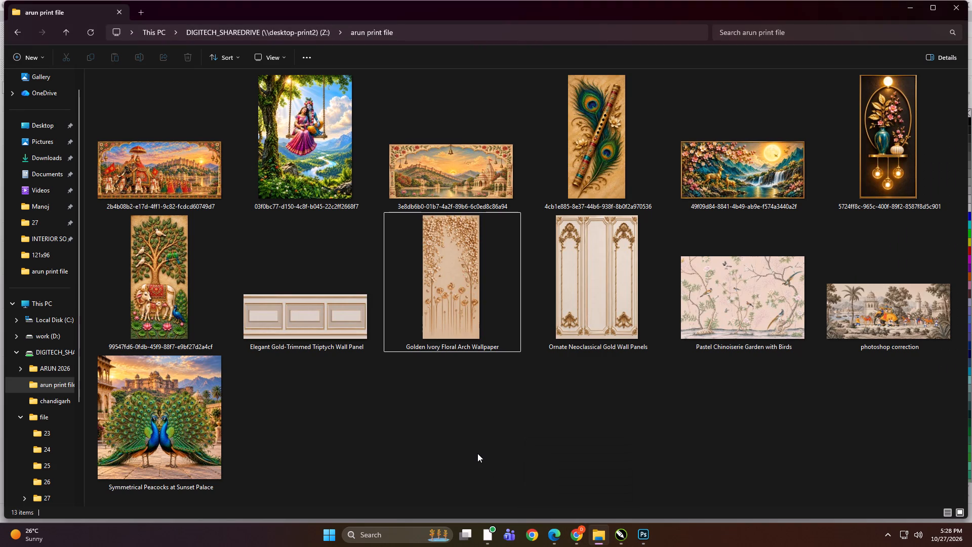
{"action": "key", "text": "BackSpace"}
{"action": "left_click", "coordinate": [477, 453]}
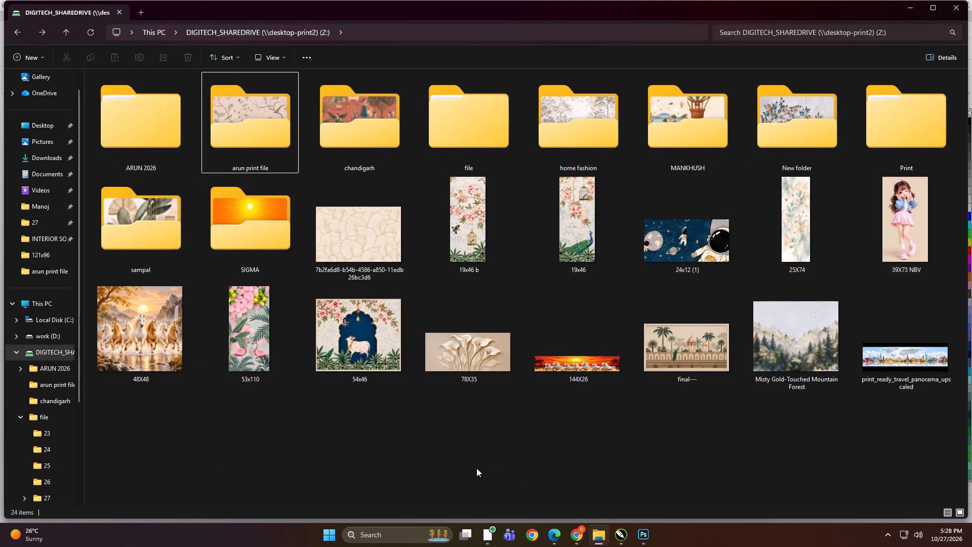
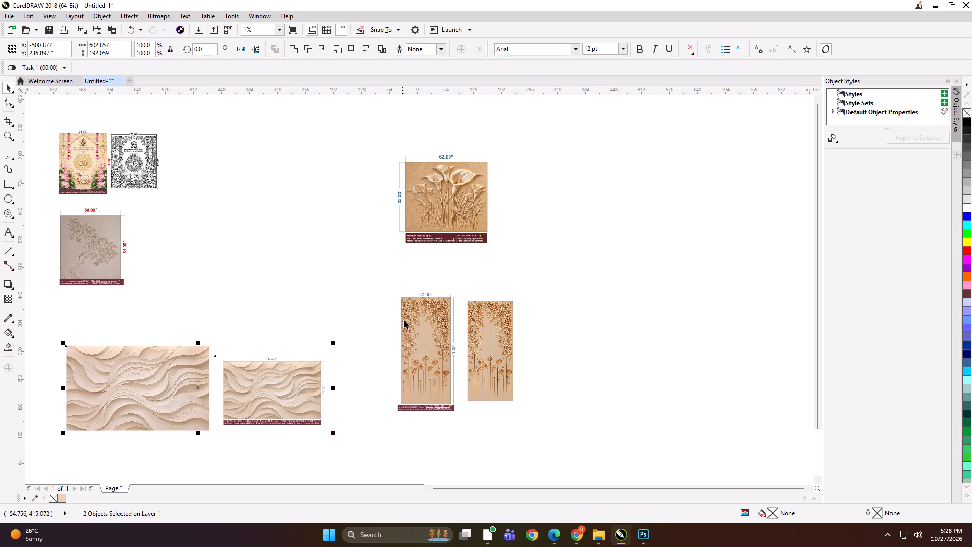
Move the captioned arch artwork and its upscaled arch image together up beside the calla lily artwork, leaving nothing selected.
{"action": "left_click", "coordinate": [411, 325]}
{"action": "left_click", "coordinate": [475, 342], "text": "shift"}
{"action": "left_click_drag", "start_coordinate": [433, 345], "coordinate": [586, 233], "text": "shift"}
{"action": "left_click", "coordinate": [376, 314]}
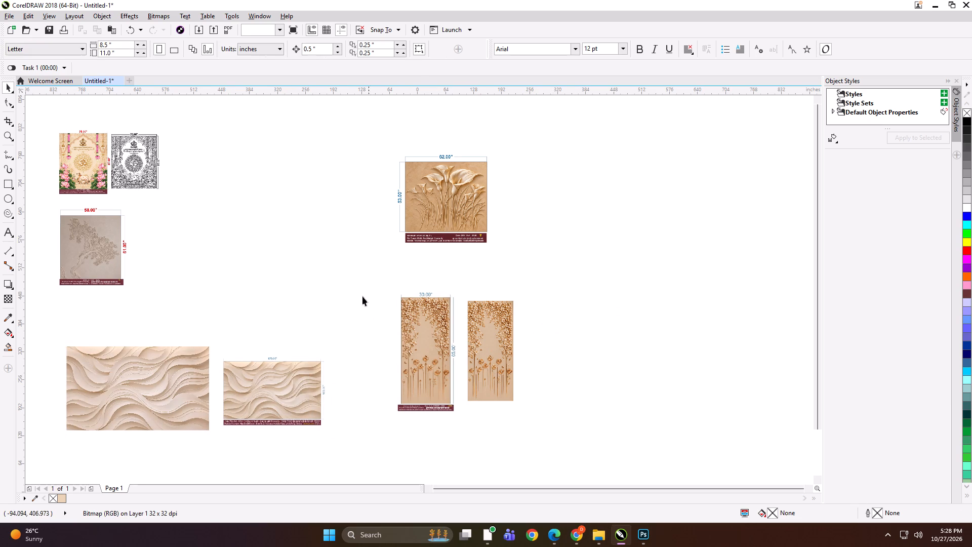
{"action": "left_click_drag", "start_coordinate": [333, 269], "coordinate": [573, 440]}
{"action": "left_click_drag", "start_coordinate": [427, 365], "coordinate": [543, 215]}
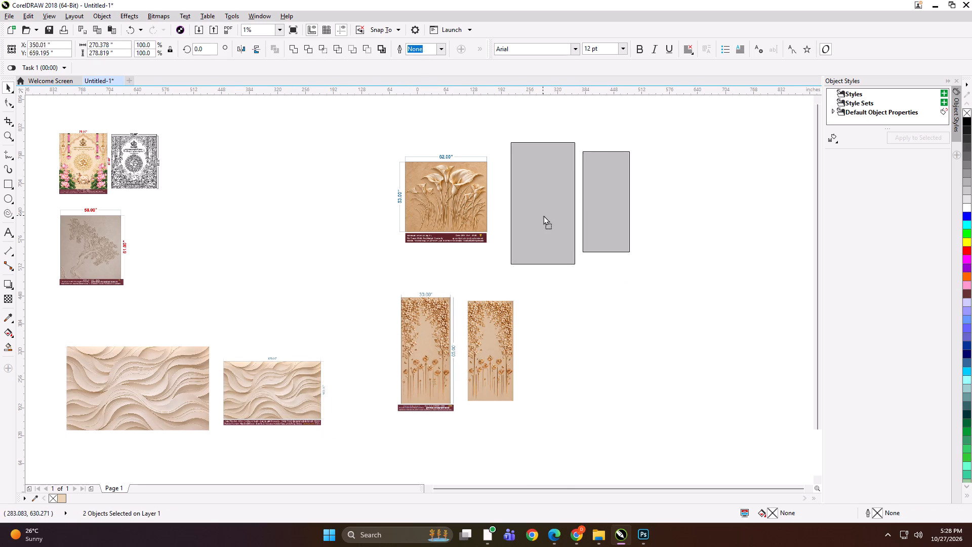
{"action": "left_click_drag", "start_coordinate": [543, 215], "coordinate": [551, 215]}
{"action": "left_click", "coordinate": [577, 364]}
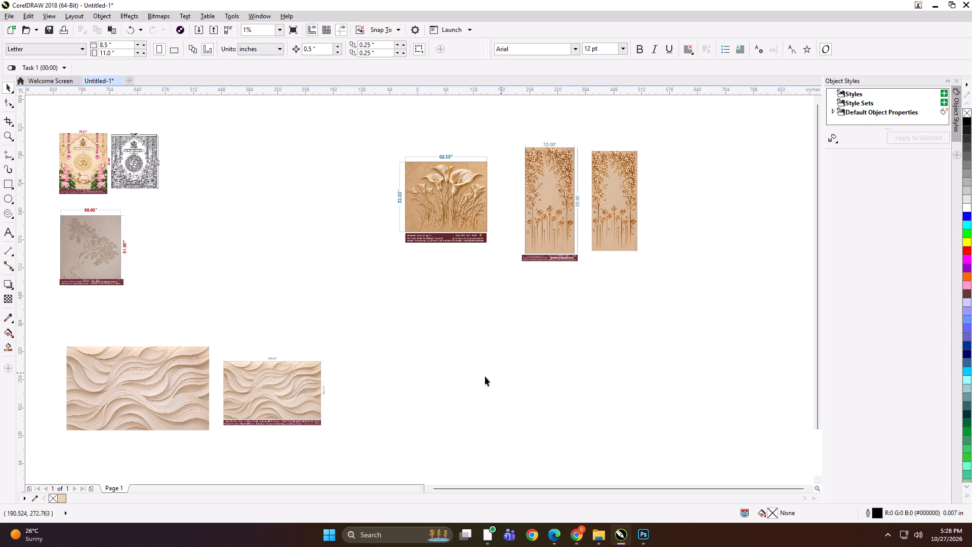
Examine the large beige wave image alongside its captioned 170 by 100 inch artwork.
{"action": "scroll", "coordinate": [53, 414], "scroll_direction": "up", "scroll_amount": 1}
{"action": "scroll", "coordinate": [219, 317], "scroll_direction": "down", "scroll_amount": 1}
{"action": "scroll", "coordinate": [197, 359], "scroll_direction": "up", "scroll_amount": 1}
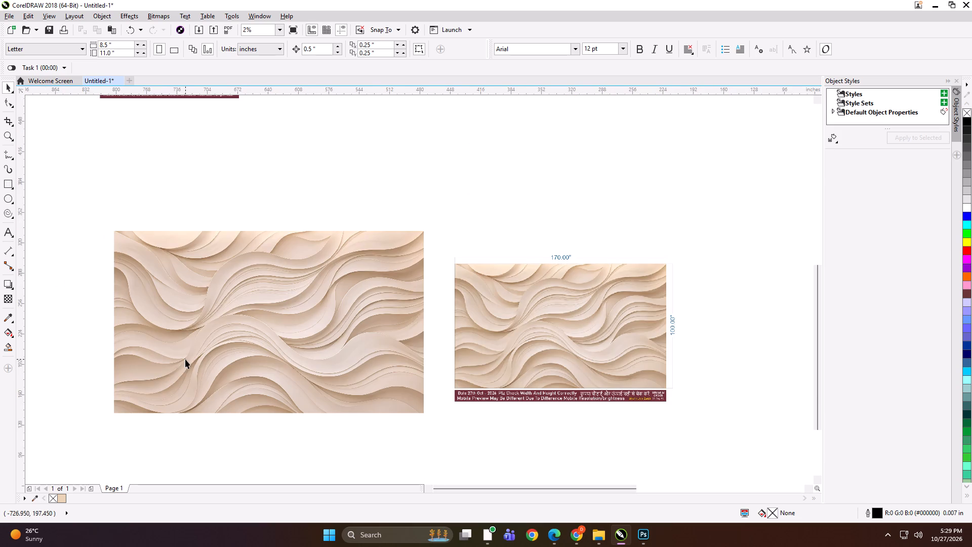
Resize the larger, uncaptioned beige wave image to 171 by 101 inches.
{"action": "left_click", "coordinate": [182, 359]}
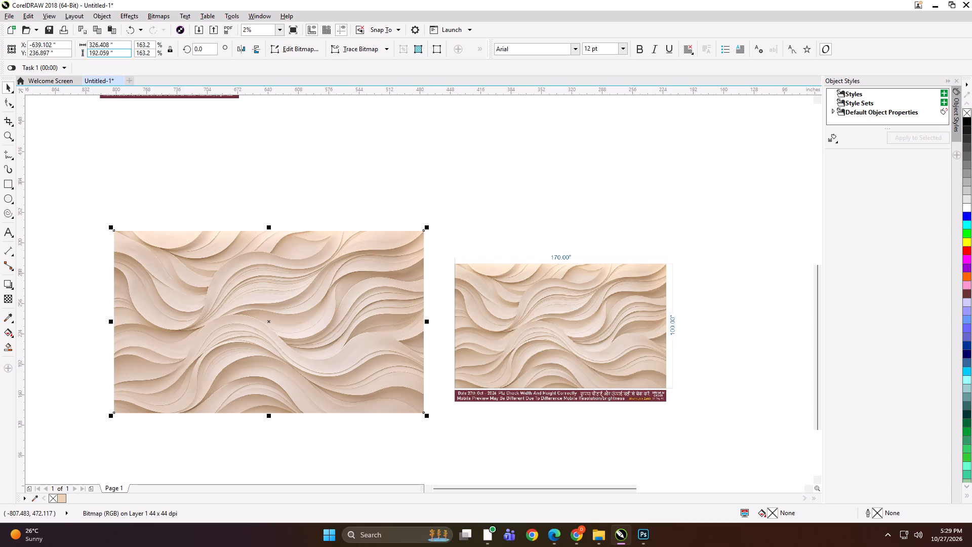
{"action": "left_click_drag", "start_coordinate": [119, 47], "coordinate": [0, 51]}
{"action": "key", "text": "1"}
{"action": "key", "text": "1"}
{"action": "key", "text": "Tab"}
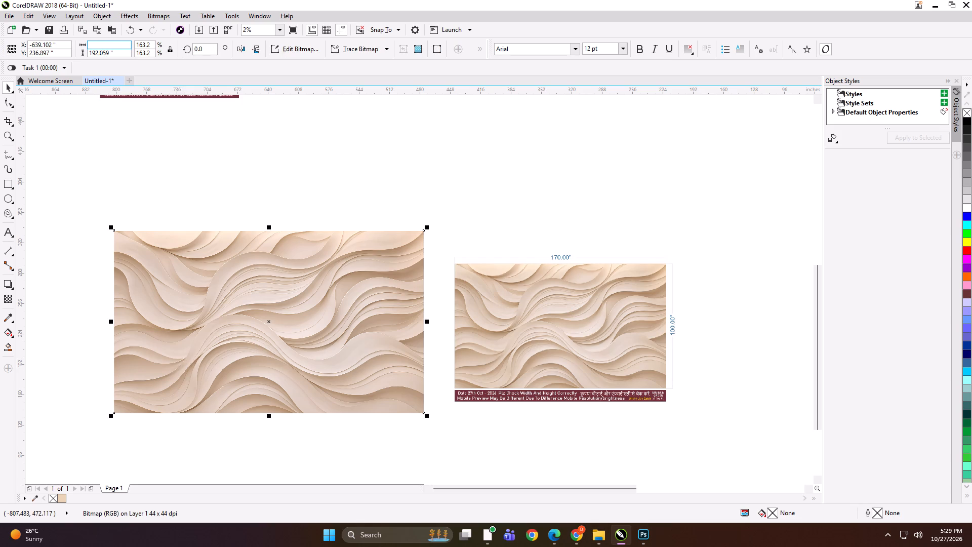
{"action": "type", "text": "11"}
{"action": "key", "text": "Return"}
Shrink the captioned 170 by 100 inch wave reference to about 188 by 115 inches overall and bring it close beside the resized image.
{"action": "left_click_drag", "start_coordinate": [481, 312], "coordinate": [408, 314]}
{"action": "left_click_drag", "start_coordinate": [361, 248], "coordinate": [391, 270], "text": "shift"}
{"action": "left_click_drag", "start_coordinate": [441, 322], "coordinate": [409, 315]}
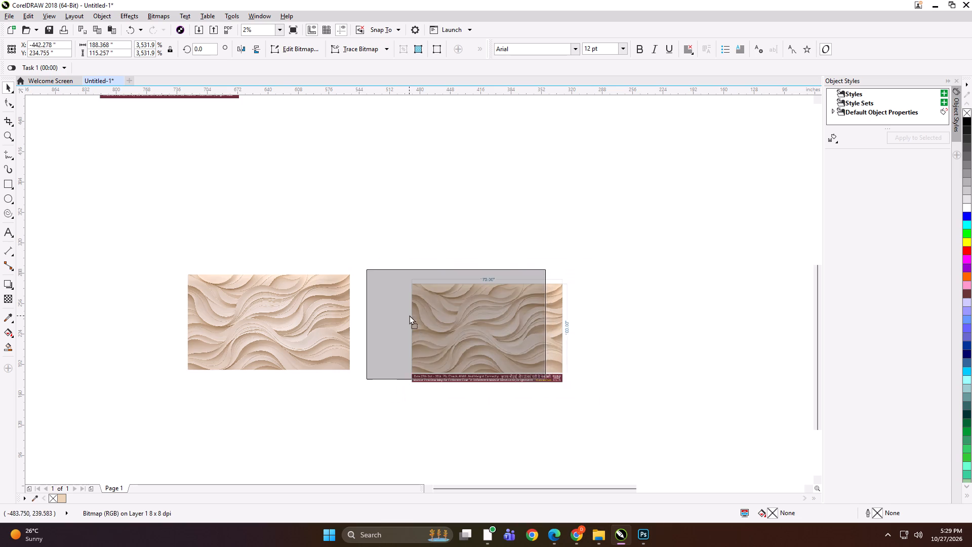
{"action": "left_click_drag", "start_coordinate": [409, 315], "coordinate": [409, 315]}
Create a rectangle that exactly frames the uncaptioned 171 by 101 inch wave image.
{"action": "left_click", "coordinate": [312, 321], "text": "shift"}
{"action": "key", "text": "shift+F2"}
{"action": "left_click", "coordinate": [267, 157]}
{"action": "left_click", "coordinate": [274, 232]}
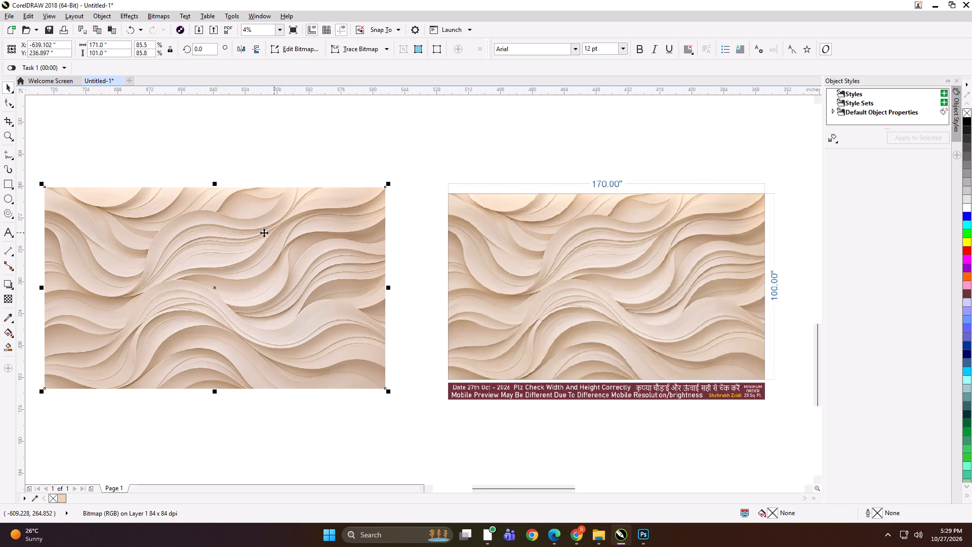
{"action": "double_click", "coordinate": [3, 183], "text": "shift"}
{"action": "key", "text": "space"}
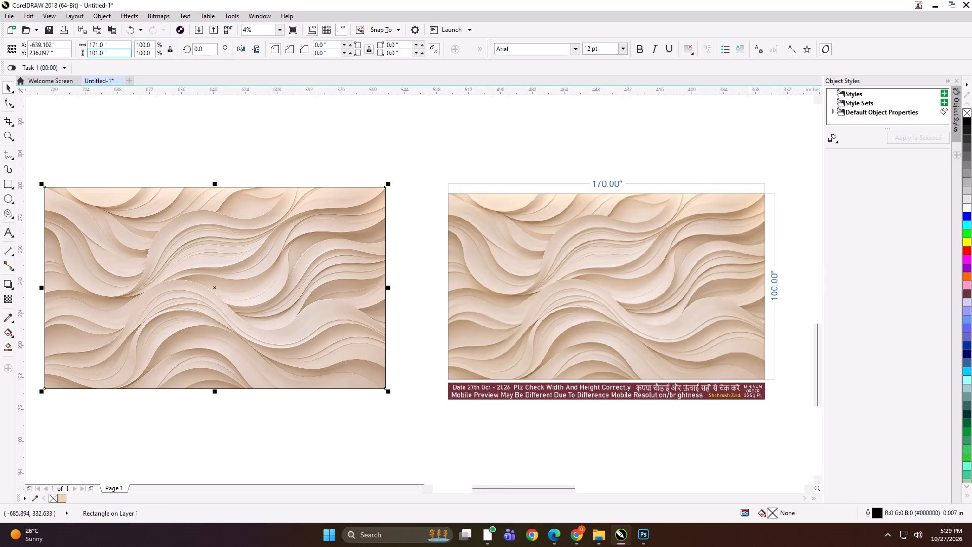
Narrow the framing rectangle to 59 inches wide and align it with the wave image's left edge.
{"action": "left_click", "coordinate": [113, 45]}
{"action": "key", "text": "ctrl+a"}
{"action": "type", "text": "59"}
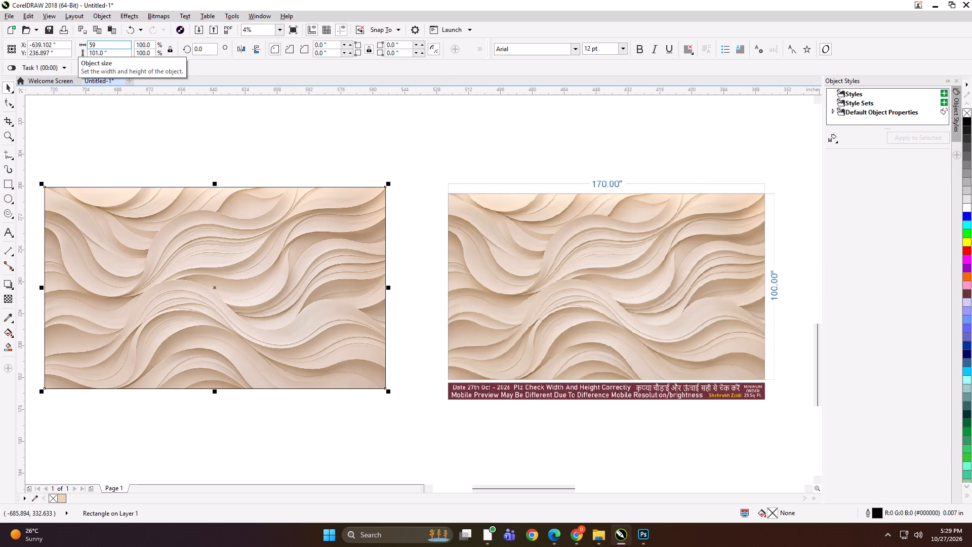
{"action": "key", "text": "Return"}
{"action": "left_click", "coordinate": [107, 226], "text": "shift"}
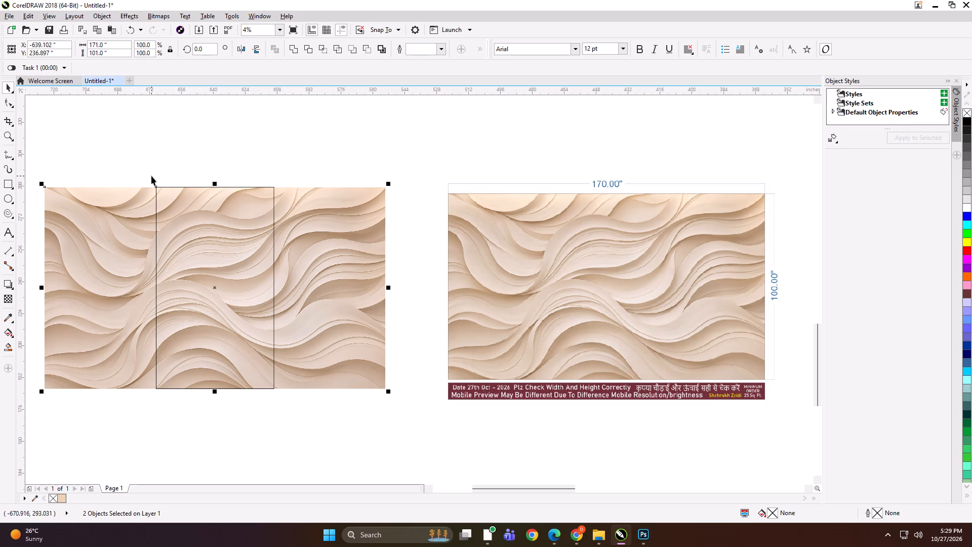
{"action": "key", "text": "l"}
{"action": "left_click", "coordinate": [150, 153]}
{"action": "left_click", "coordinate": [120, 277]}
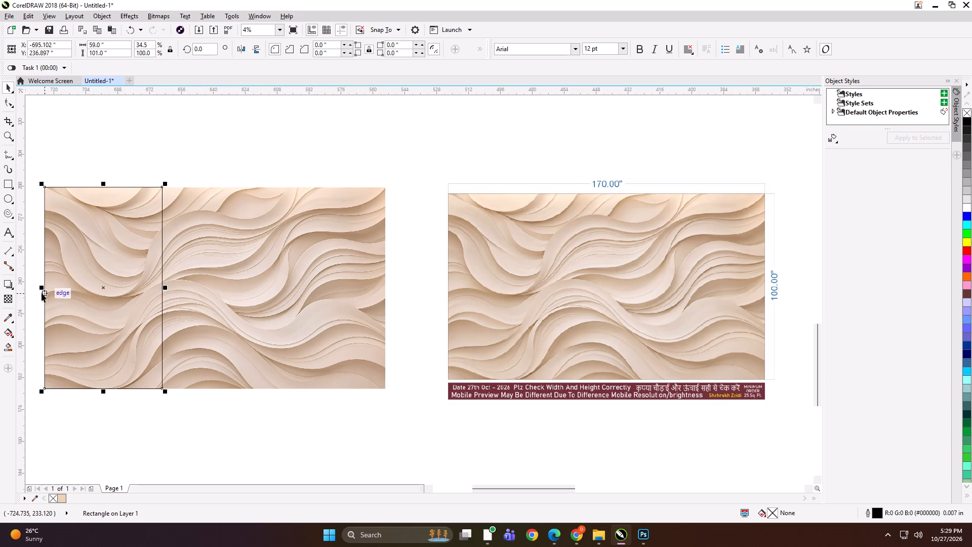
Mirror two copies of the 59-inch rectangle successively rightward across the wave image, overlapping each neighbouring strip by 0.5 inch.
{"action": "left_click_drag", "start_coordinate": [40, 286], "coordinate": [218, 284]}
{"action": "right_click", "coordinate": [218, 284], "text": "ctrl"}
{"action": "key", "text": "Left"}
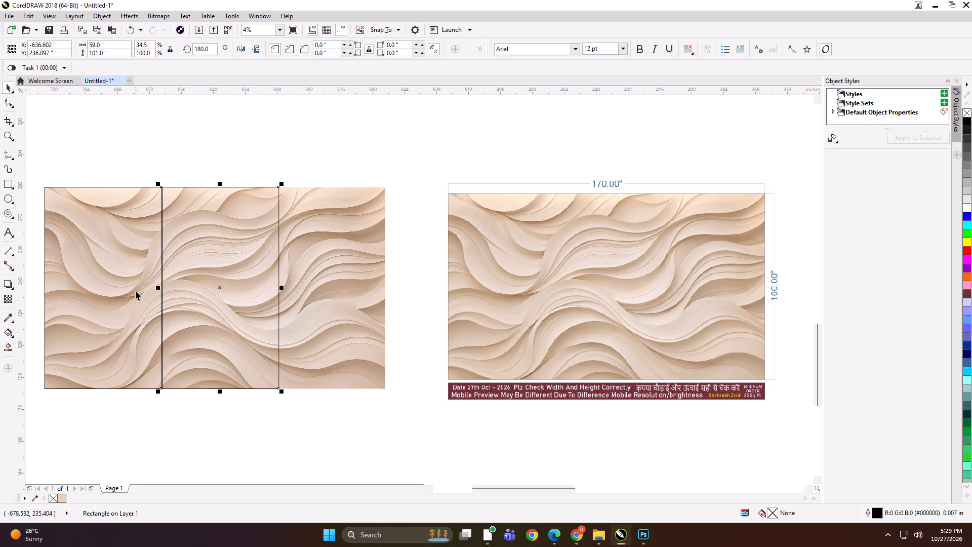
{"action": "left_click_drag", "start_coordinate": [156, 288], "coordinate": [339, 285]}
{"action": "right_click", "coordinate": [339, 285], "text": "ctrl"}
{"action": "key", "text": "Left"}
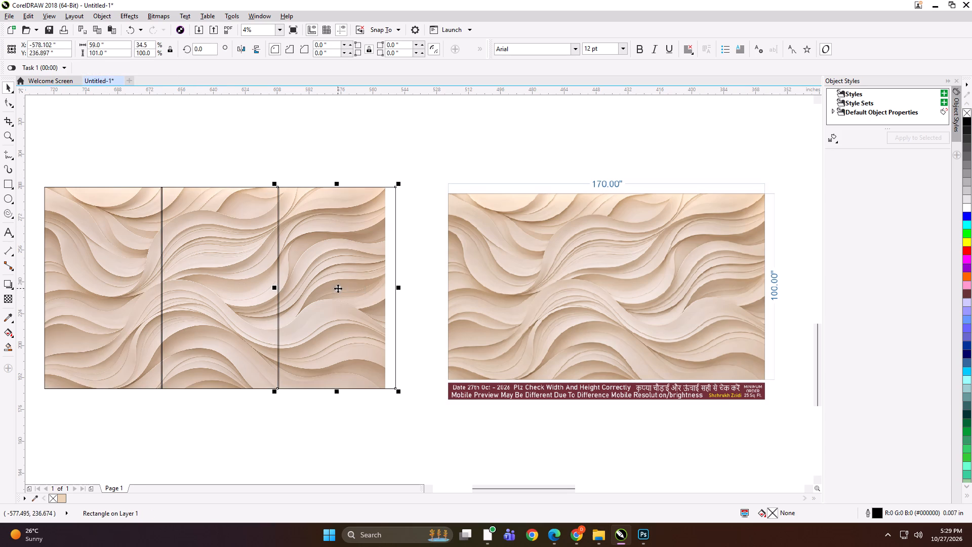
Narrow the rightmost rectangle to 54 inches wide so it ends at the wave image's right edge.
{"action": "left_click_drag", "start_coordinate": [402, 289], "coordinate": [394, 289]}
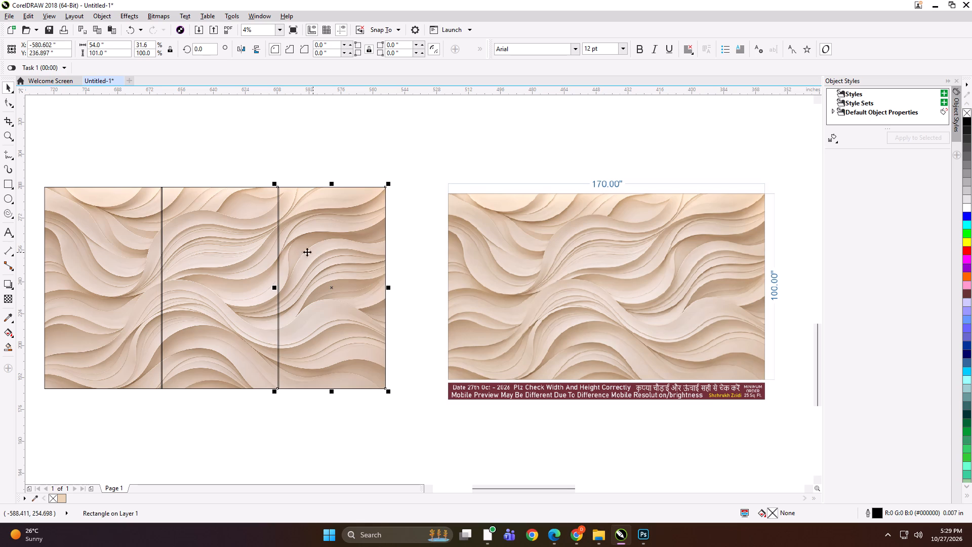
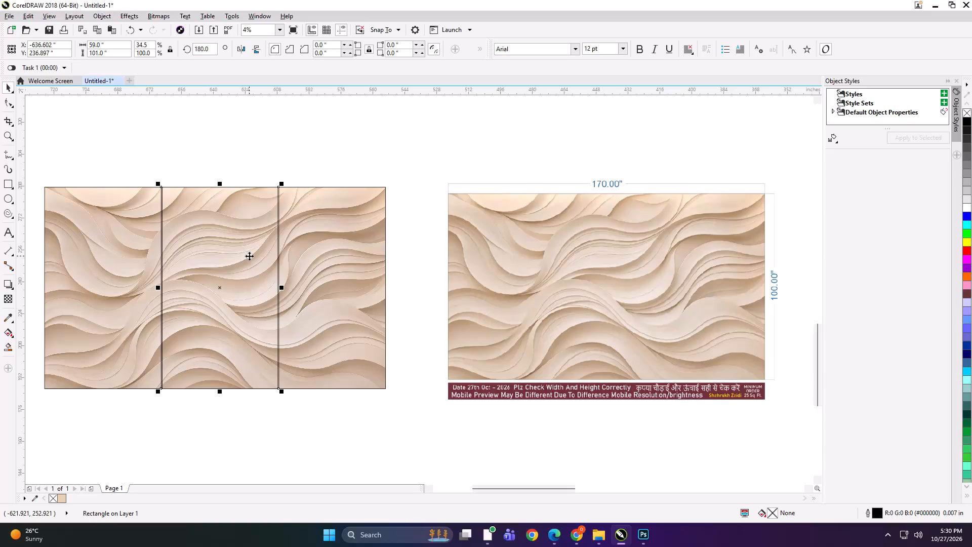
Delete the rightmost and middle panel rectangles over the wave image, keeping only the leftmost one.
{"action": "left_click", "coordinate": [145, 254]}
{"action": "left_click", "coordinate": [217, 252]}
{"action": "left_click", "coordinate": [304, 252]}
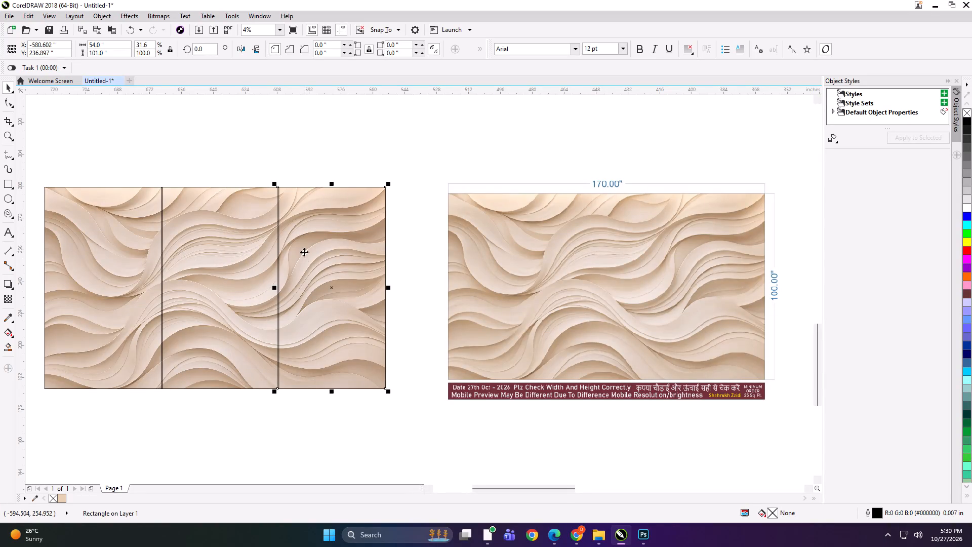
{"action": "left_click", "coordinate": [238, 245]}
{"action": "left_click", "coordinate": [308, 237]}
{"action": "key", "text": "Delete"}
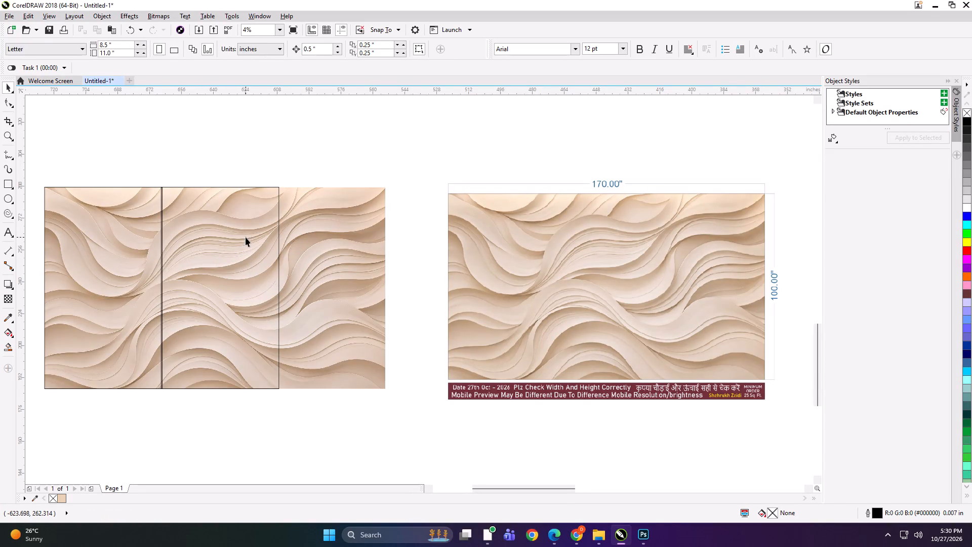
{"action": "left_click", "coordinate": [246, 237]}
{"action": "key", "text": "Delete"}
Set the remaining rectangle's width to 59.25 inches and align it with the wave image's left edge.
{"action": "left_click", "coordinate": [150, 217]}
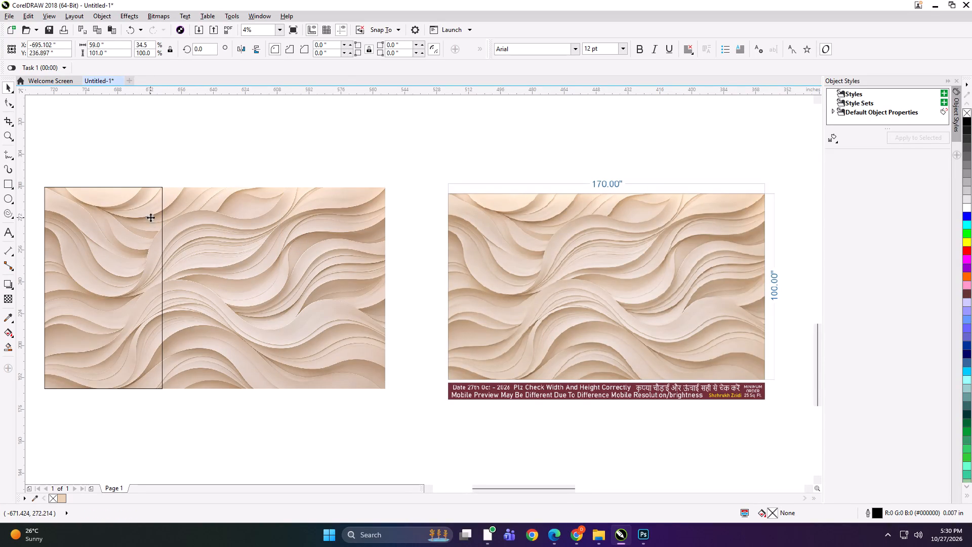
{"action": "left_click", "coordinate": [109, 44]}
{"action": "key", "text": "period"}
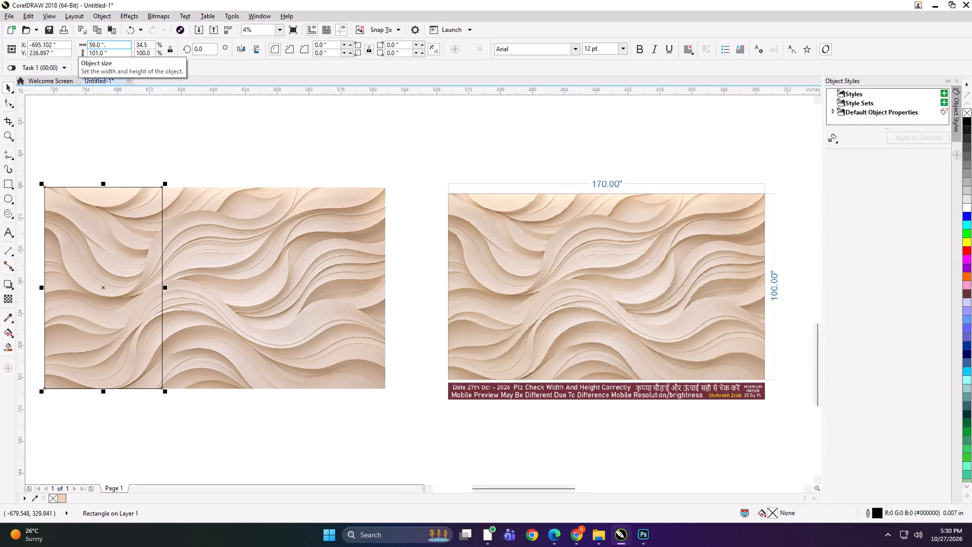
{"action": "type", "text": "25"}
{"action": "key", "text": "Return"}
{"action": "left_click", "coordinate": [344, 364], "text": "shift"}
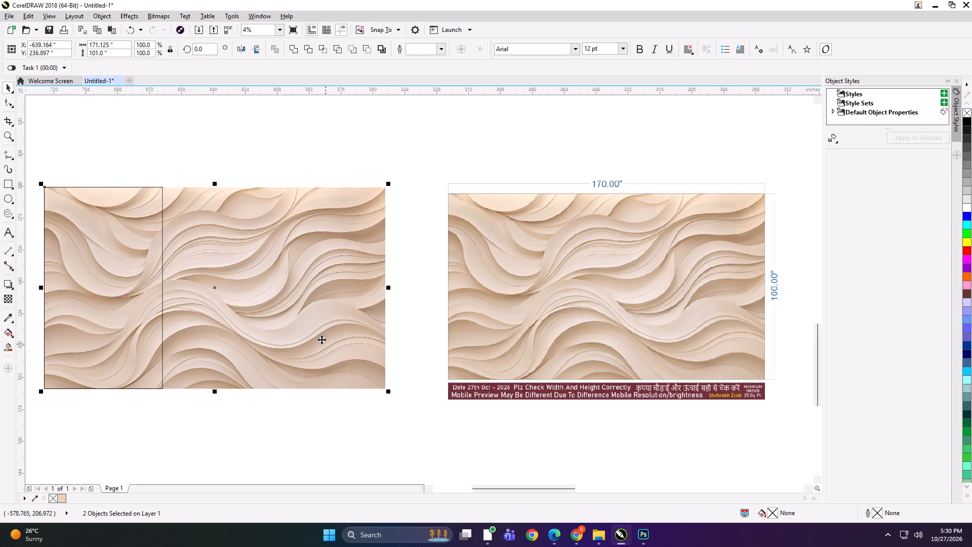
{"action": "key", "text": "l"}
Mirror two copies of the 59.25-inch rectangle successively rightward across the wave image, overlapping each neighbouring strip by 0.5 inch.
{"action": "left_click", "coordinate": [146, 152]}
{"action": "left_click", "coordinate": [131, 240]}
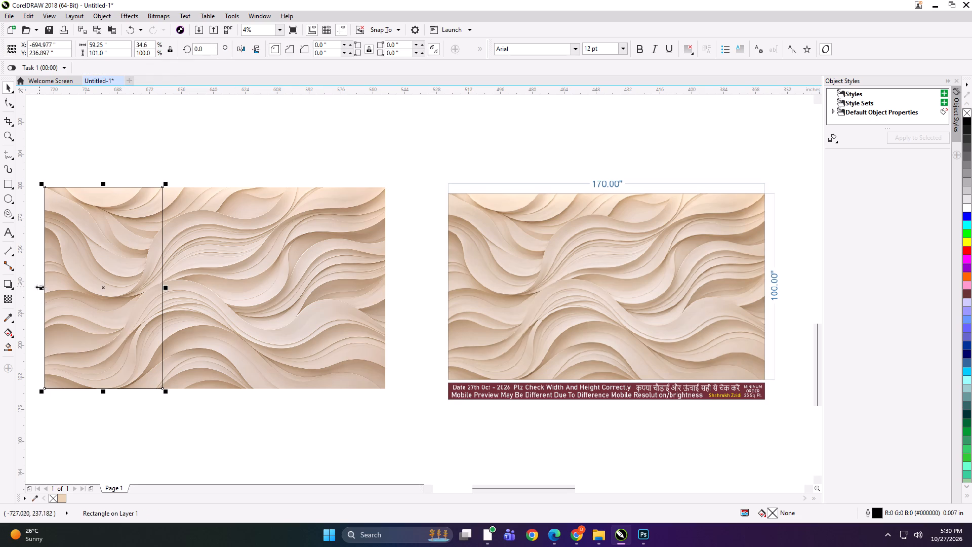
{"action": "left_click_drag", "start_coordinate": [39, 287], "coordinate": [289, 284]}
{"action": "right_click", "coordinate": [289, 284], "text": "ctrl"}
{"action": "key", "text": "Left"}
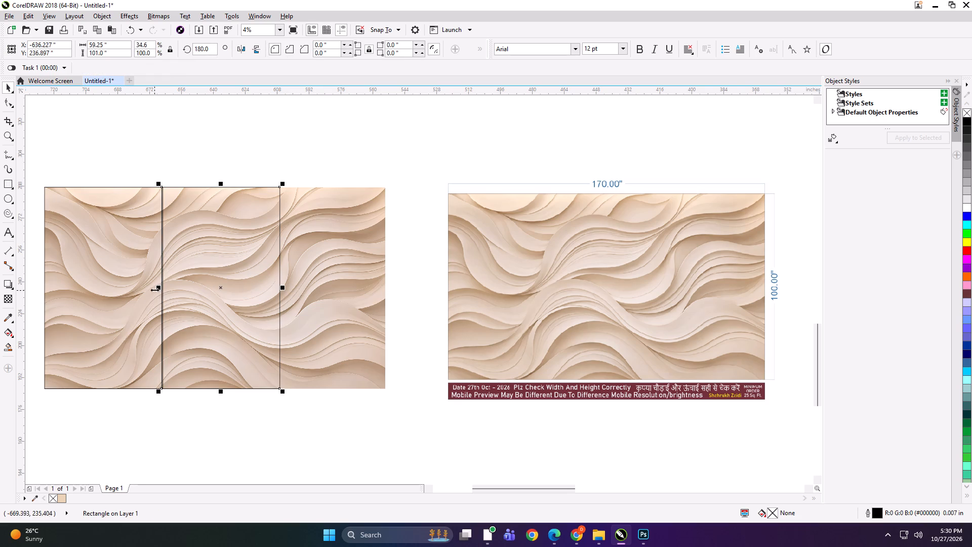
{"action": "left_click_drag", "start_coordinate": [157, 290], "coordinate": [340, 287]}
{"action": "right_click", "coordinate": [340, 287], "text": "ctrl"}
{"action": "key", "text": "Left"}
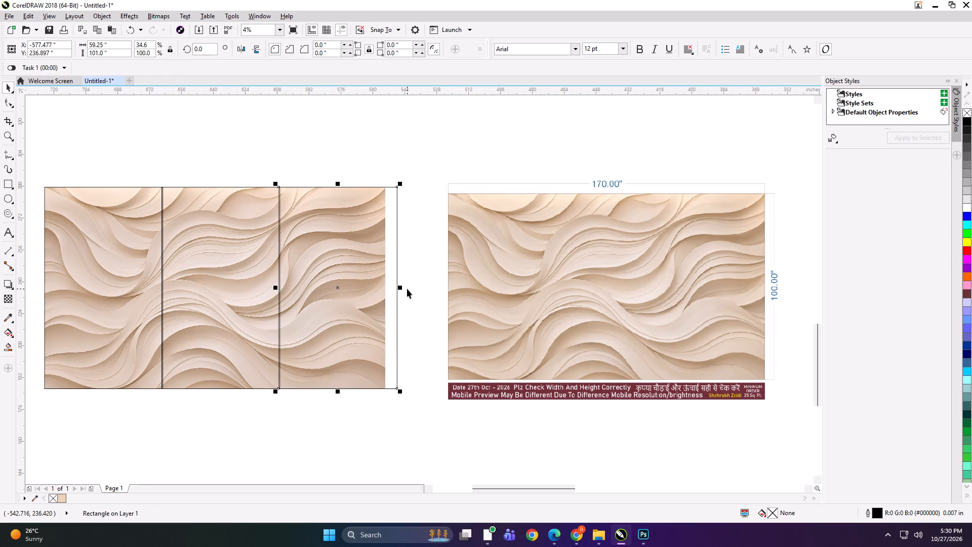
Narrow the rightmost rectangle to 53.5 inches wide so it ends at the wave image's right edge.
{"action": "left_click_drag", "start_coordinate": [402, 288], "coordinate": [393, 288]}
Group the three rectangles, PowerClip the wave image inside the group, and ungroup it into separate panels.
{"action": "left_click", "coordinate": [235, 224], "text": "shift"}
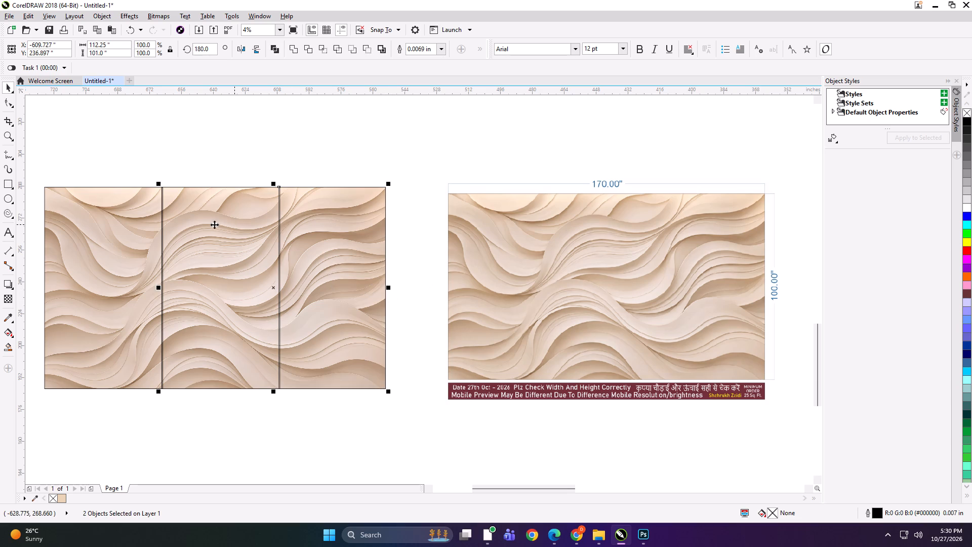
{"action": "left_click", "coordinate": [153, 226], "text": "shift"}
{"action": "key", "text": "ctrl+g"}
{"action": "left_click", "coordinate": [148, 144]}
{"action": "left_click", "coordinate": [201, 230], "text": "alt"}
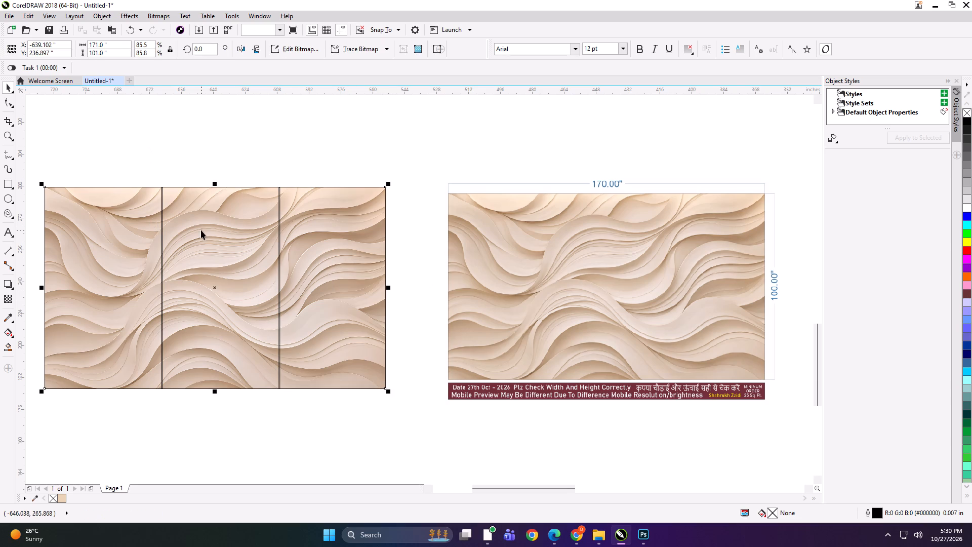
{"action": "key", "text": "shift+Return"}
{"action": "left_click", "coordinate": [237, 230]}
{"action": "key", "text": "ctrl+u"}
Select the clipped wave panels individually to check that each one is a separate object.
{"action": "left_click", "coordinate": [185, 149]}
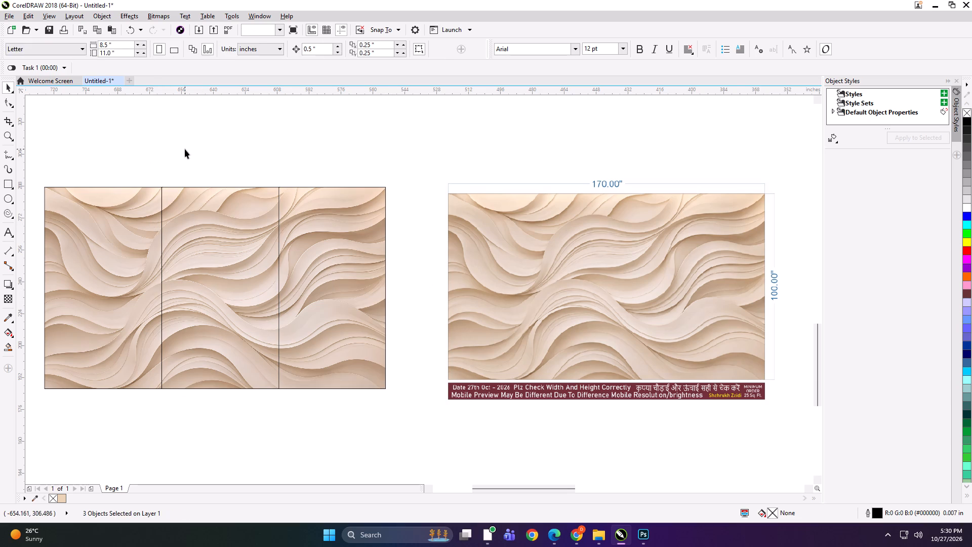
{"action": "left_click", "coordinate": [214, 228]}
{"action": "left_click", "coordinate": [209, 156]}
{"action": "left_click", "coordinate": [312, 215]}
{"action": "left_click", "coordinate": [244, 154]}
{"action": "left_click", "coordinate": [191, 239]}
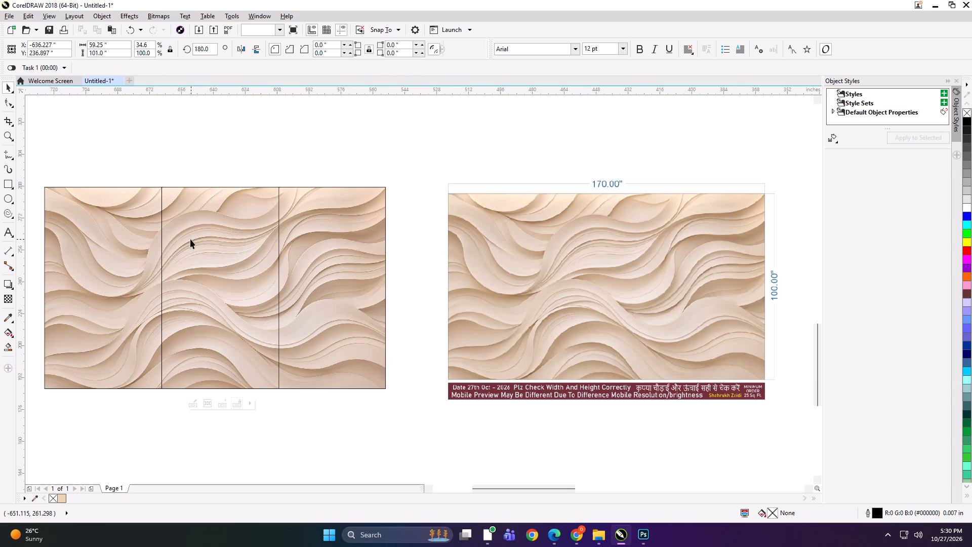
{"action": "left_click", "coordinate": [118, 239]}
{"action": "left_click", "coordinate": [175, 103]}
Add the text label "170*100 PANEL 1" at the top edge of the first wave panel.
{"action": "left_click", "coordinate": [10, 234]}
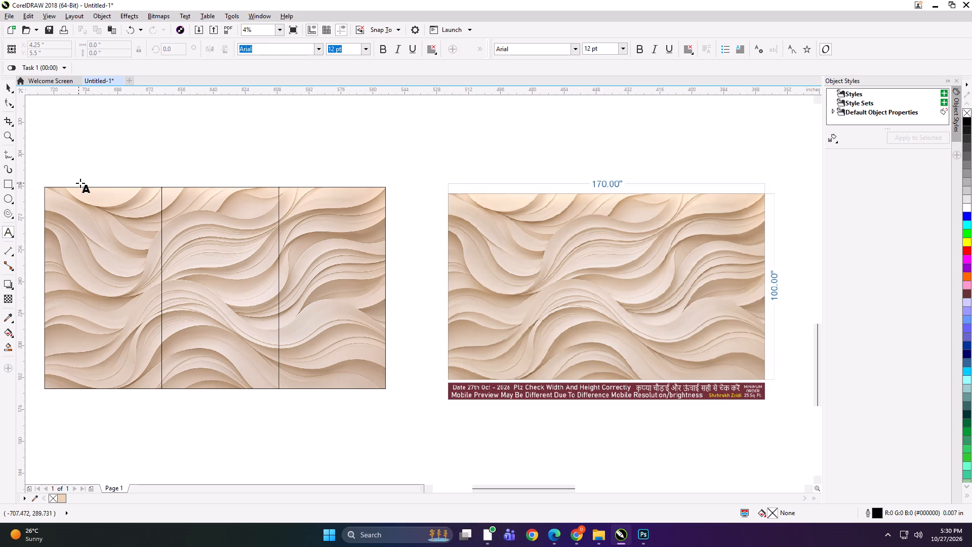
{"action": "left_click", "coordinate": [83, 185]}
{"action": "type", "text": "170*100 PANEL 1"}
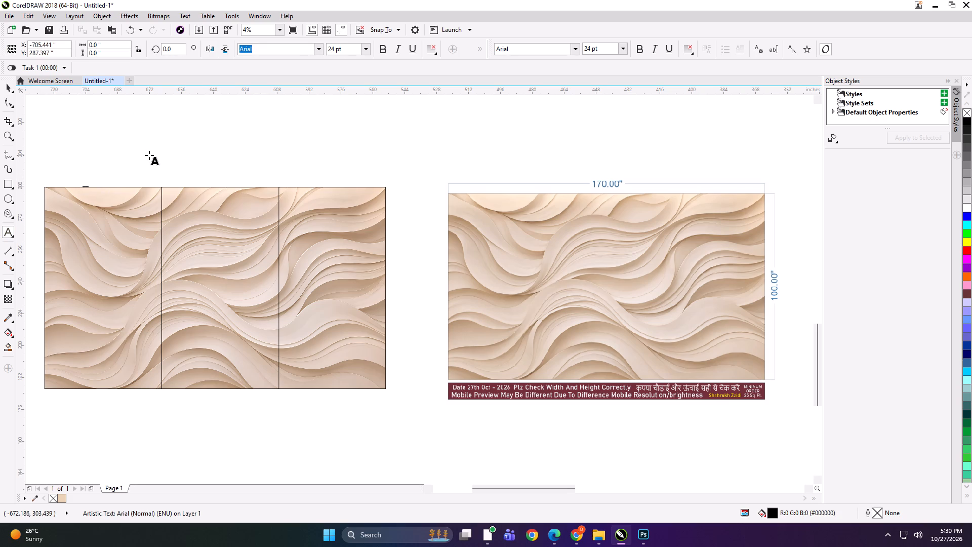
Copy the panel label to the top edge of the middle panel and change its number to 2.
{"action": "key", "text": "ctrl+a"}
{"action": "key", "text": "ctrl+c"}
{"action": "left_click", "coordinate": [191, 185]}
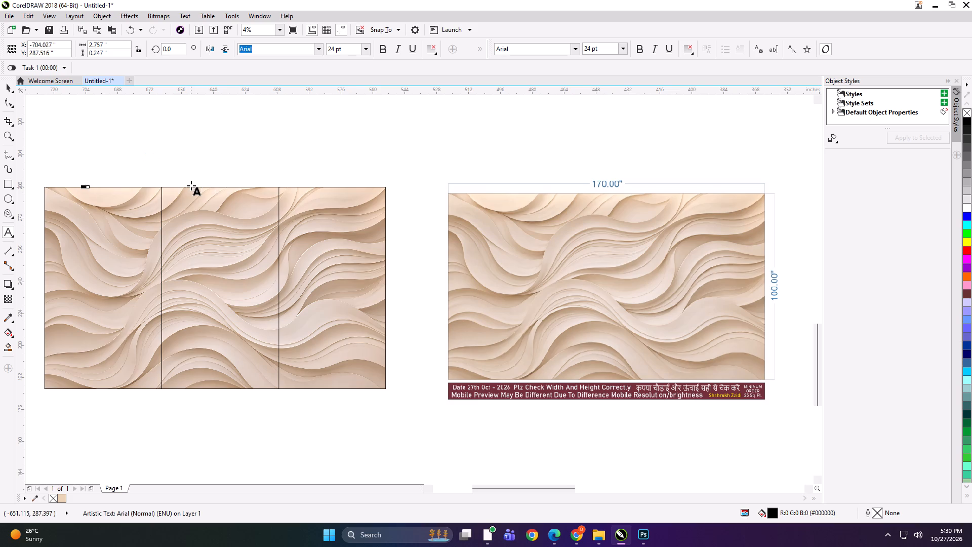
{"action": "scroll", "coordinate": [191, 185], "scroll_direction": "up", "scroll_amount": 3}
{"action": "key", "text": "ctrl+v"}
{"action": "key", "text": "BackSpace"}
{"action": "key", "text": "2"}
{"action": "scroll", "coordinate": [183, 185], "scroll_direction": "down", "scroll_amount": 2}
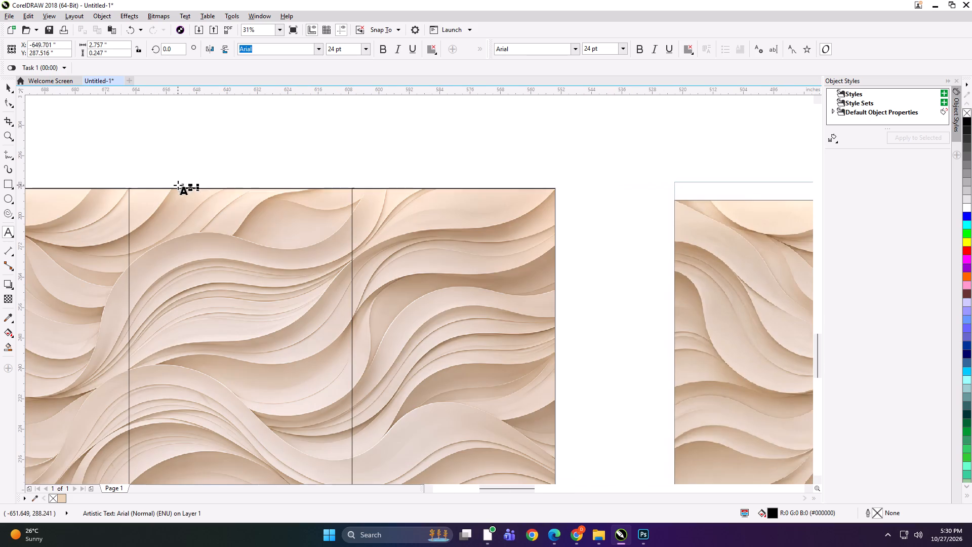
Paste the panel label at the top edge of the third panel and change its number to 3.
{"action": "left_click", "coordinate": [447, 187]}
{"action": "scroll", "coordinate": [447, 187], "scroll_direction": "up", "scroll_amount": 3}
{"action": "key", "text": "ctrl+v"}
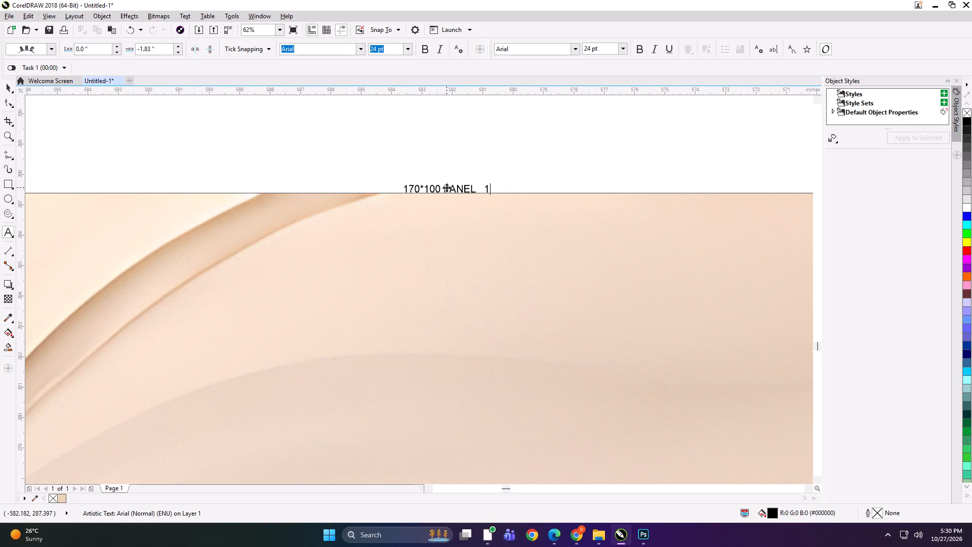
{"action": "key", "text": "BackSpace"}
{"action": "key", "text": "3"}
{"action": "scroll", "coordinate": [447, 187], "scroll_direction": "down", "scroll_amount": 3}
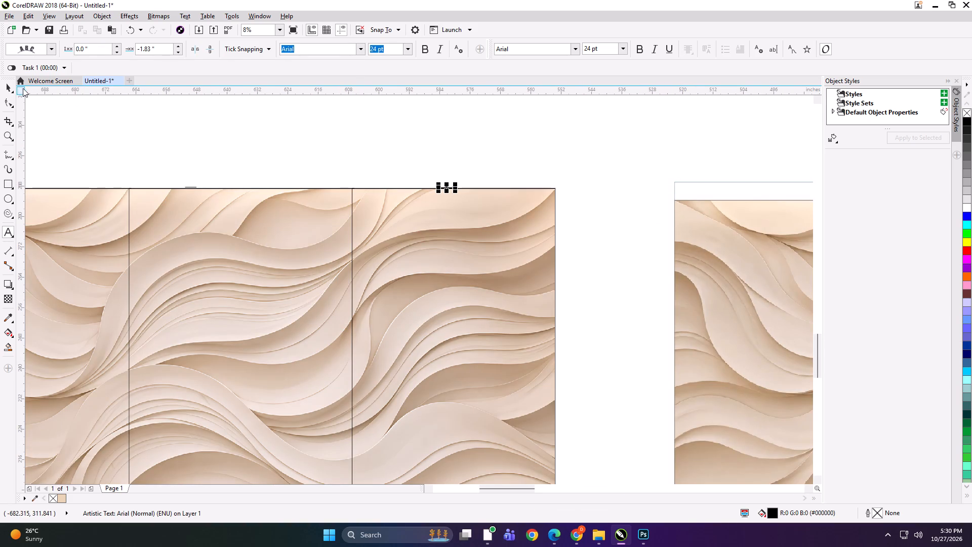
Group each of the three wave panels with its own text label.
{"action": "left_click", "coordinate": [9, 87]}
{"action": "left_click", "coordinate": [428, 260], "text": "shift"}
{"action": "scroll", "coordinate": [434, 214], "scroll_direction": "down", "scroll_amount": 1}
{"action": "key", "text": "ctrl+g"}
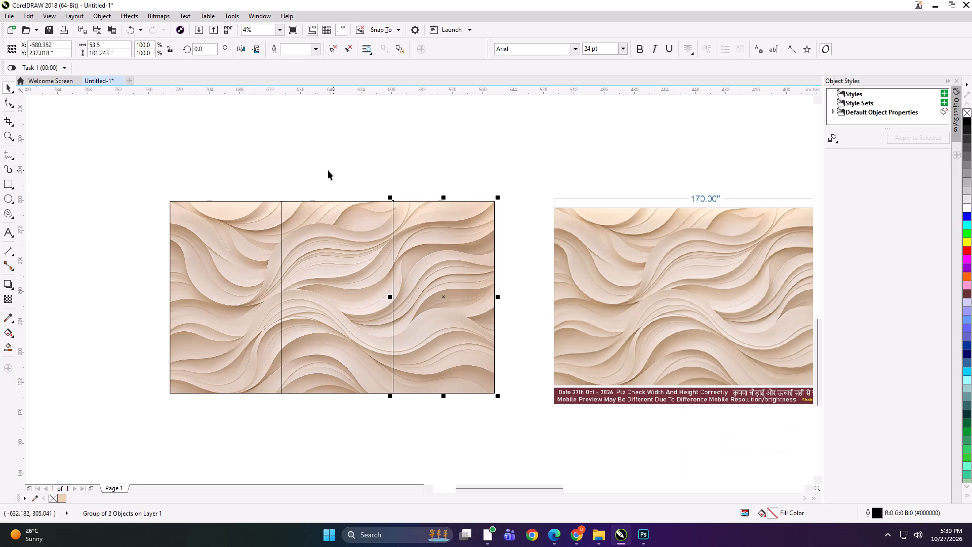
{"action": "left_click_drag", "start_coordinate": [290, 168], "coordinate": [336, 256]}
{"action": "left_click", "coordinate": [336, 257], "text": "shift"}
{"action": "key", "text": "ctrl+g"}
{"action": "left_click_drag", "start_coordinate": [289, 175], "coordinate": [145, 282]}
{"action": "left_click", "coordinate": [211, 260], "text": "shift"}
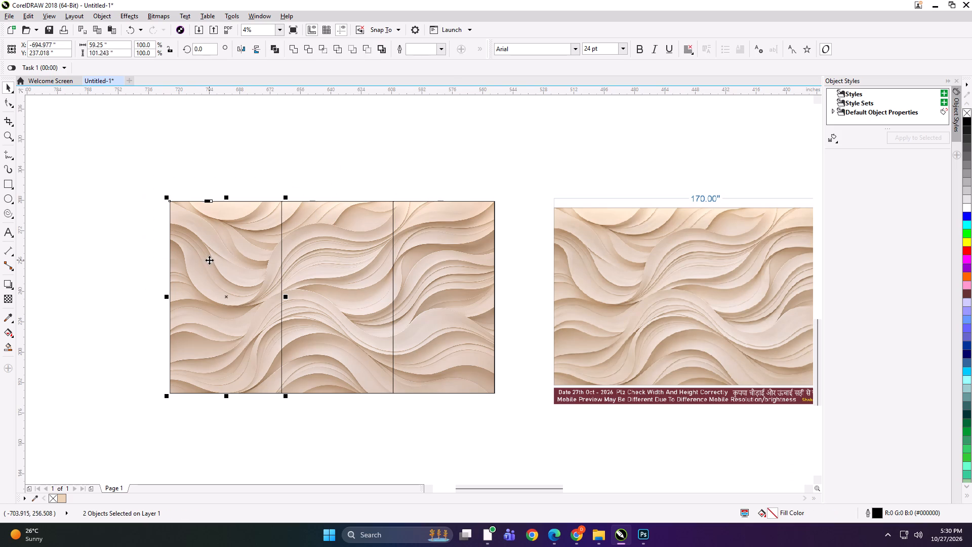
{"action": "key", "text": "ctrl+g"}
Select the three labelled wave panels together with the captioned reference image beside them.
{"action": "scroll", "coordinate": [207, 231], "scroll_direction": "down", "scroll_amount": 1}
{"action": "left_click_drag", "start_coordinate": [131, 189], "coordinate": [640, 401]}
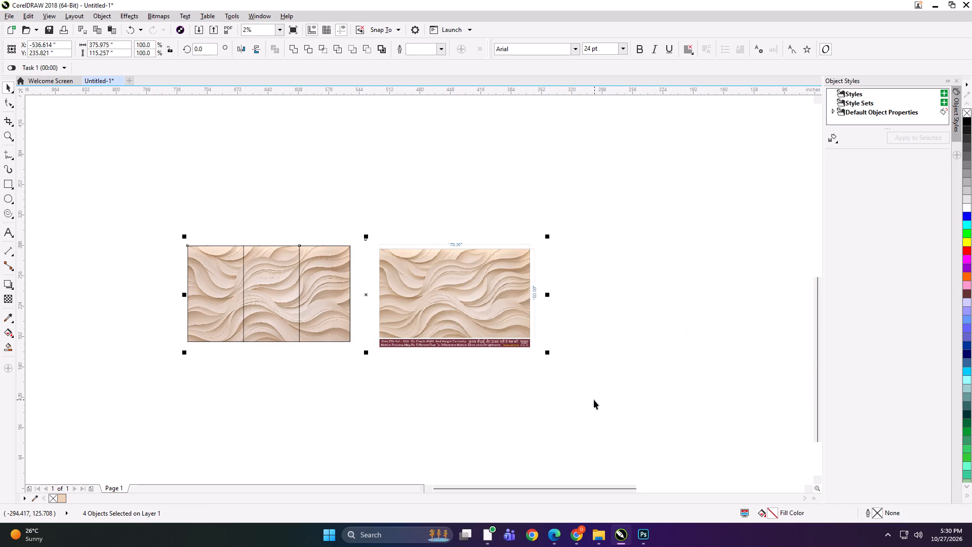
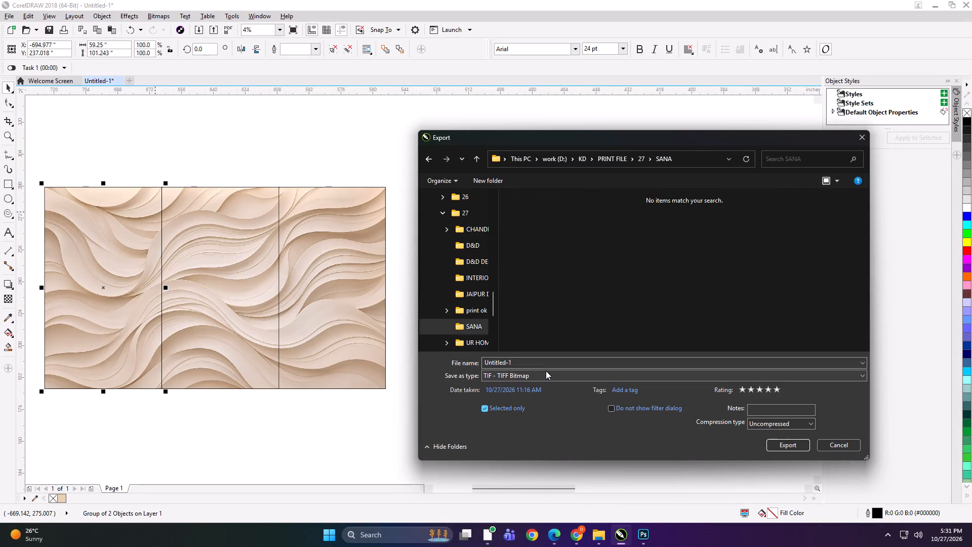
Export the first wave panel as a TIFF named 59x101 A NW in the SANA folder.
{"action": "left_click", "coordinate": [544, 362]}
{"action": "type", "text": "59x101 A NW"}
{"action": "key", "text": "Return"}
{"action": "key", "text": "Return"}
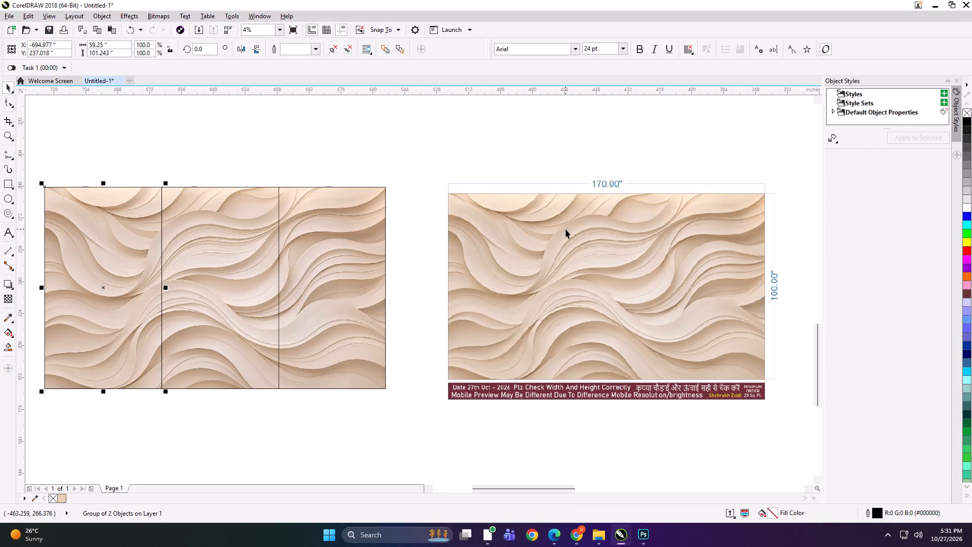
Export the middle wave panel as a TIFF named 59x101 B NW in the SANA folder.
{"action": "left_click", "coordinate": [229, 238]}
{"action": "key", "text": "ctrl+e"}
{"action": "key", "text": "ctrl+e"}
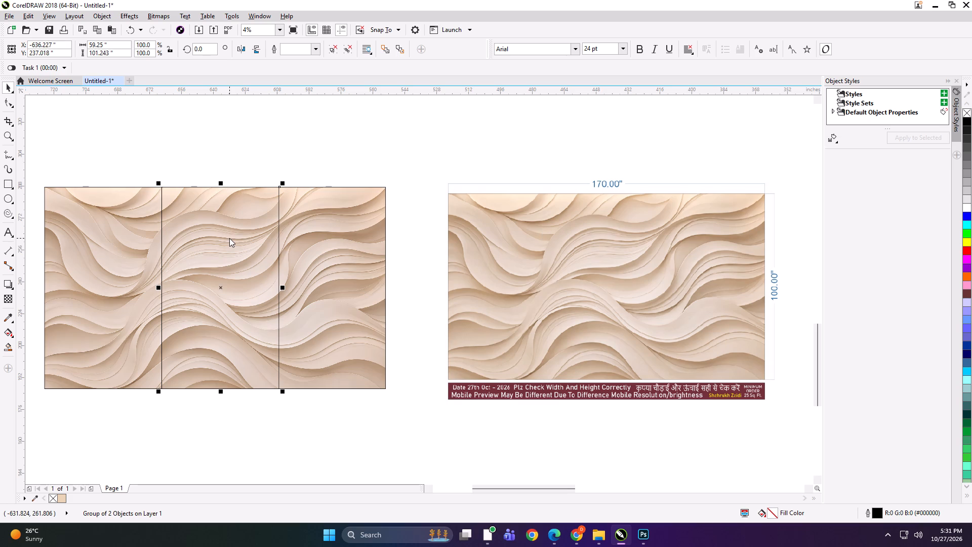
{"action": "left_click", "coordinate": [514, 222]}
{"action": "double_click", "coordinate": [508, 365]}
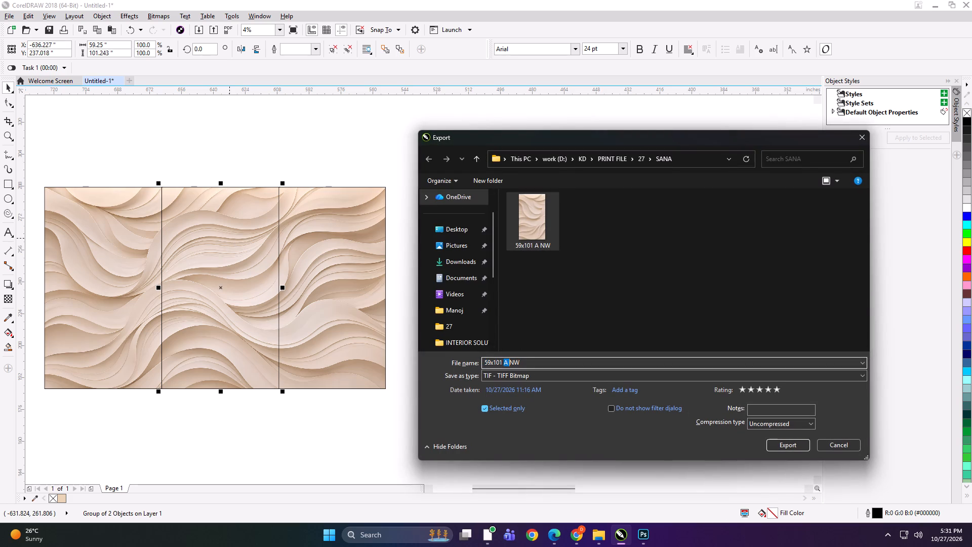
{"action": "type", "text": "B"}
{"action": "key", "text": "space"}
{"action": "key", "text": "Return"}
{"action": "key", "text": "Return"}
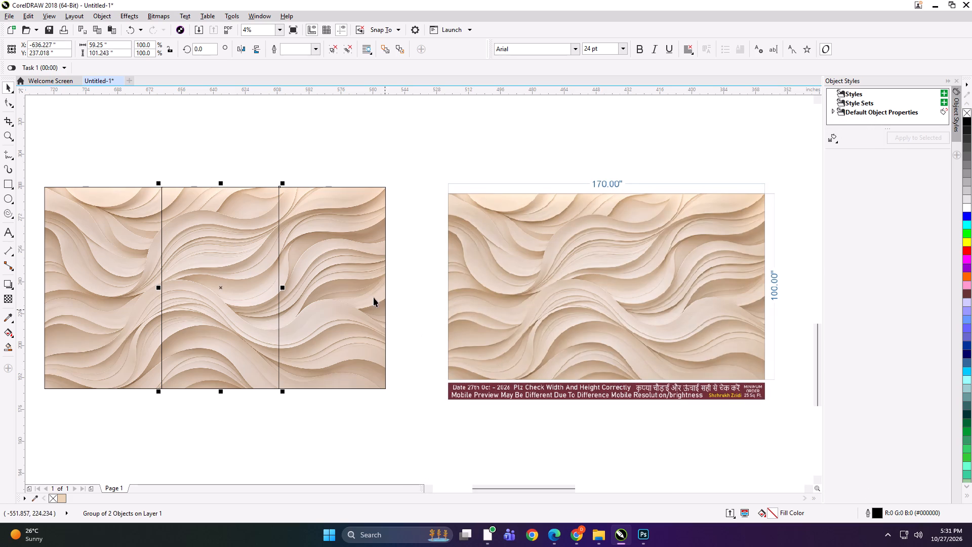
Export the third wave panel as a TIFF named 53.5x101 C NW in the SANA folder.
{"action": "left_click", "coordinate": [363, 278]}
{"action": "key", "text": "ctrl+e"}
{"action": "key", "text": "ctrl+e"}
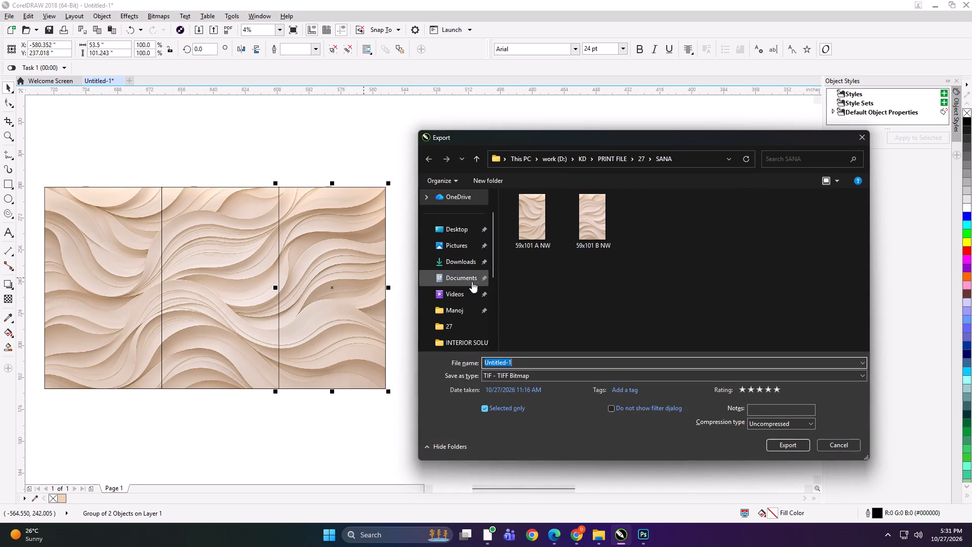
{"action": "type", "text": "53x"}
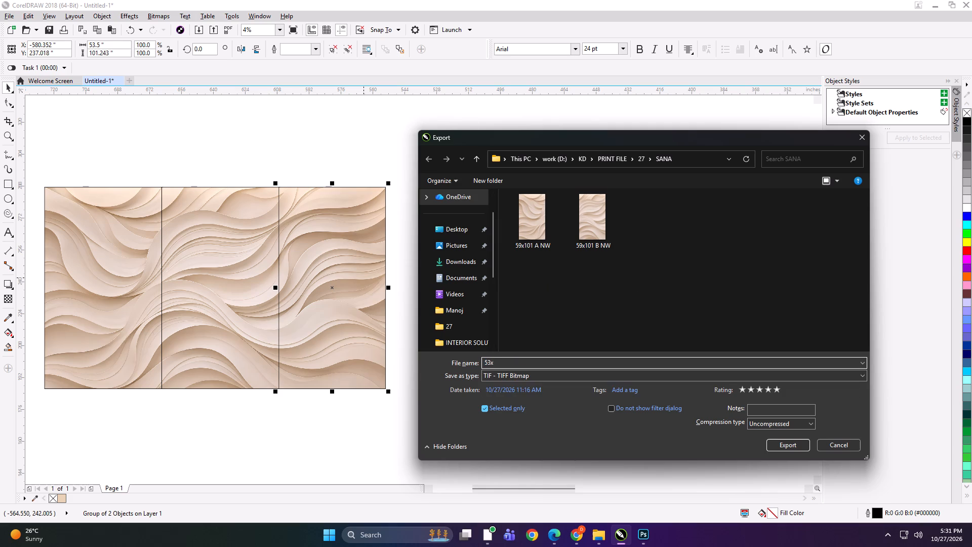
{"action": "key", "text": "BackSpace"}
{"action": "type", "text": ".5x101"}
{"action": "key", "text": "space"}
{"action": "type", "text": "C NW"}
{"action": "key", "text": "Return"}
{"action": "key", "text": "Return"}
Nudge the third wave panel rightward, away from the middle panel, to open a gap between them.
{"action": "key", "text": "Right"}
{"action": "key", "text": "Right"}
{"action": "key", "text": "Right"}
{"action": "key", "text": "Right"}
{"action": "key", "text": "Right"}
{"action": "key", "text": "Right"}
{"action": "key", "text": "Right"}
{"action": "key", "text": "Right"}
{"action": "key", "text": "Right"}
{"action": "key", "text": "Right"}
{"action": "key", "text": "Right"}
{"action": "key", "text": "Right"}
{"action": "key", "text": "Right"}
{"action": "key", "text": "Right"}
{"action": "key", "text": "Right"}
{"action": "key", "text": "Right"}
{"action": "key", "text": "Right"}
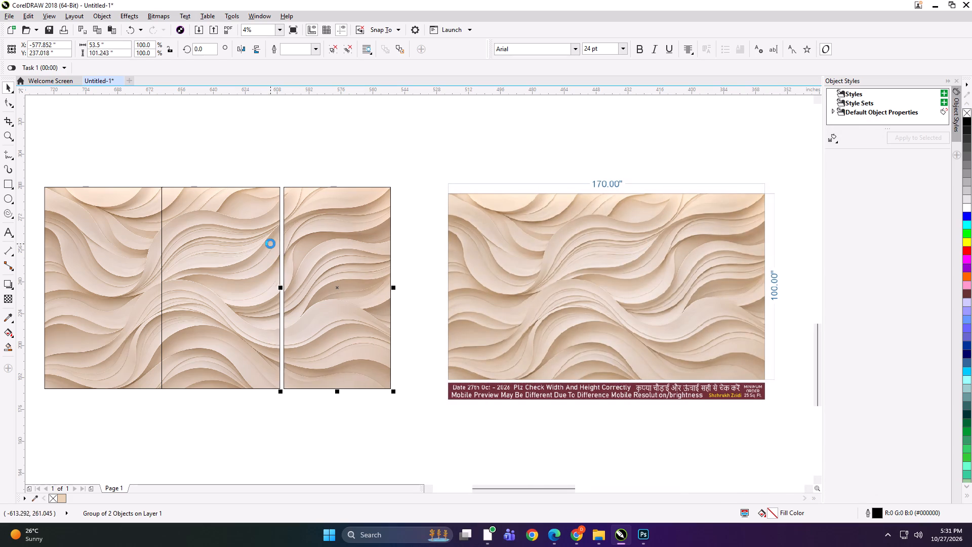
Nudge the middle and third wave panels rightward so that all three panels are separated by even gaps.
{"action": "left_click", "coordinate": [251, 244]}
{"action": "key", "text": "Right"}
{"action": "key", "text": "Right"}
{"action": "key", "text": "Right"}
{"action": "key", "text": "Right"}
{"action": "key", "text": "Right"}
{"action": "key", "text": "Right"}
{"action": "key", "text": "Right"}
{"action": "key", "text": "Right"}
{"action": "key", "text": "Right"}
{"action": "left_click", "coordinate": [326, 246]}
{"action": "key", "text": "Right"}
{"action": "key", "text": "Right"}
{"action": "key", "text": "Right"}
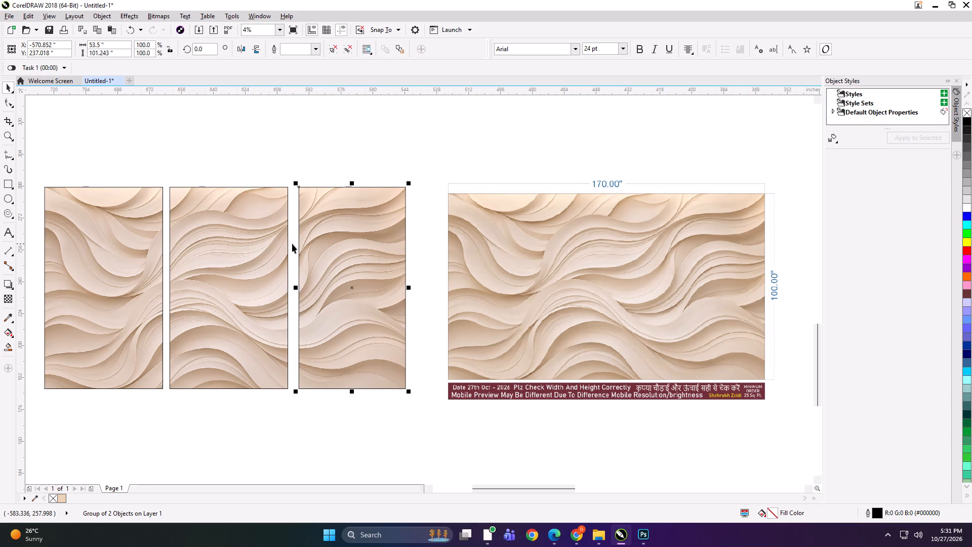
{"action": "left_click", "coordinate": [290, 244]}
{"action": "left_click", "coordinate": [282, 244]}
{"action": "key", "text": "Right"}
{"action": "key", "text": "Right"}
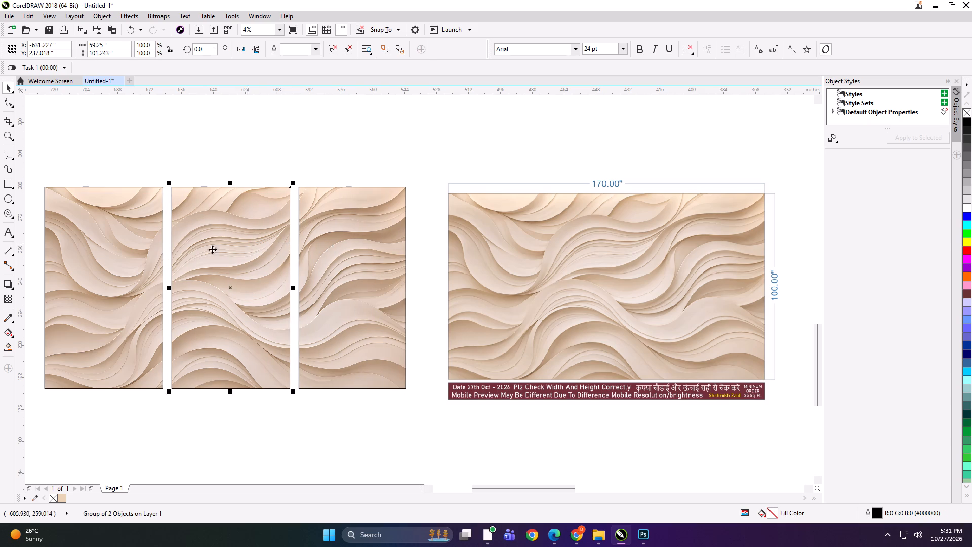
Group the three wave panels with the captioned reference image and shrink the group to about 5.6 by 1.75 inches.
{"action": "left_click", "coordinate": [161, 247]}
{"action": "left_click", "coordinate": [221, 246], "text": "shift"}
{"action": "left_click", "coordinate": [331, 252], "text": "shift"}
{"action": "left_click_drag", "start_coordinate": [340, 281], "coordinate": [352, 279]}
{"action": "left_click", "coordinate": [450, 286], "text": "shift"}
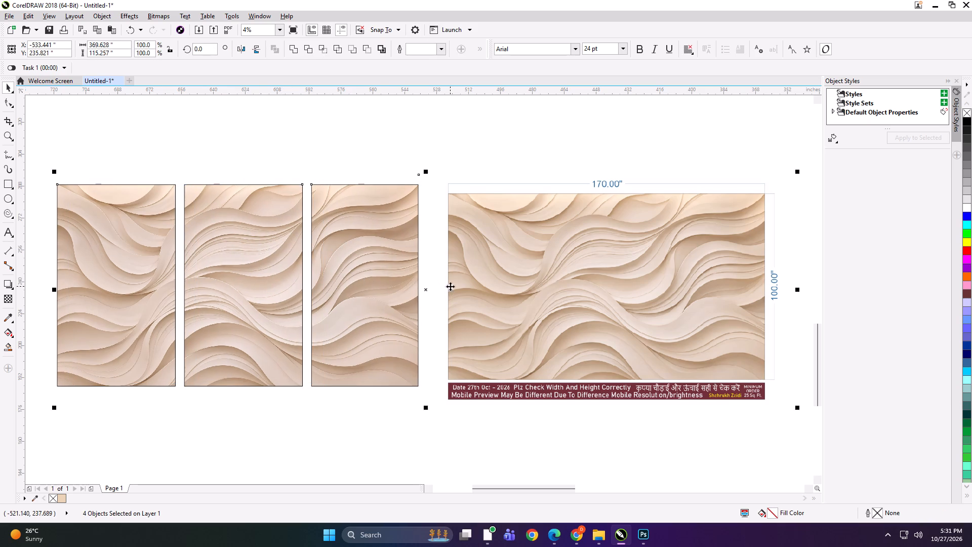
{"action": "key", "text": "ctrl+g"}
{"action": "left_click_drag", "start_coordinate": [798, 408], "coordinate": [455, 308], "text": "shift"}
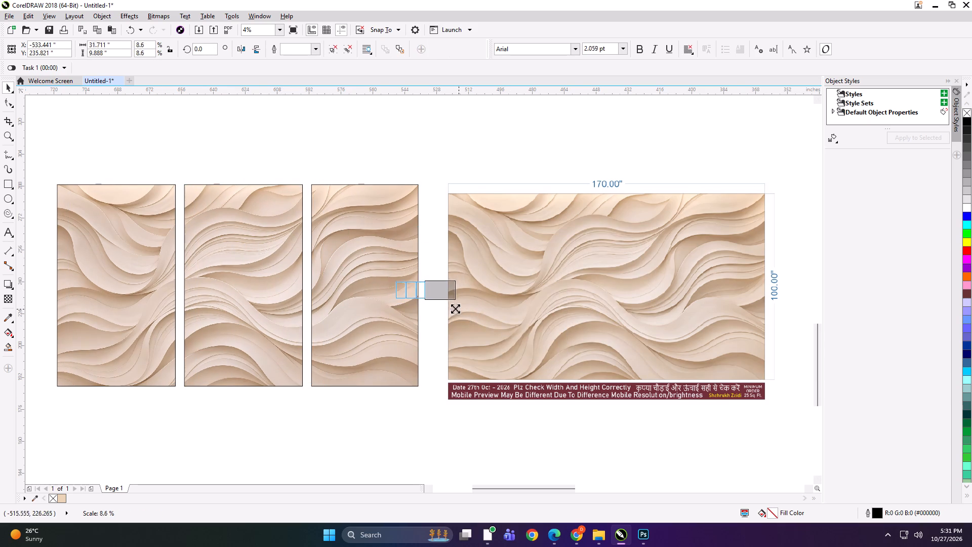
{"action": "left_click_drag", "start_coordinate": [455, 308], "coordinate": [447, 307], "text": "shift"}
{"action": "scroll", "coordinate": [432, 292], "scroll_direction": "up", "scroll_amount": 4}
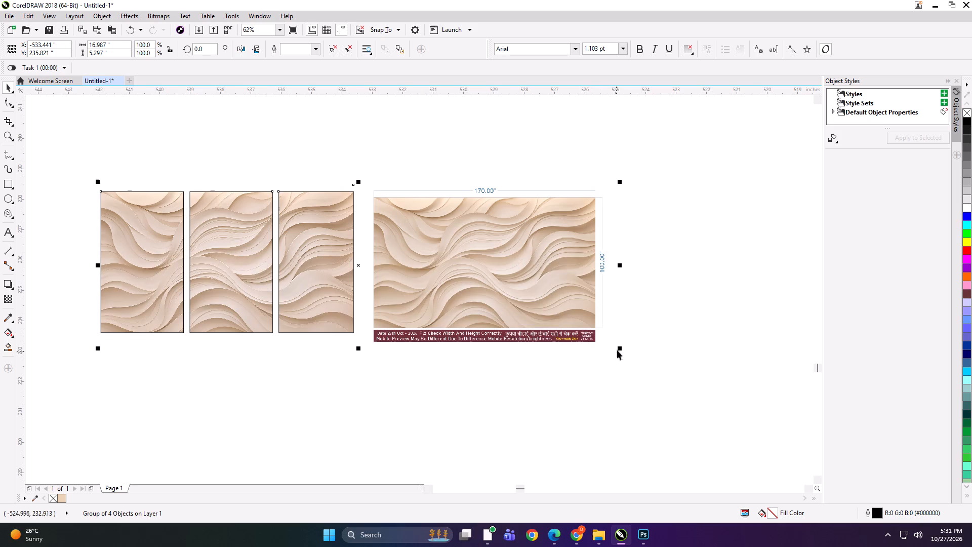
{"action": "left_click_drag", "start_coordinate": [618, 349], "coordinate": [463, 306], "text": "shift"}
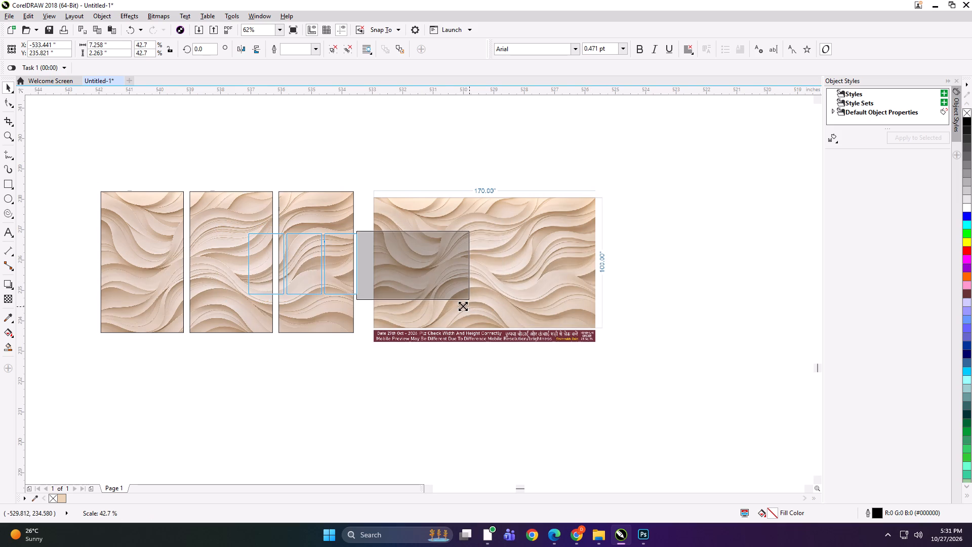
{"action": "left_click_drag", "start_coordinate": [463, 306], "coordinate": [445, 301], "text": "shift"}
Export the shrunken group of panels and reference as a TIFF named SFDG in the SANA folder.
{"action": "key", "text": "ctrl+e"}
{"action": "type", "text": "SFDG"}
{"action": "key", "text": "Return"}
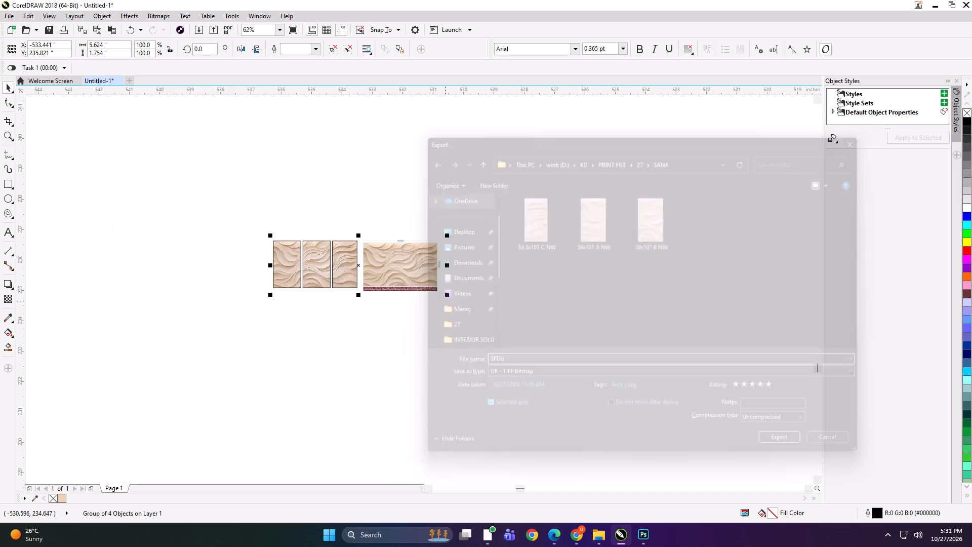
{"action": "key", "text": "Return"}
{"action": "key", "text": "Return"}
{"action": "key", "text": "Return"}
Delete the shrunken wave group and show all the remaining artworks in the drawing.
{"action": "key", "text": "Delete"}
{"action": "key", "text": "F4"}
{"action": "left_click", "coordinate": [443, 301]}
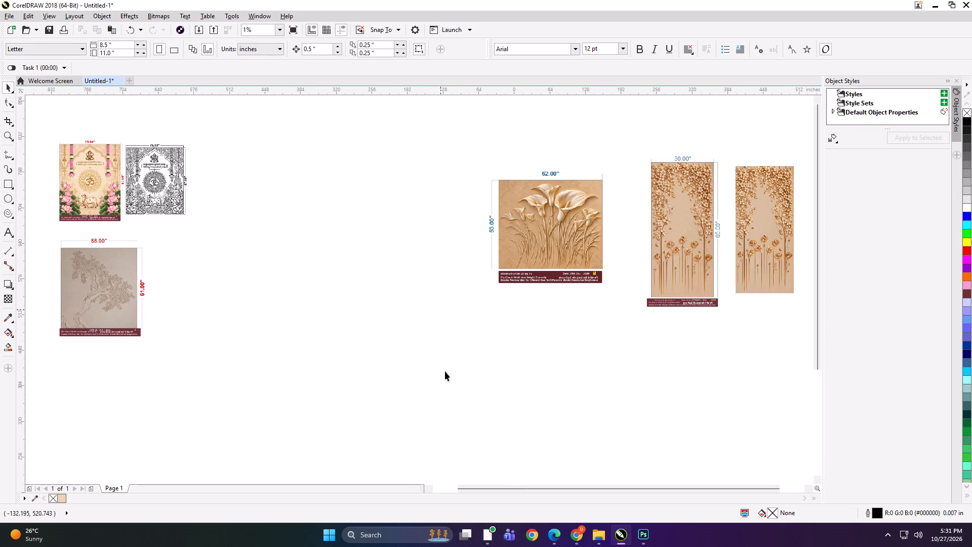
Switch to File Explorer and look through the artworks in the shared drive's arun print file folder.
{"action": "left_click", "coordinate": [603, 533]}
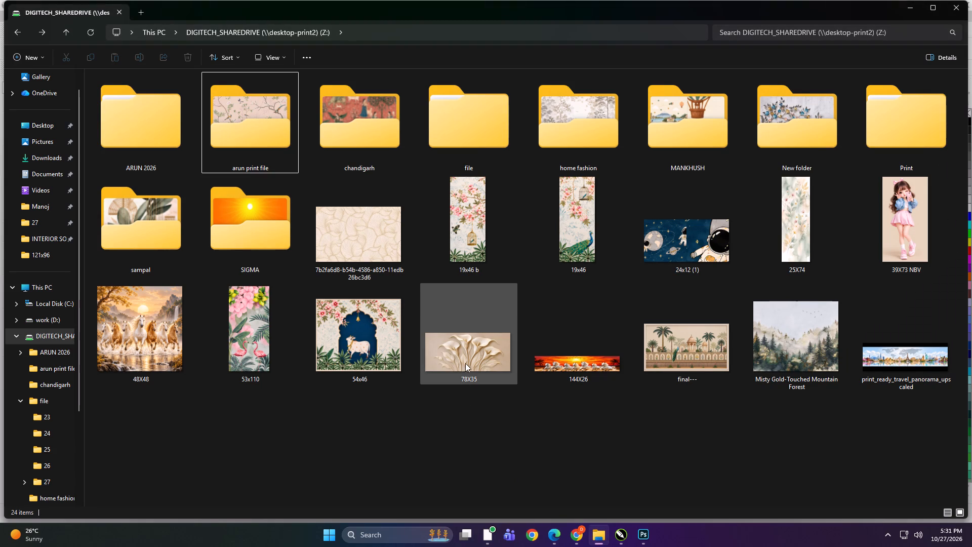
{"action": "double_click", "coordinate": [260, 109]}
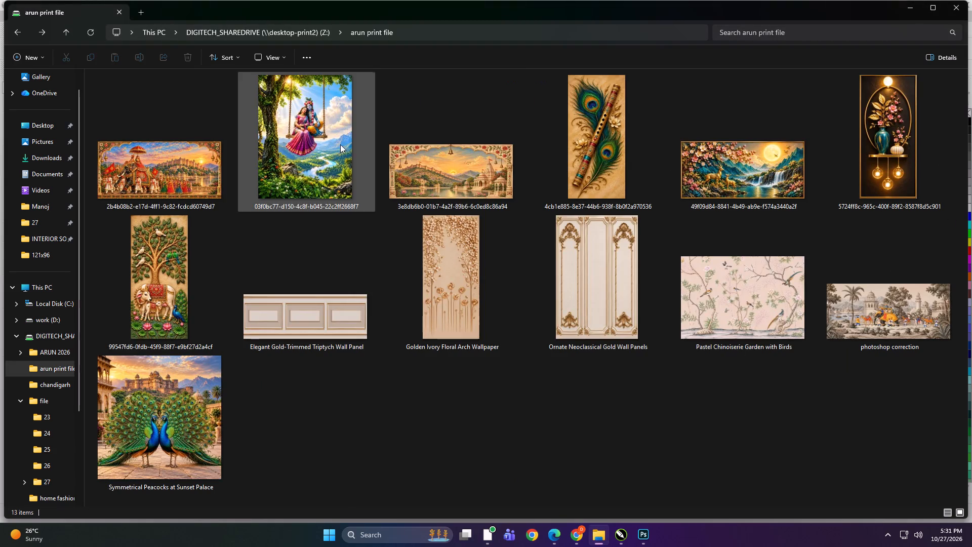
{"action": "left_click", "coordinate": [432, 379]}
{"action": "scroll", "coordinate": [360, 351], "scroll_direction": "down", "scroll_amount": 3}
{"action": "scroll", "coordinate": [399, 371], "scroll_direction": "up", "scroll_amount": 2}
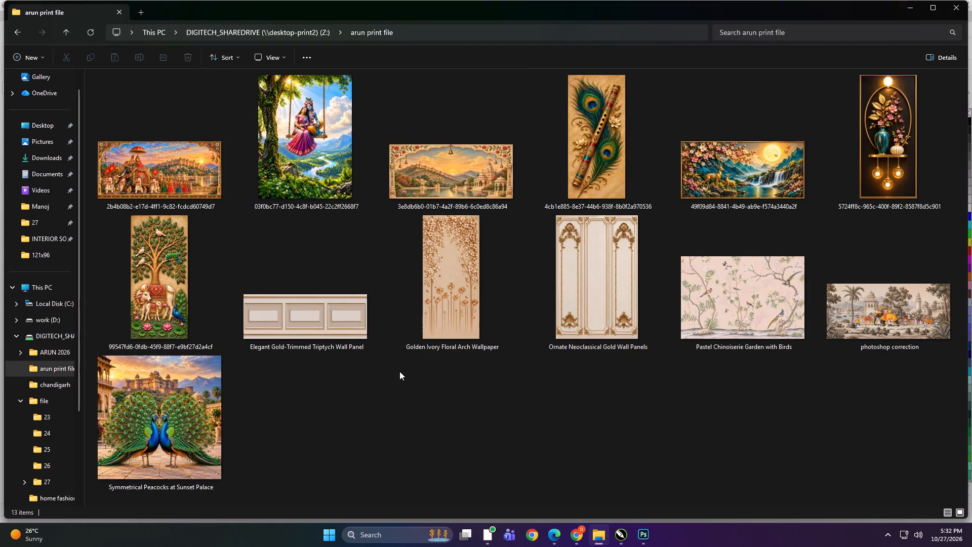
{"action": "scroll", "coordinate": [399, 371], "scroll_direction": "up", "scroll_amount": 1}
{"action": "scroll", "coordinate": [401, 371], "scroll_direction": "down", "scroll_amount": 4}
{"action": "key", "text": "BackSpace"}
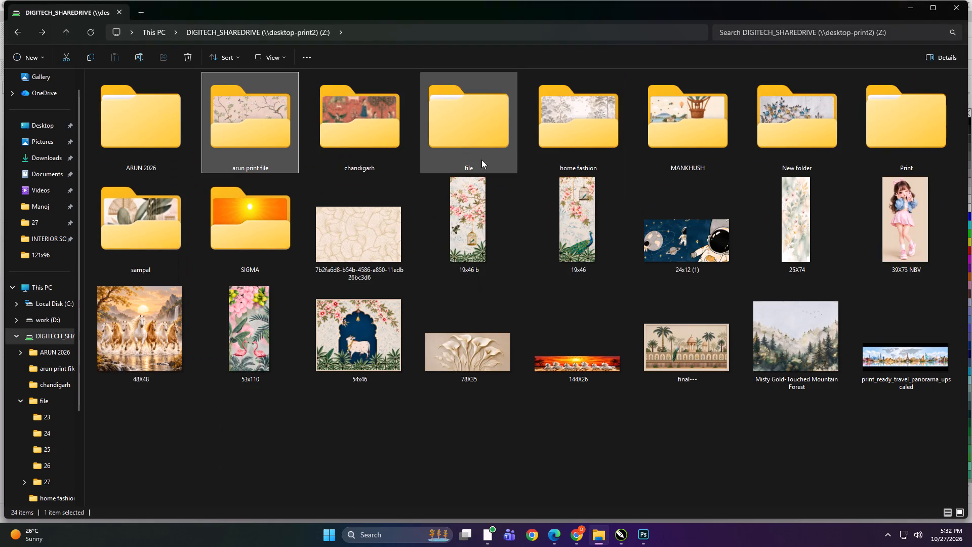
Open subfolder 27 of the shared drive's file folder and examine the artwork files there.
{"action": "double_click", "coordinate": [480, 151]}
{"action": "double_click", "coordinate": [737, 144]}
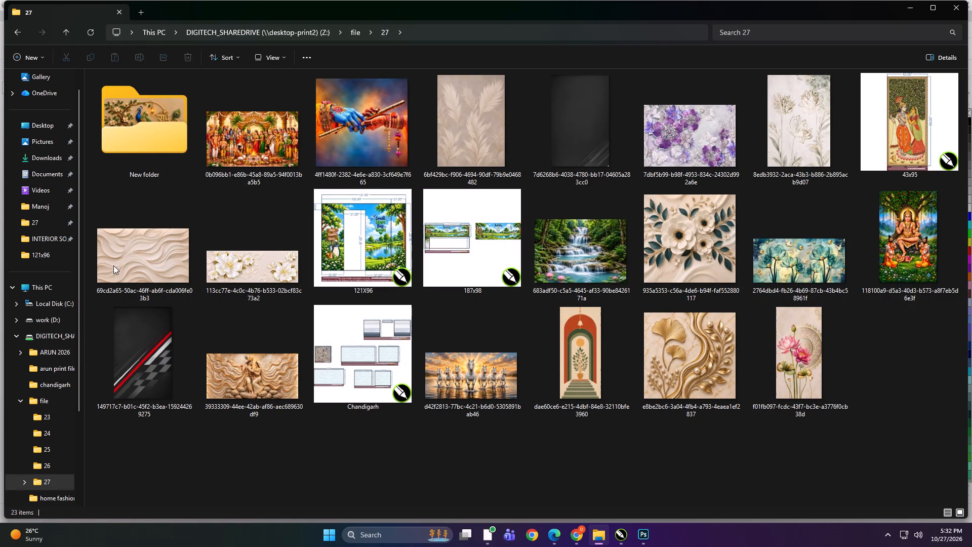
{"action": "left_click", "coordinate": [219, 277]}
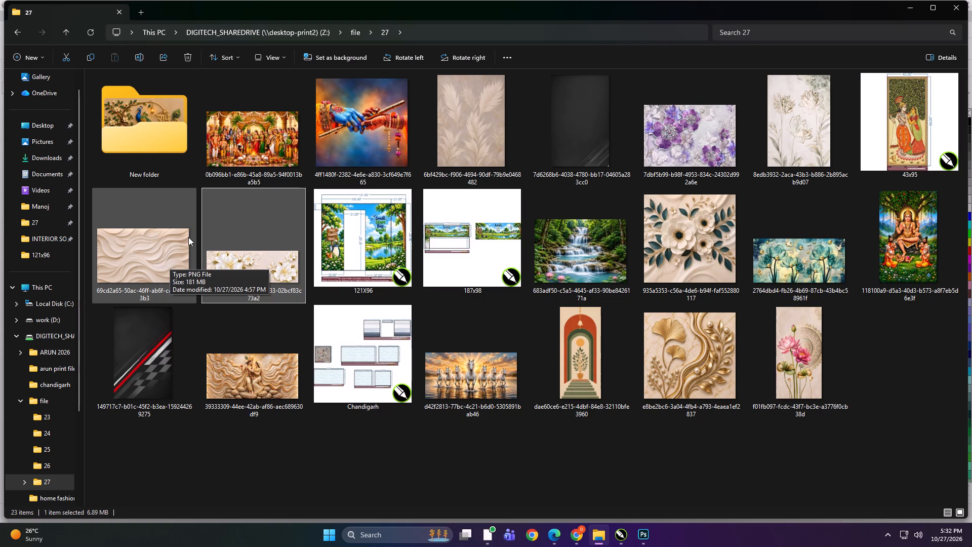
{"action": "left_click", "coordinate": [387, 453]}
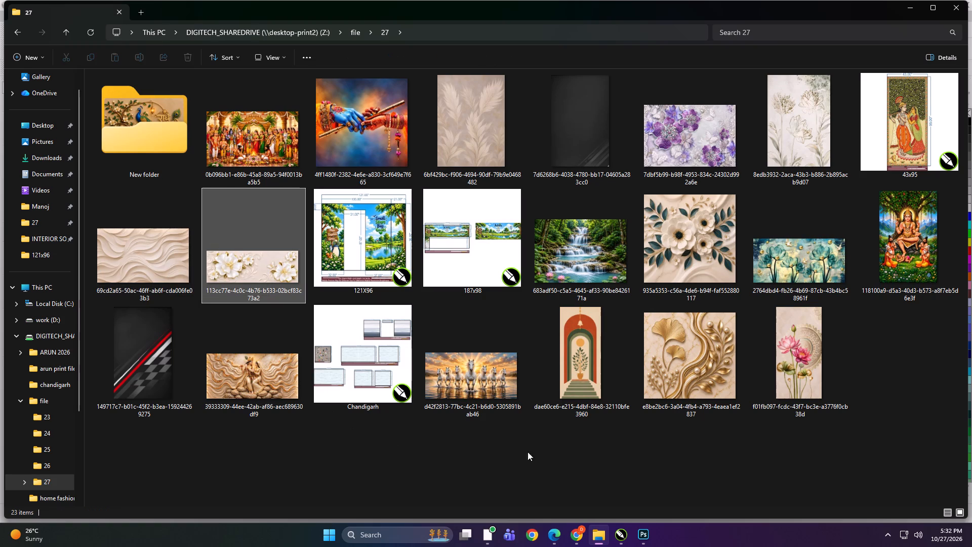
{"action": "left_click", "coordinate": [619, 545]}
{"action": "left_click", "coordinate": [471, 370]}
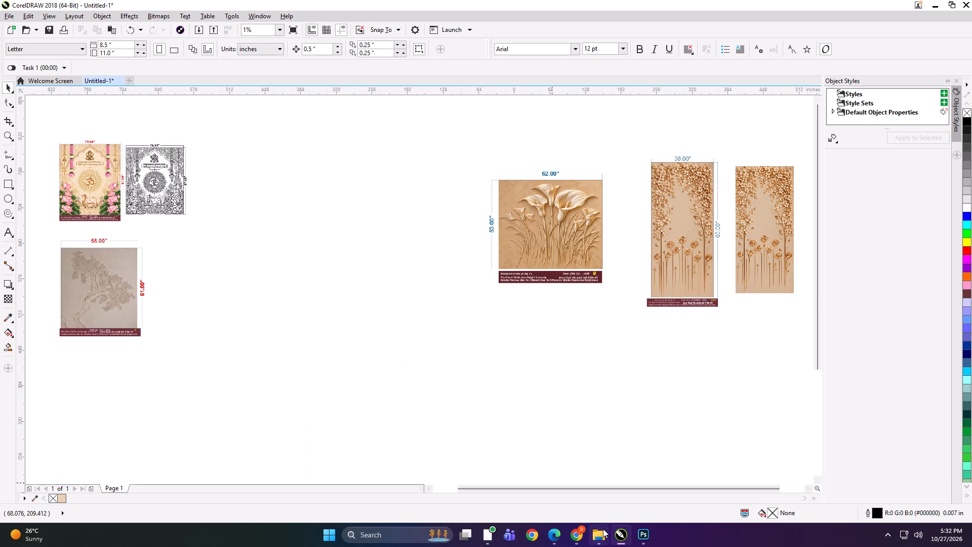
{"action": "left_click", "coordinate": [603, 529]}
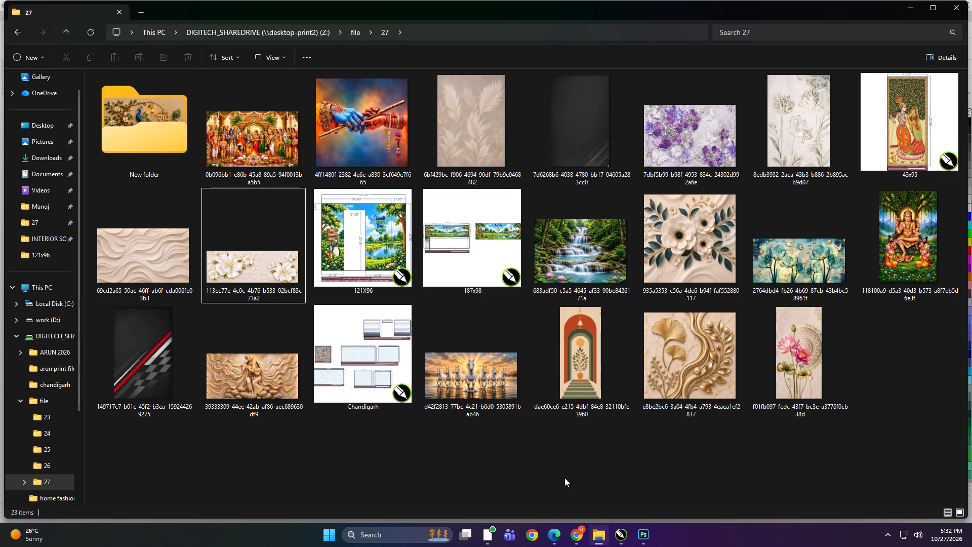
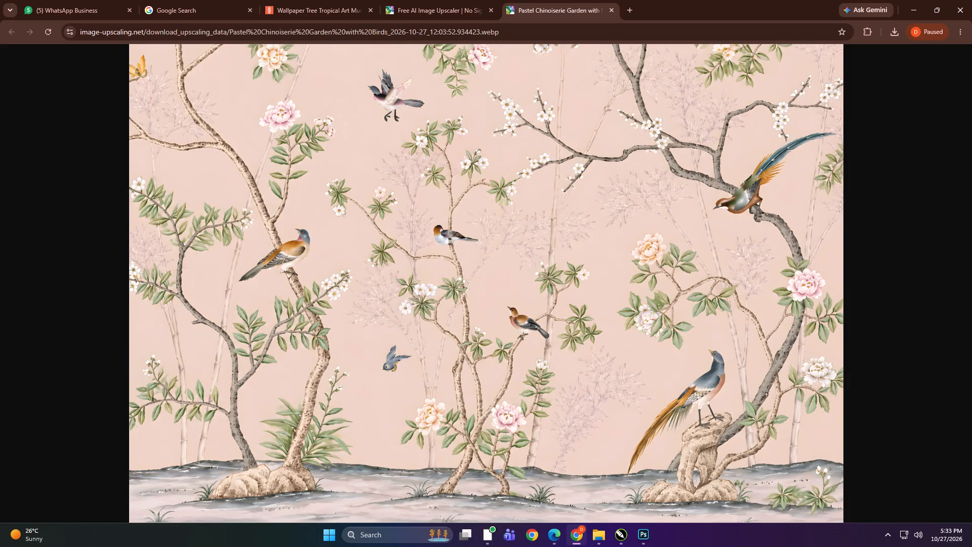
Examine the upscaled Pastel Chinoiserie Garden with Birds image at full size, inspecting the detail of each bird across the artwork.
{"action": "left_click", "coordinate": [390, 92]}
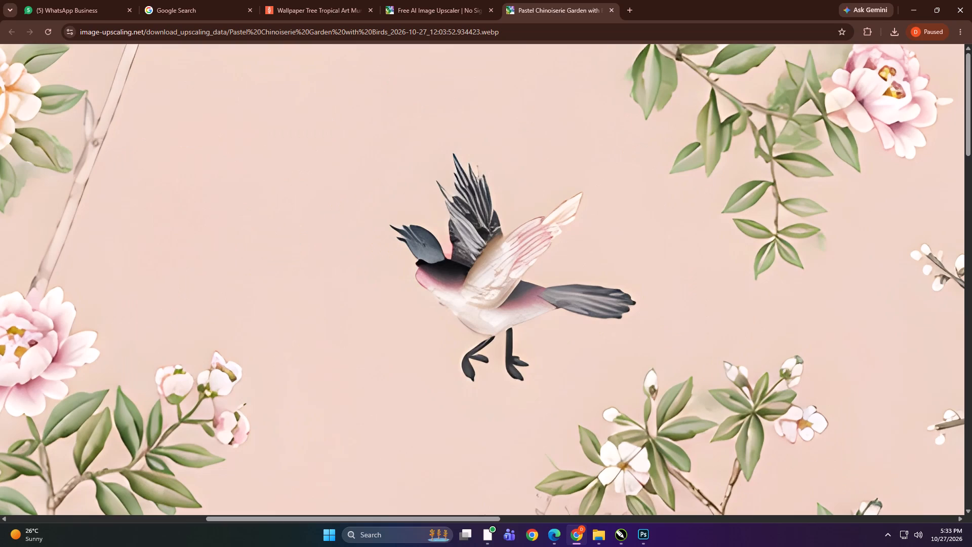
{"action": "left_click", "coordinate": [435, 245]}
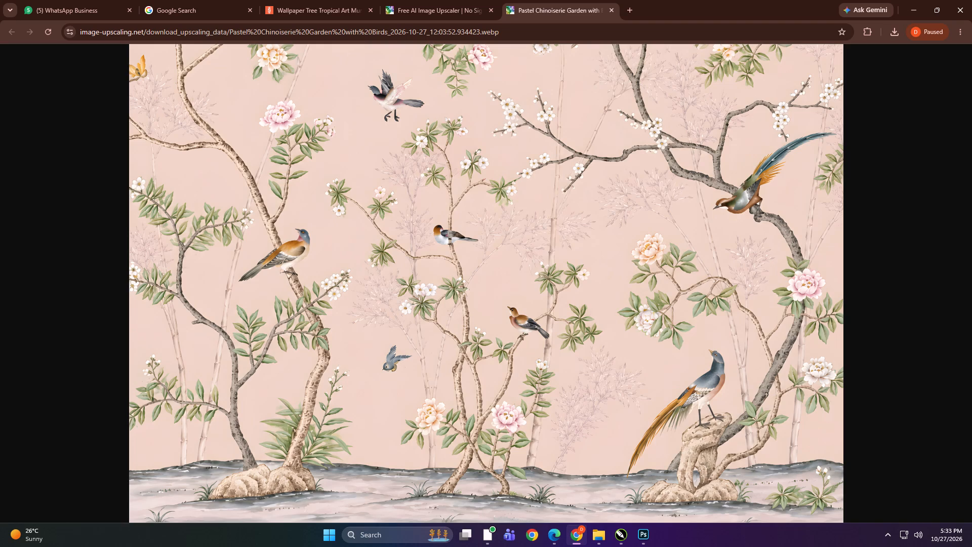
{"action": "left_click", "coordinate": [396, 360]}
{"action": "left_click", "coordinate": [471, 320]}
{"action": "left_click", "coordinate": [288, 245]}
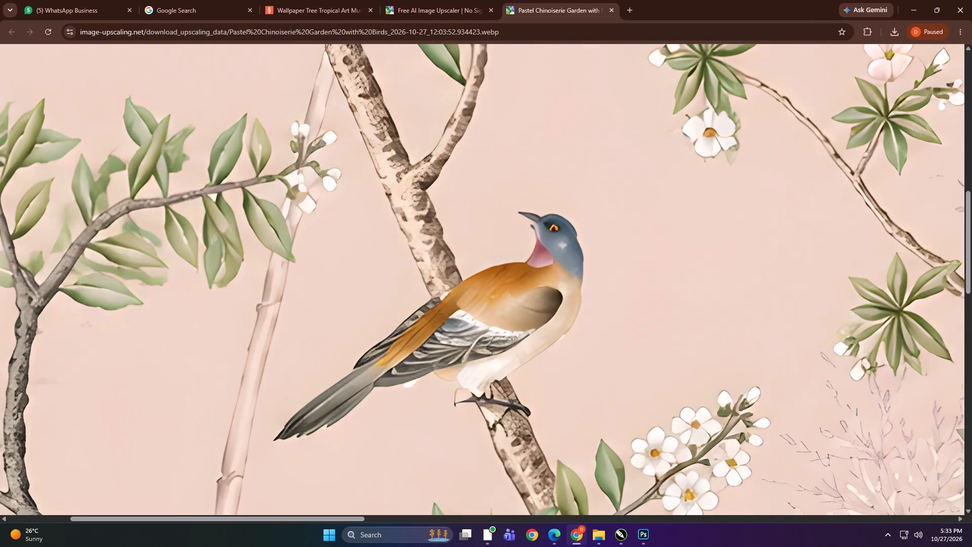
{"action": "left_click", "coordinate": [288, 245]}
{"action": "left_click", "coordinate": [748, 193]}
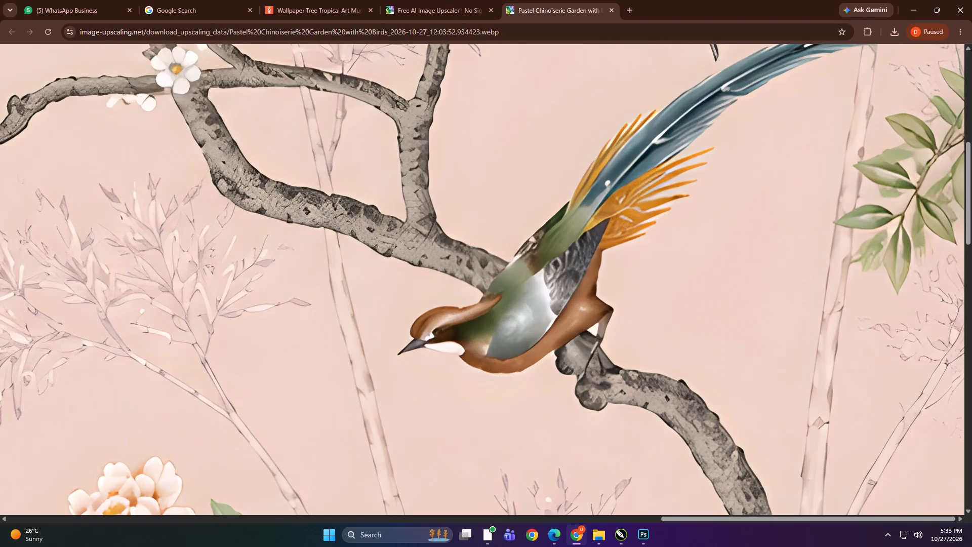
{"action": "left_click", "coordinate": [573, 237]}
{"action": "left_click", "coordinate": [735, 371]}
{"action": "left_click", "coordinate": [594, 257]}
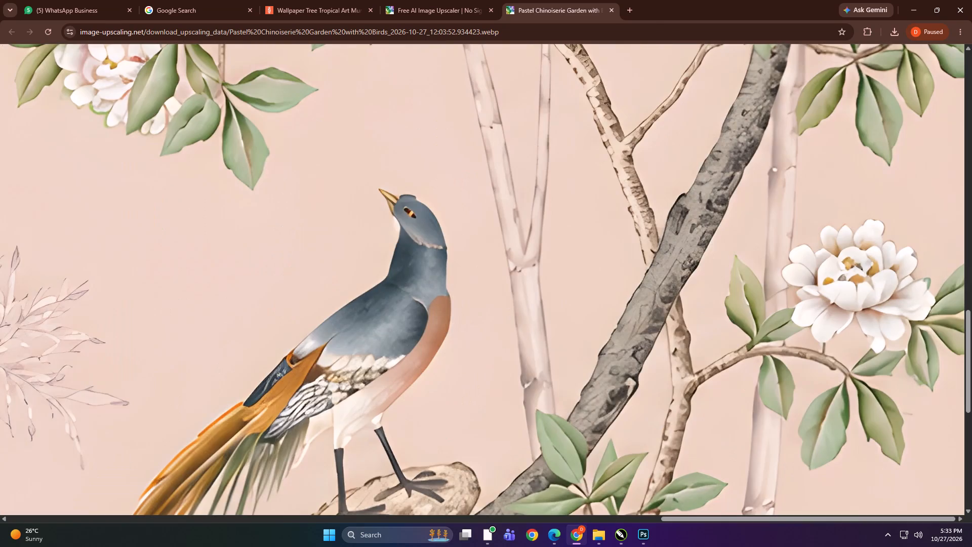
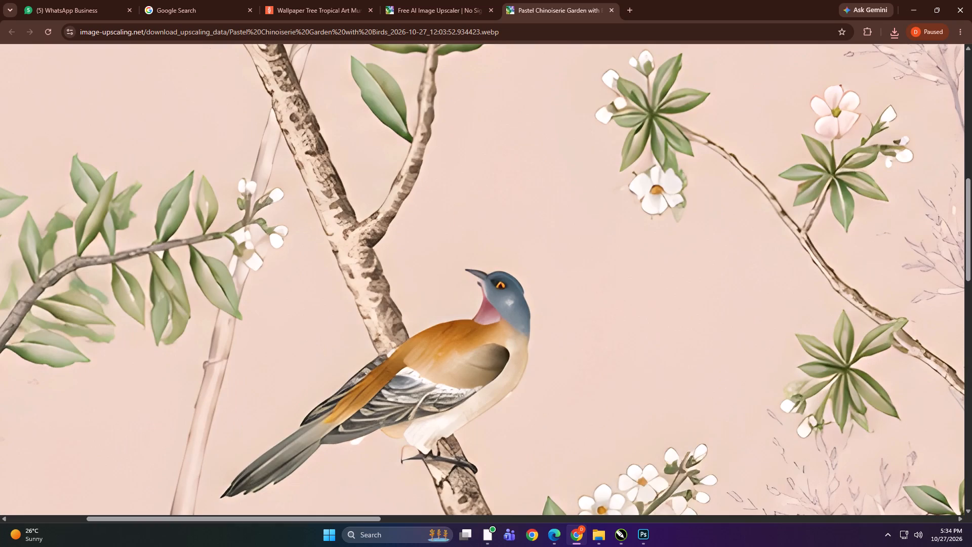
Inspect the upscaled chinoiserie artwork at full size around the upper flying bird, the small blue bird and the central perched bird.
{"action": "left_click", "coordinate": [500, 298]}
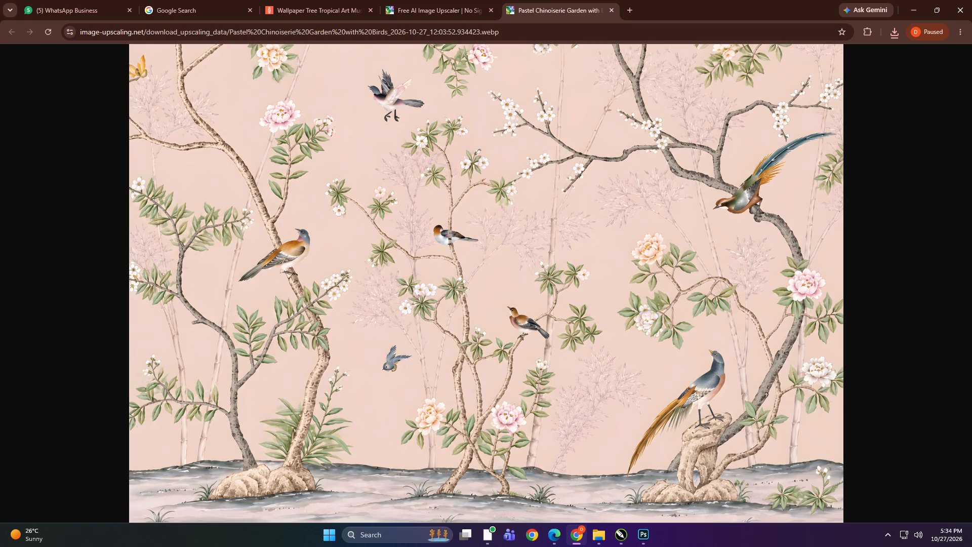
{"action": "left_click", "coordinate": [393, 91]}
{"action": "left_click", "coordinate": [389, 222]}
{"action": "left_click", "coordinate": [403, 363]}
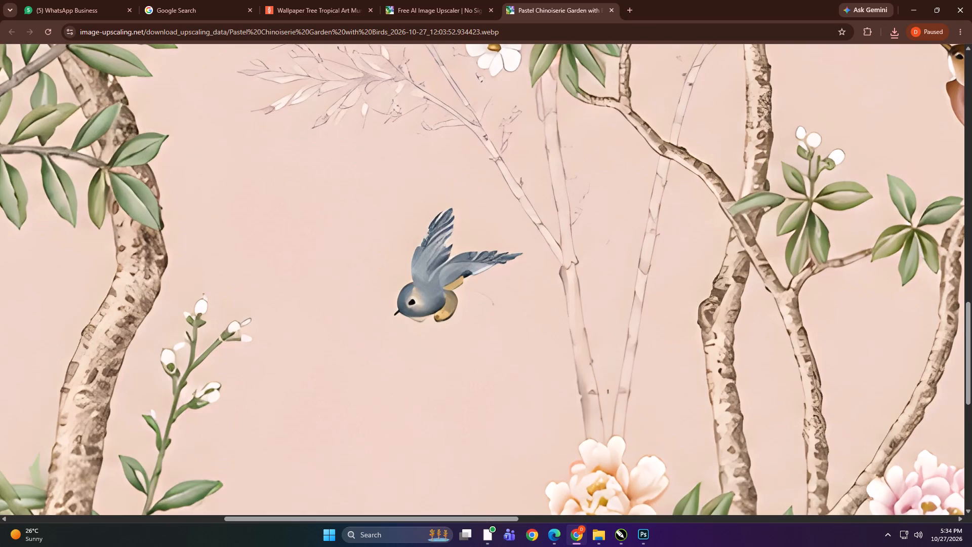
{"action": "left_click", "coordinate": [403, 363]}
{"action": "left_click", "coordinate": [528, 324]}
{"action": "left_click", "coordinate": [528, 324]}
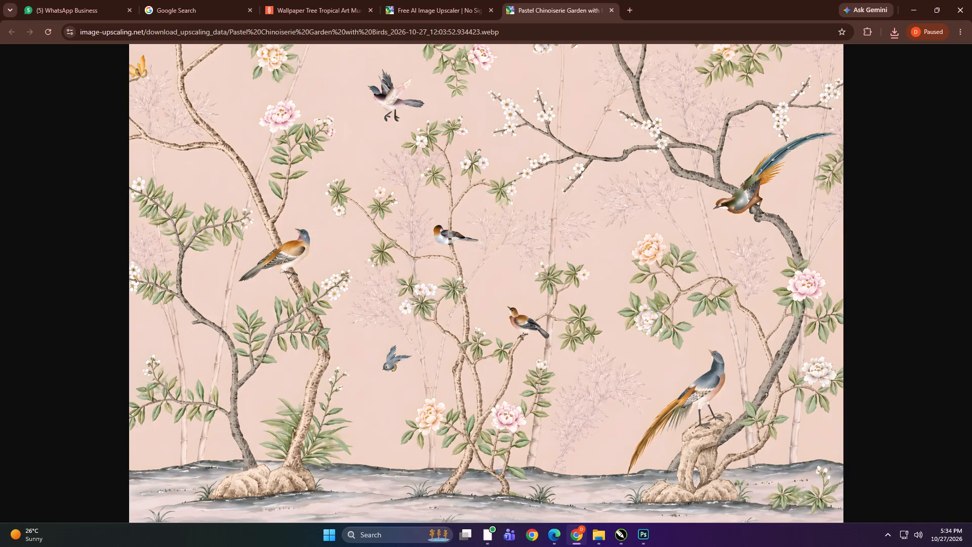
Start saving the upscaled Pastel Chinoiserie Garden with Birds image as a WEBP file.
{"action": "right_click", "coordinate": [477, 131]}
{"action": "left_click", "coordinate": [502, 152]}
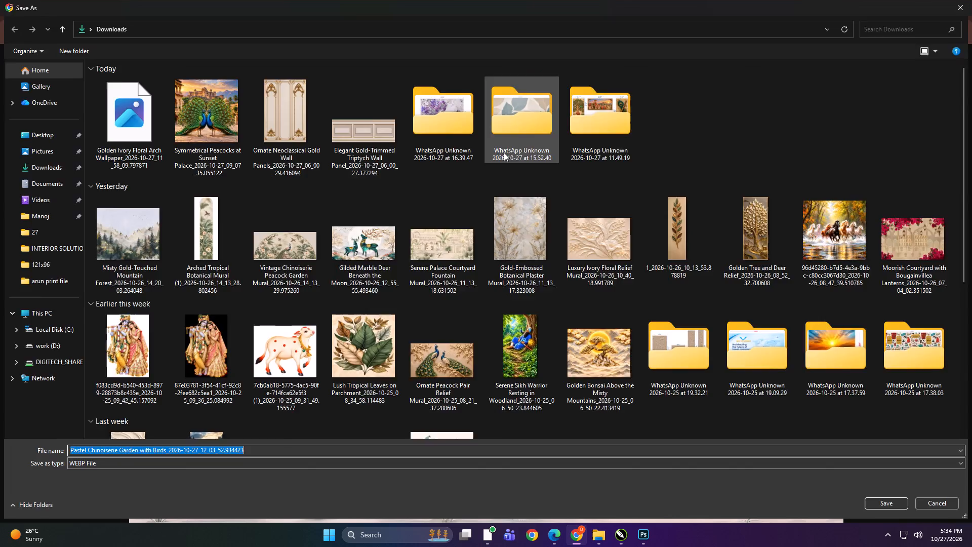
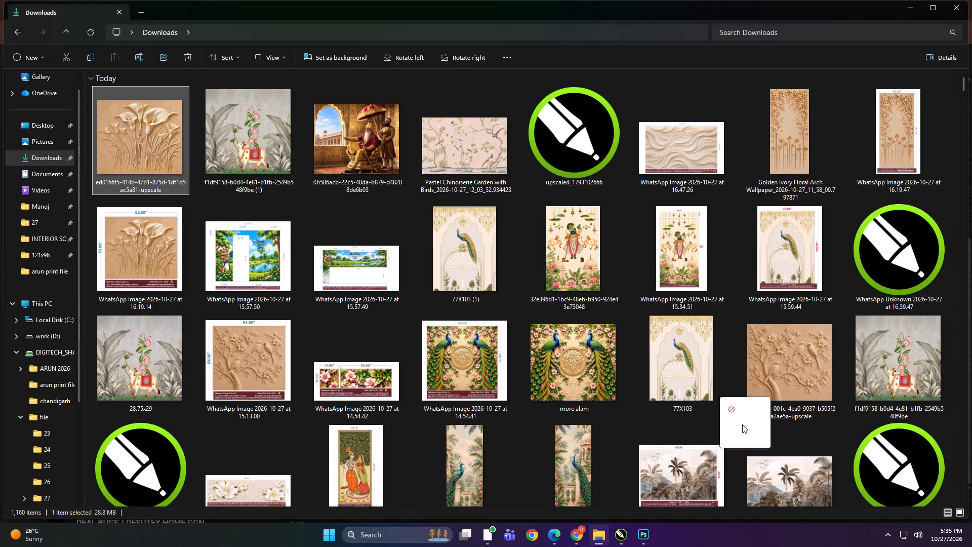
Import the upscaled calla lily relief image from Downloads into the CorelDRAW document, placing it below the 62 x 53 inch lily reference.
{"action": "left_click_drag", "start_coordinate": [742, 424], "coordinate": [477, 384]}
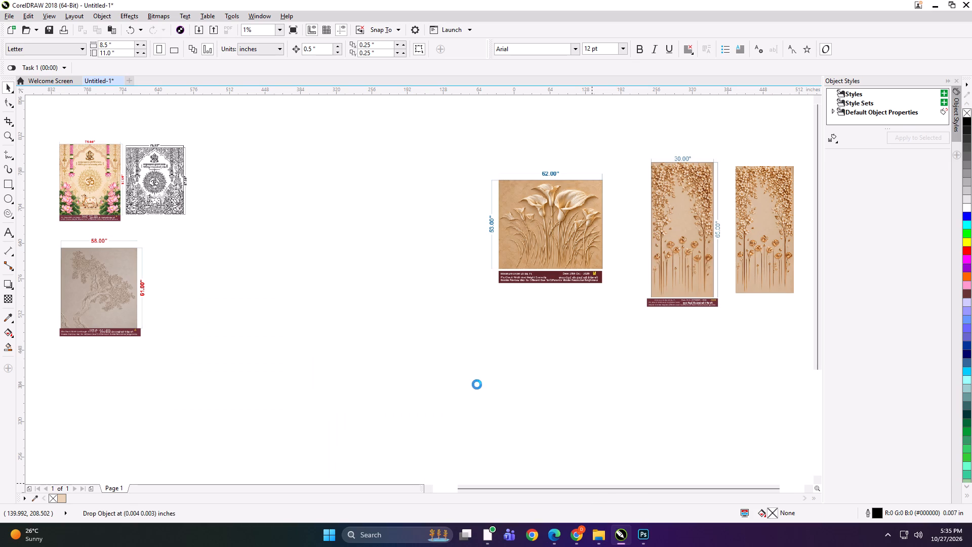
{"action": "left_click_drag", "start_coordinate": [505, 409], "coordinate": [530, 424], "text": "shift"}
{"action": "left_click_drag", "start_coordinate": [496, 400], "coordinate": [487, 380]}
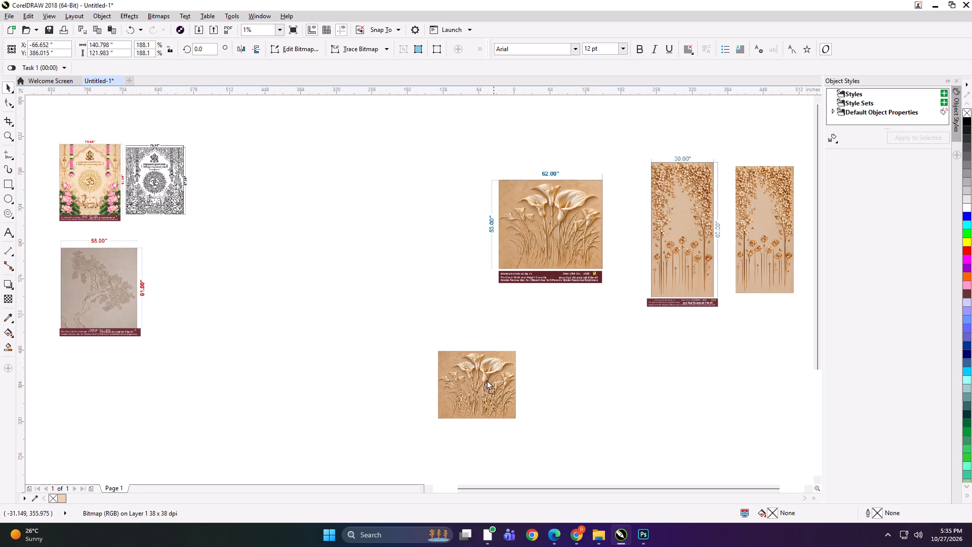
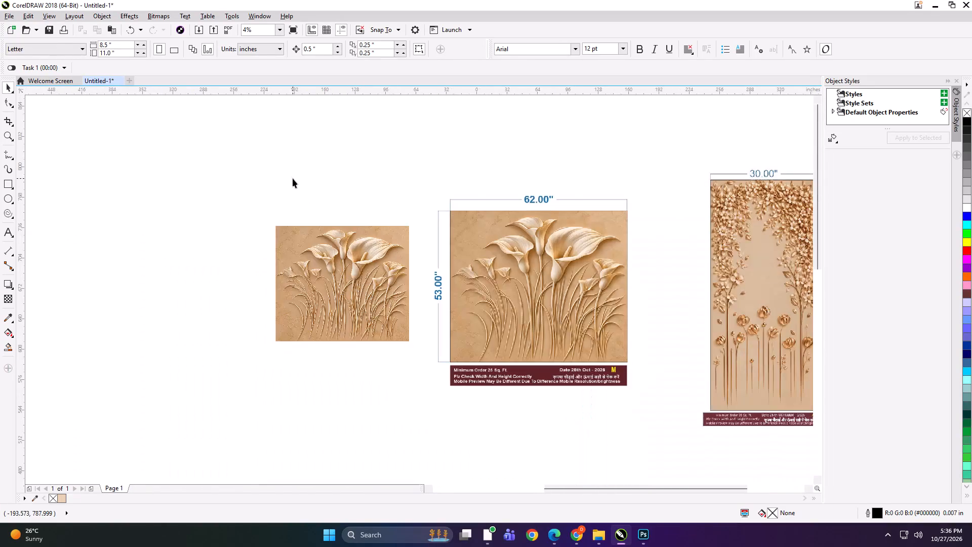
Resize the imported calla lily image beside the lily reference to 62 inches wide and 53 inches high.
{"action": "left_click", "coordinate": [334, 286]}
{"action": "left_click_drag", "start_coordinate": [121, 47], "coordinate": [68, 48]}
{"action": "type", "text": "53"}
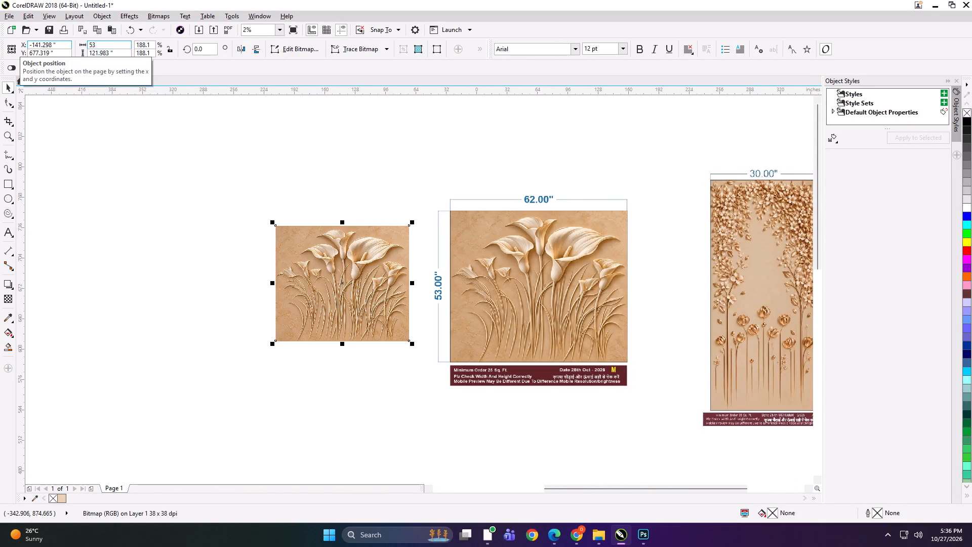
{"action": "key", "text": "ctrl+a"}
{"action": "type", "text": "62"}
{"action": "key", "text": "Tab"}
{"action": "type", "text": "53"}
{"action": "key", "text": "Return"}
Add a rectangle frame matching the bounds of the resized calla lily image and group it with the image.
{"action": "double_click", "coordinate": [2, 186], "text": "shift"}
{"action": "key", "text": "space"}
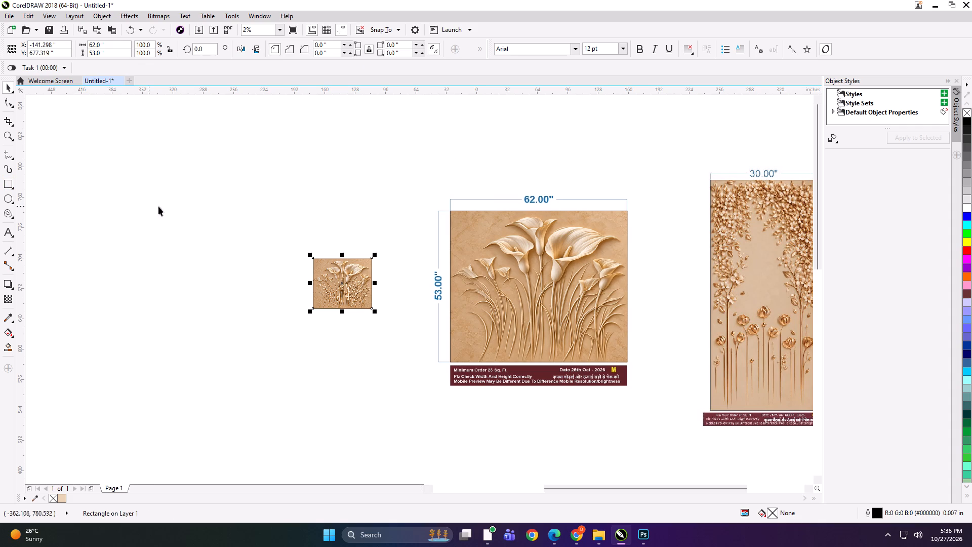
{"action": "left_click_drag", "start_coordinate": [190, 208], "coordinate": [383, 360]}
{"action": "key", "text": "ctrl+g"}
{"action": "scroll", "coordinate": [240, 254], "scroll_direction": "down", "scroll_amount": 1}
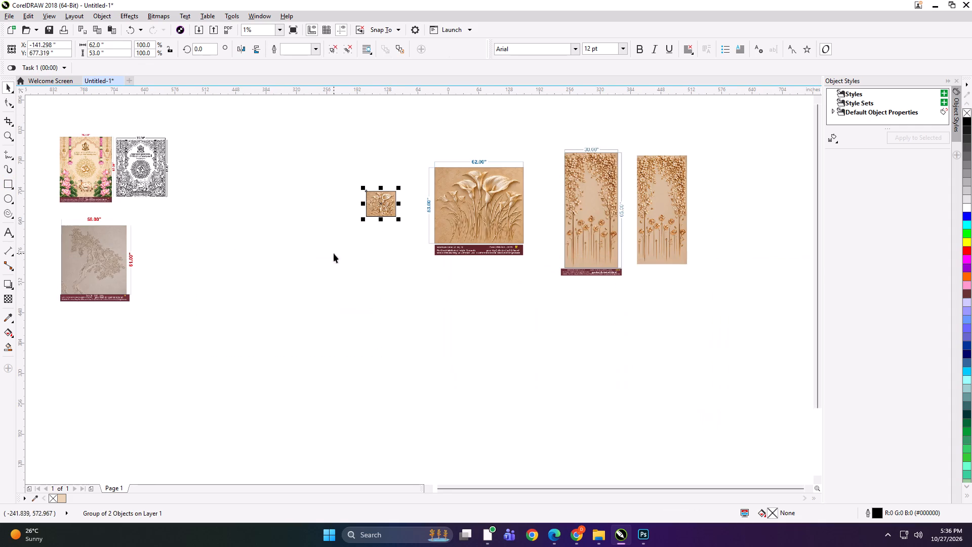
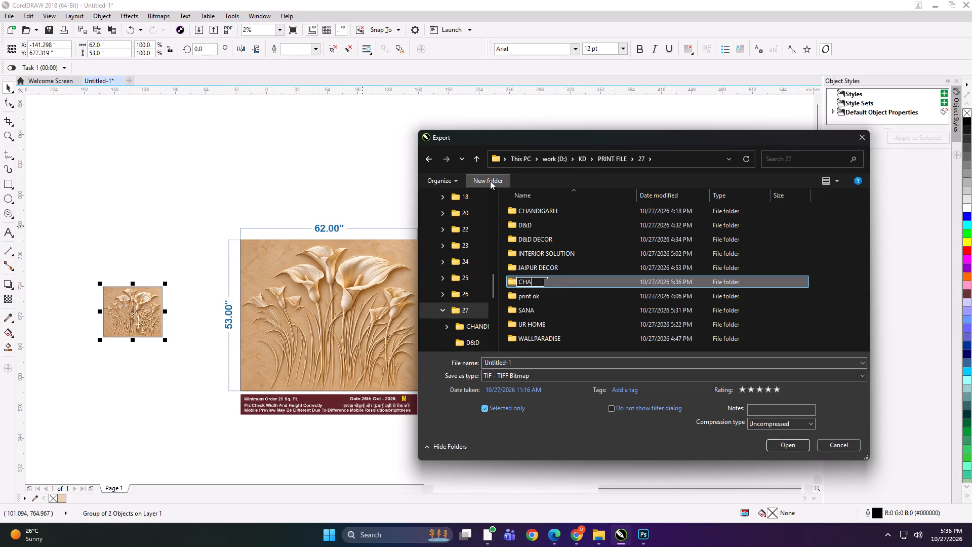
Name the new folder inside print folder 27 CHANDIGARH WALL and open it as the export location.
{"action": "type", "text": "NDIGARH"}
{"action": "key", "text": "space"}
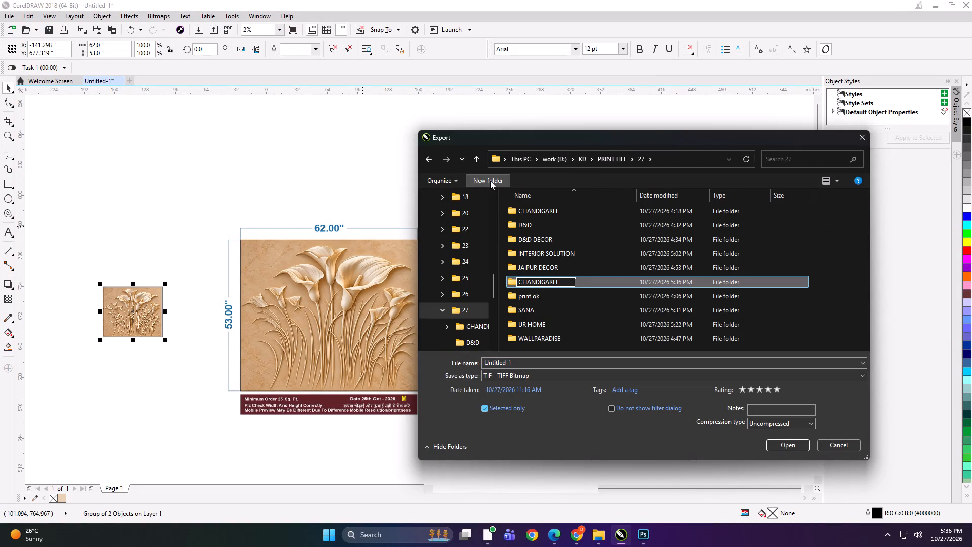
{"action": "type", "text": "WALL"}
{"action": "key", "text": "Return"}
{"action": "double_click", "coordinate": [581, 225]}
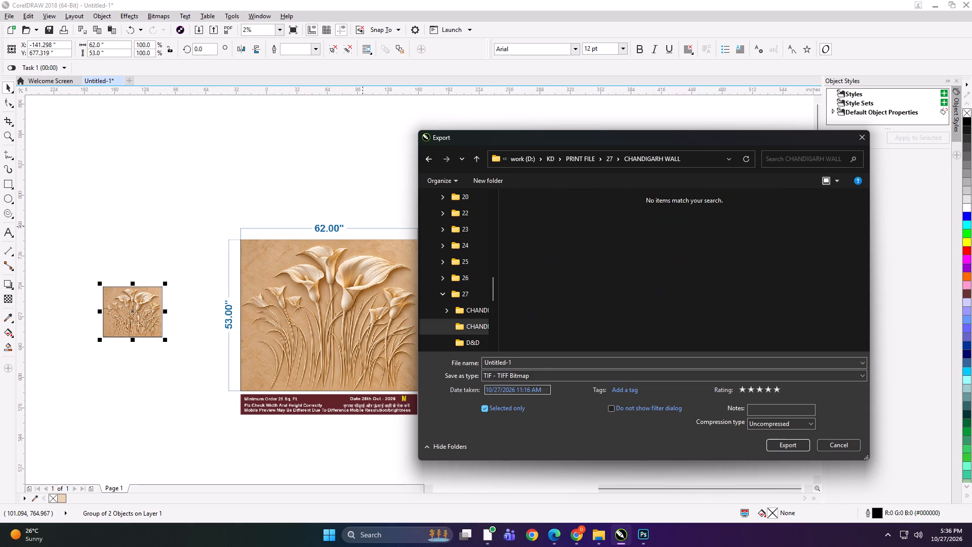
Export the framed calla lily group as an uncompressed TIFF named 62x53 NW.
{"action": "left_click", "coordinate": [541, 361]}
{"action": "type", "text": "62x53 NW"}
{"action": "key", "text": "Return"}
{"action": "key", "text": "Return"}
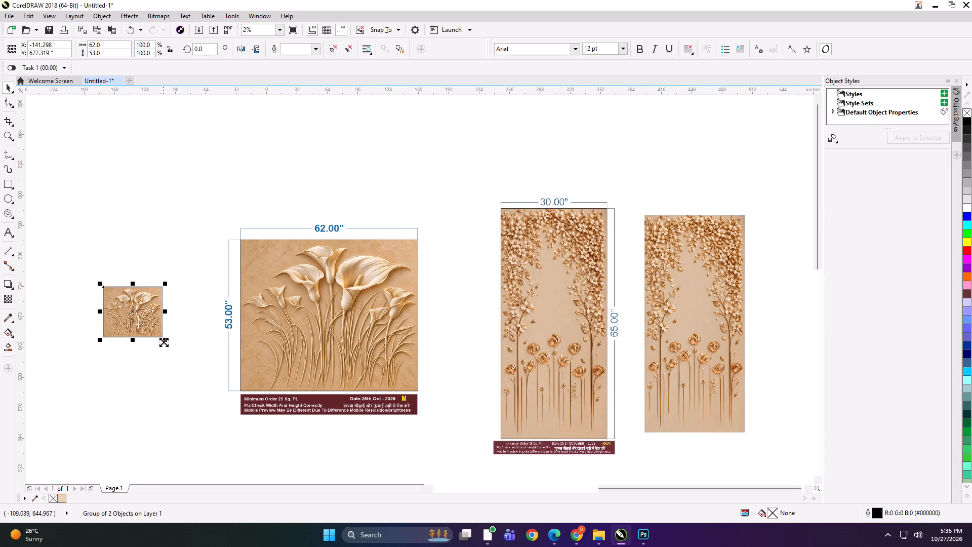
Enlarge the framed calla lily artwork to nearly its reference image's size and group the two together.
{"action": "left_click_drag", "start_coordinate": [164, 342], "coordinate": [218, 392], "text": "shift"}
{"action": "left_click", "coordinate": [272, 350], "text": "shift"}
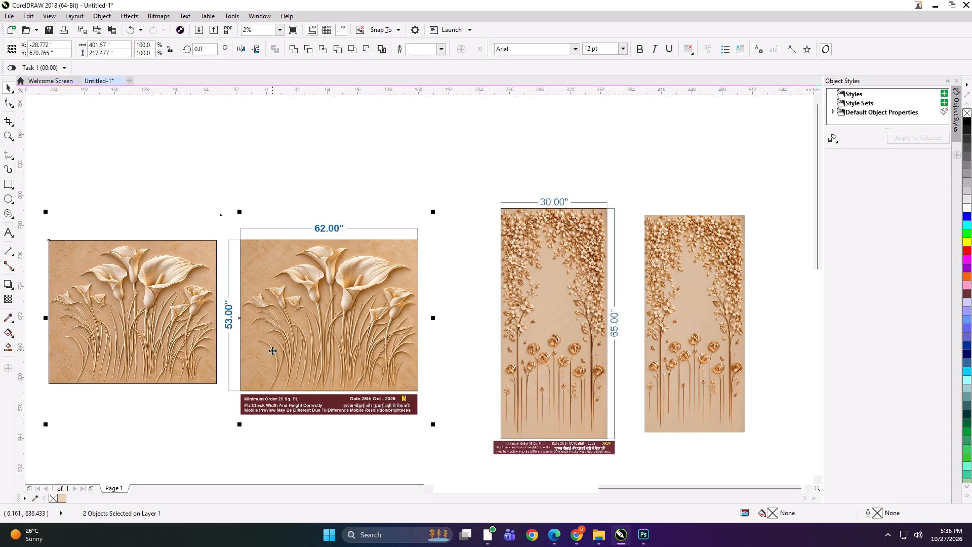
{"action": "key", "text": "ctrl+g"}
Resize the unframed floral arch image beside its reference to 30 inches wide and 65 inches high.
{"action": "scroll", "coordinate": [254, 271], "scroll_direction": "down", "scroll_amount": 1}
{"action": "scroll", "coordinate": [638, 174], "scroll_direction": "up", "scroll_amount": 1}
{"action": "left_click", "coordinate": [543, 286]}
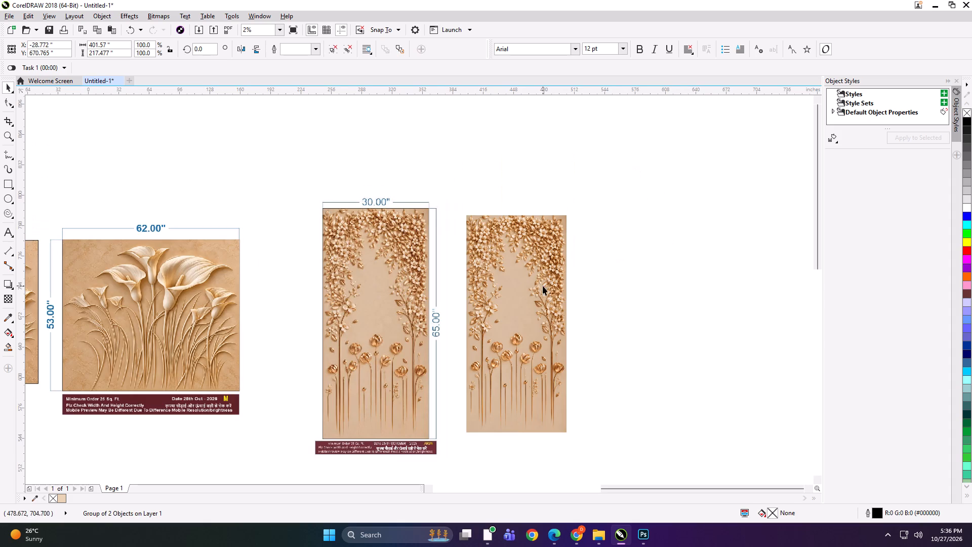
{"action": "left_click_drag", "start_coordinate": [127, 46], "coordinate": [74, 52]}
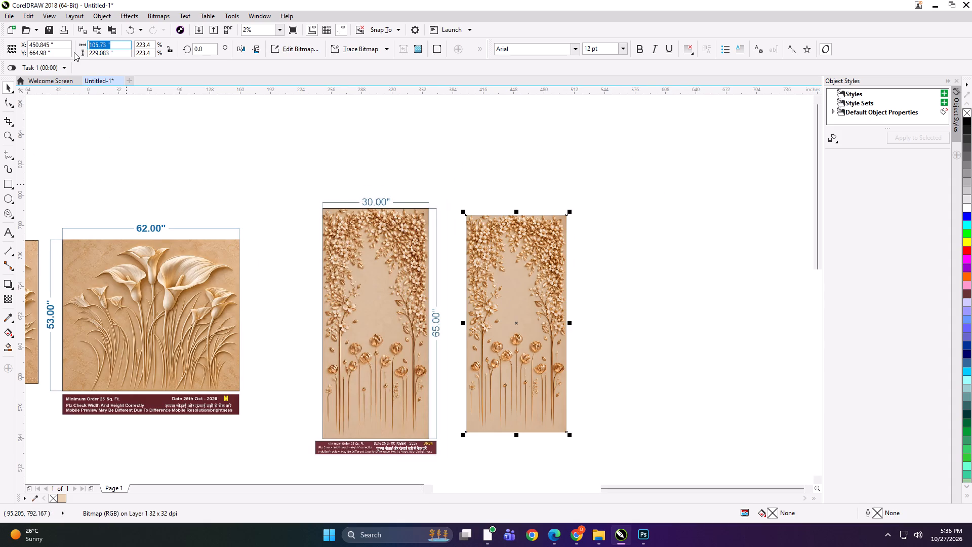
{"action": "type", "text": "30"}
{"action": "key", "text": "Tab"}
{"action": "type", "text": "65"}
{"action": "key", "text": "Return"}
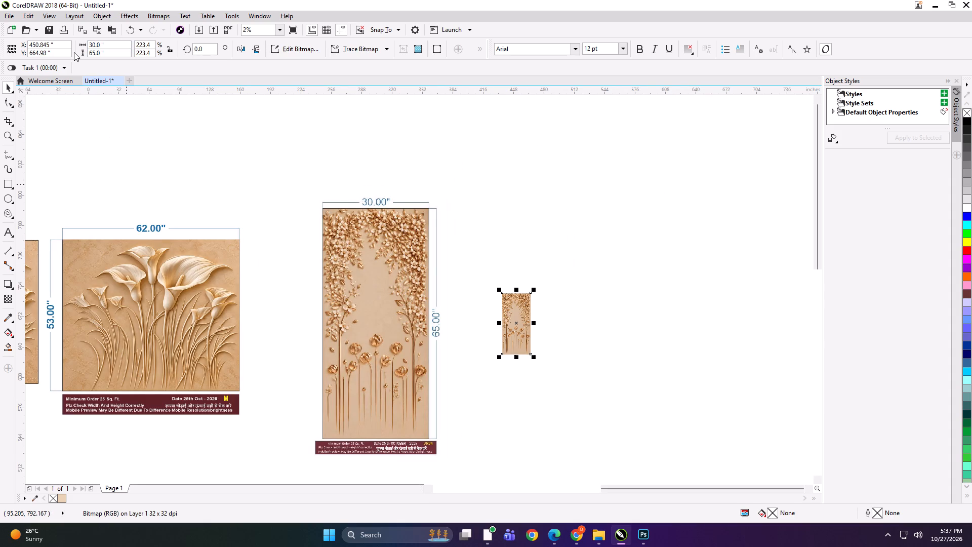
Add a rectangle frame matching the bounds of the resized floral arch image and group it with the image.
{"action": "double_click", "coordinate": [7, 179], "text": "shift"}
{"action": "key", "text": "shift+space"}
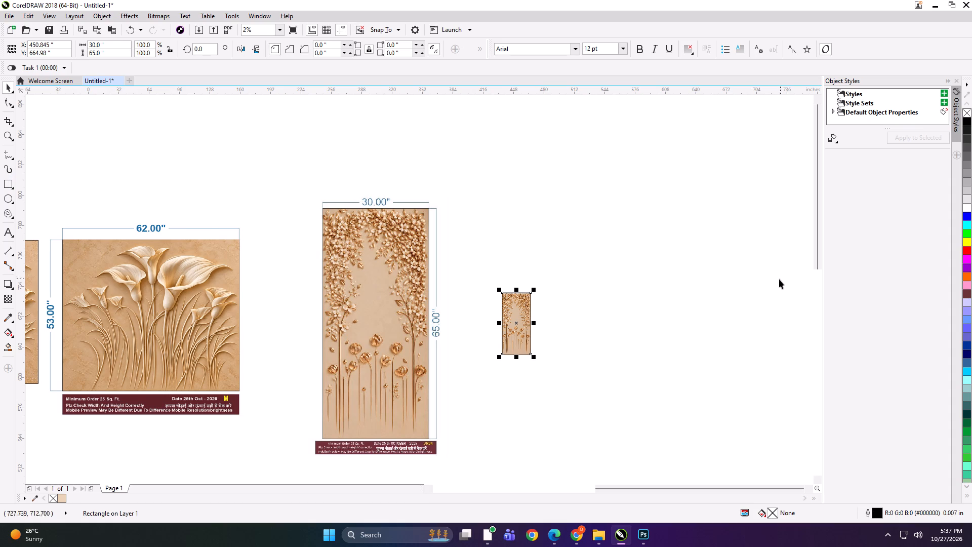
{"action": "left_click", "coordinate": [656, 257]}
{"action": "left_click_drag", "start_coordinate": [582, 261], "coordinate": [484, 386]}
{"action": "key", "text": "ctrl+g"}
Export the framed floral arch group to the CHANDIGARH WALL folder as a TIFF named 30x65 NW 2PC.
{"action": "key", "text": "ctrl+e"}
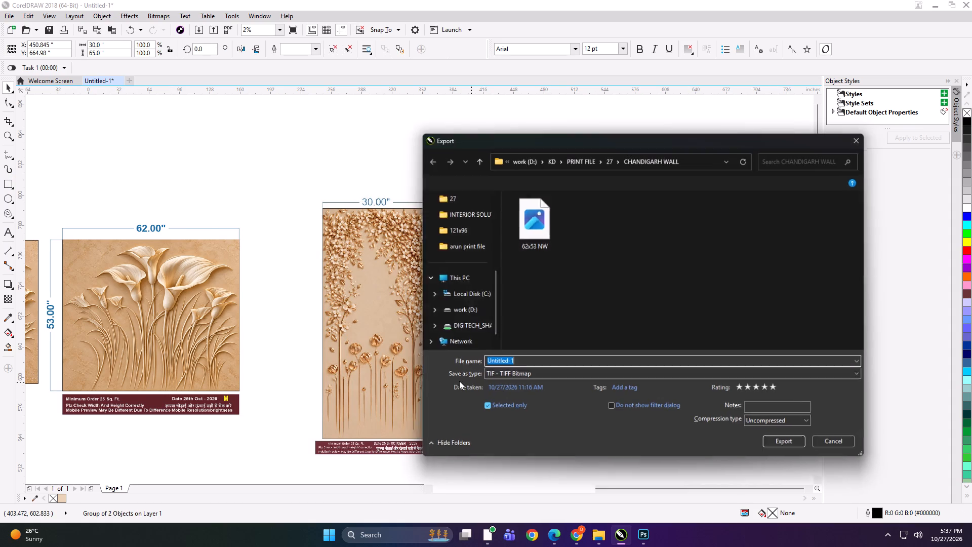
{"action": "type", "text": "30x6"}
{"action": "key", "text": "space"}
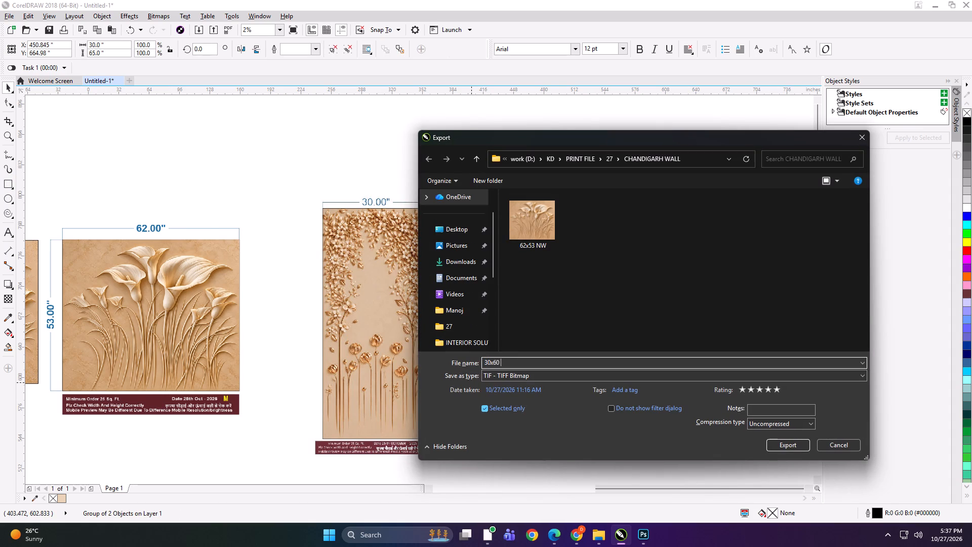
{"action": "key", "text": "BackSpace"}
{"action": "key", "text": "BackSpace"}
{"action": "type", "text": "5 NW 2PC"}
{"action": "key", "text": "Return"}
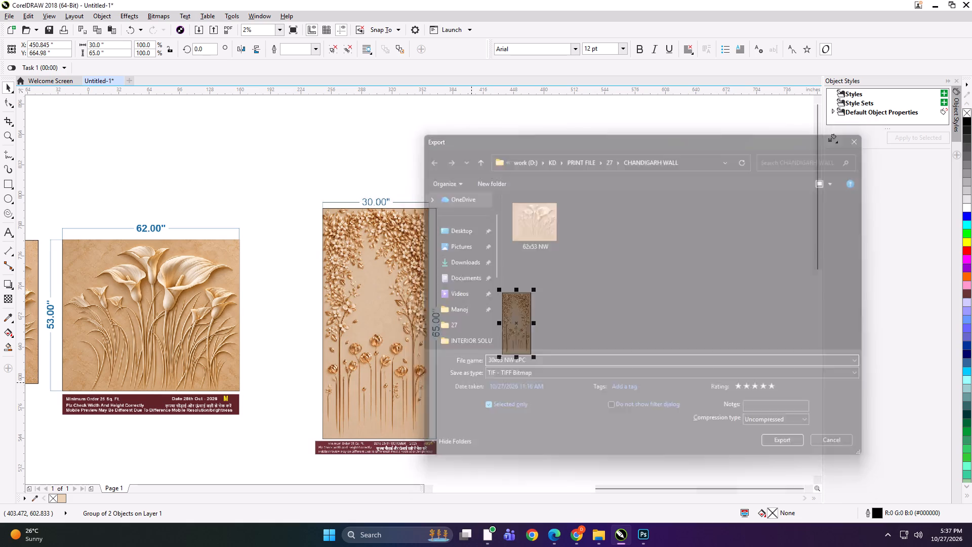
{"action": "key", "text": "Return"}
Enlarge the framed floral arch artwork to about its reference image's height and group the two together.
{"action": "left_click_drag", "start_coordinate": [536, 356], "coordinate": [584, 417], "text": "shift"}
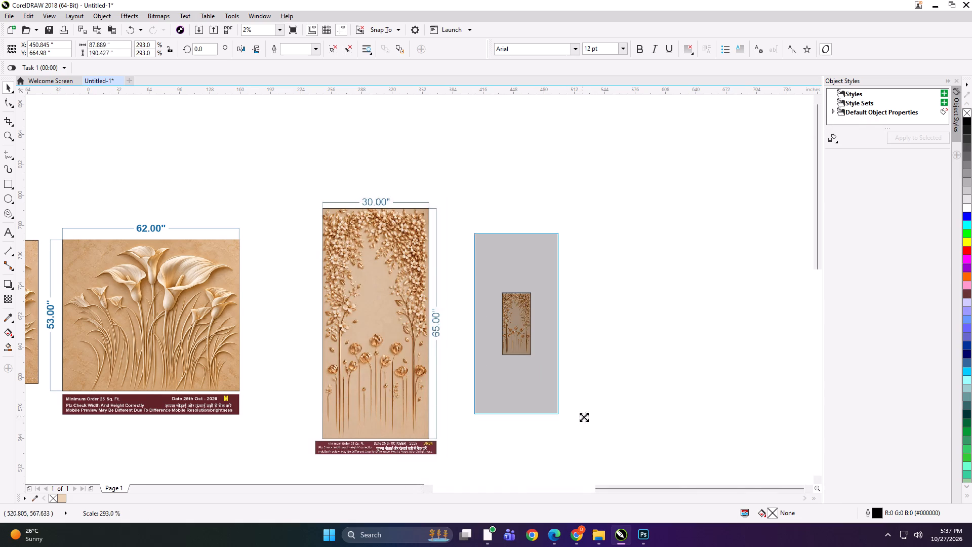
{"action": "left_click_drag", "start_coordinate": [584, 417], "coordinate": [599, 441], "text": "shift"}
{"action": "left_click", "coordinate": [414, 351], "text": "shift"}
{"action": "key", "text": "ctrl+g"}
Enlarge the grouped calla lily pair to about 128% and place it close beside the floral arch pair.
{"action": "scroll", "coordinate": [553, 290], "scroll_direction": "down", "scroll_amount": 1}
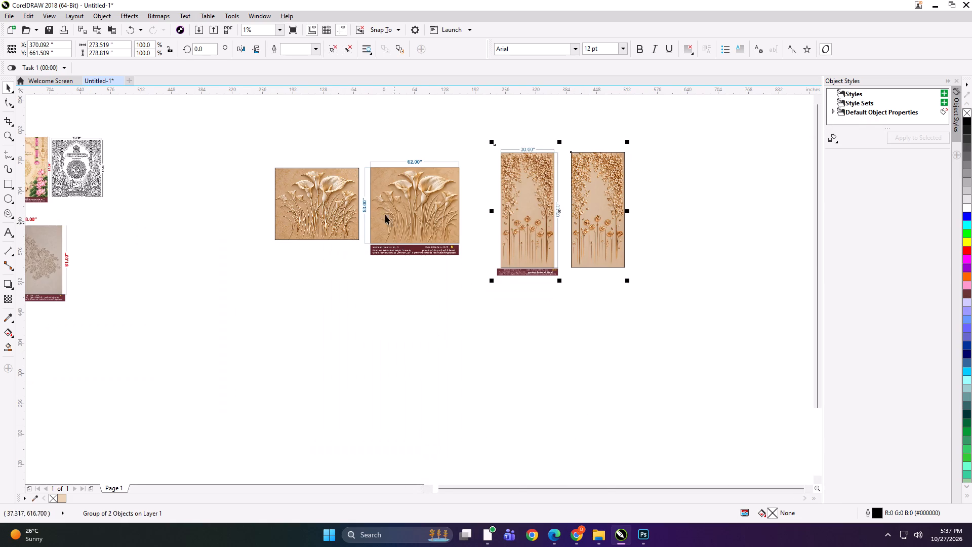
{"action": "left_click_drag", "start_coordinate": [331, 193], "coordinate": [320, 195]}
{"action": "left_click", "coordinate": [436, 205]}
{"action": "left_click", "coordinate": [420, 234], "text": "shift"}
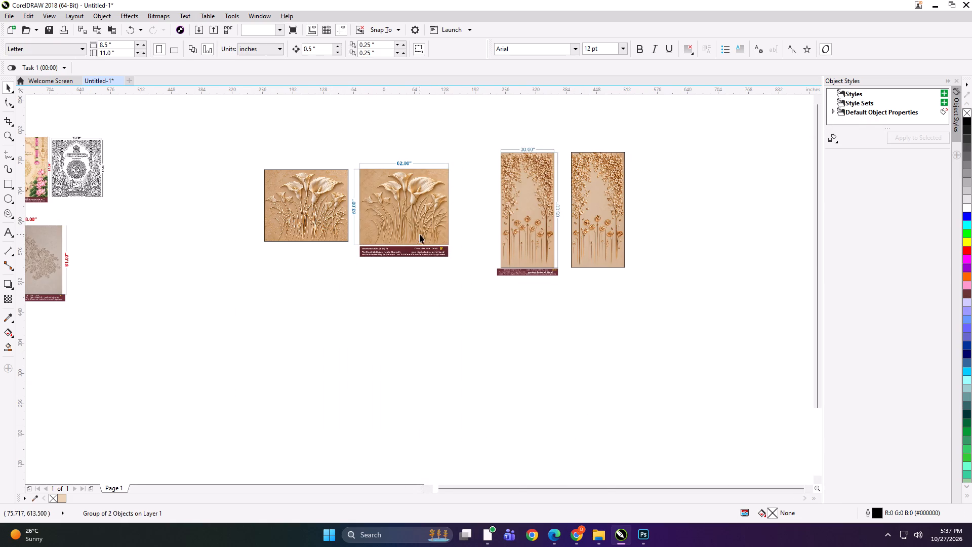
{"action": "left_click", "coordinate": [439, 242]}
{"action": "left_click_drag", "start_coordinate": [460, 265], "coordinate": [487, 282], "text": "shift"}
{"action": "left_click_drag", "start_coordinate": [466, 222], "coordinate": [475, 224]}
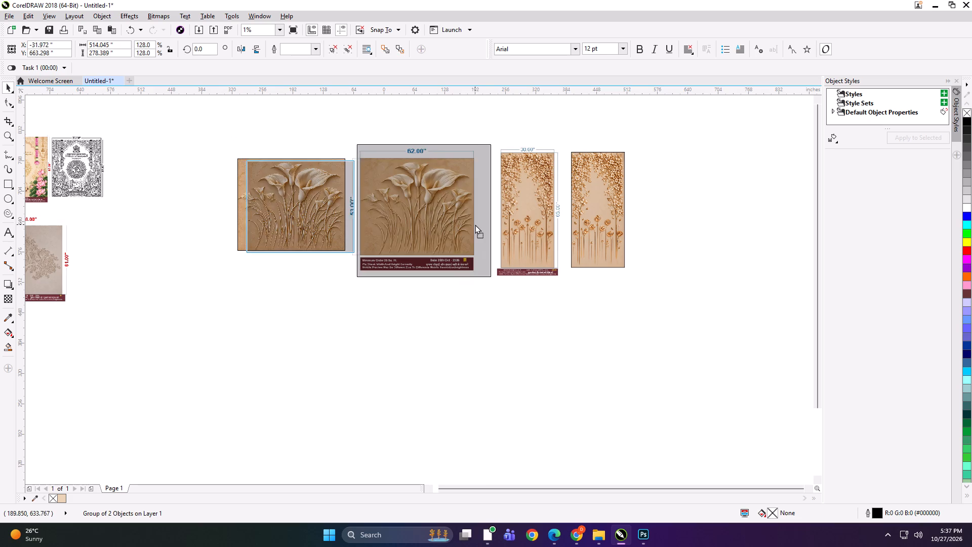
{"action": "left_click_drag", "start_coordinate": [475, 224], "coordinate": [474, 224]}
Select the calla lily pair and the floral arch pair and group them into one object.
{"action": "left_click", "coordinate": [515, 204], "text": "shift"}
{"action": "left_click", "coordinate": [592, 199], "text": "shift"}
{"action": "left_click", "coordinate": [664, 121]}
{"action": "left_click_drag", "start_coordinate": [671, 121], "coordinate": [276, 343]}
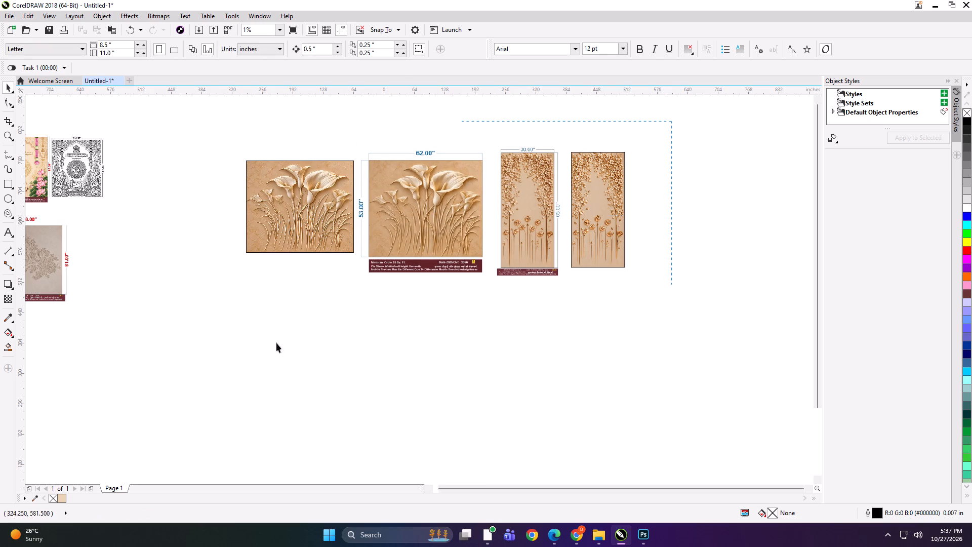
{"action": "left_click_drag", "start_coordinate": [276, 343], "coordinate": [144, 381]}
{"action": "key", "text": "ctrl+g"}
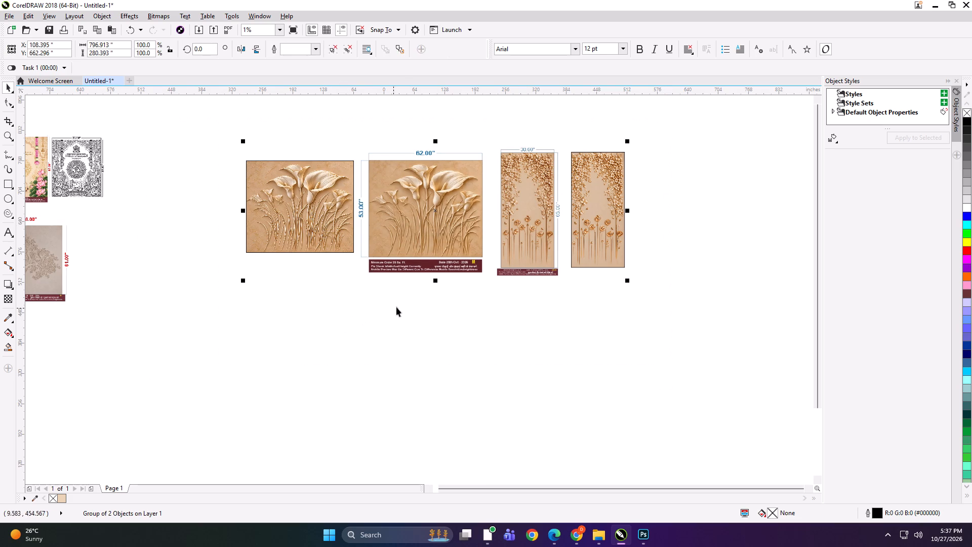
Scale the combined artwork group down to about 5.3 inches wide and 1.9 inches high.
{"action": "left_click_drag", "start_coordinate": [627, 282], "coordinate": [451, 240], "text": "shift"}
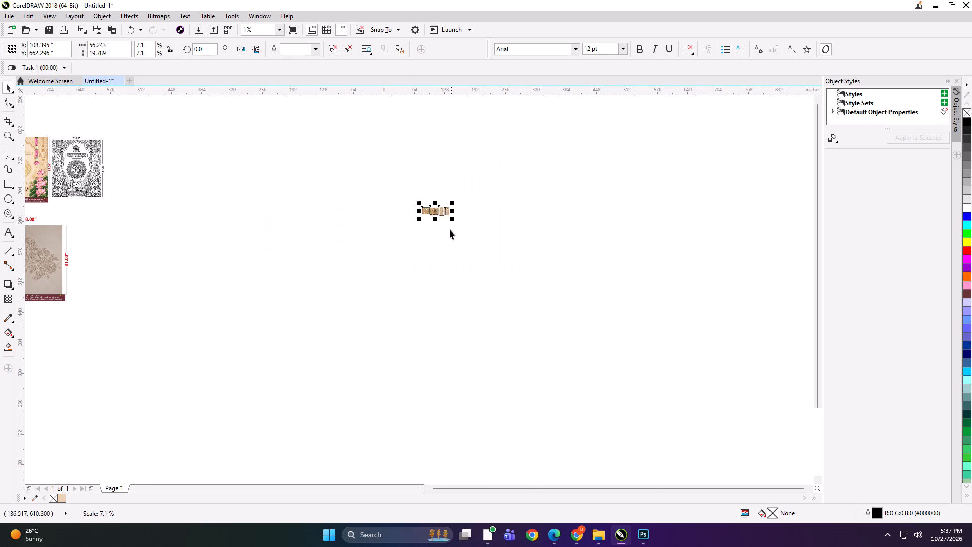
{"action": "scroll", "coordinate": [438, 210], "scroll_direction": "up", "scroll_amount": 2}
{"action": "scroll", "coordinate": [177, 436], "scroll_direction": "up", "scroll_amount": 1}
{"action": "left_click_drag", "start_coordinate": [166, 441], "coordinate": [352, 354]}
{"action": "scroll", "coordinate": [357, 347], "scroll_direction": "up", "scroll_amount": 1}
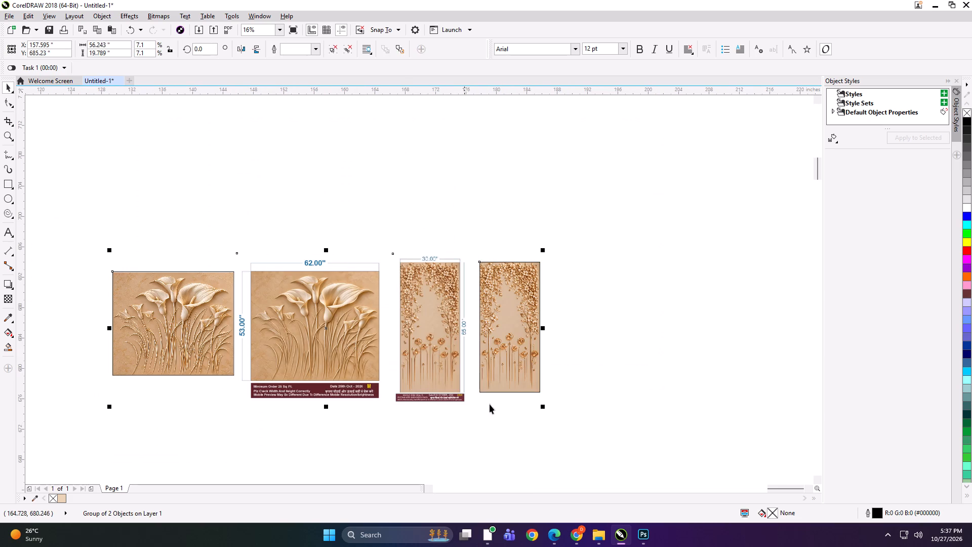
{"action": "left_click_drag", "start_coordinate": [544, 406], "coordinate": [376, 357], "text": "shift"}
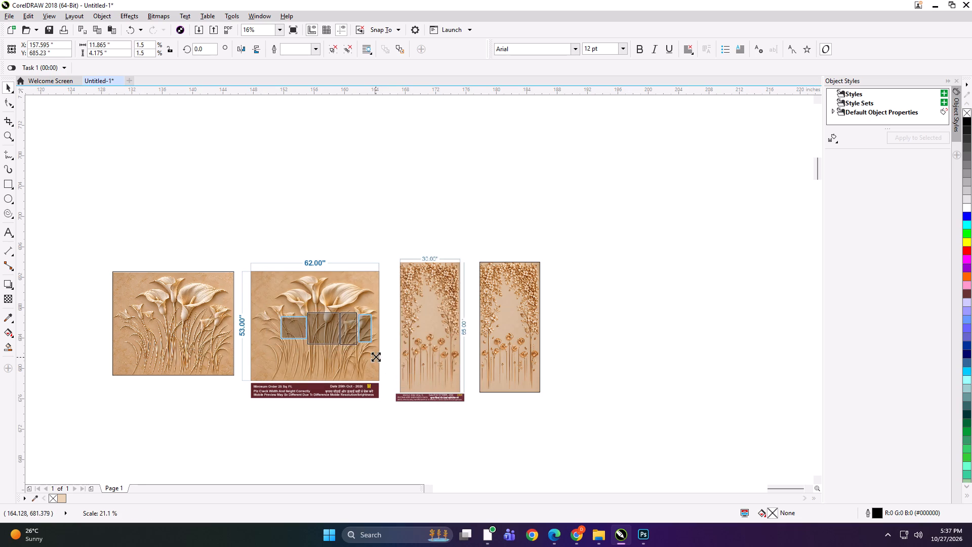
{"action": "left_click_drag", "start_coordinate": [376, 357], "coordinate": [351, 351], "text": "shift"}
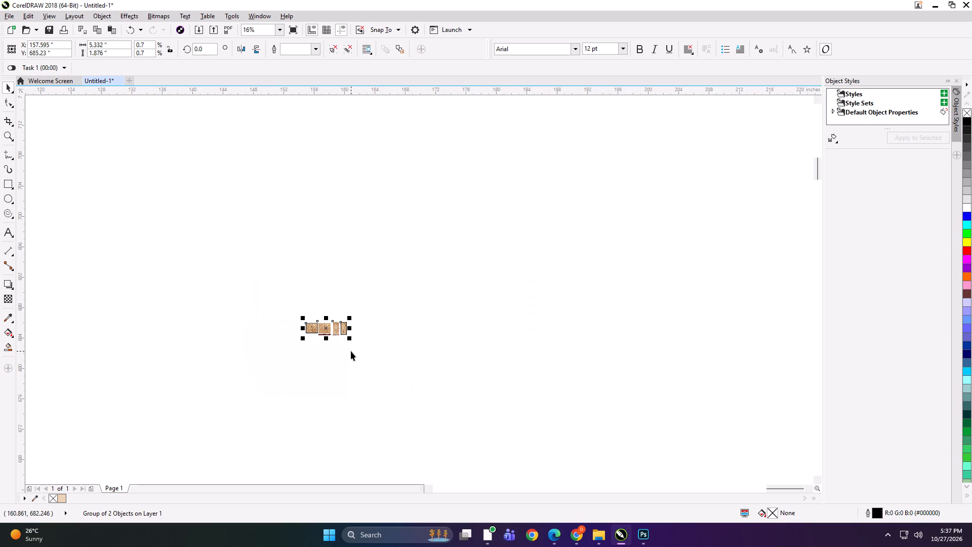
Export the scaled-down combined group as a preview file named SGDFGHH.
{"action": "key", "text": "ctrl+e"}
{"action": "type", "text": "SGDFGHH"}
{"action": "key", "text": "Return"}
{"action": "key", "text": "Return"}
{"action": "key", "text": "Return"}
Delete the exported combined group from the page and show the remaining artworks.
{"action": "key", "text": "Delete"}
{"action": "key", "text": "F4"}
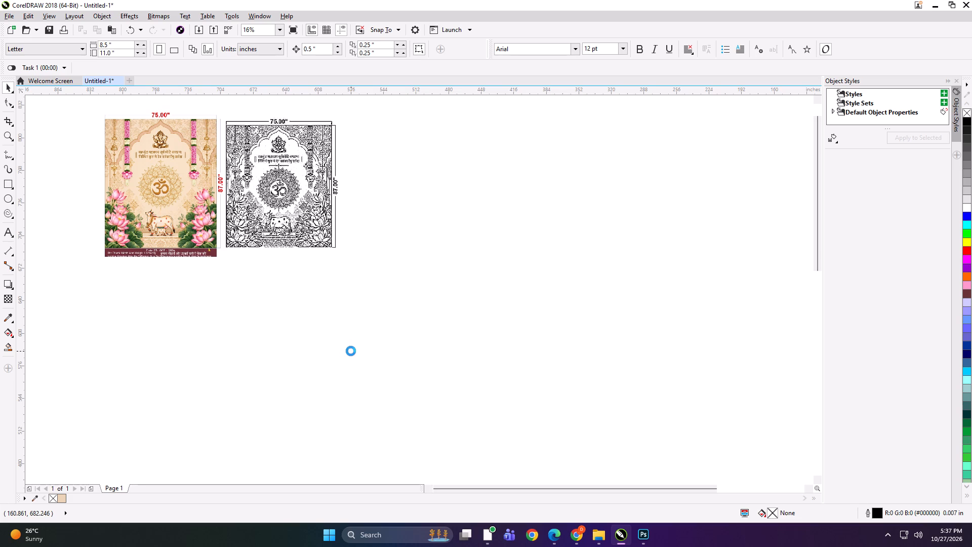
{"action": "left_click", "coordinate": [377, 330]}
{"action": "scroll", "coordinate": [323, 286], "scroll_direction": "down", "scroll_amount": 2}
Switch to File Explorer at the Downloads folder.
{"action": "left_click", "coordinate": [598, 541]}
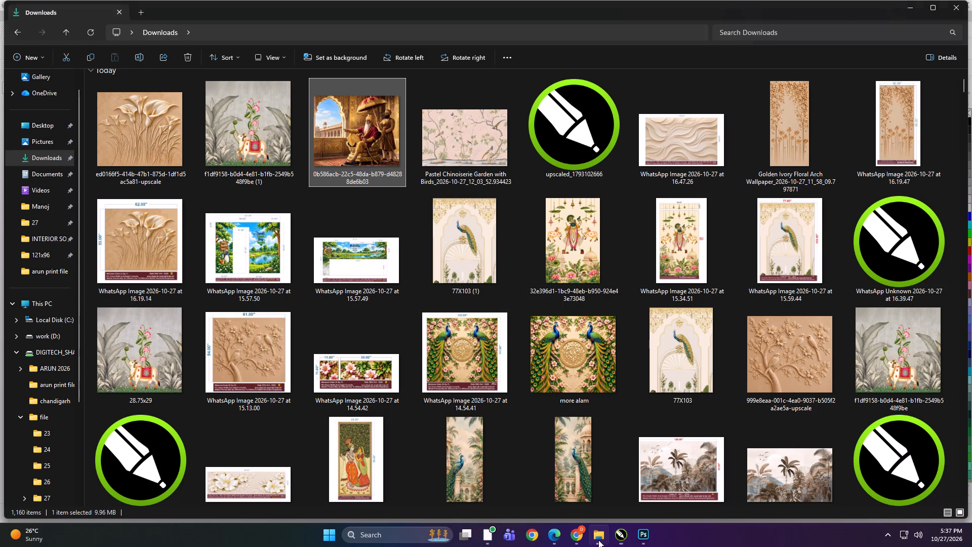
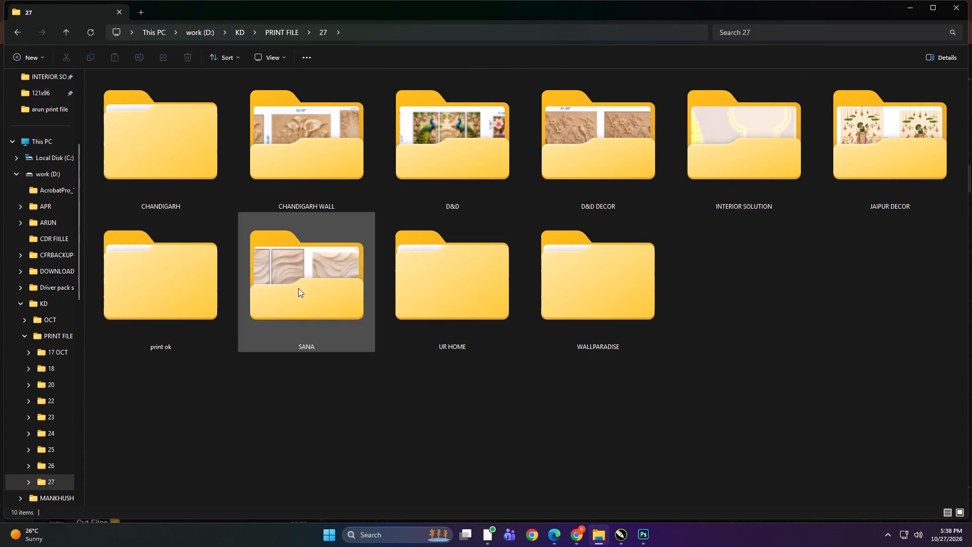
Cut all the customer folders in the 27 print file folder, leaving out the print ok folder.
{"action": "left_click", "coordinate": [173, 154]}
{"action": "left_click", "coordinate": [529, 300], "text": "shift"}
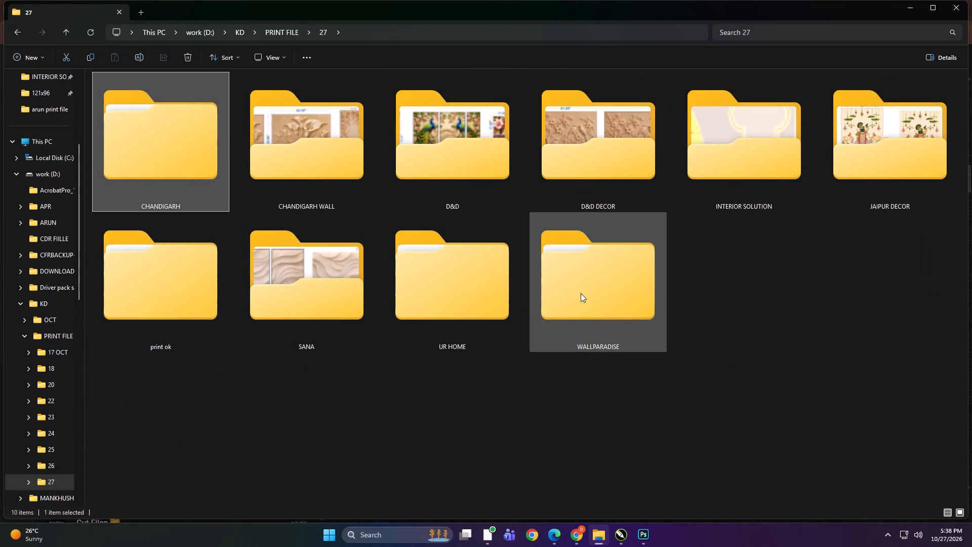
{"action": "left_click", "coordinate": [581, 293], "text": "shift"}
{"action": "left_click", "coordinate": [187, 284], "text": "ctrl"}
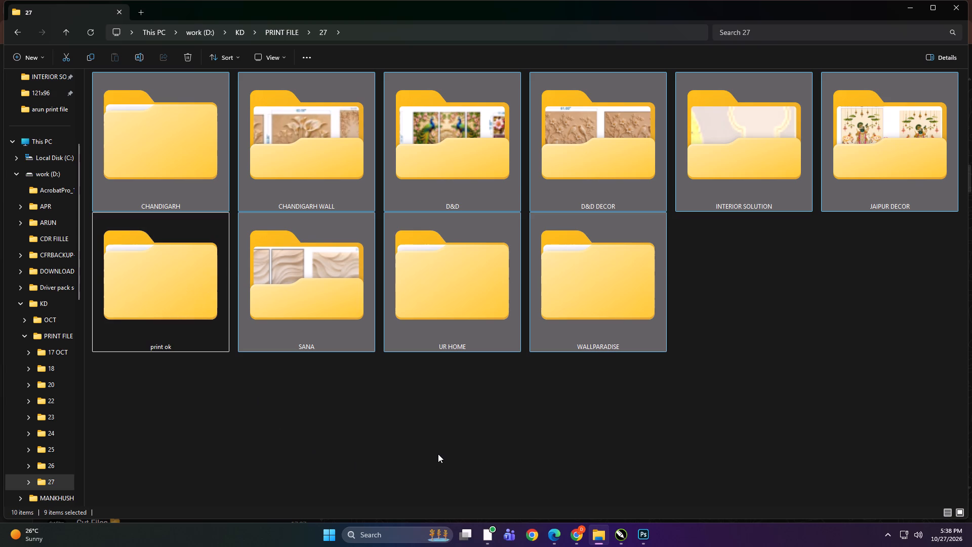
{"action": "key", "text": "ctrl+x"}
Create a folder named NEW 6 inside the print ok folder.
{"action": "double_click", "coordinate": [202, 298]}
{"action": "left_click", "coordinate": [373, 394]}
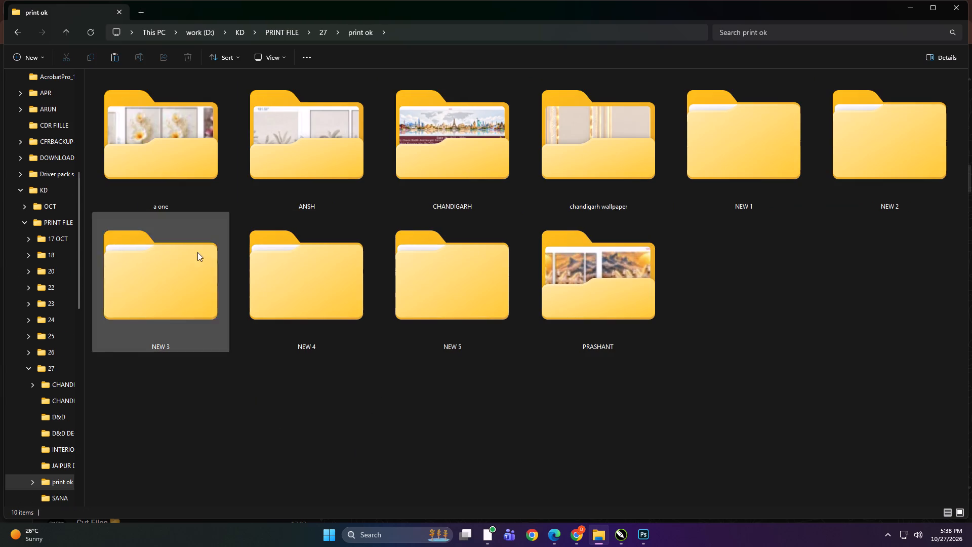
{"action": "left_click", "coordinate": [22, 58]}
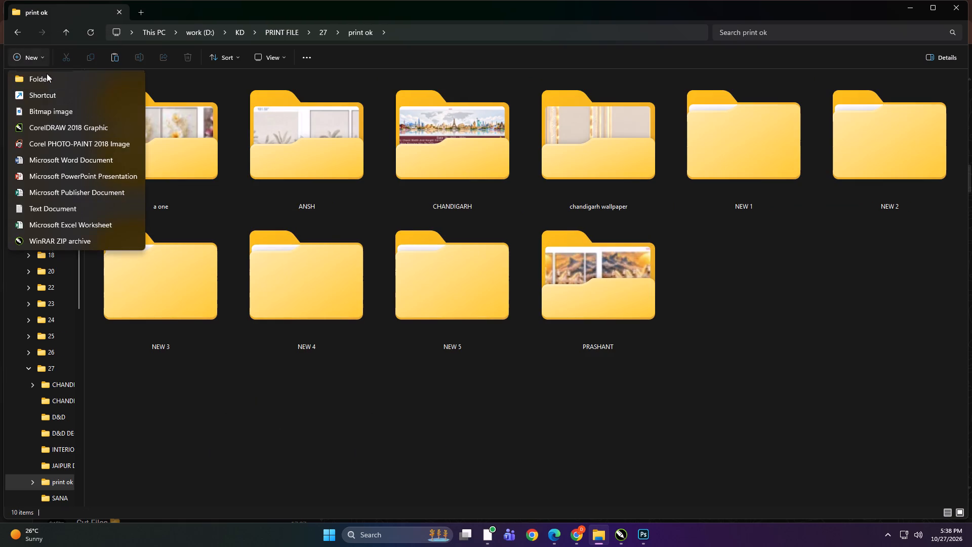
{"action": "left_click", "coordinate": [58, 83]}
{"action": "type", "text": "NEW 6"}
{"action": "key", "text": "Return"}
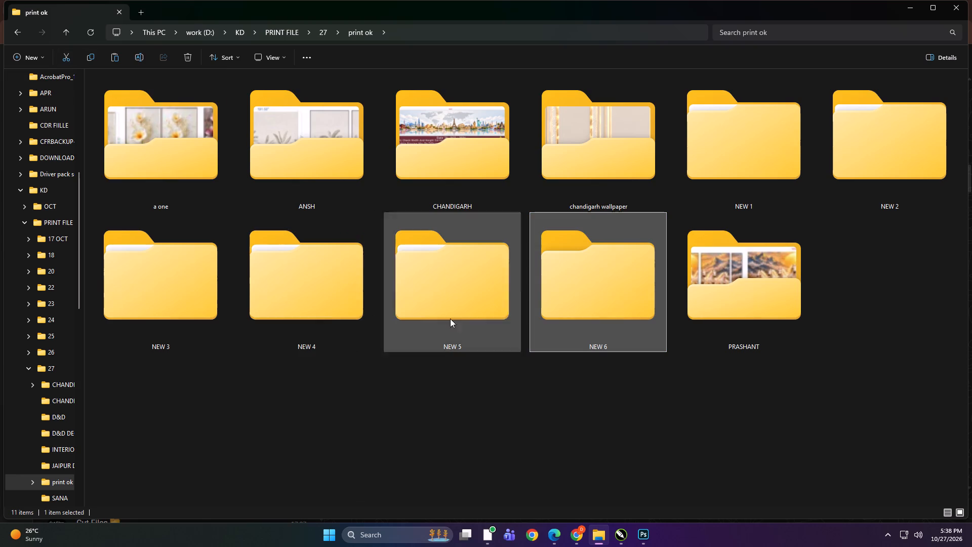
Move the cut customer folders into the NEW 6 folder.
{"action": "double_click", "coordinate": [598, 298]}
{"action": "right_click", "coordinate": [440, 256]}
{"action": "left_click", "coordinate": [455, 267]}
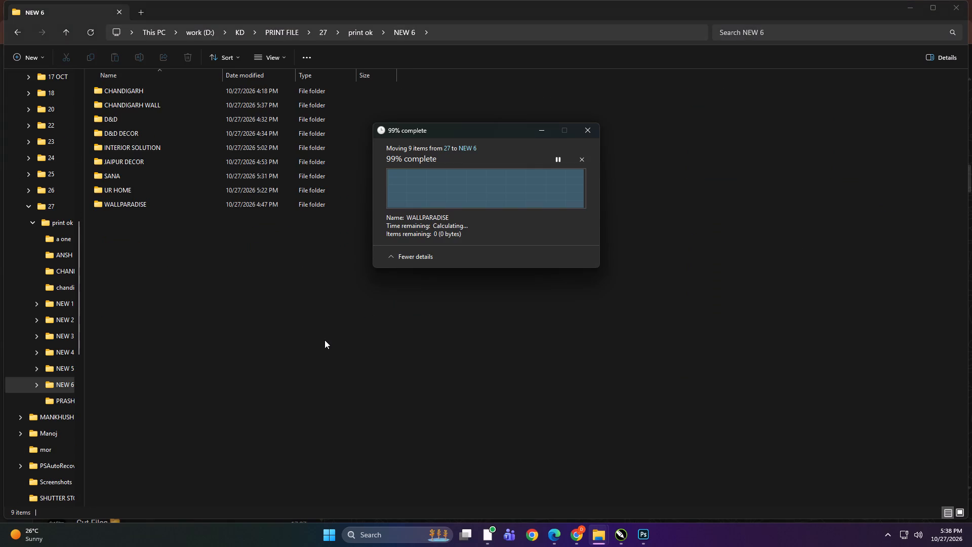
{"action": "left_click", "coordinate": [325, 340]}
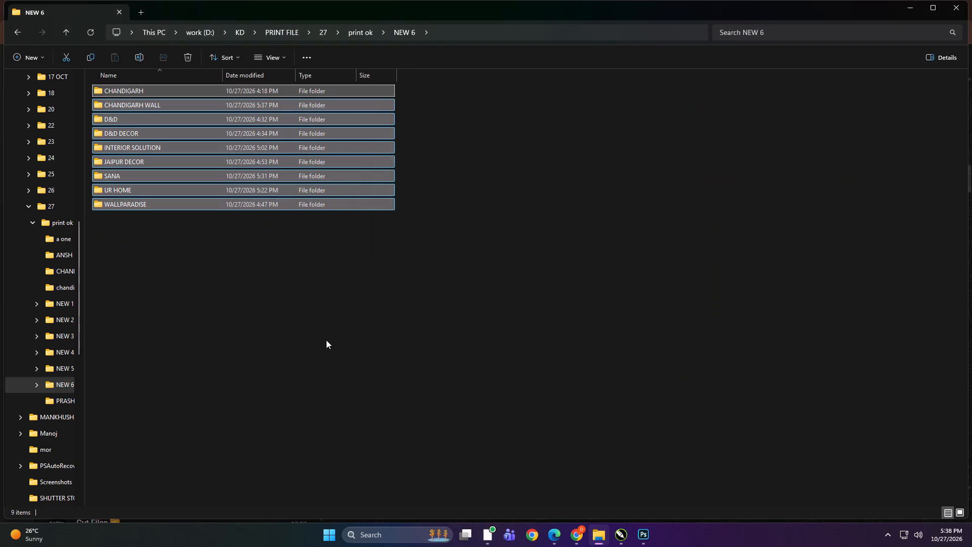
Copy the NEW 6 folder from print ok and open the DIGITECH_SHAREDRIVE (Z:) network drive.
{"action": "key", "text": "BackSpace"}
{"action": "left_click", "coordinate": [601, 367]}
{"action": "left_click", "coordinate": [595, 326]}
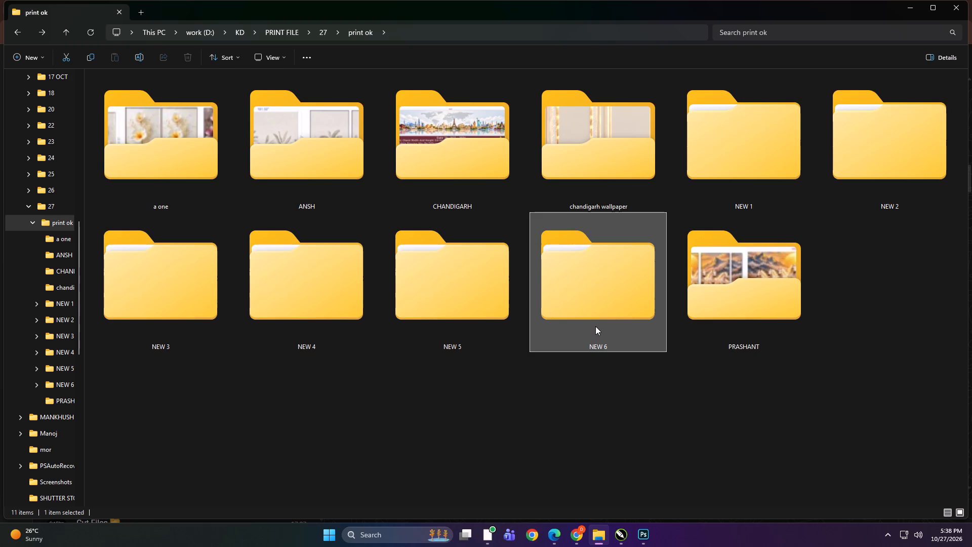
{"action": "key", "text": "ctrl+c"}
{"action": "key", "text": "ctrl+c"}
{"action": "scroll", "coordinate": [52, 348], "scroll_direction": "up", "scroll_amount": 4}
{"action": "left_click", "coordinate": [50, 325]}
{"action": "double_click", "coordinate": [118, 301]}
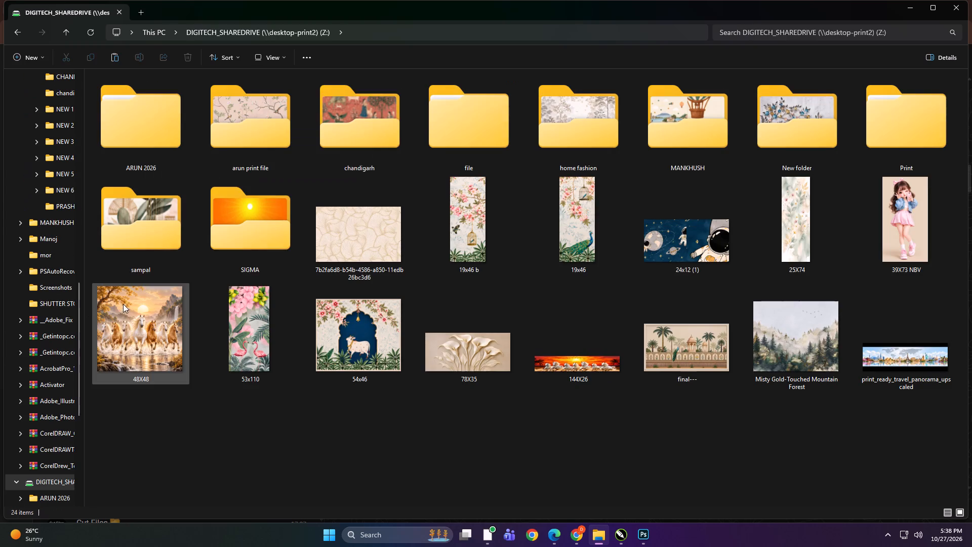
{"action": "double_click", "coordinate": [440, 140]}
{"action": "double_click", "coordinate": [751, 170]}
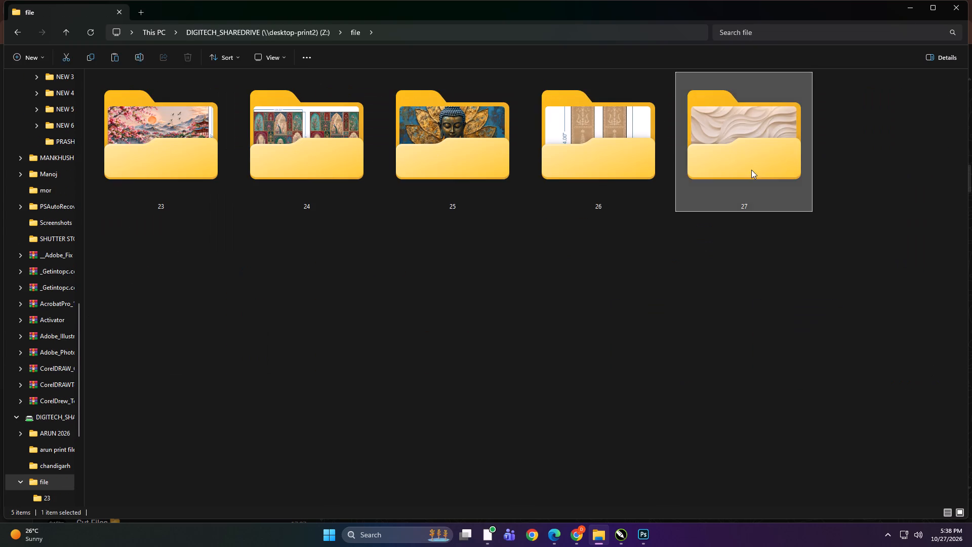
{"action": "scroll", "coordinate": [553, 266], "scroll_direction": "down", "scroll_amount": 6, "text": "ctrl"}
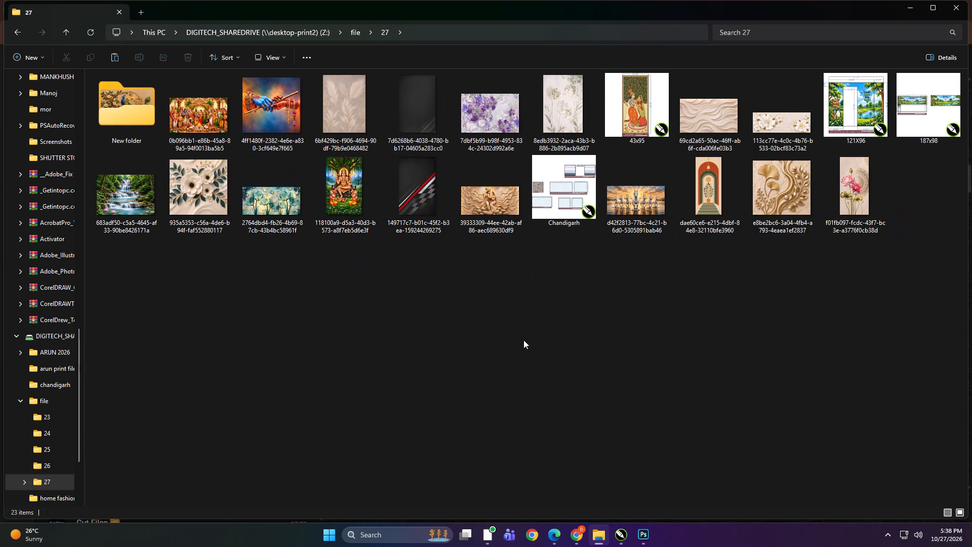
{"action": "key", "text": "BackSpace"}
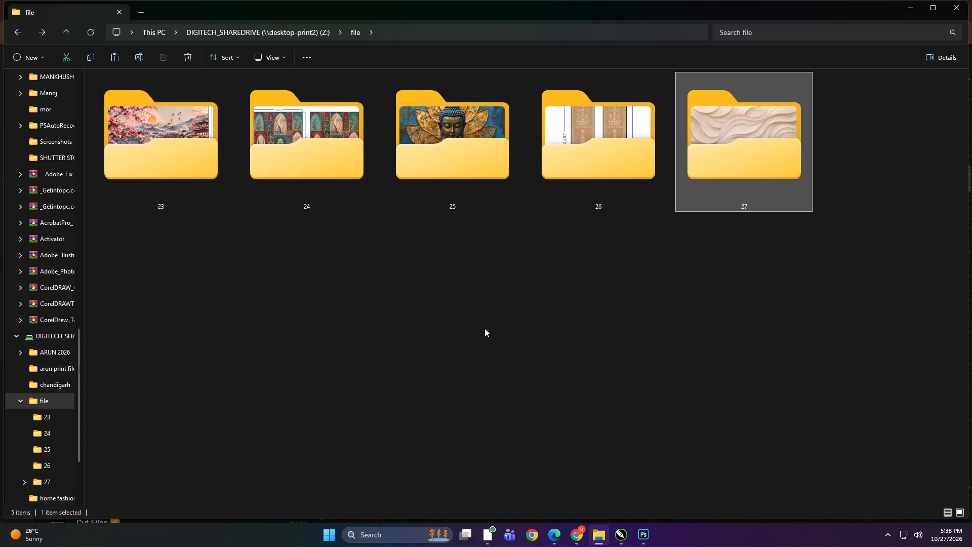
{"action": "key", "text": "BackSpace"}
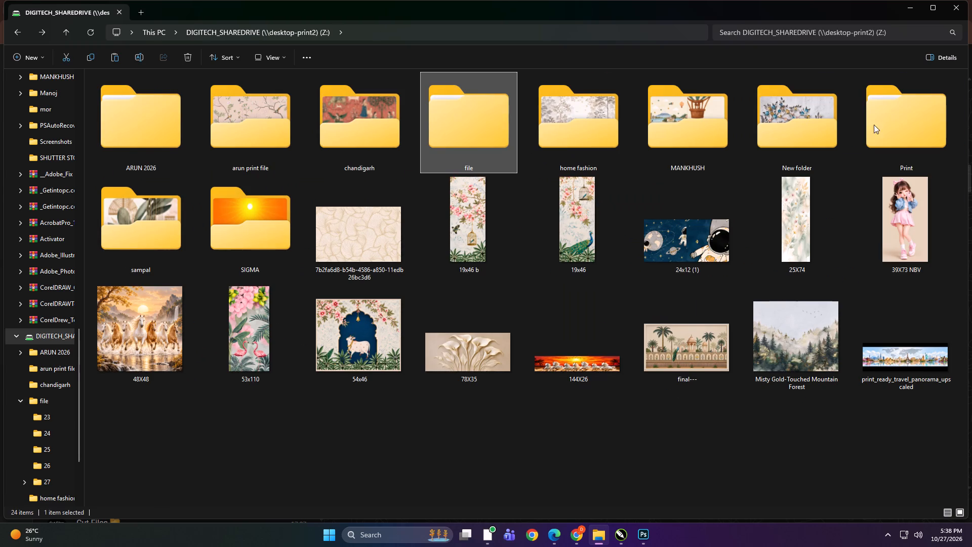
Paste the copied NEW 6 folder into the 27 folder inside Print on the shared drive.
{"action": "double_click", "coordinate": [886, 127]}
{"action": "double_click", "coordinate": [546, 112]}
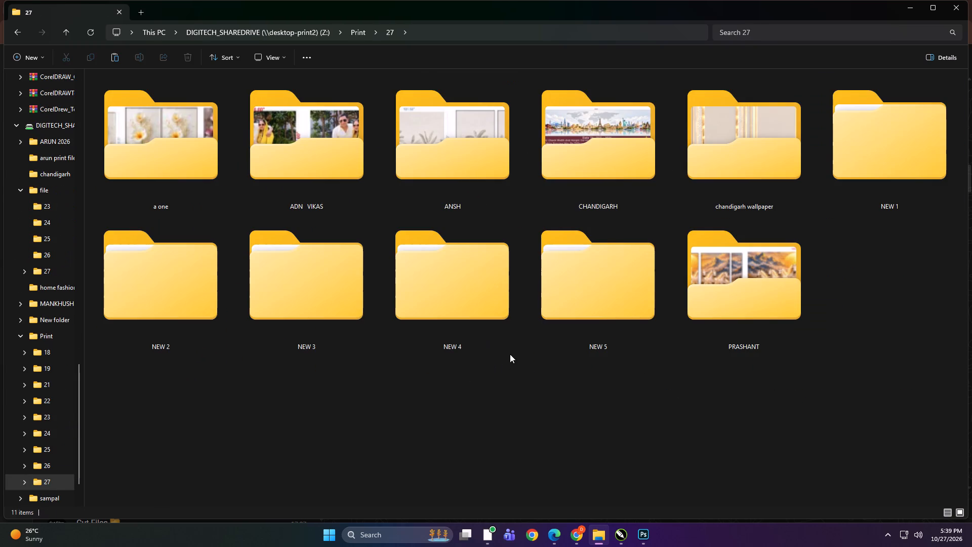
{"action": "scroll", "coordinate": [497, 333], "scroll_direction": "down", "scroll_amount": 8, "text": "ctrl"}
{"action": "right_click", "coordinate": [455, 337]}
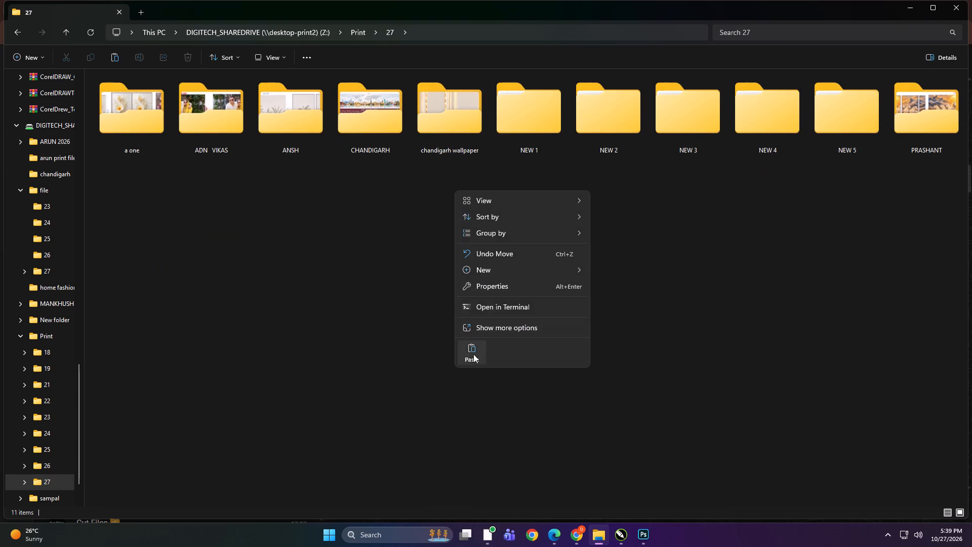
Paste the copied NEW 6 folder into the 27 folder inside Print on the shared drive.
{"action": "left_click", "coordinate": [473, 354]}
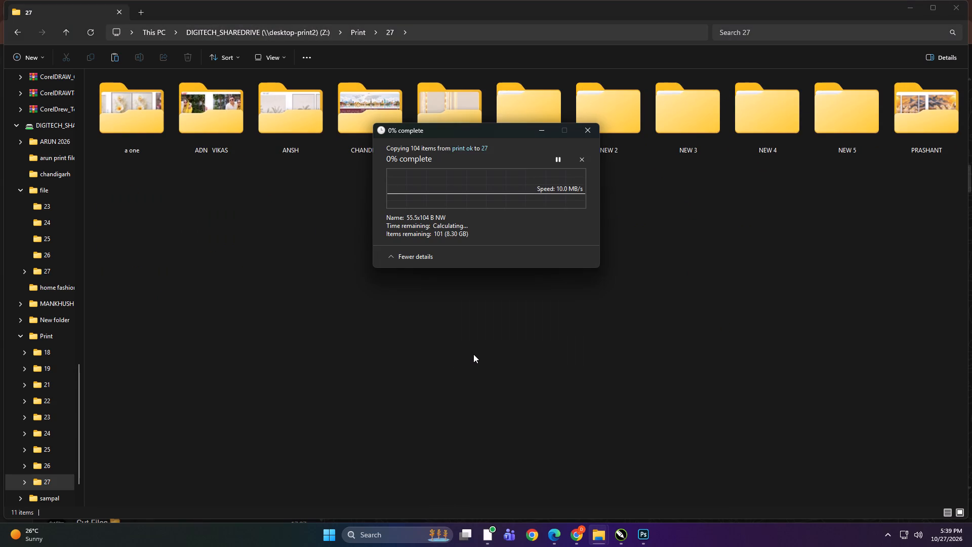
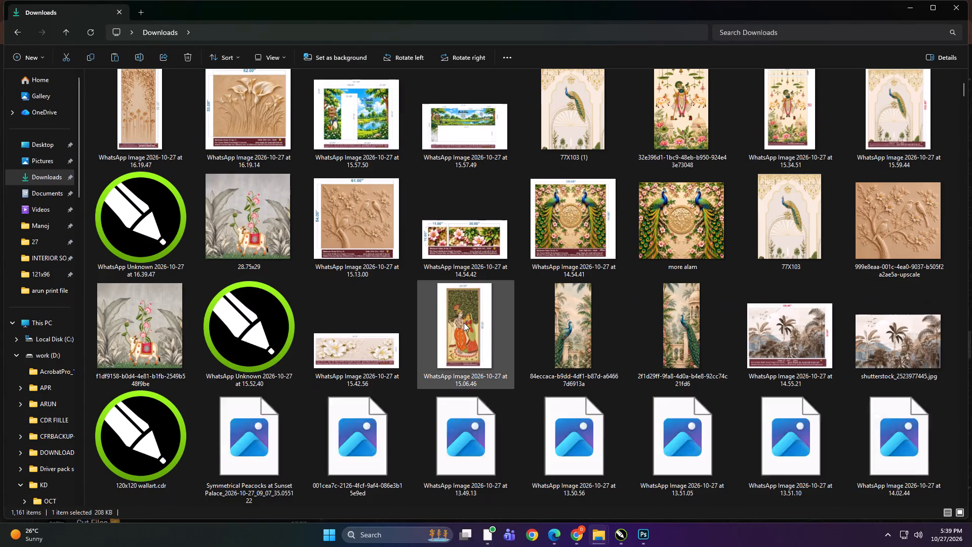
Look through today's artwork in Downloads and examine the WhatsApp Image 2026-10-27 at 16.17.13 layout and its panel sizes.
{"action": "scroll", "coordinate": [461, 309], "scroll_direction": "down", "scroll_amount": 3}
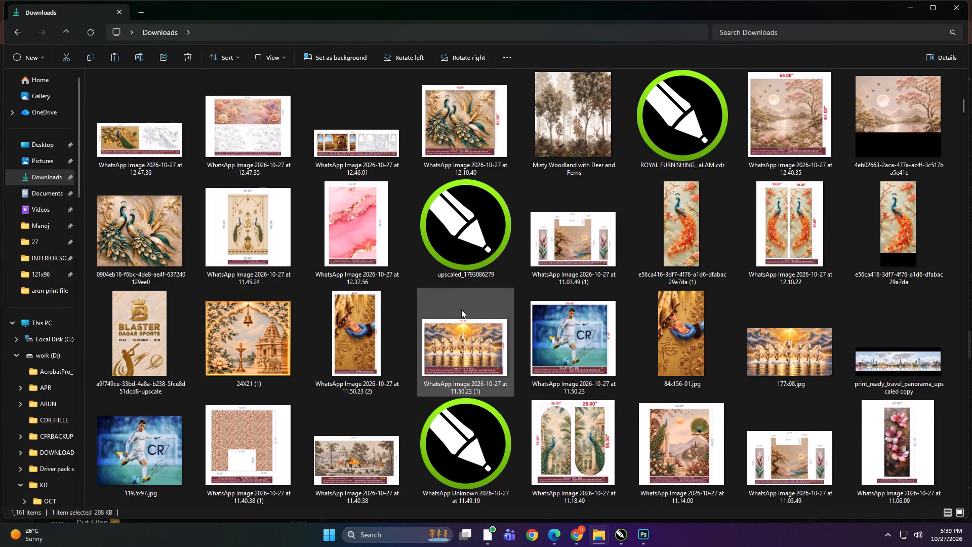
{"action": "scroll", "coordinate": [461, 308], "scroll_direction": "down", "scroll_amount": 1}
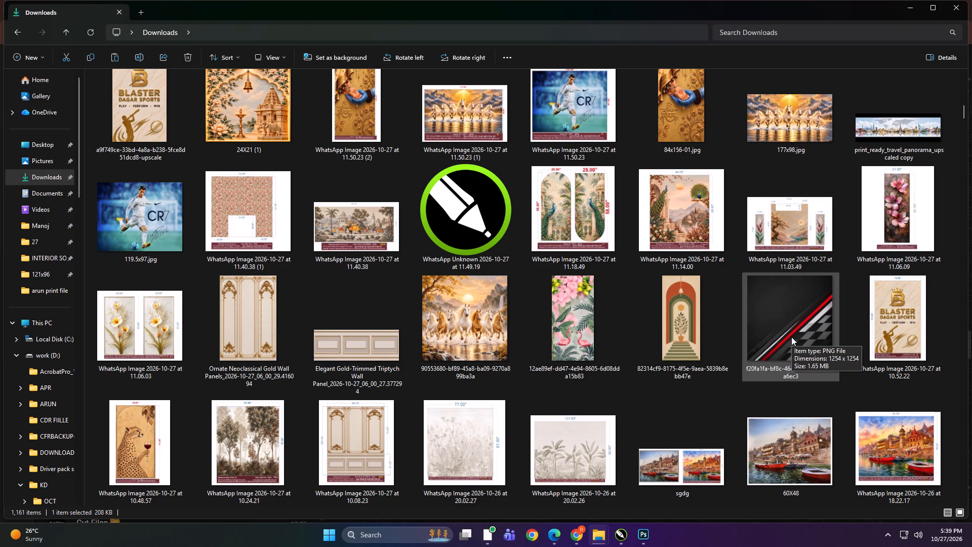
{"action": "scroll", "coordinate": [459, 319], "scroll_direction": "up", "scroll_amount": 5}
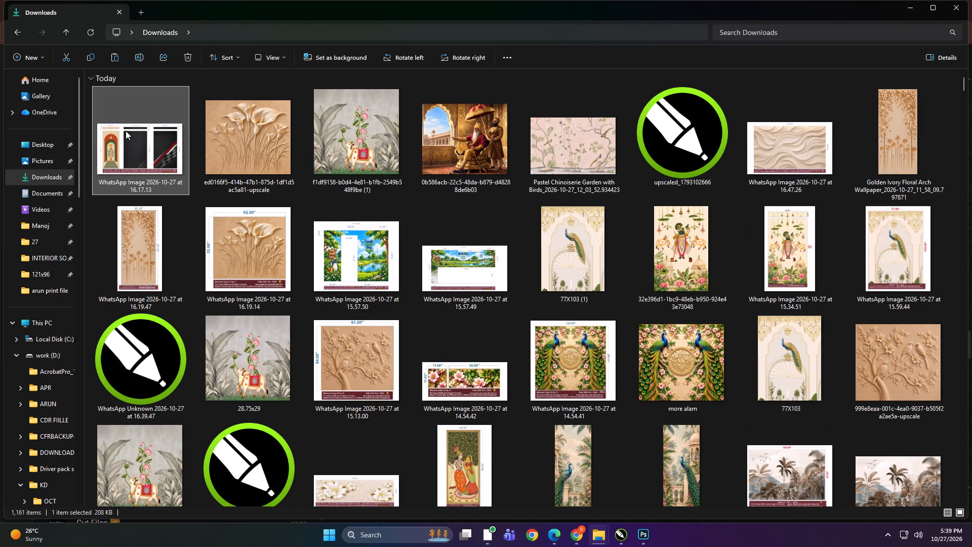
{"action": "double_click", "coordinate": [126, 131]}
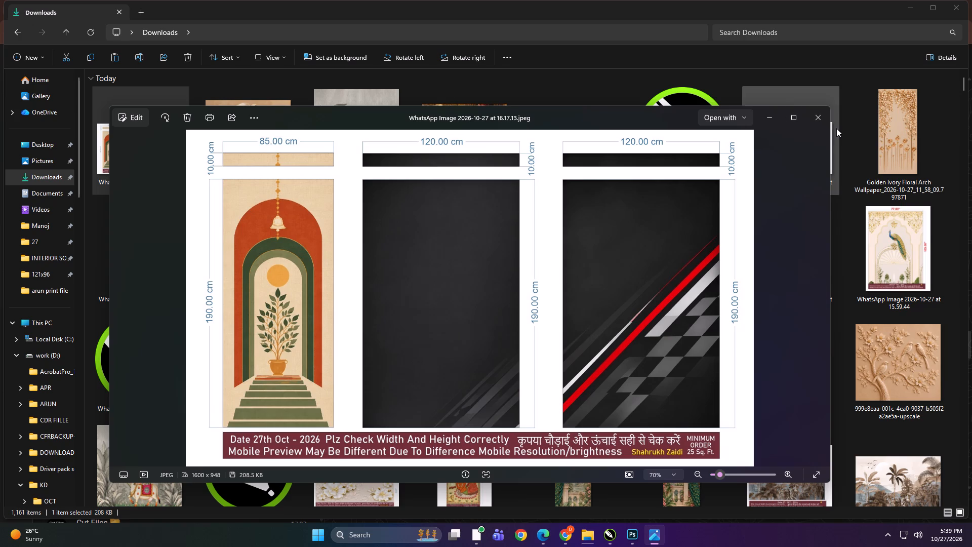
{"action": "left_click", "coordinate": [810, 122]}
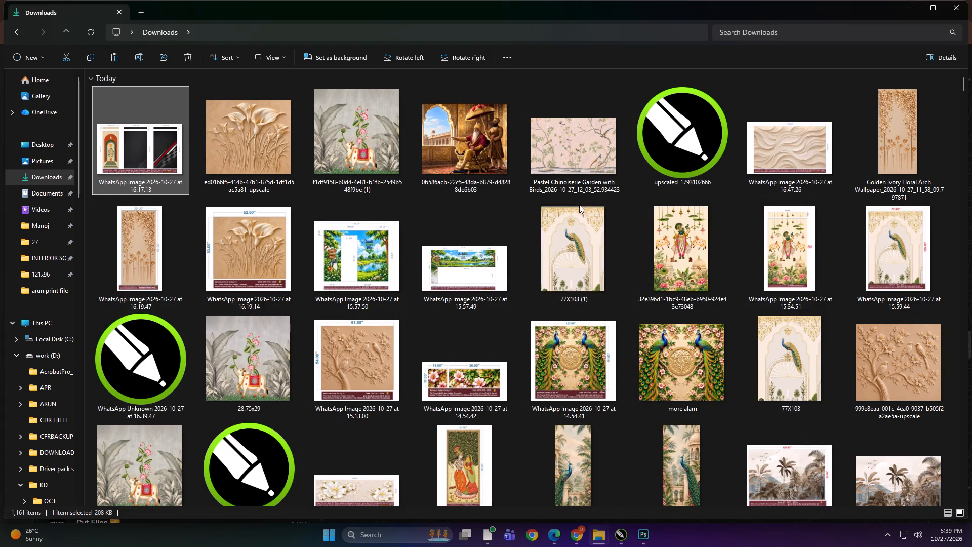
{"action": "scroll", "coordinate": [579, 205], "scroll_direction": "down", "scroll_amount": 1}
{"action": "scroll", "coordinate": [477, 256], "scroll_direction": "down", "scroll_amount": 2}
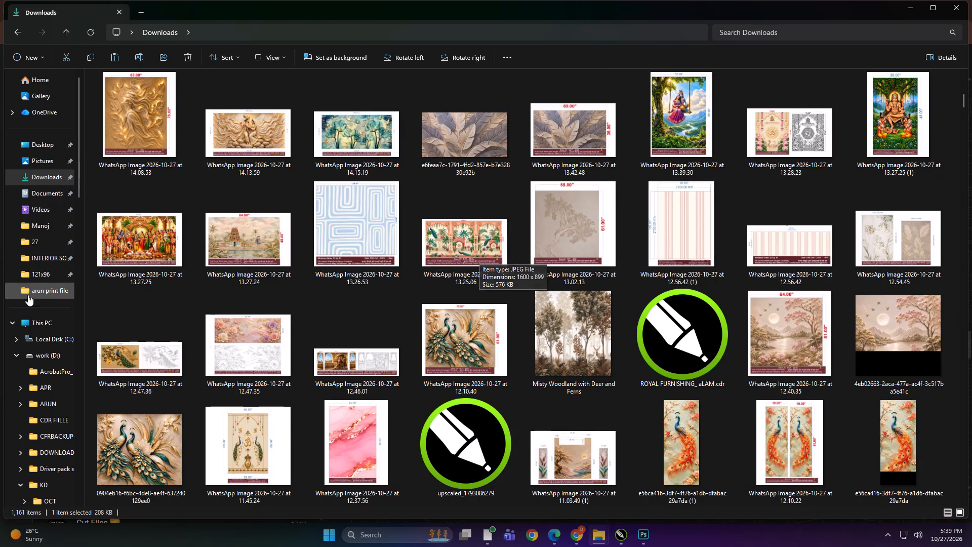
Open the 27 folder inside the file folder on the DIGITECH_SHAREDRIVE (Z:) network drive.
{"action": "left_click", "coordinate": [37, 317]}
{"action": "left_click", "coordinate": [261, 157]}
{"action": "double_click", "coordinate": [182, 299]}
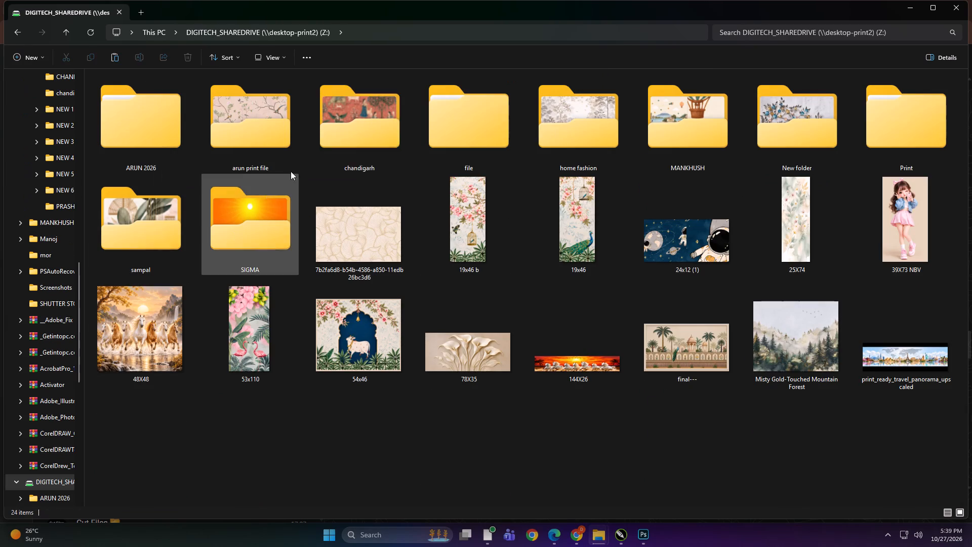
{"action": "double_click", "coordinate": [454, 131]}
{"action": "double_click", "coordinate": [750, 144]}
{"action": "left_click", "coordinate": [750, 144]}
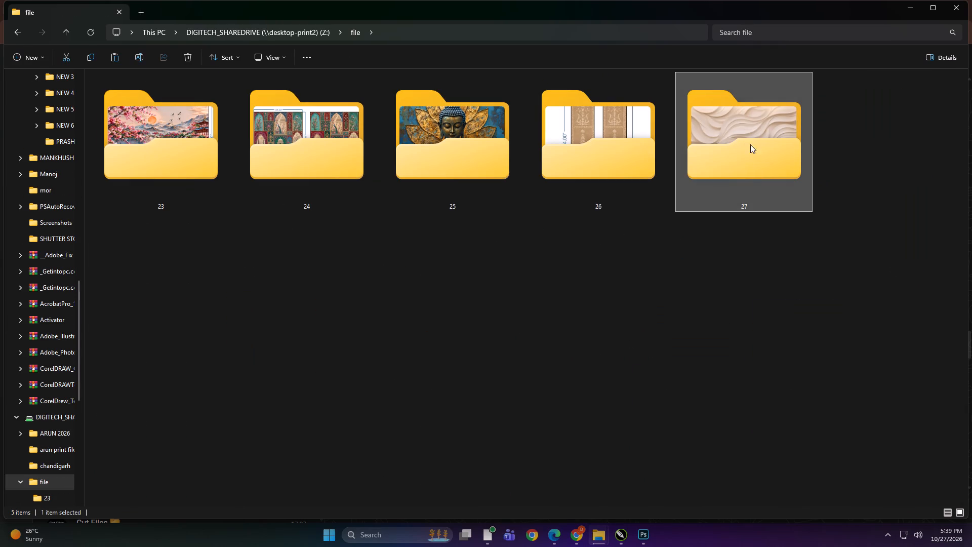
{"action": "scroll", "coordinate": [475, 447], "scroll_direction": "up", "scroll_amount": 4, "text": "ctrl"}
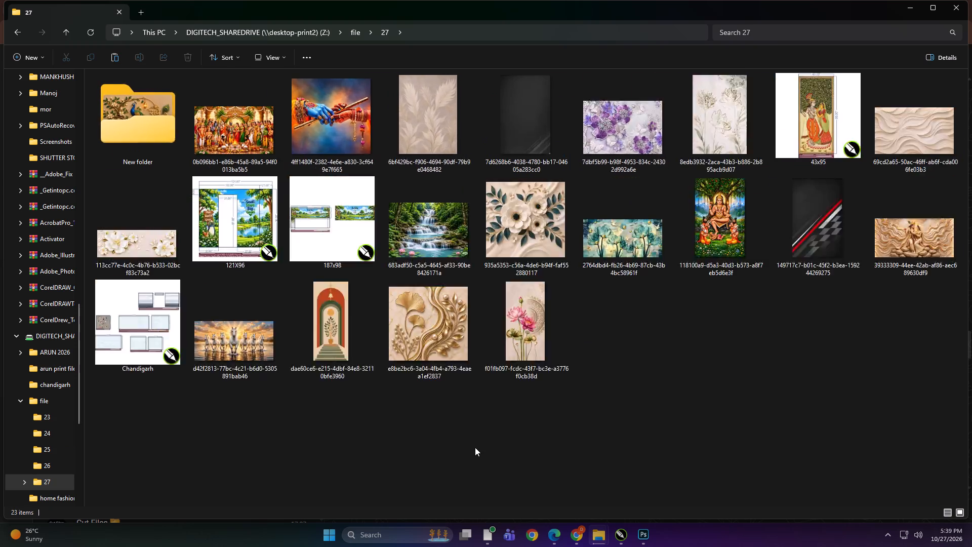
{"action": "scroll", "coordinate": [475, 447], "scroll_direction": "up", "scroll_amount": 3, "text": "ctrl"}
{"action": "scroll", "coordinate": [472, 387], "scroll_direction": "down", "scroll_amount": 3, "text": "ctrl"}
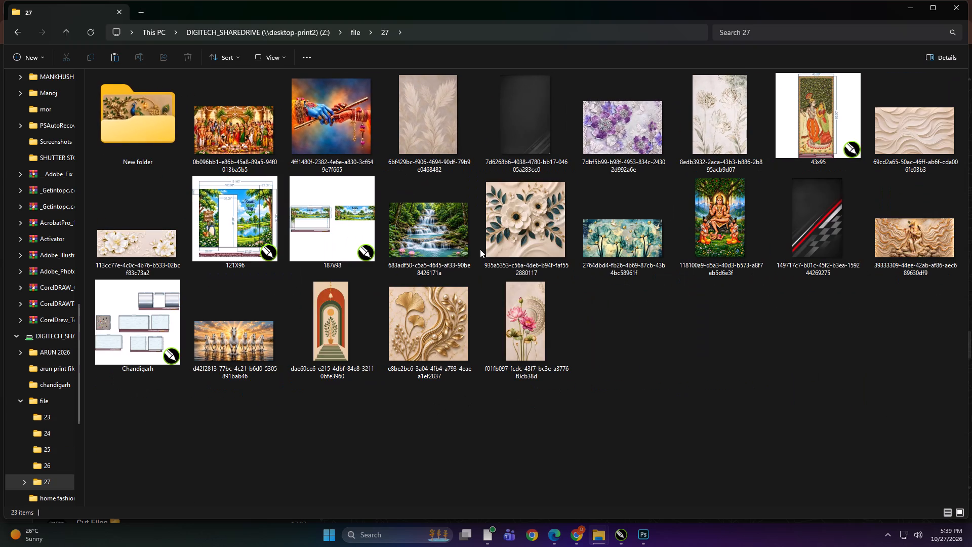
Select the plain dark, arched doorway and red-striped checkered artworks in folder 27 and bring them into Photoshop.
{"action": "left_click", "coordinate": [521, 129]}
{"action": "left_click", "coordinate": [345, 340], "text": "ctrl"}
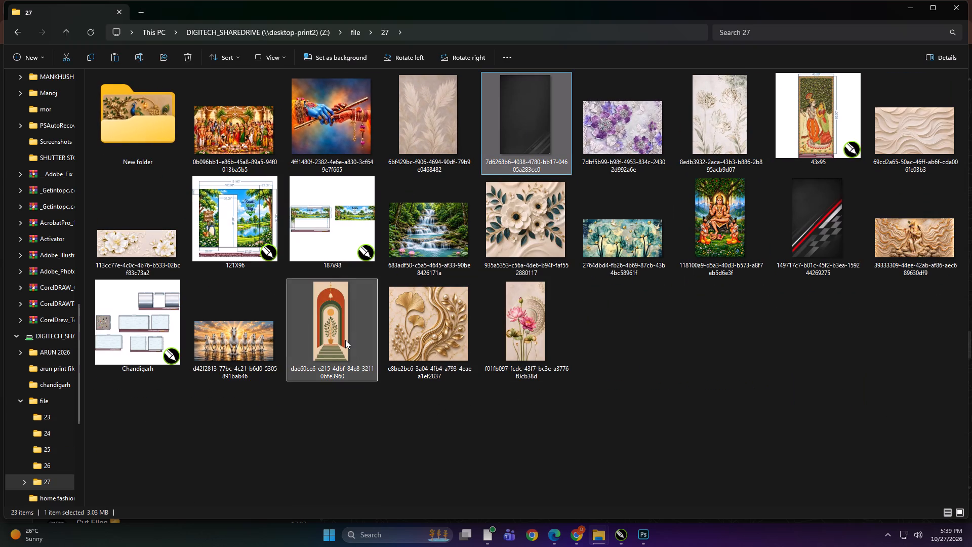
{"action": "left_click", "coordinate": [819, 241], "text": "ctrl"}
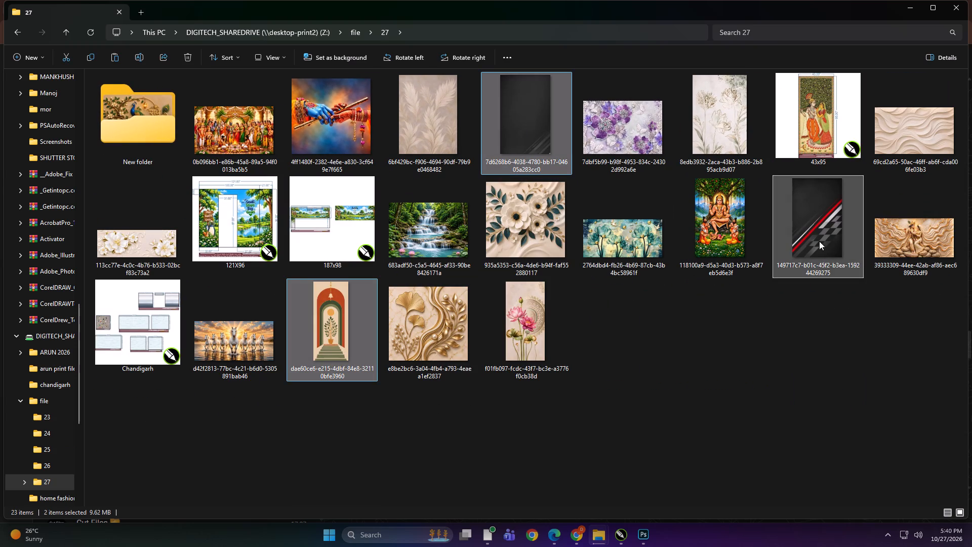
{"action": "left_click_drag", "start_coordinate": [817, 217], "coordinate": [638, 538]}
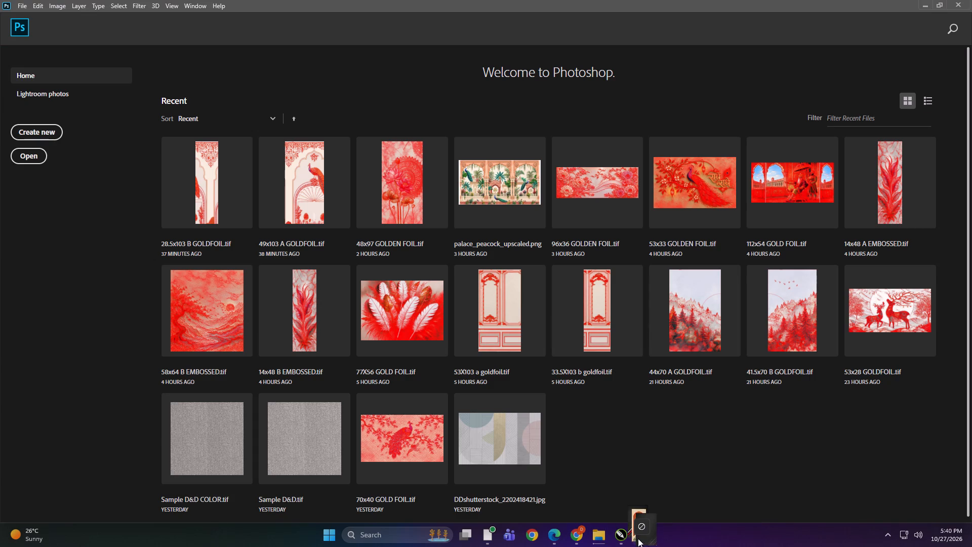
Import the image file from the file explorer into the empty area of the Untitled-1 drawing in CorelDRAW.
{"action": "left_click_drag", "start_coordinate": [638, 538], "coordinate": [454, 292]}
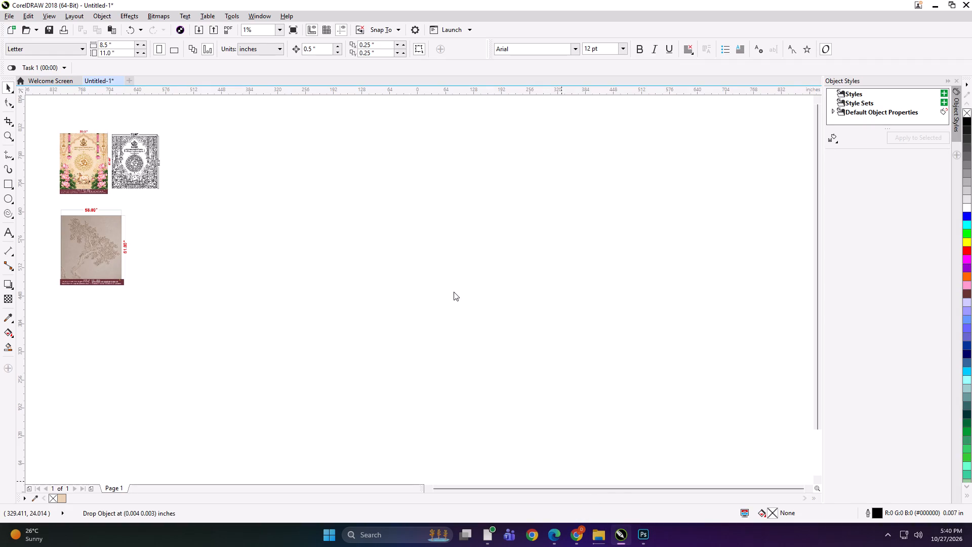
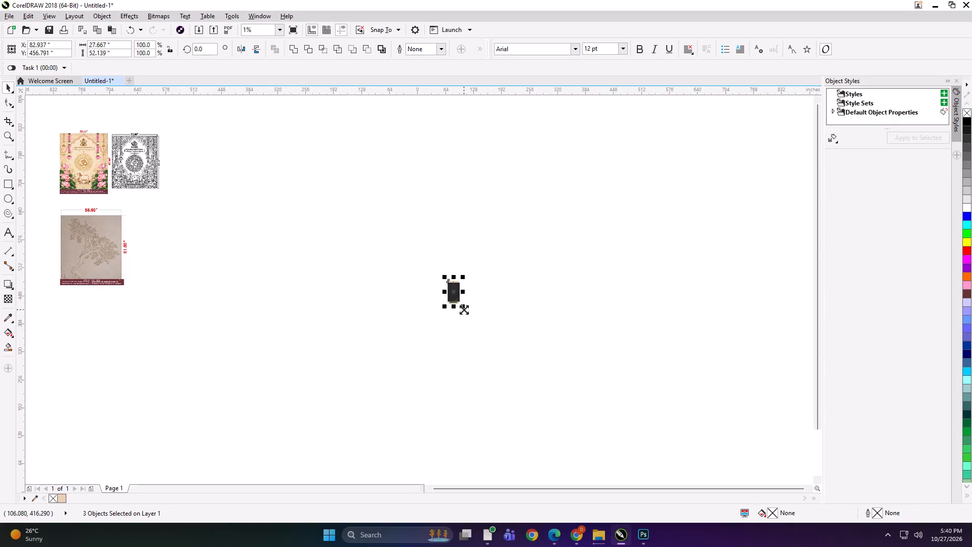
Enlarge the three imported images together to about 492.7% of their original size.
{"action": "left_click_drag", "start_coordinate": [464, 309], "coordinate": [498, 354], "text": "shift"}
{"action": "left_click", "coordinate": [499, 371]}
Separate the stacked images into a row: arch artwork first, plain dark background in the middle, red-striped racing background last.
{"action": "left_click_drag", "start_coordinate": [453, 305], "coordinate": [592, 291]}
{"action": "left_click_drag", "start_coordinate": [473, 297], "coordinate": [506, 275]}
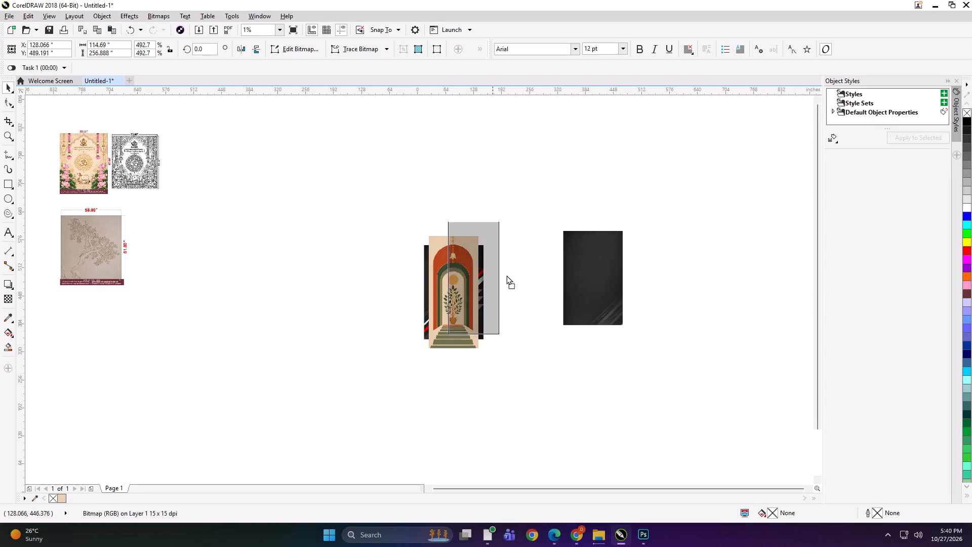
{"action": "left_click_drag", "start_coordinate": [506, 275], "coordinate": [537, 277]}
{"action": "left_click", "coordinate": [524, 377]}
{"action": "left_click_drag", "start_coordinate": [438, 322], "coordinate": [457, 319]}
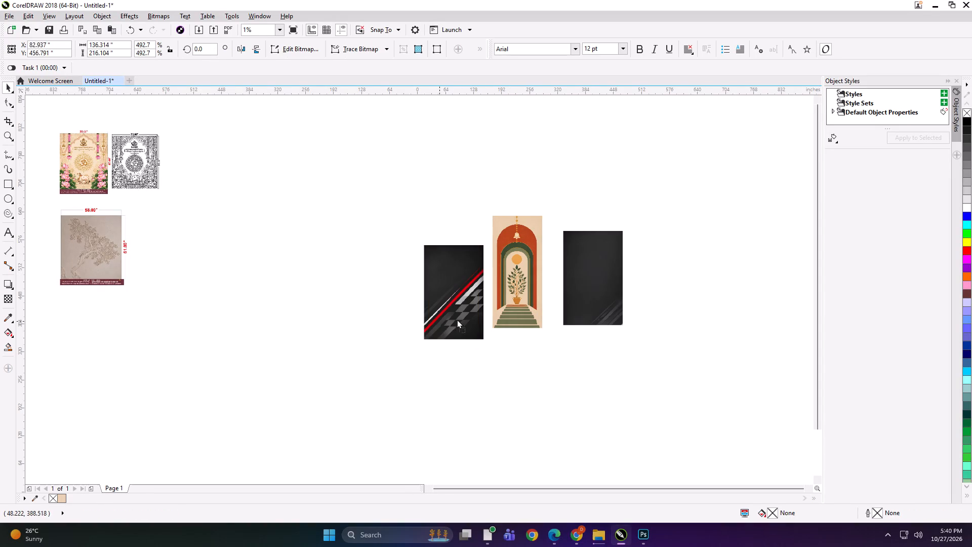
{"action": "left_click_drag", "start_coordinate": [457, 319], "coordinate": [664, 305]}
{"action": "left_click", "coordinate": [607, 383]}
Switch to File Explorer.
{"action": "left_click", "coordinate": [594, 539]}
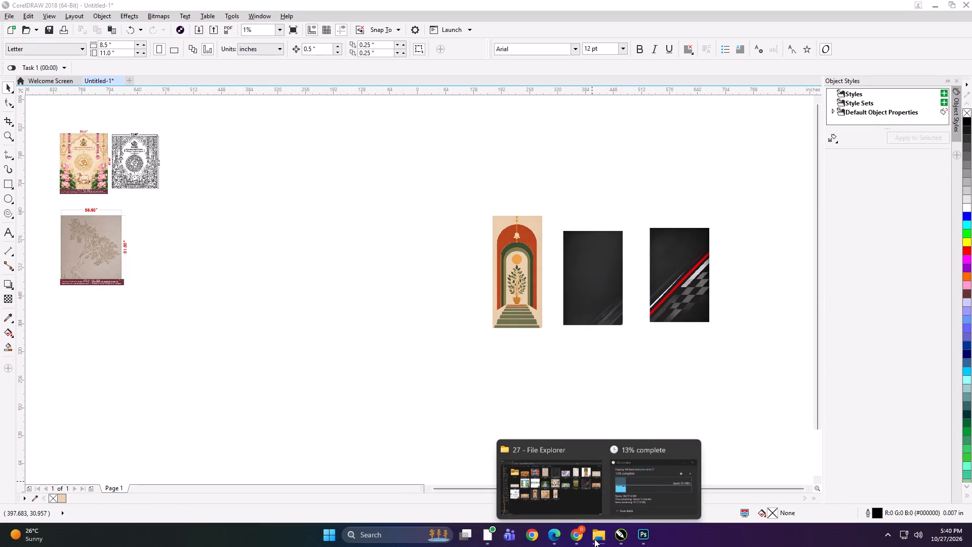
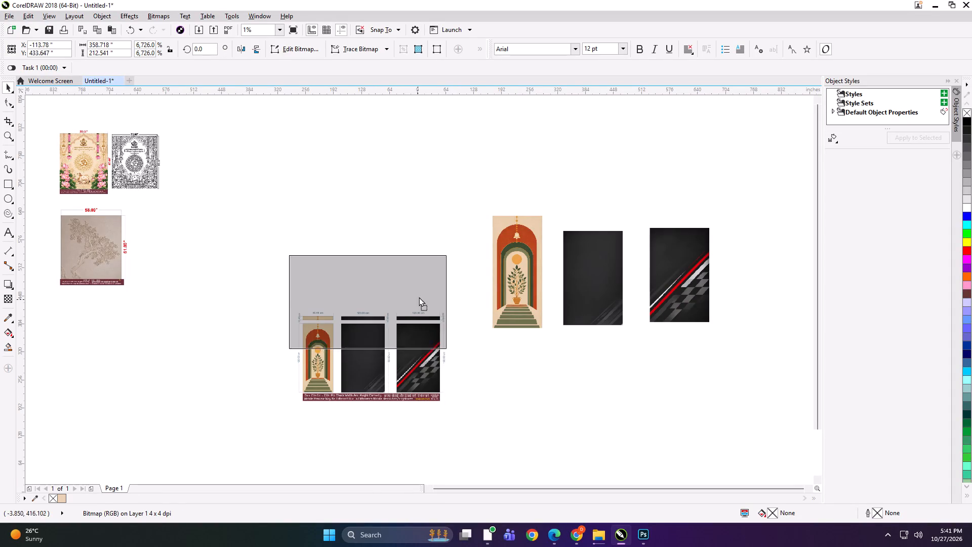
Move the preview sheet up so it sits level with the row of three enlarged images.
{"action": "left_click_drag", "start_coordinate": [419, 297], "coordinate": [435, 264]}
Resize the enlarged arch artwork to 85 cm wide by 190 cm high.
{"action": "left_click_drag", "start_coordinate": [456, 183], "coordinate": [746, 349], "text": "shift"}
{"action": "key", "text": "shift+F2"}
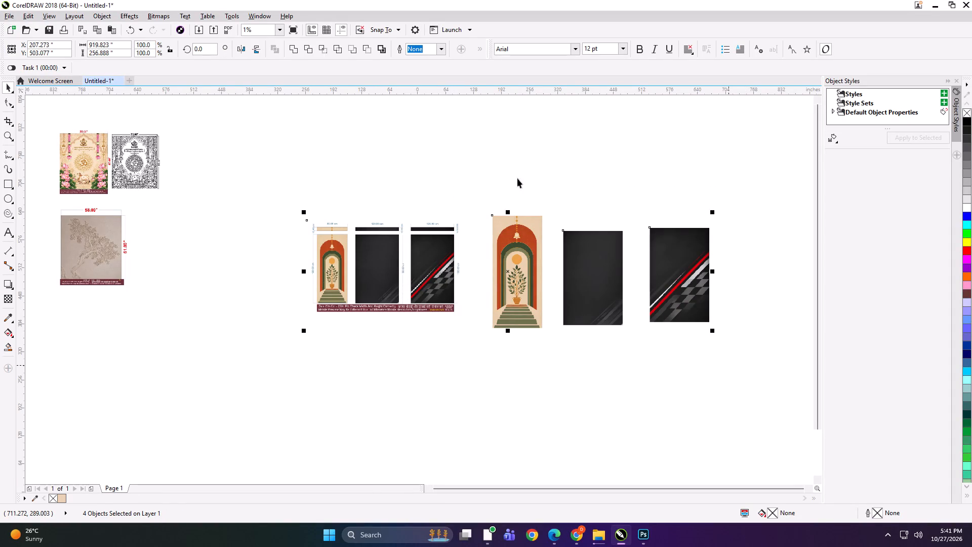
{"action": "left_click", "coordinate": [506, 156]}
{"action": "left_click", "coordinate": [410, 145]}
{"action": "left_click_drag", "start_coordinate": [278, 217], "coordinate": [281, 222]}
{"action": "left_click", "coordinate": [424, 243]}
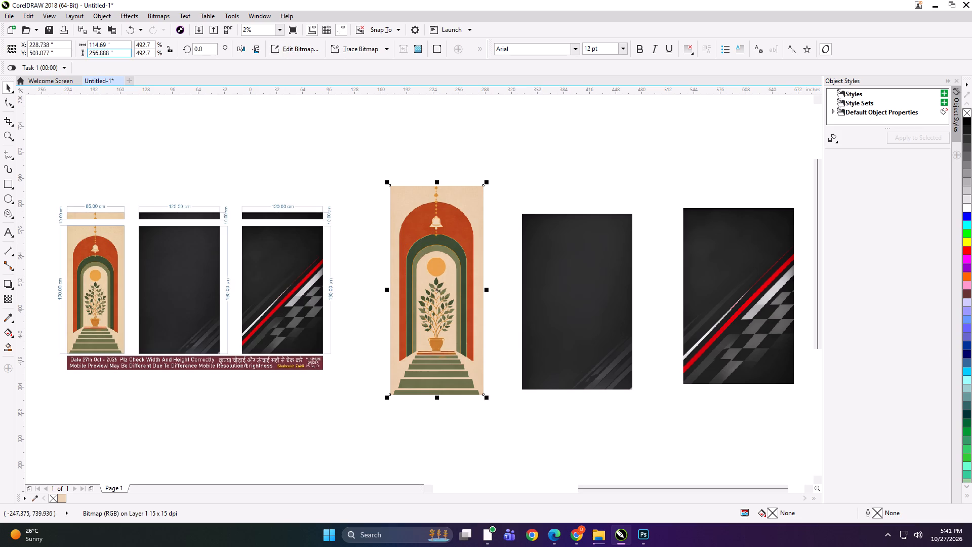
{"action": "left_click_drag", "start_coordinate": [119, 46], "coordinate": [75, 46]}
{"action": "type", "text": "85CM"}
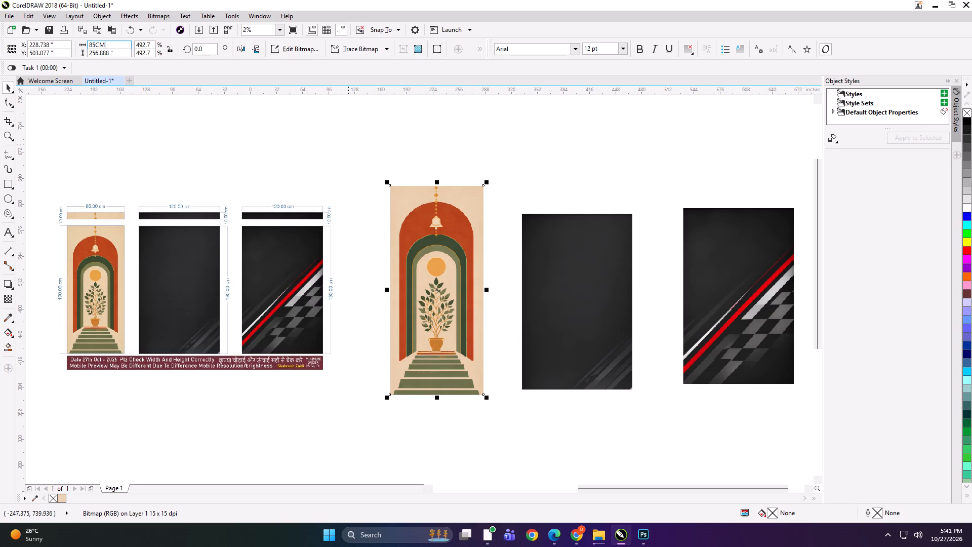
{"action": "key", "text": "Tab"}
{"action": "type", "text": "190CM"}
{"action": "key", "text": "Return"}
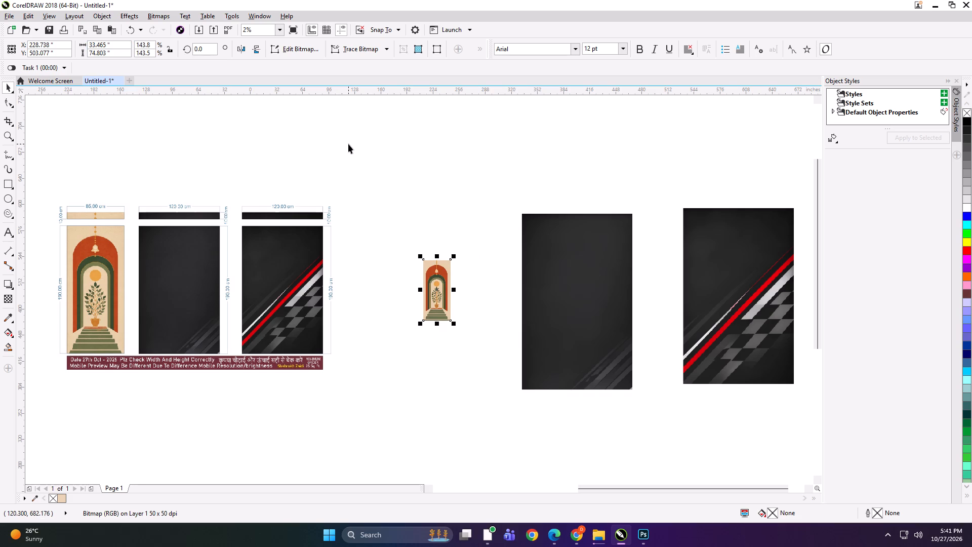
Check the arch panel's dimension labels on the preview sheet and re-enter the arch artwork's size as 85 cm by 190 cm.
{"action": "left_click", "coordinate": [590, 261]}
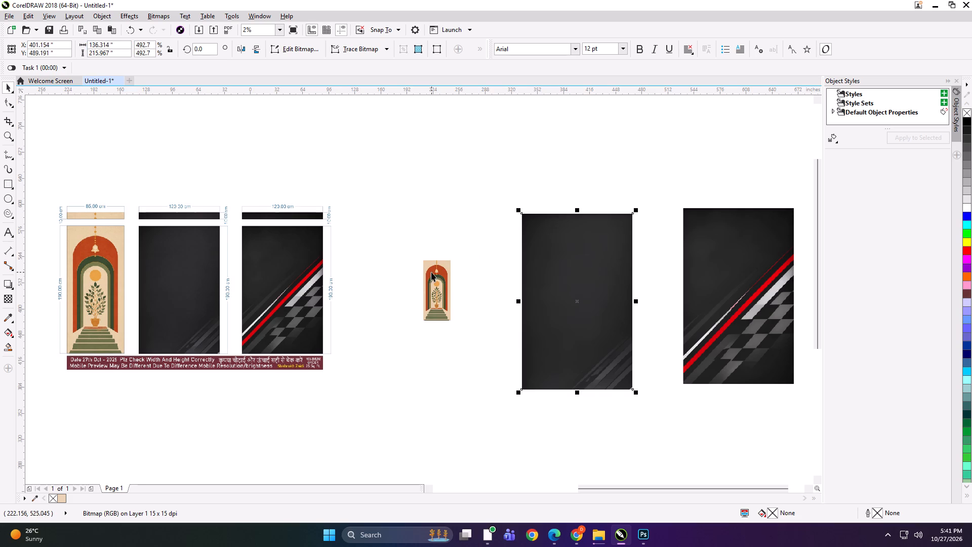
{"action": "scroll", "coordinate": [430, 227], "scroll_direction": "down", "scroll_amount": 1}
{"action": "scroll", "coordinate": [293, 278], "scroll_direction": "down", "scroll_amount": 3}
{"action": "left_click", "coordinate": [410, 206]}
{"action": "scroll", "coordinate": [400, 250], "scroll_direction": "down", "scroll_amount": 1}
{"action": "left_click", "coordinate": [472, 189]}
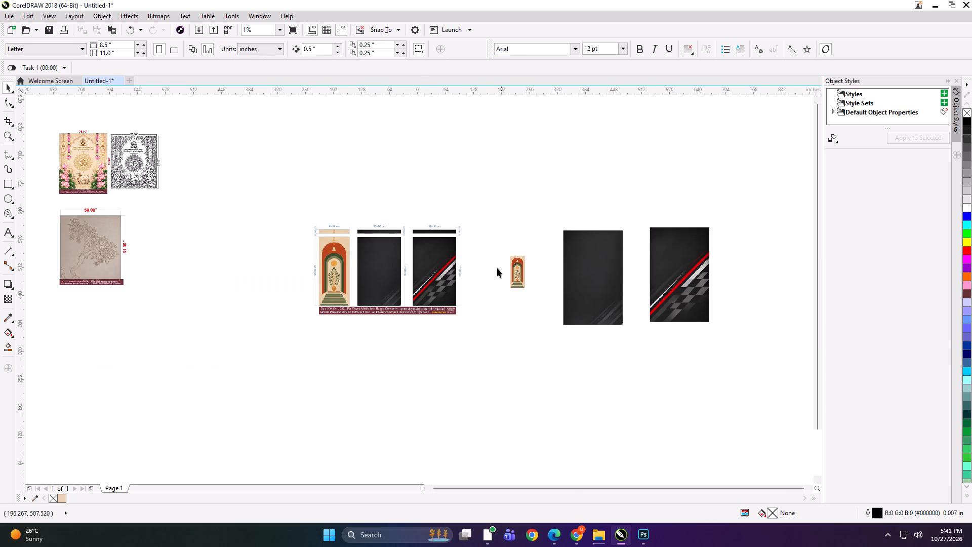
{"action": "left_click_drag", "start_coordinate": [741, 174], "coordinate": [232, 393]}
{"action": "key", "text": "shift+F2"}
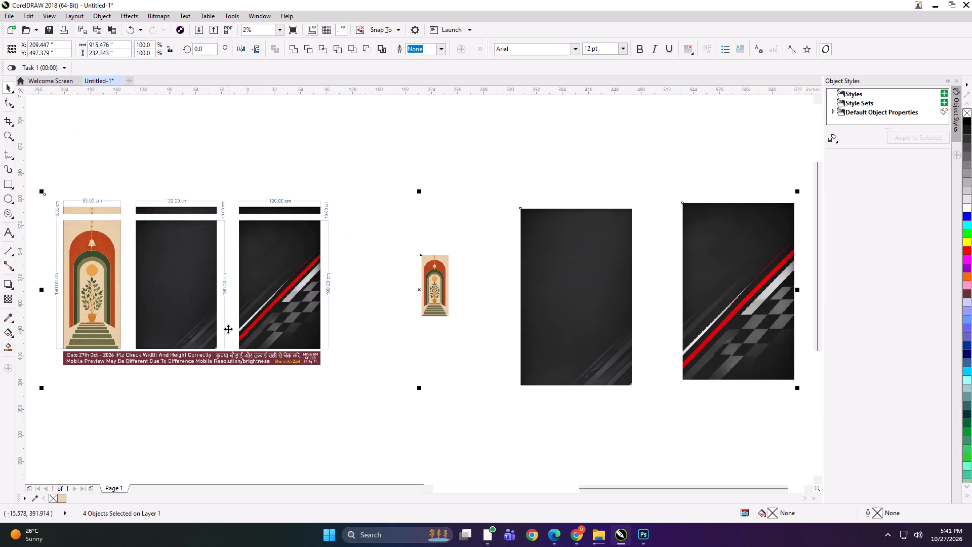
{"action": "left_click", "coordinate": [323, 137]}
{"action": "left_click", "coordinate": [423, 278]}
{"action": "scroll", "coordinate": [68, 233], "scroll_direction": "up", "scroll_amount": 1}
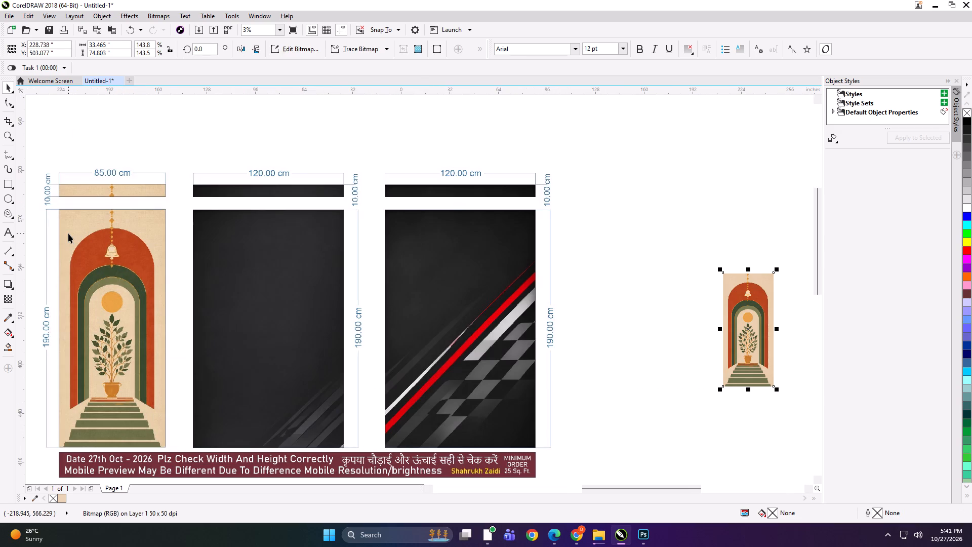
{"action": "left_click_drag", "start_coordinate": [117, 44], "coordinate": [79, 49]}
{"action": "type", "text": "85"}
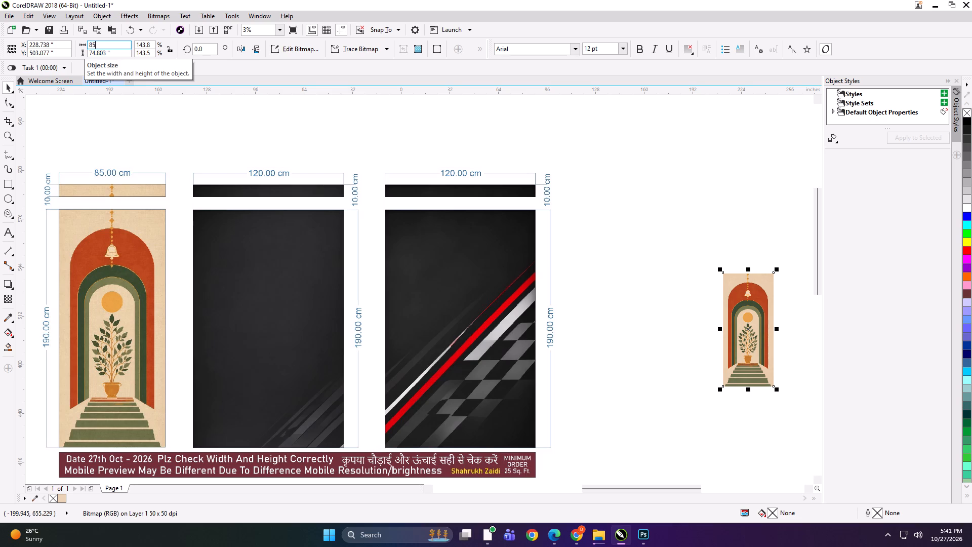
{"action": "type", "text": "CM"}
{"action": "key", "text": "Tab"}
{"action": "type", "text": "190"}
{"action": "type", "text": "CM"}
{"action": "key", "text": "Return"}
Resize the enlarged plain dark background to 120 cm wide by 190 cm high.
{"action": "left_click", "coordinate": [641, 190]}
{"action": "scroll", "coordinate": [284, 238], "scroll_direction": "down", "scroll_amount": 1}
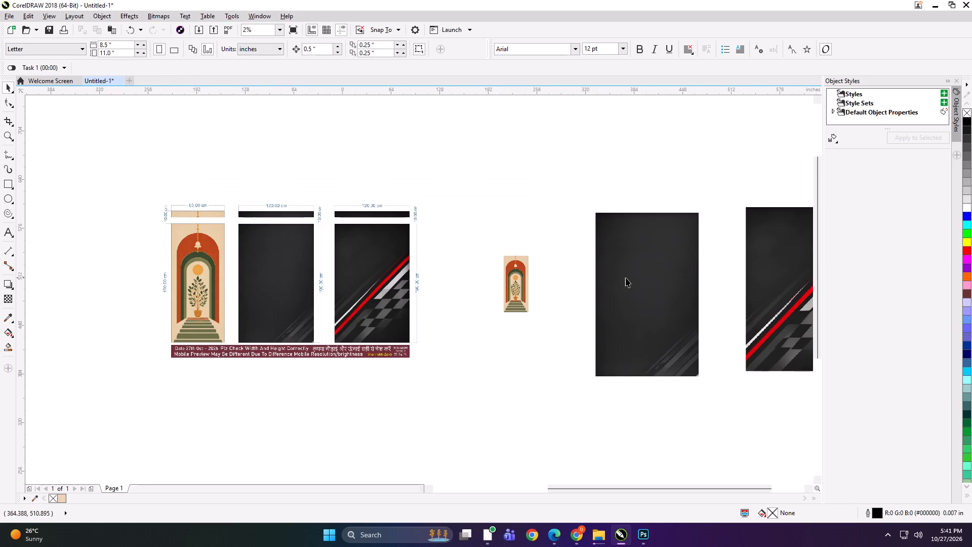
{"action": "left_click", "coordinate": [629, 278]}
{"action": "scroll", "coordinate": [281, 219], "scroll_direction": "up", "scroll_amount": 2}
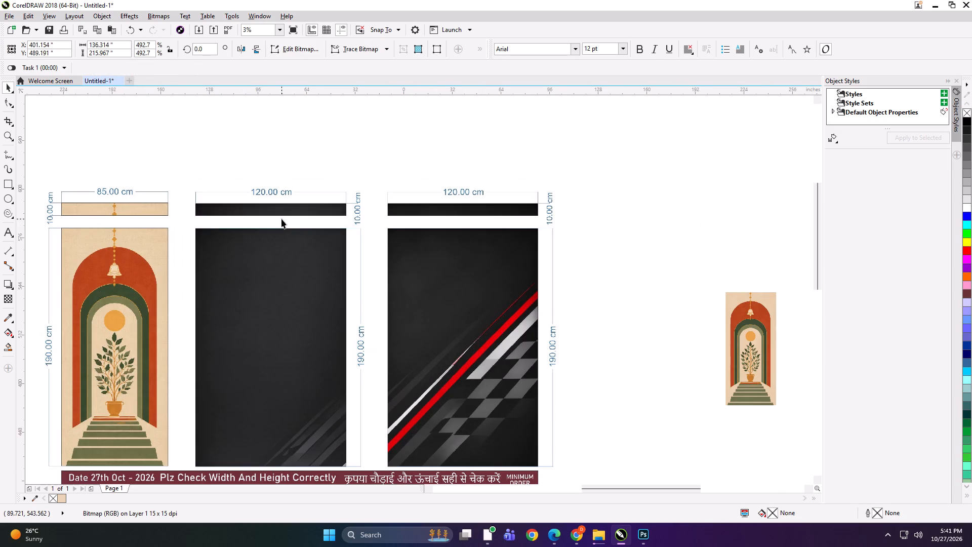
{"action": "left_click", "coordinate": [122, 47]}
{"action": "key", "text": "ctrl+a"}
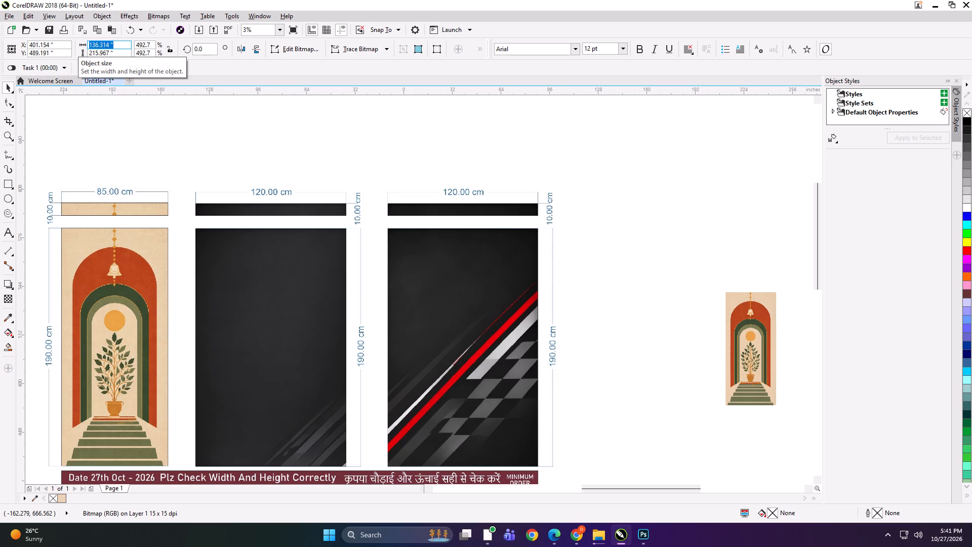
{"action": "type", "text": "120CM"}
{"action": "key", "text": "Tab"}
{"action": "type", "text": "190CM"}
{"action": "key", "text": "Return"}
Resize the enlarged red-striped racing background to 120 cm wide by 190 cm high.
{"action": "scroll", "coordinate": [133, 85], "scroll_direction": "down", "scroll_amount": 1}
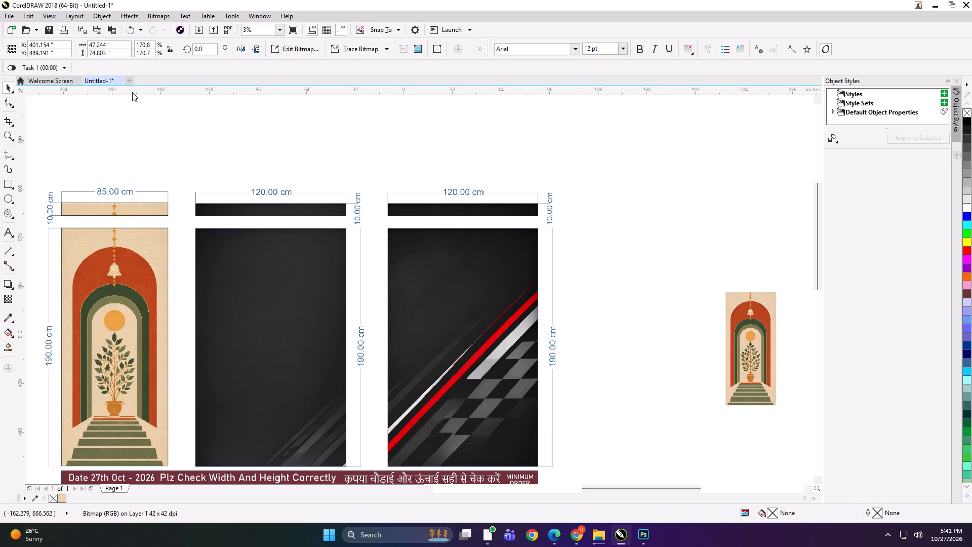
{"action": "scroll", "coordinate": [134, 138], "scroll_direction": "down", "scroll_amount": 1}
{"action": "left_click", "coordinate": [699, 226]}
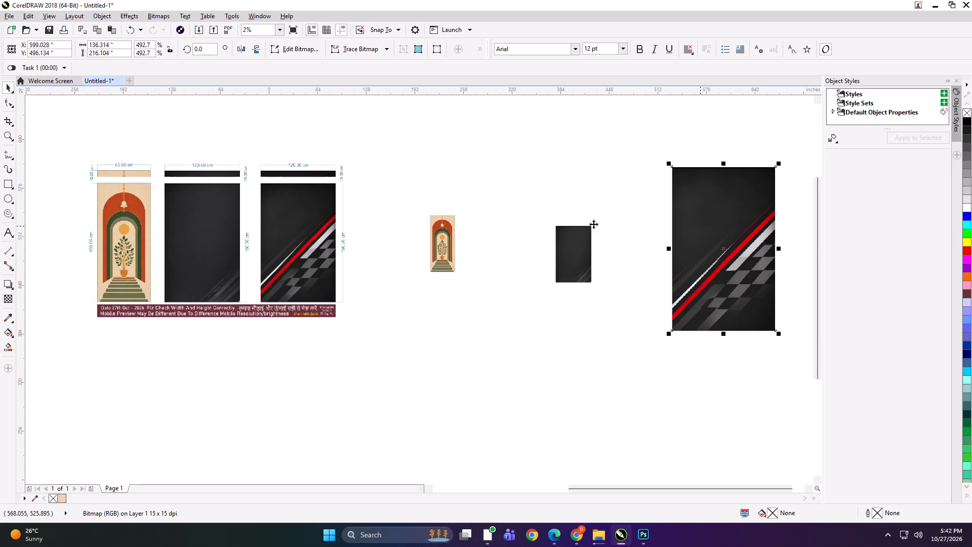
{"action": "scroll", "coordinate": [295, 182], "scroll_direction": "up", "scroll_amount": 2}
{"action": "scroll", "coordinate": [341, 180], "scroll_direction": "up", "scroll_amount": 1}
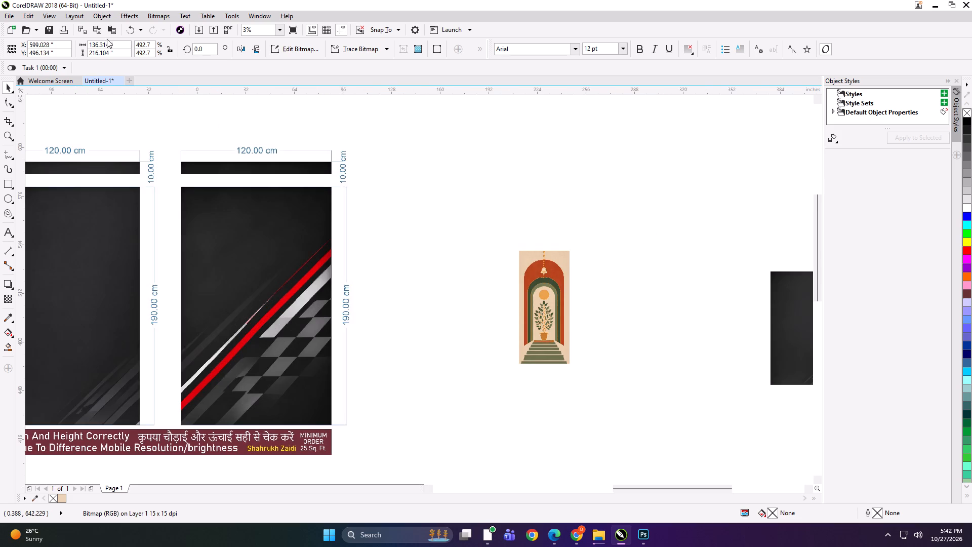
{"action": "left_click_drag", "start_coordinate": [122, 44], "coordinate": [78, 46]}
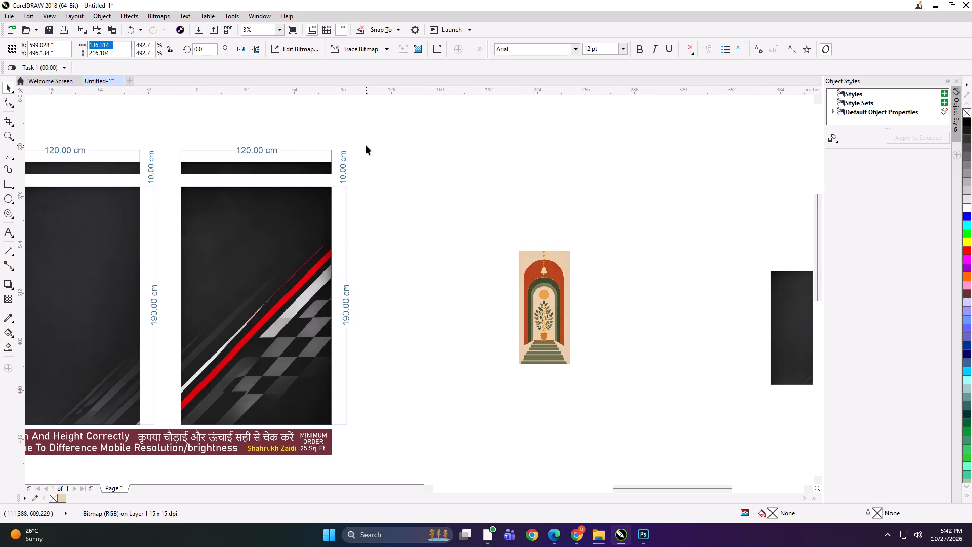
{"action": "type", "text": "120"}
{"action": "type", "text": "CM"}
{"action": "key", "text": "Tab"}
{"action": "type", "text": "190CM"}
{"action": "key", "text": "Return"}
Move the resized racing background close beside the plain dark background, leaving a small gap.
{"action": "scroll", "coordinate": [479, 330], "scroll_direction": "down", "scroll_amount": 1}
{"action": "scroll", "coordinate": [370, 278], "scroll_direction": "down", "scroll_amount": 1}
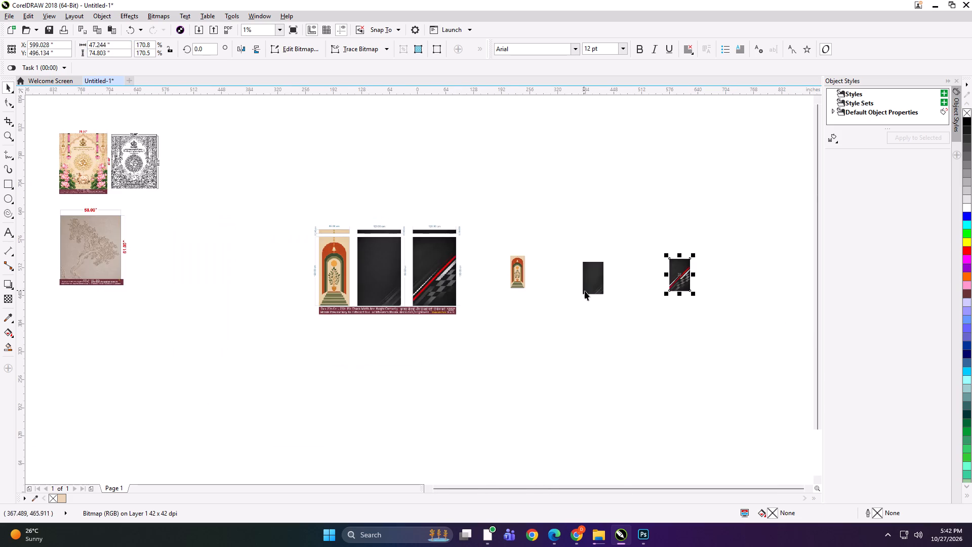
{"action": "scroll", "coordinate": [585, 291], "scroll_direction": "up", "scroll_amount": 1}
{"action": "left_click_drag", "start_coordinate": [753, 272], "coordinate": [617, 278]}
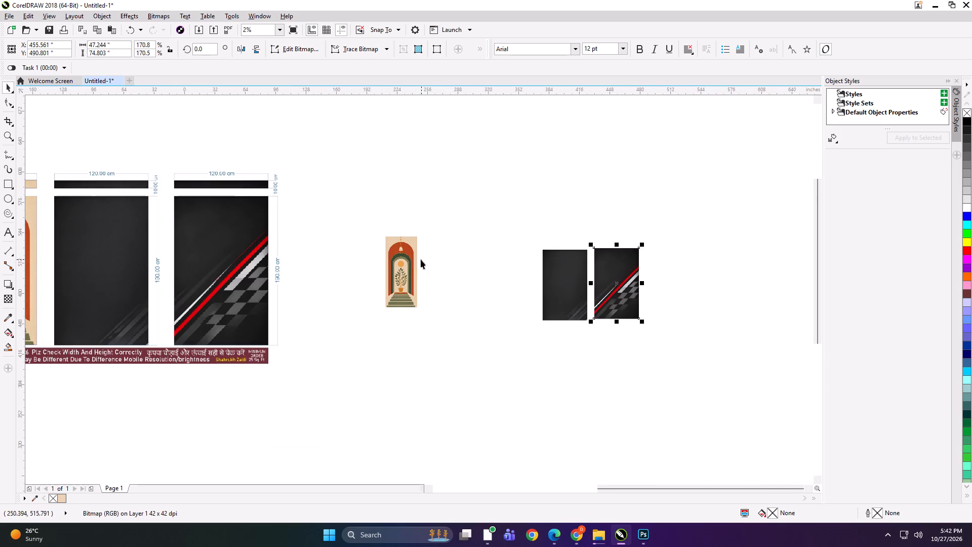
Move the resized arch artwork against the free side of the plain dark background.
{"action": "left_click_drag", "start_coordinate": [412, 258], "coordinate": [537, 271]}
{"action": "left_click_drag", "start_coordinate": [528, 270], "coordinate": [514, 270]}
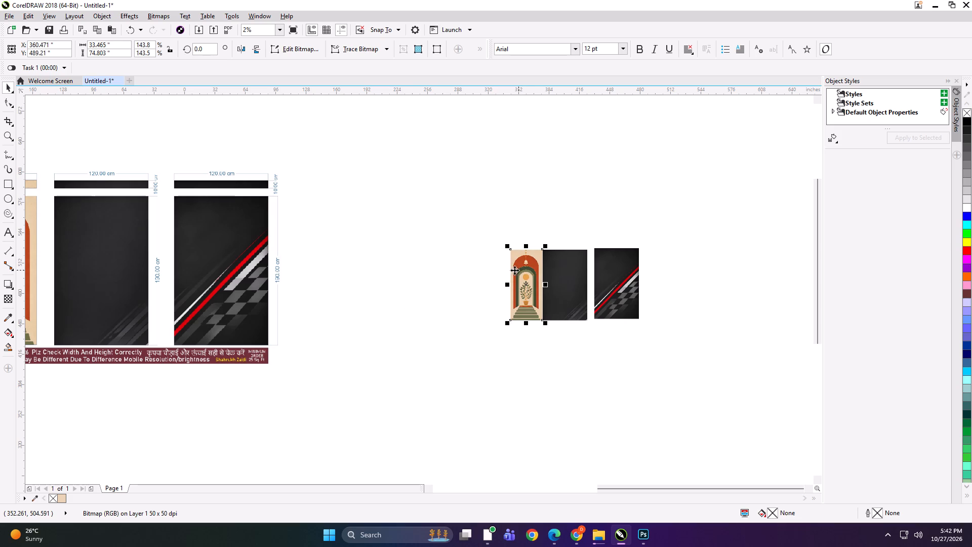
{"action": "left_click_drag", "start_coordinate": [514, 270], "coordinate": [513, 270]}
{"action": "left_click", "coordinate": [487, 273]}
{"action": "left_click_drag", "start_coordinate": [531, 278], "coordinate": [519, 279]}
{"action": "left_click", "coordinate": [485, 261]}
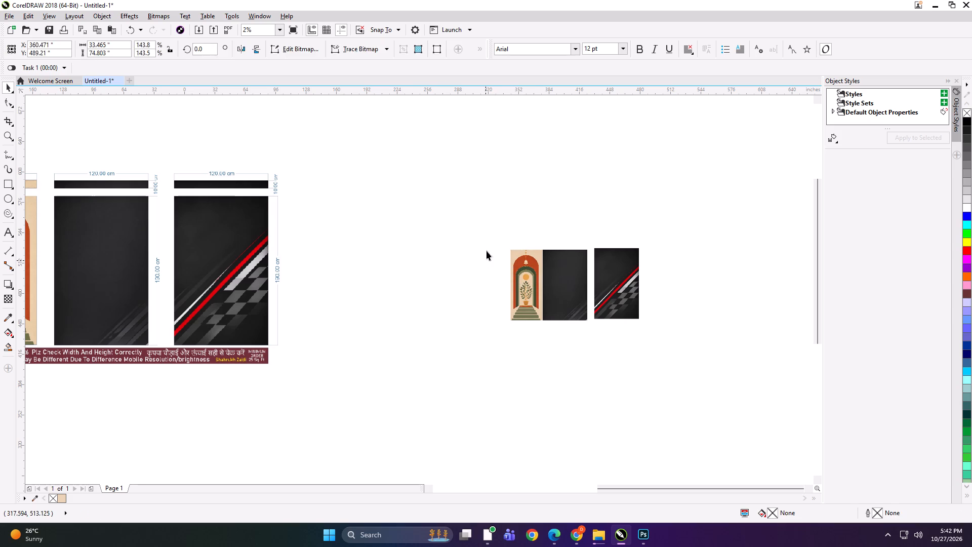
Nudge the arch artwork about 9 inches away from the plain dark background to leave a gap.
{"action": "left_click_drag", "start_coordinate": [488, 223], "coordinate": [565, 360]}
{"action": "key", "text": "Left"}
{"action": "key", "text": "Left"}
{"action": "key", "text": "Left"}
{"action": "key", "text": "Left"}
{"action": "key", "text": "Left"}
{"action": "key", "text": "Left"}
{"action": "key", "text": "Left"}
{"action": "key", "text": "Left"}
{"action": "key", "text": "Left"}
{"action": "key", "text": "Left"}
{"action": "key", "text": "Left"}
{"action": "key", "text": "Left"}
{"action": "key", "text": "Left"}
{"action": "key", "text": "Left"}
{"action": "key", "text": "Left"}
{"action": "key", "text": "Left"}
{"action": "key", "text": "Left"}
{"action": "key", "text": "Left"}
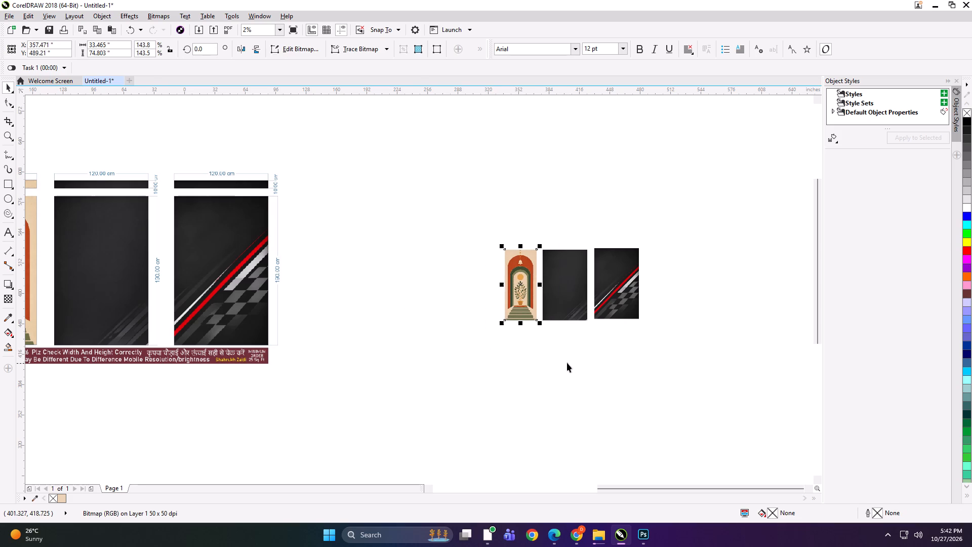
Align the bottom edges of the arch artwork, plain dark background and racing background.
{"action": "left_click", "coordinate": [574, 201]}
{"action": "left_click_drag", "start_coordinate": [652, 202], "coordinate": [444, 371]}
{"action": "key", "text": "b"}
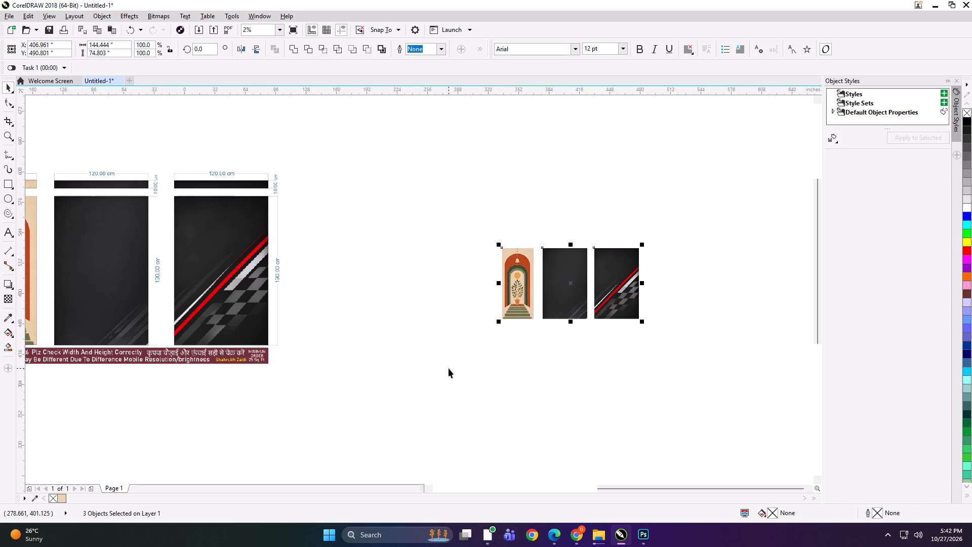
{"action": "left_click", "coordinate": [558, 345]}
Move the preview sheet closer to the aligned row of three resized images.
{"action": "left_click_drag", "start_coordinate": [262, 293], "coordinate": [422, 296]}
{"action": "left_click_drag", "start_coordinate": [236, 274], "coordinate": [333, 276]}
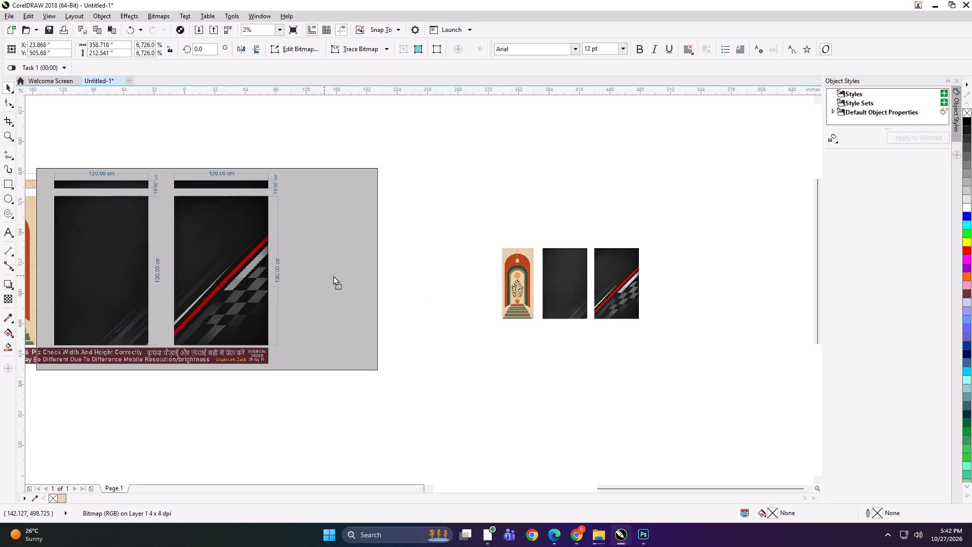
{"action": "left_click_drag", "start_coordinate": [333, 276], "coordinate": [412, 280]}
Scale the preview sheet down proportionally to about 120.7 by 71.5 inches.
{"action": "left_click_drag", "start_coordinate": [467, 377], "coordinate": [357, 316], "text": "shift"}
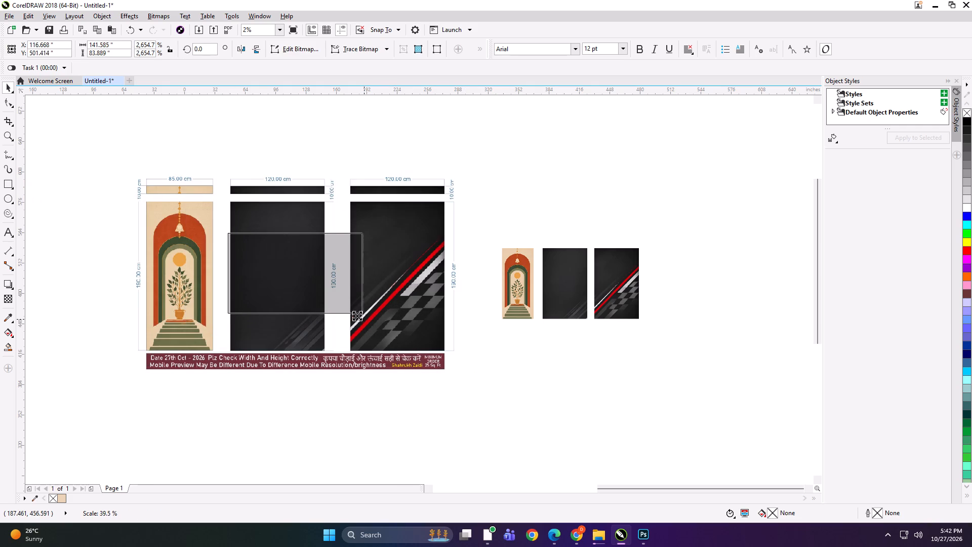
{"action": "left_click_drag", "start_coordinate": [357, 316], "coordinate": [335, 307], "text": "shift"}
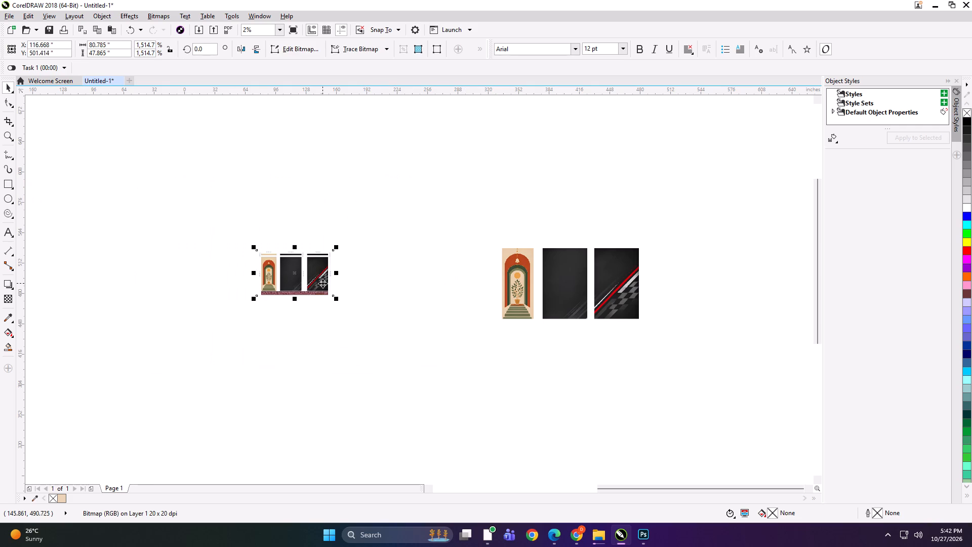
{"action": "left_click_drag", "start_coordinate": [309, 283], "coordinate": [422, 270]}
{"action": "left_click", "coordinate": [321, 279]}
{"action": "left_click", "coordinate": [305, 285]}
{"action": "left_click_drag", "start_coordinate": [337, 297], "coordinate": [360, 308], "text": "shift"}
Move the reduced preview sheet right beside the arch artwork, at the start of the row of resized images.
{"action": "left_click_drag", "start_coordinate": [282, 274], "coordinate": [393, 279]}
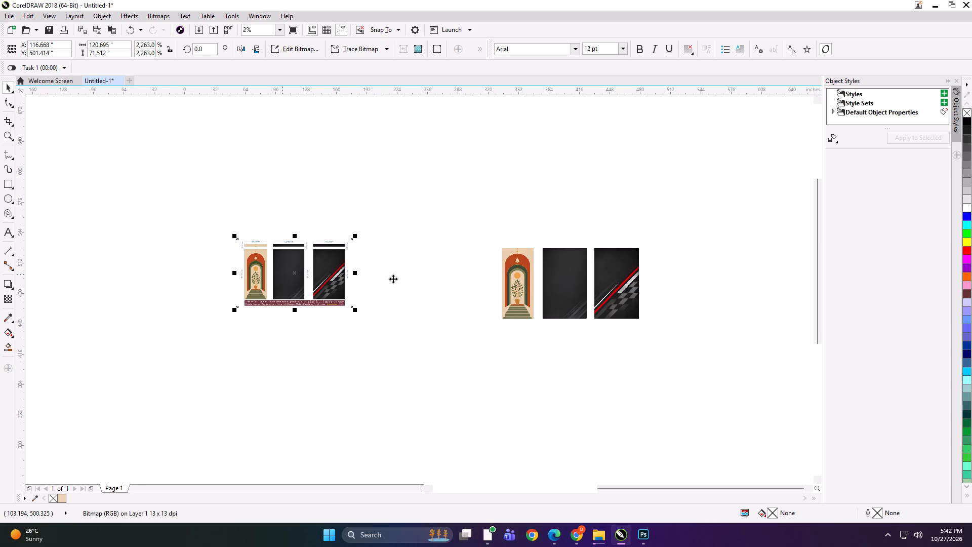
{"action": "left_click_drag", "start_coordinate": [393, 279], "coordinate": [391, 279]}
{"action": "left_click", "coordinate": [295, 215]}
{"action": "left_click_drag", "start_coordinate": [190, 232], "coordinate": [384, 315]}
{"action": "left_click_drag", "start_coordinate": [295, 272], "coordinate": [424, 282]}
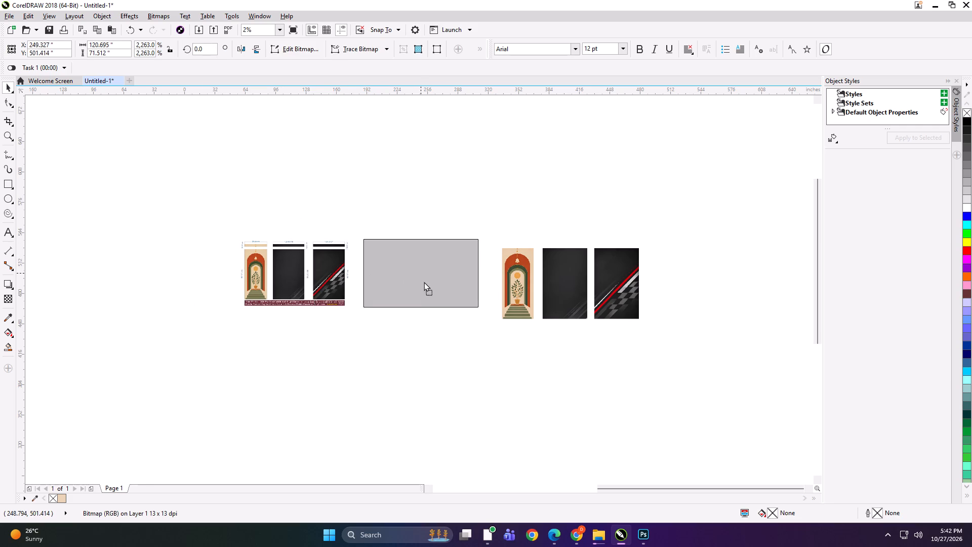
Place the preview sheet beside the arch artwork, leaving a small gap between its dimension labels and the artwork.
{"action": "left_click_drag", "start_coordinate": [424, 282], "coordinate": [443, 287]}
{"action": "left_click", "coordinate": [302, 221]}
{"action": "left_click_drag", "start_coordinate": [298, 216], "coordinate": [668, 367]}
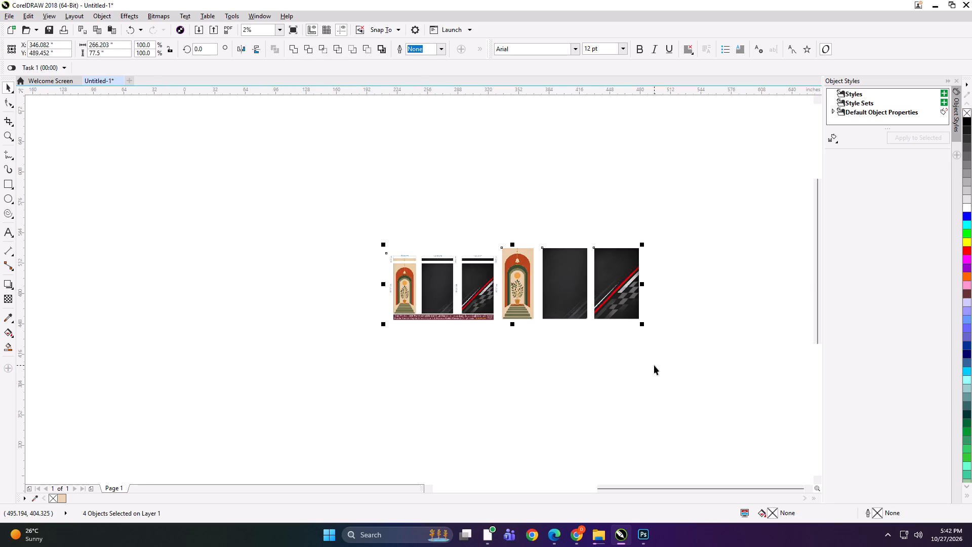
{"action": "key", "text": "shift+F2"}
{"action": "left_click", "coordinate": [389, 160]}
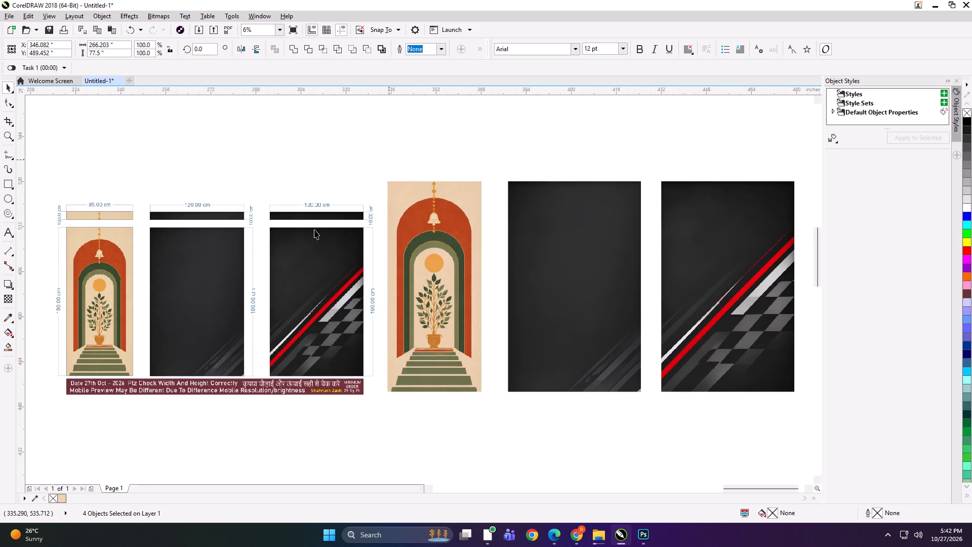
{"action": "left_click_drag", "start_coordinate": [325, 241], "coordinate": [306, 235]}
{"action": "left_click", "coordinate": [408, 141]}
Duplicate the arch artwork and add a rectangle of the same width, 4 inches high, aligned to its top edge.
{"action": "left_click", "coordinate": [411, 220]}
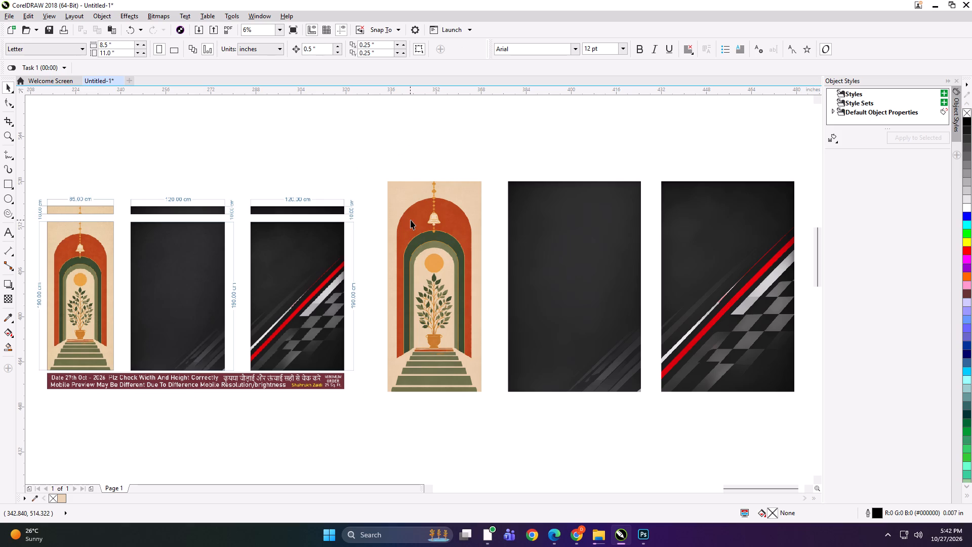
{"action": "left_click", "coordinate": [414, 148]}
{"action": "left_click", "coordinate": [421, 210]}
{"action": "key", "text": "plus"}
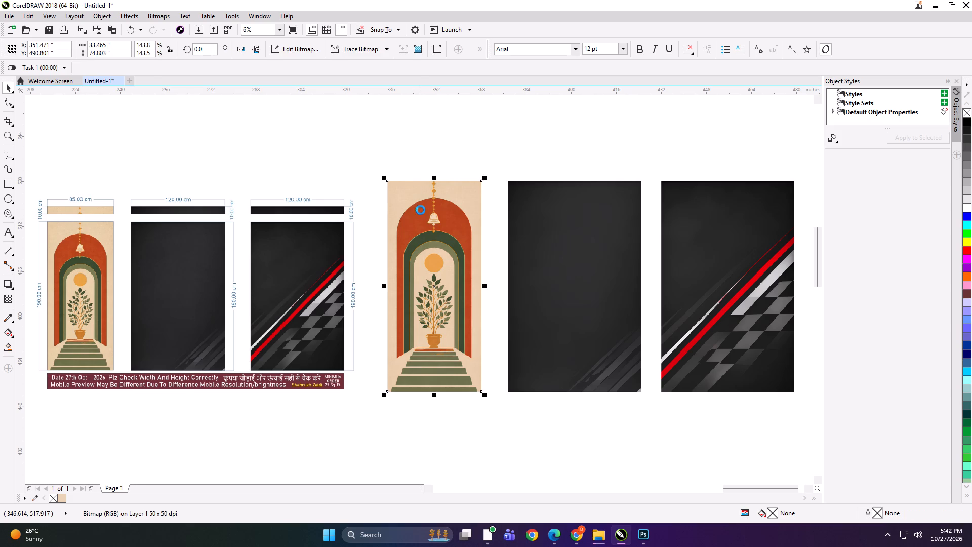
{"action": "double_click", "coordinate": [5, 181], "text": "shift"}
{"action": "key", "text": "space"}
{"action": "left_click", "coordinate": [117, 51]}
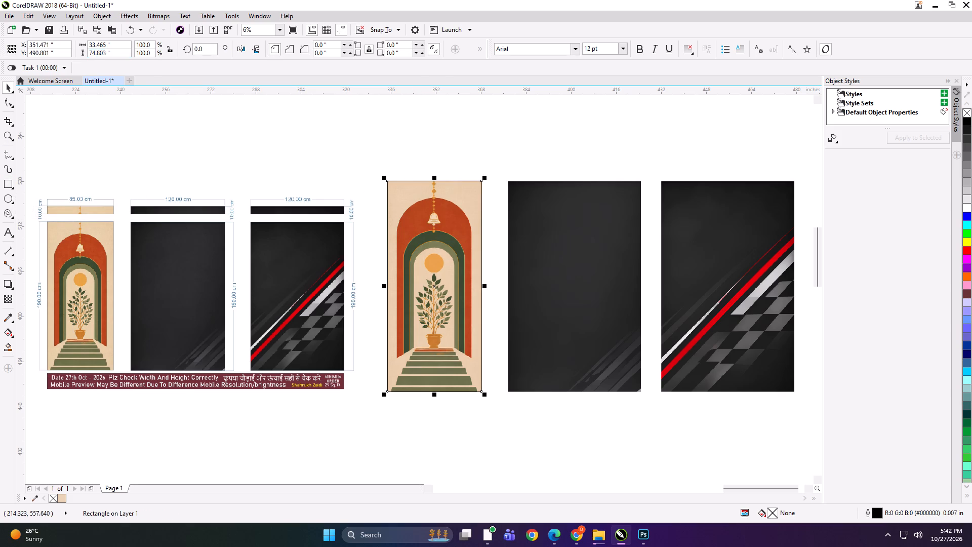
{"action": "left_click_drag", "start_coordinate": [117, 51], "coordinate": [76, 54]}
{"action": "key", "text": "4"}
{"action": "key", "text": "Return"}
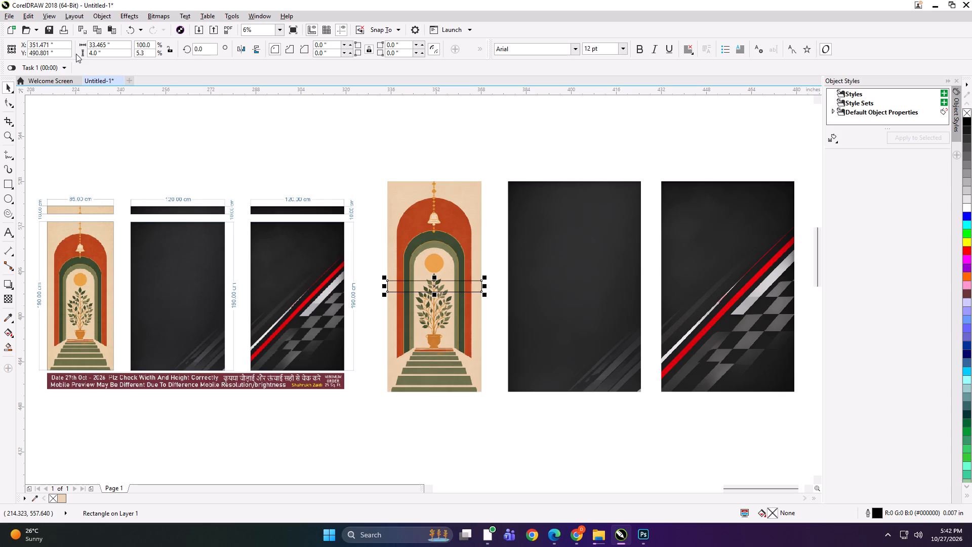
{"action": "left_click", "coordinate": [435, 232], "text": "shift"}
{"action": "key", "text": "t"}
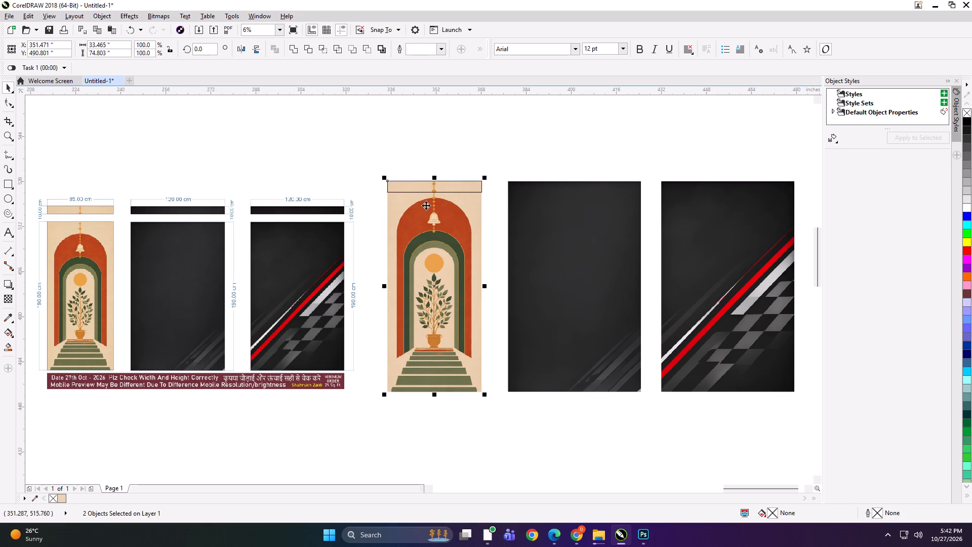
PowerClip the arch copy into the strip and mirror the strip upward twice, leaving a 4-inch gap above the artwork.
{"action": "left_click", "coordinate": [403, 167]}
{"action": "left_click", "coordinate": [437, 231]}
{"action": "key", "text": "shift+Return"}
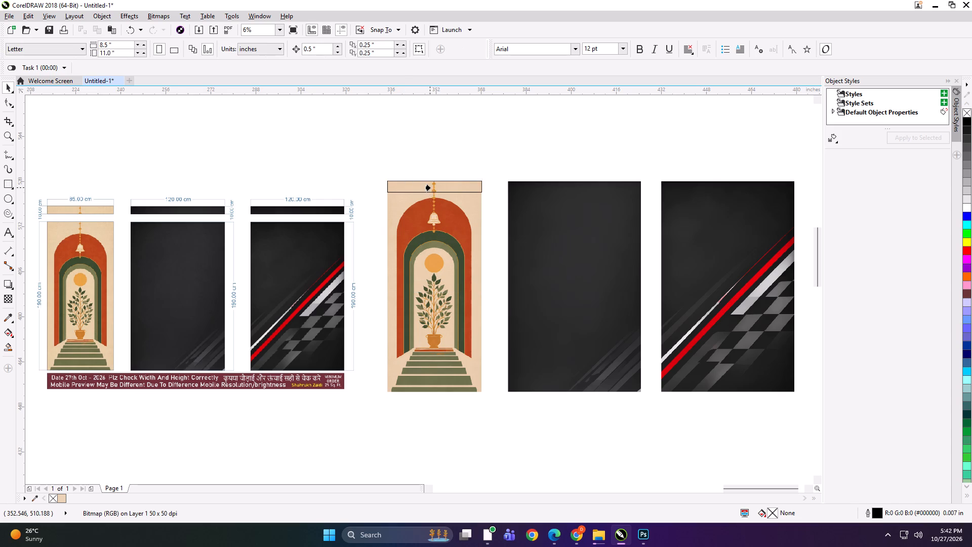
{"action": "left_click", "coordinate": [430, 187]}
{"action": "left_click_drag", "start_coordinate": [435, 193], "coordinate": [433, 176]}
{"action": "left_click_drag", "start_coordinate": [433, 186], "coordinate": [431, 163]}
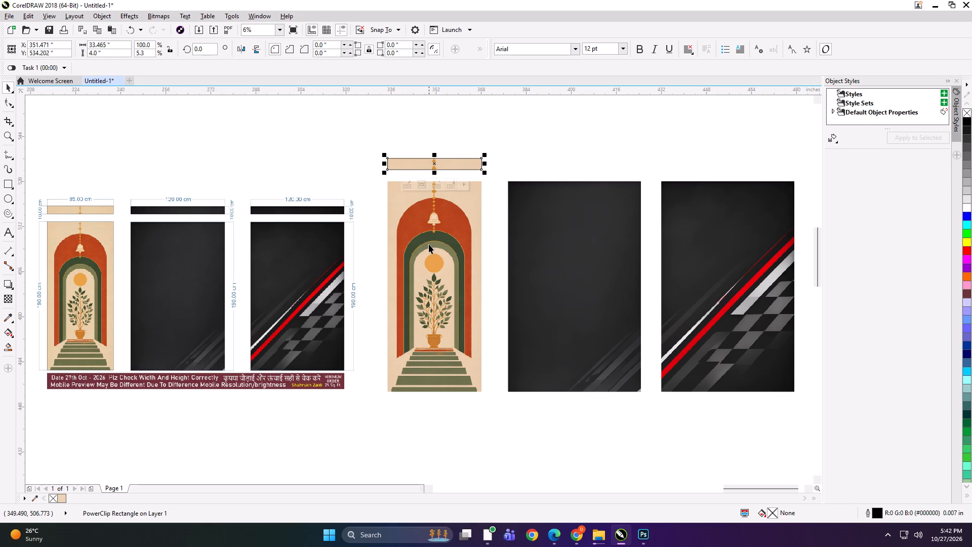
Widen the strip above the arch artwork by 1 inch to 34.465 inches.
{"action": "left_click", "coordinate": [428, 244], "text": "shift"}
{"action": "left_click", "coordinate": [395, 119]}
{"action": "left_click", "coordinate": [369, 129]}
{"action": "left_click_drag", "start_coordinate": [369, 129], "coordinate": [490, 195]}
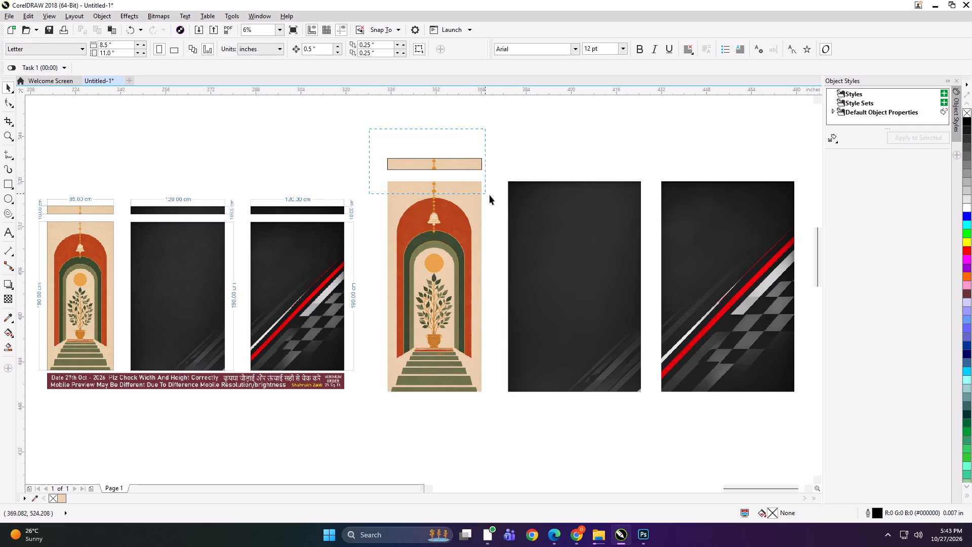
{"action": "left_click_drag", "start_coordinate": [490, 195], "coordinate": [498, 197]}
{"action": "left_click", "coordinate": [121, 44]}
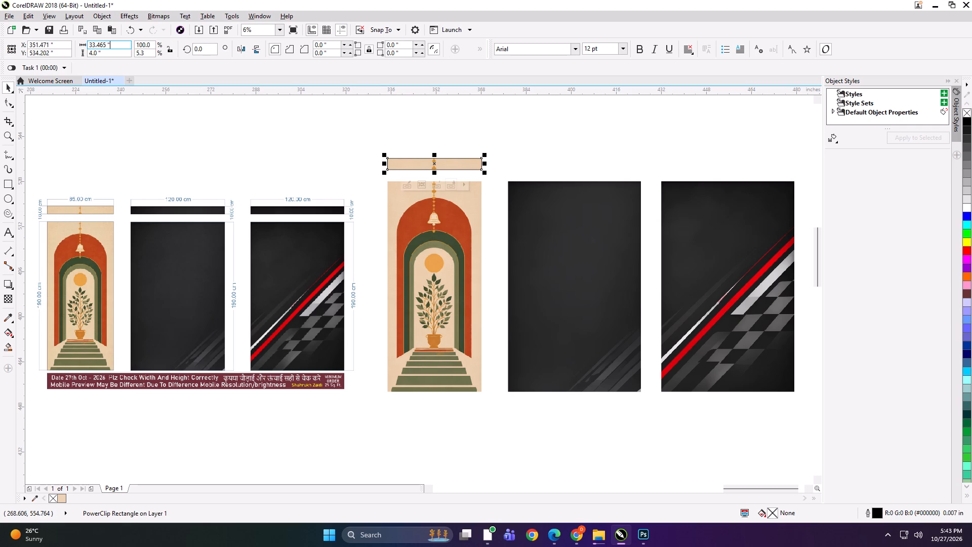
{"action": "key", "text": "1"}
{"action": "key", "text": "Return"}
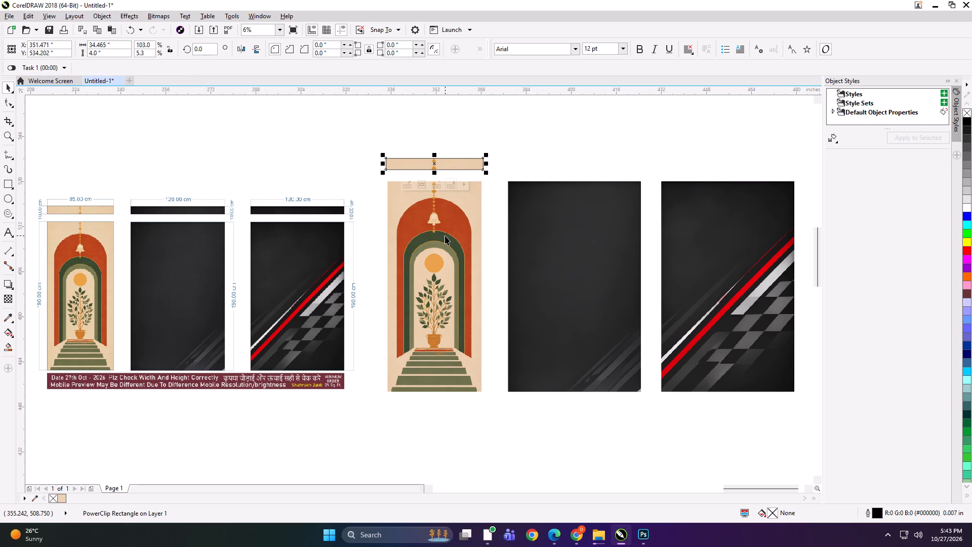
Centre the strip and the arch artwork on each other horizontally and group them.
{"action": "left_click", "coordinate": [445, 236], "text": "shift"}
{"action": "key", "text": "c"}
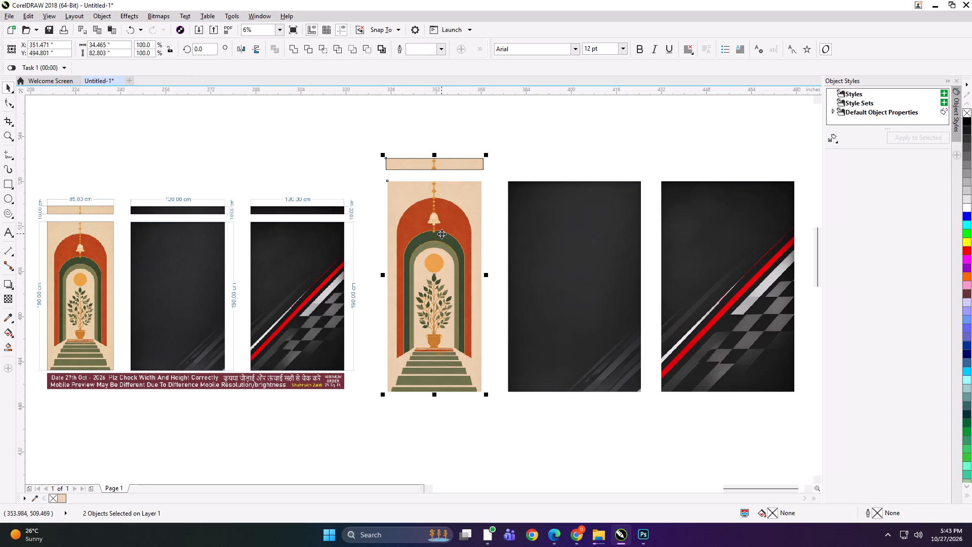
{"action": "key", "text": "ctrl+g"}
Duplicate the plain dark background and add a rectangle of the same width, 4 inches high, aligned to its top edge.
{"action": "left_click", "coordinate": [573, 235]}
{"action": "key", "text": "plus"}
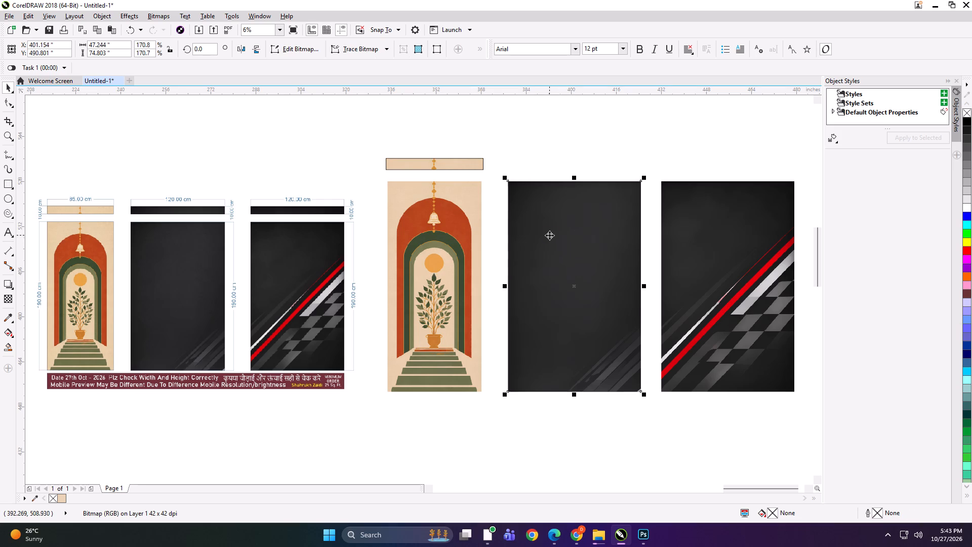
{"action": "double_click", "coordinate": [6, 184], "text": "shift"}
{"action": "key", "text": "shift+space"}
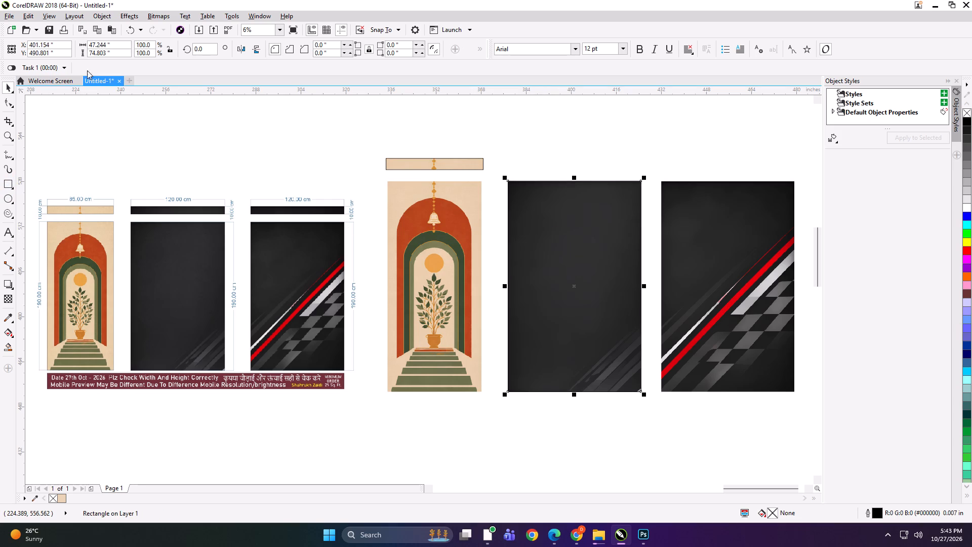
{"action": "left_click", "coordinate": [115, 51]}
{"action": "key", "text": "ctrl+a"}
{"action": "key", "text": "4"}
{"action": "key", "text": "Return"}
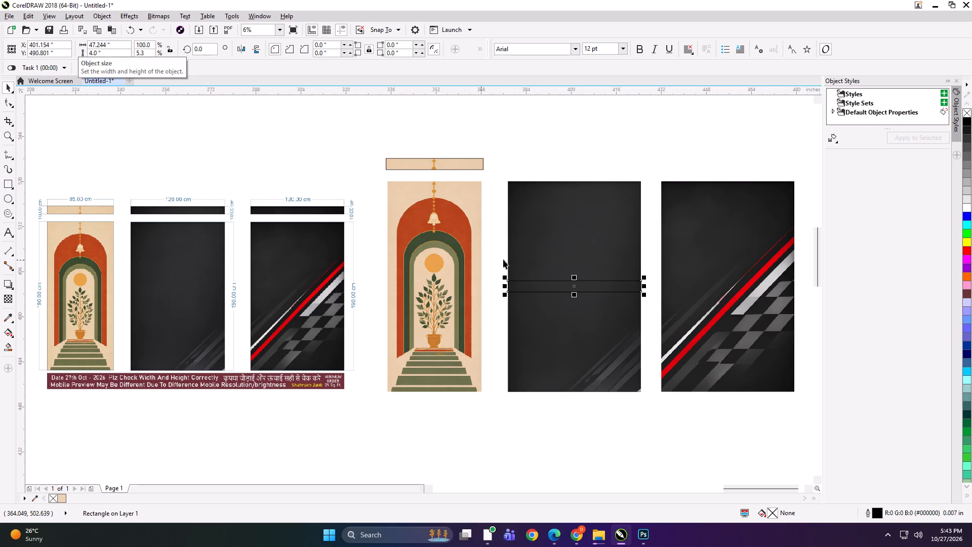
{"action": "left_click", "coordinate": [543, 241], "text": "shift"}
{"action": "key", "text": "t"}
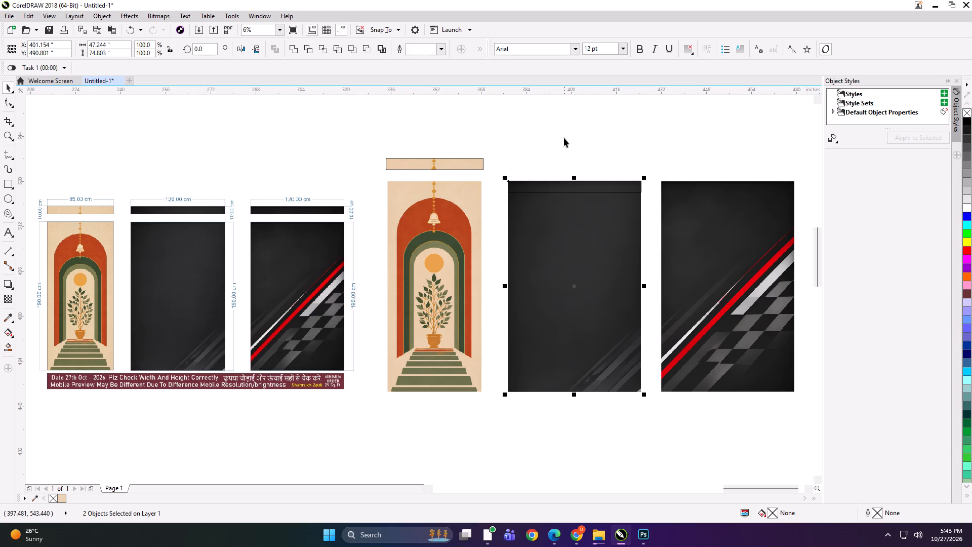
PowerClip the dark background copy into its strip and mirror the strip upward twice, leaving a 4-inch gap above the background.
{"action": "left_click", "coordinate": [564, 138]}
{"action": "left_click", "coordinate": [575, 220]}
{"action": "key", "text": "shift+Return"}
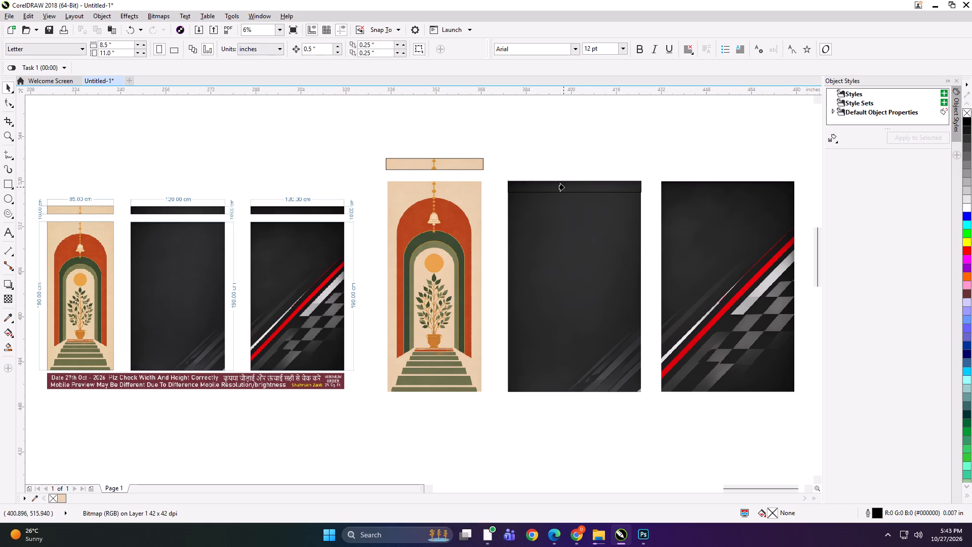
{"action": "left_click", "coordinate": [563, 187]}
{"action": "left_click_drag", "start_coordinate": [575, 196], "coordinate": [572, 174]}
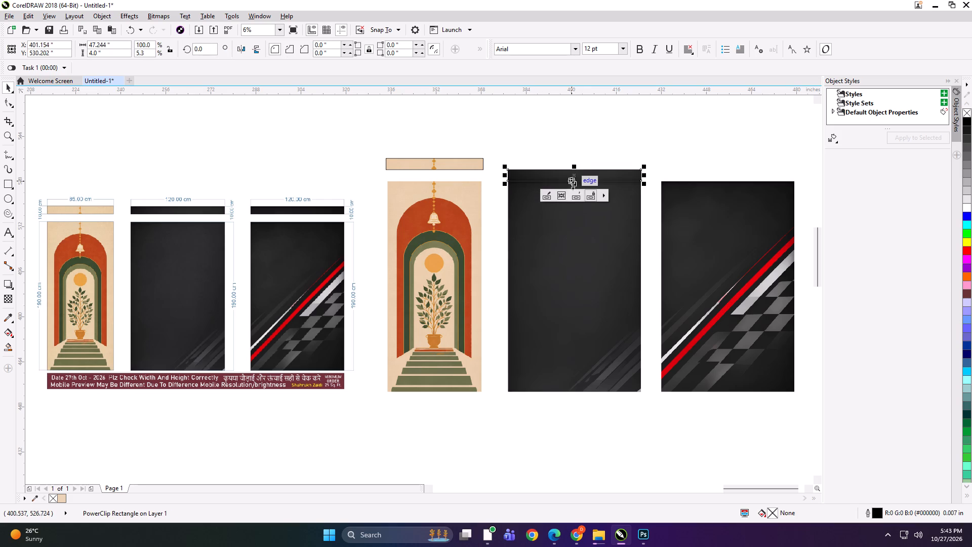
{"action": "left_click_drag", "start_coordinate": [576, 184], "coordinate": [573, 166]}
{"action": "left_click", "coordinate": [532, 216], "text": "shift"}
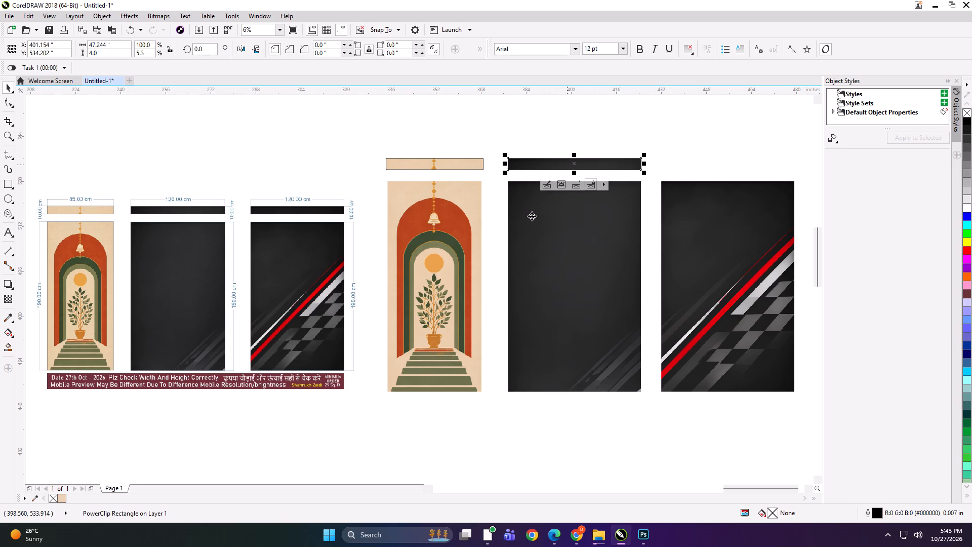
Widen the strip above the plain dark background by 1 inch to 48.244 inches.
{"action": "left_click", "coordinate": [510, 120]}
{"action": "left_click", "coordinate": [544, 161]}
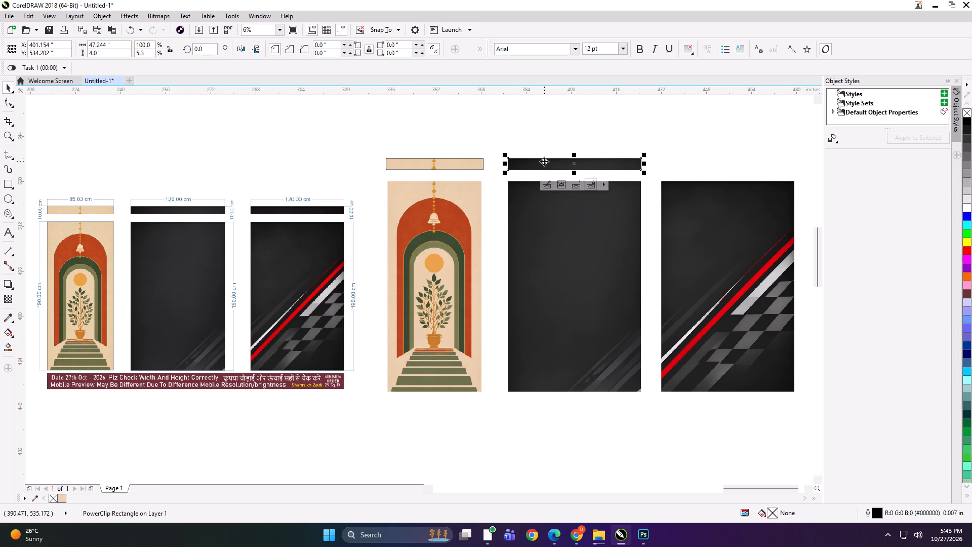
{"action": "left_click", "coordinate": [119, 44]}
{"action": "key", "text": "1"}
{"action": "key", "text": "Return"}
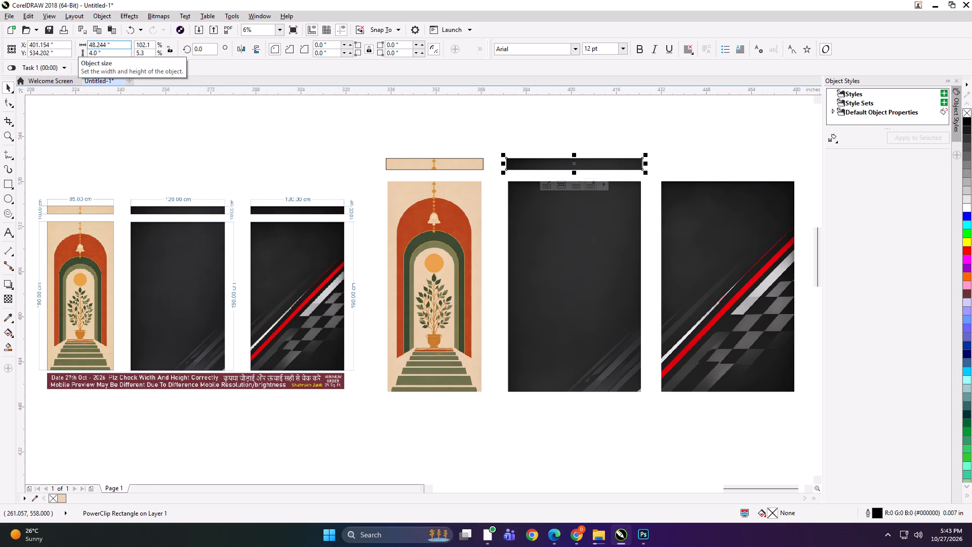
Centre the strip and the plain dark background on each other horizontally and group them.
{"action": "left_click", "coordinate": [530, 239], "text": "shift"}
{"action": "key", "text": "c"}
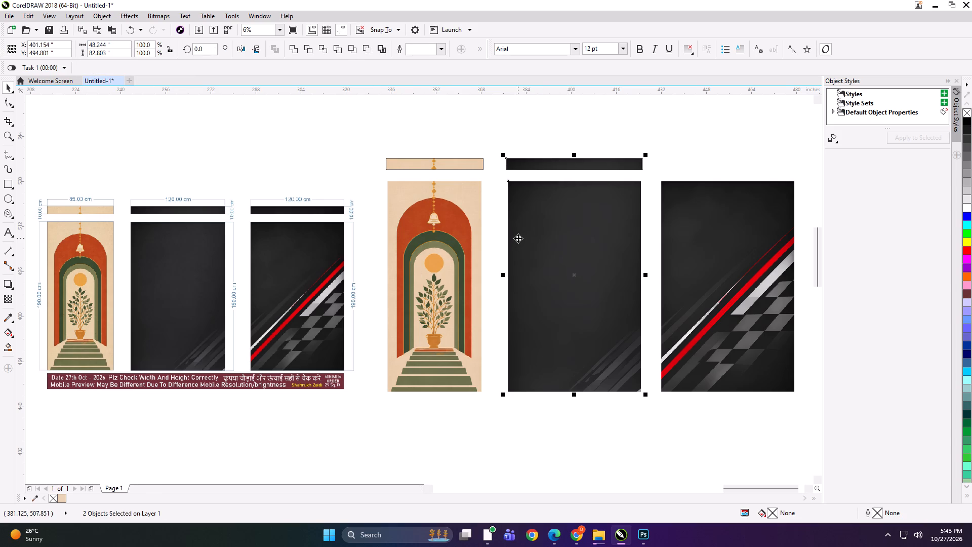
{"action": "key", "text": "ctrl+g"}
Duplicate the racing background and add a rectangle of the same width, 4 inches high, aligned to its top edge.
{"action": "left_click", "coordinate": [703, 244]}
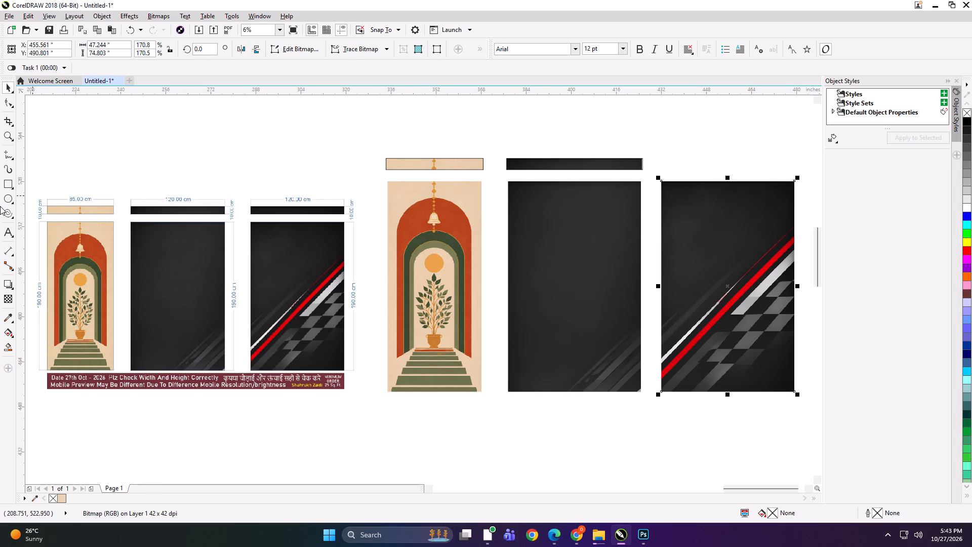
{"action": "key", "text": "plus"}
{"action": "double_click", "coordinate": [8, 183], "text": "shift"}
{"action": "key", "text": "shift+space"}
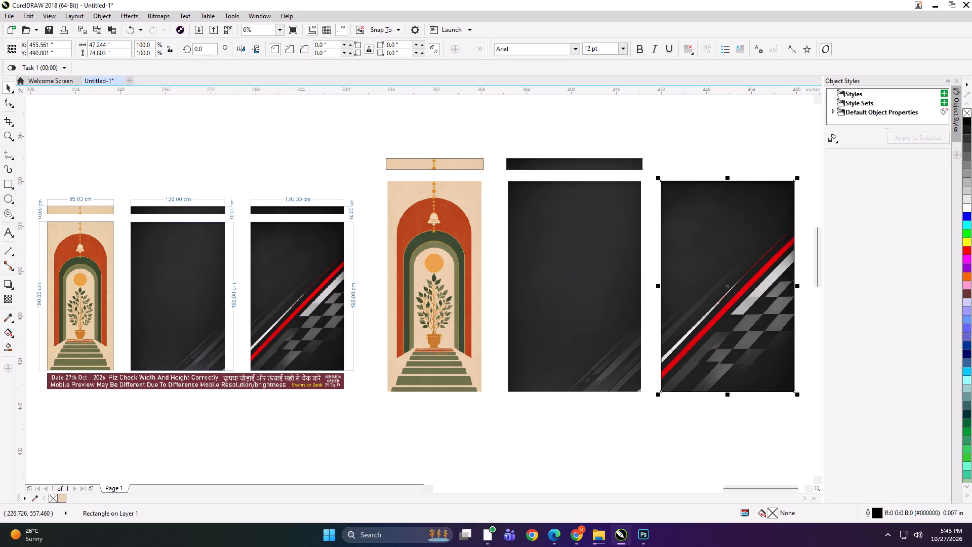
{"action": "left_click_drag", "start_coordinate": [116, 51], "coordinate": [64, 60]}
{"action": "key", "text": "ctrl+a"}
{"action": "key", "text": "4"}
{"action": "key", "text": "Return"}
{"action": "left_click", "coordinate": [754, 224], "text": "shift"}
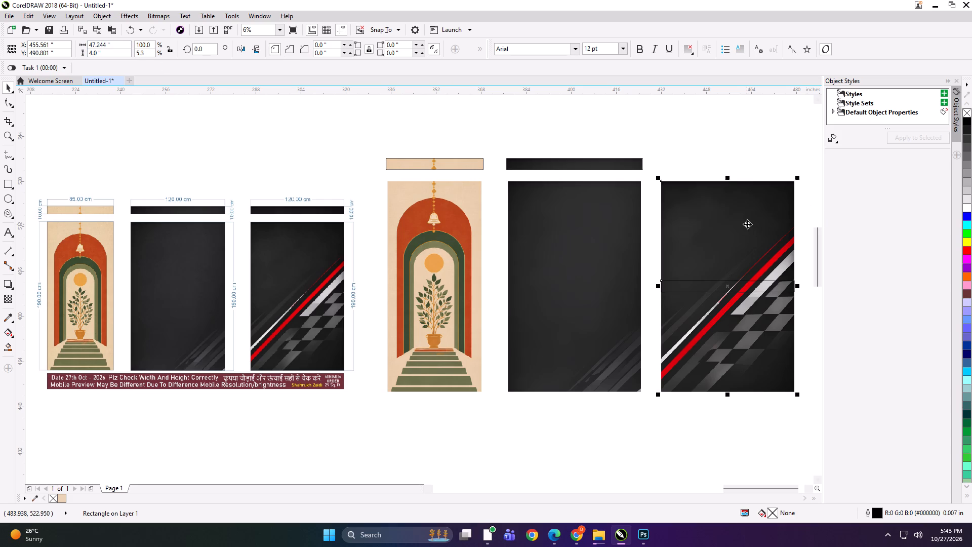
{"action": "key", "text": "t"}
{"action": "left_click", "coordinate": [698, 145]}
PowerClip a racing background copy into its strip and mirror the strip upward twice, leaving a 4-inch gap above the background.
{"action": "left_click", "coordinate": [721, 233]}
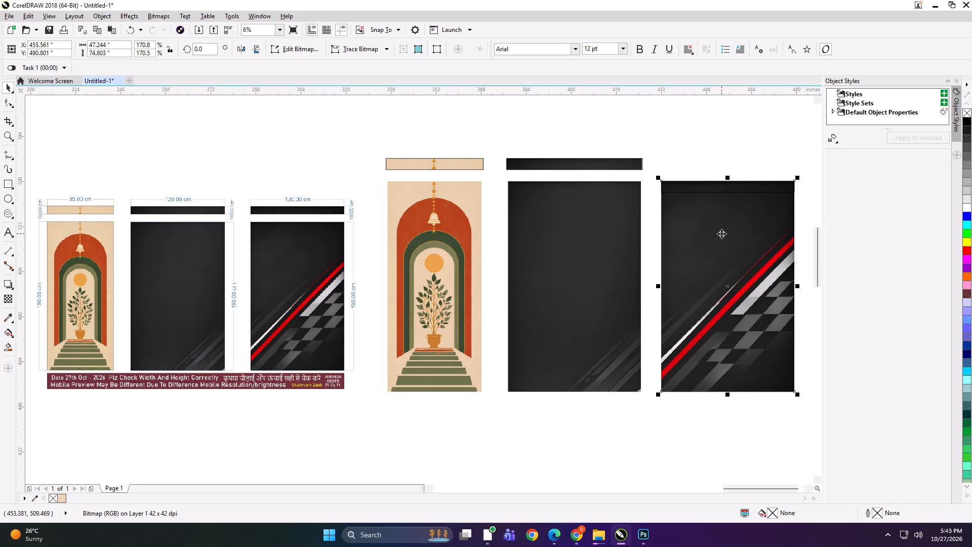
{"action": "key", "text": "plus"}
{"action": "key", "text": "shift+Return"}
{"action": "left_click", "coordinate": [716, 185]}
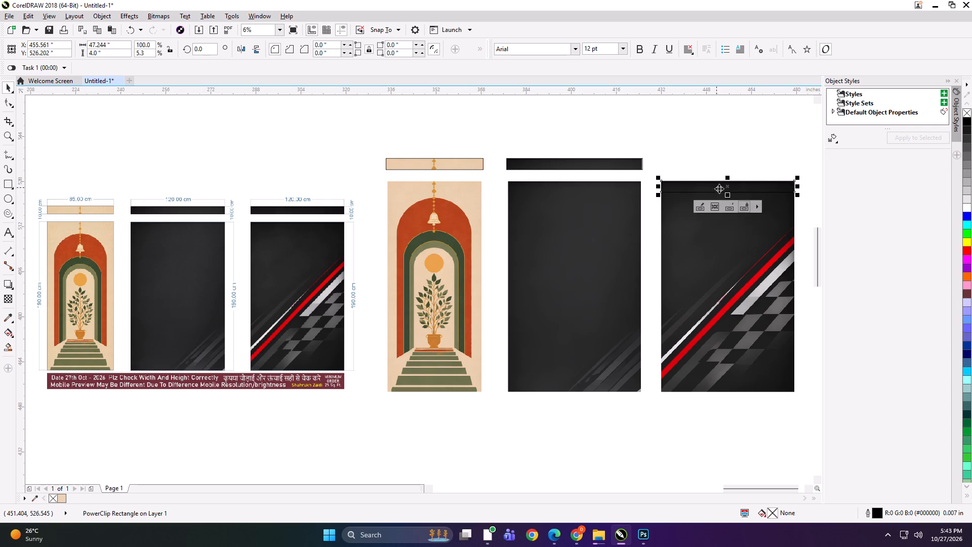
{"action": "left_click_drag", "start_coordinate": [729, 194], "coordinate": [724, 177]}
{"action": "left_click_drag", "start_coordinate": [728, 185], "coordinate": [725, 170]}
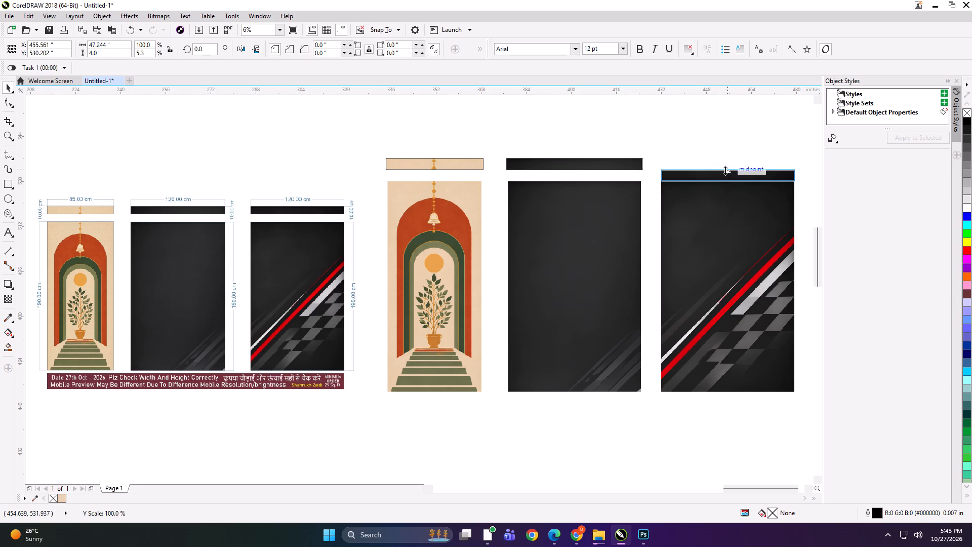
{"action": "left_click_drag", "start_coordinate": [725, 170], "coordinate": [723, 166]}
Group each large artwork with the strip above it, starting with the racing background, then the plain dark background and the arch.
{"action": "scroll", "coordinate": [552, 142], "scroll_direction": "down", "scroll_amount": 1}
{"action": "left_click", "coordinate": [582, 118]}
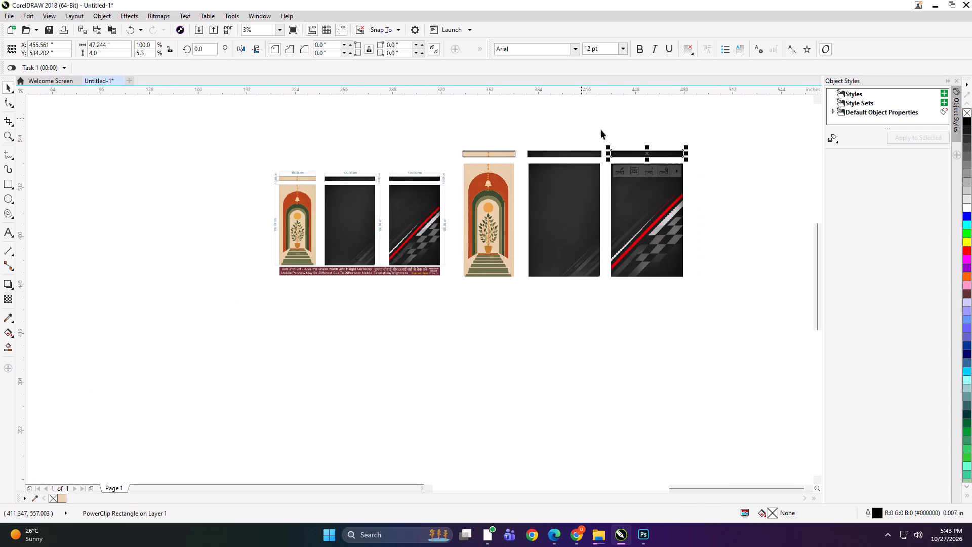
{"action": "left_click", "coordinate": [601, 130]}
{"action": "left_click", "coordinate": [602, 133]}
{"action": "left_click_drag", "start_coordinate": [599, 127], "coordinate": [706, 306]}
{"action": "key", "text": "ctrl+g"}
{"action": "left_click_drag", "start_coordinate": [620, 121], "coordinate": [533, 358]}
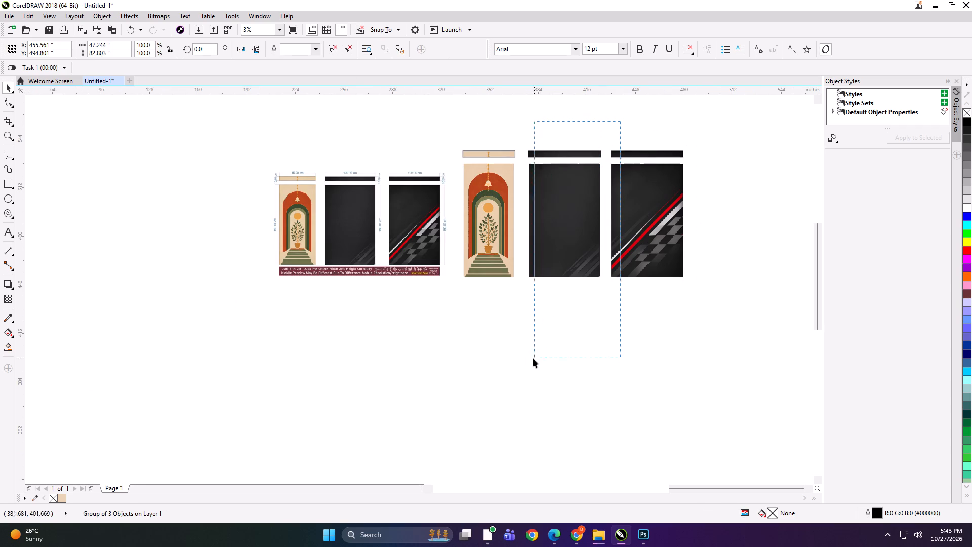
{"action": "left_click_drag", "start_coordinate": [533, 358], "coordinate": [523, 367]}
{"action": "key", "text": "ctrl+g"}
{"action": "left_click_drag", "start_coordinate": [533, 123], "coordinate": [483, 268]}
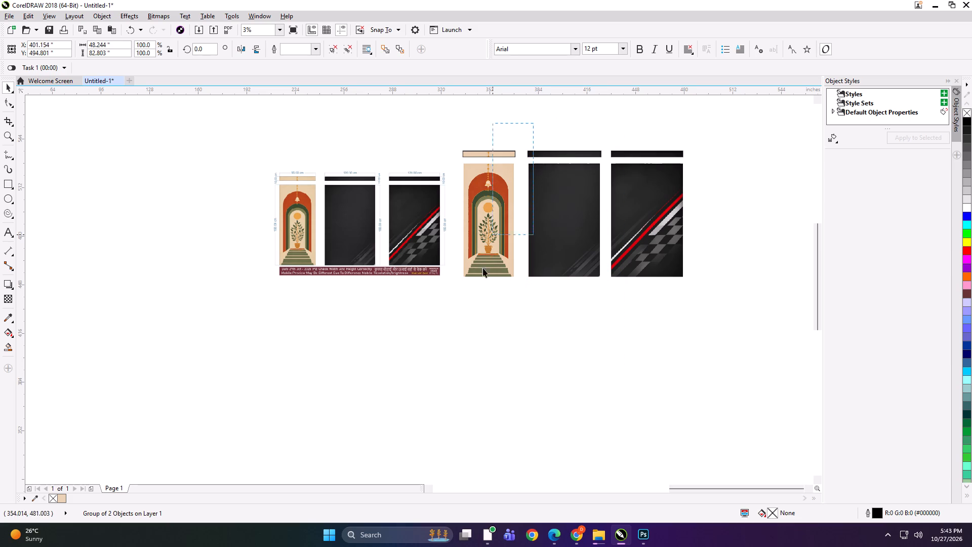
{"action": "left_click_drag", "start_coordinate": [483, 268], "coordinate": [456, 374]}
{"action": "key", "text": "ctrl+g"}
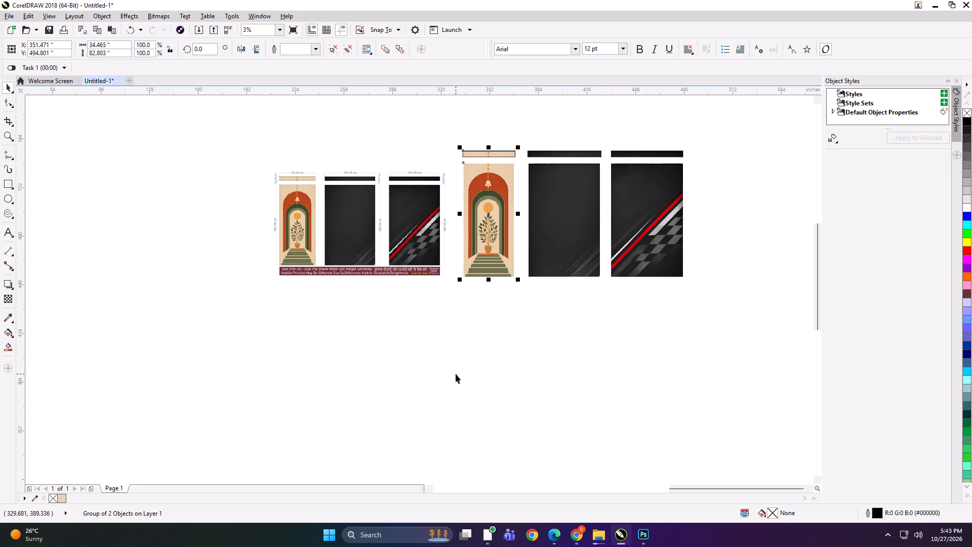
Start exporting only the grouped arch artwork and its strip.
{"action": "left_click_drag", "start_coordinate": [211, 111], "coordinate": [754, 401]}
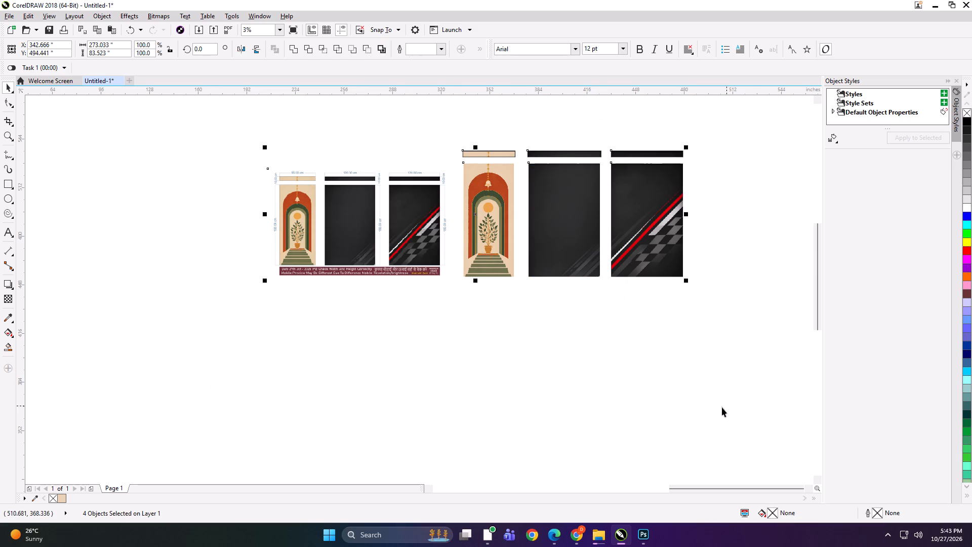
{"action": "key", "text": "shift+F2"}
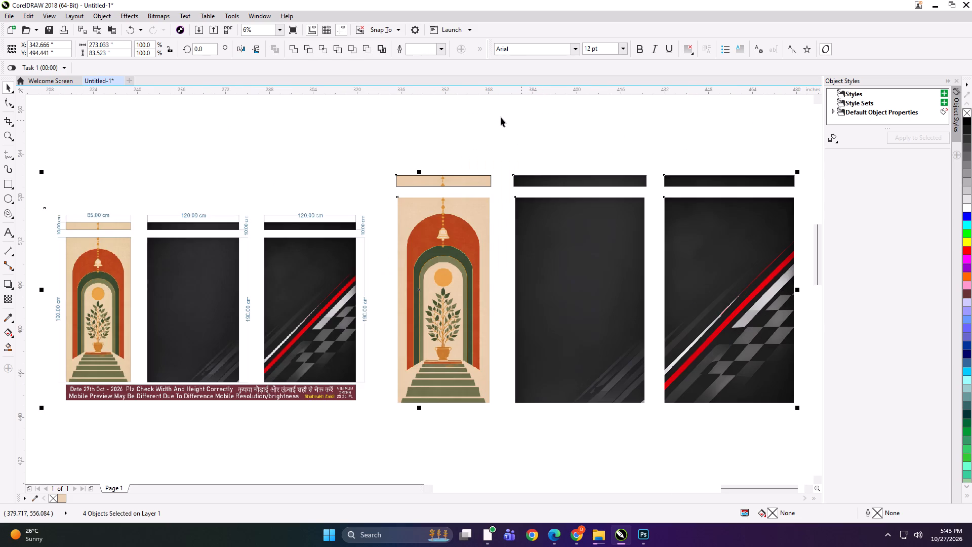
{"action": "left_click", "coordinate": [498, 116]}
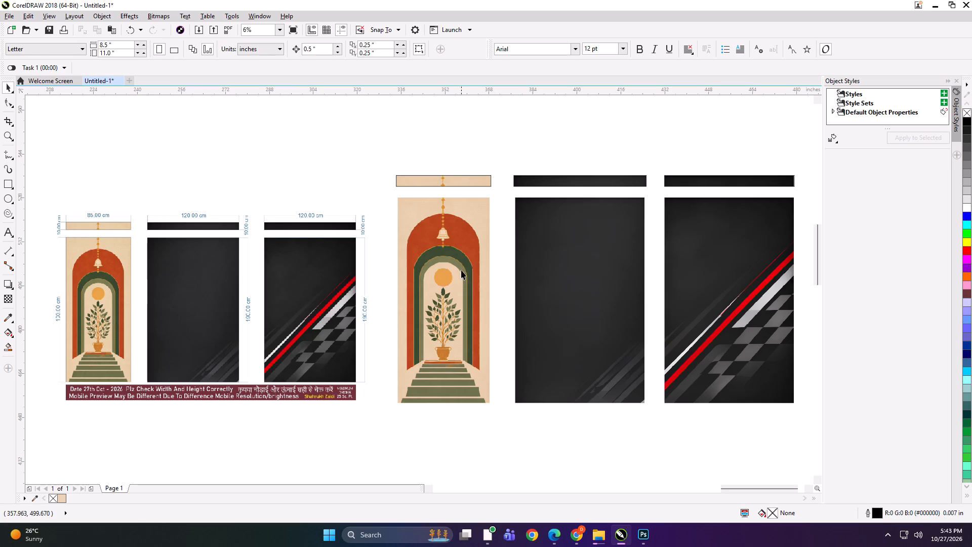
{"action": "left_click", "coordinate": [453, 243]}
{"action": "key", "text": "ctrl+e"}
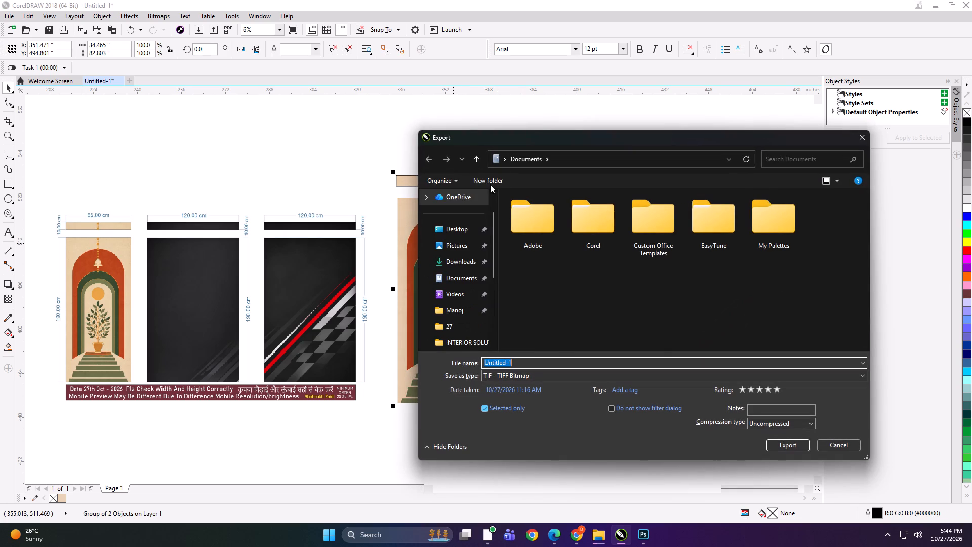
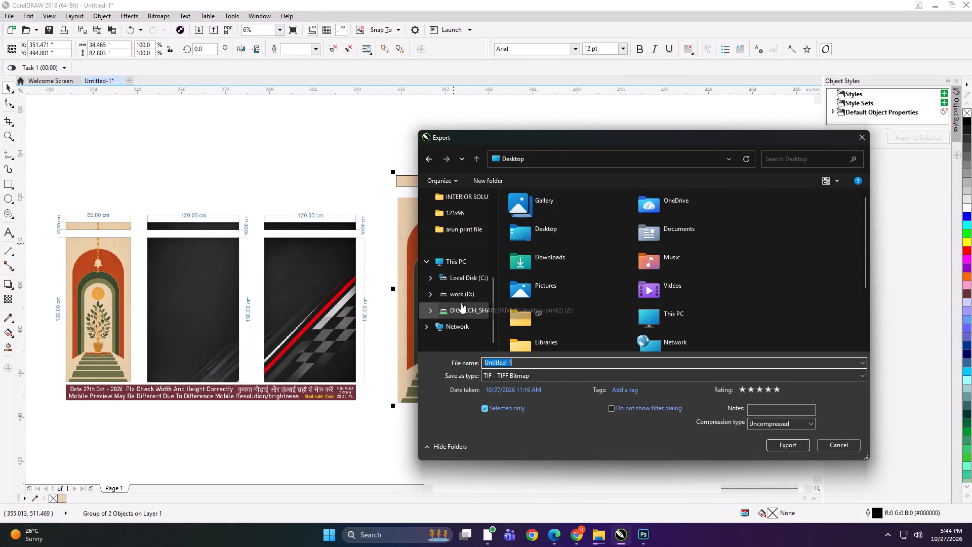
Create a GOALS FLOOR folder inside work (D:) > KD > PRINT FILE > 27 as the export destination and open it.
{"action": "left_click", "coordinate": [456, 262]}
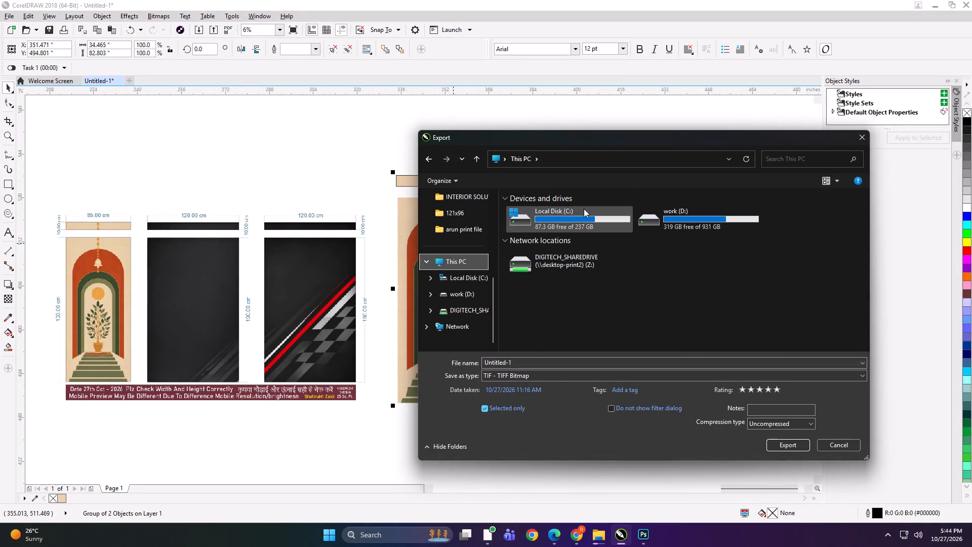
{"action": "double_click", "coordinate": [698, 220]}
{"action": "double_click", "coordinate": [708, 262]}
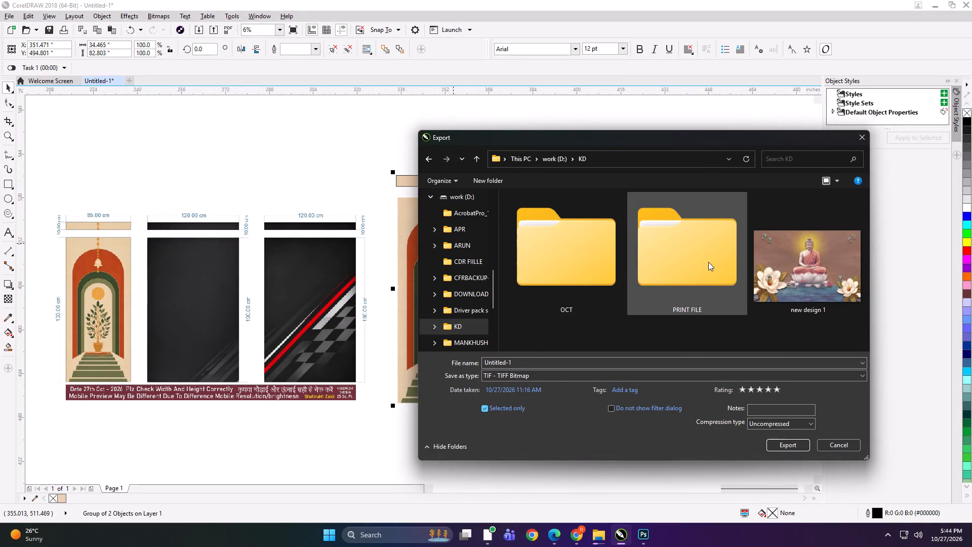
{"action": "double_click", "coordinate": [681, 278]}
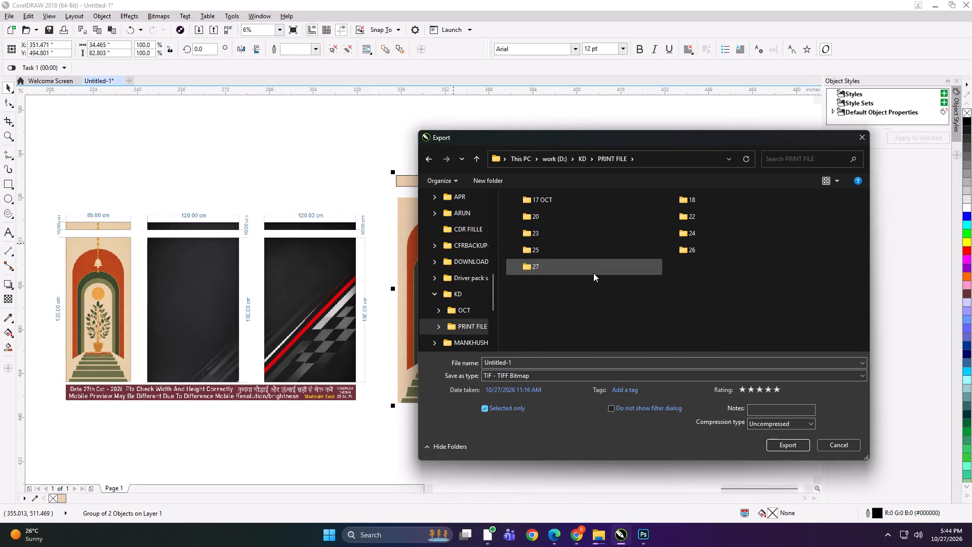
{"action": "double_click", "coordinate": [593, 273]}
{"action": "left_click", "coordinate": [565, 285]}
{"action": "left_click", "coordinate": [484, 184]}
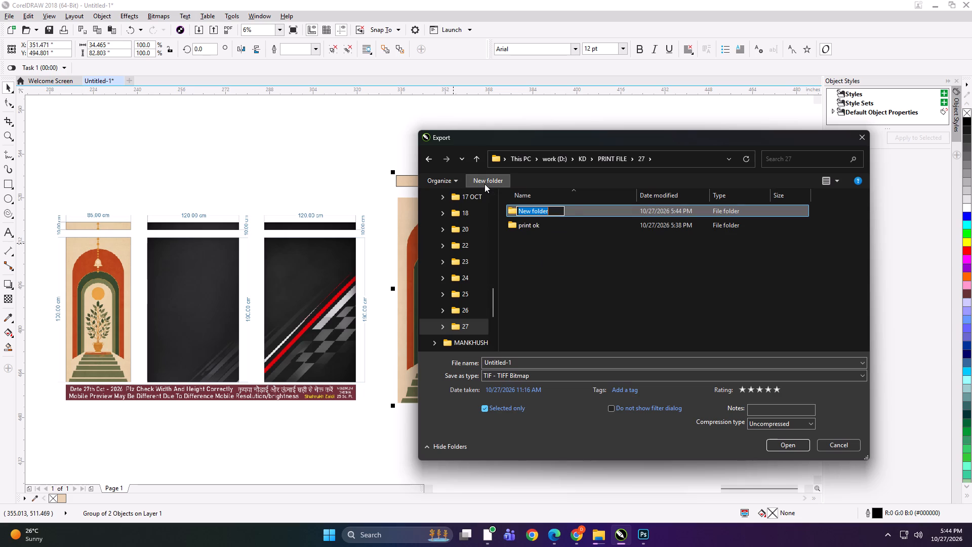
{"action": "key", "text": "ctrl+v"}
{"action": "key", "text": "Return"}
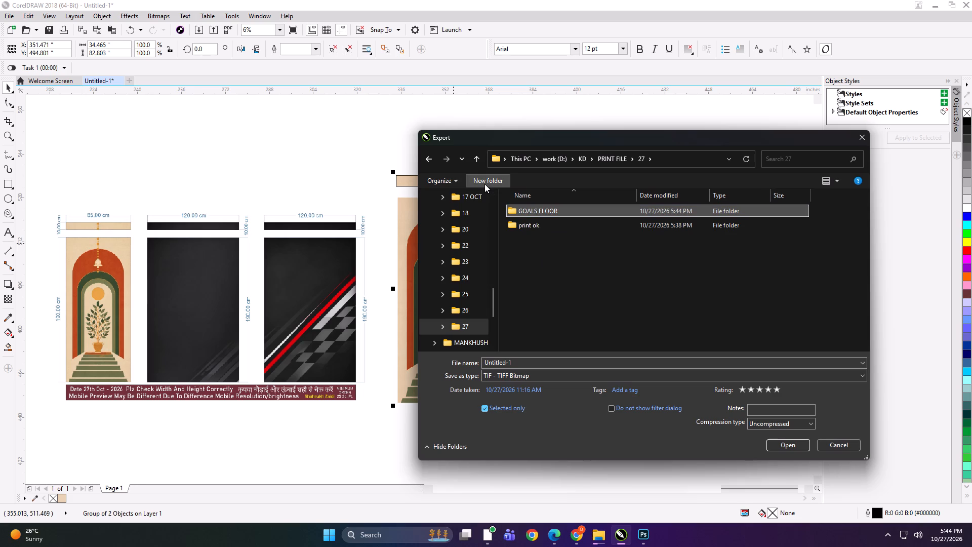
{"action": "left_click", "coordinate": [569, 202]}
{"action": "double_click", "coordinate": [568, 208]}
Export the arch group as an uncompressed TIFF named 34.5x82.8 PELMAT BLIND at 100 dpi in RGB colour.
{"action": "left_click", "coordinate": [550, 364]}
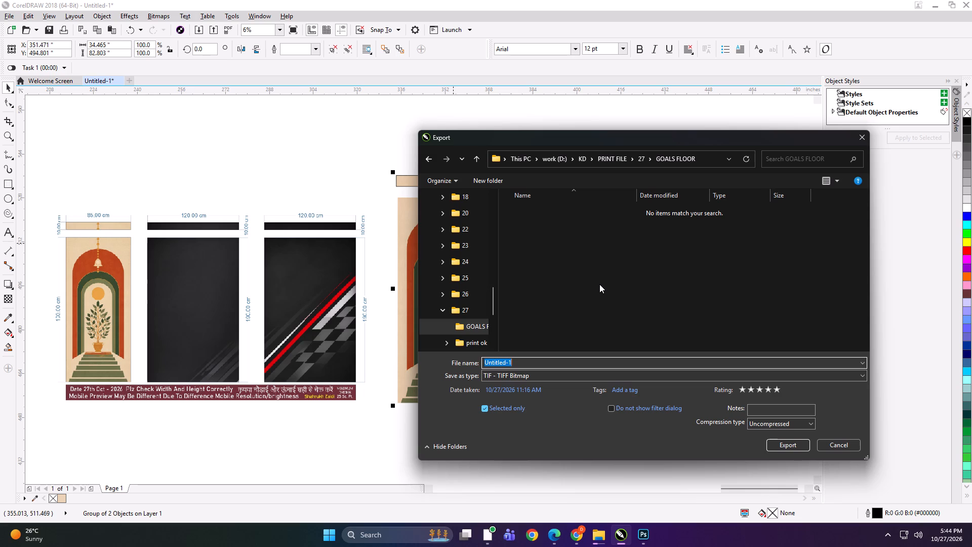
{"action": "type", "text": "34x"}
{"action": "key", "text": "ctrl+a"}
{"action": "type", "text": "34.5x"}
{"action": "type", "text": "82"}
{"action": "type", "text": ".8"}
{"action": "key", "text": "space"}
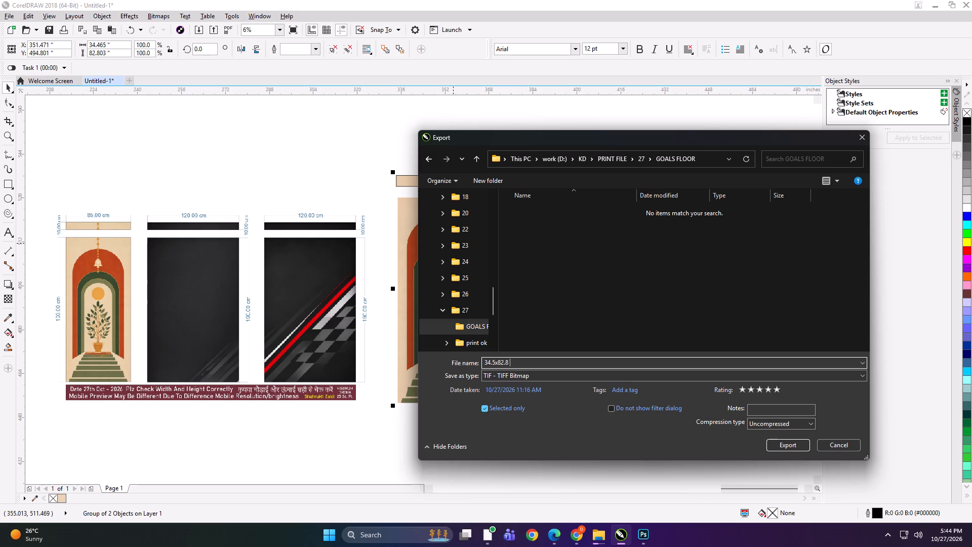
{"action": "type", "text": "PELMAT BLINF"}
{"action": "key", "text": "BackSpace"}
{"action": "key", "text": "d"}
{"action": "key", "text": "Return"}
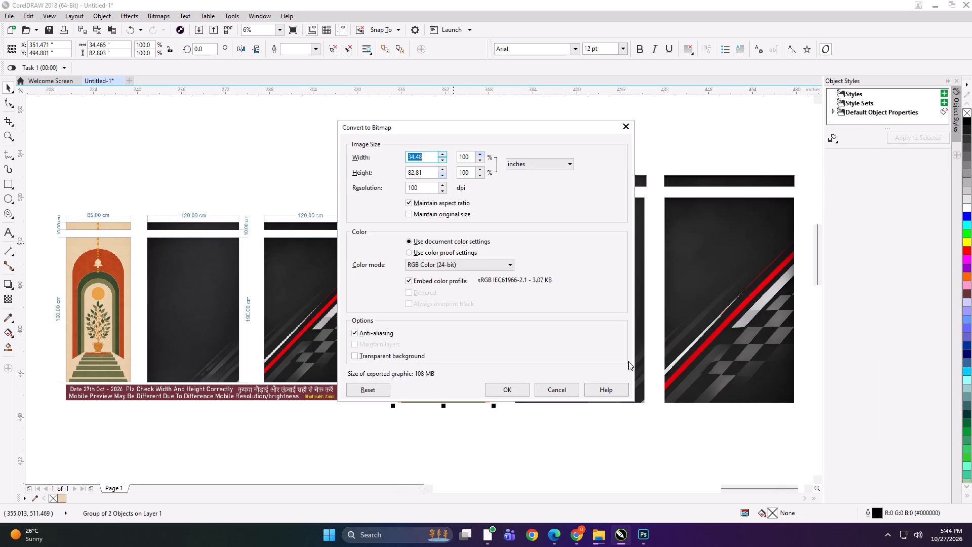
{"action": "key", "text": "Return"}
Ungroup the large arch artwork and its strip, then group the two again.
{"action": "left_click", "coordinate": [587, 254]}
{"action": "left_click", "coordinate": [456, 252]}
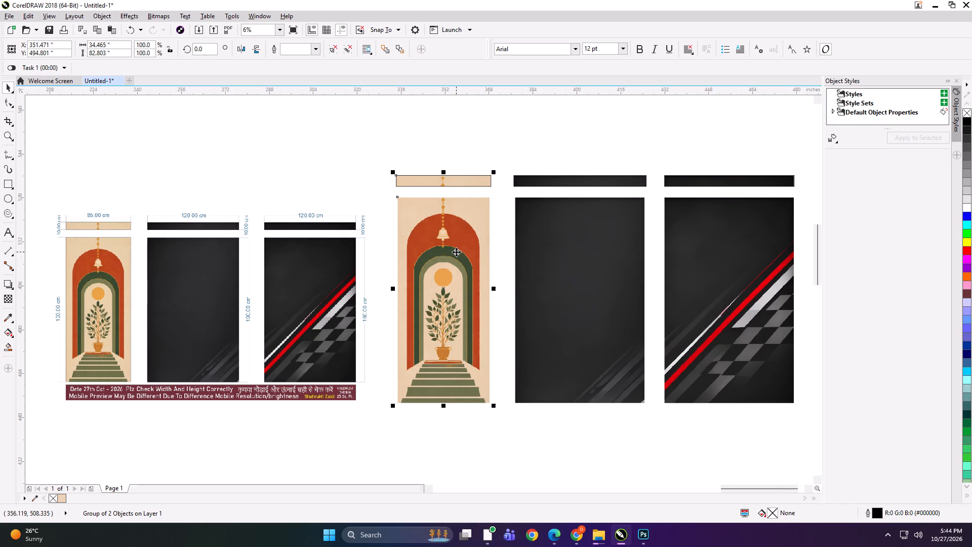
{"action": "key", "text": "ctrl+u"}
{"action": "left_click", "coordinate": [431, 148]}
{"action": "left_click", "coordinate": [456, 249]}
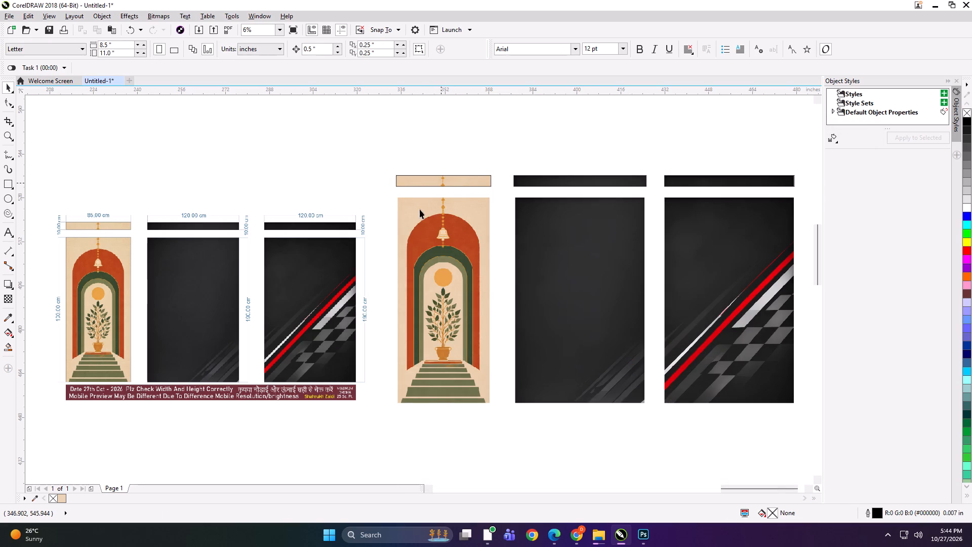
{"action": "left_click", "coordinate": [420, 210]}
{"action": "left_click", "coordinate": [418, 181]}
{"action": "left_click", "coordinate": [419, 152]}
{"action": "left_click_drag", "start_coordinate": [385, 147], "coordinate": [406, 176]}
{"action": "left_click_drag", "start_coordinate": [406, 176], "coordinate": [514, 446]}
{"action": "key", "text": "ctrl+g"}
Export only the grouped plain dark background and its strip as a TIFF named 48.25x82.8 PELMAT BLIND.
{"action": "left_click", "coordinate": [566, 279]}
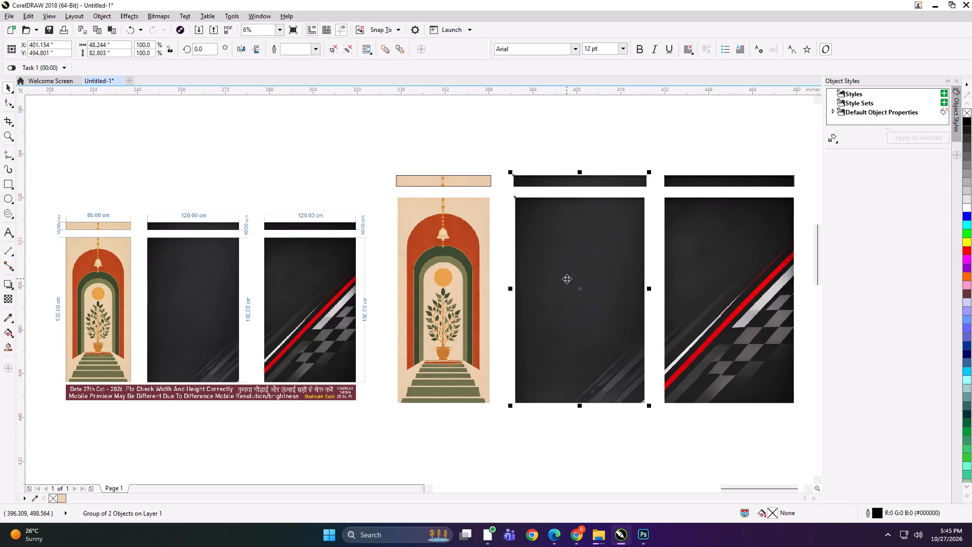
{"action": "key", "text": "ctrl+g"}
{"action": "key", "text": "ctrl+e"}
{"action": "type", "text": "48.2x"}
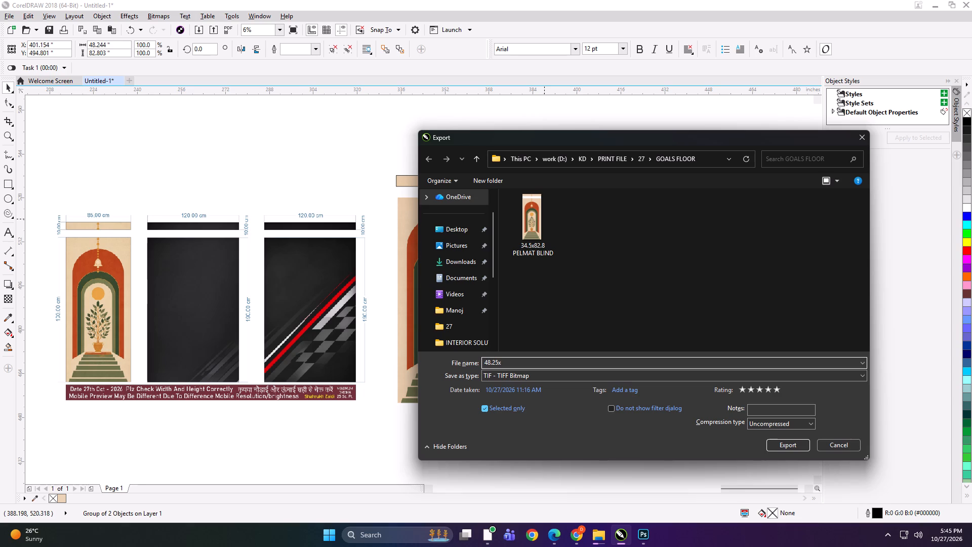
{"action": "type", "text": "82.8"}
{"action": "key", "text": "space"}
{"action": "type", "text": "PELMAT"}
{"action": "key", "text": "space"}
{"action": "type", "text": "BLIND"}
{"action": "key", "text": "Return"}
{"action": "key", "text": "Return"}
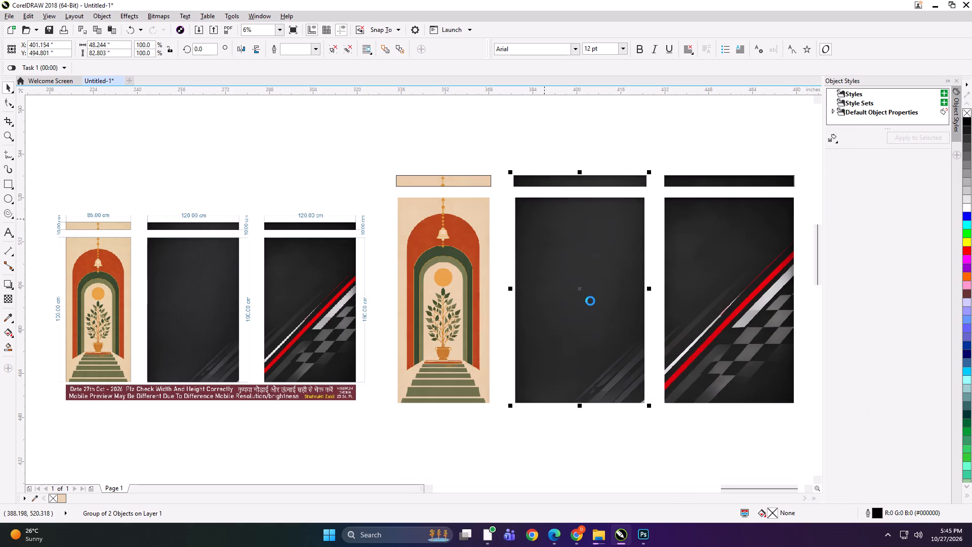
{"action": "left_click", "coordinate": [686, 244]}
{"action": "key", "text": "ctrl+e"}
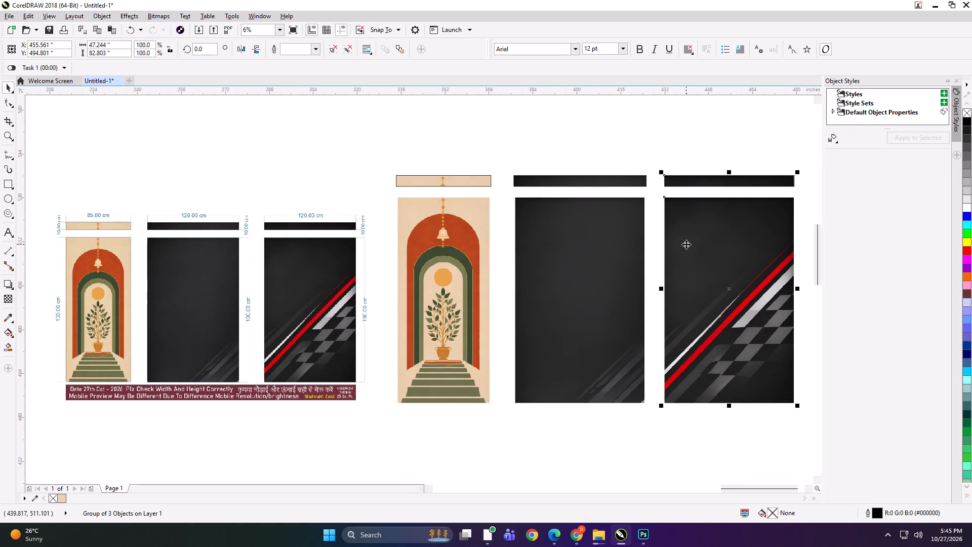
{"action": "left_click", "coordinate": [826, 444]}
Ungroup the racing artwork, widen its strip by 1 inch to 48.244 inches, centre it over the background and regroup them.
{"action": "scroll", "coordinate": [797, 174], "scroll_direction": "up", "scroll_amount": 3}
{"action": "left_click", "coordinate": [799, 195]}
{"action": "left_click", "coordinate": [700, 177]}
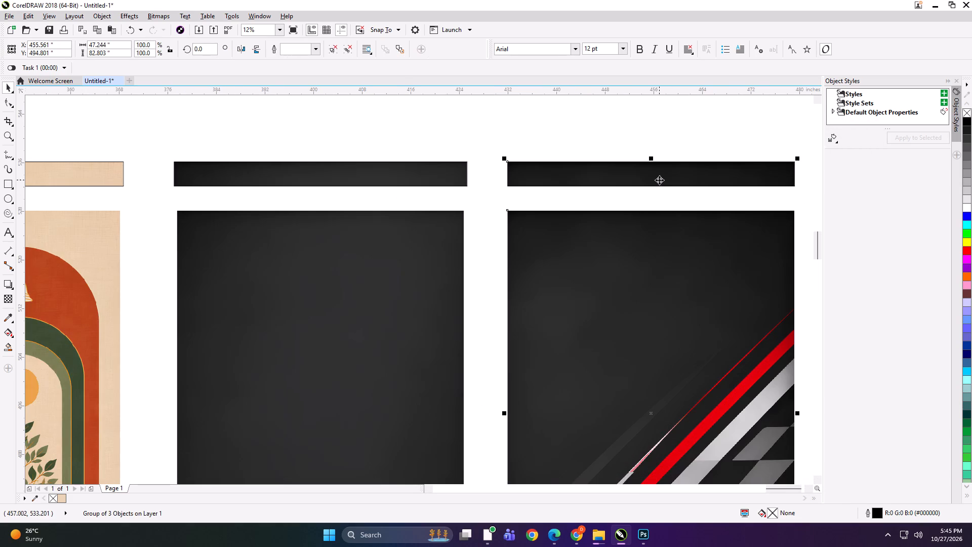
{"action": "key", "text": "ctrl+u"}
{"action": "left_click", "coordinate": [616, 136]}
{"action": "left_click", "coordinate": [616, 169]}
{"action": "left_click", "coordinate": [616, 169]}
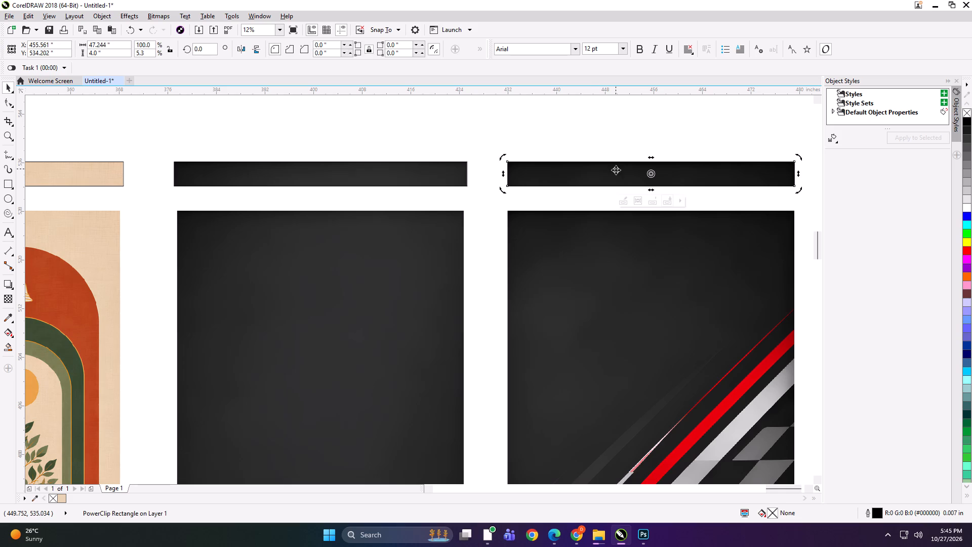
{"action": "left_click", "coordinate": [591, 246]}
{"action": "left_click", "coordinate": [567, 181]}
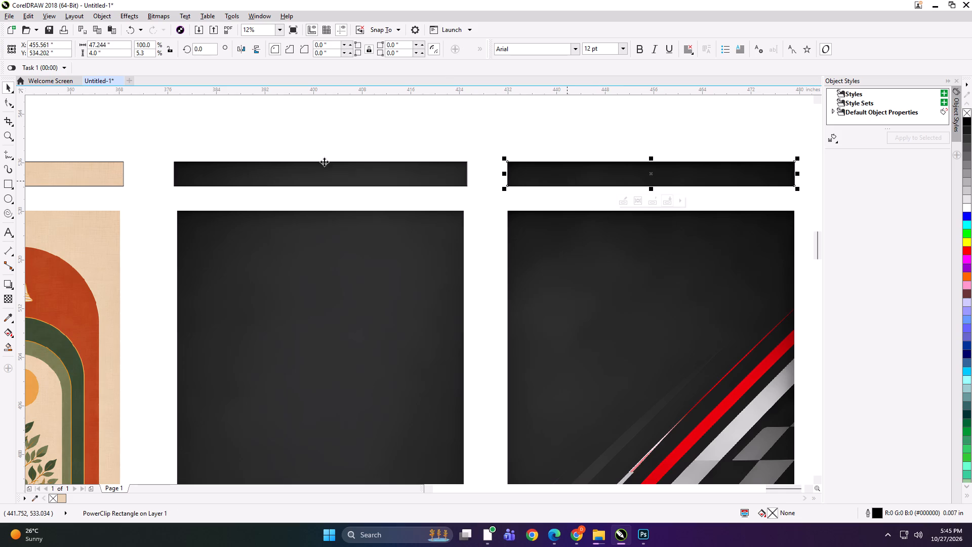
{"action": "left_click", "coordinate": [117, 43]}
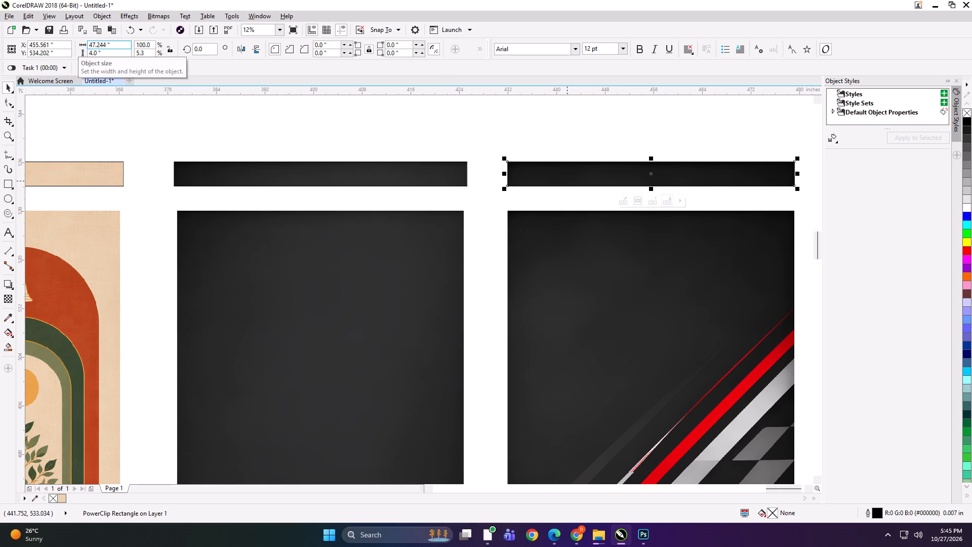
{"action": "key", "text": "1"}
{"action": "key", "text": "Return"}
{"action": "left_click", "coordinate": [659, 282], "text": "shift"}
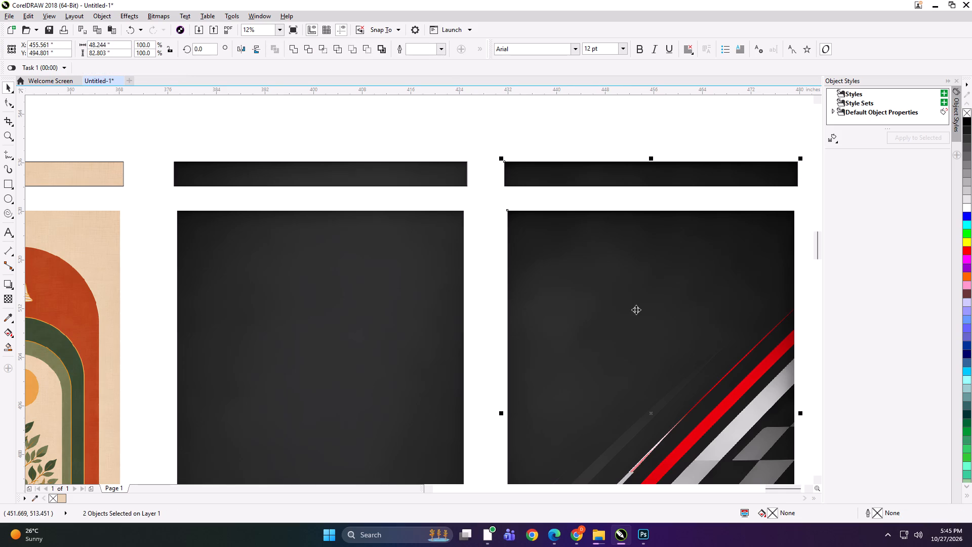
{"action": "key", "text": "c"}
{"action": "key", "text": "ctrl+g"}
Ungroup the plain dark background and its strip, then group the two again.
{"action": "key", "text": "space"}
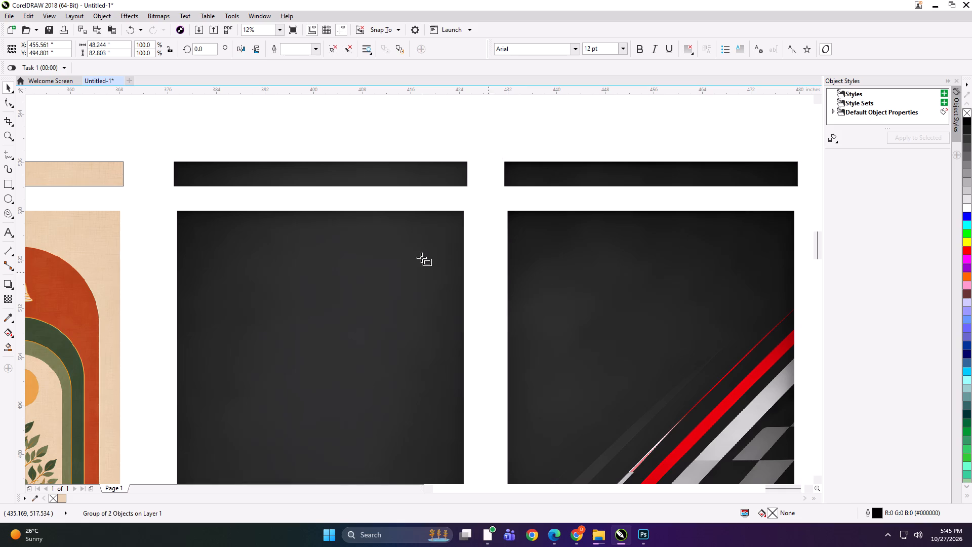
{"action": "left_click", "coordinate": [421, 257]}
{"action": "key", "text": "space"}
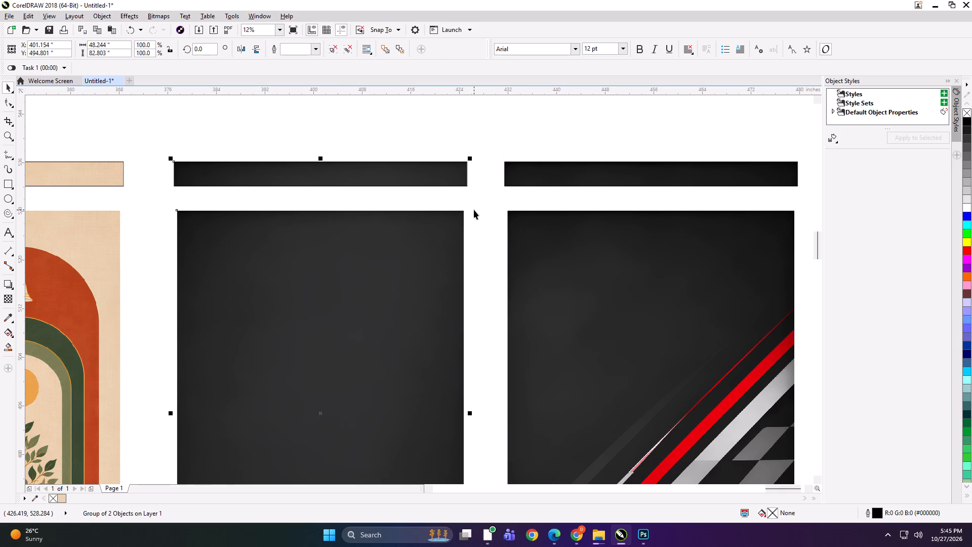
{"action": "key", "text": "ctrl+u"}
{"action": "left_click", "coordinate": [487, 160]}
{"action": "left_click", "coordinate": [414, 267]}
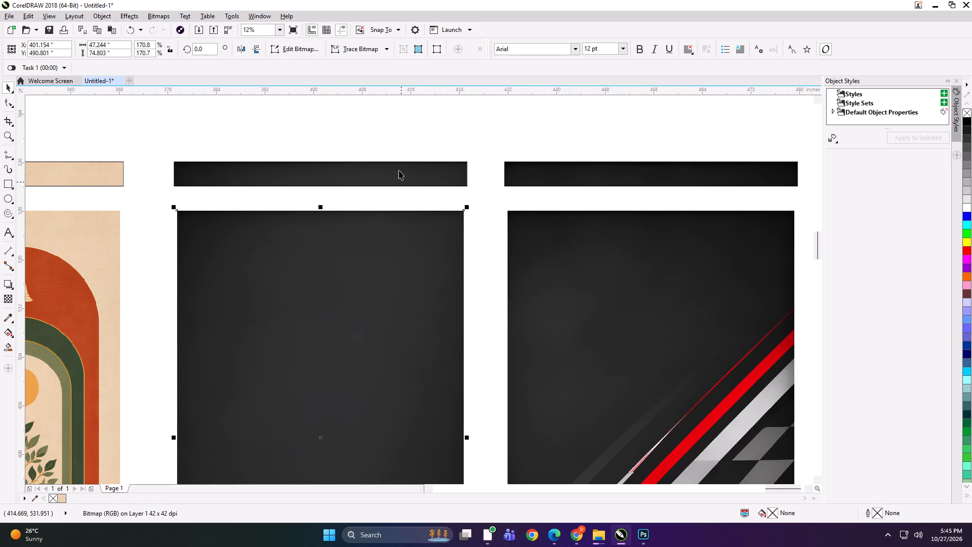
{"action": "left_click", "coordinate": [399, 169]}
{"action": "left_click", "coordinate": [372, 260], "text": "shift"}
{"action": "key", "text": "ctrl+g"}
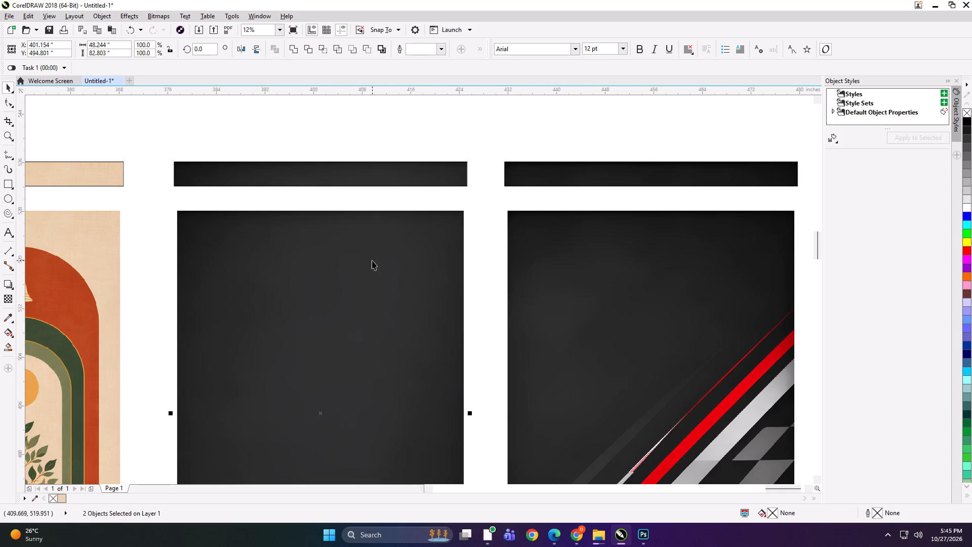
Group the large racing artwork with the dark strip above it.
{"action": "scroll", "coordinate": [364, 204], "scroll_direction": "down", "scroll_amount": 1}
{"action": "left_click", "coordinate": [494, 218]}
{"action": "left_click", "coordinate": [449, 162]}
{"action": "left_click_drag", "start_coordinate": [414, 159], "coordinate": [612, 421]}
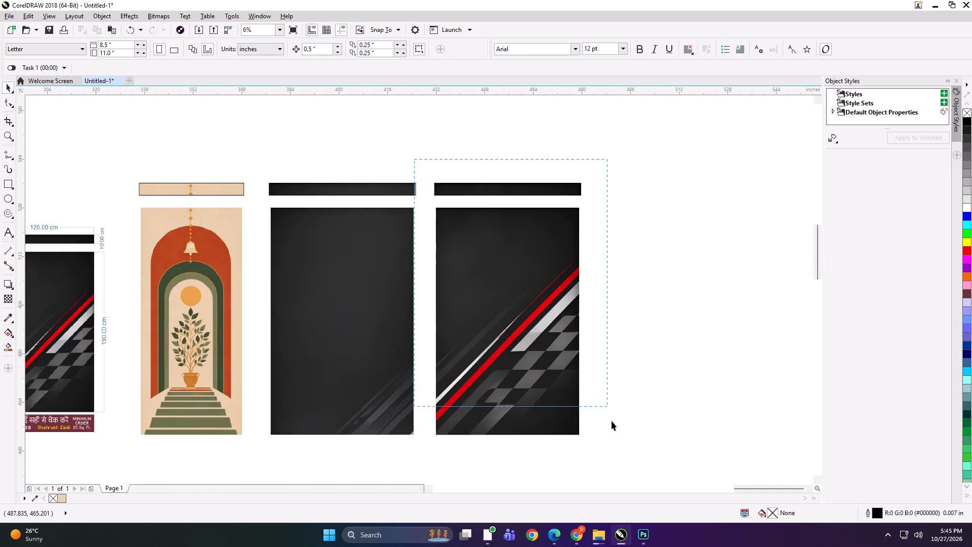
{"action": "left_click_drag", "start_coordinate": [612, 421], "coordinate": [622, 462]}
{"action": "key", "text": "ctrl+g"}
Export only the grouped racing artwork and strip as a TIFF named 48x82 PELMAT BLIND in the GOALS FLOOR folder.
{"action": "key", "text": "ctrl+e"}
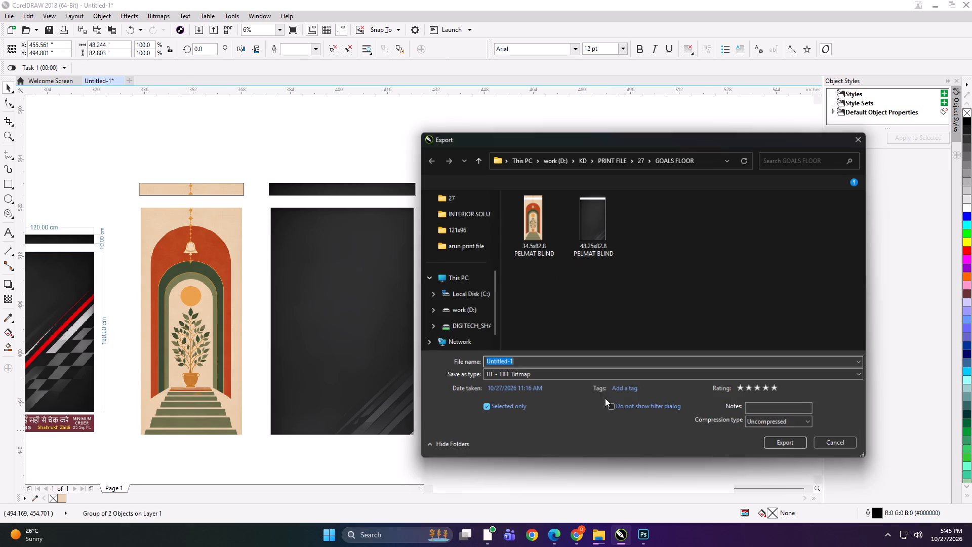
{"action": "type", "text": "48"}
{"action": "key", "text": "BackSpace"}
{"action": "type", "text": "x82"}
{"action": "key", "text": "space"}
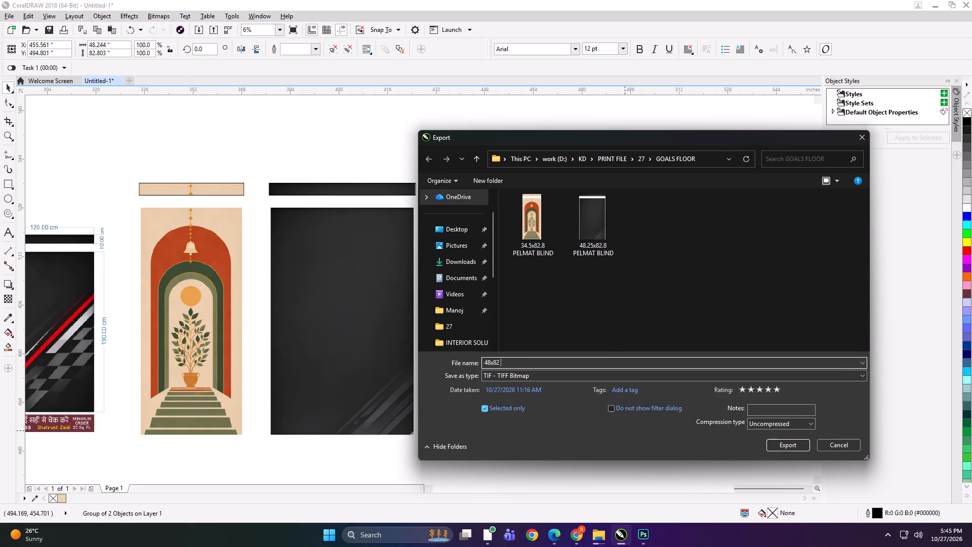
{"action": "type", "text": "PELMAT BLIND"}
{"action": "key", "text": "Return"}
{"action": "key", "text": "Return"}
Scale down the three large pelmet blind artworks together and place them beside the dimensioned preview layout, at a similar height.
{"action": "scroll", "coordinate": [601, 251], "scroll_direction": "down", "scroll_amount": 1}
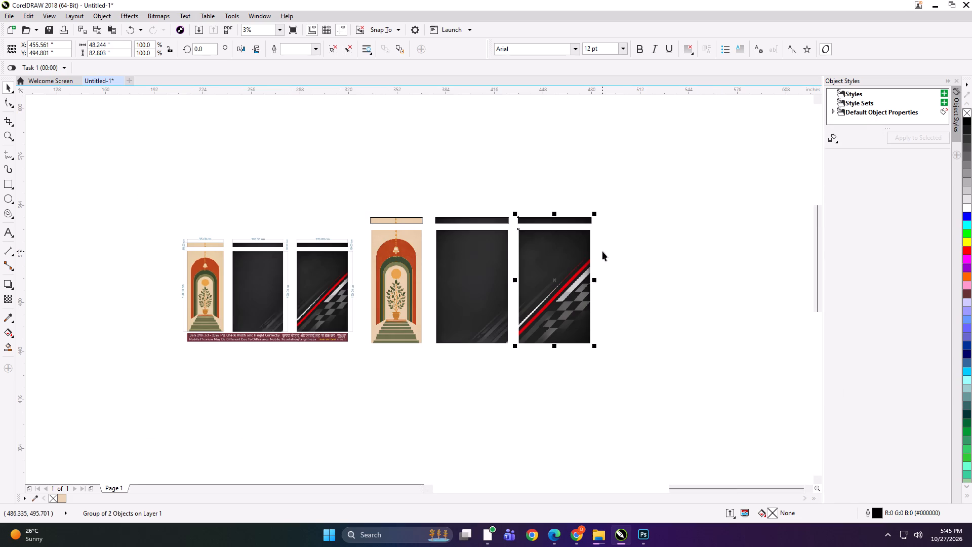
{"action": "left_click", "coordinate": [631, 161]}
{"action": "left_click_drag", "start_coordinate": [640, 161], "coordinate": [355, 407]}
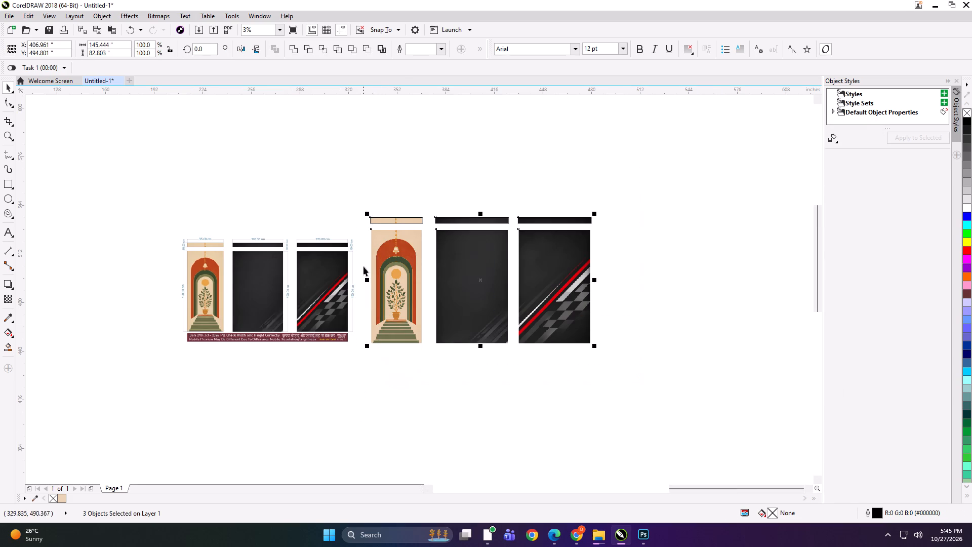
{"action": "left_click_drag", "start_coordinate": [364, 213], "coordinate": [383, 236], "text": "shift"}
{"action": "left_click_drag", "start_coordinate": [423, 260], "coordinate": [397, 271]}
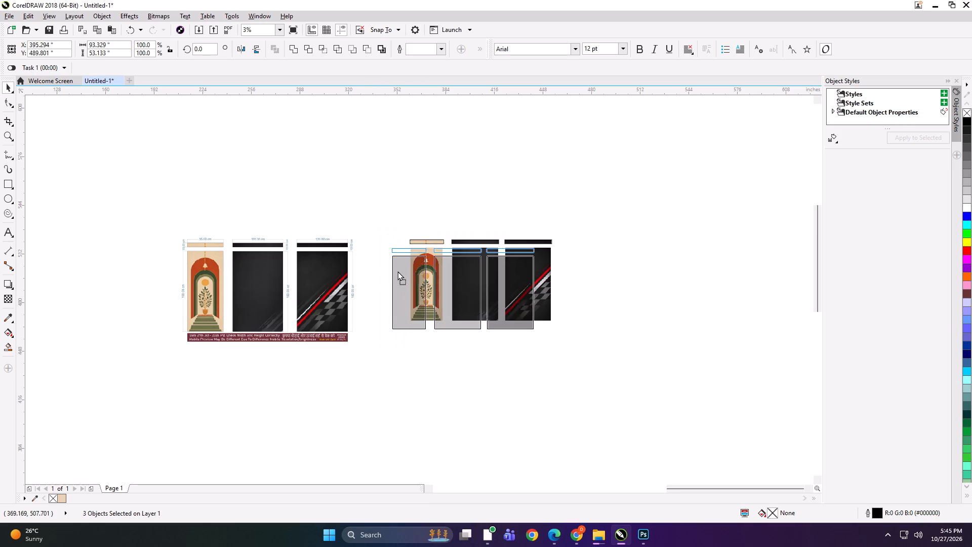
{"action": "left_click_drag", "start_coordinate": [397, 271], "coordinate": [378, 260]}
{"action": "left_click_drag", "start_coordinate": [512, 327], "coordinate": [543, 342]}
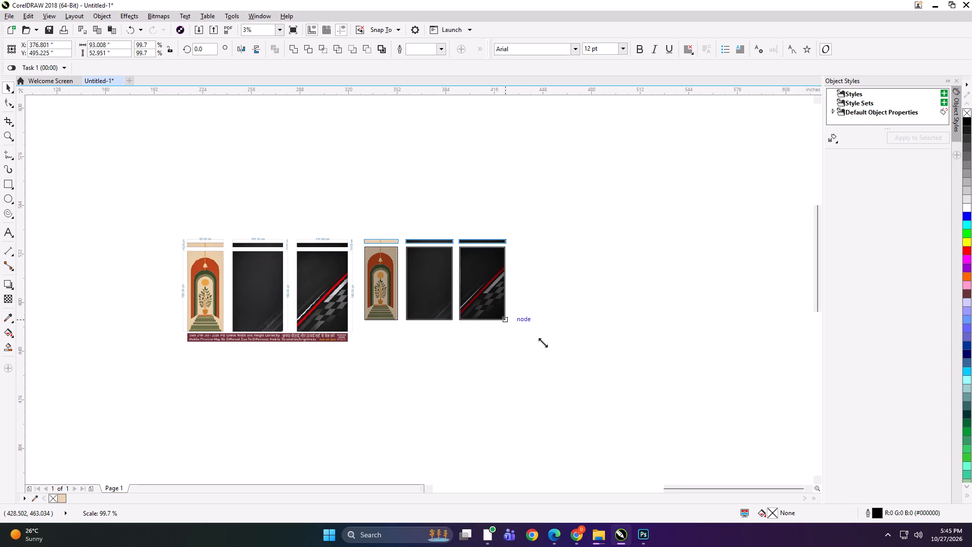
{"action": "left_click_drag", "start_coordinate": [543, 342], "coordinate": [548, 345]}
Group the dimensioned preview layout with the three artworks and shrink the group to about 7.82 x 2.34 inches.
{"action": "left_click", "coordinate": [326, 305], "text": "shift"}
{"action": "key", "text": "ctrl+g"}
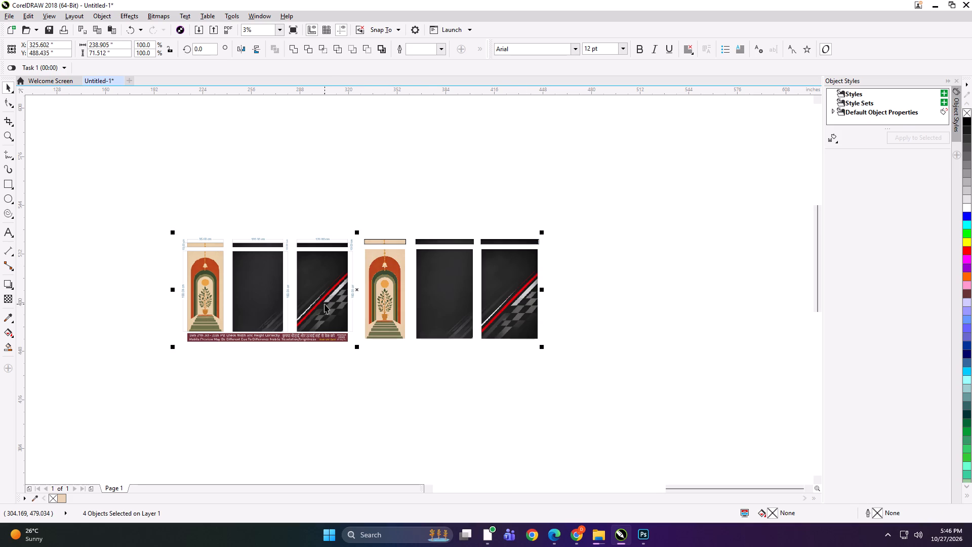
{"action": "left_click_drag", "start_coordinate": [542, 347], "coordinate": [368, 306], "text": "shift"}
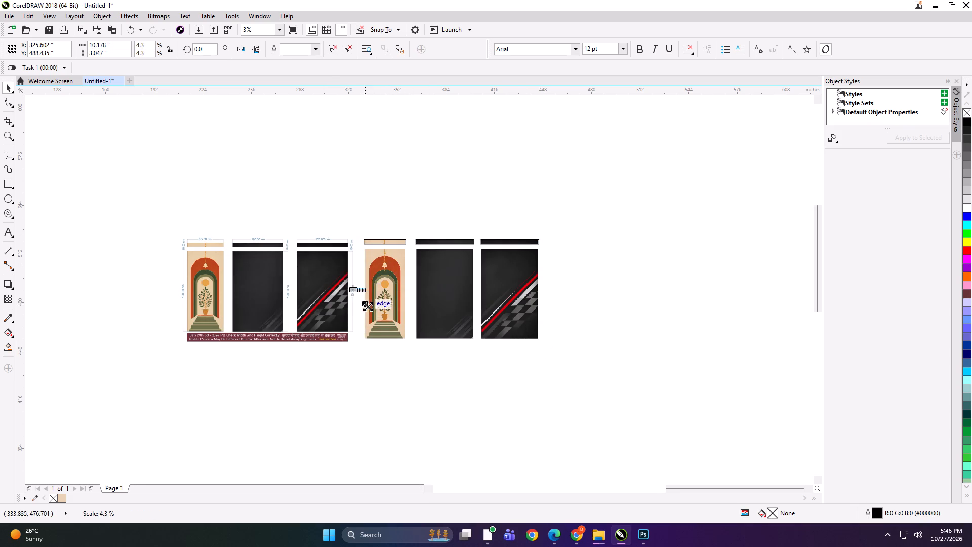
{"action": "left_click_drag", "start_coordinate": [368, 306], "coordinate": [367, 306], "text": "shift"}
{"action": "scroll", "coordinate": [359, 295], "scroll_direction": "up", "scroll_amount": 6}
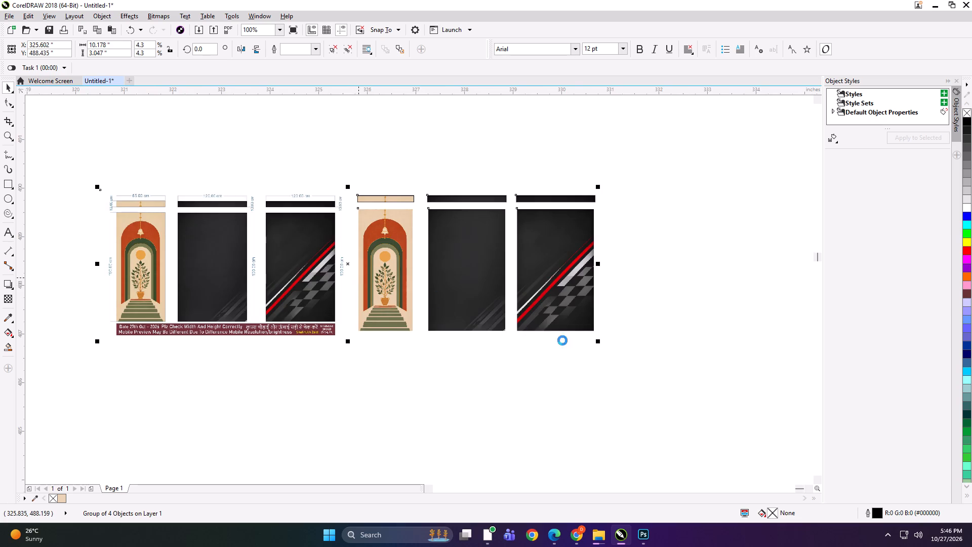
{"action": "left_click_drag", "start_coordinate": [634, 343], "coordinate": [337, 277], "text": "shift"}
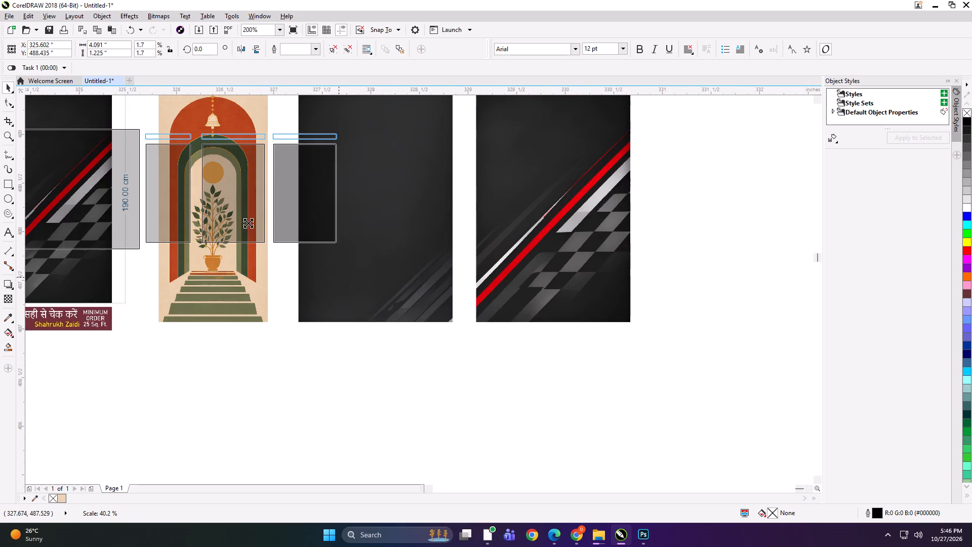
{"action": "left_click_drag", "start_coordinate": [222, 201], "coordinate": [381, 269]}
{"action": "left_click_drag", "start_coordinate": [315, 257], "coordinate": [425, 262]}
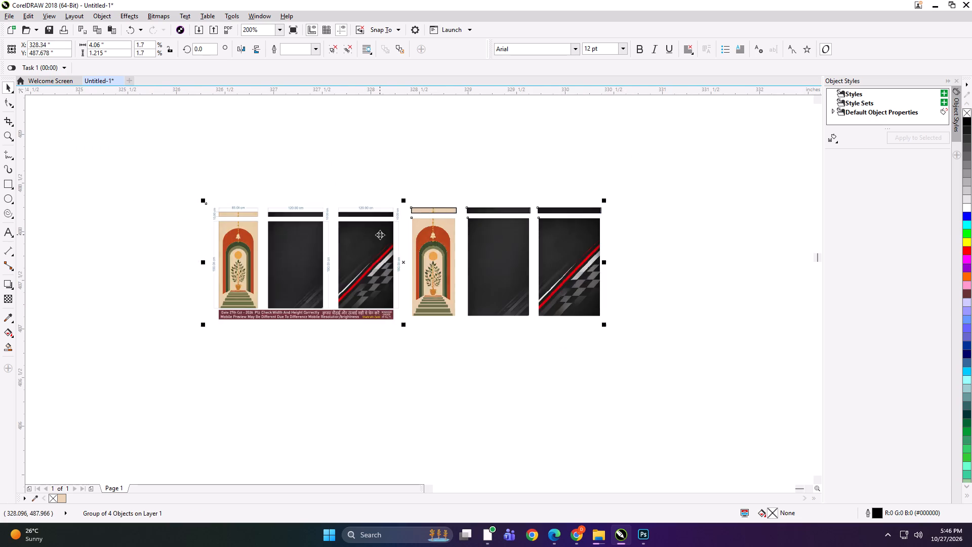
{"action": "scroll", "coordinate": [380, 235], "scroll_direction": "down", "scroll_amount": 1}
{"action": "left_click_drag", "start_coordinate": [493, 282], "coordinate": [533, 300], "text": "shift"}
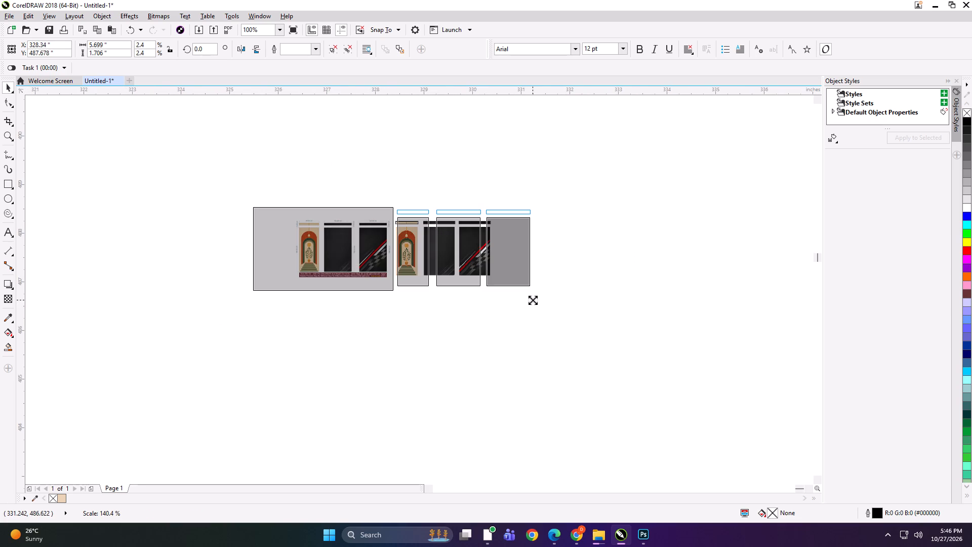
{"action": "left_click_drag", "start_coordinate": [533, 300], "coordinate": [584, 320], "text": "shift"}
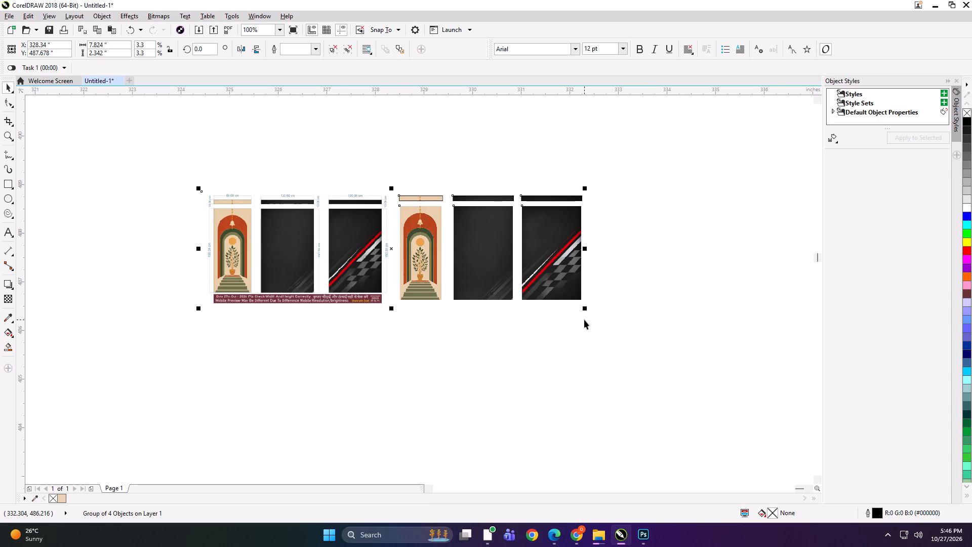
Export the small combined preview group under the file name SFDG.
{"action": "key", "text": "ctrl+e"}
{"action": "type", "text": "SFDG"}
{"action": "key", "text": "Return"}
{"action": "key", "text": "Return"}
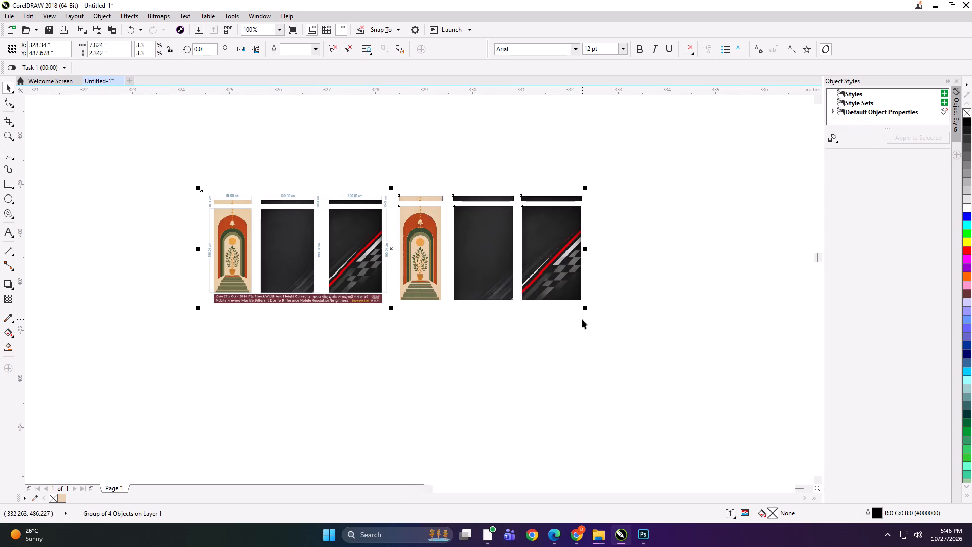
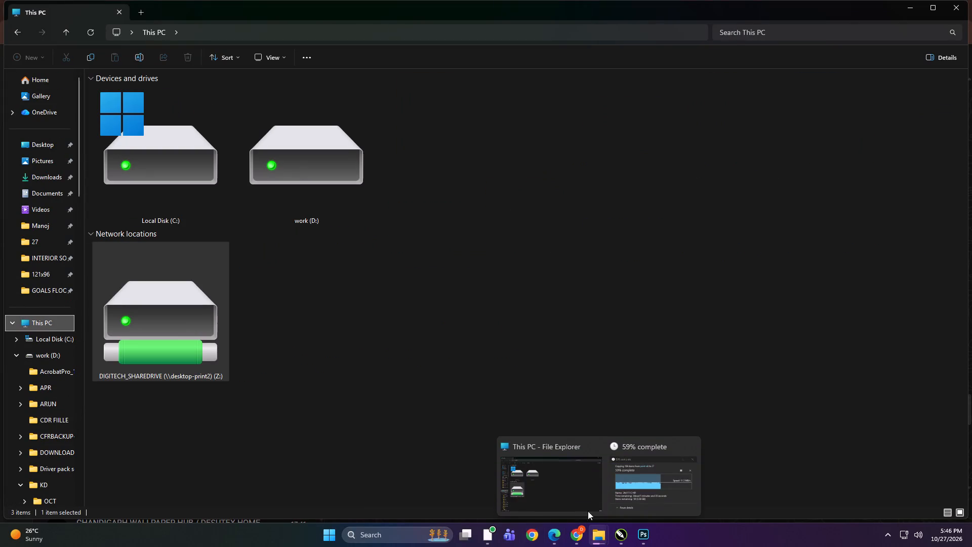
Switch to File Explorer and open folder 27 inside the file folder on DIGITECH_SHAREDRIVE (Z:).
{"action": "left_click", "coordinate": [573, 482]}
{"action": "left_click", "coordinate": [367, 420]}
{"action": "double_click", "coordinate": [183, 327]}
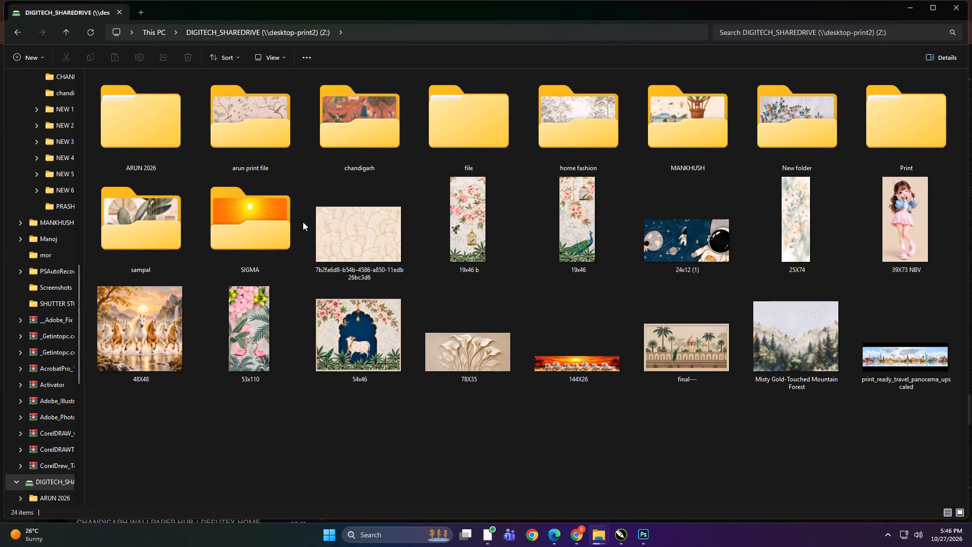
{"action": "double_click", "coordinate": [506, 118]}
{"action": "double_click", "coordinate": [746, 141]}
{"action": "left_click", "coordinate": [745, 141]}
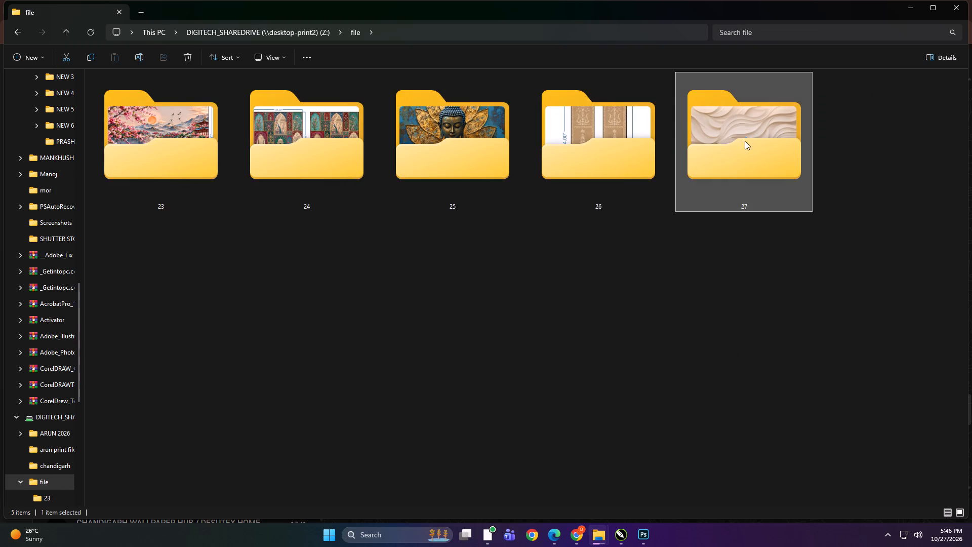
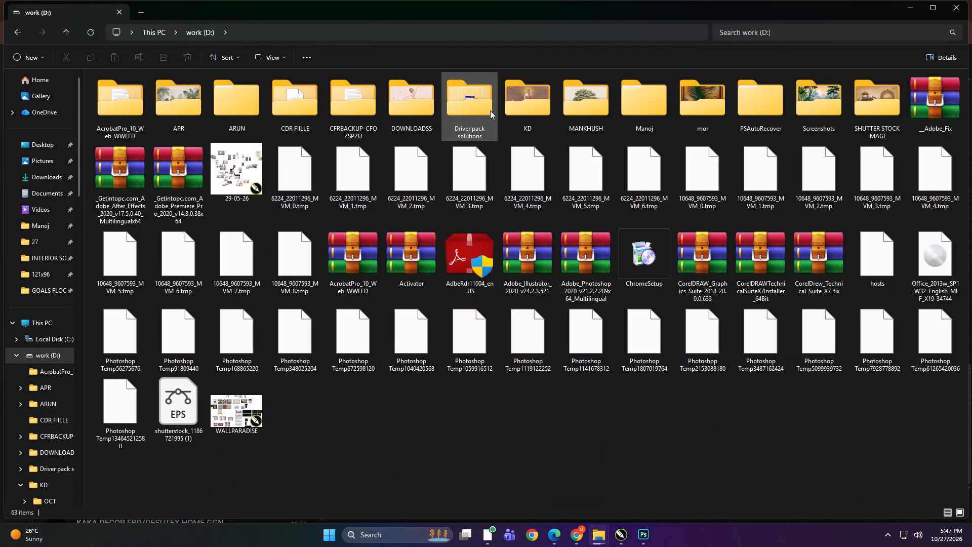
Browse the work drive to KD, PRINT FILE, 27, print ok, NEW 6, enlarge the folder thumbnails and open the JAIPUR DECOR folder.
{"action": "double_click", "coordinate": [525, 105]}
{"action": "double_click", "coordinate": [346, 137]}
{"action": "double_click", "coordinate": [439, 280]}
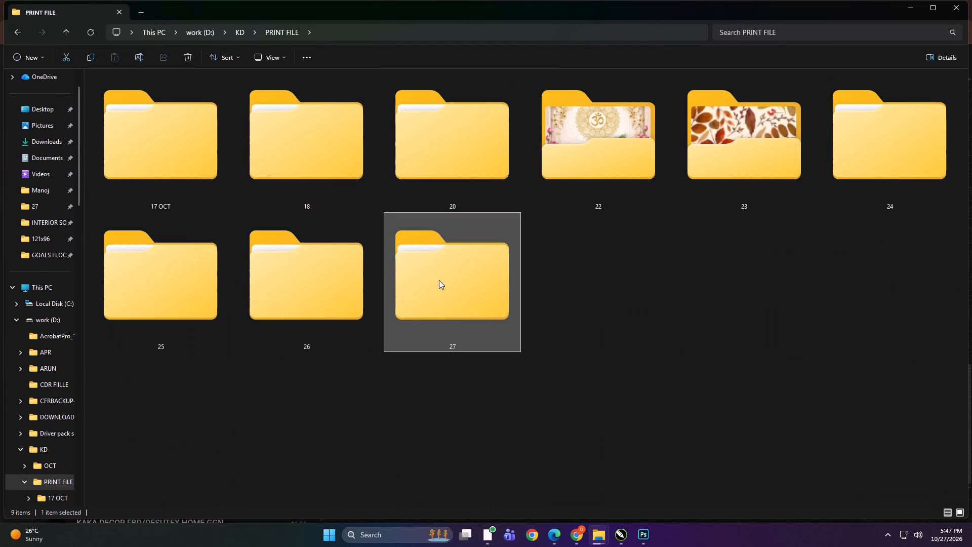
{"action": "double_click", "coordinate": [299, 169]}
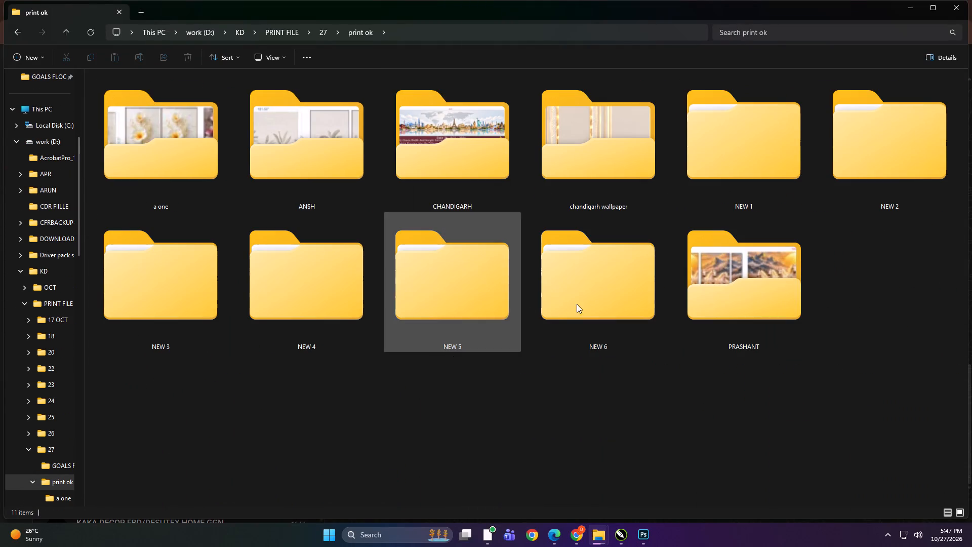
{"action": "double_click", "coordinate": [612, 303]}
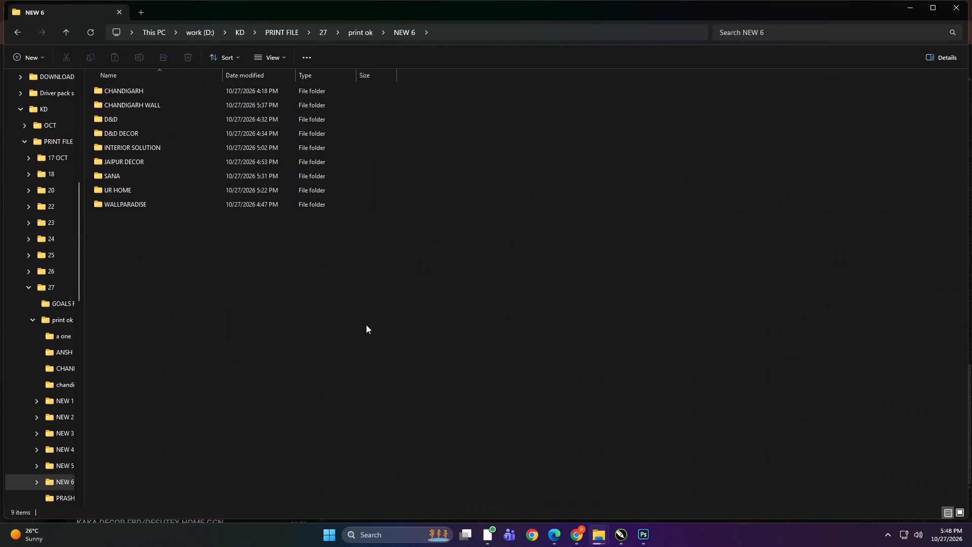
{"action": "scroll", "coordinate": [366, 325], "scroll_direction": "up", "scroll_amount": 20, "text": "ctrl"}
{"action": "scroll", "coordinate": [366, 325], "scroll_direction": "up", "scroll_amount": 12, "text": "ctrl"}
{"action": "double_click", "coordinate": [529, 112]}
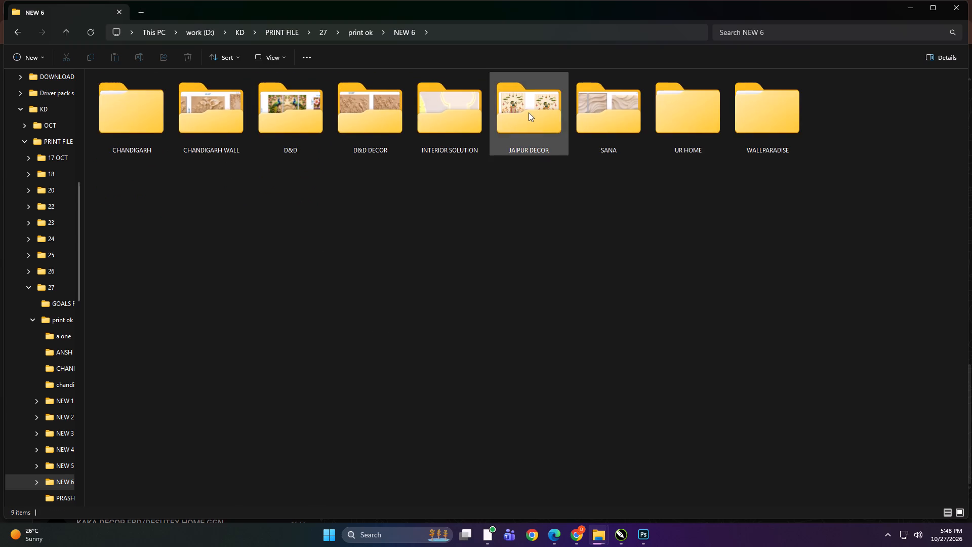
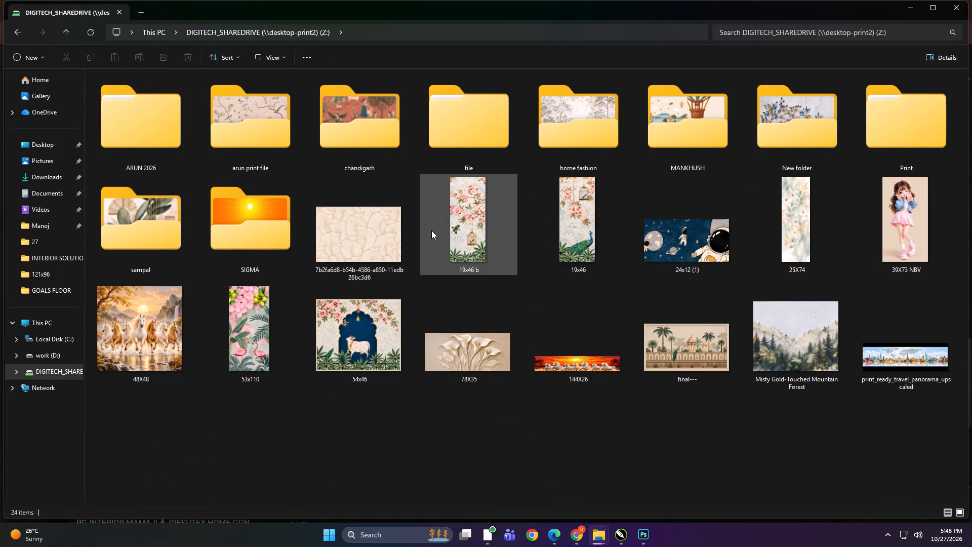
Open the 27 folder inside the file folder on the DIGITECH_SHAREDRIVE shared drive.
{"action": "double_click", "coordinate": [478, 122]}
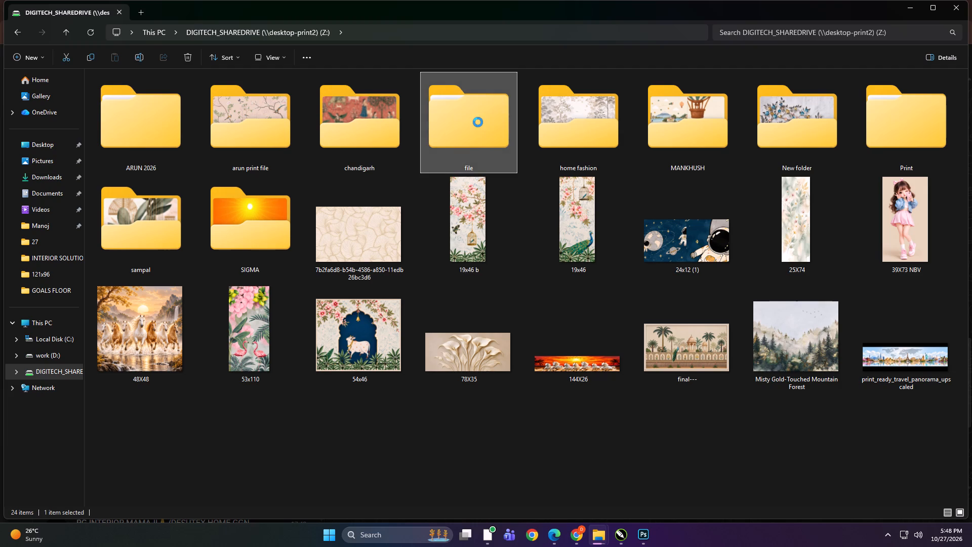
{"action": "double_click", "coordinate": [704, 142]}
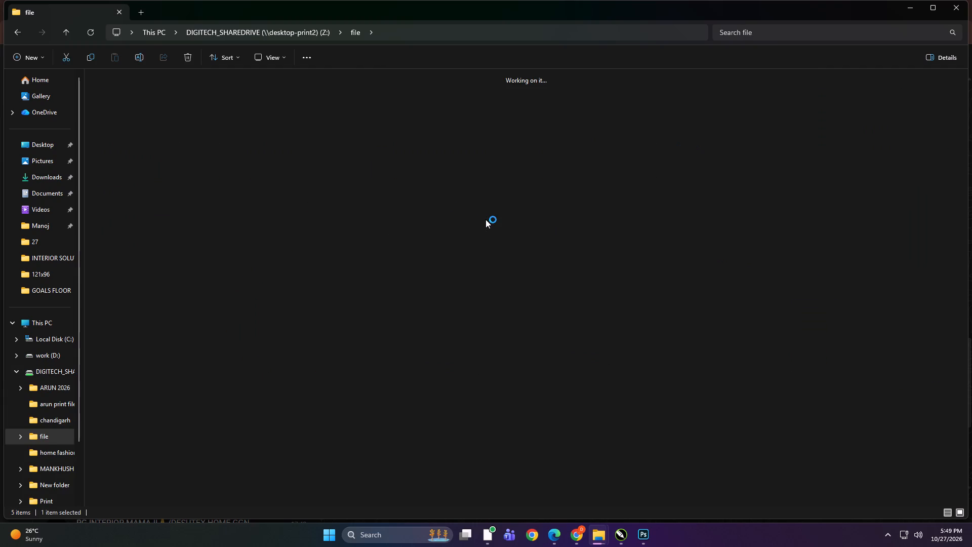
{"action": "left_click", "coordinate": [670, 368]}
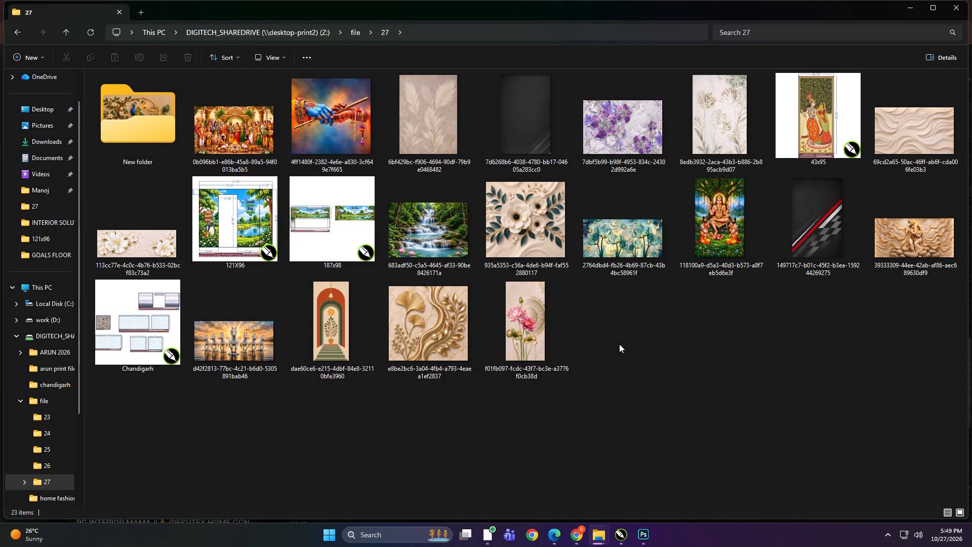
{"action": "left_click", "coordinate": [613, 344]}
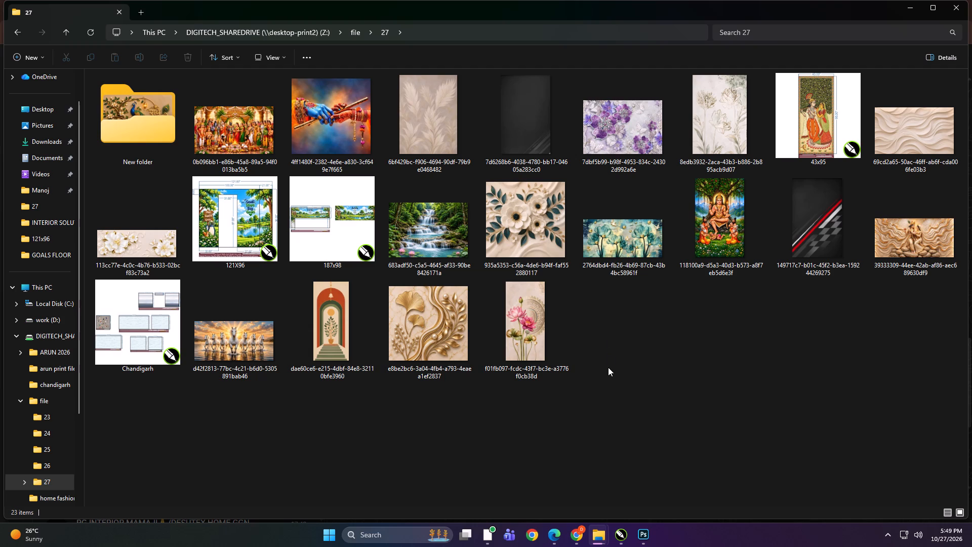
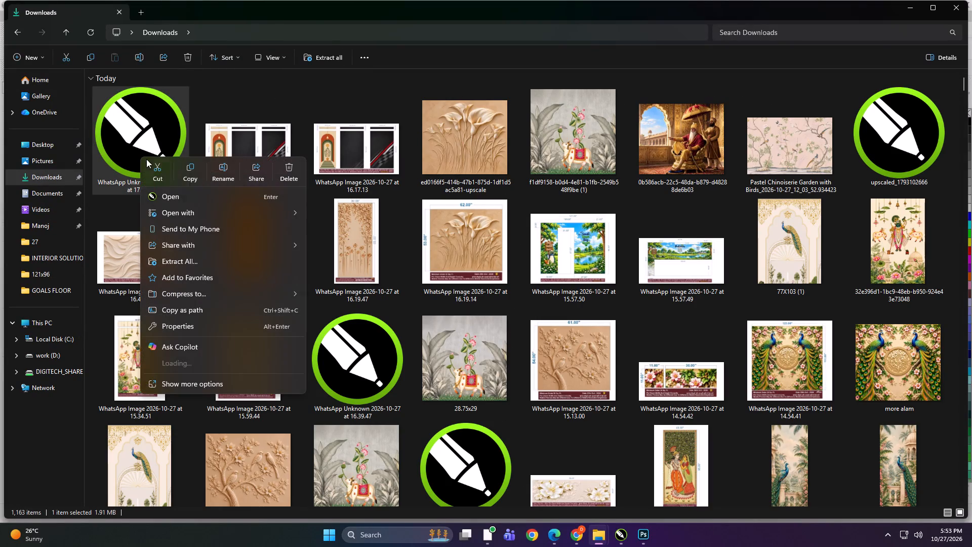
Extract the WhatsApp Unknown 2026-10-27 at 17.53.01 archive from Downloads into its default folder and show the extracted files.
{"action": "left_click", "coordinate": [185, 262]}
{"action": "key", "text": "Return"}
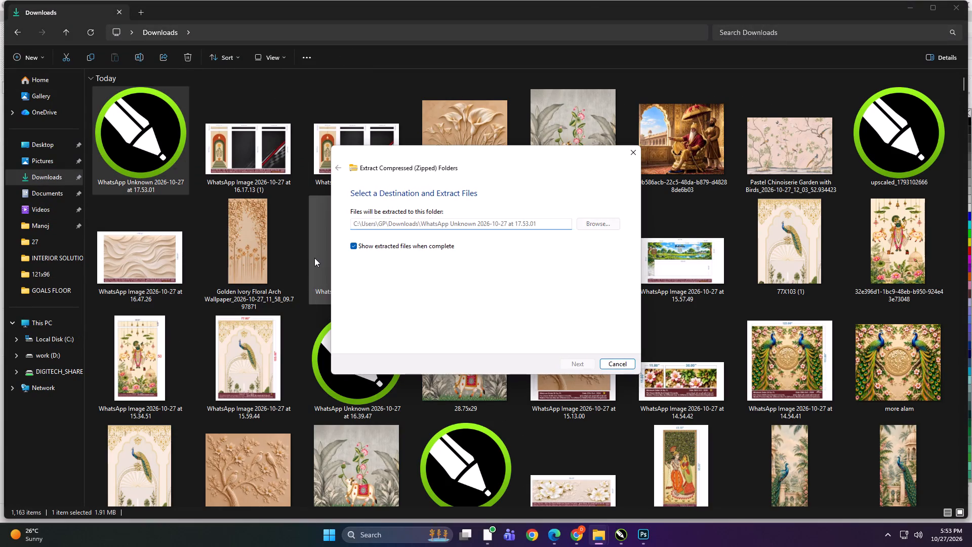
{"action": "scroll", "coordinate": [323, 253], "scroll_direction": "up", "scroll_amount": 20, "text": "ctrl"}
{"action": "scroll", "coordinate": [323, 253], "scroll_direction": "up", "scroll_amount": 20, "text": "ctrl"}
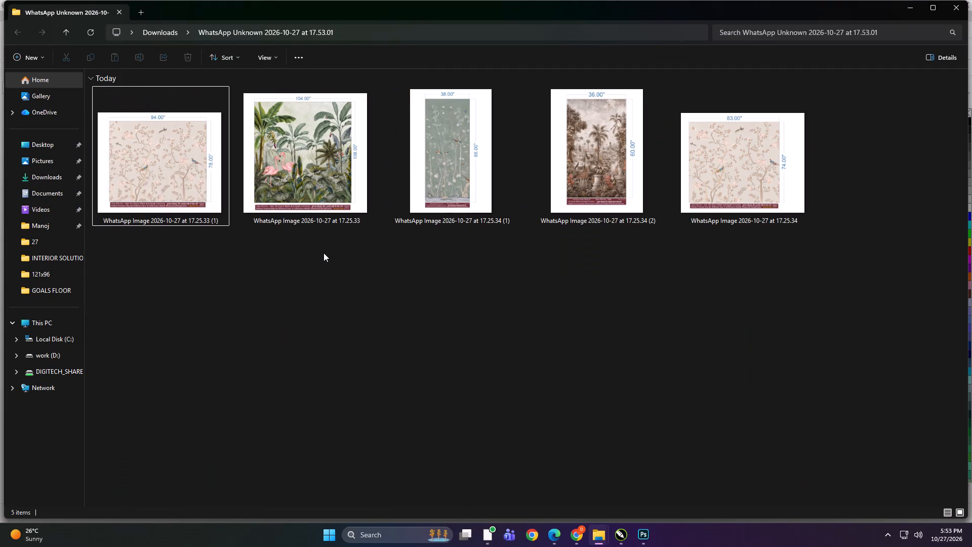
{"action": "scroll", "coordinate": [323, 253], "scroll_direction": "up", "scroll_amount": 7, "text": "ctrl"}
Bring all five extracted wallpaper preview images into the open Untitled-1 document in CorelDRAW.
{"action": "key", "text": "ctrl+a"}
{"action": "left_click_drag", "start_coordinate": [171, 150], "coordinate": [613, 533]}
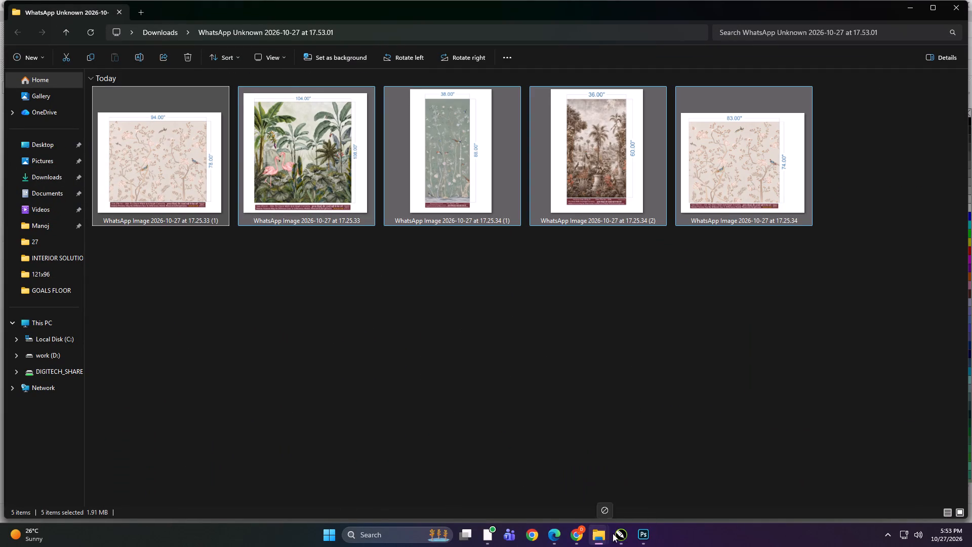
{"action": "left_click_drag", "start_coordinate": [613, 533], "coordinate": [432, 296]}
Enlarge the five stacked preview images together to about 190 inches wide.
{"action": "left_click_drag", "start_coordinate": [410, 267], "coordinate": [469, 338]}
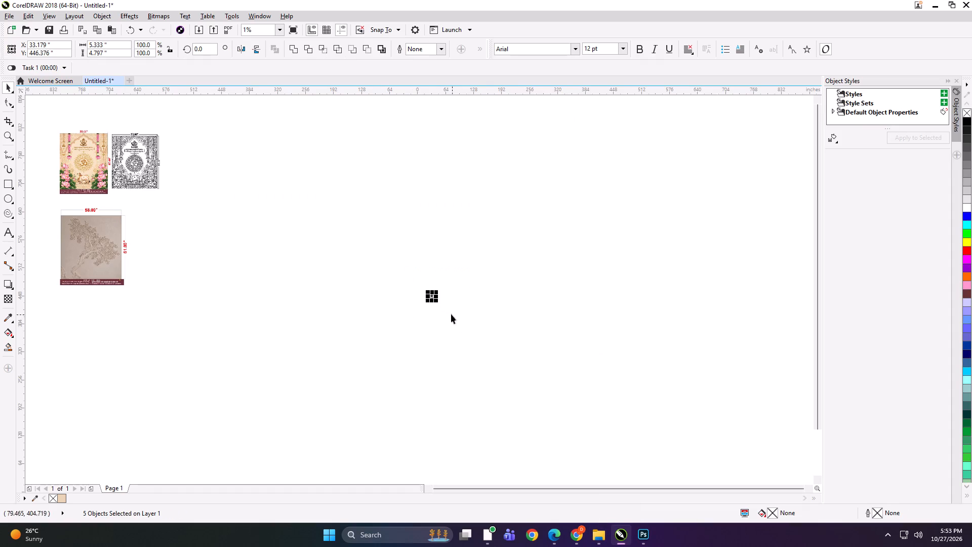
{"action": "left_click_drag", "start_coordinate": [439, 302], "coordinate": [479, 354], "text": "shift"}
{"action": "left_click", "coordinate": [470, 377]}
Spread the stacked previews apart, with the two pink chinoiserie and sepia palm images above the flamingo and green floral images.
{"action": "left_click_drag", "start_coordinate": [431, 291], "coordinate": [510, 268]}
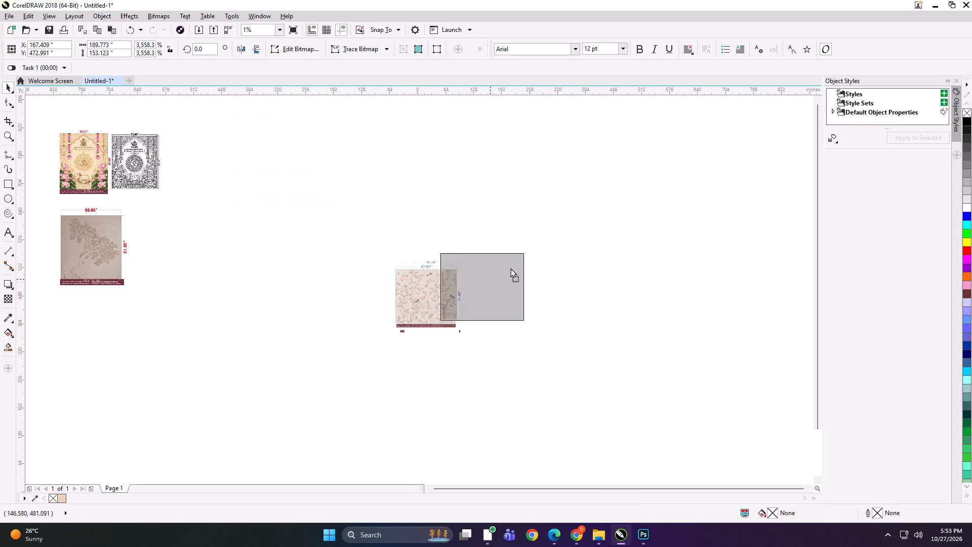
{"action": "left_click_drag", "start_coordinate": [510, 268], "coordinate": [600, 214]}
{"action": "left_click_drag", "start_coordinate": [434, 290], "coordinate": [676, 214]}
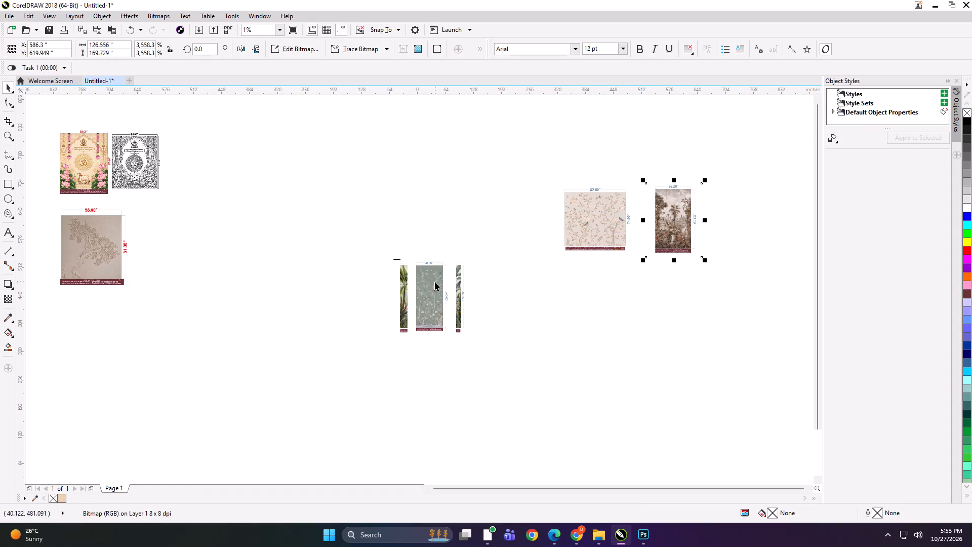
{"action": "left_click_drag", "start_coordinate": [434, 282], "coordinate": [668, 288]}
{"action": "left_click_drag", "start_coordinate": [440, 289], "coordinate": [603, 297]}
{"action": "left_click_drag", "start_coordinate": [419, 297], "coordinate": [490, 231]}
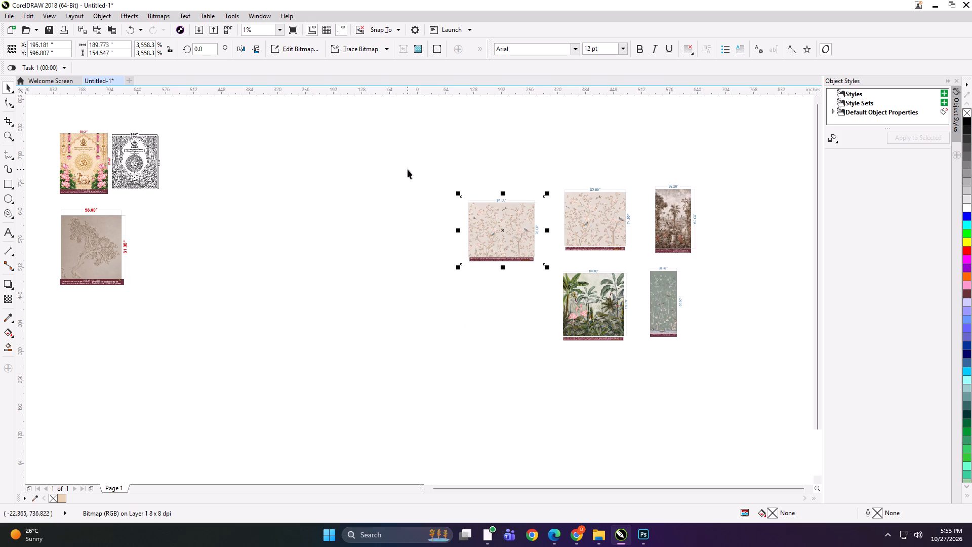
Align the top edges of the three previews in the upper row.
{"action": "left_click_drag", "start_coordinate": [394, 148], "coordinate": [720, 298]}
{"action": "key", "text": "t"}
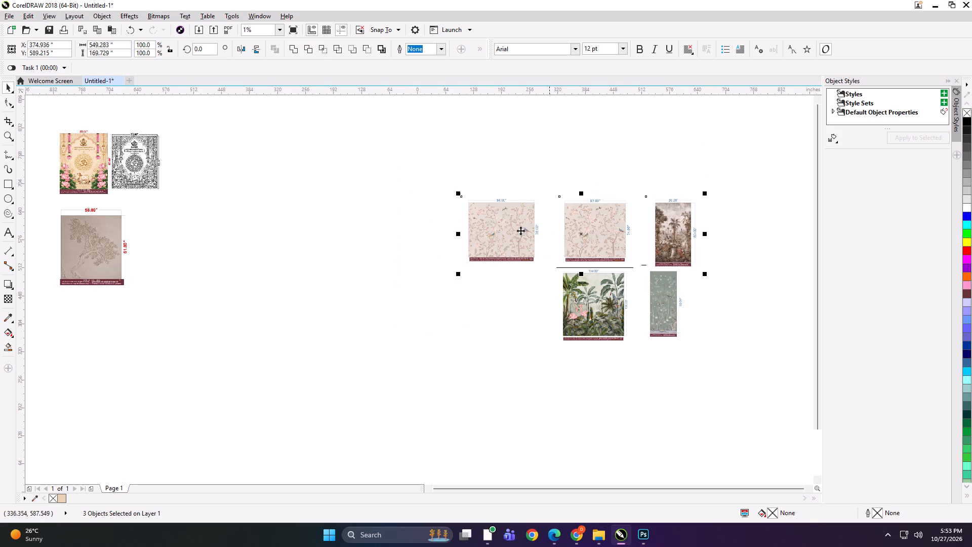
Nudge the palm-and-flamingo and green floral mural previews slightly down, away from the upper row of three previews.
{"action": "left_click", "coordinate": [421, 237]}
{"action": "left_click_drag", "start_coordinate": [421, 237], "coordinate": [748, 360]}
{"action": "key", "text": "Down"}
{"action": "key", "text": "Down"}
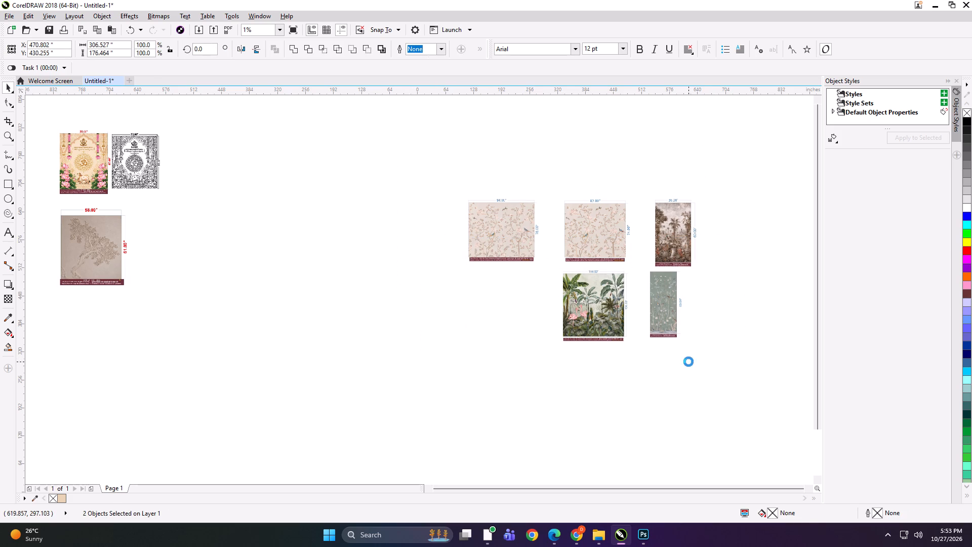
{"action": "key", "text": "Down"}
{"action": "key", "text": "Down"}
Move all five mural previews in the blue-dimensioned group together, upward and slightly to the right, and leave them deselected.
{"action": "left_click", "coordinate": [432, 161]}
{"action": "left_click_drag", "start_coordinate": [418, 158], "coordinate": [722, 402]}
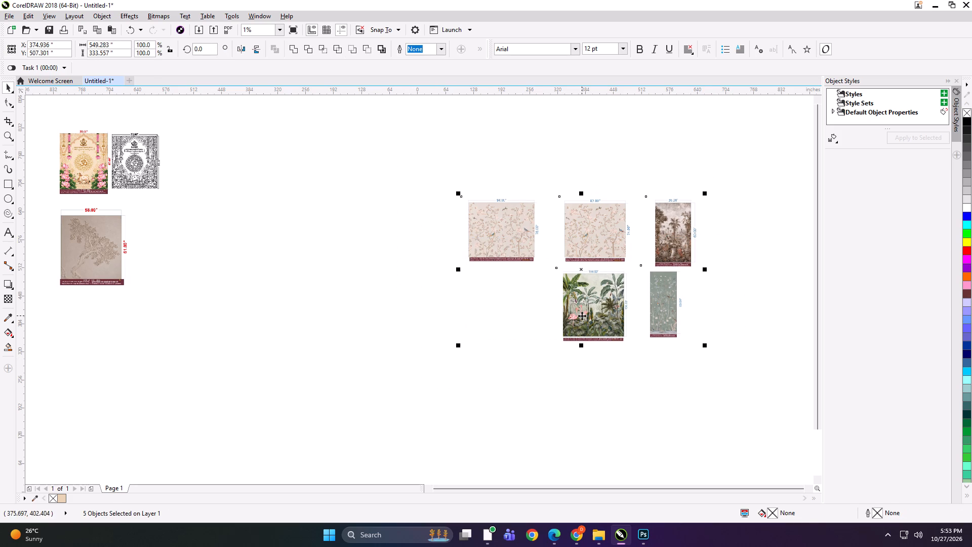
{"action": "key", "text": "F4"}
{"action": "scroll", "coordinate": [556, 228], "scroll_direction": "down", "scroll_amount": 3}
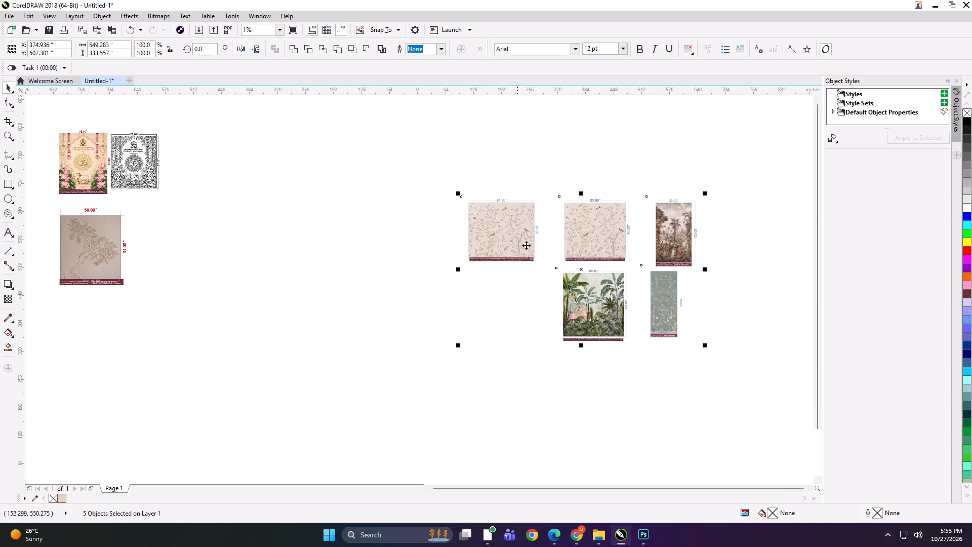
{"action": "left_click_drag", "start_coordinate": [593, 246], "coordinate": [609, 191]}
{"action": "left_click", "coordinate": [223, 282]}
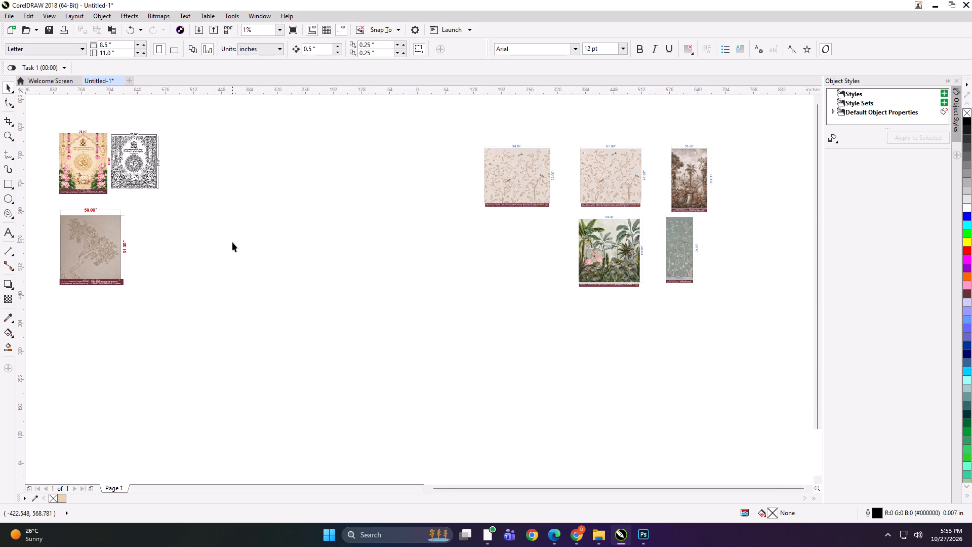
{"action": "left_click_drag", "start_coordinate": [399, 321], "coordinate": [414, 334]}
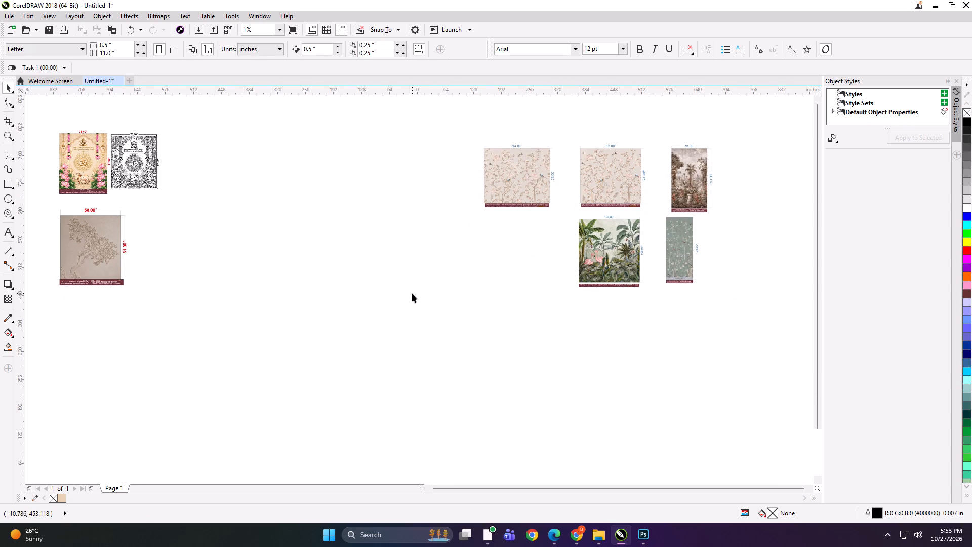
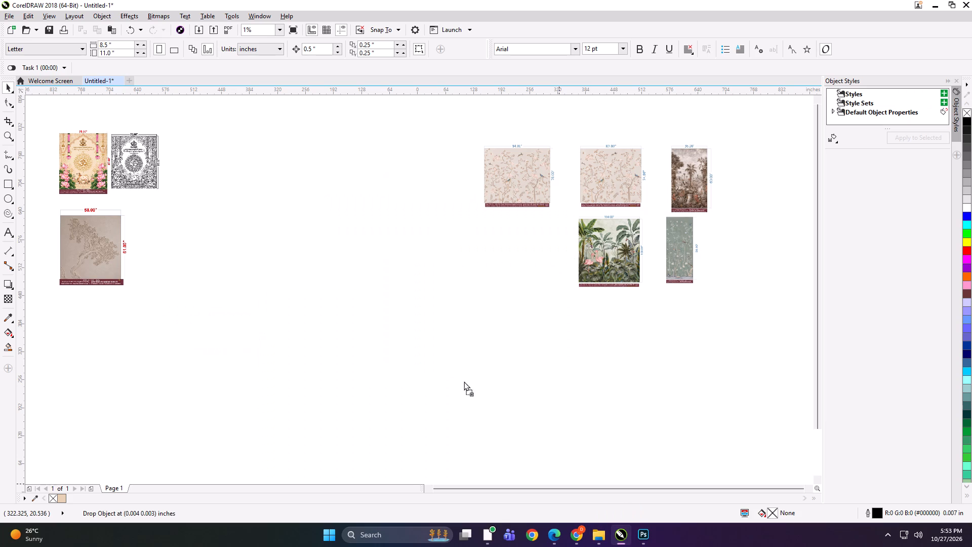
Place the artwork image from the 27 folder on the empty canvas area below the mural previews.
{"action": "left_click_drag", "start_coordinate": [464, 381], "coordinate": [451, 374]}
Switch to the File Explorer window showing the WhatsApp Unknown 2026-10-27 at 17.53.01 folder.
{"action": "key", "text": "alt+Tab"}
{"action": "key", "text": "alt+Tab"}
{"action": "key", "text": "alt+Tab"}
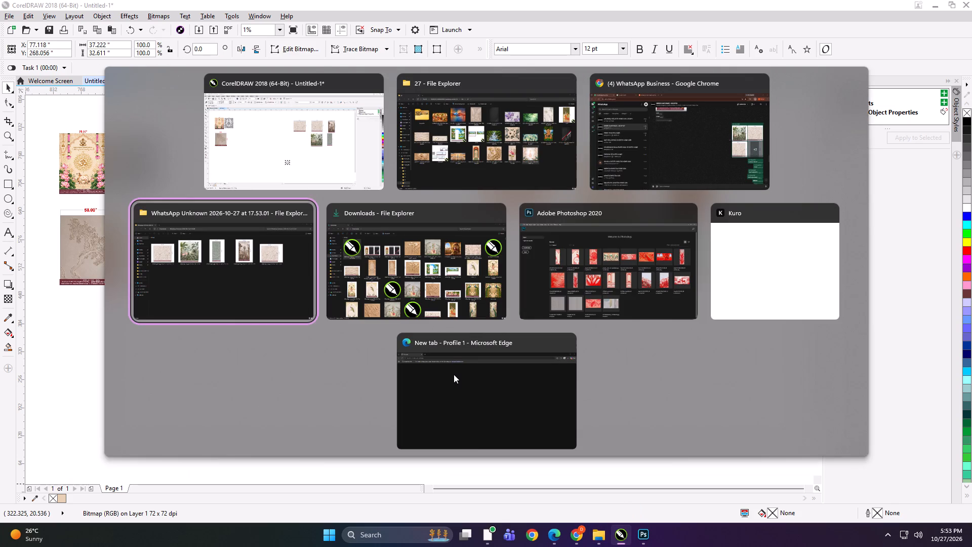
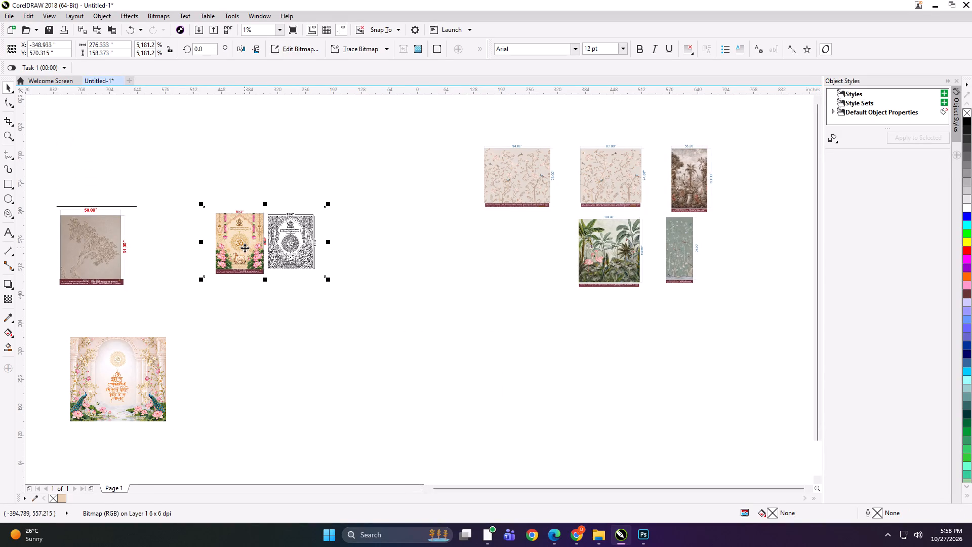
Move the pink-lotus preview and its black-and-white counterpart together to just above the beige tree mural preview.
{"action": "left_click_drag", "start_coordinate": [264, 254], "coordinate": [102, 175]}
Nudge the 58 × 61 inch beige tree mural preview slightly up and to the right, closer to the lotus pair.
{"action": "scroll", "coordinate": [78, 217], "scroll_direction": "up", "scroll_amount": 1}
{"action": "scroll", "coordinate": [107, 308], "scroll_direction": "up", "scroll_amount": 1}
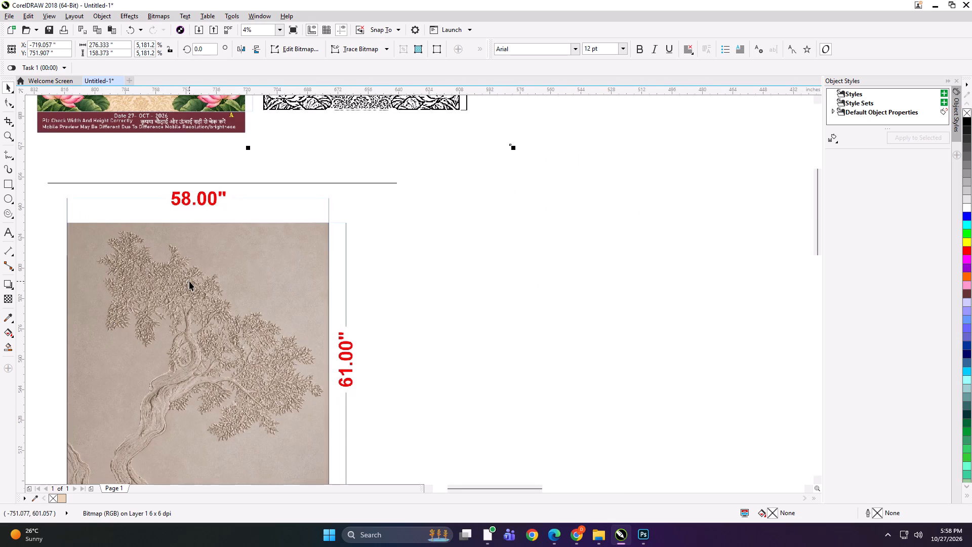
{"action": "left_click_drag", "start_coordinate": [189, 292], "coordinate": [192, 278]}
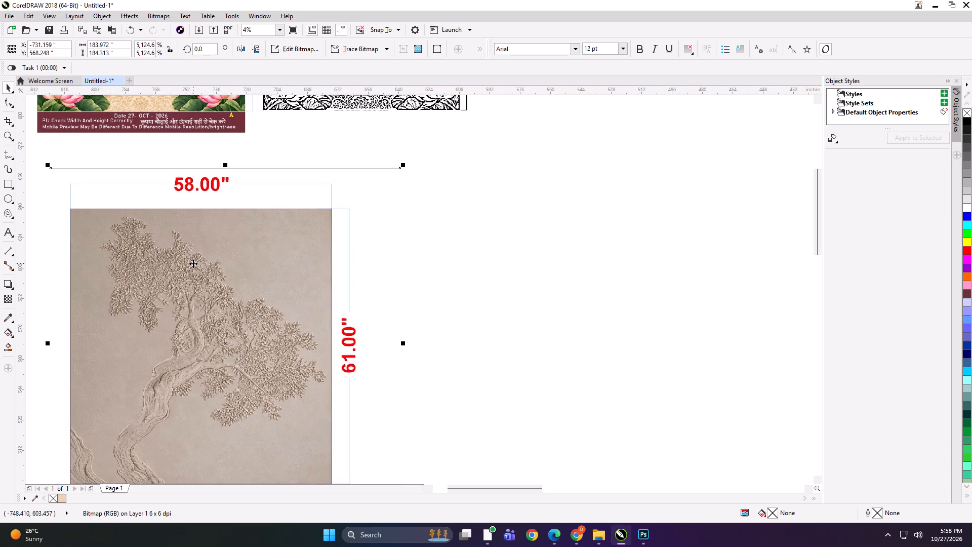
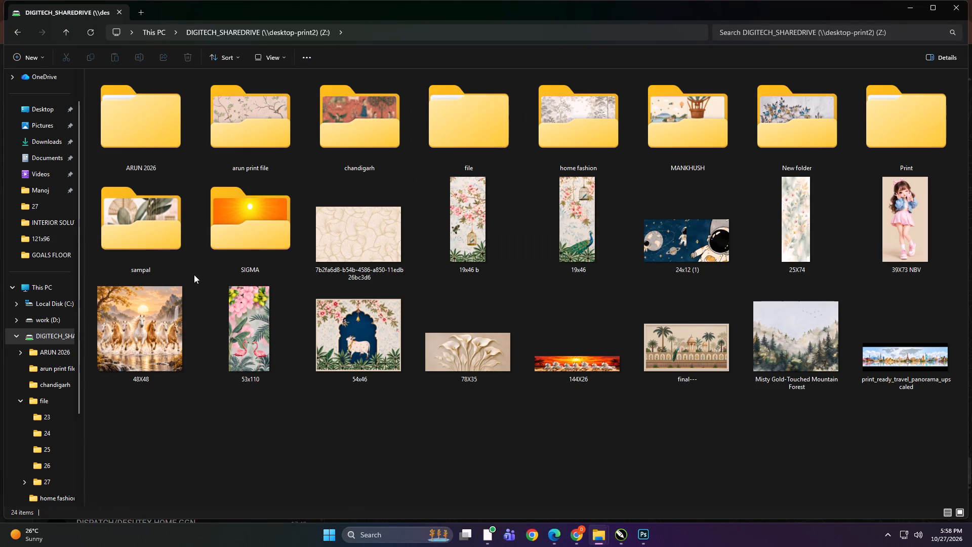
Check the contents of folder 27 inside the shared drive's file folder, and return to the file folder.
{"action": "double_click", "coordinate": [495, 139]}
{"action": "double_click", "coordinate": [775, 137]}
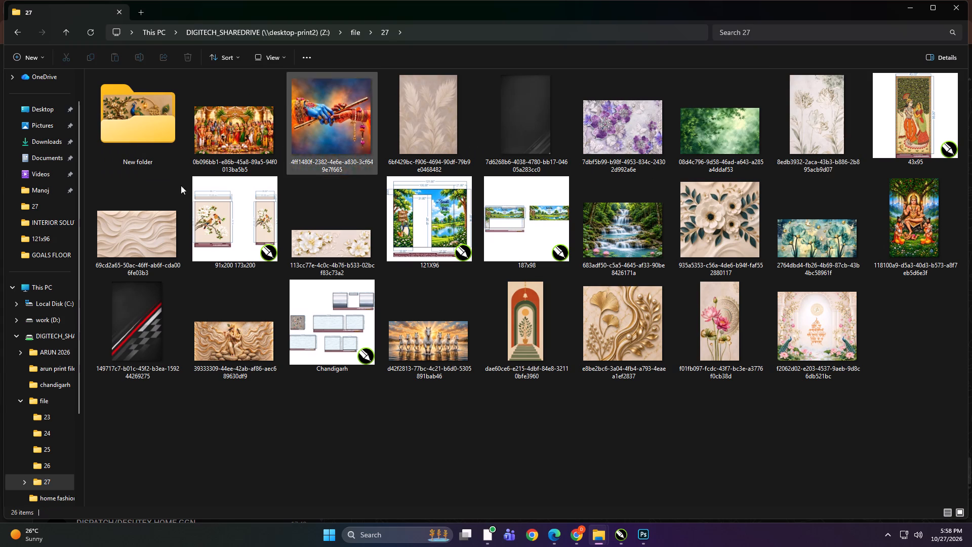
{"action": "left_click", "coordinate": [178, 411]}
{"action": "key", "text": "BackSpace"}
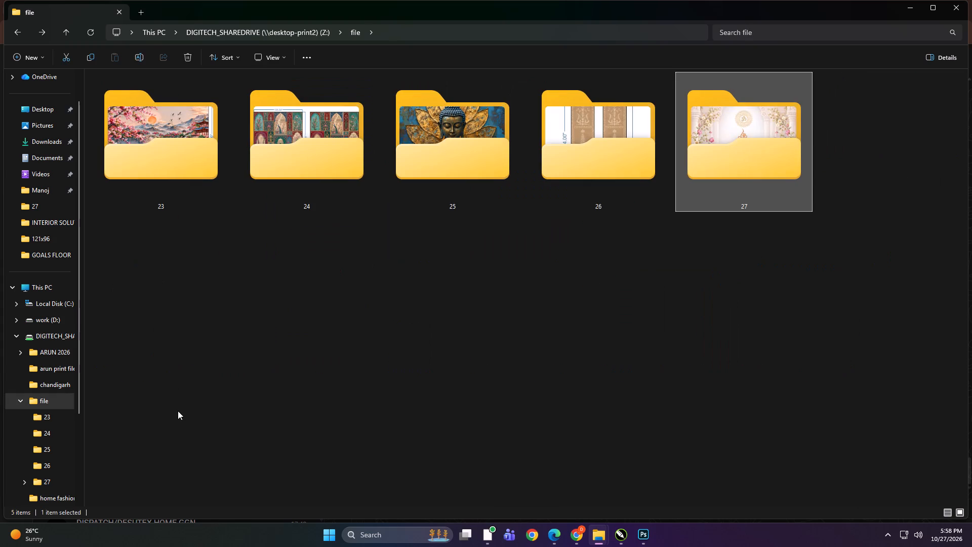
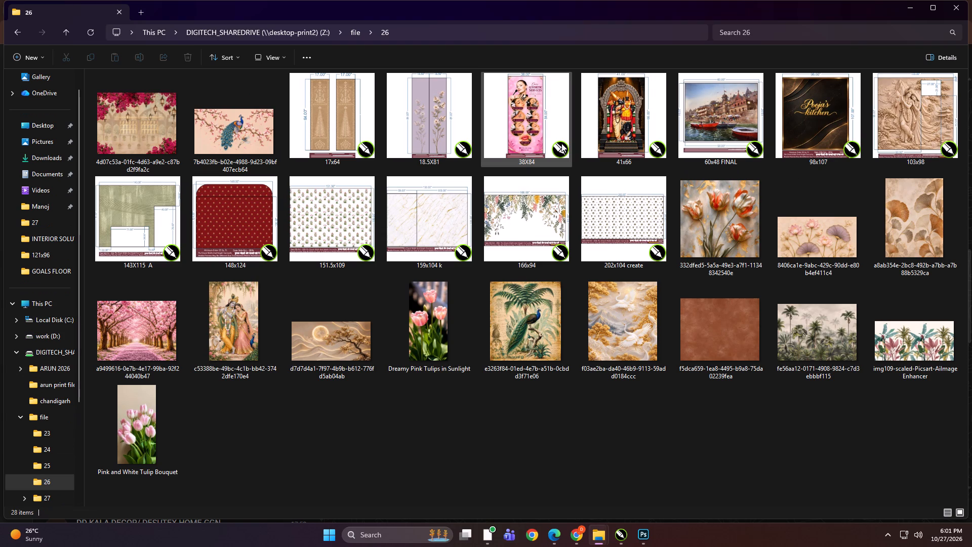
Switch back to the CorelDRAW layout and look at the palm-tree mural preview with the cut-out corner.
{"action": "left_click", "coordinate": [638, 545]}
{"action": "left_click", "coordinate": [618, 540]}
{"action": "scroll", "coordinate": [366, 351], "scroll_direction": "up", "scroll_amount": 1}
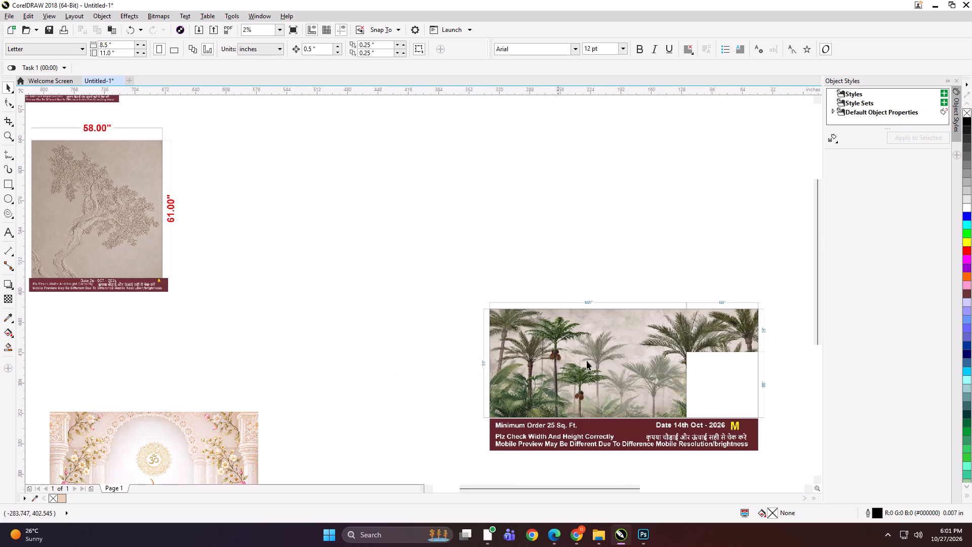
Move the palm mural preview dated 14th Oct up beside the 58 × 61 inch beige tree mural preview.
{"action": "left_click_drag", "start_coordinate": [602, 377], "coordinate": [406, 221]}
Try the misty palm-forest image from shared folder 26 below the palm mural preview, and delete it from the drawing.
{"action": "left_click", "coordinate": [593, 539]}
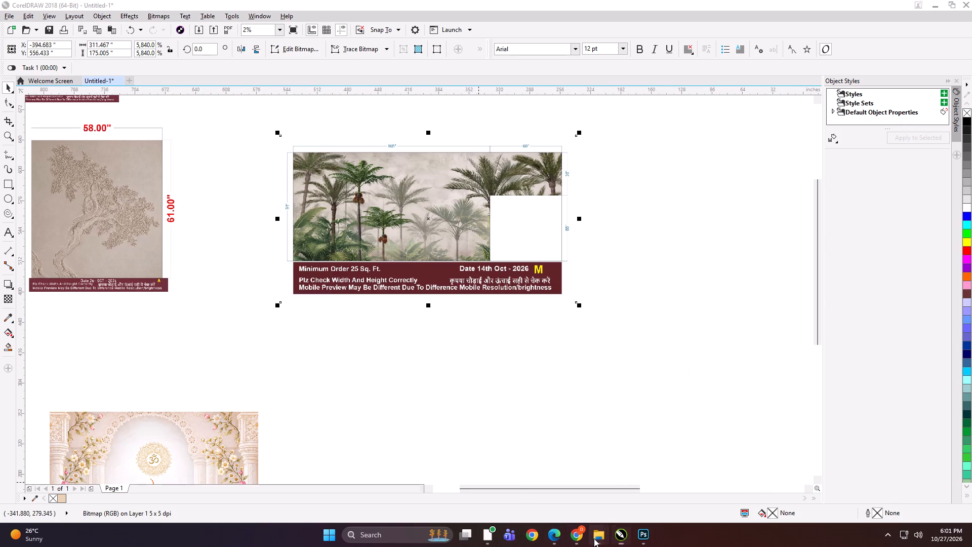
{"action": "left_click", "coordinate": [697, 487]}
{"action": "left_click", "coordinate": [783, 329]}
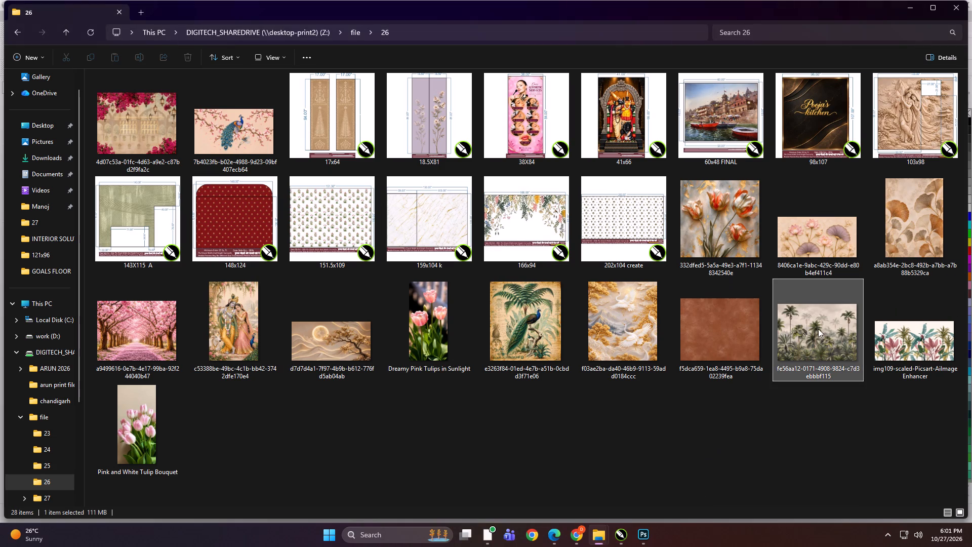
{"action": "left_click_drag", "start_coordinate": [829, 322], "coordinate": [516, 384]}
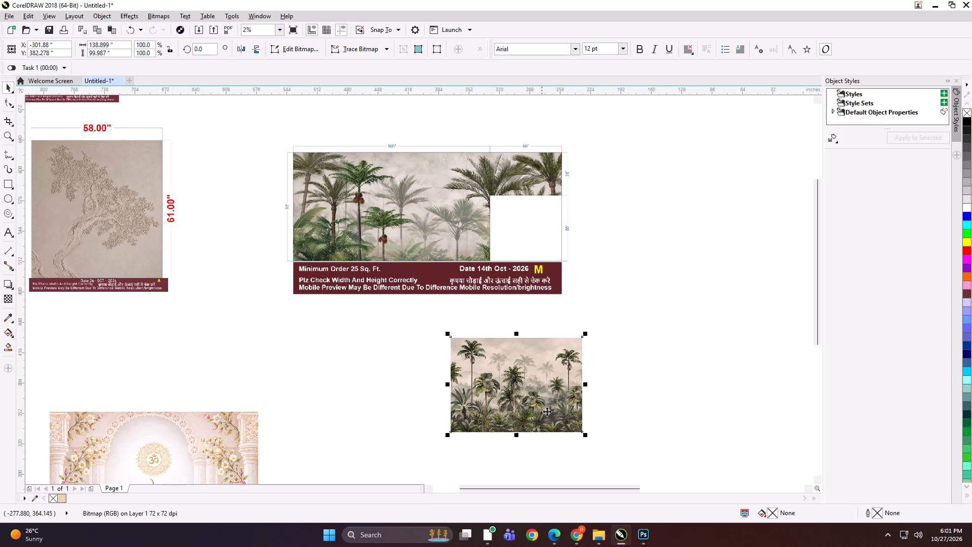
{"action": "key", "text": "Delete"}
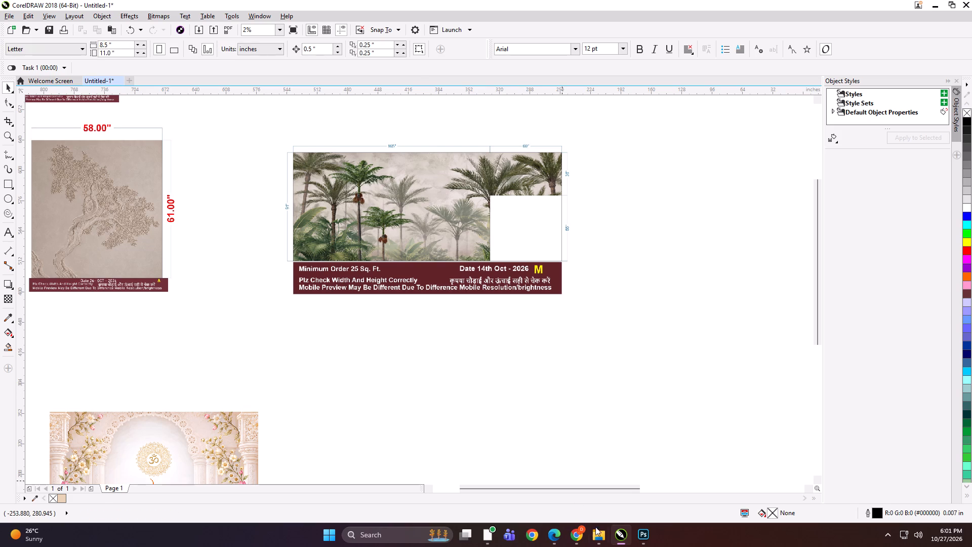
Check folder 26 under file on the shared drive for the palm mural's source image.
{"action": "left_click", "coordinate": [600, 546]}
{"action": "left_click", "coordinate": [605, 486]}
{"action": "left_click", "coordinate": [604, 434]}
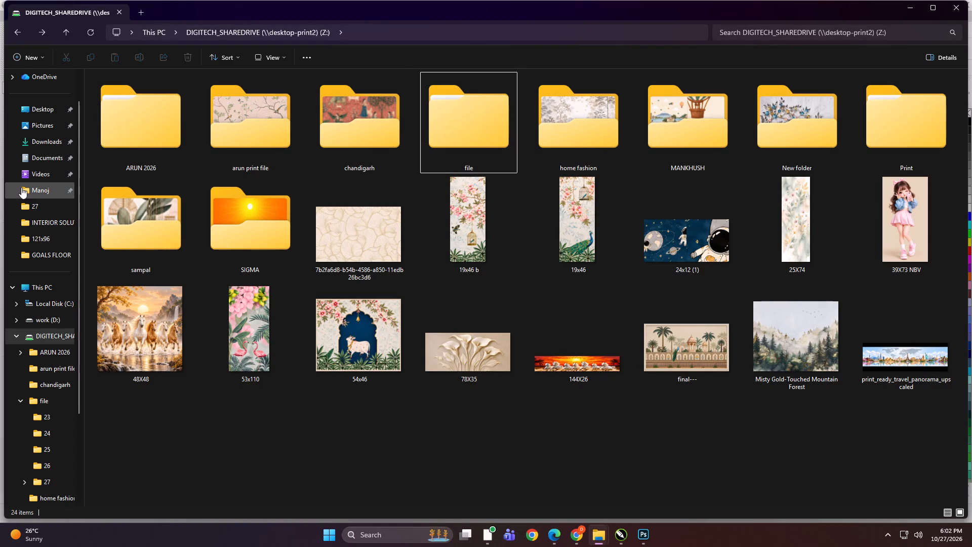
{"action": "scroll", "coordinate": [31, 199], "scroll_direction": "up", "scroll_amount": 5}
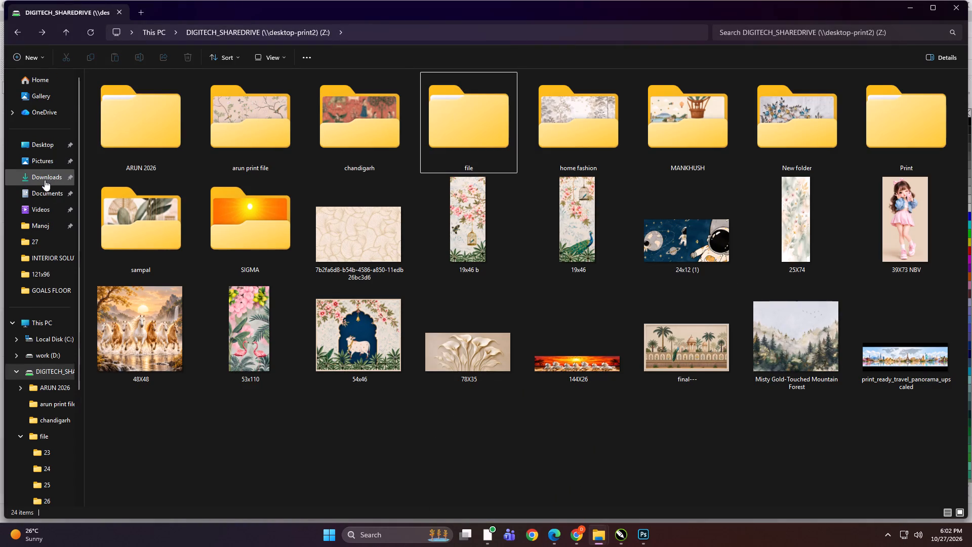
{"action": "double_click", "coordinate": [489, 133]}
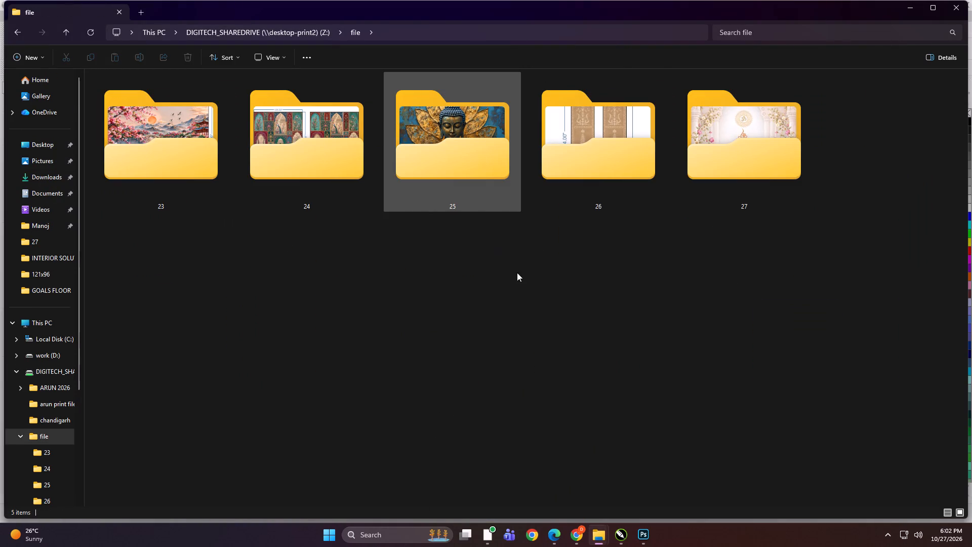
{"action": "double_click", "coordinate": [590, 164]}
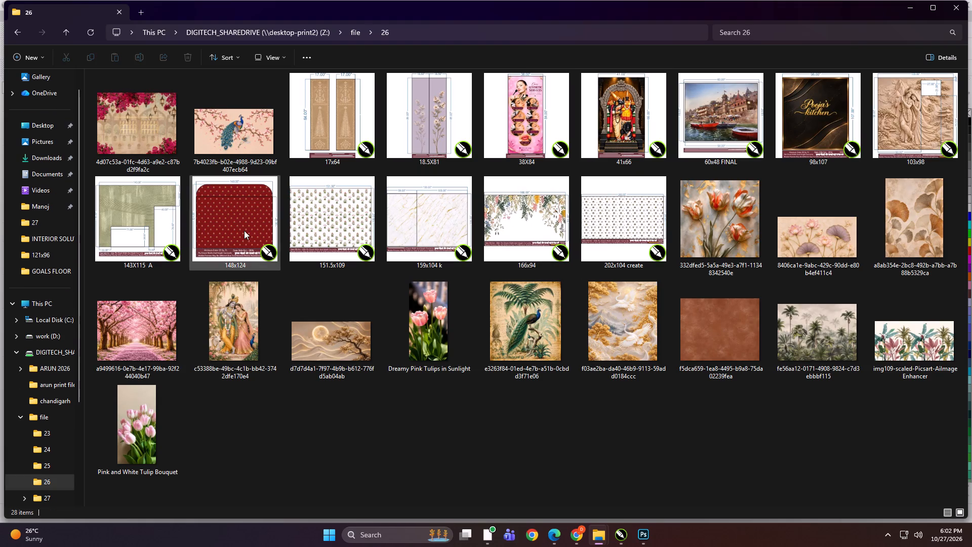
{"action": "left_click", "coordinate": [822, 332]}
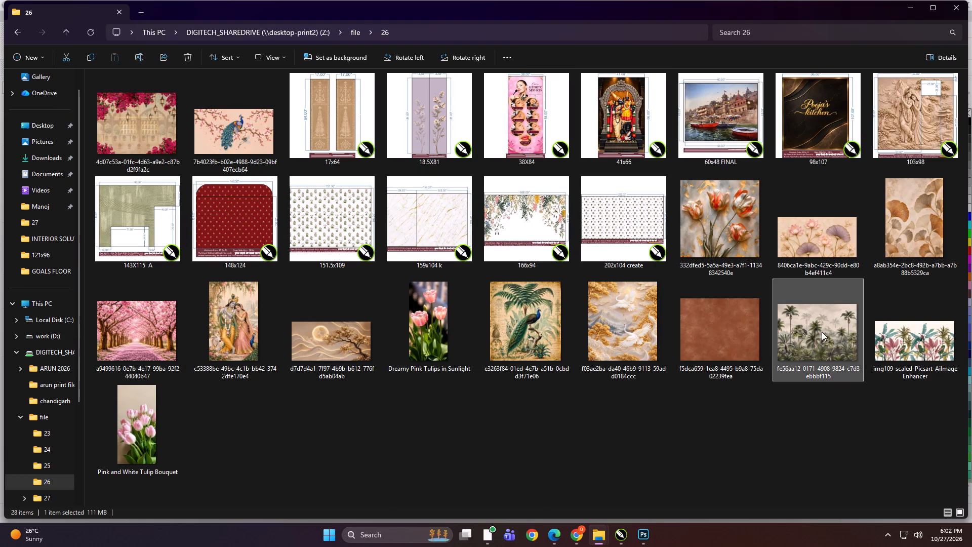
{"action": "left_click", "coordinate": [635, 420]}
{"action": "scroll", "coordinate": [51, 57], "scroll_direction": "up", "scroll_amount": 4}
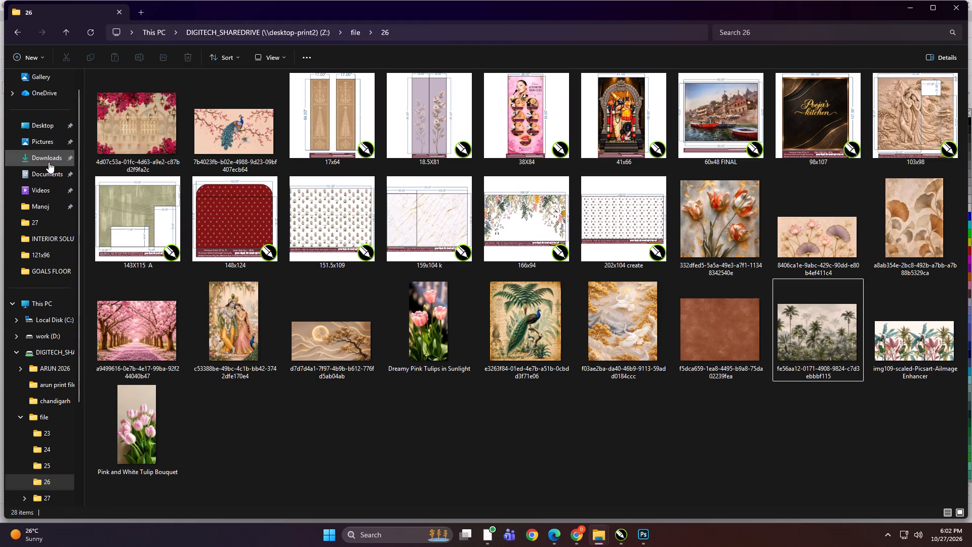
Look through the Downloads folder's images from 26 and 27 October for the palm mural preview and its source artwork.
{"action": "left_click", "coordinate": [49, 159]}
{"action": "scroll", "coordinate": [618, 272], "scroll_direction": "up", "scroll_amount": 2}
{"action": "scroll", "coordinate": [619, 272], "scroll_direction": "down", "scroll_amount": 2}
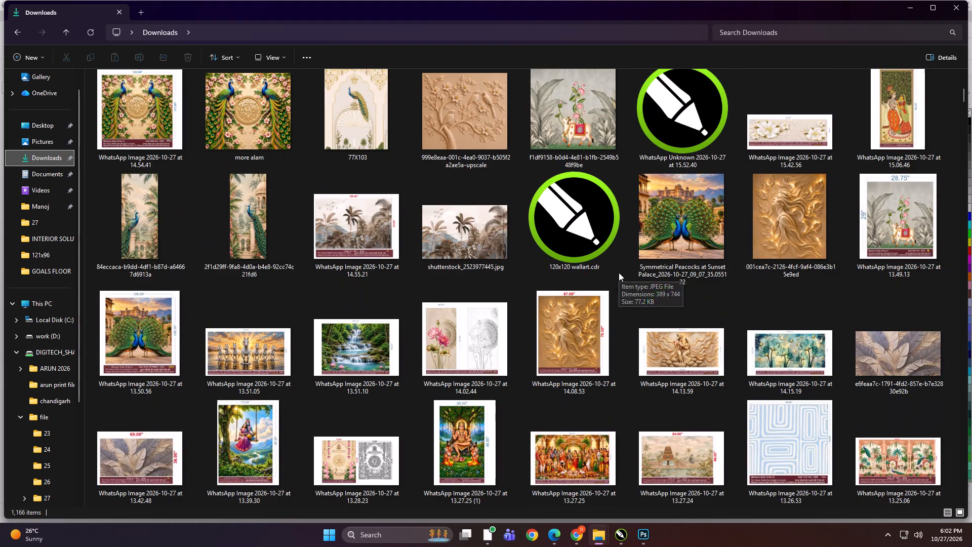
{"action": "scroll", "coordinate": [619, 272], "scroll_direction": "down", "scroll_amount": 4}
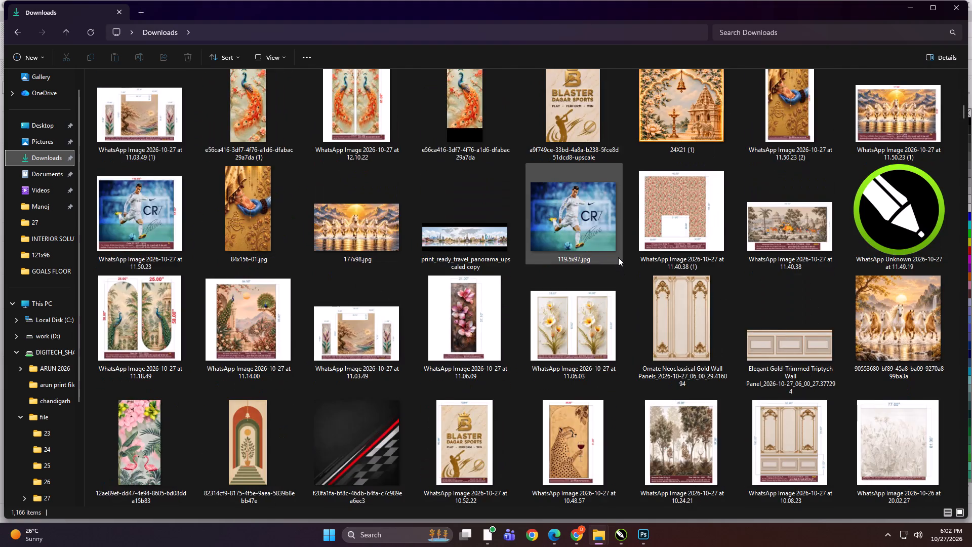
{"action": "scroll", "coordinate": [575, 251], "scroll_direction": "down", "scroll_amount": 1}
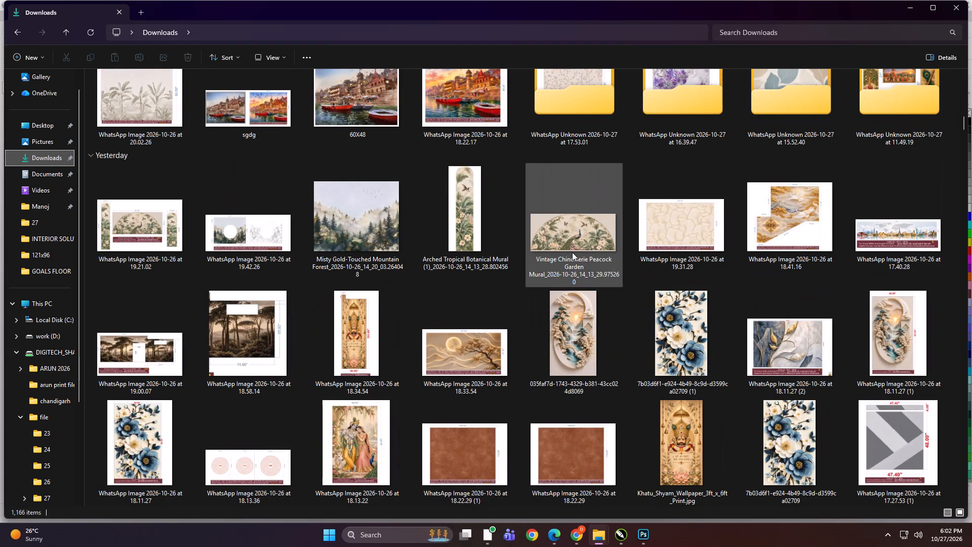
{"action": "scroll", "coordinate": [572, 252], "scroll_direction": "down", "scroll_amount": 2}
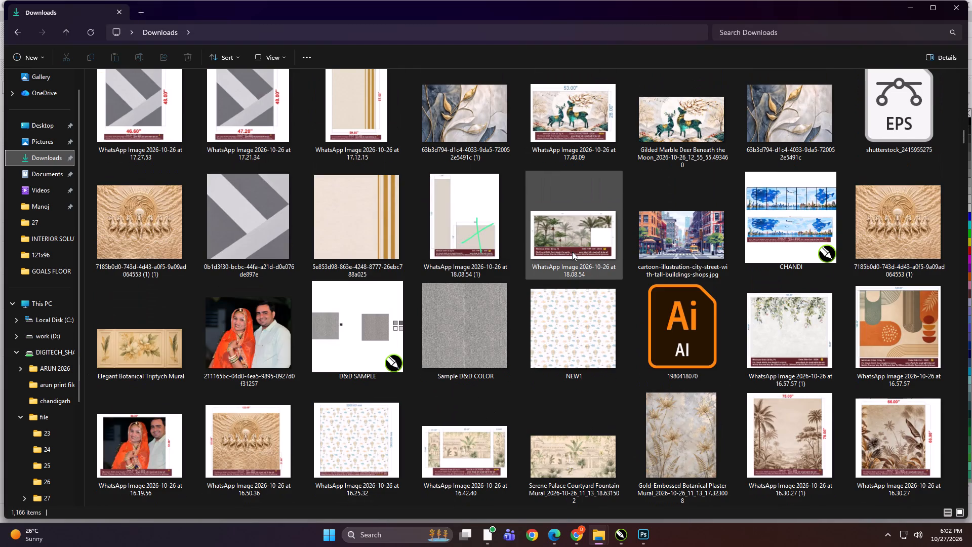
{"action": "left_click", "coordinate": [568, 252]}
{"action": "scroll", "coordinate": [568, 252], "scroll_direction": "up", "scroll_amount": 2}
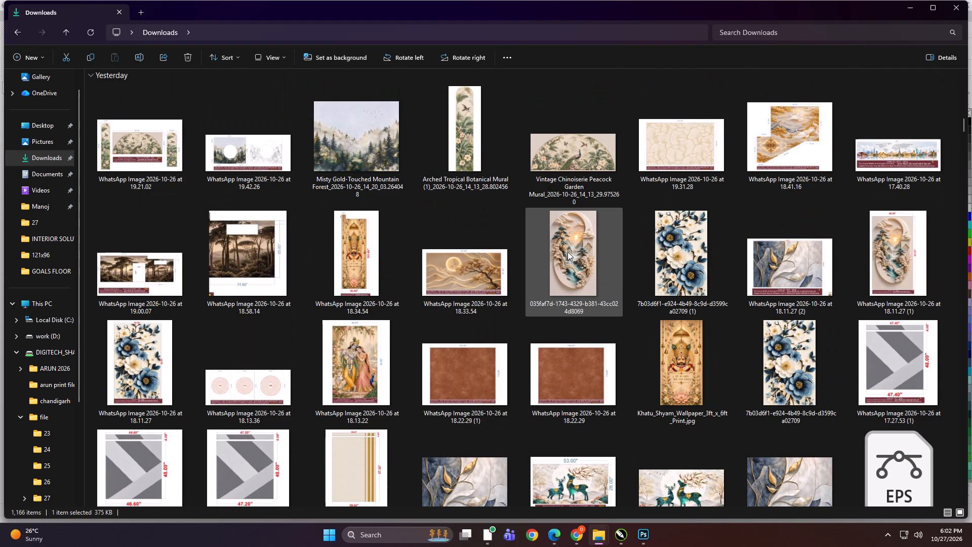
{"action": "scroll", "coordinate": [568, 252], "scroll_direction": "up", "scroll_amount": 1}
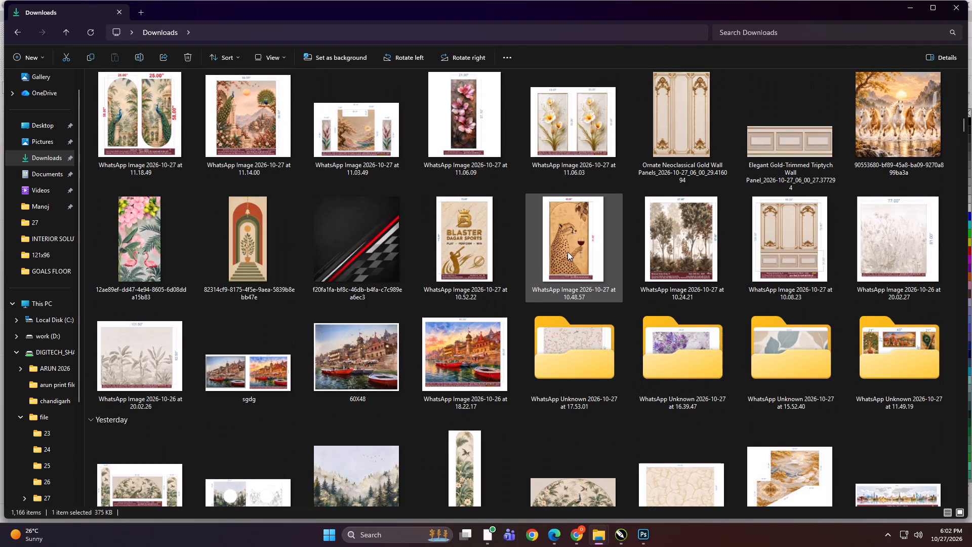
{"action": "scroll", "coordinate": [568, 252], "scroll_direction": "down", "scroll_amount": 1}
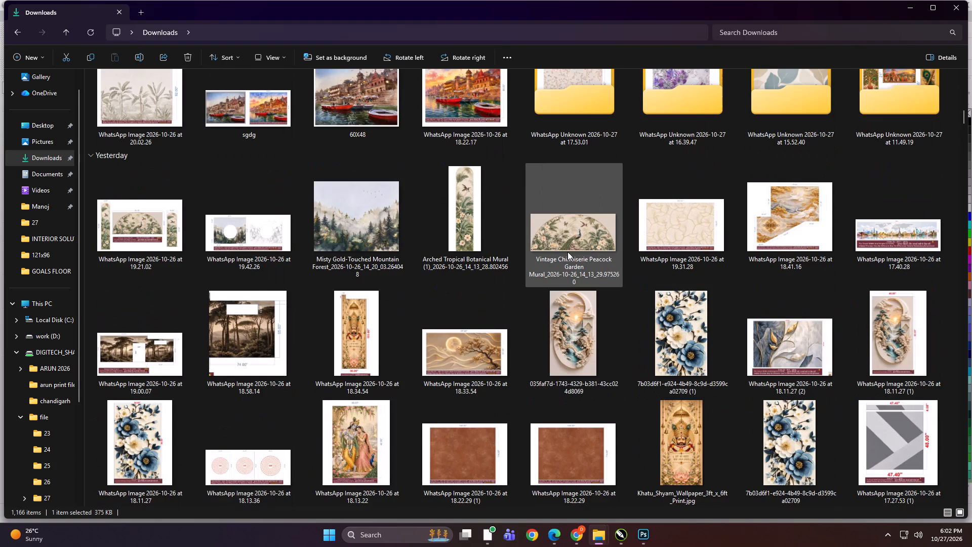
{"action": "scroll", "coordinate": [568, 252], "scroll_direction": "down", "scroll_amount": 2}
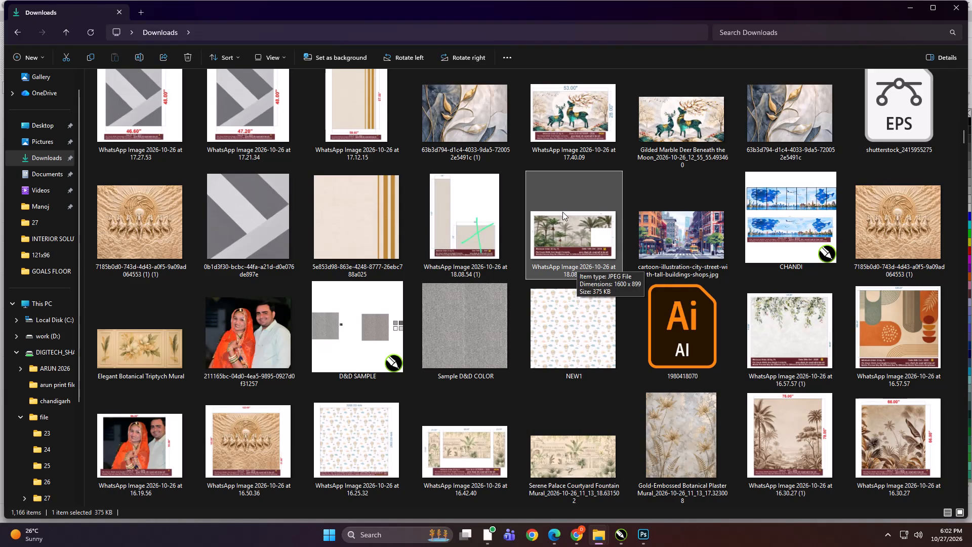
{"action": "scroll", "coordinate": [495, 221], "scroll_direction": "down", "scroll_amount": 2}
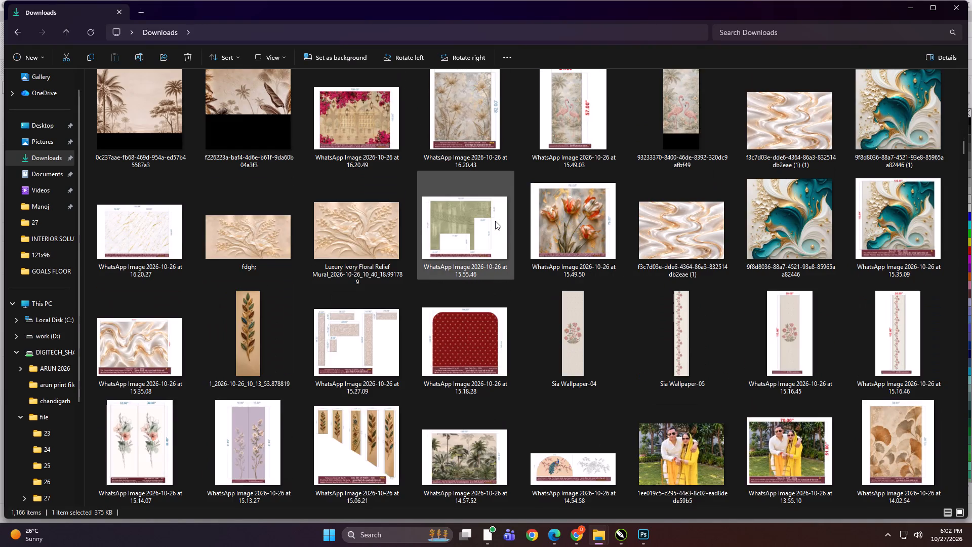
{"action": "scroll", "coordinate": [495, 221], "scroll_direction": "down", "scroll_amount": 2}
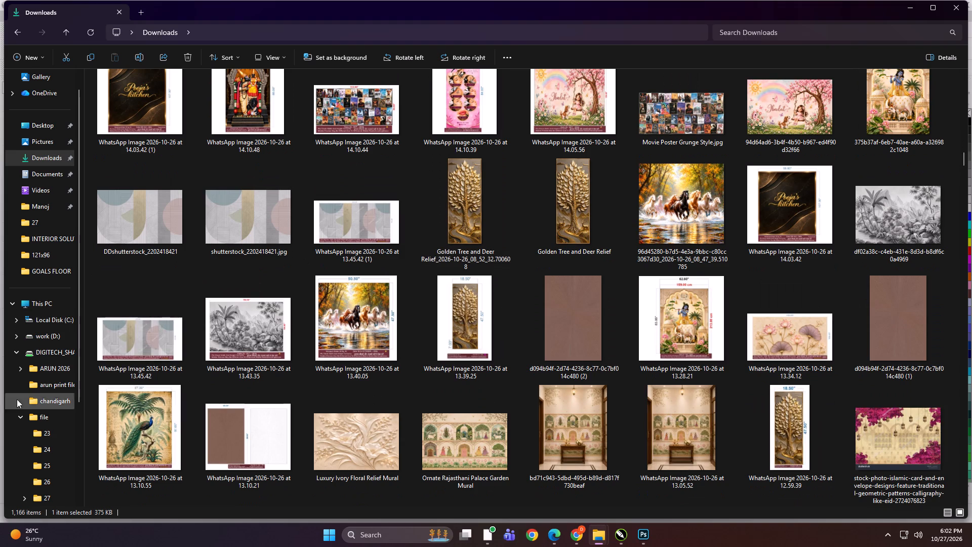
Check folders 26 and 27 under file on the shared drive for the palm mural artwork.
{"action": "scroll", "coordinate": [36, 393], "scroll_direction": "up", "scroll_amount": 3}
{"action": "left_click", "coordinate": [45, 322]}
{"action": "double_click", "coordinate": [157, 303]}
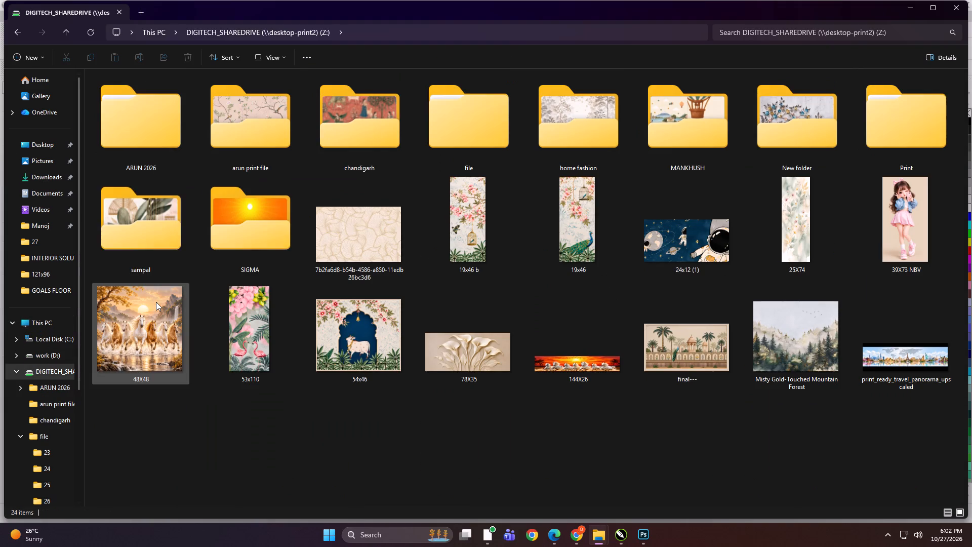
{"action": "double_click", "coordinate": [467, 128]}
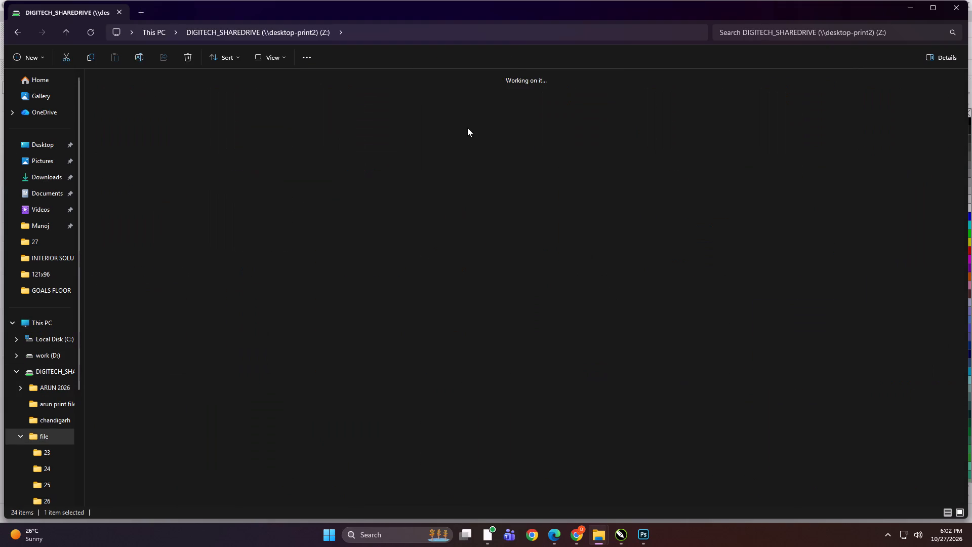
{"action": "double_click", "coordinate": [649, 176]}
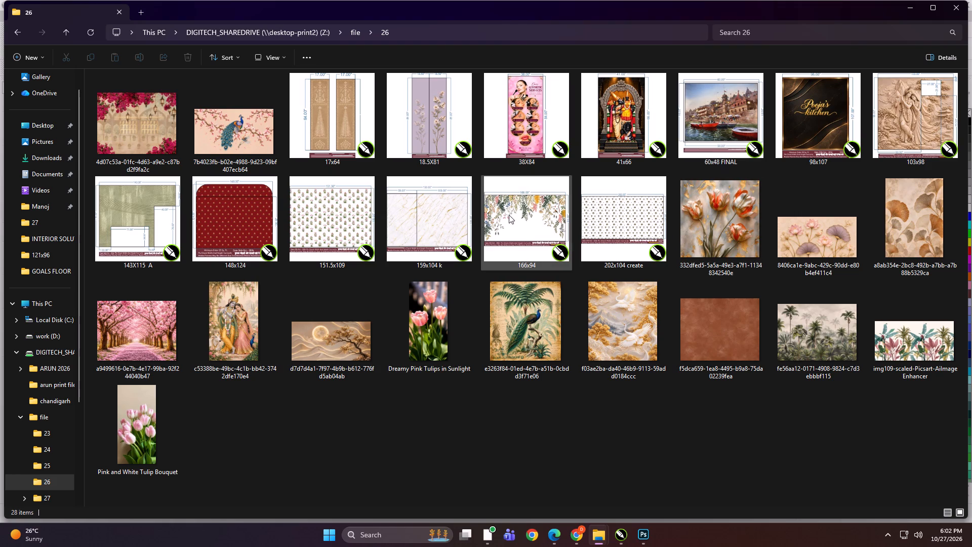
{"action": "key", "text": "BackSpace"}
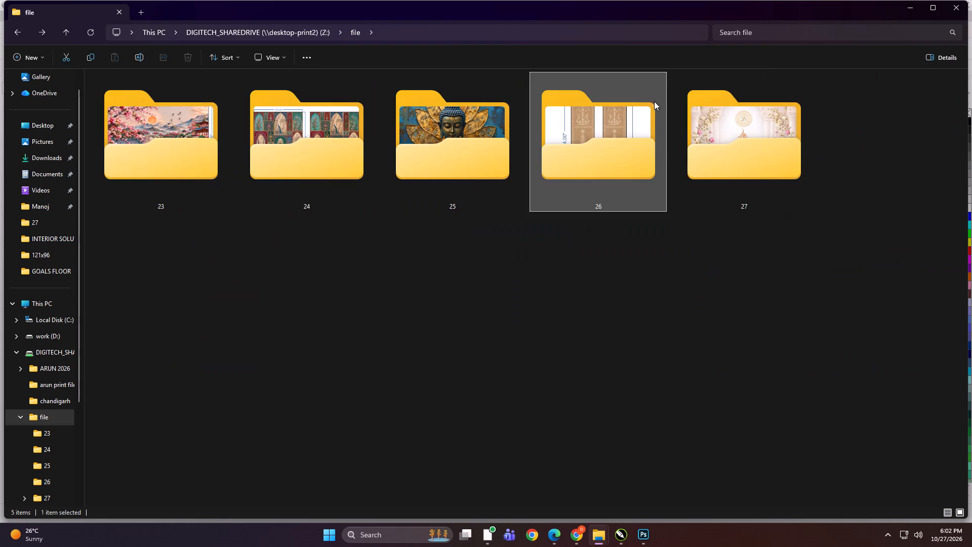
{"action": "left_click", "coordinate": [623, 150]}
{"action": "double_click", "coordinate": [713, 154]}
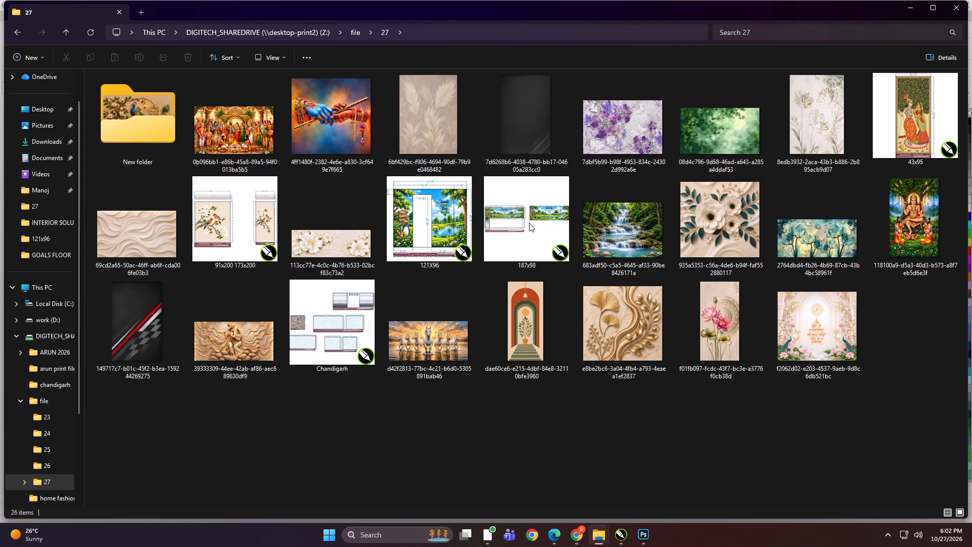
{"action": "left_click", "coordinate": [710, 138]}
{"action": "key", "text": "BackSpace"}
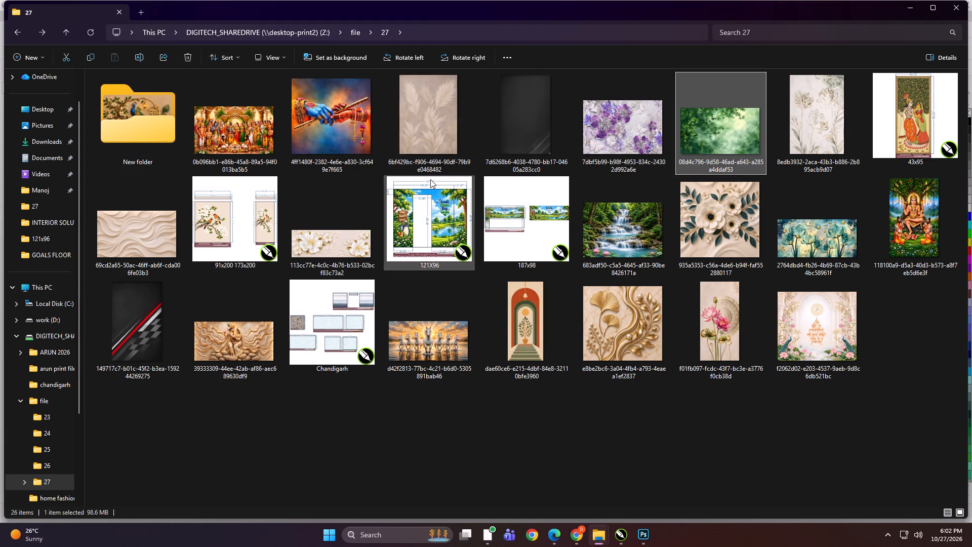
{"action": "key", "text": "BackSpace"}
{"action": "left_click", "coordinate": [373, 444]}
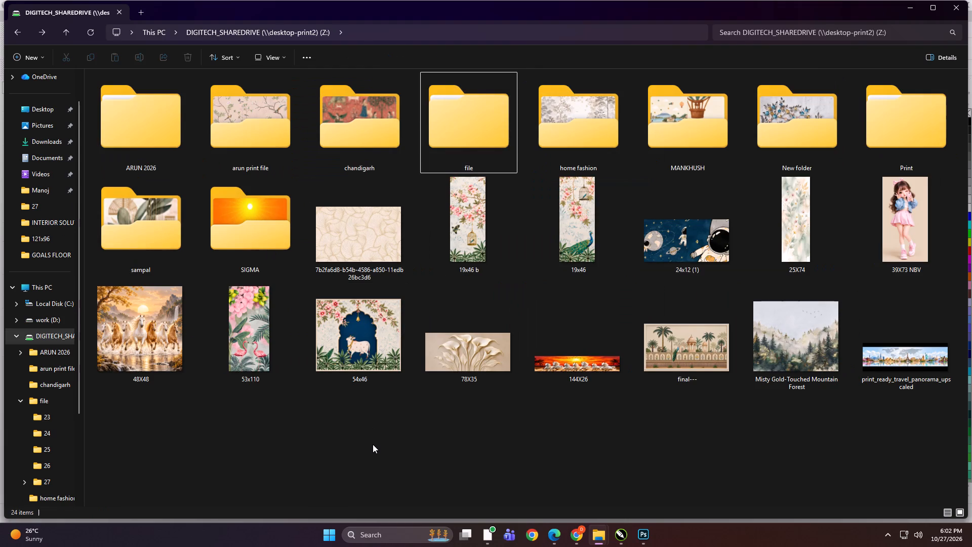
{"action": "key", "text": "BackSpace"}
{"action": "left_click", "coordinate": [400, 341]}
{"action": "double_click", "coordinate": [215, 336]}
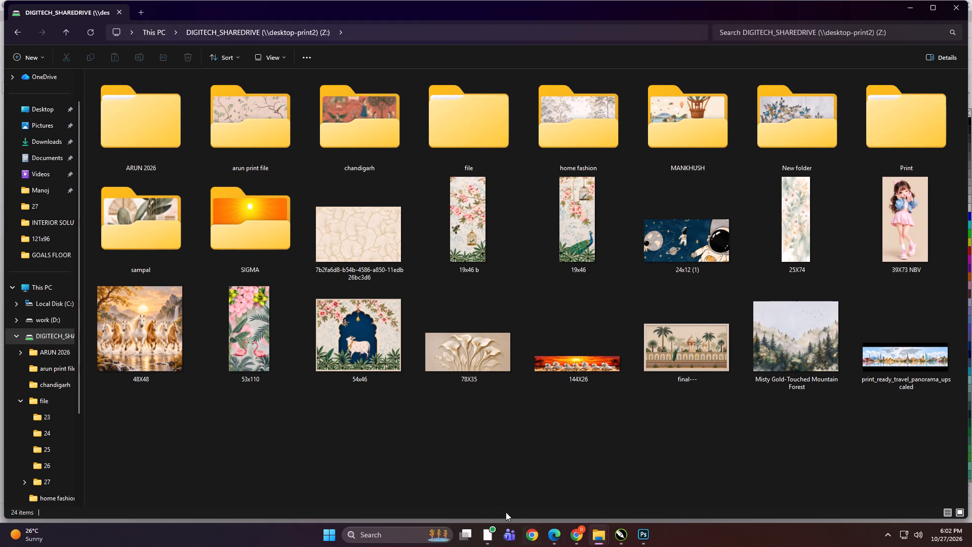
Place the palm artwork H-3 from the work drive's PREVIEW > OCT > 14 folder below the palm mural preview.
{"action": "scroll", "coordinate": [80, 314], "scroll_direction": "up", "scroll_amount": 4}
{"action": "left_click", "coordinate": [46, 321]}
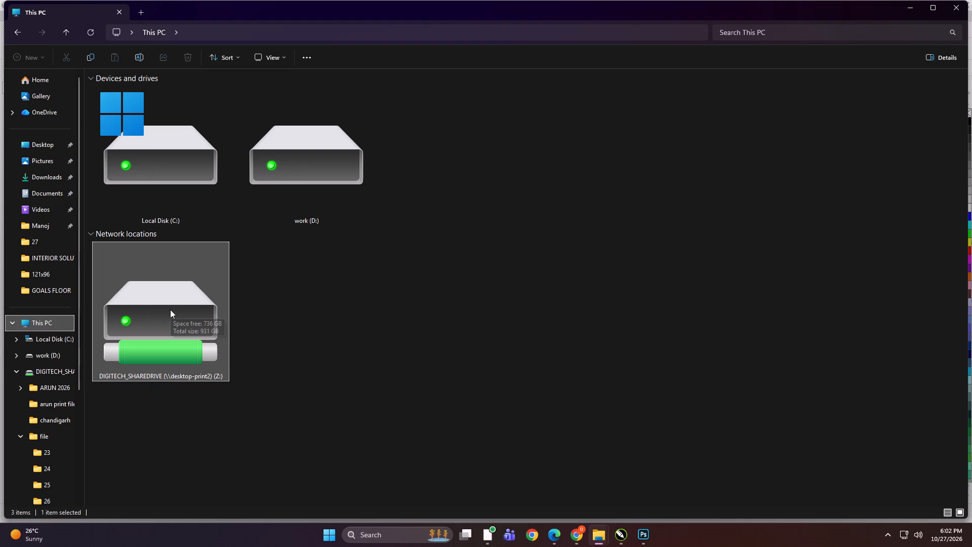
{"action": "double_click", "coordinate": [351, 166]}
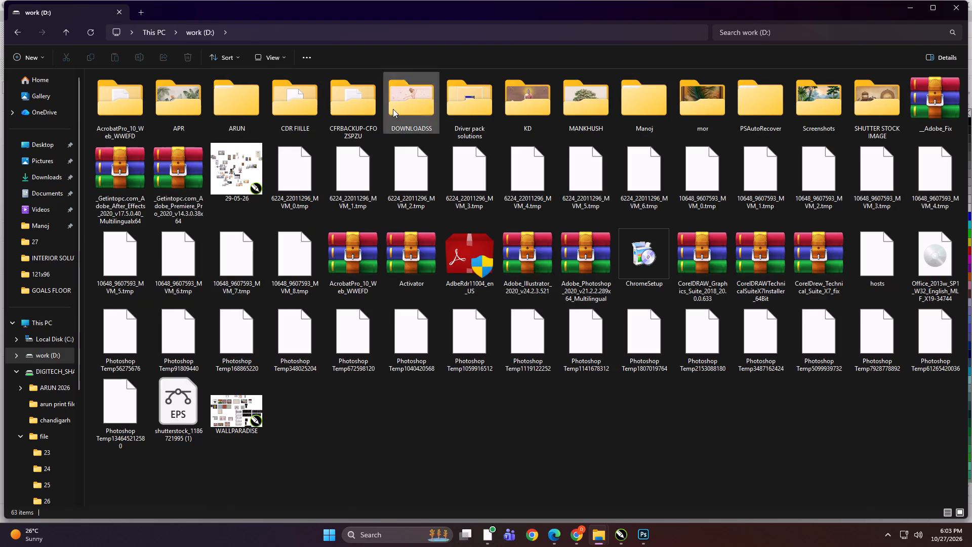
{"action": "double_click", "coordinate": [656, 109]}
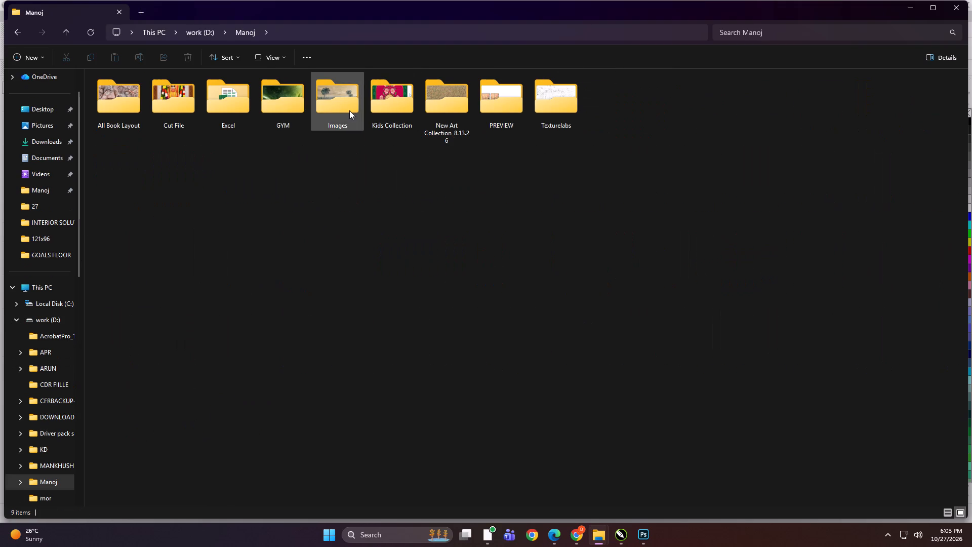
{"action": "double_click", "coordinate": [498, 107]}
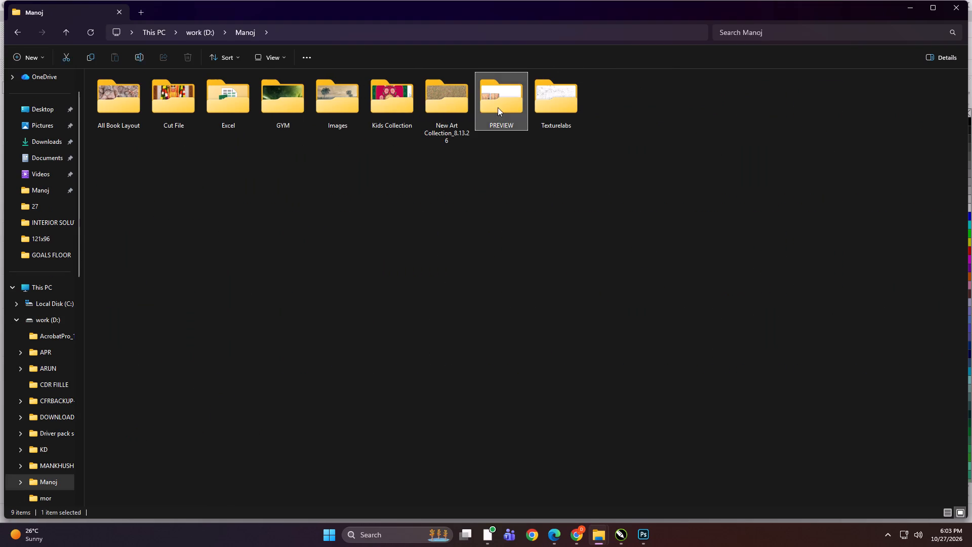
{"action": "double_click", "coordinate": [166, 106]}
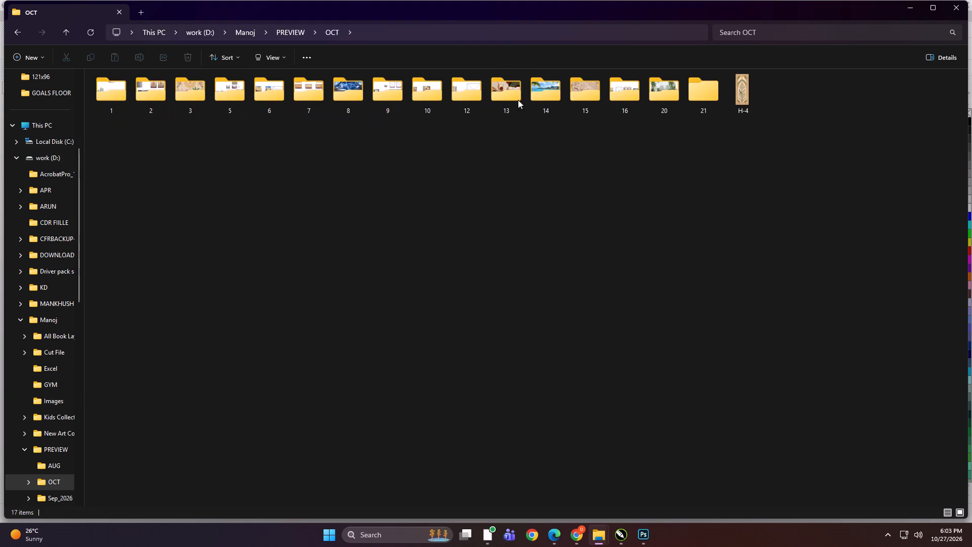
{"action": "left_click", "coordinate": [618, 533]}
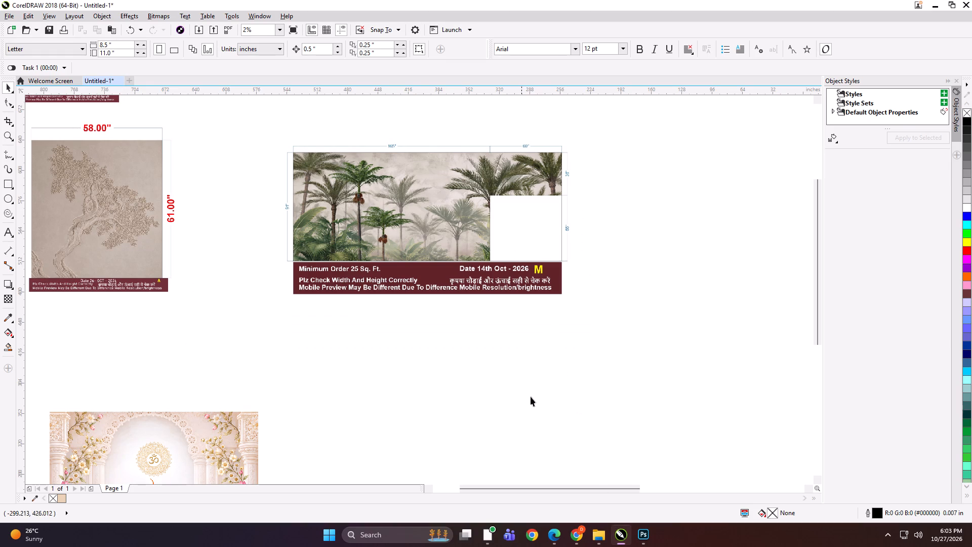
{"action": "left_click", "coordinate": [601, 540]}
{"action": "left_click", "coordinate": [634, 491]}
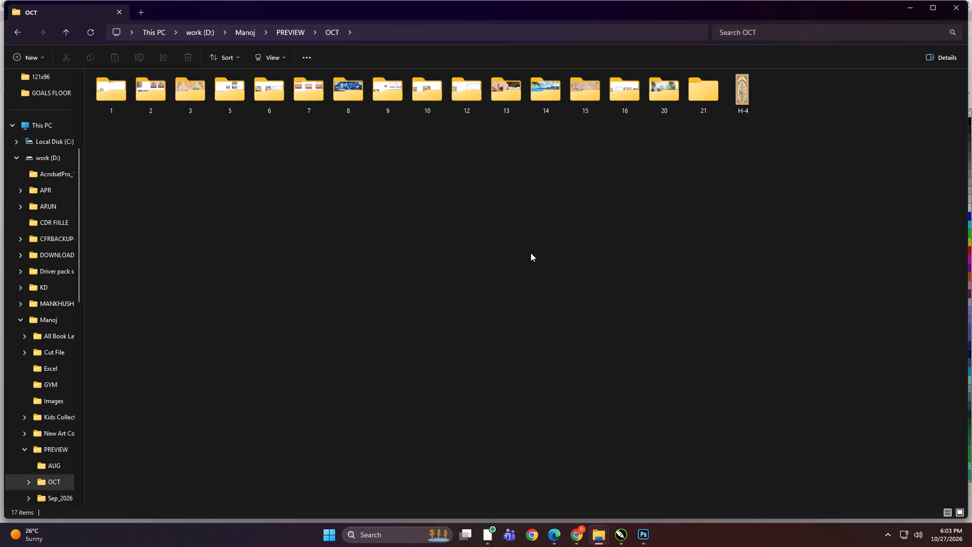
{"action": "double_click", "coordinate": [533, 91]}
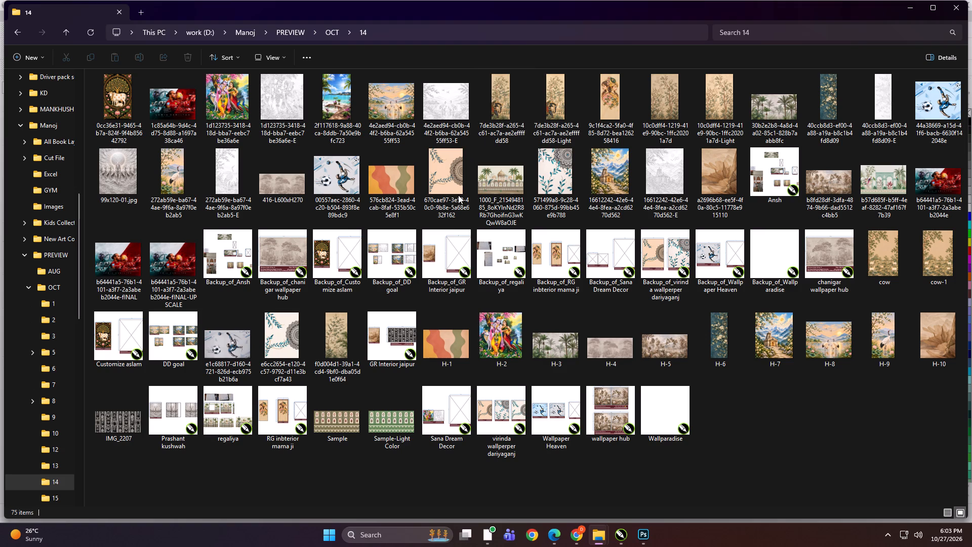
{"action": "left_click", "coordinate": [554, 348]}
{"action": "left_click_drag", "start_coordinate": [554, 344], "coordinate": [627, 537]}
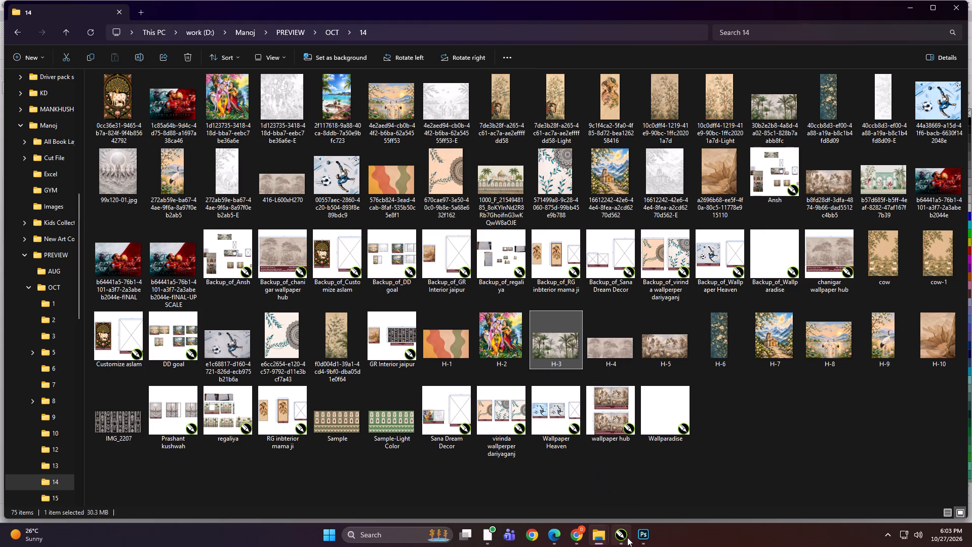
{"action": "left_click_drag", "start_coordinate": [627, 537], "coordinate": [527, 393]}
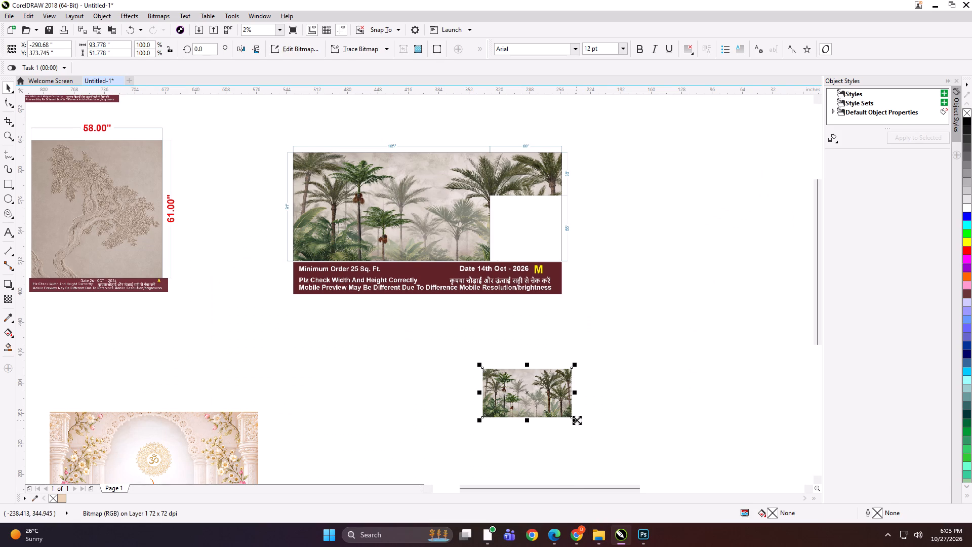
Enlarge the H-3 artwork to about 202 × 111 inches, shrink the mural preview, and arrange the two side by side.
{"action": "left_click_drag", "start_coordinate": [577, 420], "coordinate": [628, 457], "text": "shift"}
{"action": "left_click_drag", "start_coordinate": [548, 402], "coordinate": [678, 357]}
{"action": "left_click_drag", "start_coordinate": [464, 218], "coordinate": [437, 339]}
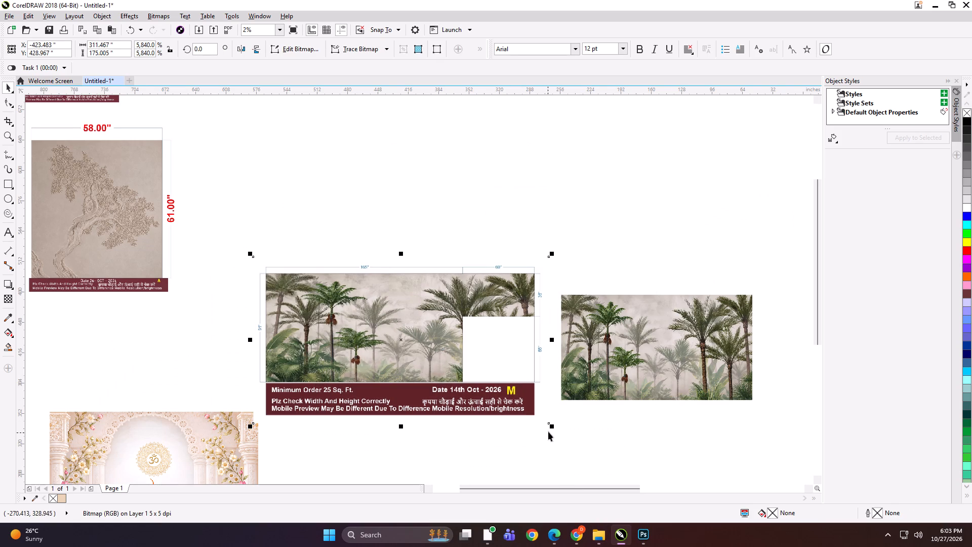
{"action": "left_click_drag", "start_coordinate": [554, 425], "coordinate": [509, 420], "text": "shift"}
{"action": "left_click_drag", "start_coordinate": [461, 341], "coordinate": [460, 249]}
{"action": "left_click_drag", "start_coordinate": [644, 361], "coordinate": [603, 265]}
Resize the H-3 artwork to 165+60 inches wide by 91 inches high and shift it clear of the mural preview.
{"action": "left_click", "coordinate": [462, 250], "text": "shift"}
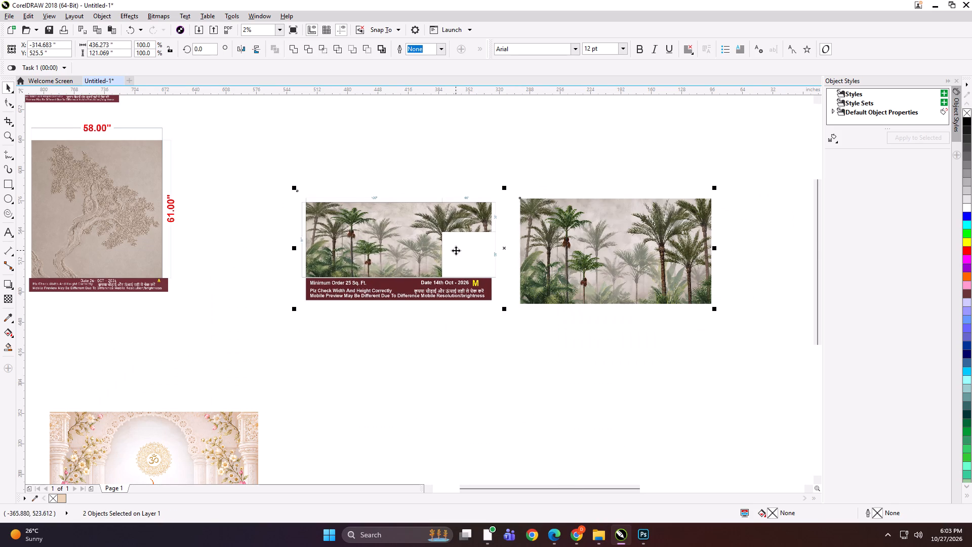
{"action": "key", "text": "shift+F2"}
{"action": "left_click", "coordinate": [403, 151]}
{"action": "left_click", "coordinate": [470, 239]}
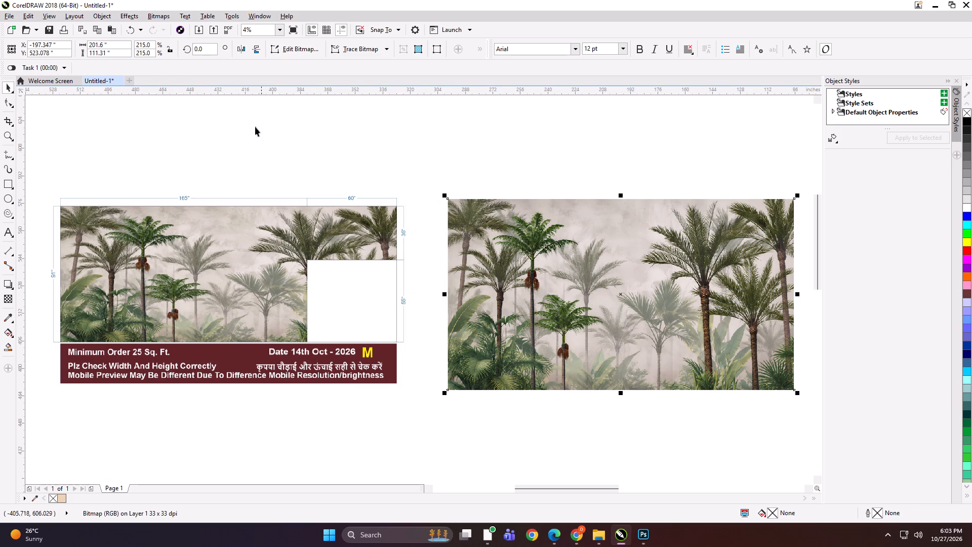
{"action": "left_click_drag", "start_coordinate": [117, 44], "coordinate": [63, 41]}
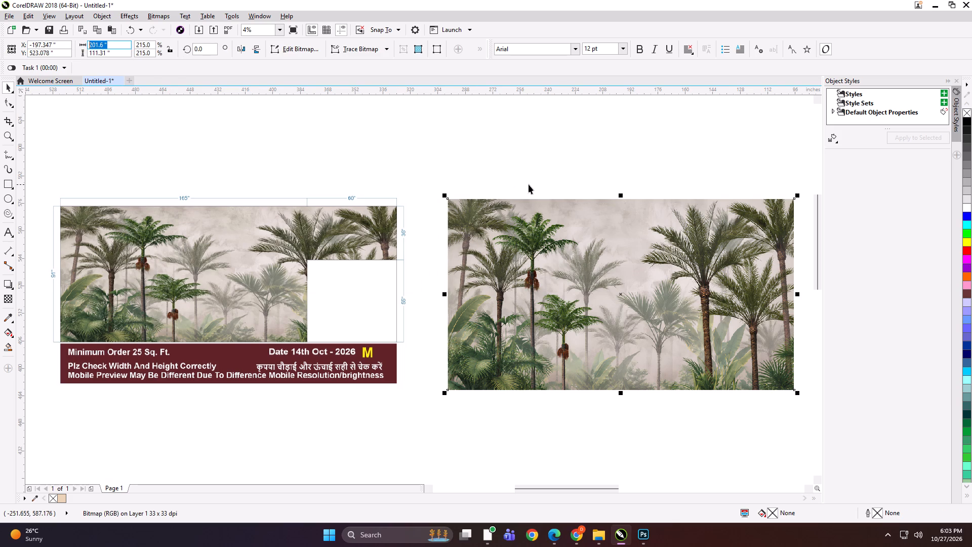
{"action": "type", "text": "165+60"}
{"action": "key", "text": "Tab"}
{"action": "type", "text": "91"}
{"action": "key", "text": "Return"}
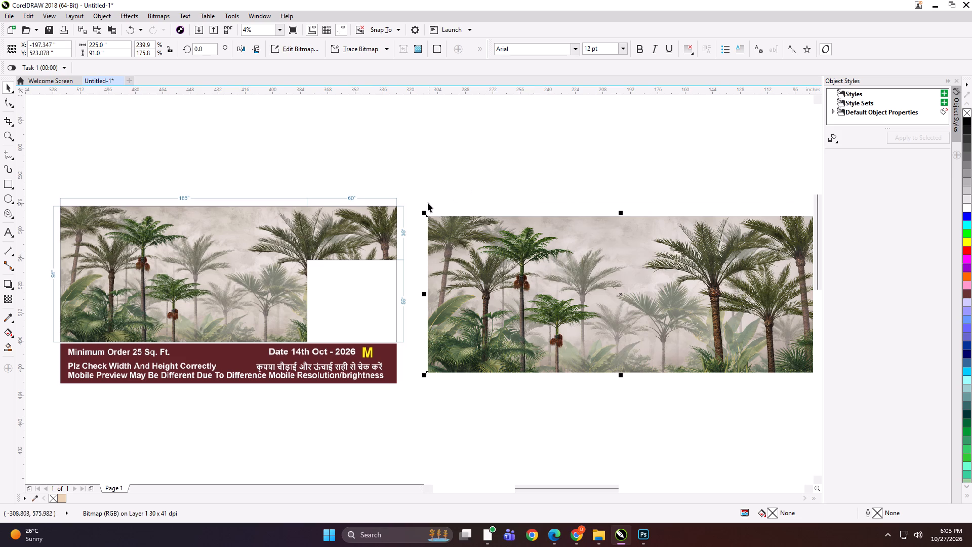
{"action": "scroll", "coordinate": [423, 216], "scroll_direction": "down", "scroll_amount": 1}
{"action": "left_click_drag", "start_coordinate": [498, 252], "coordinate": [514, 249]}
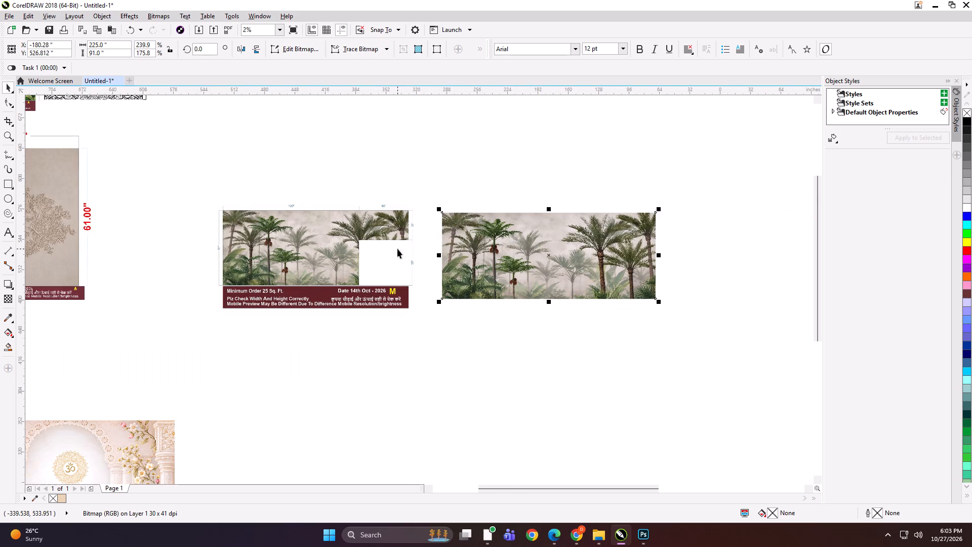
Create a rectangle around the palm artwork, set its width to 41 inches, and align it to the artwork's left edge.
{"action": "left_click", "coordinate": [397, 249], "text": "shift"}
{"action": "key", "text": "shift+F2"}
{"action": "left_click", "coordinate": [410, 160]}
{"action": "left_click", "coordinate": [515, 251]}
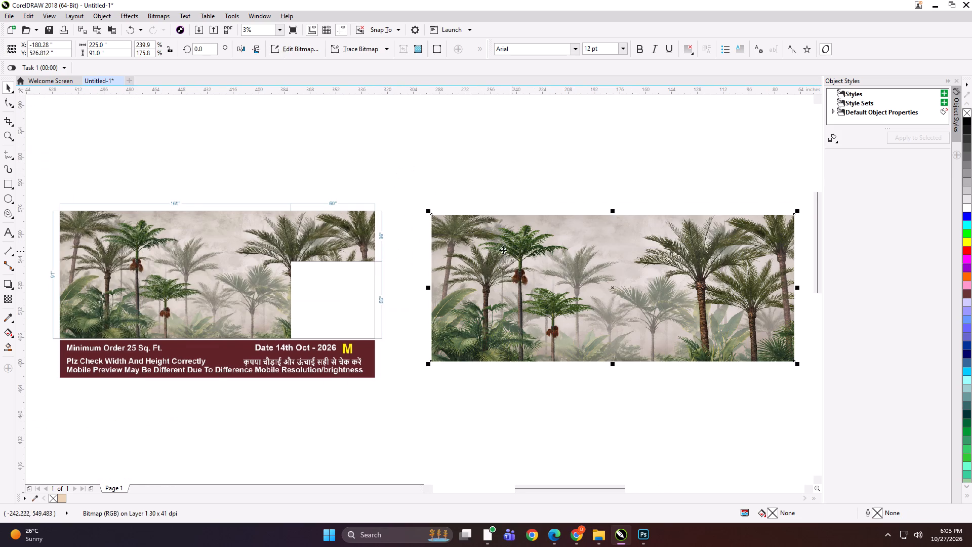
{"action": "double_click", "coordinate": [8, 181], "text": "shift"}
{"action": "key", "text": "shift+space"}
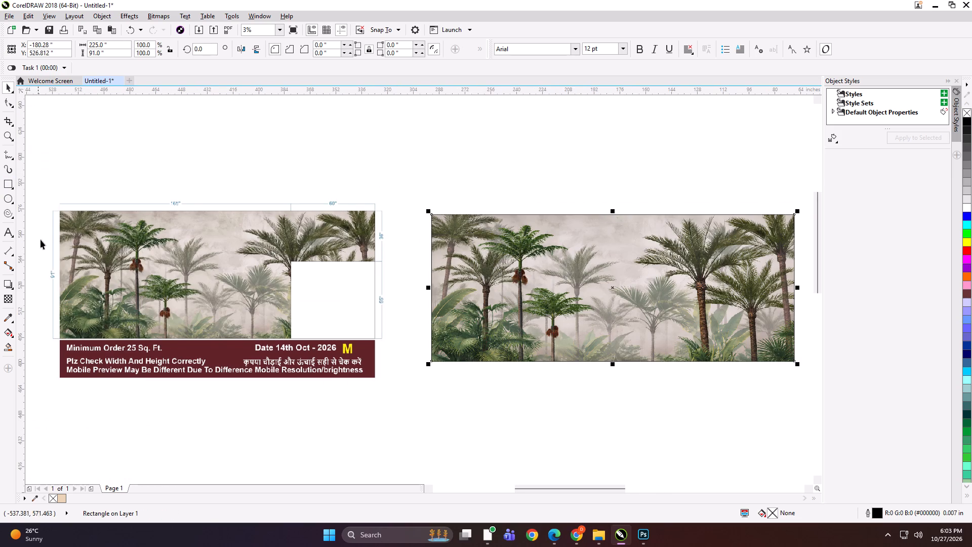
{"action": "left_click", "coordinate": [113, 43]}
{"action": "key", "text": "ctrl+a"}
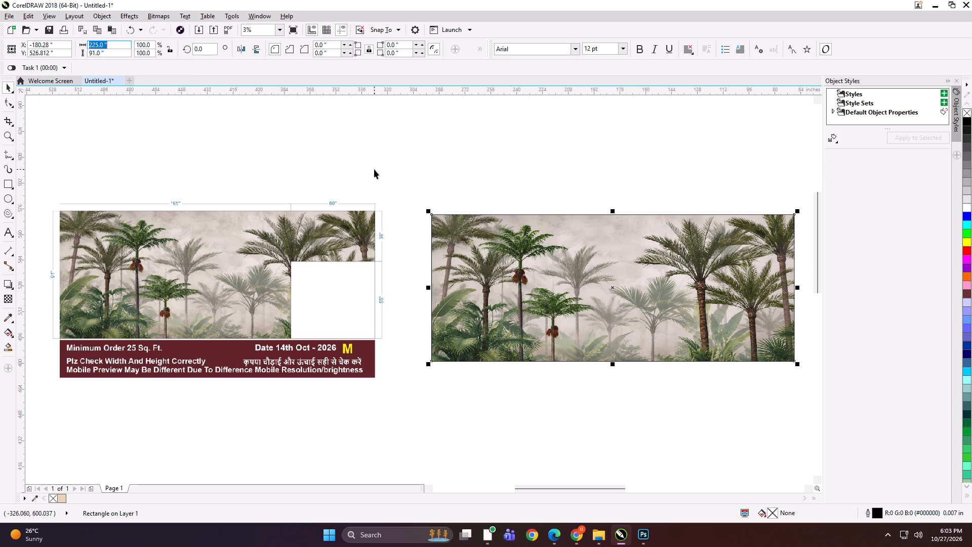
{"action": "type", "text": "41"}
{"action": "key", "text": "Return"}
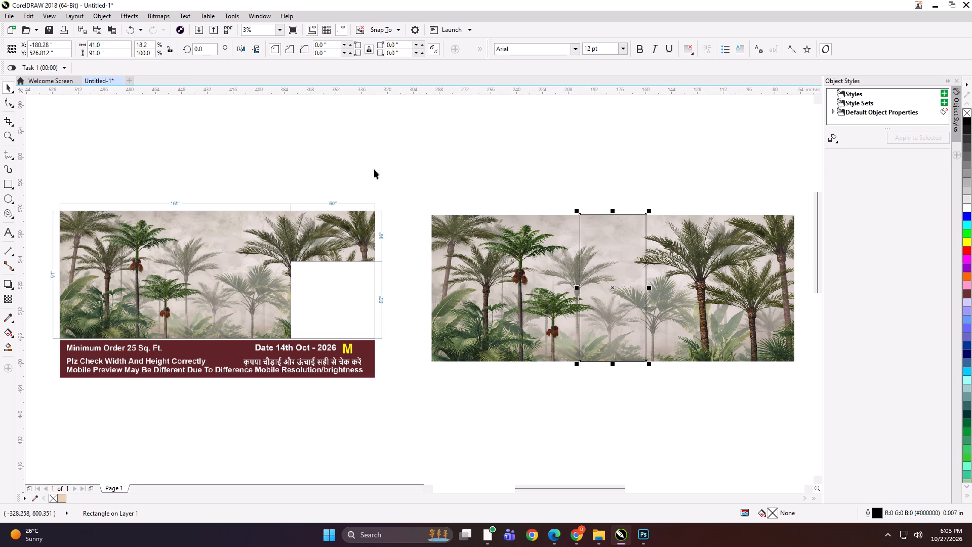
{"action": "left_click", "coordinate": [492, 264], "text": "shift"}
{"action": "key", "text": "l"}
{"action": "left_click", "coordinate": [494, 199]}
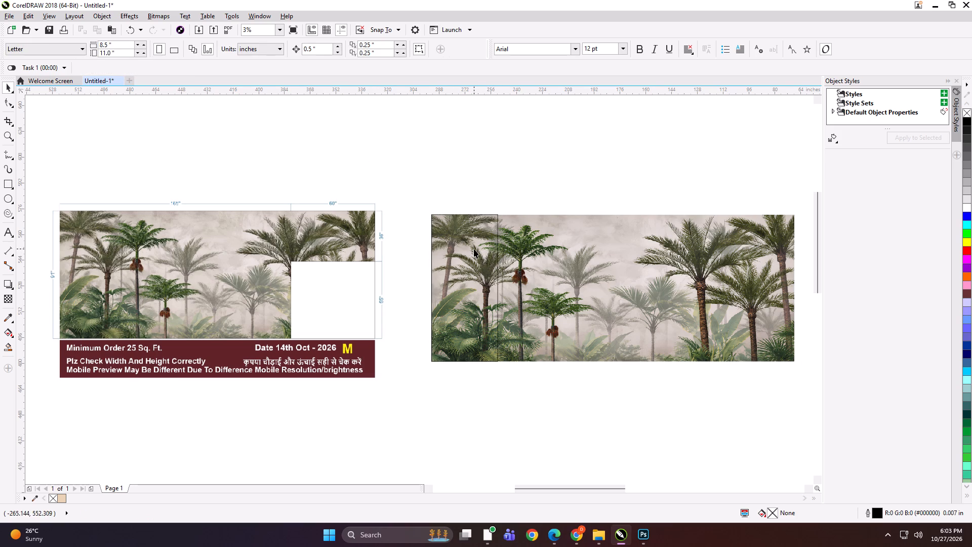
Duplicate the 41-inch strip in place and set the copy's width to 60 inches.
{"action": "left_click", "coordinate": [474, 249]}
{"action": "key", "text": "plus"}
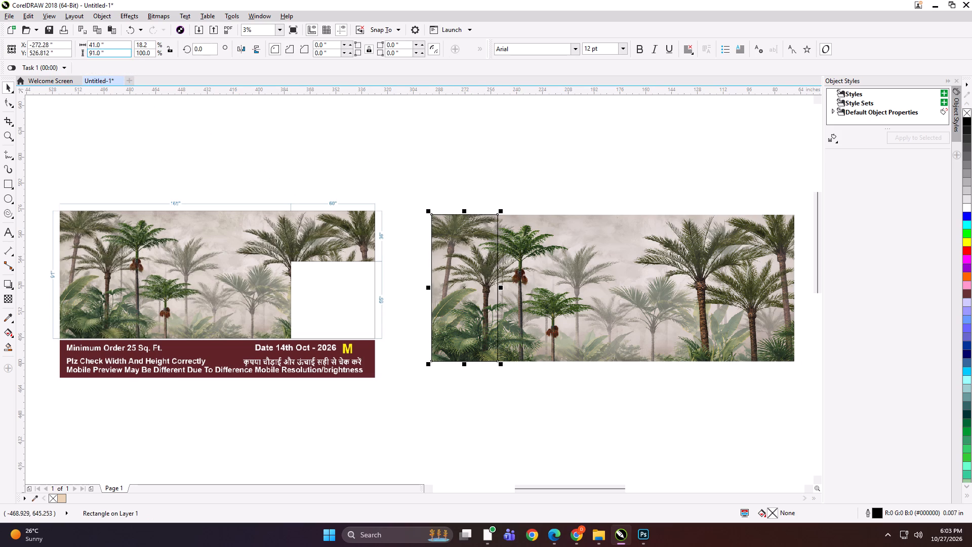
{"action": "left_click_drag", "start_coordinate": [121, 47], "coordinate": [75, 50]}
{"action": "type", "text": "60"}
{"action": "key", "text": "Tab"}
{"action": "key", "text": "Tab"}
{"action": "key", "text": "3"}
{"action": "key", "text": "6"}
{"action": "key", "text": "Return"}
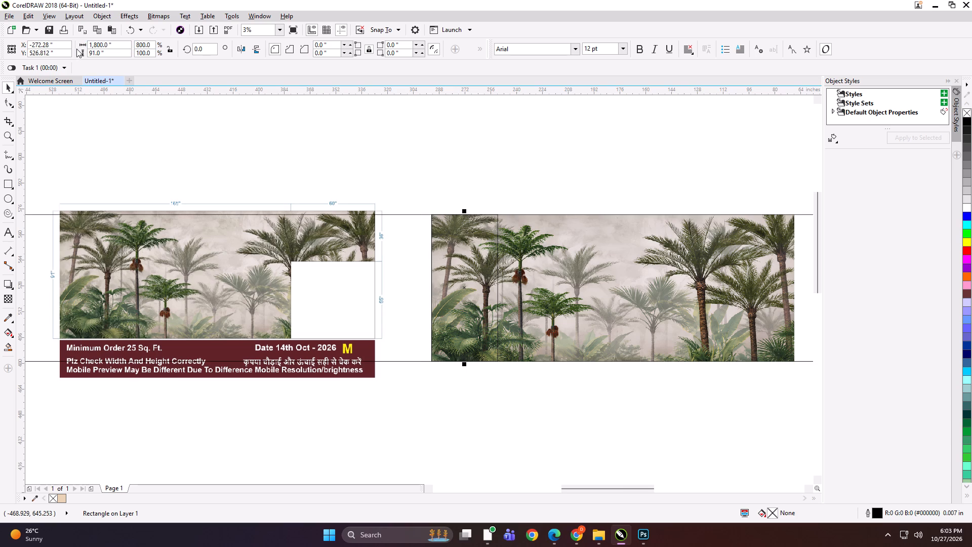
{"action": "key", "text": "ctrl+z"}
Set the 60-inch rectangle's height to 36 inches and align it to the palm artwork's top-right corner.
{"action": "left_click_drag", "start_coordinate": [117, 54], "coordinate": [65, 58]}
{"action": "type", "text": "36"}
{"action": "key", "text": "Return"}
{"action": "key", "text": "Return"}
{"action": "left_click", "coordinate": [558, 249], "text": "shift"}
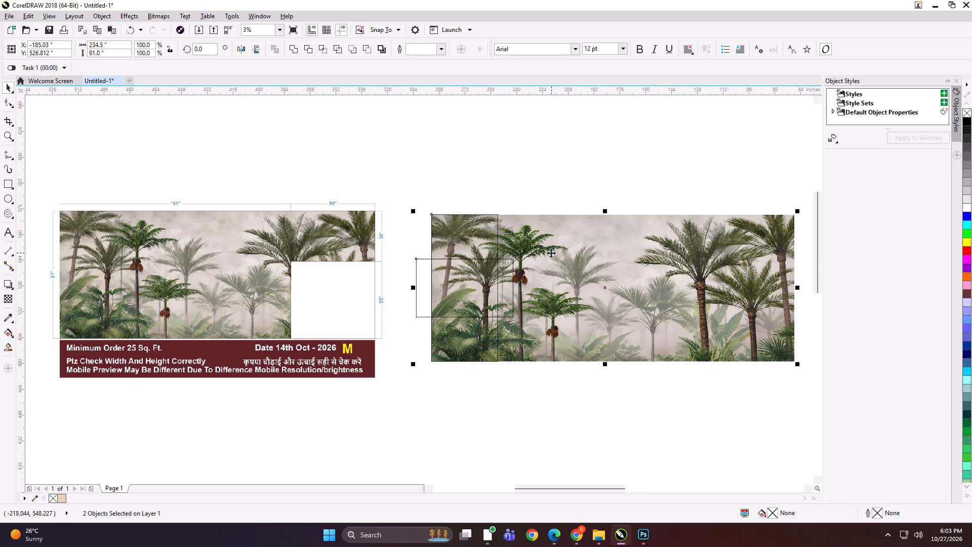
{"action": "key", "text": "t"}
{"action": "key", "text": "r"}
Repeat the 41-inch strip across the artwork to make four adjoining strips, each overlapping its neighbour by 0.5 inch.
{"action": "left_click", "coordinate": [539, 173]}
{"action": "left_click", "coordinate": [478, 259]}
{"action": "left_click_drag", "start_coordinate": [428, 288], "coordinate": [510, 278]}
{"action": "right_click", "coordinate": [510, 278], "text": "ctrl"}
{"action": "key", "text": "Left"}
{"action": "left_click", "coordinate": [476, 277], "text": "shift"}
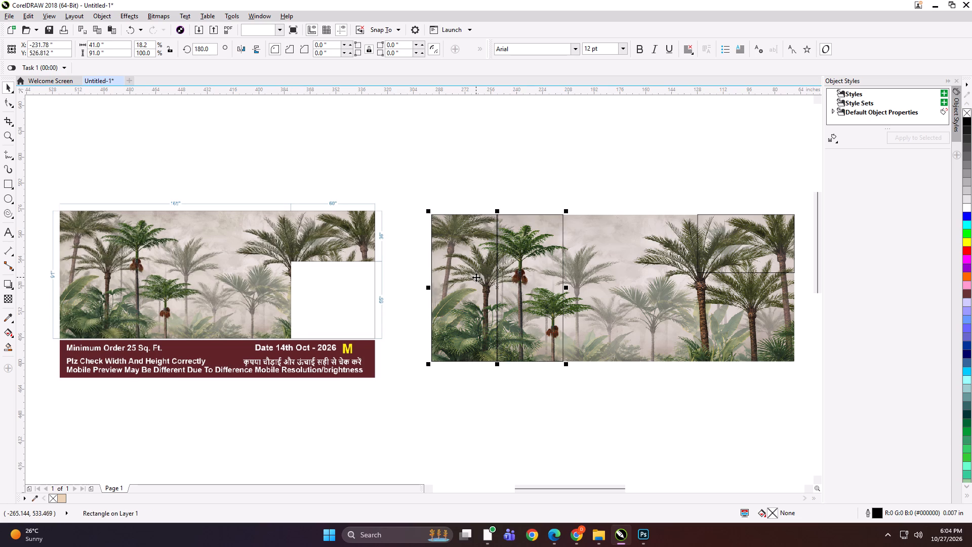
{"action": "left_click_drag", "start_coordinate": [427, 288], "coordinate": [671, 282]}
{"action": "right_click", "coordinate": [669, 283], "text": "ctrl"}
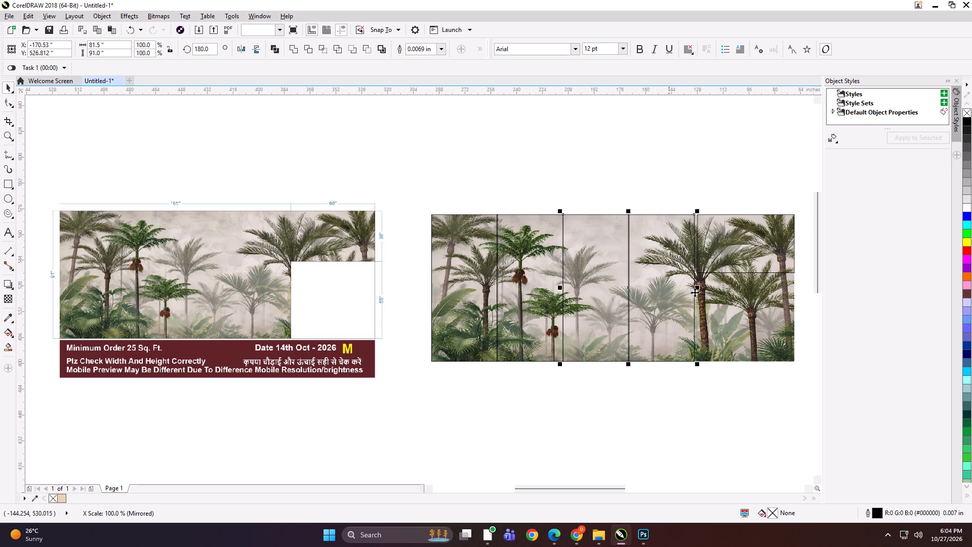
{"action": "scroll", "coordinate": [706, 281], "scroll_direction": "up", "scroll_amount": 1}
{"action": "key", "text": "Left"}
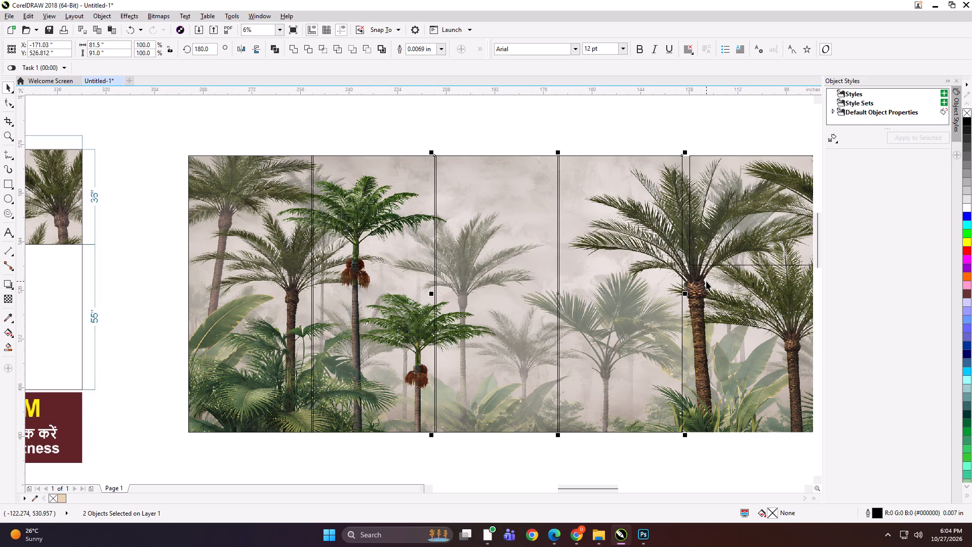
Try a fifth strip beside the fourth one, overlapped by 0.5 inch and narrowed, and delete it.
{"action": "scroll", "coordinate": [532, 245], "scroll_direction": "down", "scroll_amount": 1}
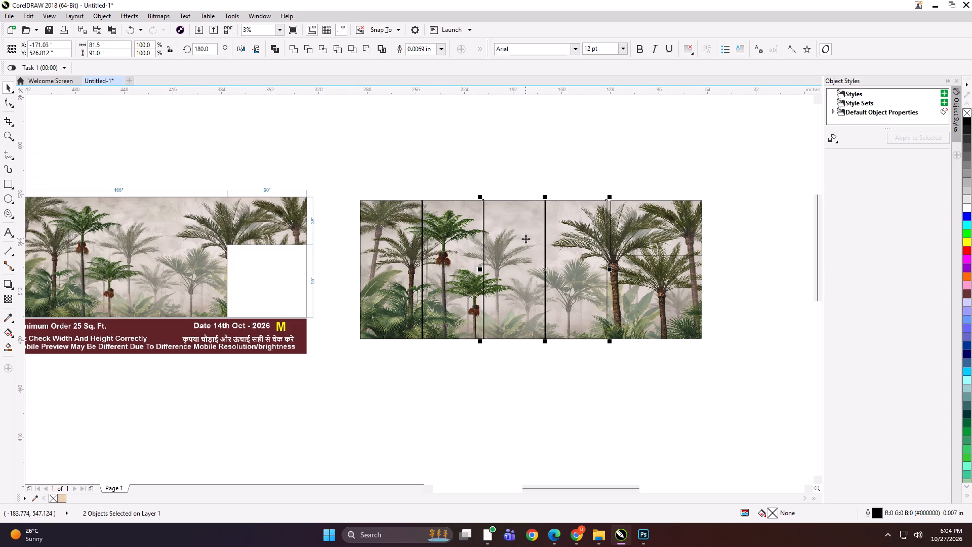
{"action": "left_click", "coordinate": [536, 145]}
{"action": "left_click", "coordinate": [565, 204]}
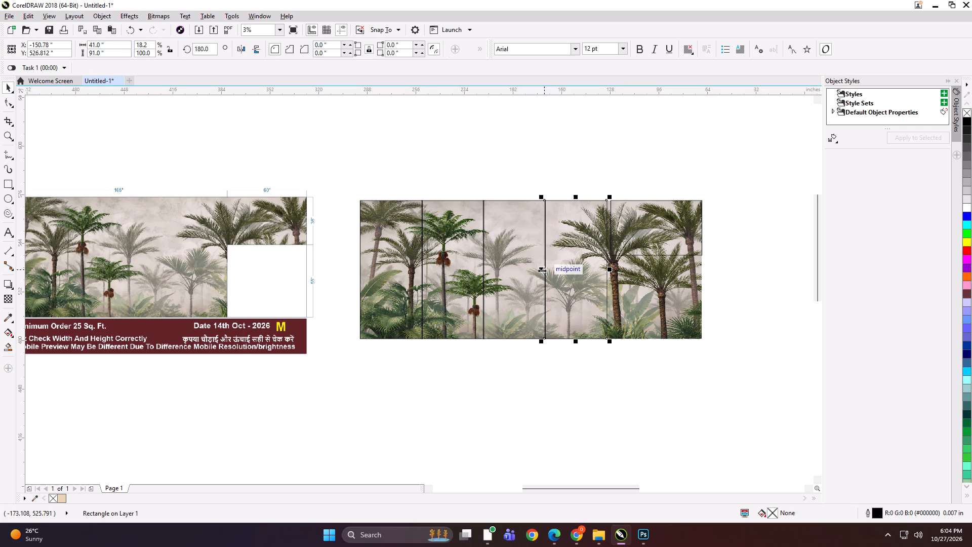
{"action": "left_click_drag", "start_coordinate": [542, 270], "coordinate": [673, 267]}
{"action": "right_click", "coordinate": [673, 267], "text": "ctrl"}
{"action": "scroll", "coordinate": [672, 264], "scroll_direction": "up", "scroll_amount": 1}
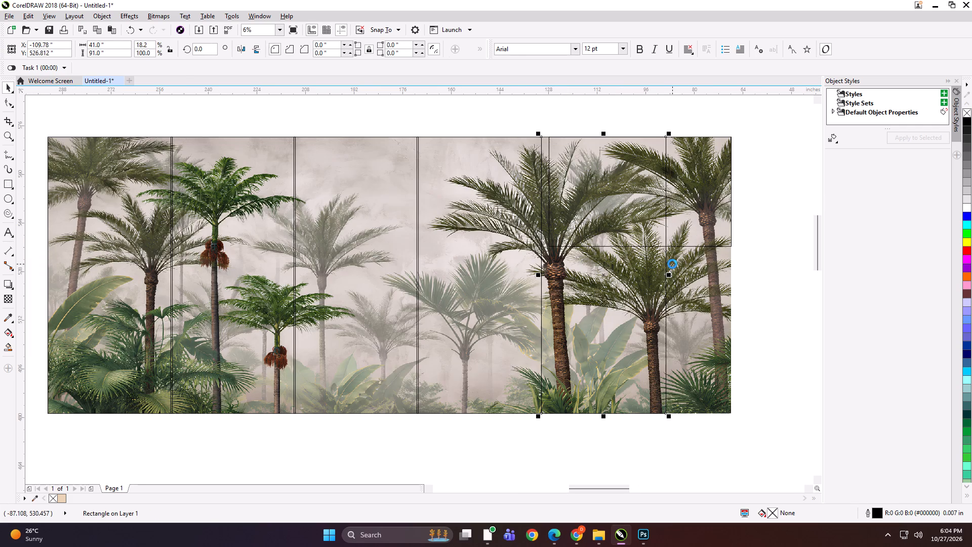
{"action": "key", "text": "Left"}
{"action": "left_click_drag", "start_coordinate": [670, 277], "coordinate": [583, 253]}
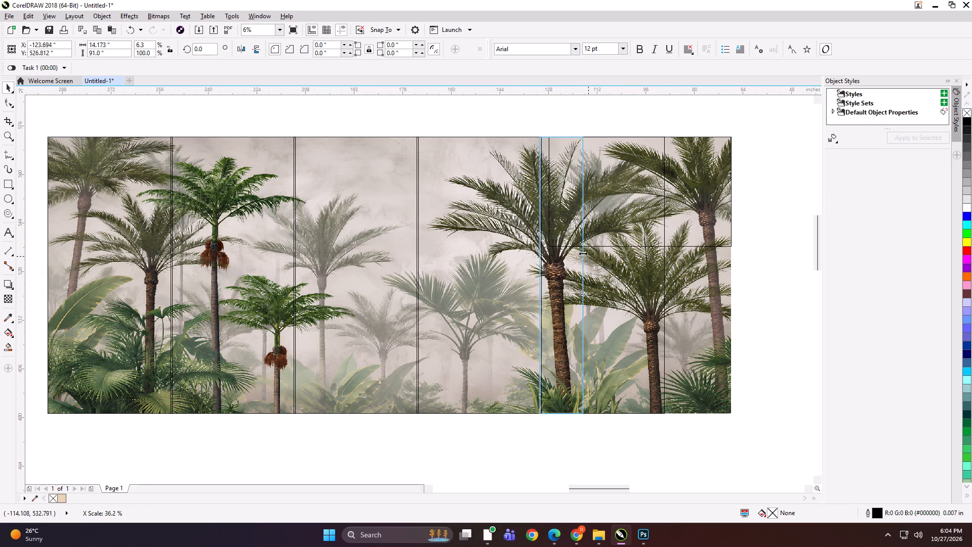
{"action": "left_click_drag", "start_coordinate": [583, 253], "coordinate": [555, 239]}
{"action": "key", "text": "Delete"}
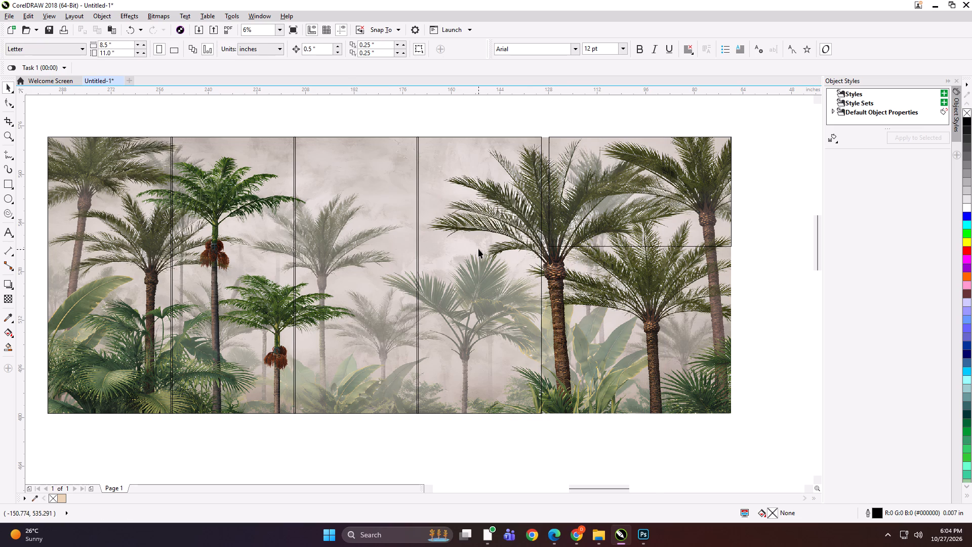
Select the four strips together and stretch them to the 60-inch rectangle's near edge, 165 inches in total.
{"action": "scroll", "coordinate": [478, 249], "scroll_direction": "down", "scroll_amount": 1}
{"action": "left_click", "coordinate": [467, 253]}
{"action": "left_click", "coordinate": [408, 243], "text": "shift"}
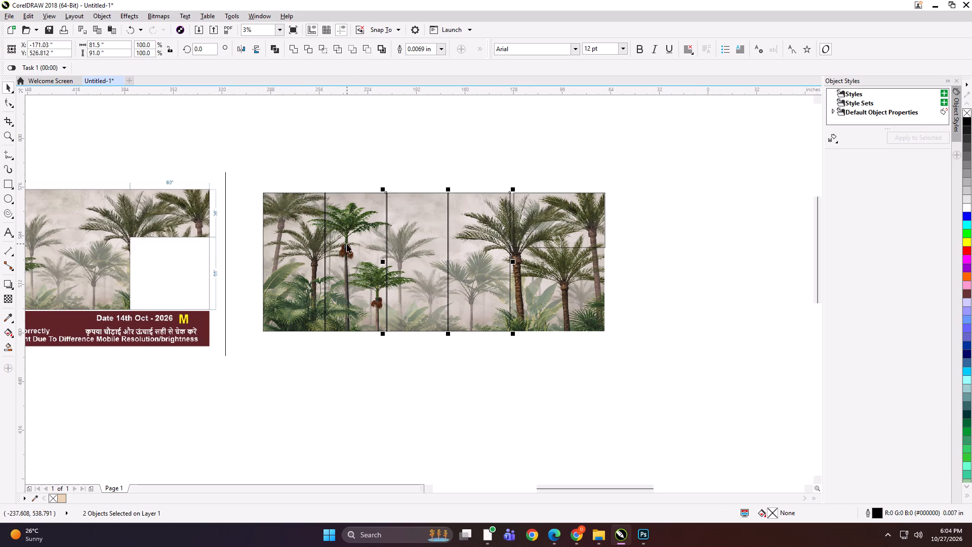
{"action": "left_click", "coordinate": [347, 244], "text": "shift"}
{"action": "left_click", "coordinate": [299, 249], "text": "shift"}
{"action": "scroll", "coordinate": [507, 262], "scroll_direction": "up", "scroll_amount": 2}
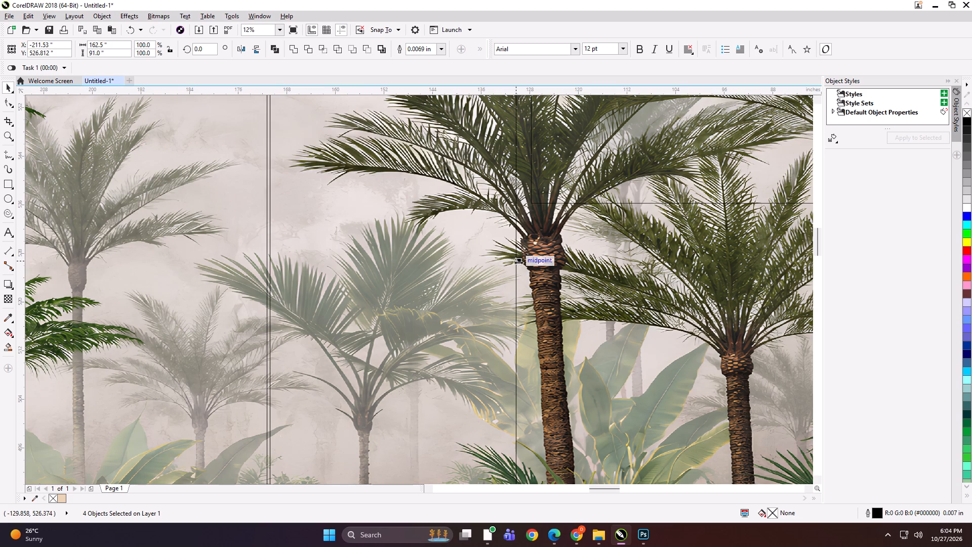
{"action": "left_click_drag", "start_coordinate": [518, 262], "coordinate": [531, 201]}
Check the width of a single strip and of all four strips against the dimensioned palm preview.
{"action": "scroll", "coordinate": [524, 222], "scroll_direction": "down", "scroll_amount": 3}
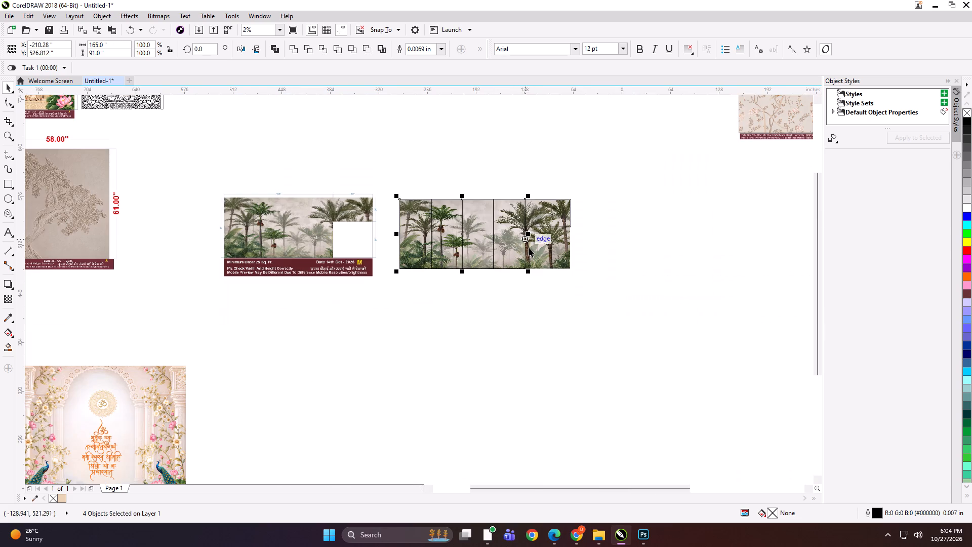
{"action": "left_click", "coordinate": [467, 176]}
{"action": "left_click", "coordinate": [482, 217]}
{"action": "left_click", "coordinate": [458, 153]}
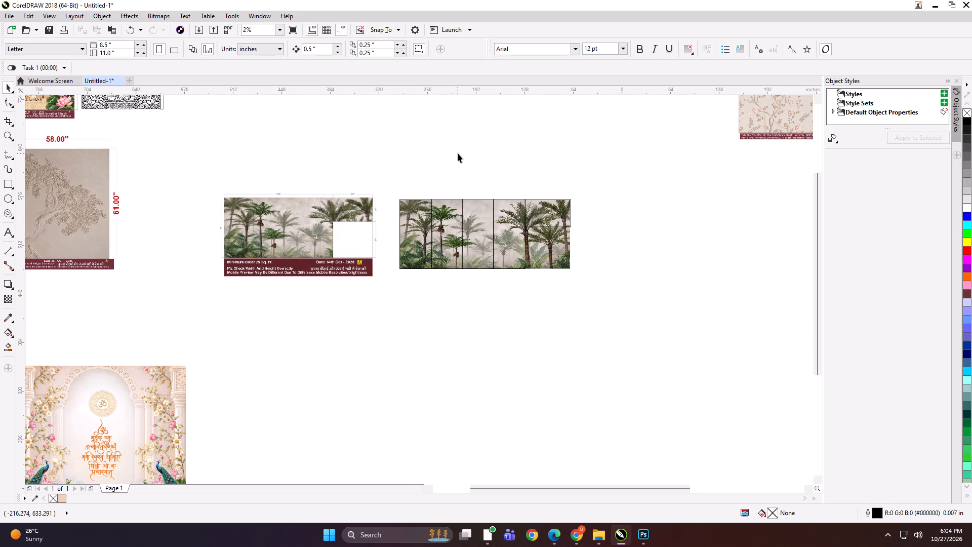
{"action": "left_click", "coordinate": [440, 215]}
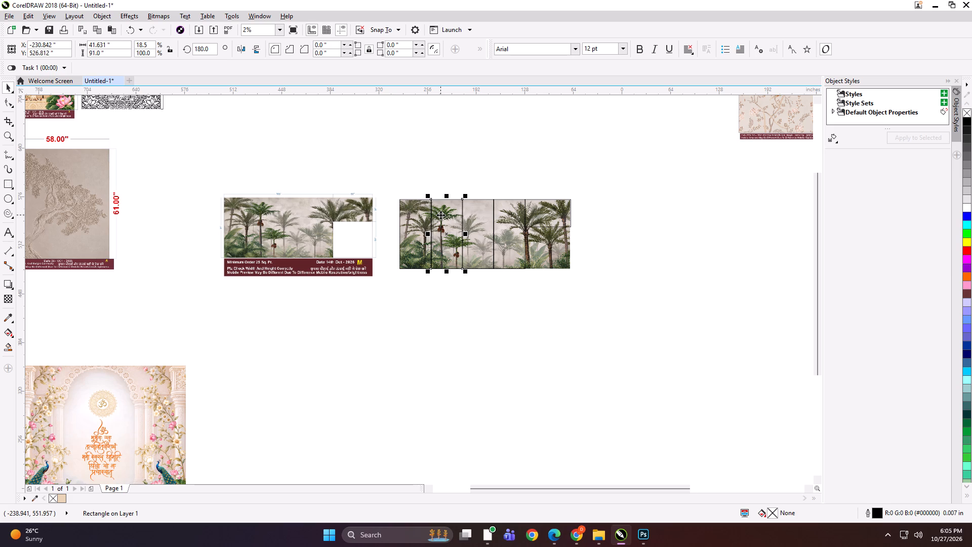
{"action": "left_click", "coordinate": [501, 232]}
{"action": "left_click", "coordinate": [476, 228], "text": "shift"}
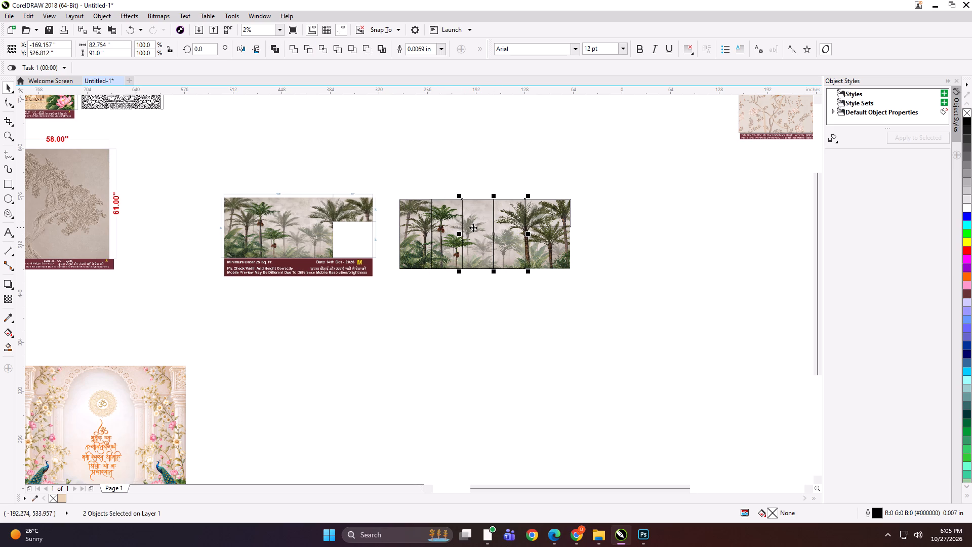
{"action": "left_click", "coordinate": [441, 227], "text": "shift"}
{"action": "left_click", "coordinate": [422, 226], "text": "shift"}
{"action": "scroll", "coordinate": [293, 216], "scroll_direction": "up", "scroll_amount": 1}
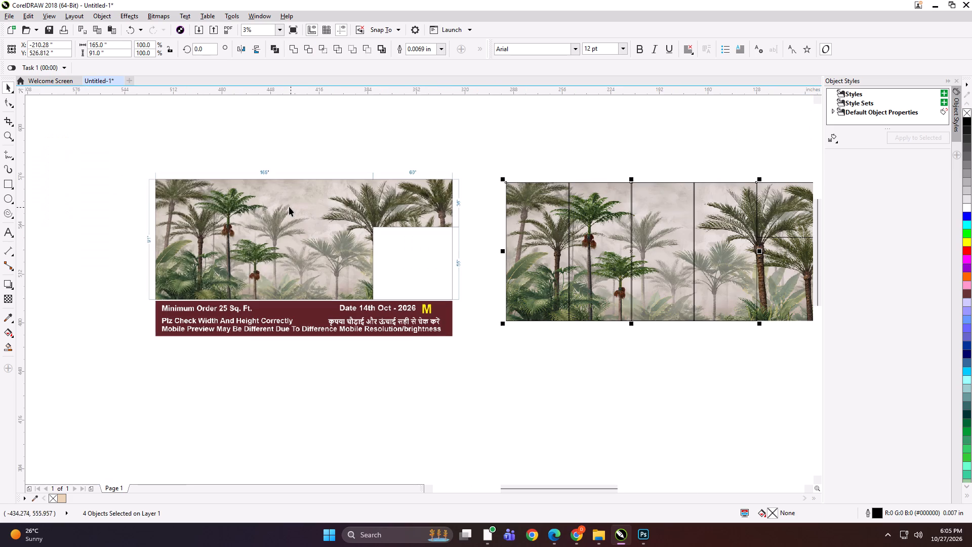
{"action": "scroll", "coordinate": [274, 176], "scroll_direction": "up", "scroll_amount": 1}
{"action": "scroll", "coordinate": [253, 183], "scroll_direction": "down", "scroll_amount": 2}
Shift the 60-inch rectangle 0.5 inch over the fourth strip and stretch its outer edge back to the artwork's edge, making it 60.5 inches wide.
{"action": "left_click", "coordinate": [515, 149]}
{"action": "left_click", "coordinate": [530, 199]}
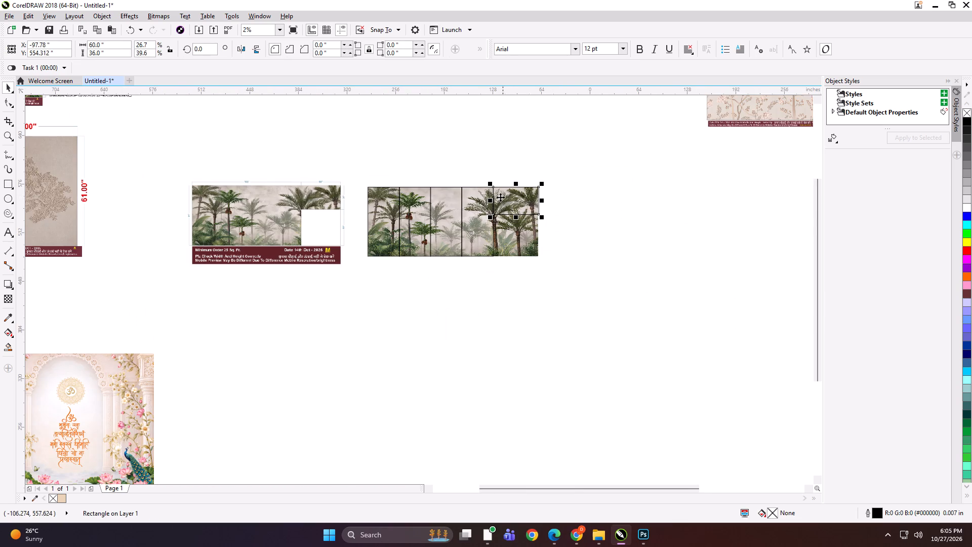
{"action": "scroll", "coordinate": [500, 197], "scroll_direction": "up", "scroll_amount": 2}
{"action": "key", "text": "Left"}
{"action": "left_click", "coordinate": [653, 212]}
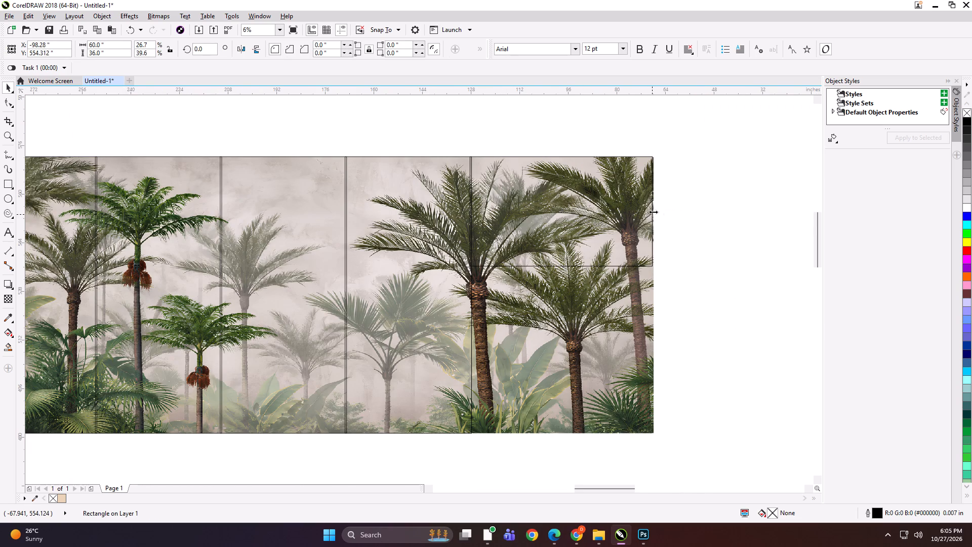
Group the 60.5-inch rectangle and the four strips into one container.
{"action": "scroll", "coordinate": [594, 202], "scroll_direction": "down", "scroll_amount": 2}
{"action": "left_click", "coordinate": [547, 212], "text": "shift"}
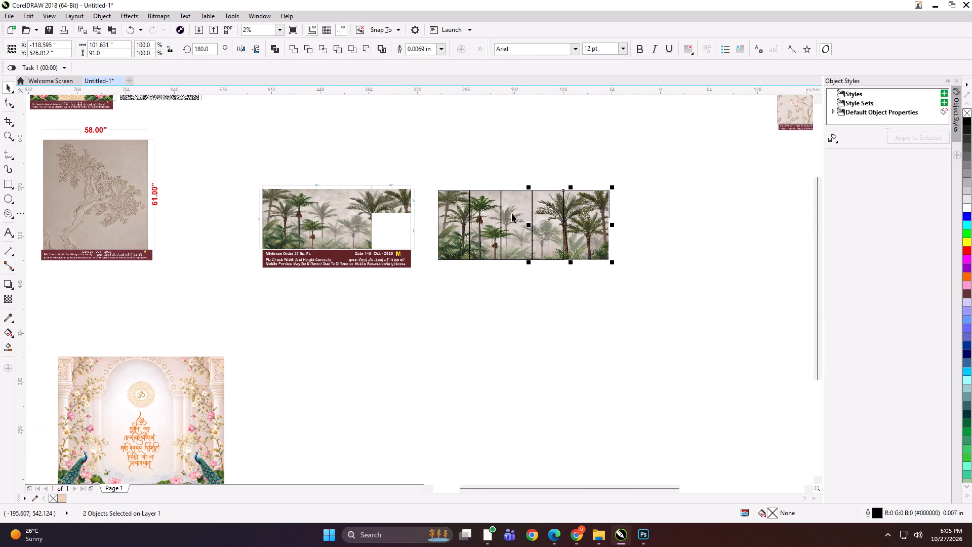
{"action": "left_click", "coordinate": [512, 213], "text": "shift"}
{"action": "left_click", "coordinate": [476, 214], "text": "shift"}
{"action": "left_click", "coordinate": [445, 216], "text": "shift"}
{"action": "key", "text": "ctrl+g"}
PowerClip the palm artwork inside the grouped rectangles and ungroup them into separate panels.
{"action": "left_click", "coordinate": [482, 168]}
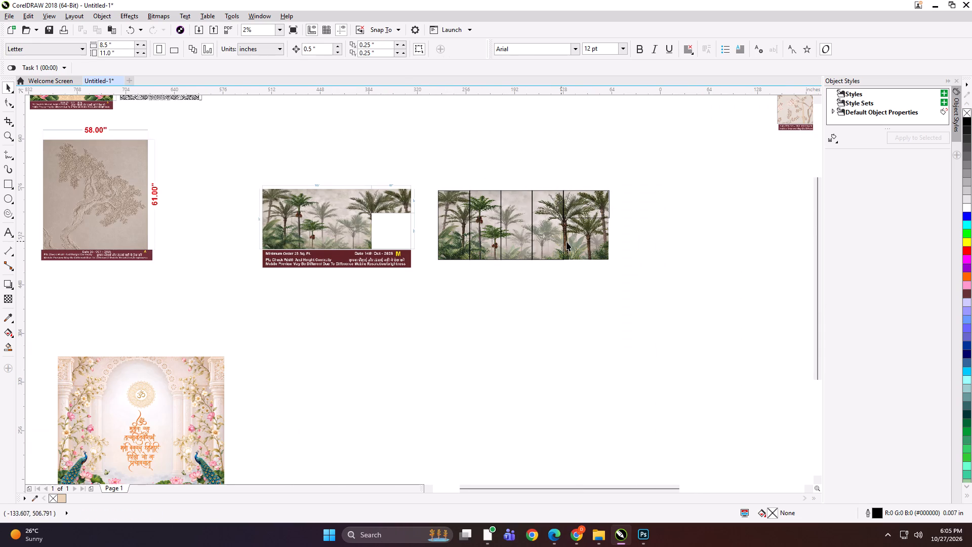
{"action": "left_click", "coordinate": [580, 242]}
{"action": "key", "text": "shift+Return"}
{"action": "left_click", "coordinate": [544, 228]}
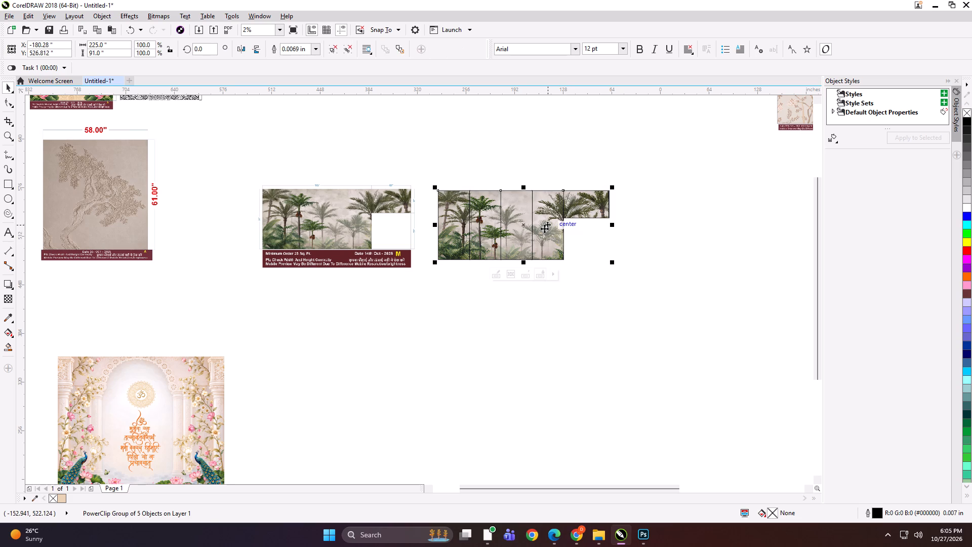
{"action": "key", "text": "ctrl+u"}
{"action": "key", "text": "ctrl+u"}
Add the text label "165*91 PANEL 1" at the top edge of the first palm panel and copy the text.
{"action": "left_click", "coordinate": [526, 157]}
{"action": "left_click", "coordinate": [401, 201]}
{"action": "left_click_drag", "start_coordinate": [426, 155], "coordinate": [633, 307], "text": "shift"}
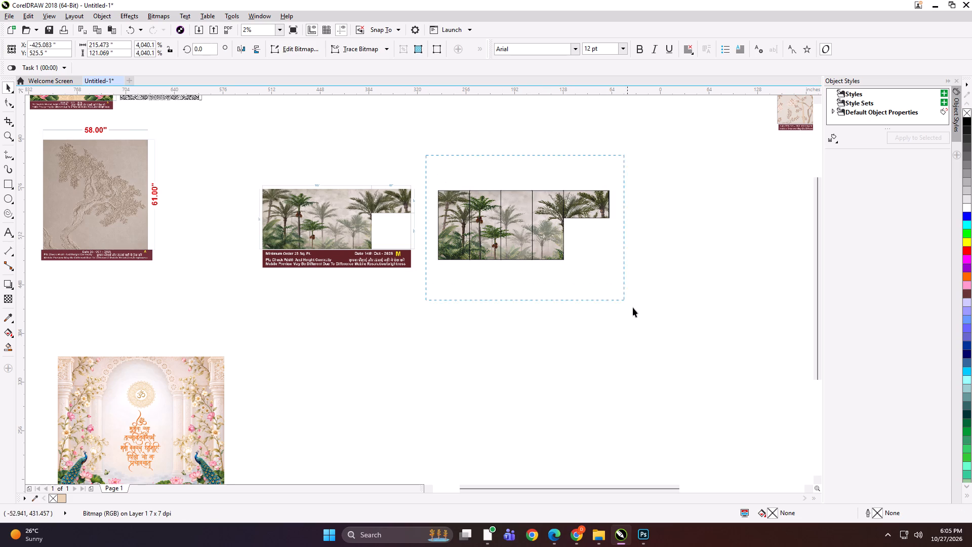
{"action": "left_click_drag", "start_coordinate": [633, 307], "coordinate": [635, 309], "text": "shift"}
{"action": "key", "text": "shift+F2"}
{"action": "left_click", "coordinate": [498, 178]}
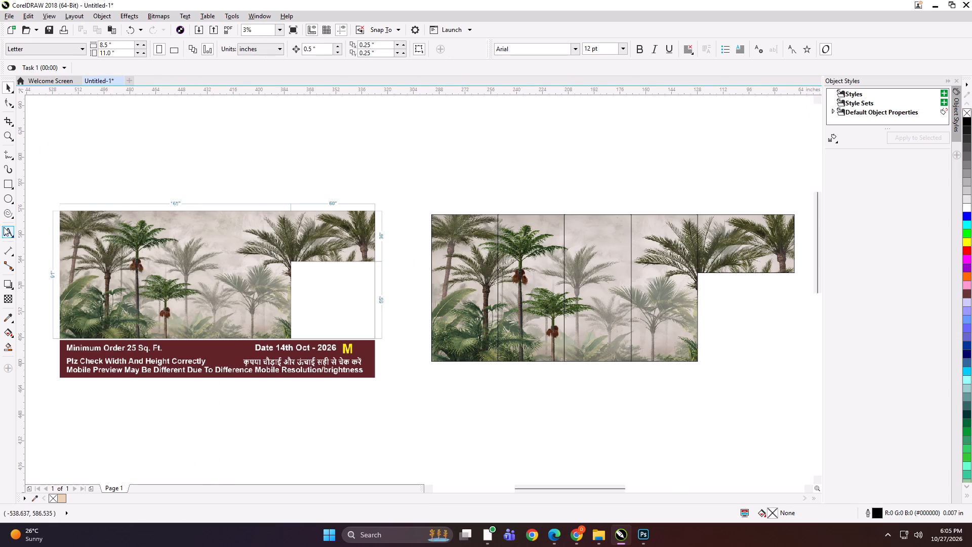
{"action": "left_click", "coordinate": [4, 230]}
{"action": "left_click", "coordinate": [448, 212]}
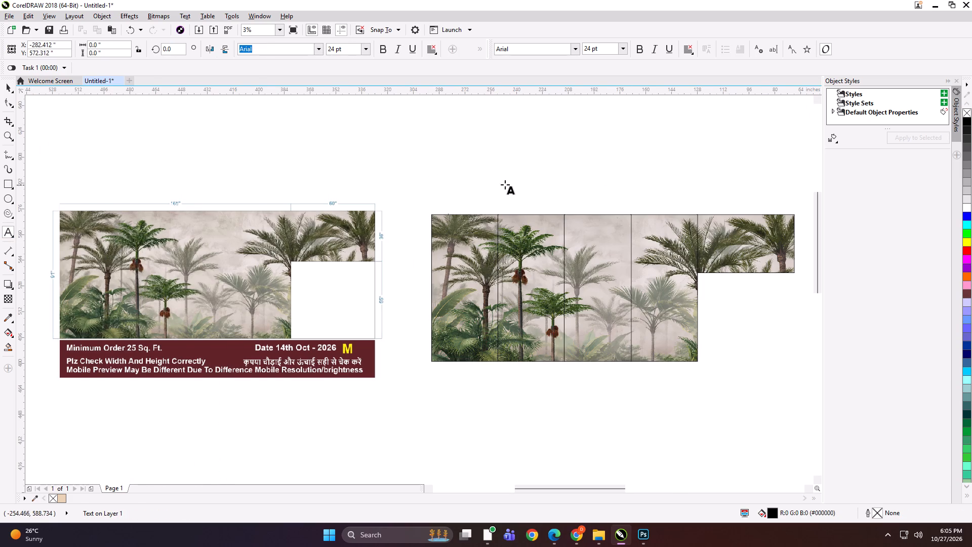
{"action": "type", "text": "165"}
{"action": "type", "text": "*91 PANEL 1"}
{"action": "key", "text": "ctrl+a"}
{"action": "key", "text": "ctrl+c"}
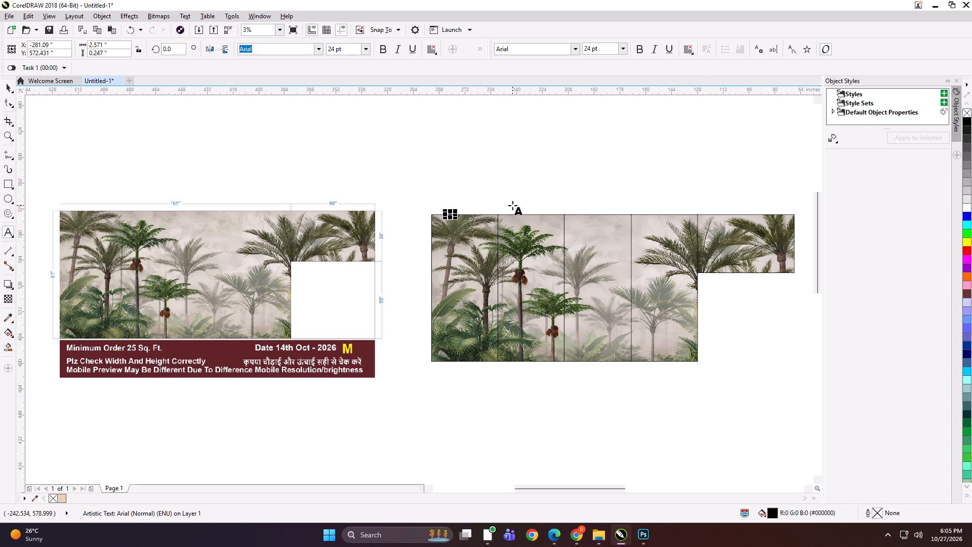
Label the second, third and fourth panels at their top edges as "165*91 PANEL 2", "165*91 PANEL 3" and "165*91 PANEL 4".
{"action": "left_click", "coordinate": [518, 212]}
{"action": "key", "text": "ctrl+v"}
{"action": "key", "text": "BackSpace"}
{"action": "key", "text": "2"}
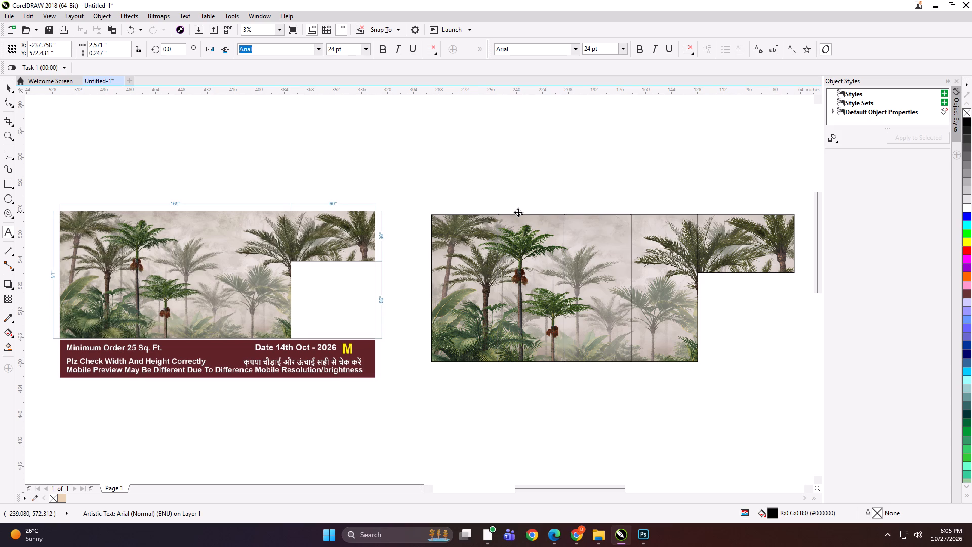
{"action": "left_click", "coordinate": [585, 213]}
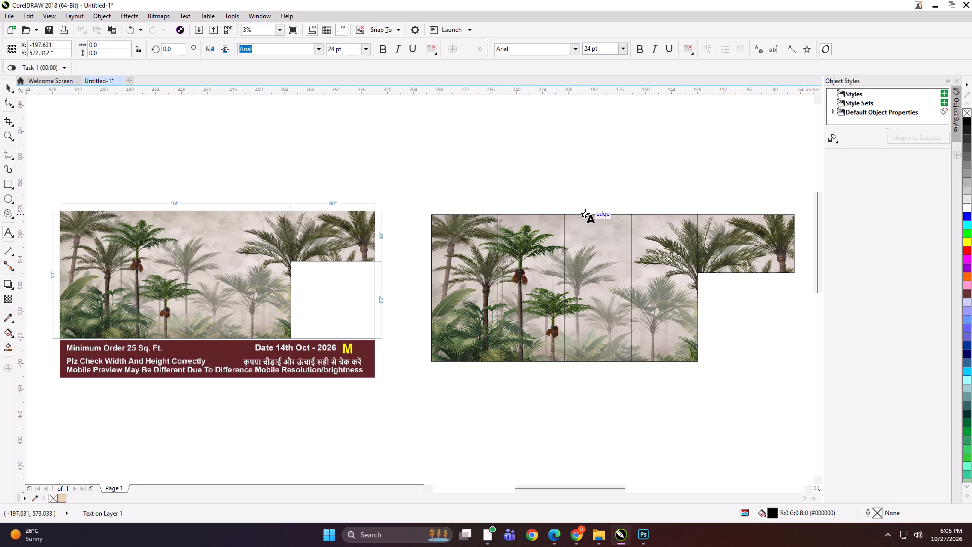
{"action": "key", "text": "ctrl+v"}
{"action": "key", "text": "BackSpace"}
{"action": "key", "text": "3"}
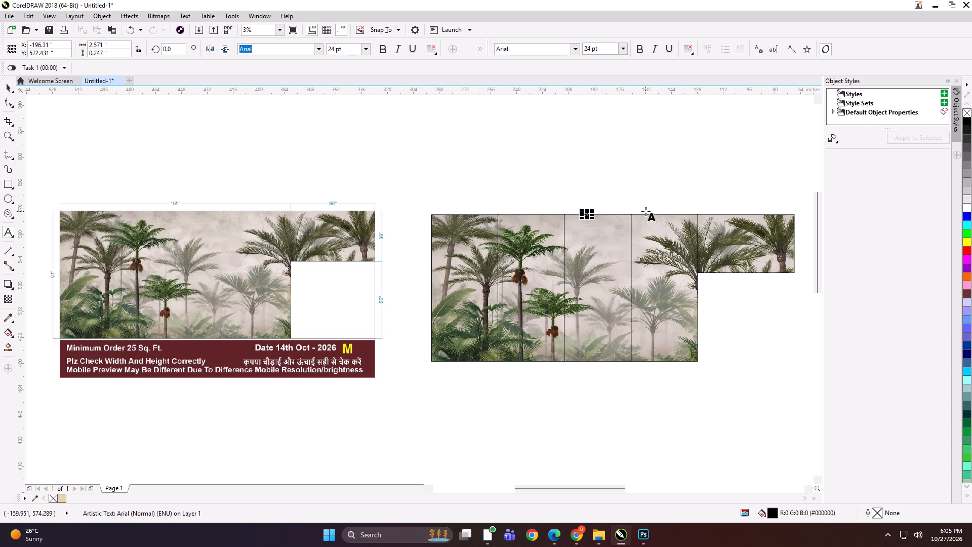
{"action": "left_click", "coordinate": [647, 213]}
{"action": "key", "text": "ctrl+v"}
{"action": "key", "text": "BackSpace"}
{"action": "key", "text": "4"}
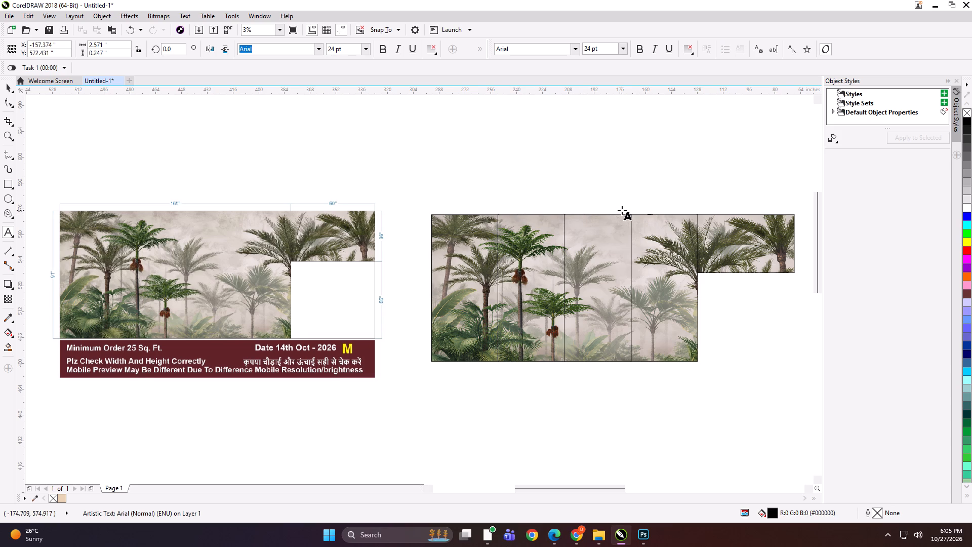
Add the text label "60*36" at the top edge of the short palm panel.
{"action": "left_click", "coordinate": [745, 213]}
{"action": "type", "text": "60*36"}
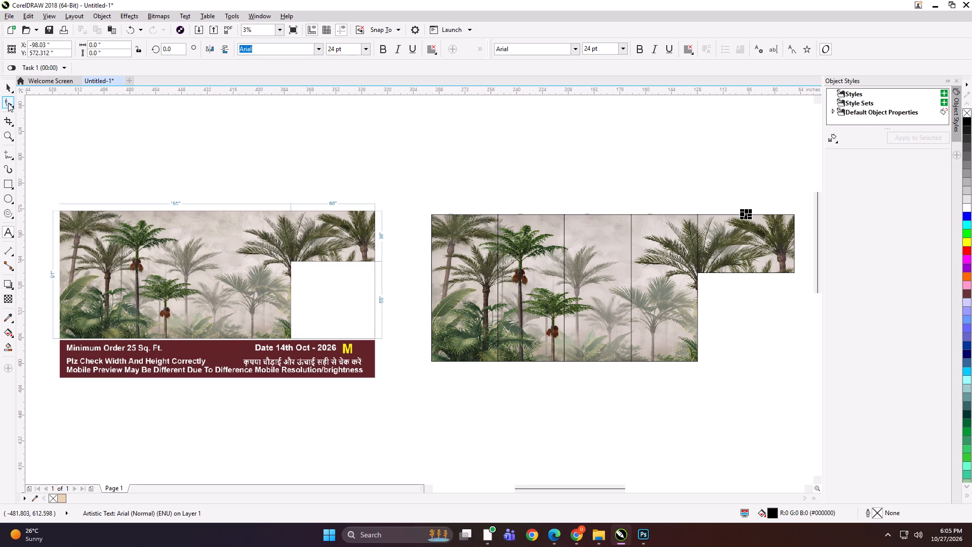
{"action": "left_click", "coordinate": [11, 89]}
{"action": "left_click", "coordinate": [764, 190]}
Convert the short panel to curves and lower its bottom nodes 1 inch, giving a height of 37 inches.
{"action": "left_click", "coordinate": [765, 228]}
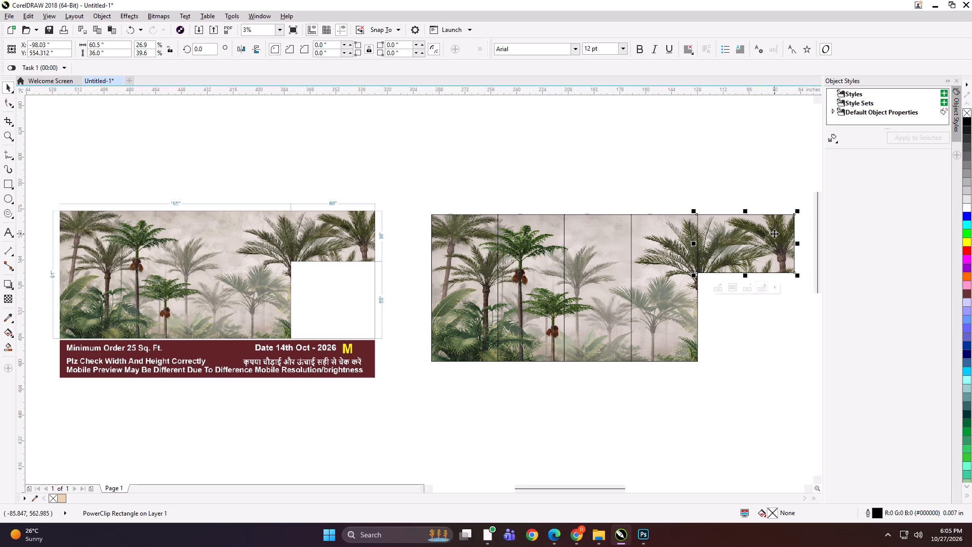
{"action": "key", "text": "F10"}
{"action": "key", "text": "ctrl+q"}
{"action": "left_click_drag", "start_coordinate": [657, 258], "coordinate": [769, 286]}
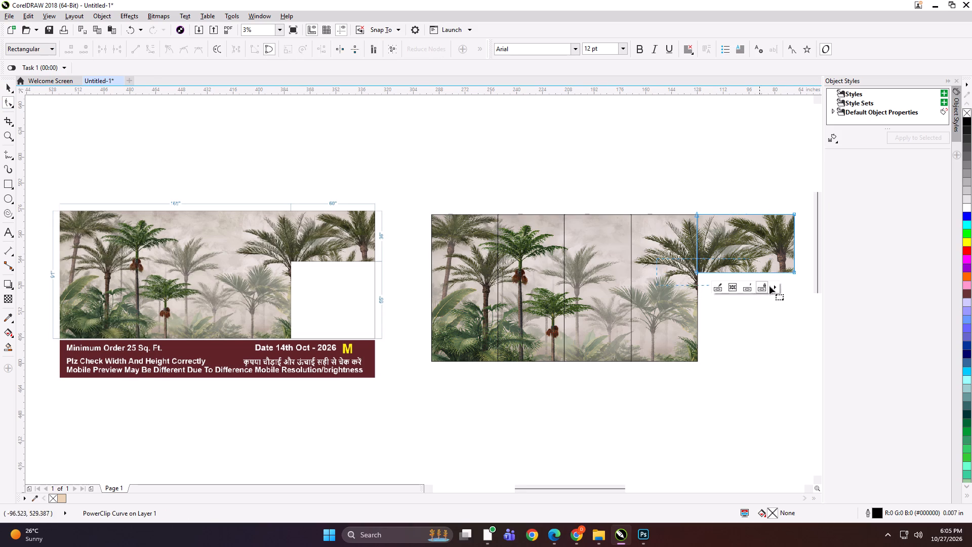
{"action": "left_click_drag", "start_coordinate": [769, 286], "coordinate": [810, 294]}
{"action": "key", "text": "Down"}
{"action": "key", "text": "Down"}
{"action": "key", "text": "space"}
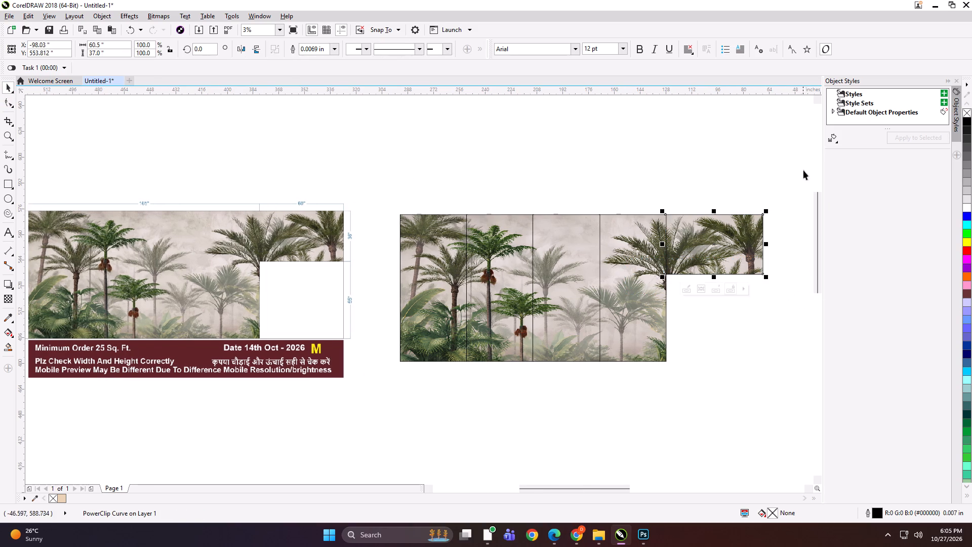
Group each of the five palm panels with its own size label.
{"action": "left_click", "coordinate": [776, 187]}
{"action": "left_click_drag", "start_coordinate": [776, 187], "coordinate": [648, 291]}
{"action": "key", "text": "ctrl+g"}
{"action": "left_click_drag", "start_coordinate": [656, 185], "coordinate": [600, 262]}
{"action": "left_click", "coordinate": [626, 253], "text": "shift"}
{"action": "key", "text": "ctrl+g"}
{"action": "left_click_drag", "start_coordinate": [620, 187], "coordinate": [529, 245]}
{"action": "left_click", "coordinate": [558, 239], "text": "shift"}
{"action": "key", "text": "ctrl+g"}
{"action": "left_click_drag", "start_coordinate": [539, 194], "coordinate": [530, 197]}
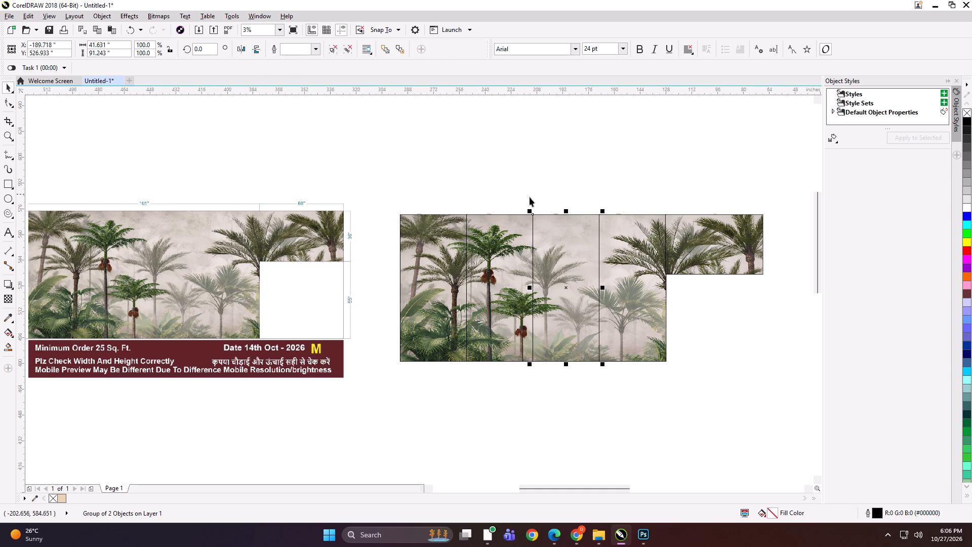
{"action": "left_click_drag", "start_coordinate": [530, 197], "coordinate": [464, 253]}
{"action": "left_click", "coordinate": [489, 246], "text": "shift"}
{"action": "key", "text": "ctrl+g"}
{"action": "left_click_drag", "start_coordinate": [487, 184], "coordinate": [366, 422]}
{"action": "key", "text": "ctrl+g"}
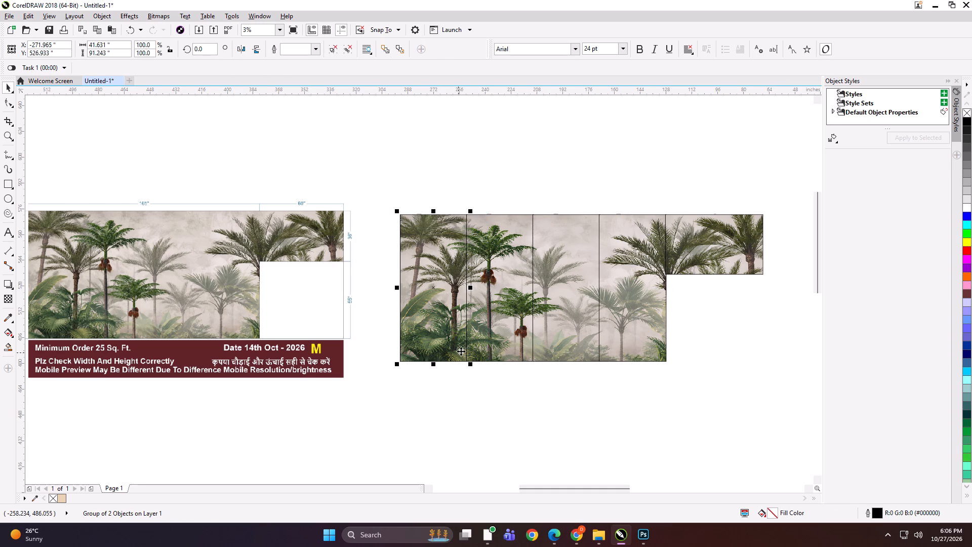
Start exporting the PANEL 1 group as a TIFF bitmap and go to the OK PRINT folder inside folder 26.
{"action": "scroll", "coordinate": [502, 303], "scroll_direction": "down", "scroll_amount": 1}
{"action": "left_click", "coordinate": [379, 288]}
{"action": "left_click_drag", "start_coordinate": [414, 228], "coordinate": [665, 390], "text": "shift"}
{"action": "key", "text": "shift+F2"}
{"action": "left_click", "coordinate": [517, 174]}
{"action": "left_click", "coordinate": [477, 242]}
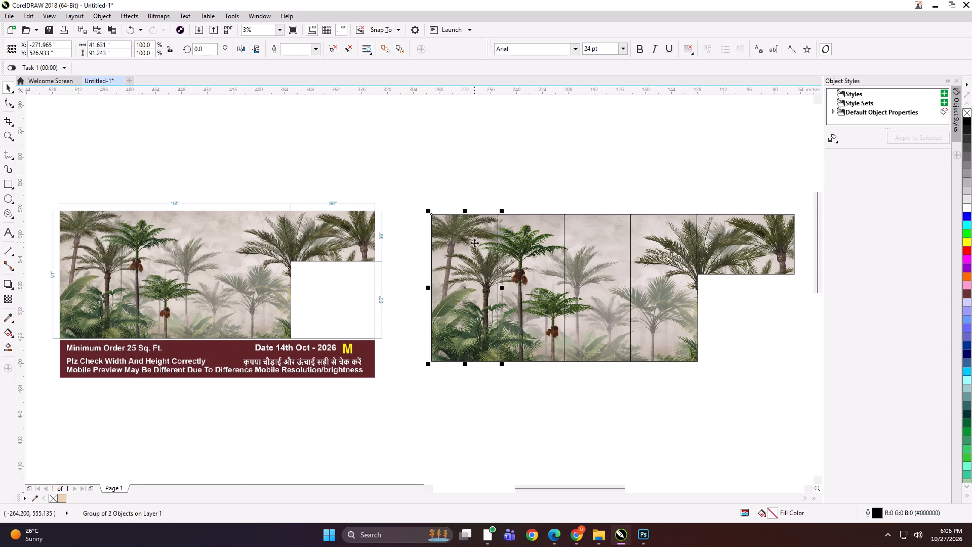
{"action": "key", "text": "ctrl+e"}
{"action": "left_click", "coordinate": [480, 159]}
{"action": "left_click", "coordinate": [480, 159]}
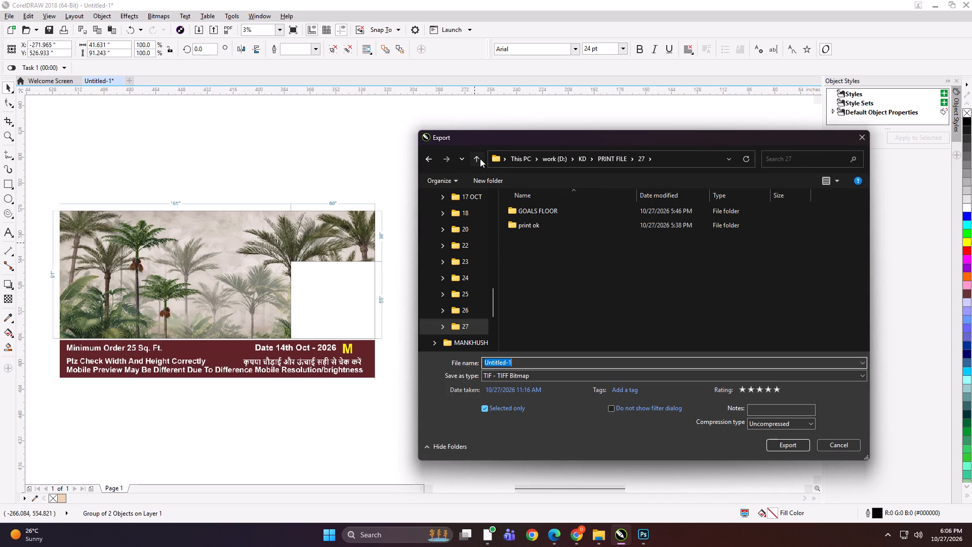
{"action": "double_click", "coordinate": [709, 251]}
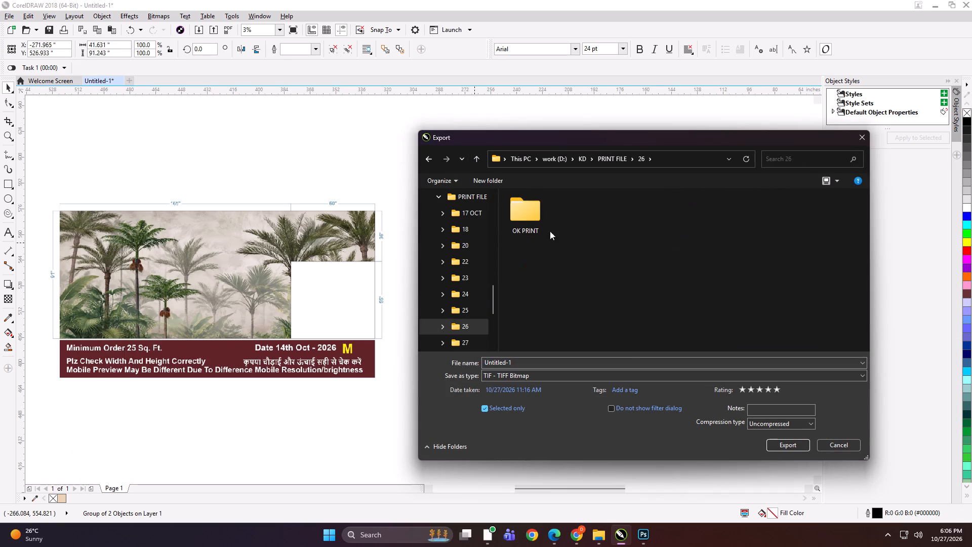
{"action": "double_click", "coordinate": [537, 227]}
Find the customer's palm mural folder for the export: the Ansh folder inside NEW 6.
{"action": "scroll", "coordinate": [647, 237], "scroll_direction": "down", "scroll_amount": 10, "text": "ctrl"}
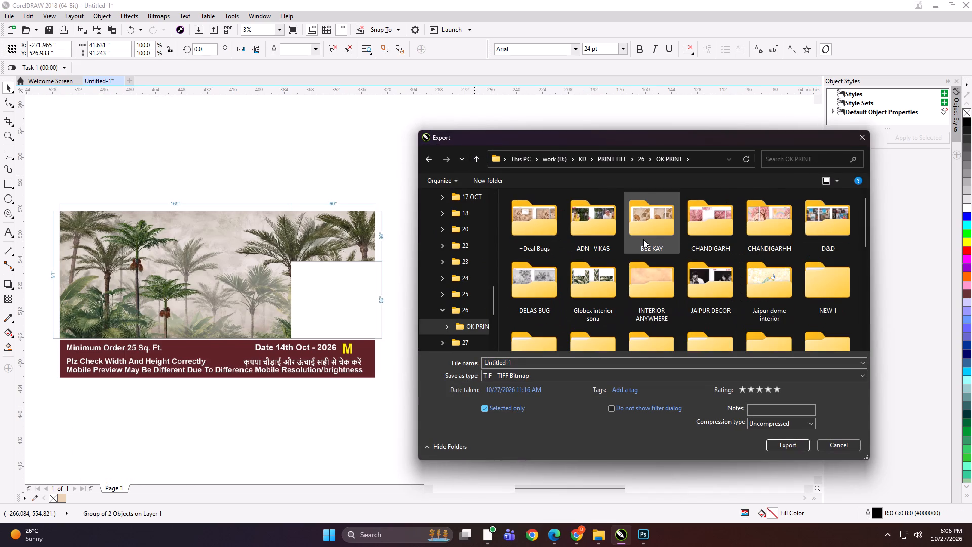
{"action": "scroll", "coordinate": [643, 239], "scroll_direction": "down", "scroll_amount": 4, "text": "ctrl"}
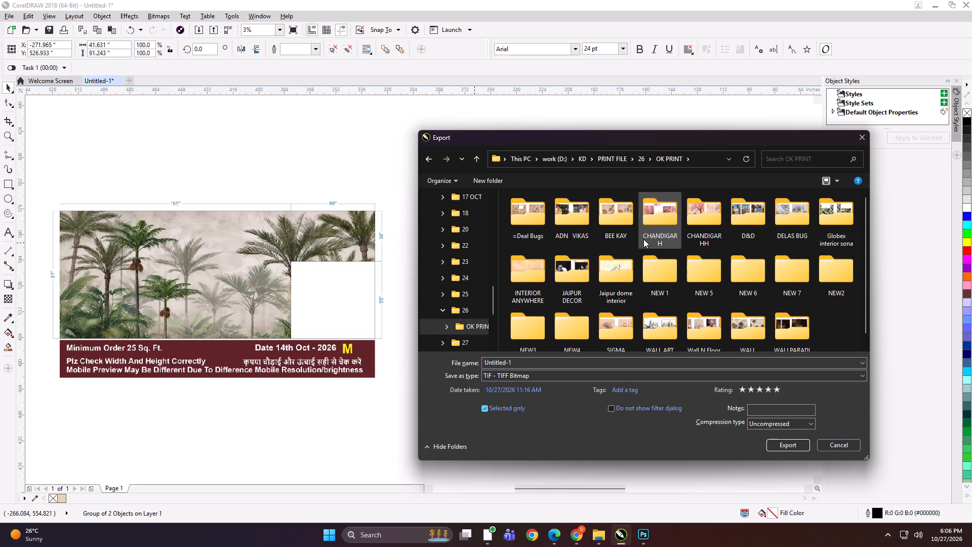
{"action": "scroll", "coordinate": [643, 239], "scroll_direction": "down", "scroll_amount": 3}
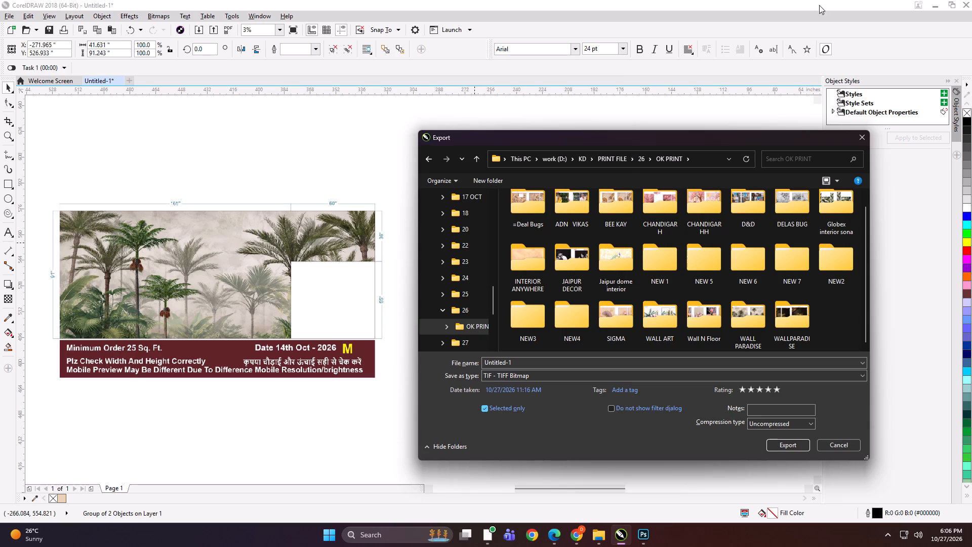
{"action": "double_click", "coordinate": [658, 261]}
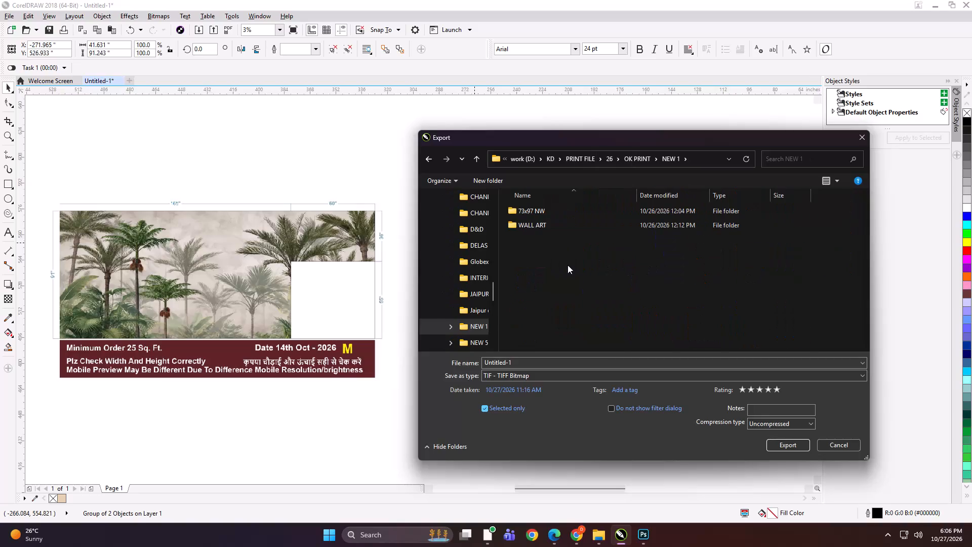
{"action": "key", "text": "BackSpace"}
{"action": "double_click", "coordinate": [650, 275]}
{"action": "key", "text": "BackSpace"}
{"action": "double_click", "coordinate": [704, 272]}
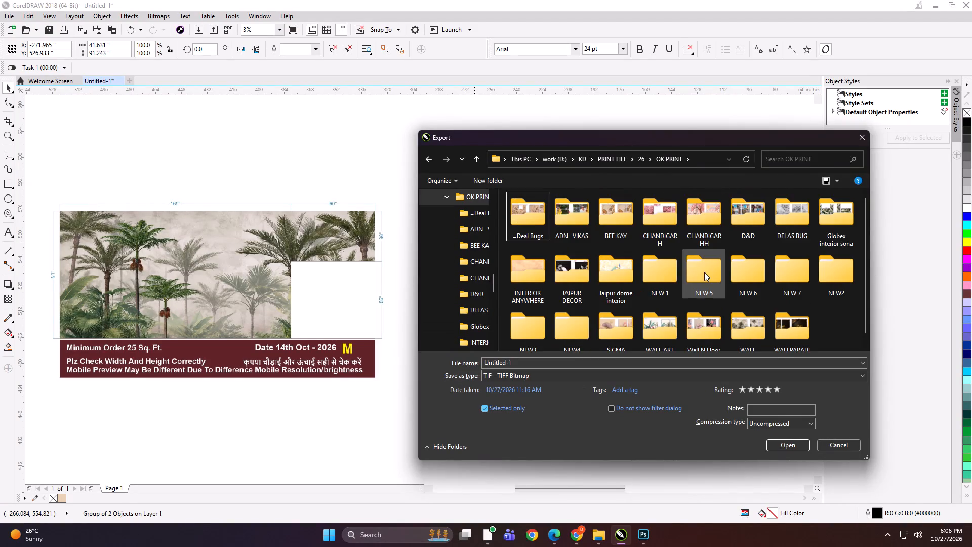
{"action": "key", "text": "BackSpace"}
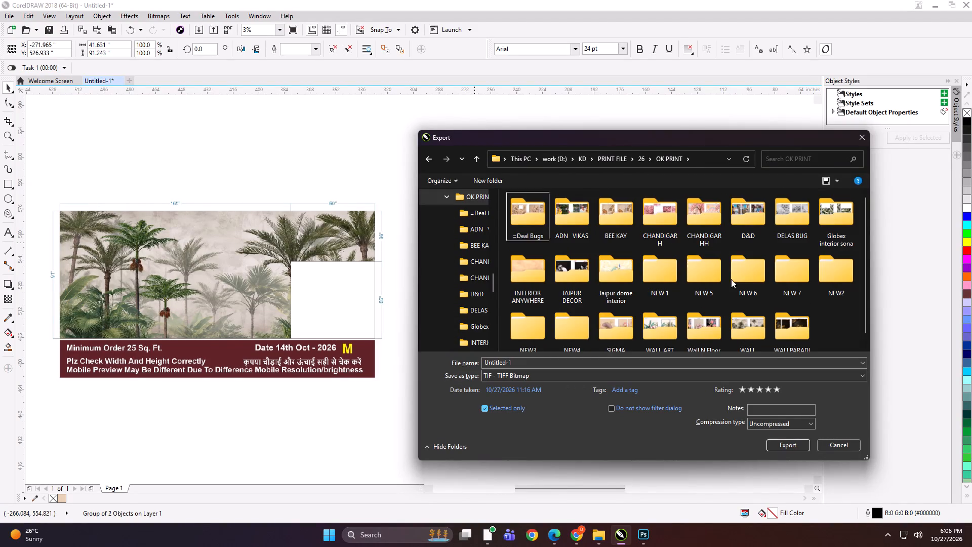
{"action": "double_click", "coordinate": [746, 277]}
{"action": "double_click", "coordinate": [524, 214]}
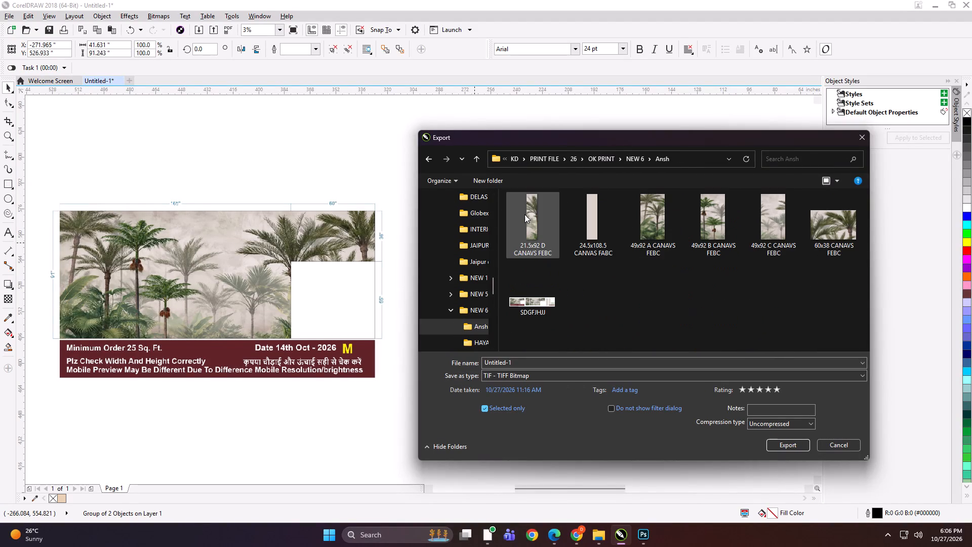
{"action": "scroll", "coordinate": [563, 262], "scroll_direction": "down", "scroll_amount": 4, "text": "ctrl"}
{"action": "scroll", "coordinate": [559, 264], "scroll_direction": "up", "scroll_amount": 8, "text": "ctrl"}
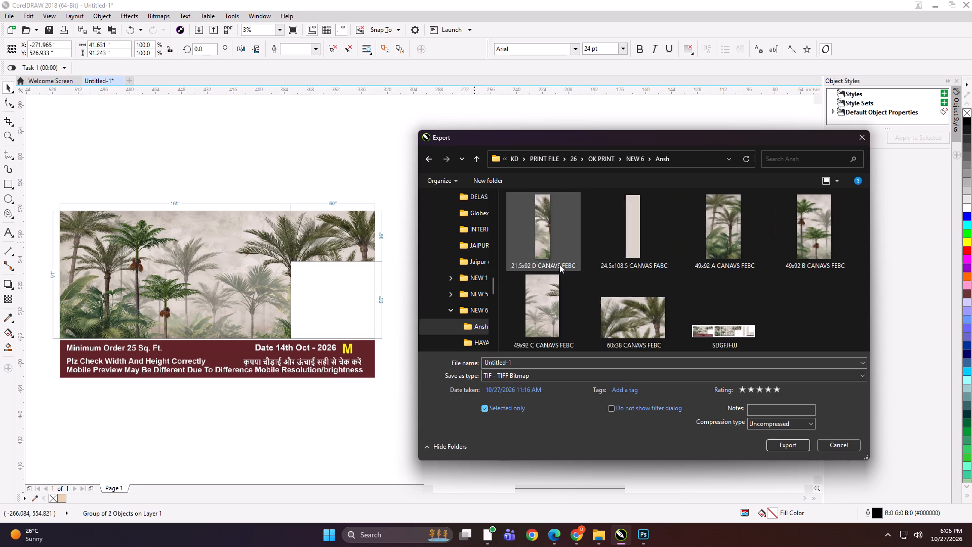
{"action": "scroll", "coordinate": [559, 264], "scroll_direction": "up", "scroll_amount": 2, "text": "ctrl"}
{"action": "scroll", "coordinate": [551, 267], "scroll_direction": "down", "scroll_amount": 6, "text": "ctrl"}
Delete the five old palm panel files: 21.5x92 D, 49x92 A, B and C, and 60x38 CANAVS FEBC.
{"action": "left_click", "coordinate": [530, 227]}
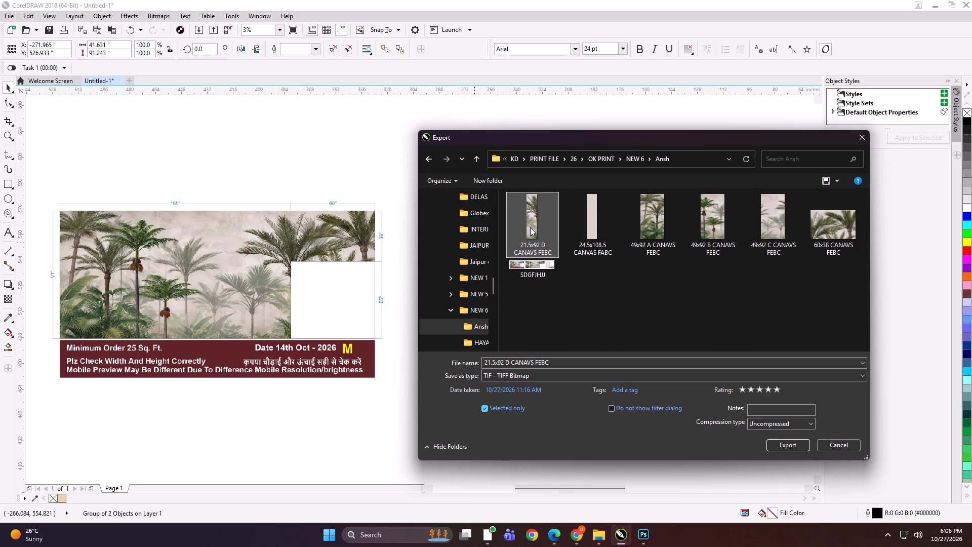
{"action": "key", "text": "Delete"}
{"action": "left_click", "coordinate": [586, 235]}
{"action": "key", "text": "Delete"}
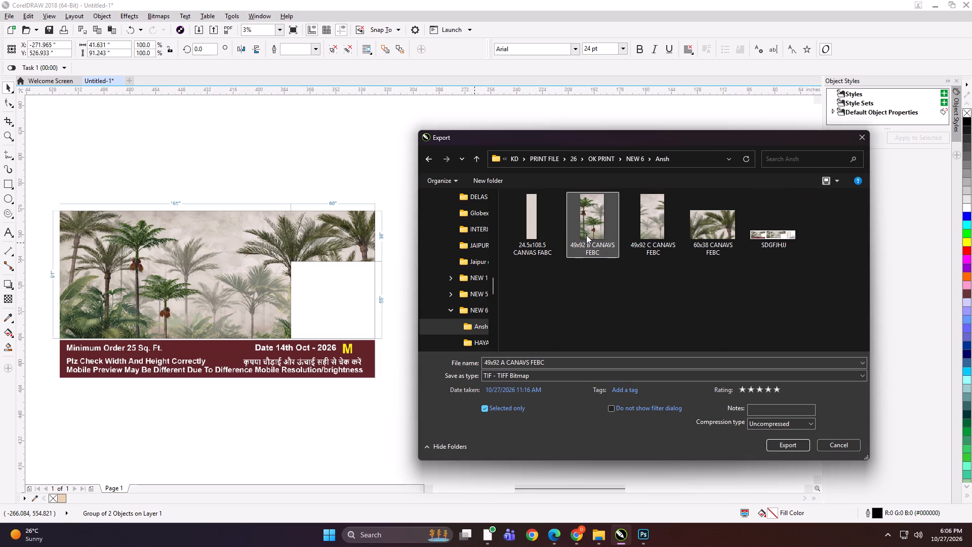
{"action": "left_click", "coordinate": [588, 230]}
{"action": "key", "text": "Delete"}
{"action": "left_click", "coordinate": [588, 230]}
{"action": "key", "text": "Delete"}
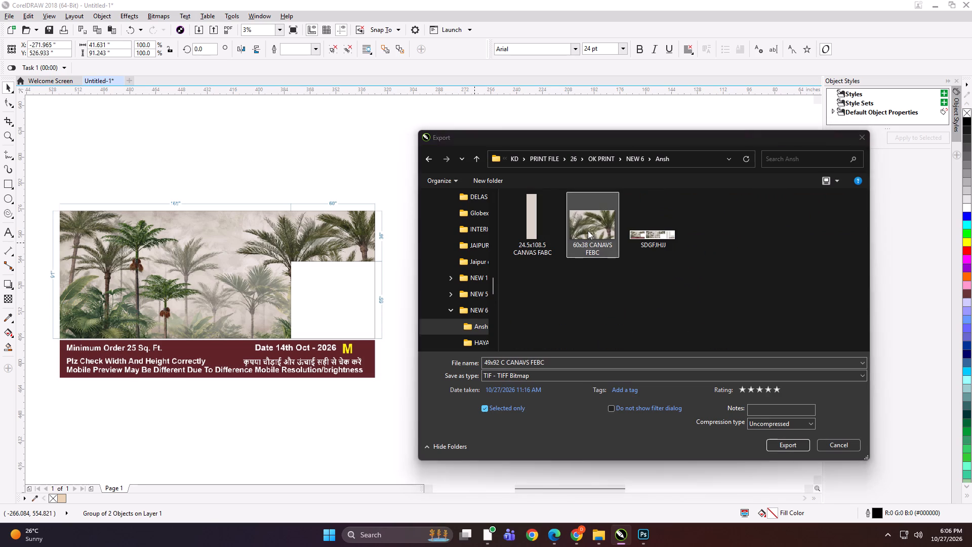
{"action": "left_click", "coordinate": [588, 230]}
{"action": "key", "text": "Delete"}
Name the first panel's TIFF file "41.6x91 A" and complete its export to the Ansh folder.
{"action": "left_click", "coordinate": [564, 357]}
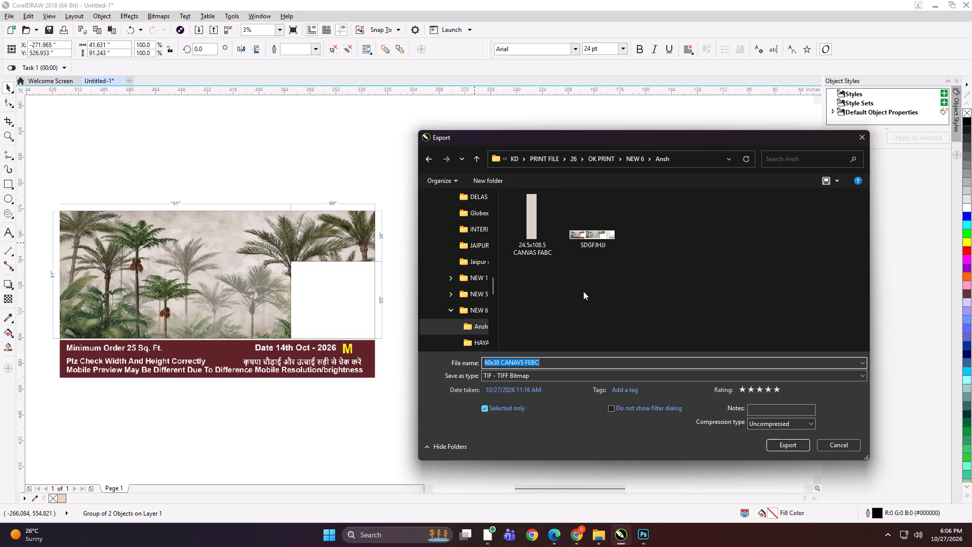
{"action": "type", "text": "41.6x"}
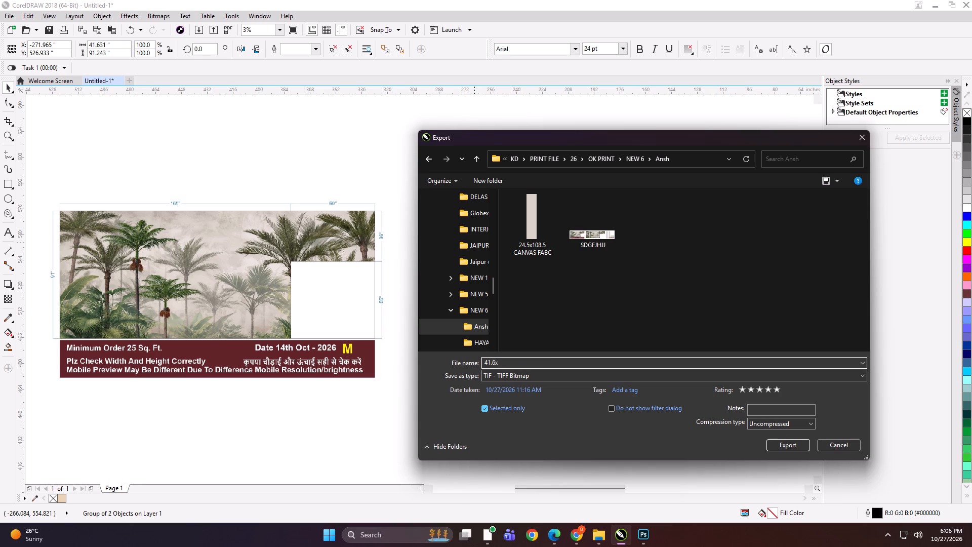
{"action": "type", "text": "91"}
{"action": "key", "text": "space"}
{"action": "type", "text": "A"}
{"action": "key", "text": "space"}
{"action": "key", "text": "Return"}
{"action": "key", "text": "Return"}
Export the second palm panel group as a TIFF named "41.6x91 B" in the Ansh folder.
{"action": "left_click", "coordinate": [538, 246]}
{"action": "key", "text": "ctrl+e"}
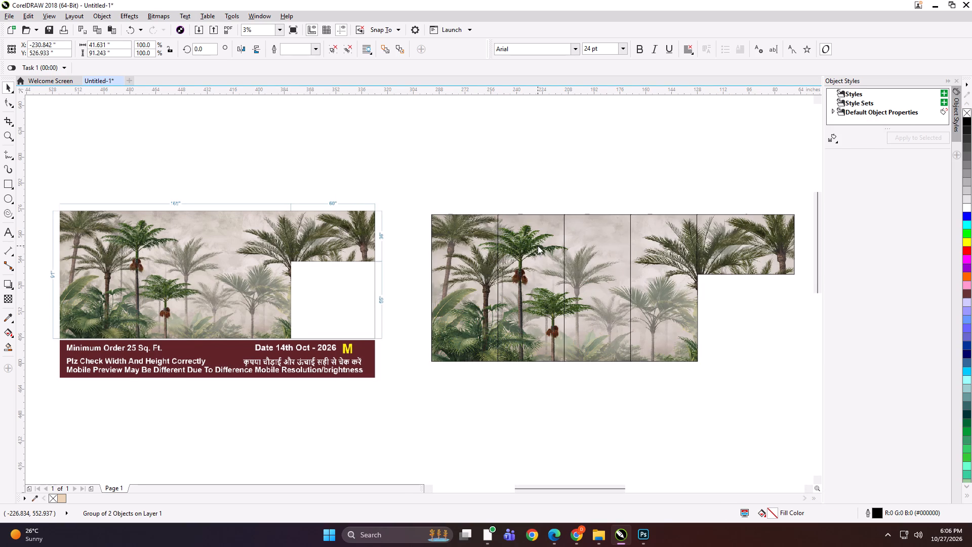
{"action": "left_click", "coordinate": [582, 240]}
{"action": "double_click", "coordinate": [518, 359]}
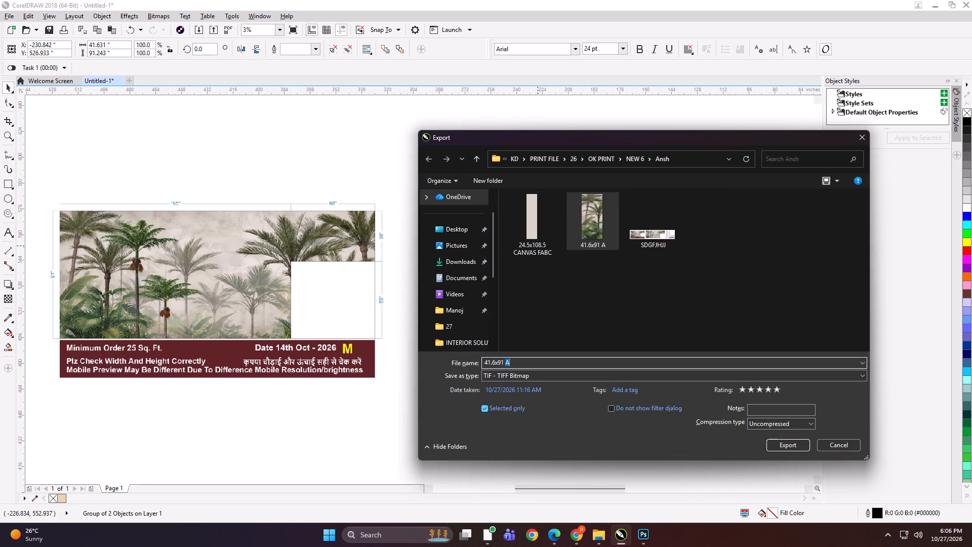
{"action": "key", "text": "b"}
{"action": "key", "text": "Return"}
{"action": "key", "text": "Return"}
Export the third palm panel group as a TIFF named "41.6x91 C" in the Ansh folder.
{"action": "left_click", "coordinate": [596, 282]}
{"action": "key", "text": "ctrl+e"}
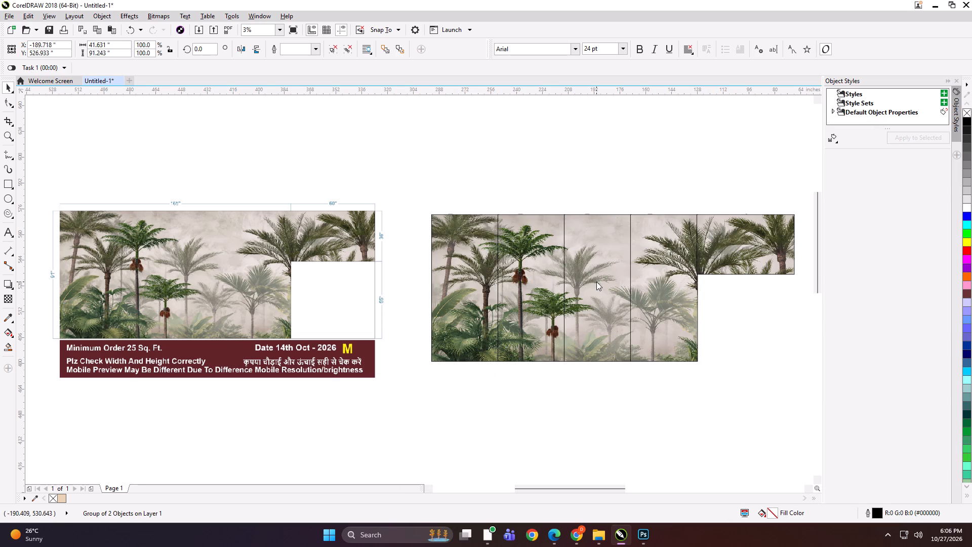
{"action": "left_click", "coordinate": [636, 237]}
{"action": "double_click", "coordinate": [533, 362]}
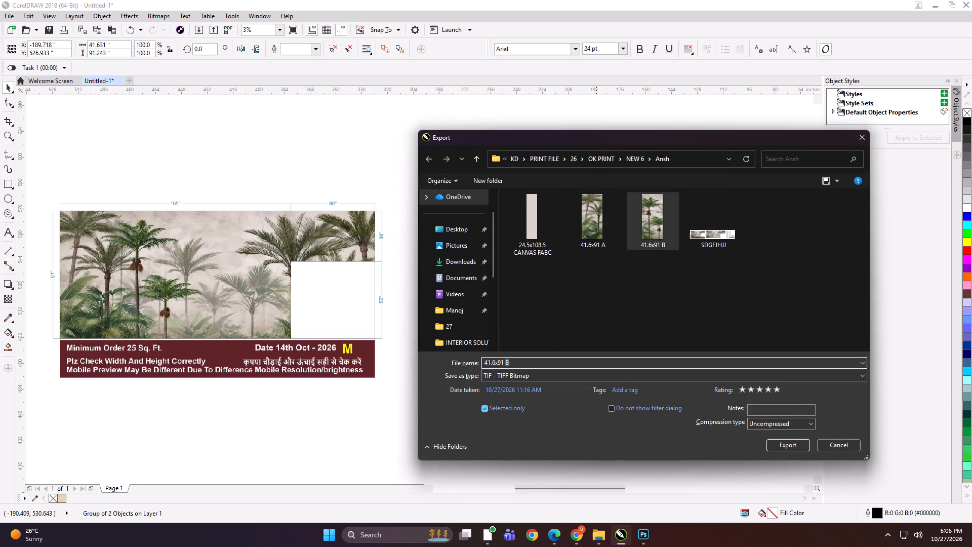
{"action": "key", "text": "c"}
{"action": "key", "text": "Return"}
{"action": "key", "text": "Return"}
Export the fourth palm panel group as a TIFF named "41.6x91 D" in the Ansh folder.
{"action": "left_click", "coordinate": [643, 312]}
{"action": "key", "text": "ctrl+e"}
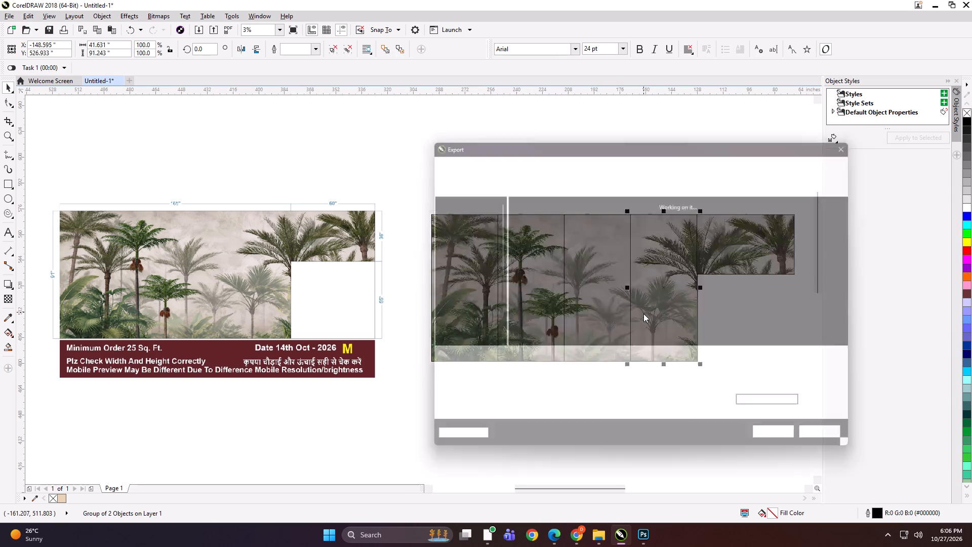
{"action": "left_click", "coordinate": [704, 218]}
{"action": "double_click", "coordinate": [514, 361]}
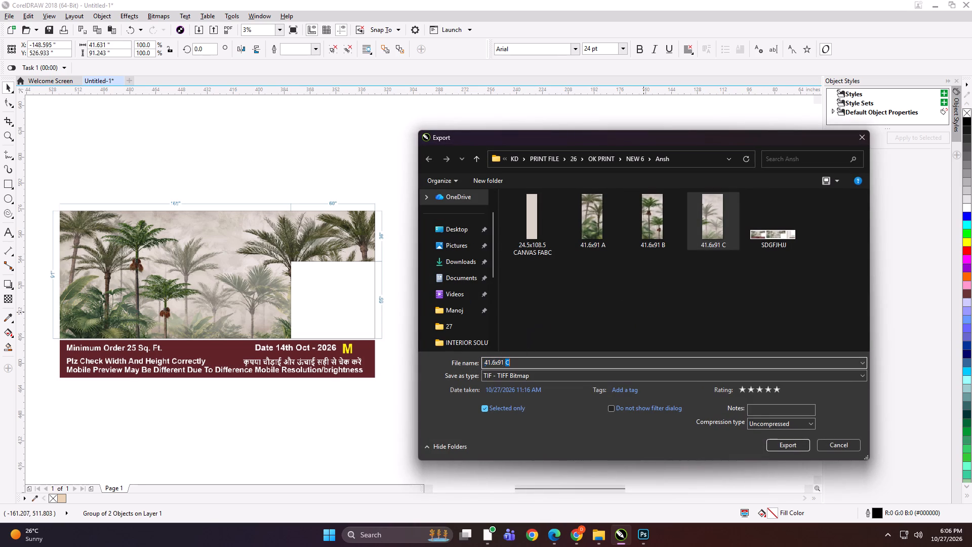
{"action": "key", "text": "d"}
{"action": "key", "text": "Return"}
{"action": "key", "text": "Return"}
Export the short palm panel group as a TIFF named "60.5x37" in the Ansh folder.
{"action": "left_click", "coordinate": [735, 238]}
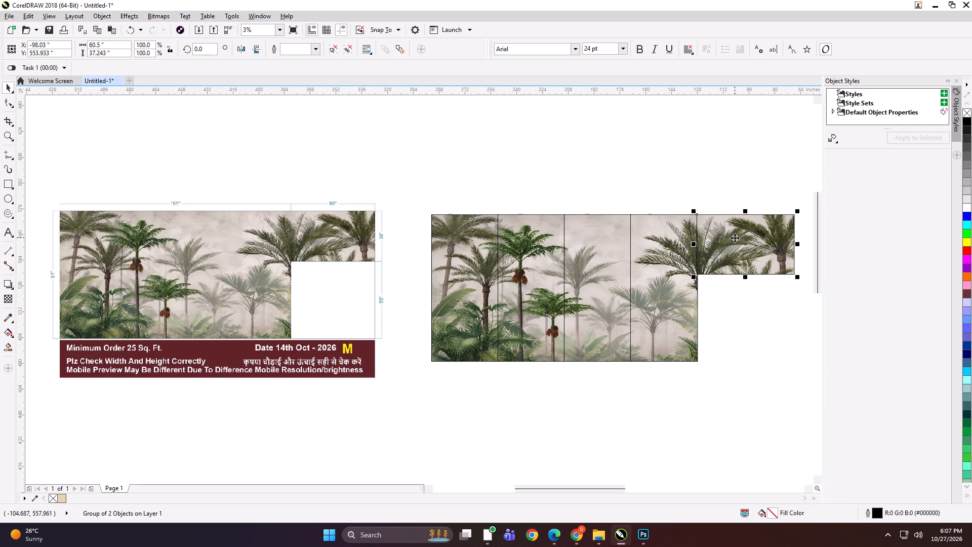
{"action": "key", "text": "ctrl+e"}
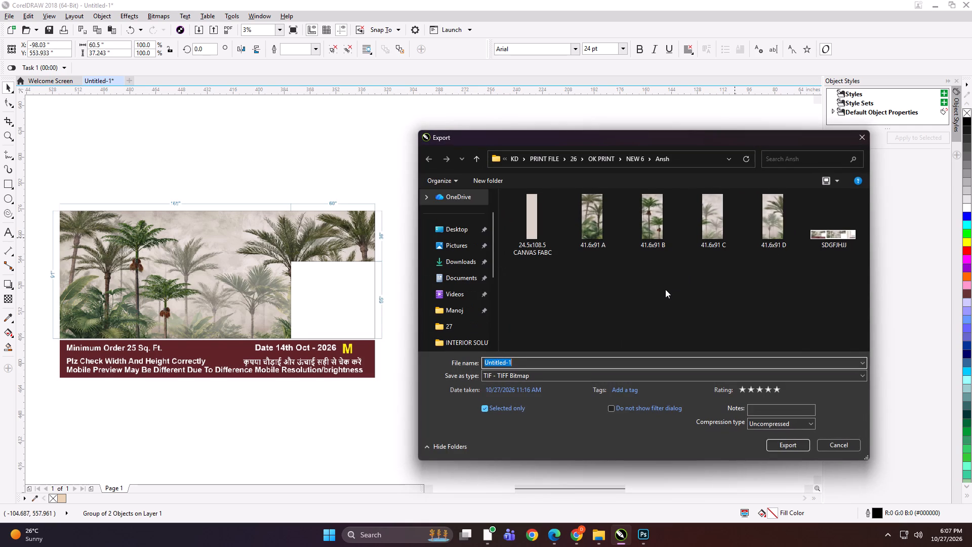
{"action": "type", "text": "60.5x37"}
{"action": "key", "text": "space"}
{"action": "key", "text": "Return"}
{"action": "key", "text": "Return"}
{"action": "key", "text": "Return"}
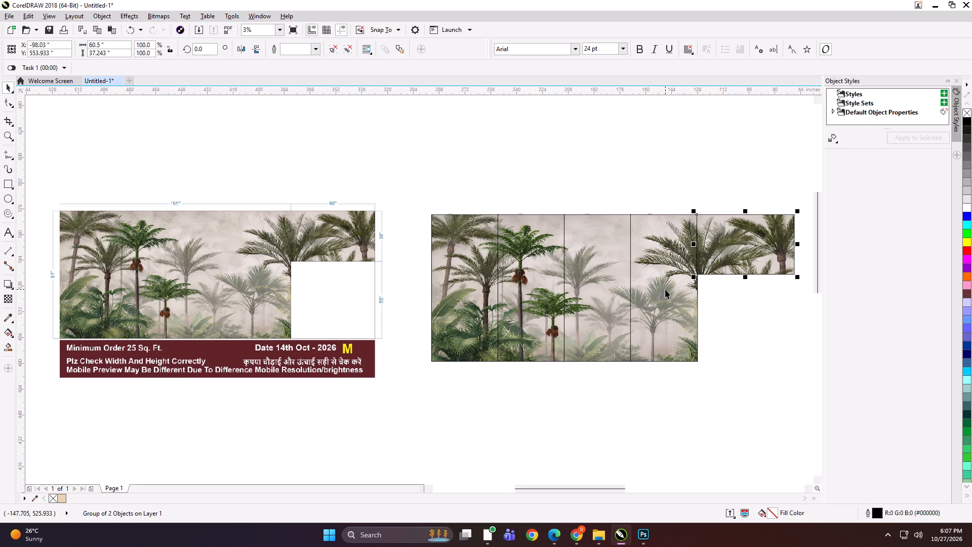
Spread the five palm panels apart horizontally, leaving a small gap between each neighbouring pair.
{"action": "scroll", "coordinate": [520, 247], "scroll_direction": "down", "scroll_amount": 1}
{"action": "left_click", "coordinate": [508, 214]}
{"action": "left_click_drag", "start_coordinate": [506, 213], "coordinate": [673, 332]}
{"action": "key", "text": "Right"}
{"action": "key", "text": "Right"}
{"action": "key", "text": "Right"}
{"action": "key", "text": "Right"}
{"action": "key", "text": "Right"}
{"action": "key", "text": "Right"}
{"action": "key", "text": "Right"}
{"action": "key", "text": "Right"}
{"action": "key", "text": "Right"}
{"action": "key", "text": "Right"}
{"action": "key", "text": "Right"}
{"action": "key", "text": "Right"}
{"action": "key", "text": "Right"}
{"action": "key", "text": "Right"}
{"action": "key", "text": "Right"}
{"action": "key", "text": "Right"}
{"action": "key", "text": "Right"}
{"action": "key", "text": "Right"}
{"action": "key", "text": "Right"}
{"action": "key", "text": "Right"}
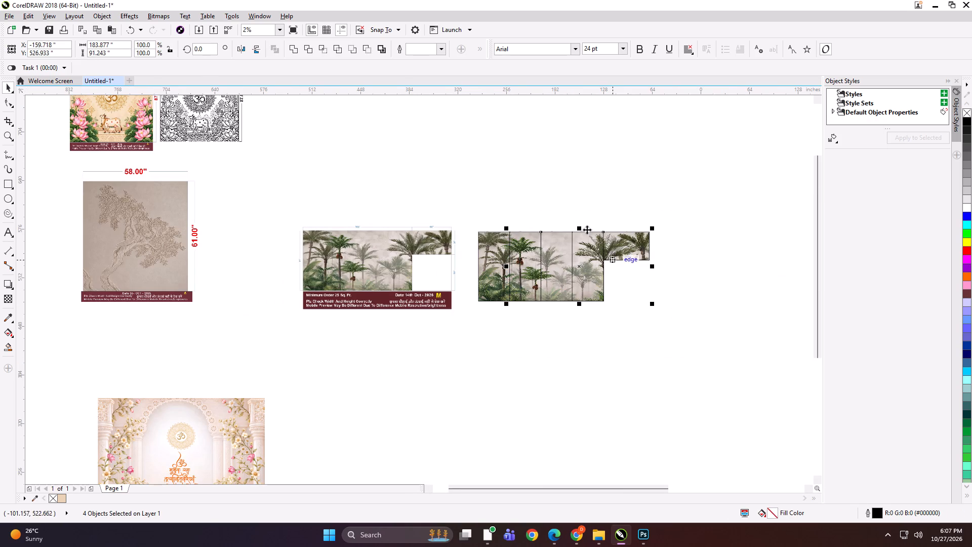
{"action": "left_click_drag", "start_coordinate": [531, 214], "coordinate": [688, 335]}
{"action": "left_click_drag", "start_coordinate": [559, 211], "coordinate": [676, 343]}
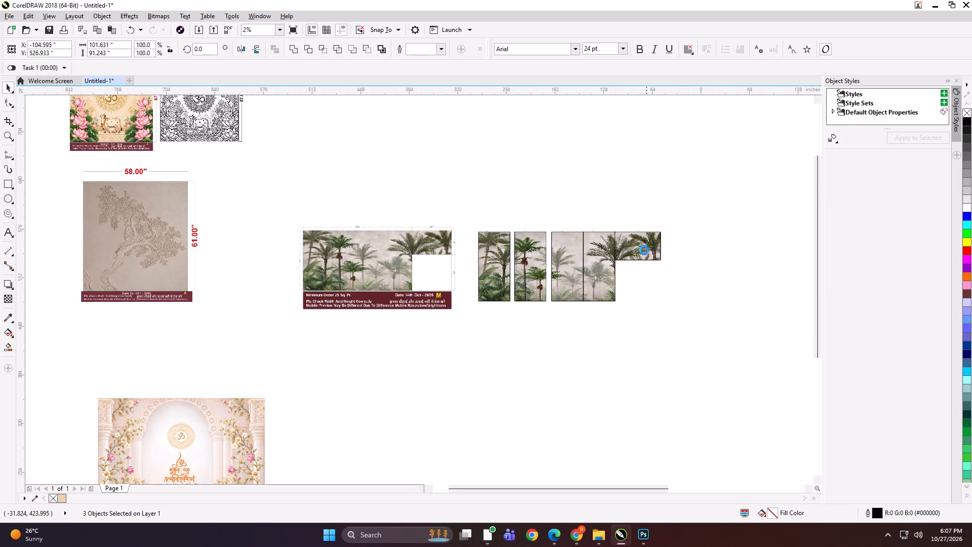
{"action": "left_click_drag", "start_coordinate": [595, 205], "coordinate": [704, 303]}
Group the five spaced panels with the mural preview and scale the group down to about 10.2 by 2.5 inches.
{"action": "left_click_drag", "start_coordinate": [693, 205], "coordinate": [428, 343]}
{"action": "left_click", "coordinate": [435, 260], "text": "shift"}
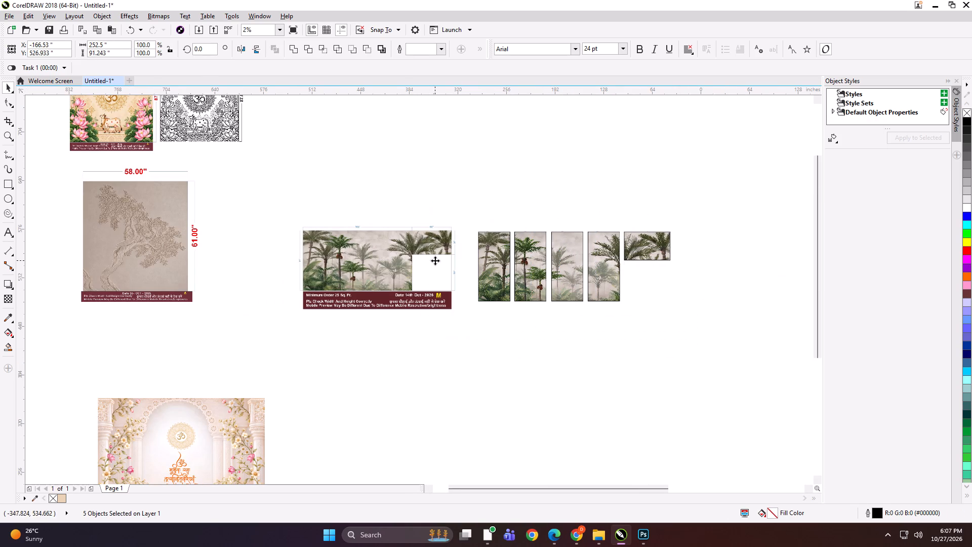
{"action": "key", "text": "ctrl+g"}
{"action": "left_click_drag", "start_coordinate": [672, 316], "coordinate": [510, 289], "text": "shift"}
{"action": "scroll", "coordinate": [488, 259], "scroll_direction": "up", "scroll_amount": 1}
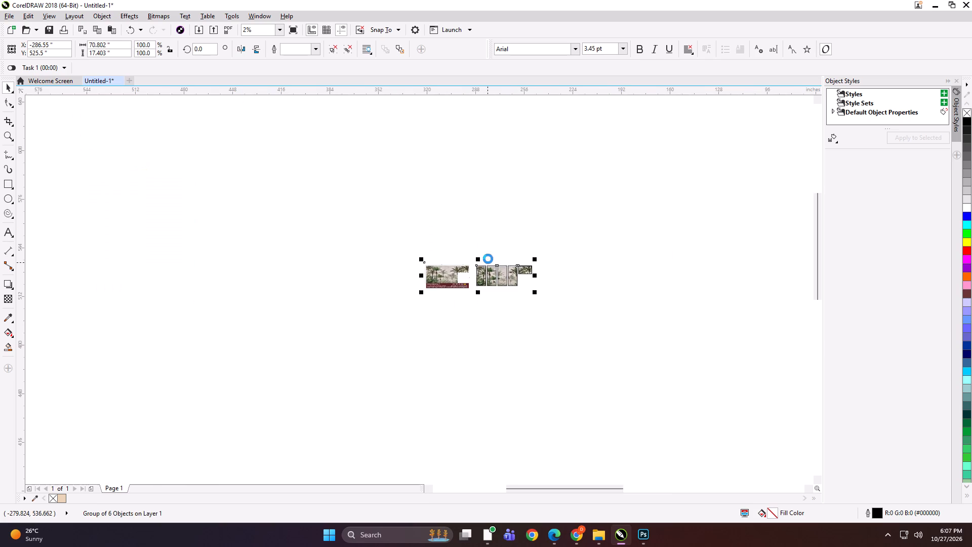
{"action": "scroll", "coordinate": [479, 279], "scroll_direction": "up", "scroll_amount": 2}
{"action": "left_click_drag", "start_coordinate": [693, 321], "coordinate": [520, 302], "text": "shift"}
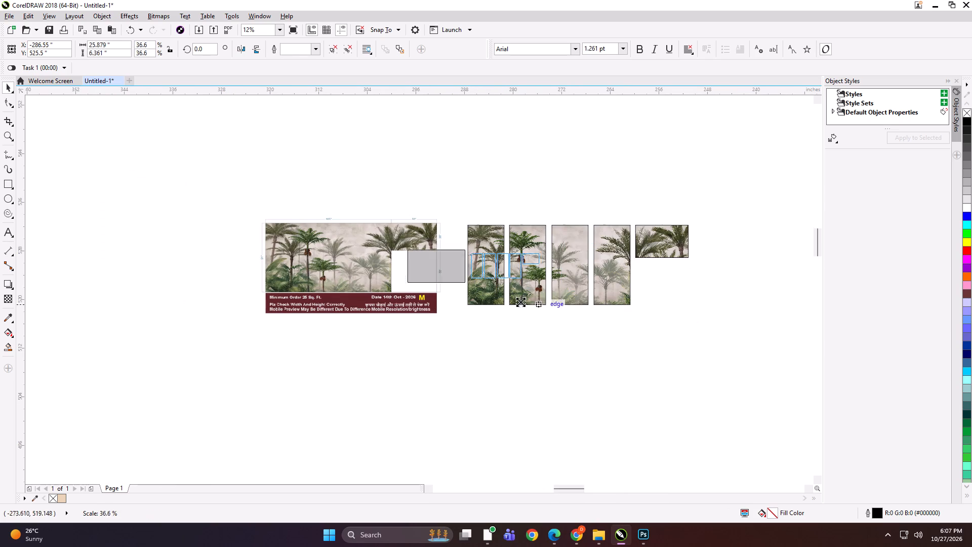
{"action": "left_click_drag", "start_coordinate": [520, 302], "coordinate": [510, 298], "text": "shift"}
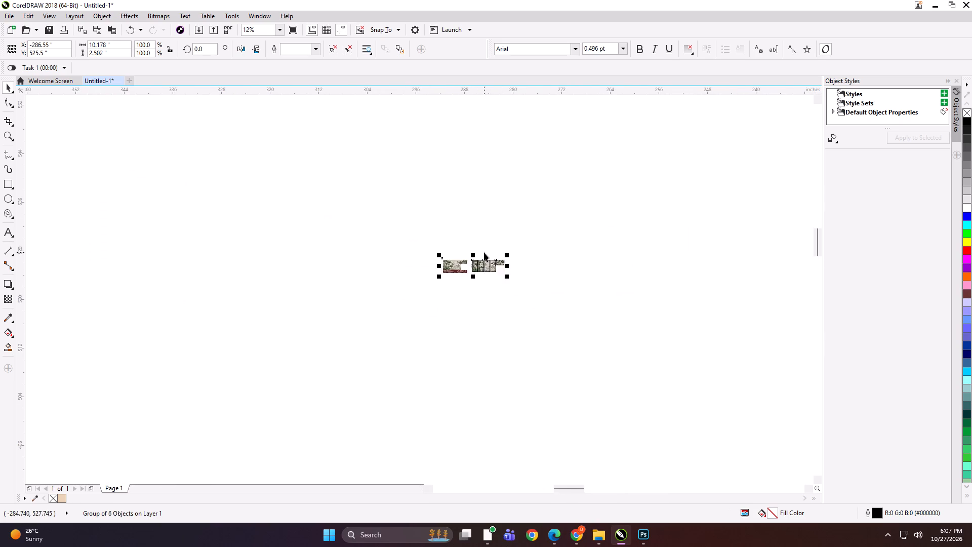
Export the scaled-down preview and panels group under the file name "SGDHGFJHJ".
{"action": "scroll", "coordinate": [484, 252], "scroll_direction": "up", "scroll_amount": 2}
{"action": "scroll", "coordinate": [449, 304], "scroll_direction": "up", "scroll_amount": 1}
{"action": "key", "text": "ctrl+e"}
{"action": "type", "text": "SGDHGFJHJ"}
{"action": "key", "text": "Return"}
{"action": "key", "text": "Return"}
{"action": "key", "text": "Return"}
Delete the exported palm preview and panels group from the page.
{"action": "key", "text": "Delete"}
{"action": "key", "text": "F4"}
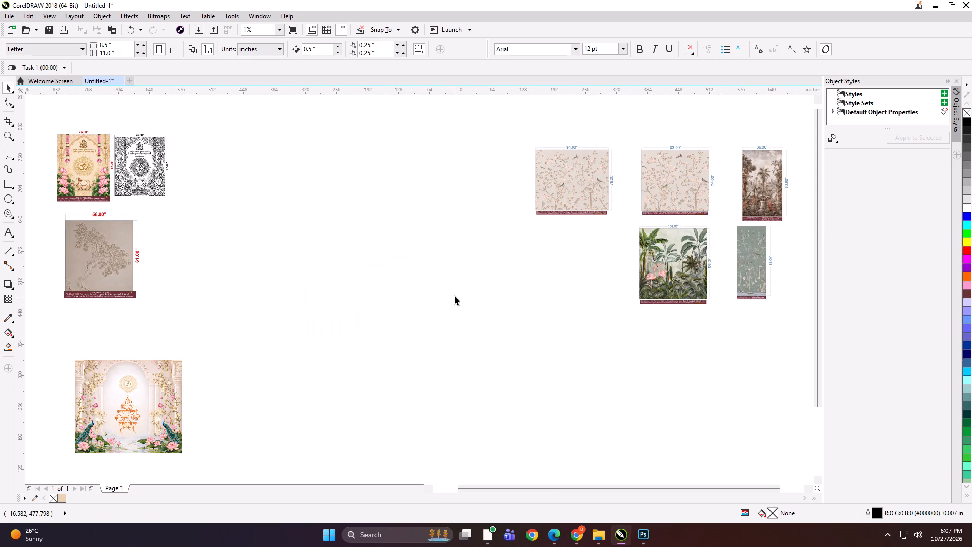
In File Explorer, check the contents of the Ansh folder under work (D:) > KD > PRINT FILE > 26 > OK PRINT > NEW 6.
{"action": "left_click", "coordinate": [590, 531]}
{"action": "left_click", "coordinate": [656, 477]}
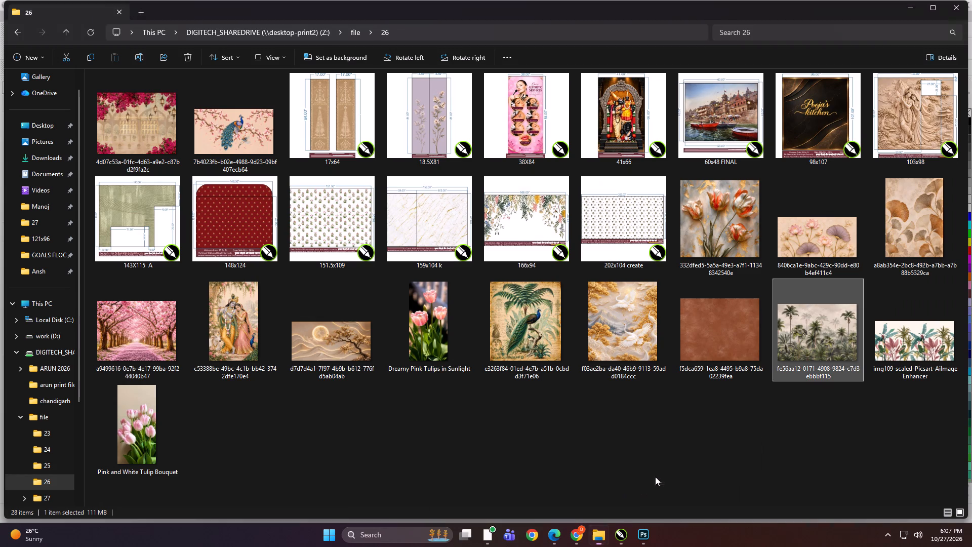
{"action": "left_click", "coordinate": [69, 304]}
{"action": "double_click", "coordinate": [367, 142]}
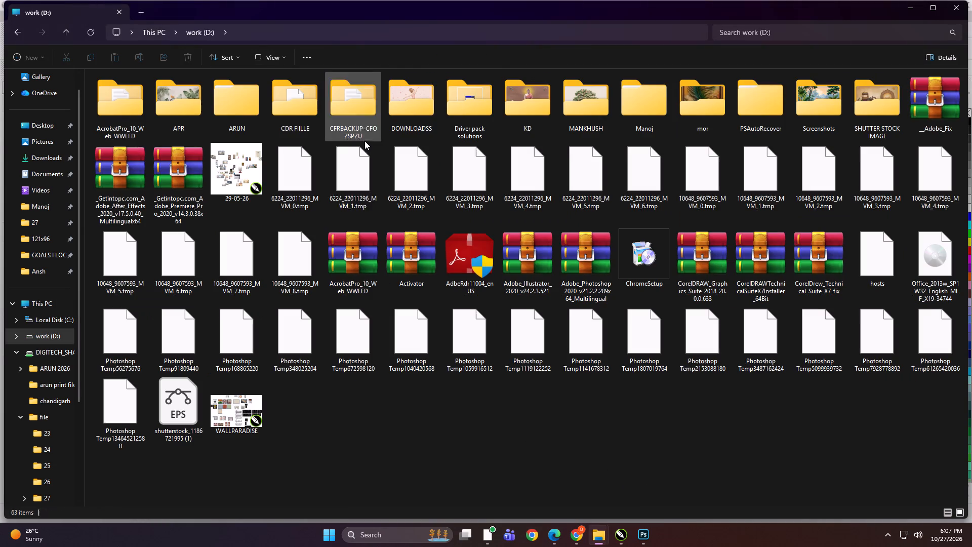
{"action": "left_click", "coordinate": [491, 107]}
{"action": "double_click", "coordinate": [521, 109]}
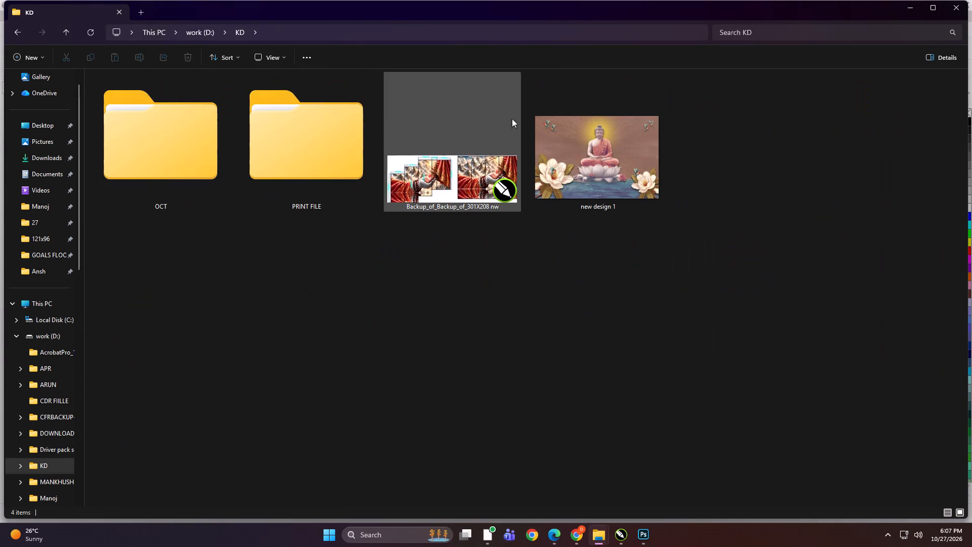
{"action": "double_click", "coordinate": [273, 158]}
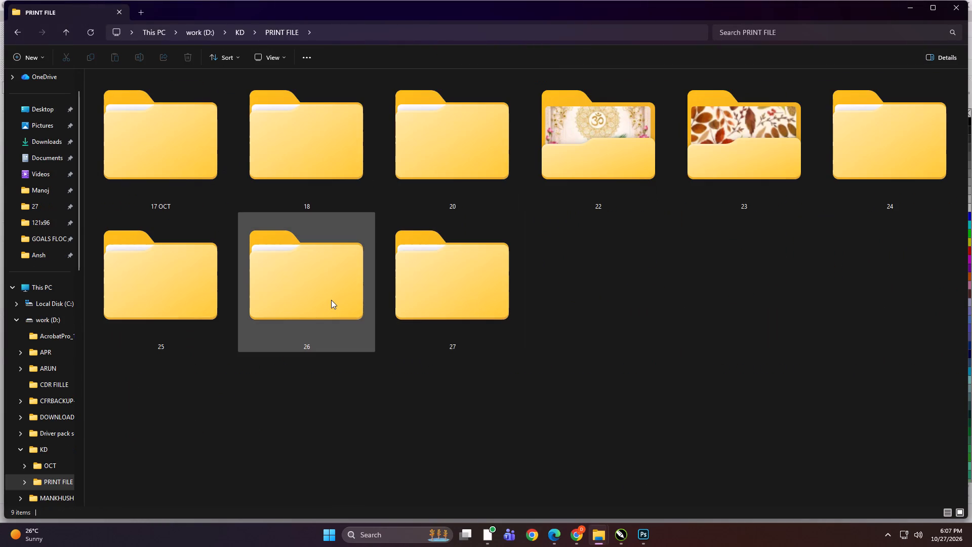
{"action": "double_click", "coordinate": [331, 300]}
{"action": "double_click", "coordinate": [225, 189]}
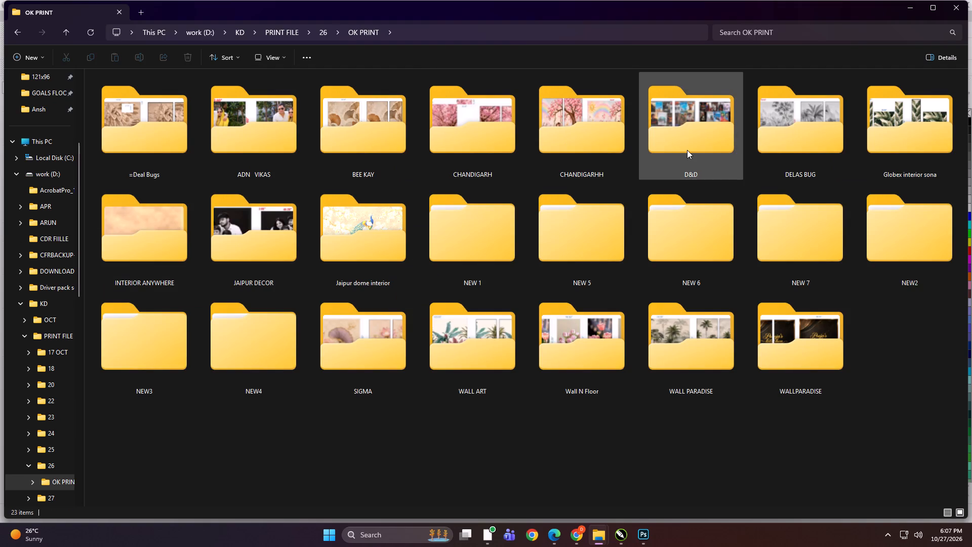
{"action": "double_click", "coordinate": [711, 241]}
{"action": "double_click", "coordinate": [163, 88]}
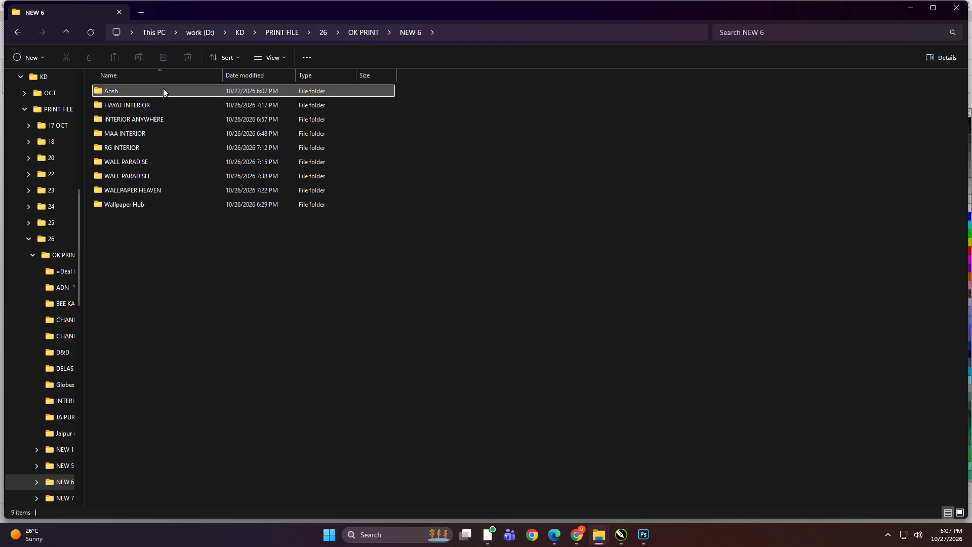
{"action": "scroll", "coordinate": [228, 208], "scroll_direction": "up", "scroll_amount": 8, "text": "ctrl"}
{"action": "left_click", "coordinate": [234, 243]}
{"action": "key", "text": "BackSpace"}
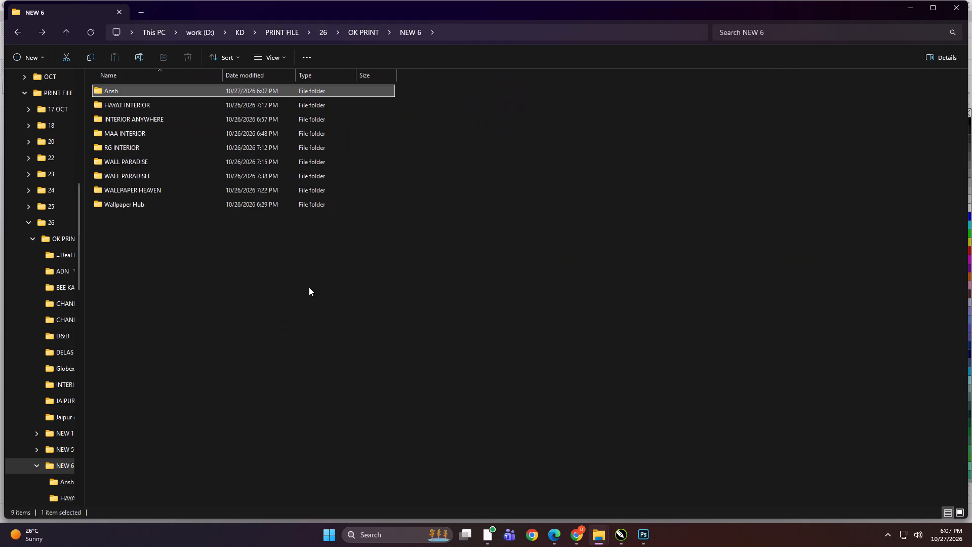
Copy the Ansh folder from the NEW 6 folder.
{"action": "left_click", "coordinate": [313, 288]}
{"action": "left_click", "coordinate": [149, 94]}
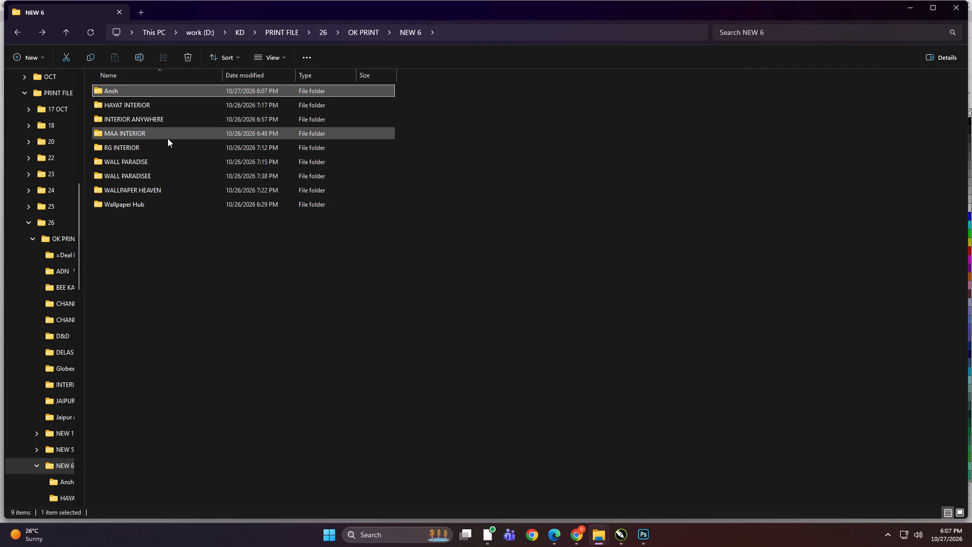
{"action": "key", "text": "ctrl+c"}
Go back up to PRINT FILE and look through the subfolders of its 27 folder.
{"action": "left_click", "coordinate": [234, 332]}
{"action": "key", "text": "BackSpace"}
{"action": "key", "text": "BackSpace"}
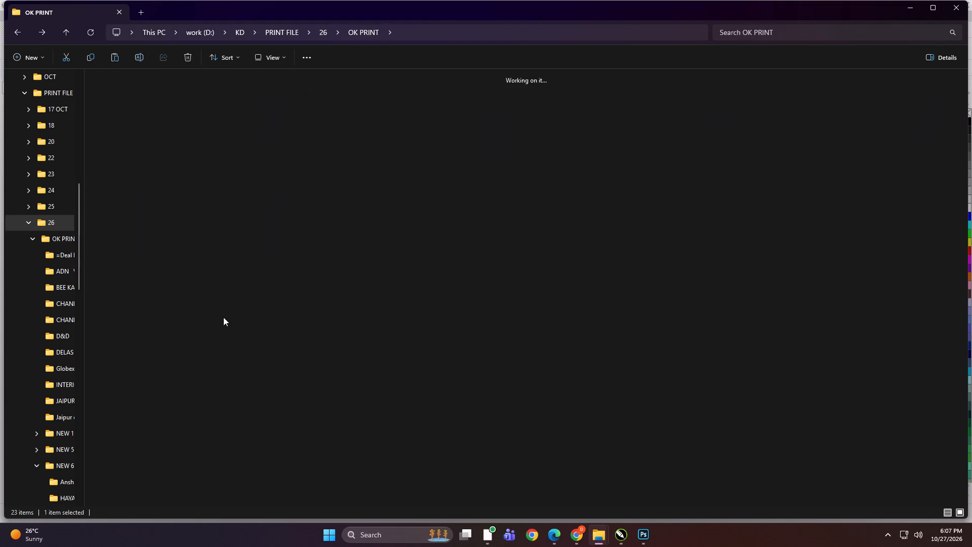
{"action": "left_click", "coordinate": [344, 290]}
{"action": "key", "text": "BackSpace"}
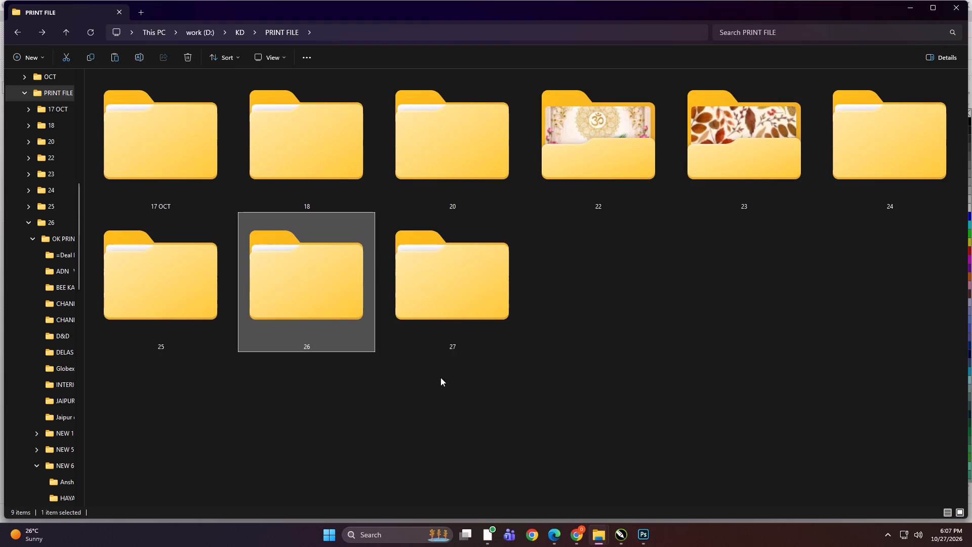
{"action": "left_click", "coordinate": [446, 378]}
{"action": "double_click", "coordinate": [448, 326]}
{"action": "left_click", "coordinate": [371, 323]}
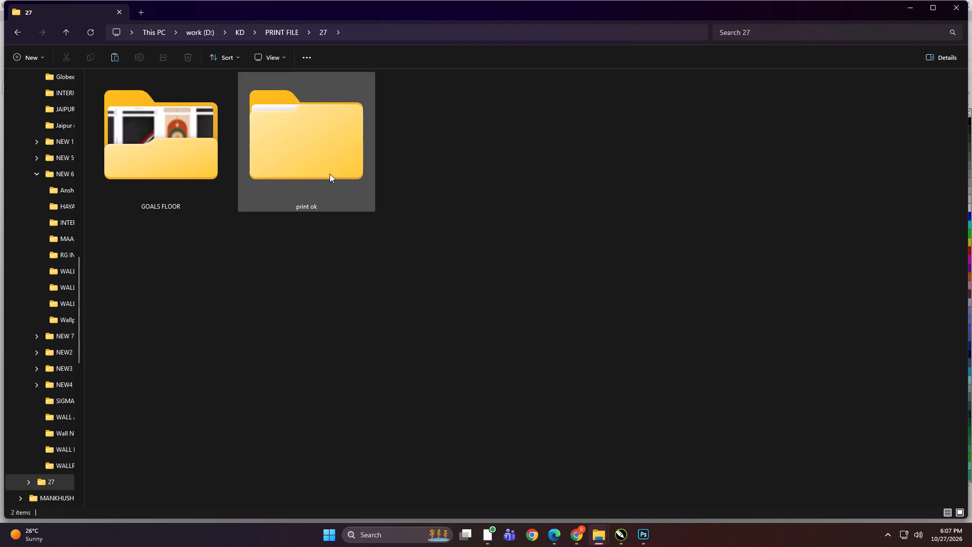
Rename the ANSH folder in Print > 27 on the DIGITECH_SHAREDRIVE (Z:) drive as ANSHH.
{"action": "scroll", "coordinate": [43, 403], "scroll_direction": "up", "scroll_amount": 3}
{"action": "left_click", "coordinate": [49, 324]}
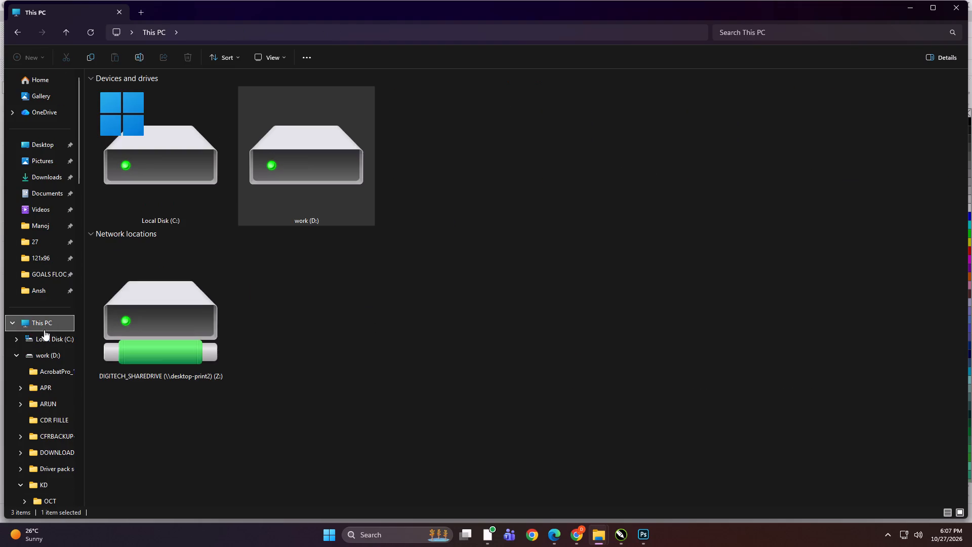
{"action": "double_click", "coordinate": [197, 302]}
{"action": "left_click", "coordinate": [490, 131]}
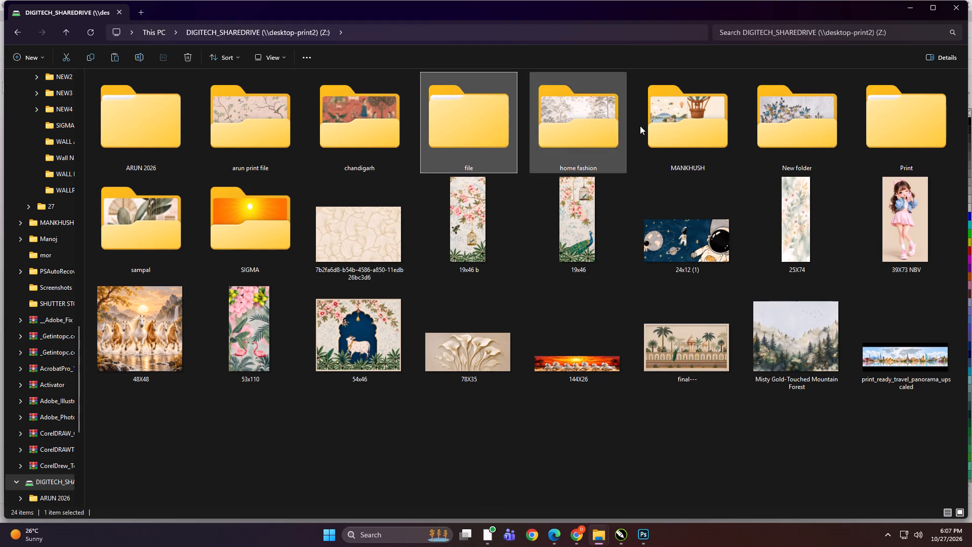
{"action": "double_click", "coordinate": [893, 131]}
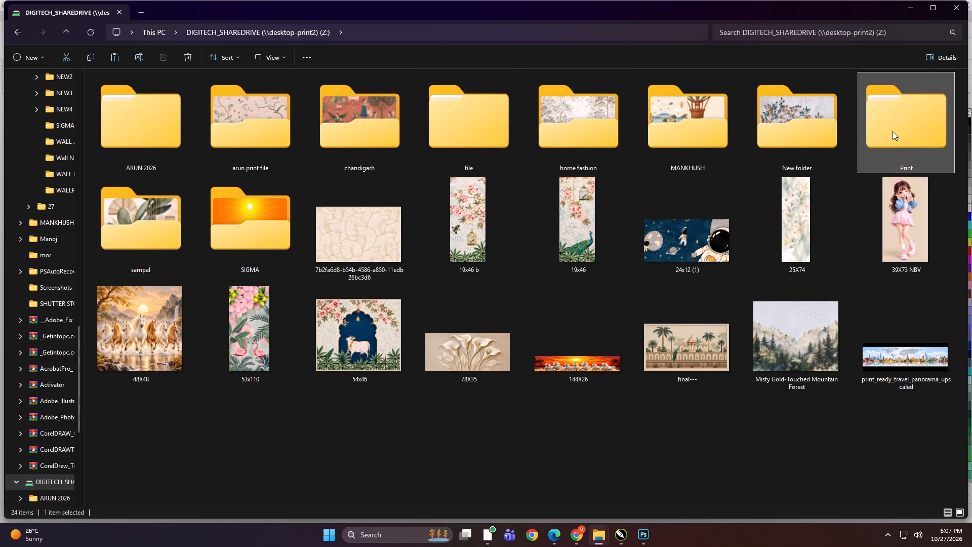
{"action": "double_click", "coordinate": [559, 110]}
{"action": "left_click", "coordinate": [501, 255]}
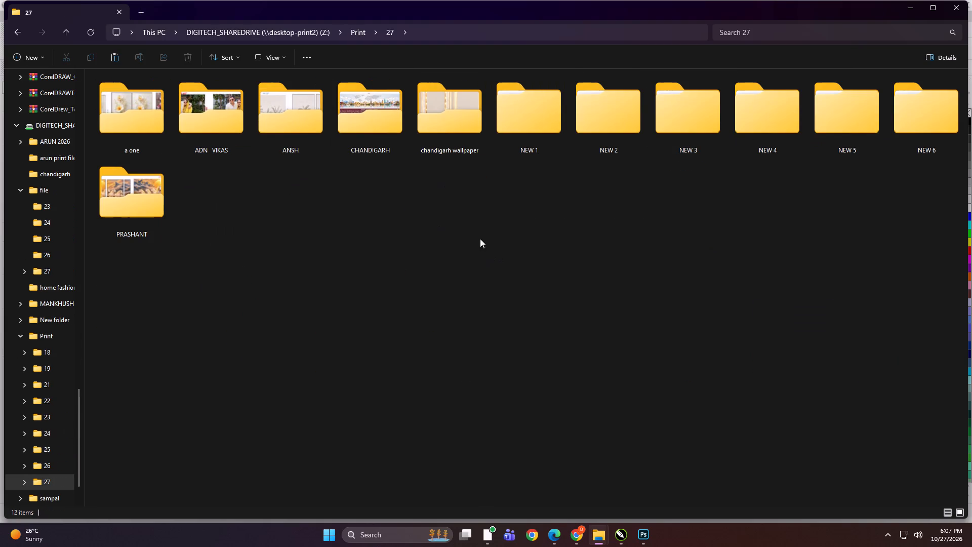
{"action": "right_click", "coordinate": [292, 125]}
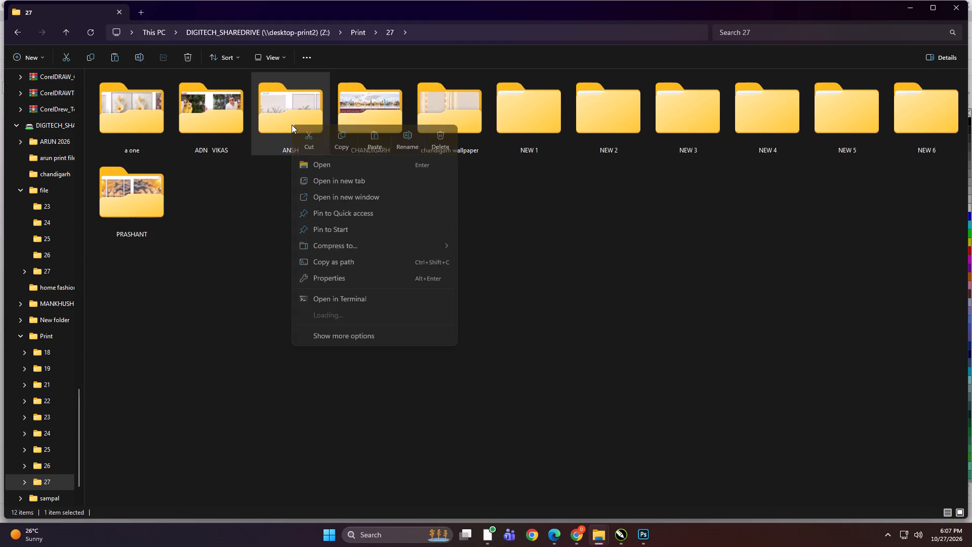
{"action": "left_click", "coordinate": [398, 143]}
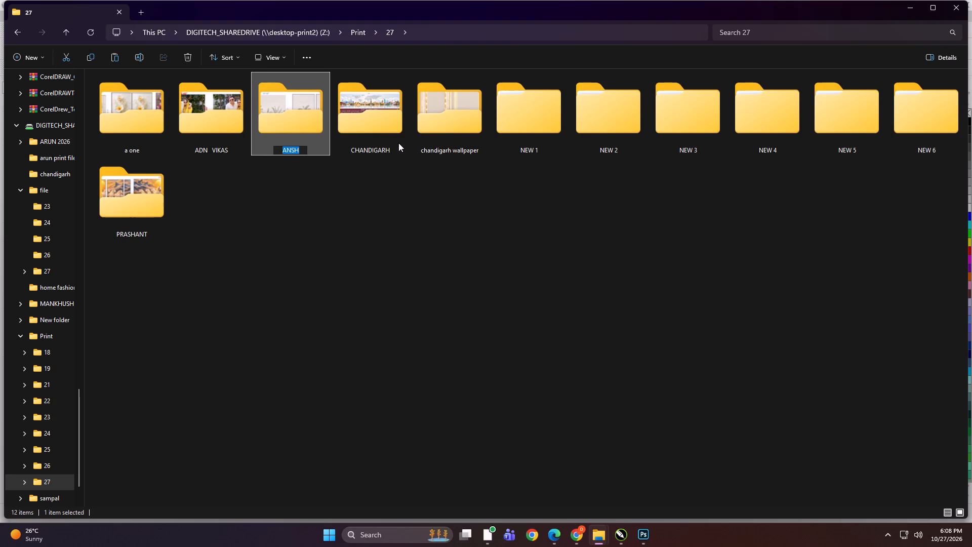
{"action": "key", "text": "Right"}
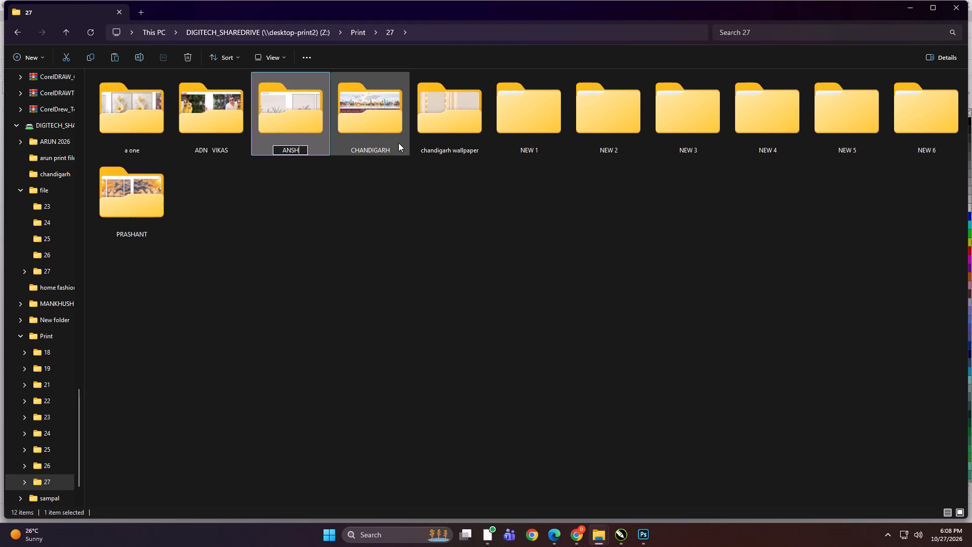
{"action": "key", "text": "h"}
{"action": "key", "text": "Return"}
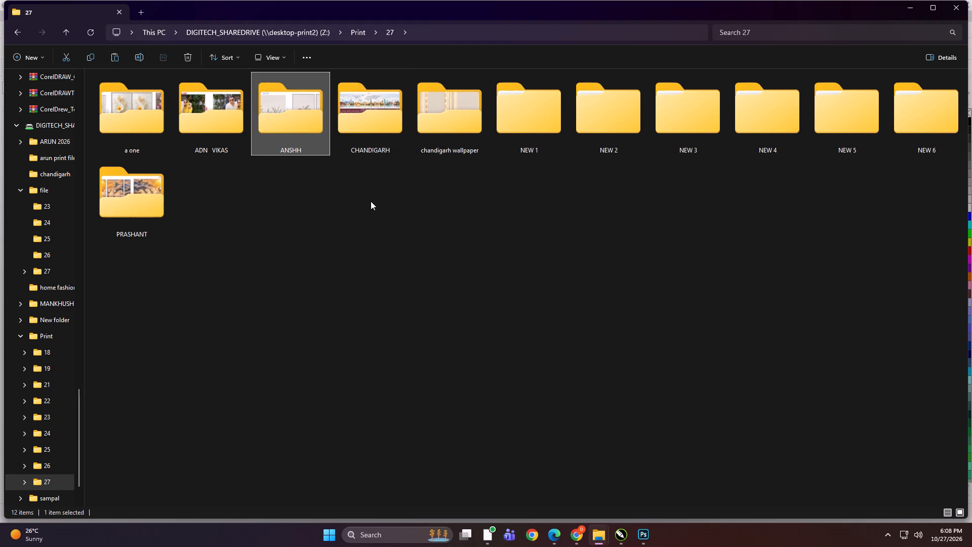
Paste the copied Ansh folder into the shared drive's Print > 27 folder.
{"action": "right_click", "coordinate": [371, 207]}
{"action": "left_click", "coordinate": [383, 220]}
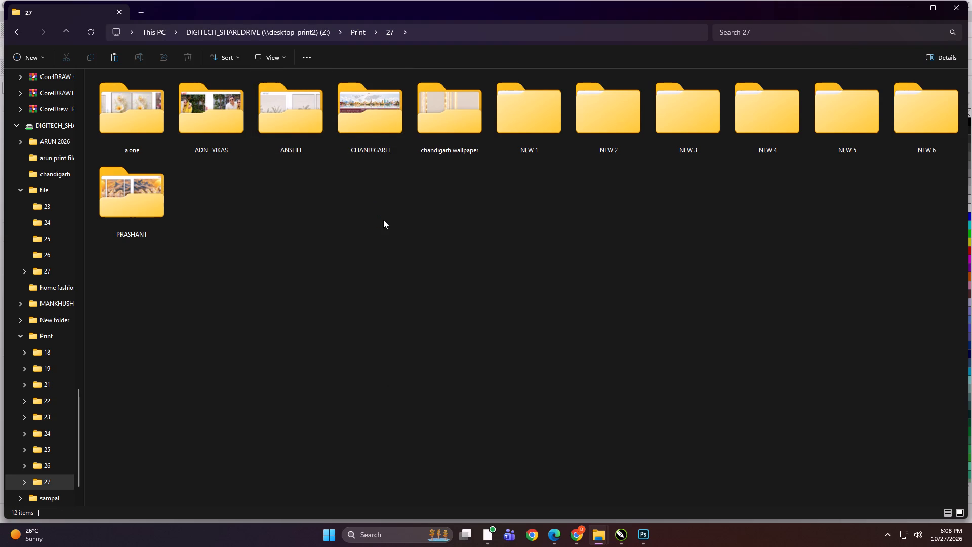
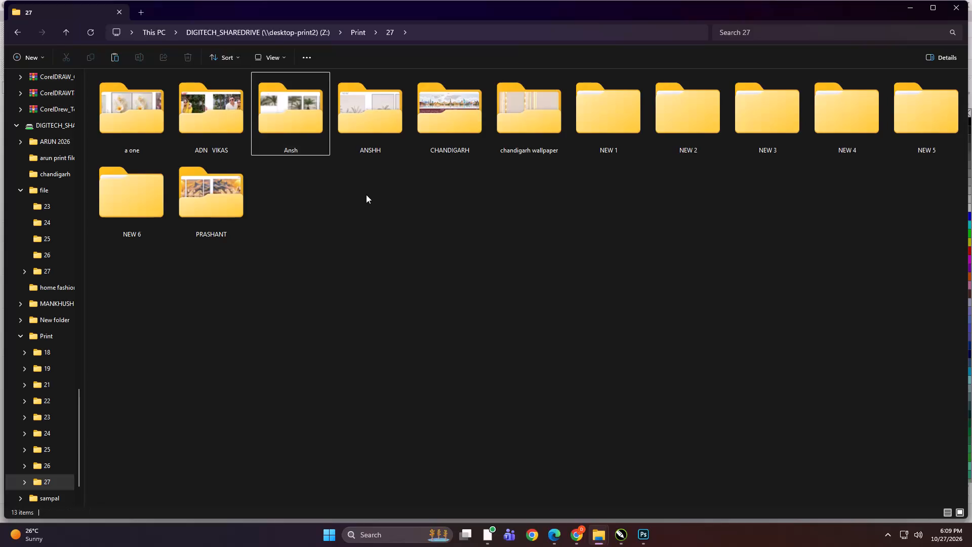
Check the contents of the shared drive's Print > 26 folder and return to the 27 folder.
{"action": "left_click", "coordinate": [415, 261]}
{"action": "key", "text": "BackSpace"}
{"action": "double_click", "coordinate": [485, 109]}
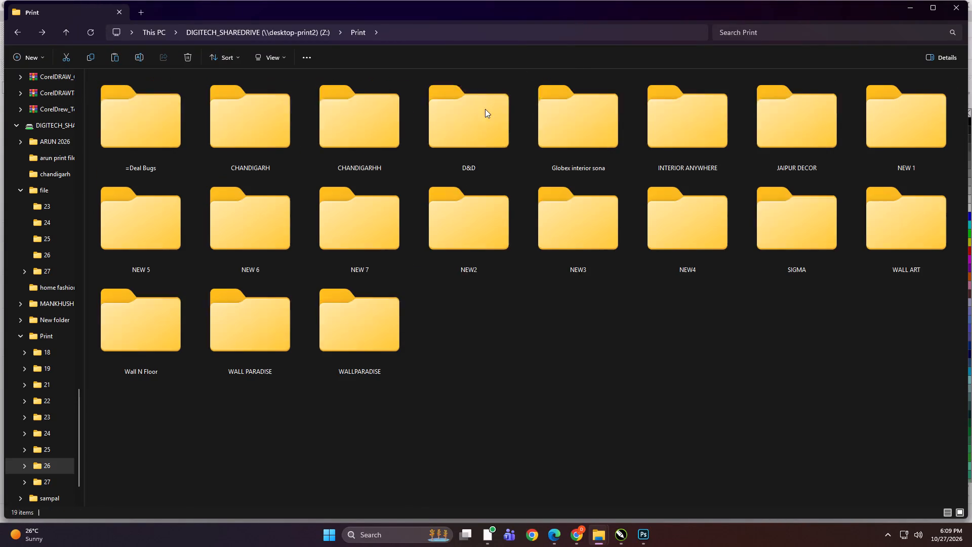
{"action": "left_click", "coordinate": [489, 301]}
{"action": "key", "text": "BackSpace"}
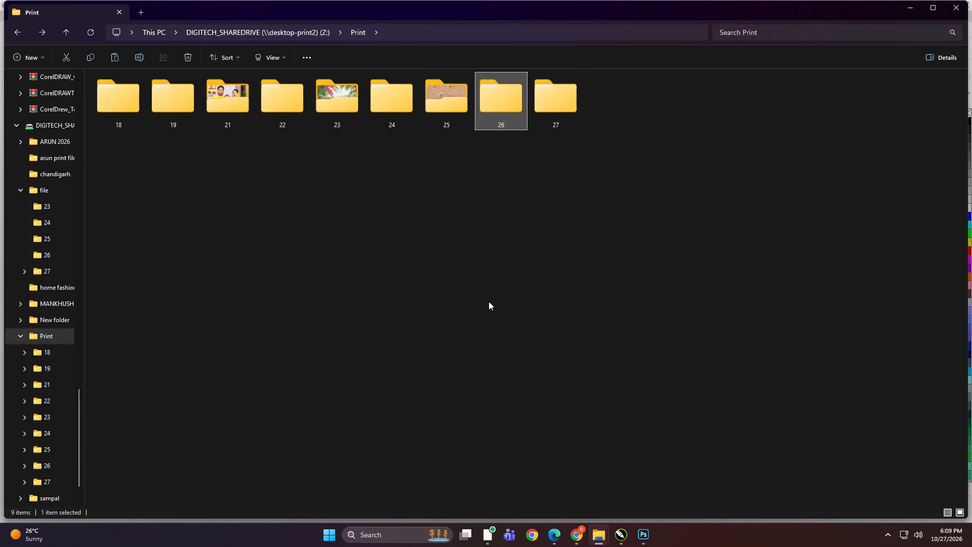
{"action": "double_click", "coordinate": [550, 89]}
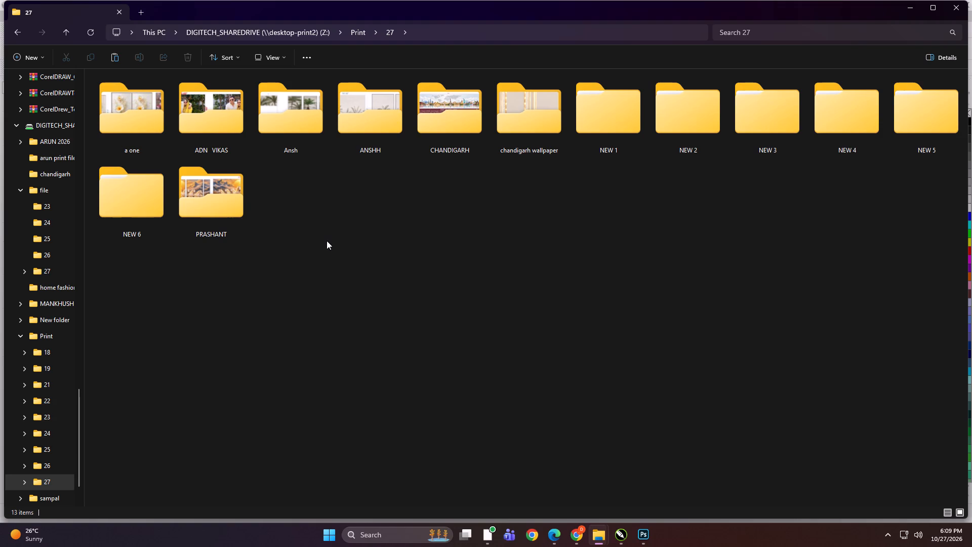
Examine the TIF files in the ANSHH folder as enlarged thumbnails, and go back up to the 27 folder.
{"action": "scroll", "coordinate": [313, 306], "scroll_direction": "up", "scroll_amount": 8, "text": "ctrl"}
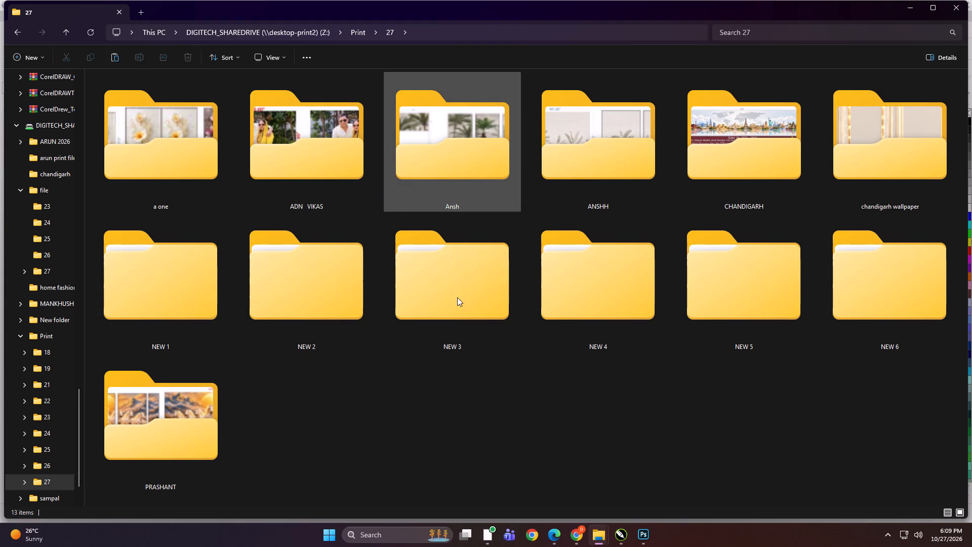
{"action": "double_click", "coordinate": [581, 163]}
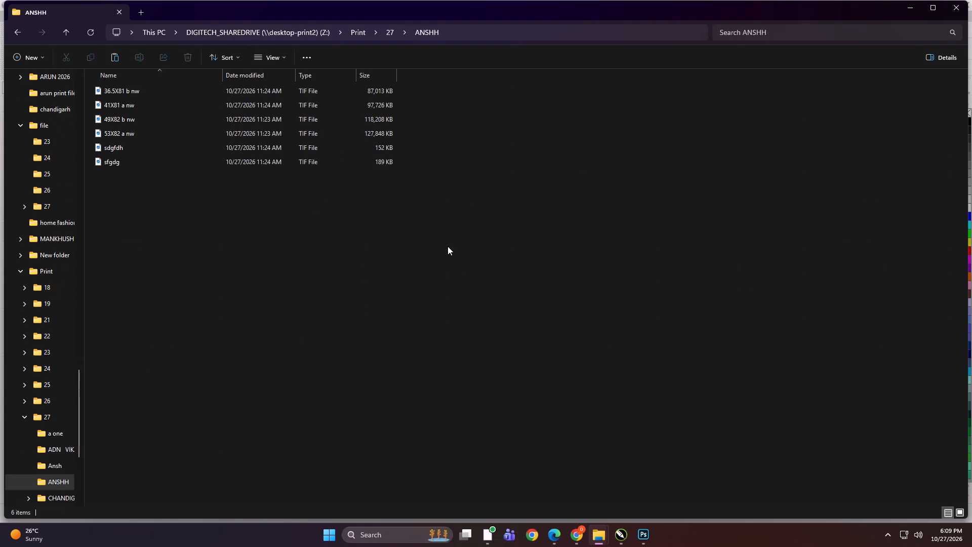
{"action": "scroll", "coordinate": [326, 320], "scroll_direction": "up", "scroll_amount": 3, "text": "ctrl"}
{"action": "scroll", "coordinate": [326, 321], "scroll_direction": "down", "scroll_amount": 1, "text": "ctrl"}
{"action": "scroll", "coordinate": [326, 322], "scroll_direction": "up", "scroll_amount": 20, "text": "ctrl"}
{"action": "scroll", "coordinate": [326, 322], "scroll_direction": "up", "scroll_amount": 10, "text": "ctrl"}
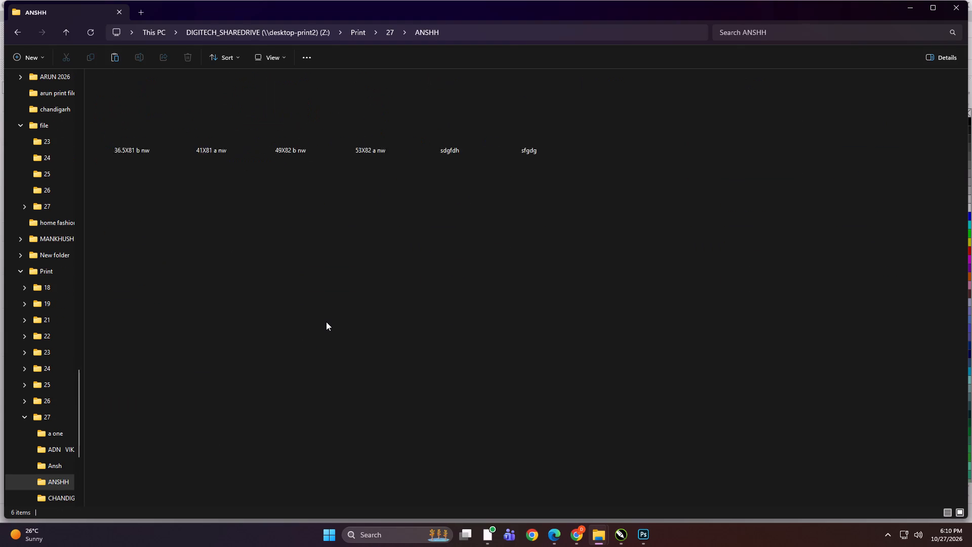
{"action": "scroll", "coordinate": [326, 322], "scroll_direction": "up", "scroll_amount": 5, "text": "ctrl"}
{"action": "left_click", "coordinate": [319, 278]}
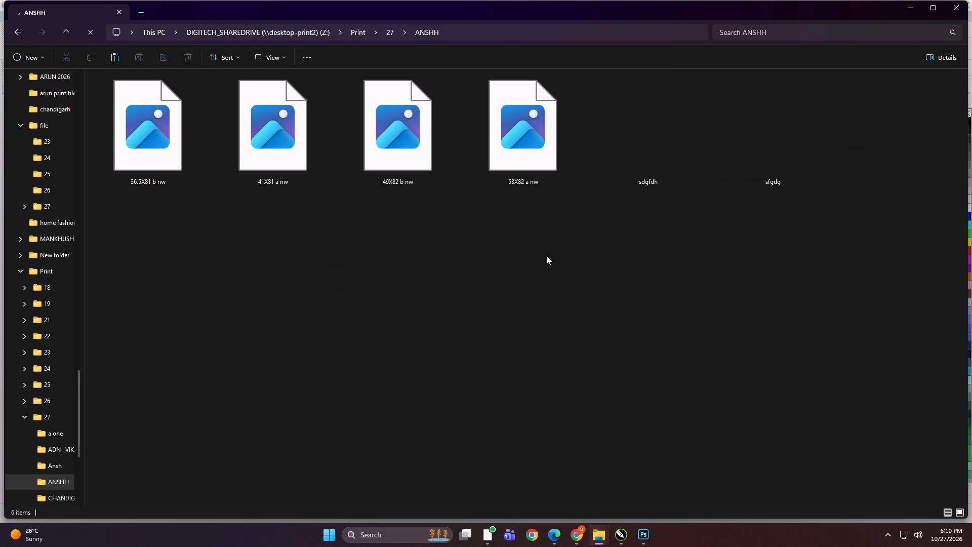
{"action": "left_click", "coordinate": [638, 248]}
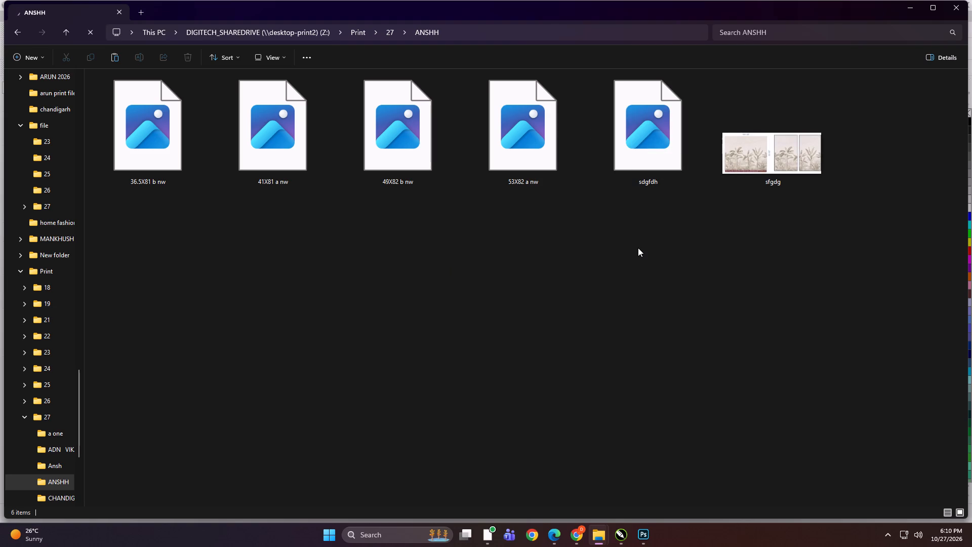
{"action": "left_click", "coordinate": [631, 258]}
{"action": "key", "text": "BackSpace"}
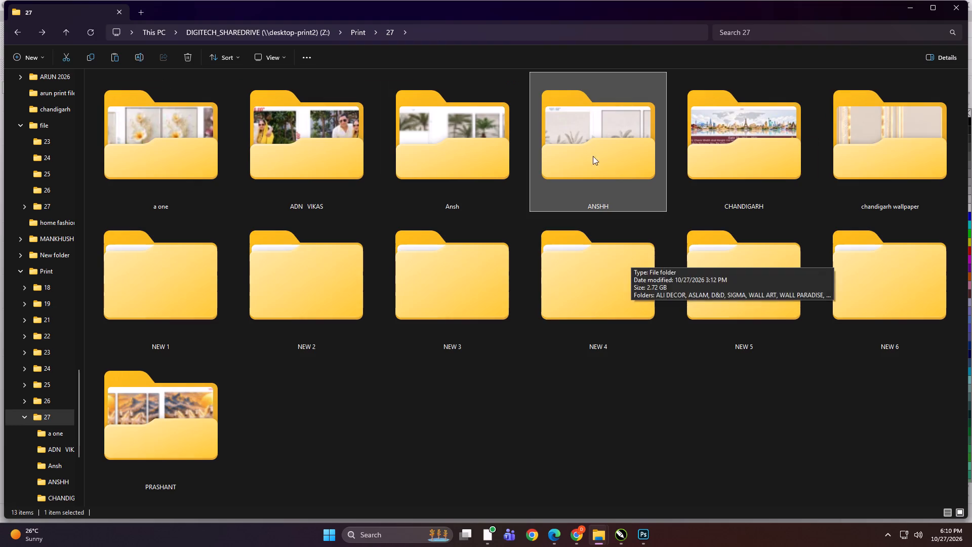
Reopen the ANSHH folder and view its sfgdg and sdgfdh preview images in Photos, closing each one.
{"action": "double_click", "coordinate": [593, 146]}
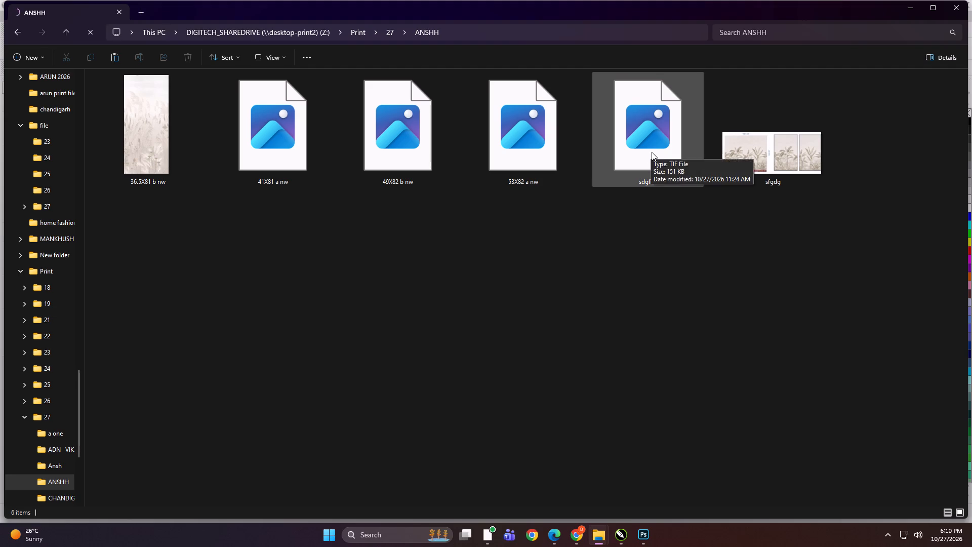
{"action": "double_click", "coordinate": [771, 158]}
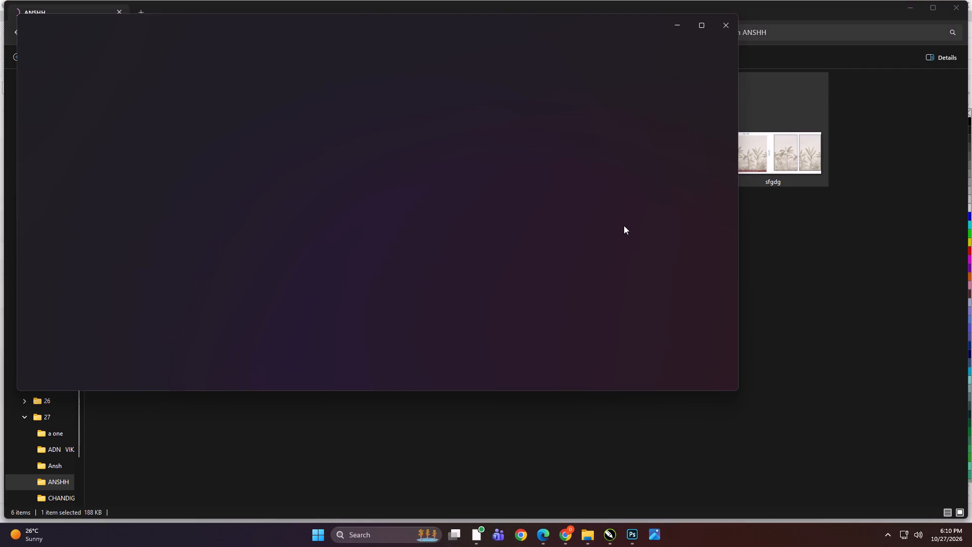
{"action": "left_click", "coordinate": [723, 26]}
{"action": "left_click", "coordinate": [636, 262]}
{"action": "double_click", "coordinate": [646, 154]}
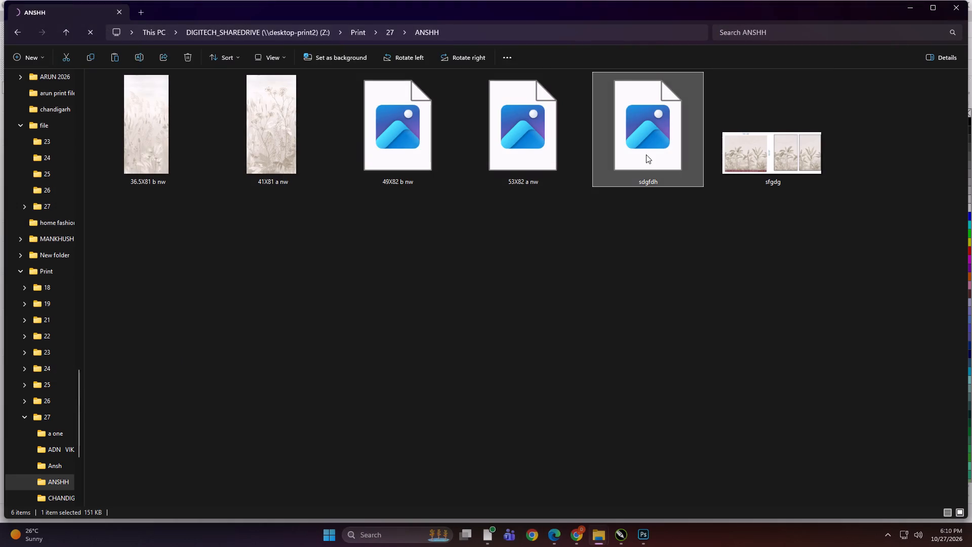
{"action": "scroll", "coordinate": [403, 201], "scroll_direction": "up", "scroll_amount": 8}
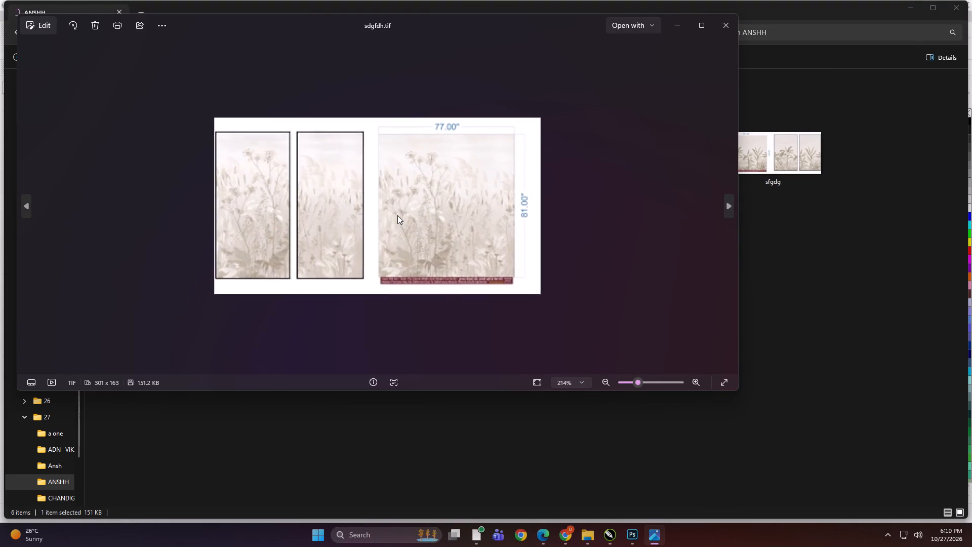
{"action": "scroll", "coordinate": [395, 232], "scroll_direction": "up", "scroll_amount": 2}
{"action": "left_click", "coordinate": [718, 34]}
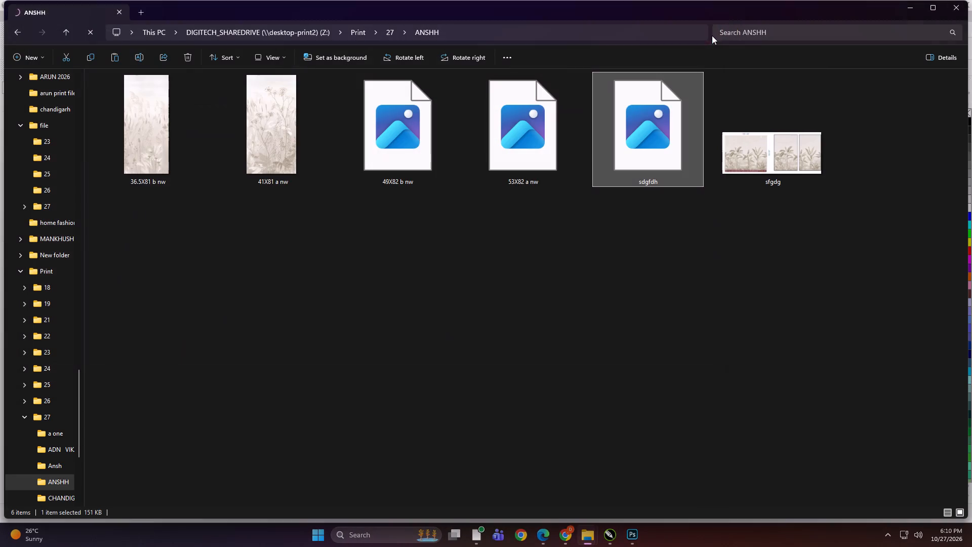
{"action": "left_click", "coordinate": [563, 312]}
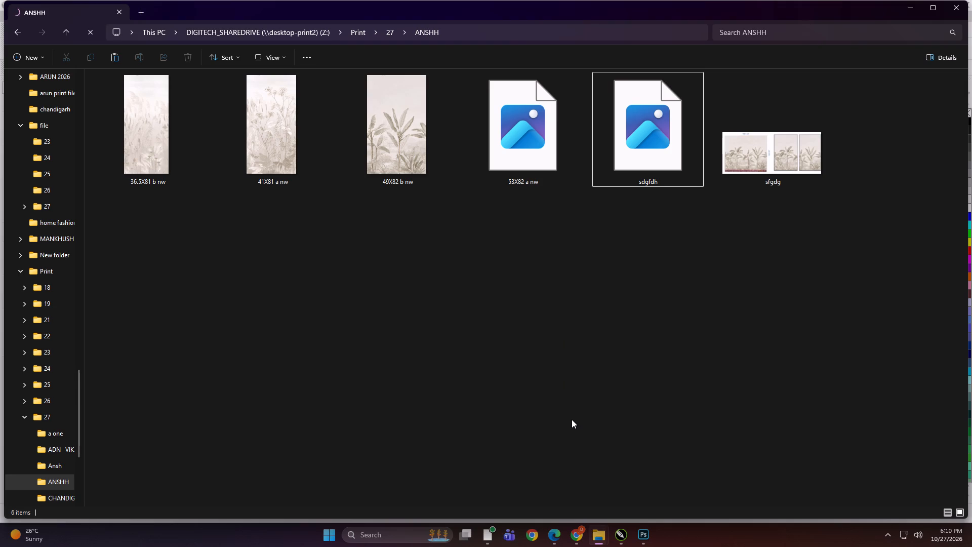
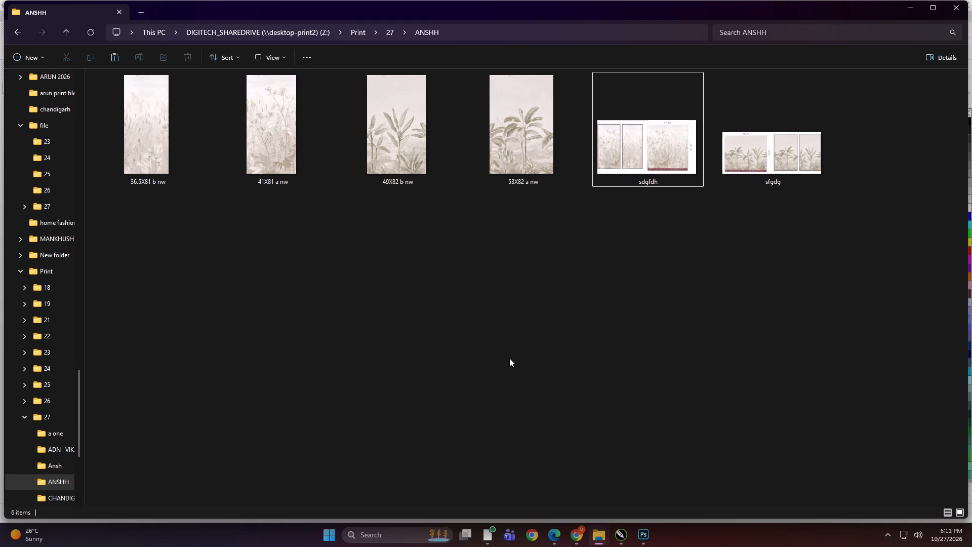
Go back up to the 27 folder, close the file browser window and return to the Untitled-1 drawing in CorelDRAW.
{"action": "left_click", "coordinate": [513, 367]}
{"action": "key", "text": "BackSpace"}
{"action": "left_click", "coordinate": [513, 367]}
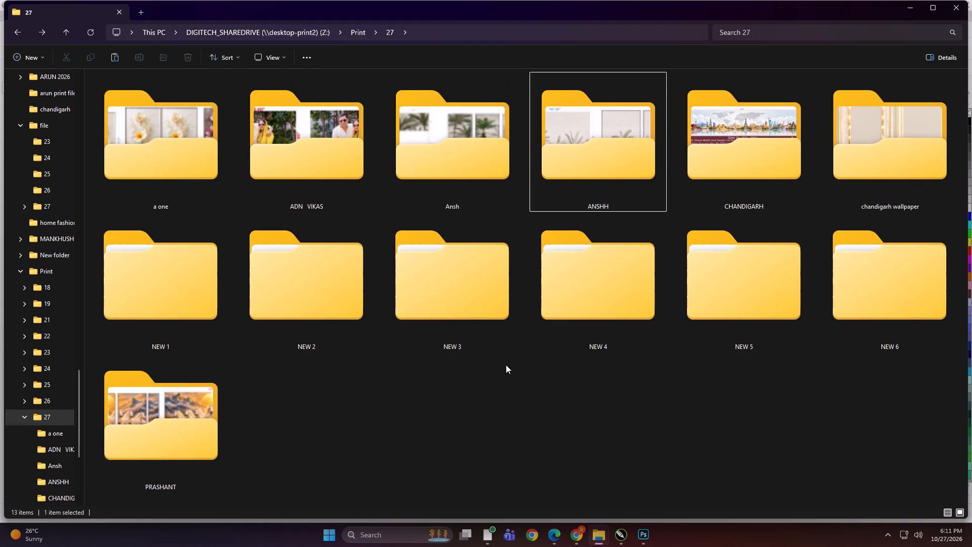
{"action": "left_click", "coordinate": [509, 410]}
{"action": "left_click", "coordinate": [958, 2]}
{"action": "left_click", "coordinate": [480, 326]}
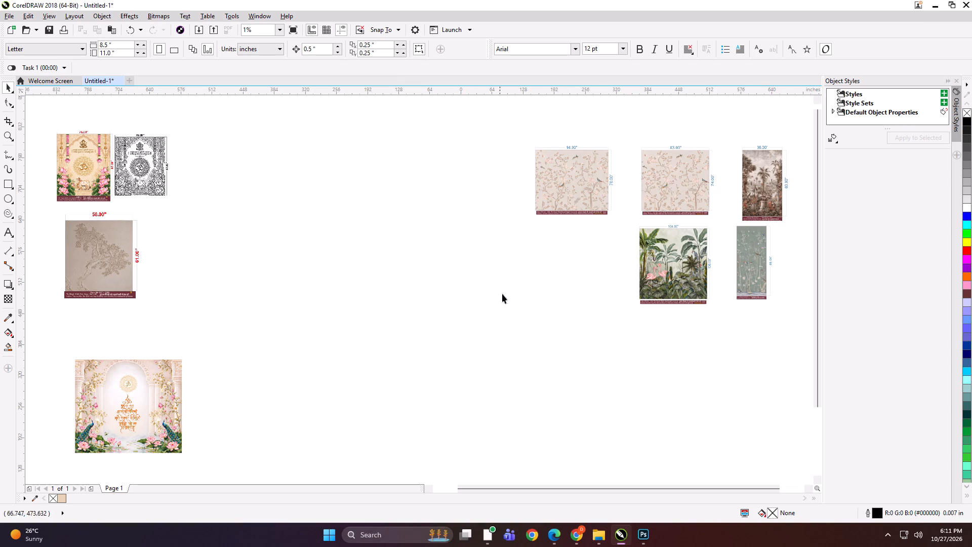
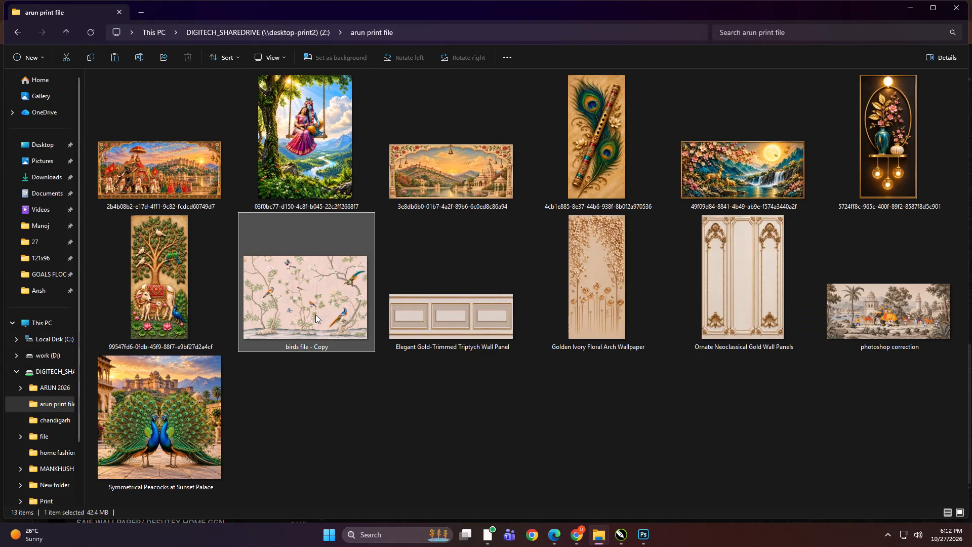
Import the "birds file - Copy" image from the arun print file folder into the empty middle area of the Untitled-1 drawing in CorelDRAW.
{"action": "left_click_drag", "start_coordinate": [295, 275], "coordinate": [490, 404]}
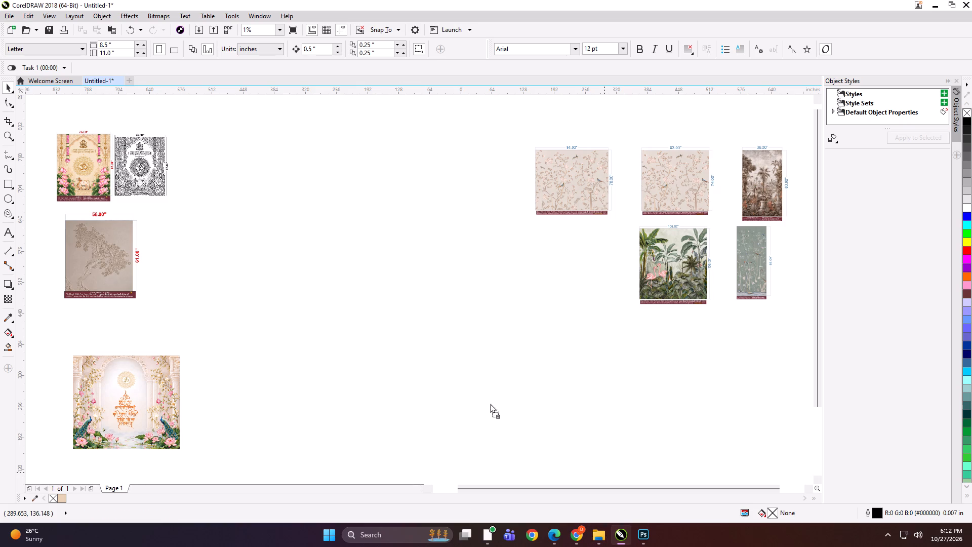
{"action": "left_click_drag", "start_coordinate": [490, 404], "coordinate": [456, 380]}
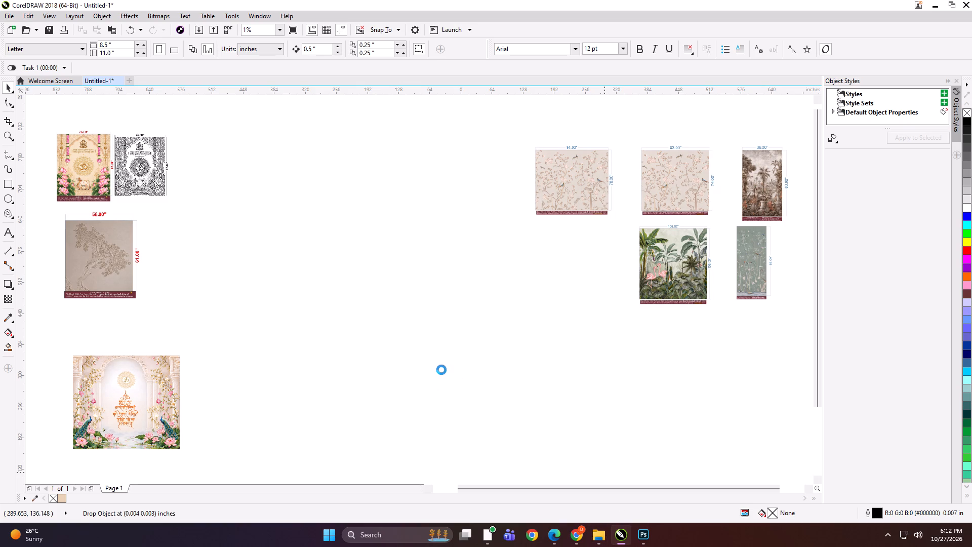
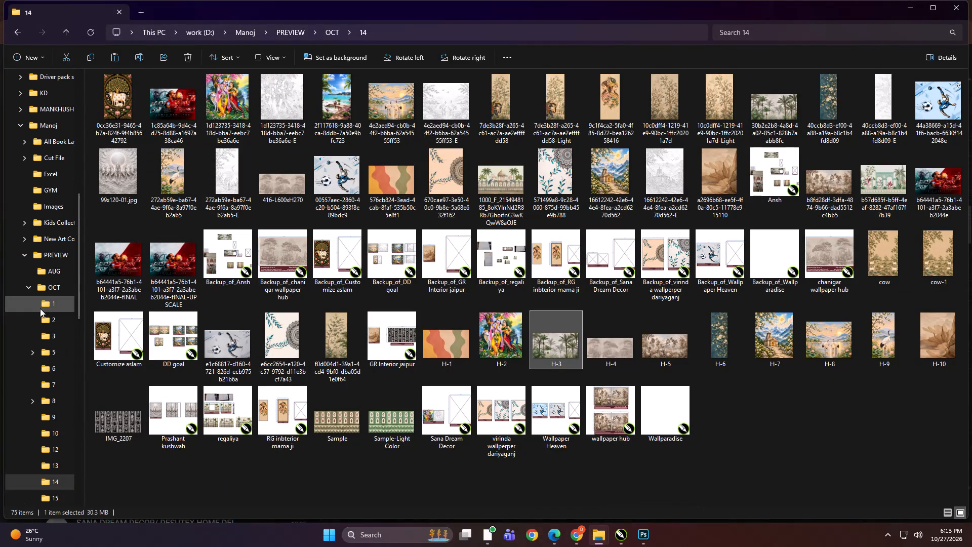
Examine the print files in the ANSH folder under work (D:) > KD > PRINT FILE > 27 > print ok in File Explorer.
{"action": "scroll", "coordinate": [43, 301], "scroll_direction": "up", "scroll_amount": 3}
{"action": "left_click", "coordinate": [46, 317]}
{"action": "double_click", "coordinate": [302, 176]}
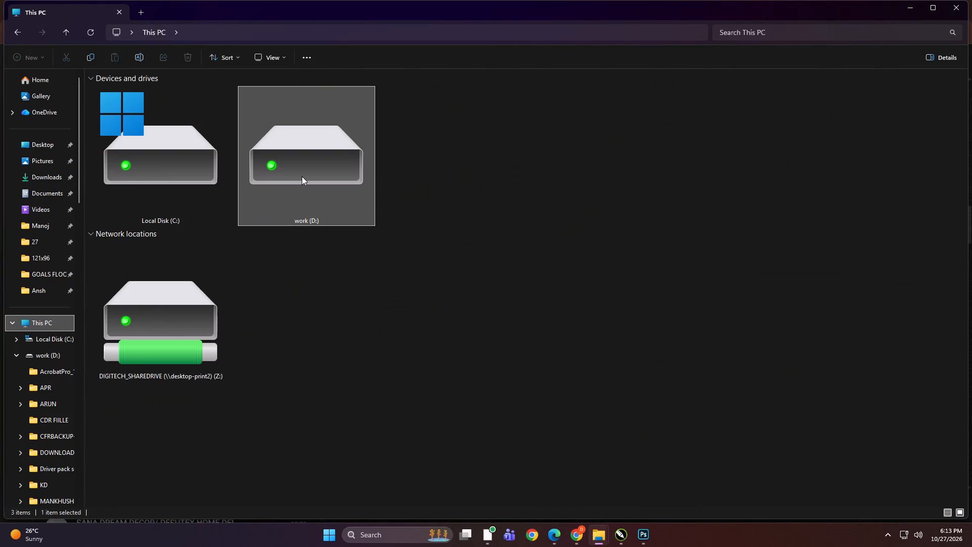
{"action": "double_click", "coordinate": [531, 105]}
{"action": "left_click", "coordinate": [343, 123]}
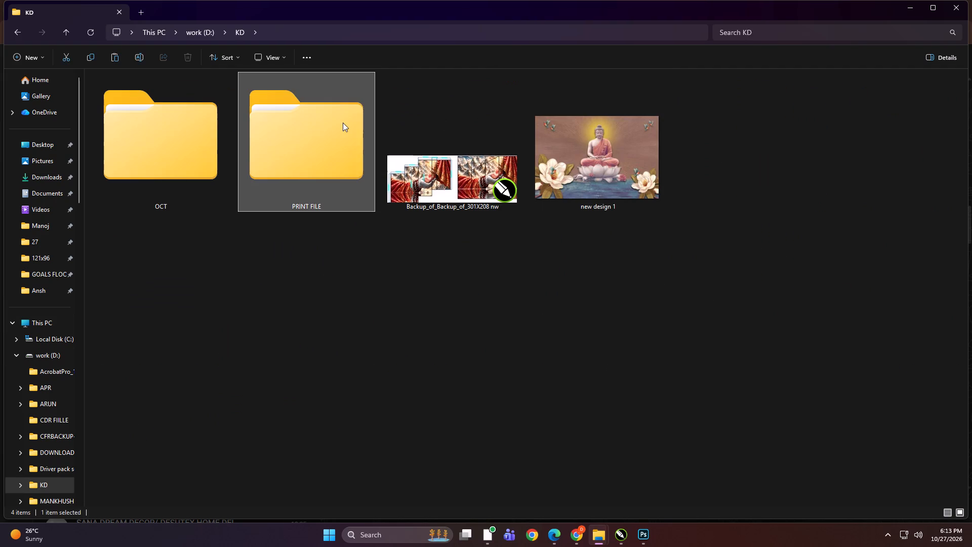
{"action": "double_click", "coordinate": [326, 127]}
{"action": "double_click", "coordinate": [439, 254]}
{"action": "double_click", "coordinate": [319, 162]}
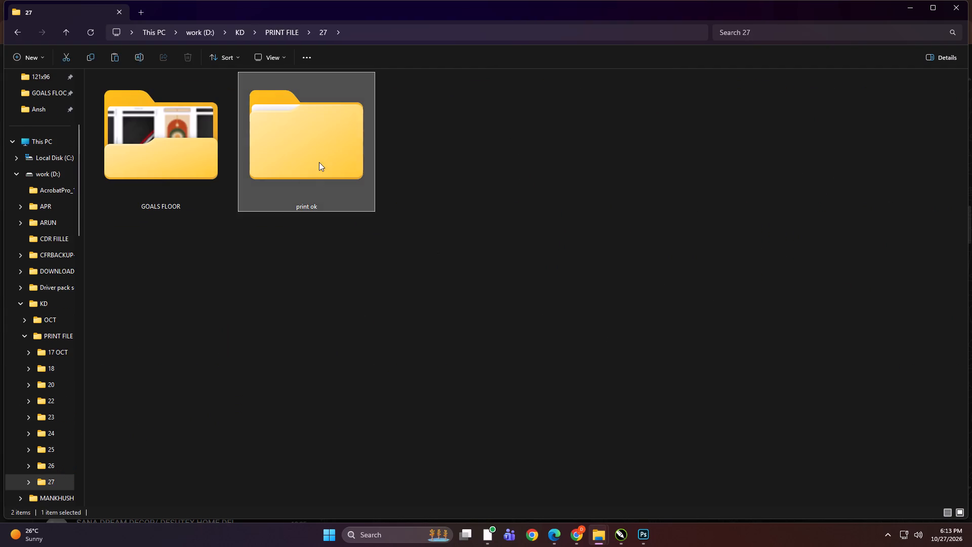
{"action": "double_click", "coordinate": [275, 164]}
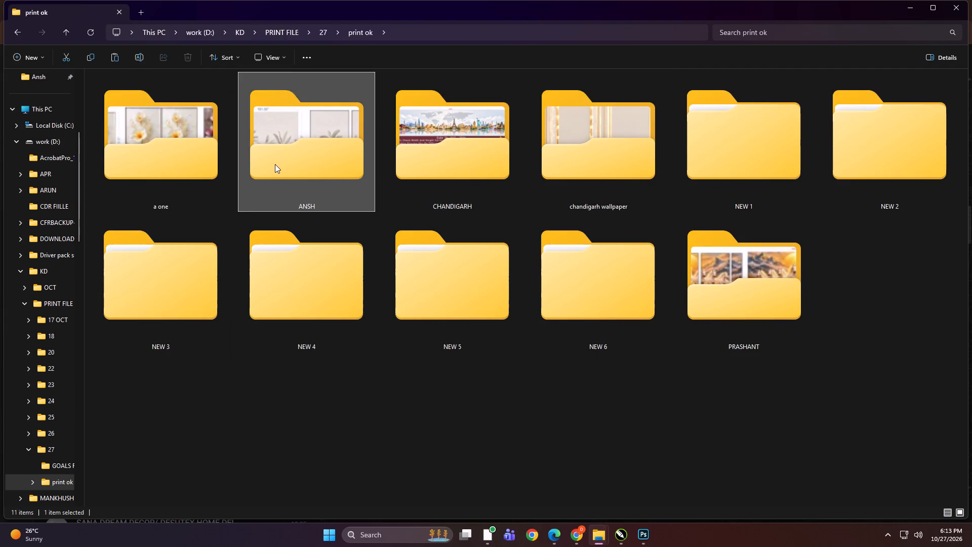
{"action": "scroll", "coordinate": [249, 214], "scroll_direction": "up", "scroll_amount": 16, "text": "ctrl"}
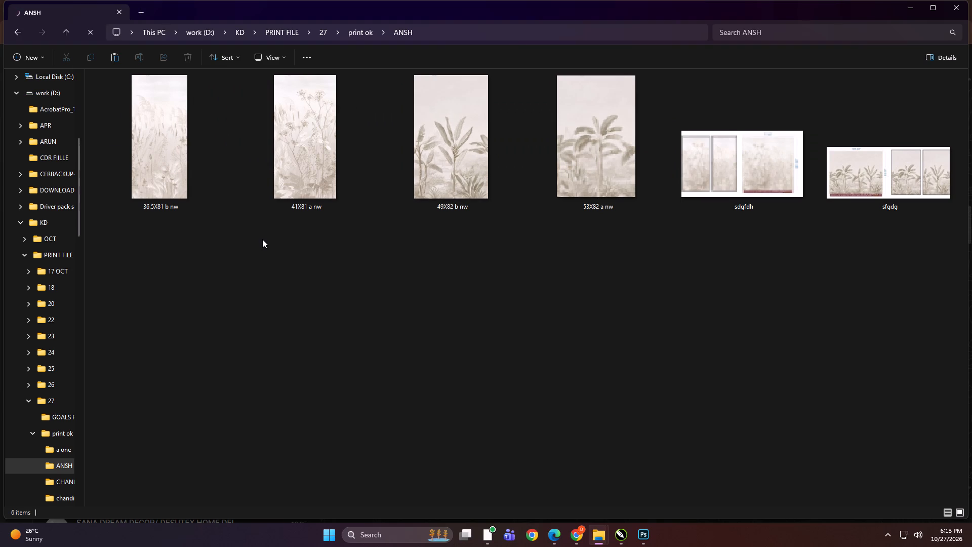
Go back up from the ANSH folder to the 27 folder and check its contents.
{"action": "left_click", "coordinate": [258, 239]}
{"action": "key", "text": "BackSpace"}
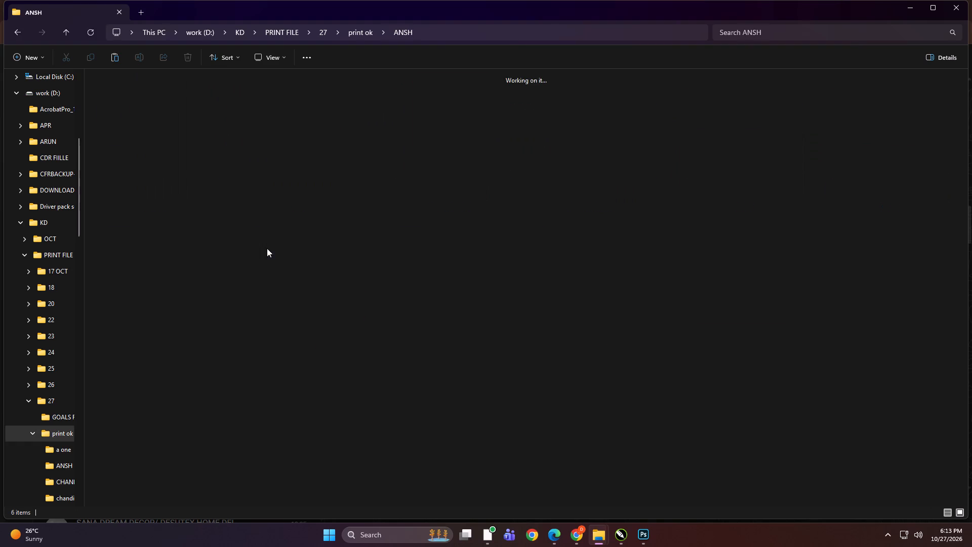
{"action": "left_click", "coordinate": [395, 383]}
{"action": "key", "text": "BackSpace"}
{"action": "left_click", "coordinate": [316, 350]}
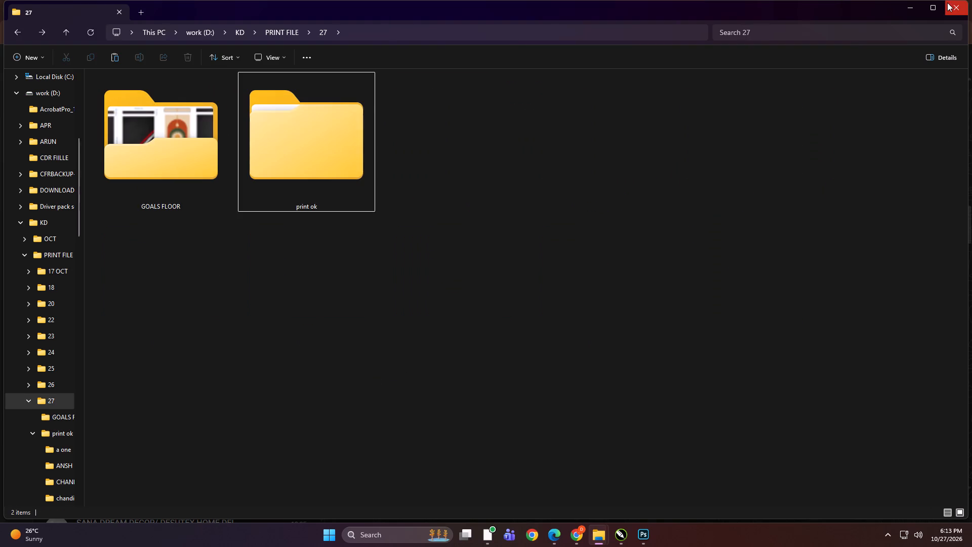
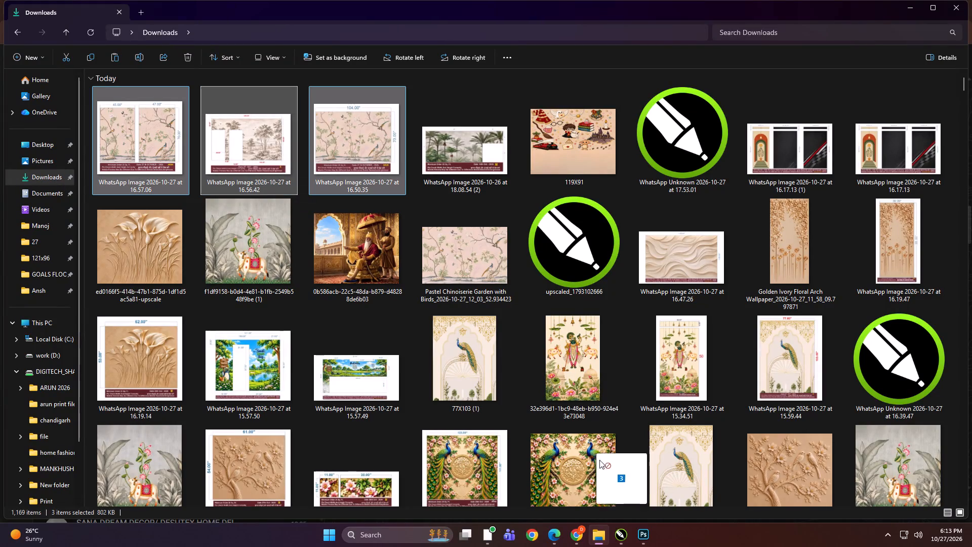
Bring the three selected WhatsApp preview images from Downloads into the Untitled-1 CorelDRAW document and enlarge them together to about 3,068%.
{"action": "left_click_drag", "start_coordinate": [599, 460], "coordinate": [532, 426]}
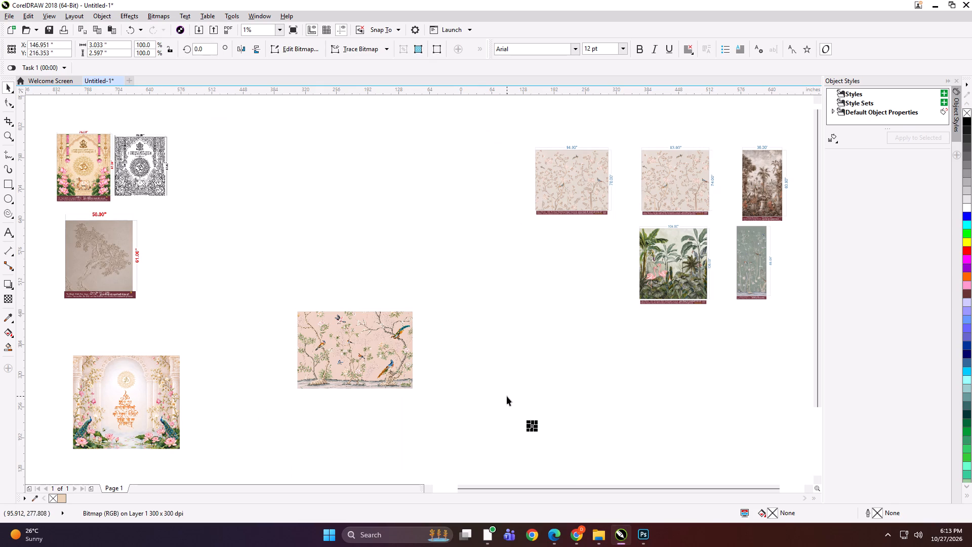
{"action": "left_click_drag", "start_coordinate": [507, 396], "coordinate": [580, 467]}
{"action": "left_click_drag", "start_coordinate": [540, 432], "coordinate": [577, 462], "text": "shift"}
{"action": "left_click", "coordinate": [612, 425]}
Spread the three stacked previews apart, placing the two bird previews beside the large birds wallpaper and the tree landscape preview above it.
{"action": "left_click_drag", "start_coordinate": [538, 419], "coordinate": [504, 382]}
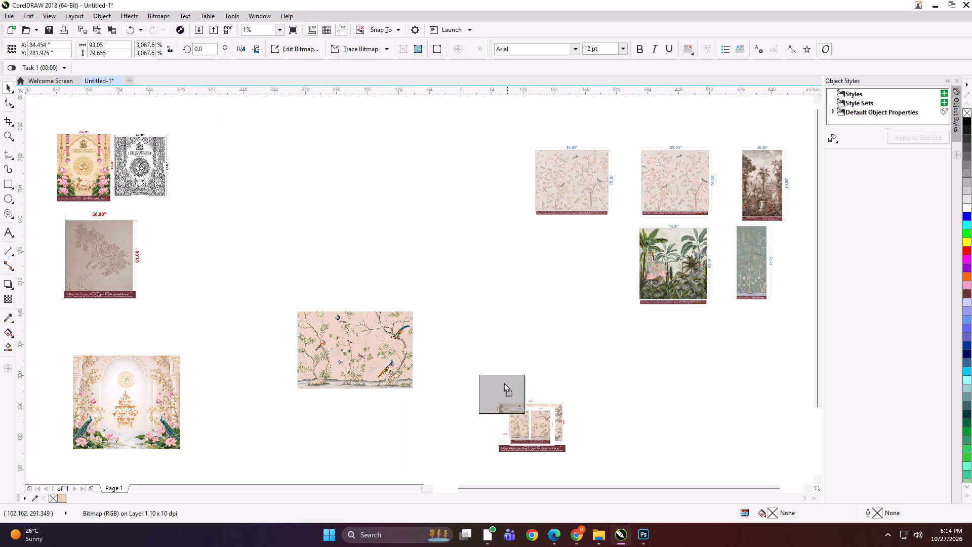
{"action": "left_click_drag", "start_coordinate": [504, 382], "coordinate": [490, 334]}
{"action": "left_click_drag", "start_coordinate": [533, 431], "coordinate": [470, 289]}
{"action": "left_click_drag", "start_coordinate": [533, 423], "coordinate": [362, 231]}
Enlarge the tree landscape preview to about 277 × 196 inches and position it above the large birds wallpaper.
{"action": "left_click_drag", "start_coordinate": [402, 259], "coordinate": [432, 282], "text": "shift"}
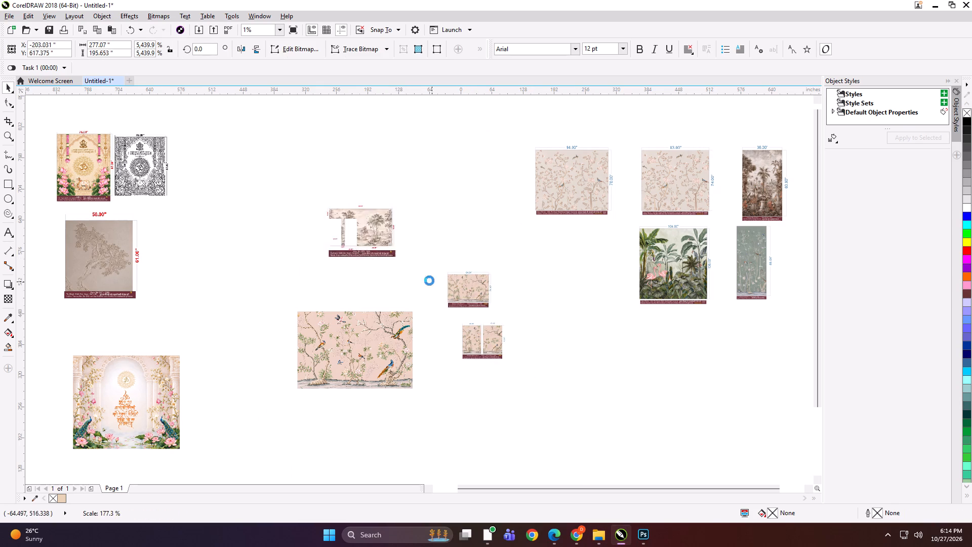
{"action": "left_click_drag", "start_coordinate": [399, 245], "coordinate": [394, 244]}
{"action": "scroll", "coordinate": [383, 228], "scroll_direction": "up", "scroll_amount": 2}
{"action": "scroll", "coordinate": [384, 267], "scroll_direction": "down", "scroll_amount": 1}
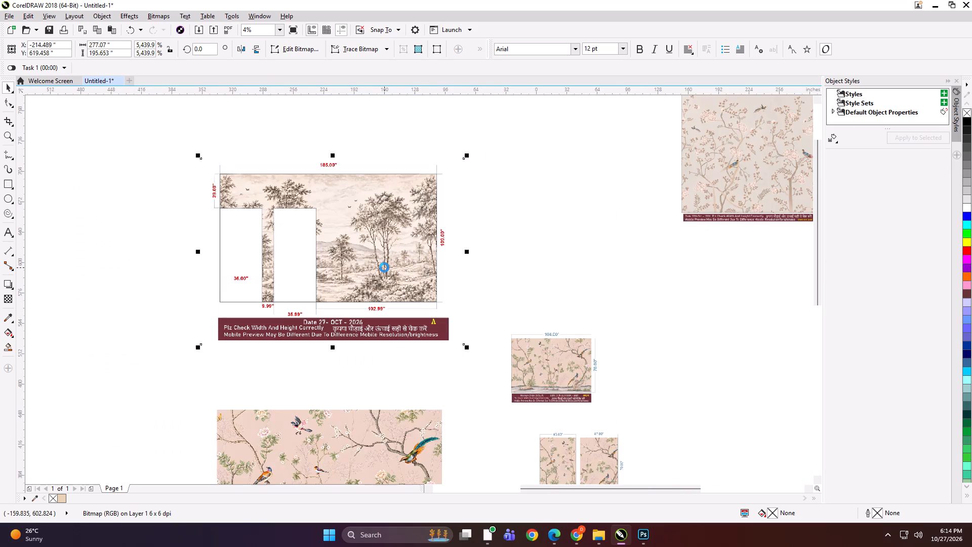
{"action": "scroll", "coordinate": [351, 201], "scroll_direction": "up", "scroll_amount": 1}
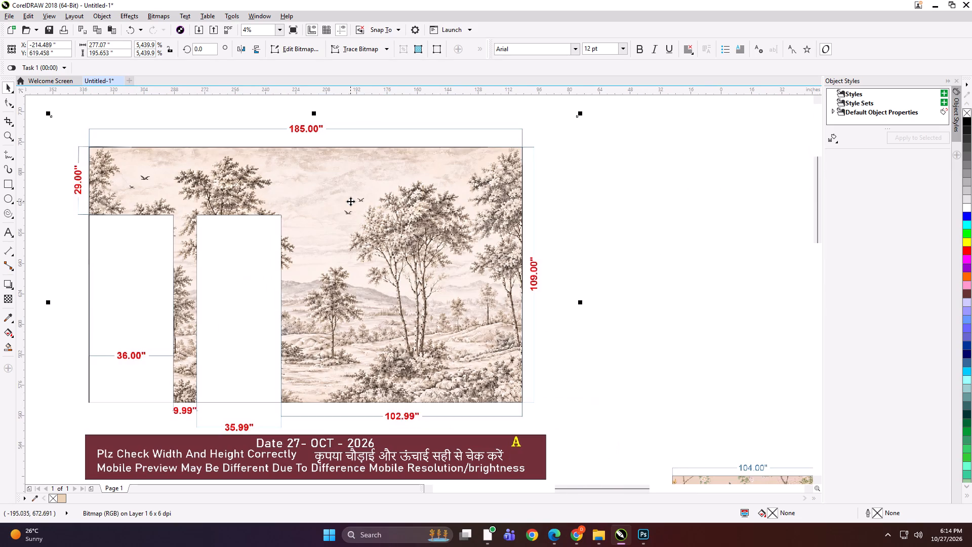
{"action": "scroll", "coordinate": [350, 201], "scroll_direction": "down", "scroll_amount": 1}
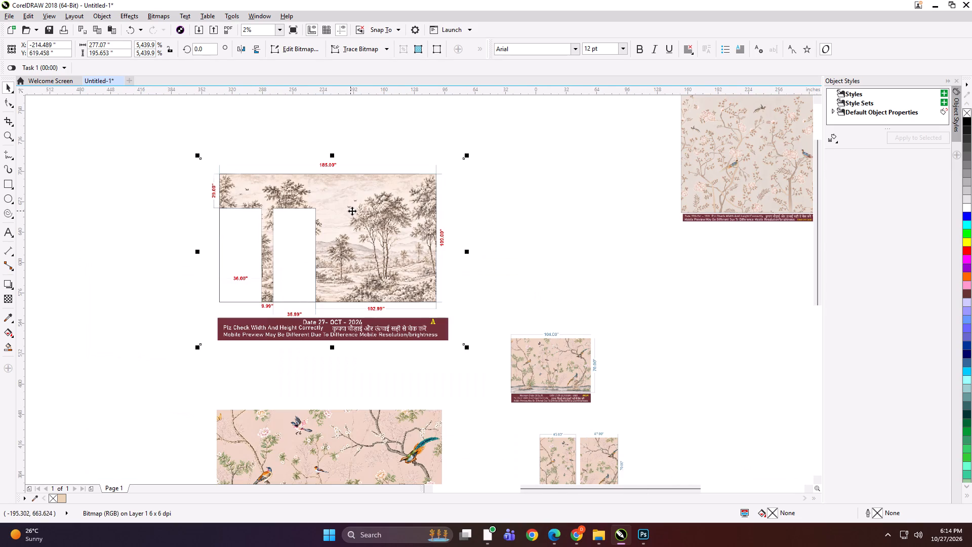
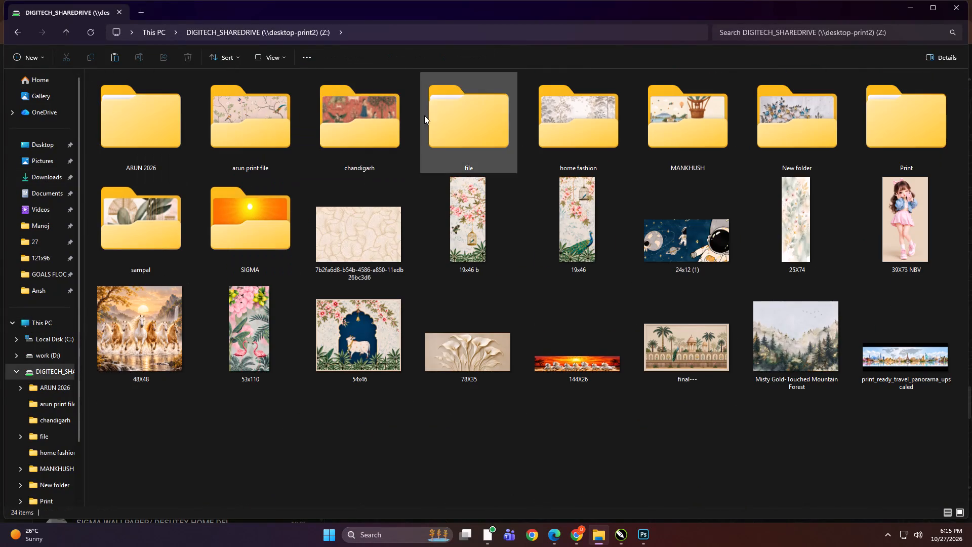
Bring the 91x200 173x200 file from the share drive's file > 27 folder into the Untitled-1 CorelDRAW document, in the empty area below the tropical palm wallpaper.
{"action": "double_click", "coordinate": [451, 119]}
{"action": "double_click", "coordinate": [718, 169]}
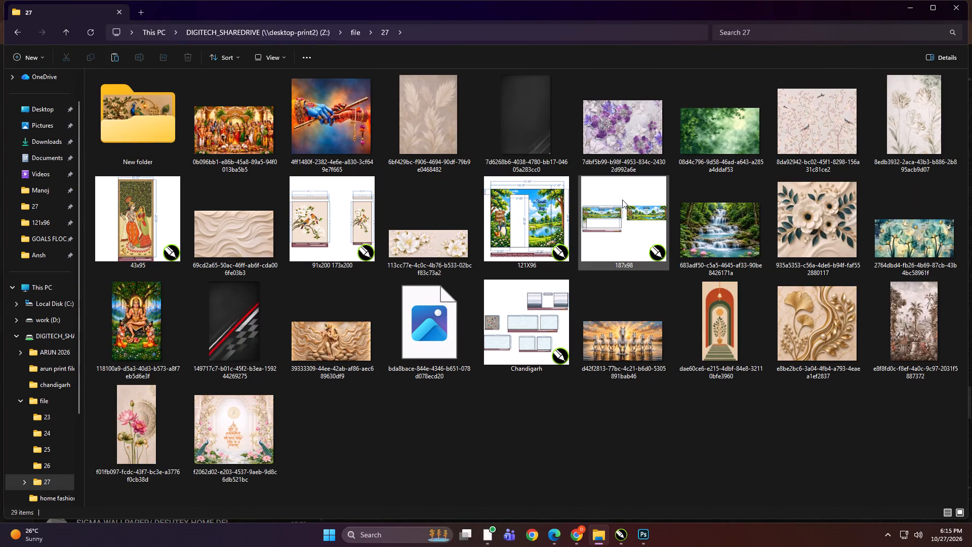
{"action": "scroll", "coordinate": [557, 232], "scroll_direction": "down", "scroll_amount": 2, "text": "ctrl"}
{"action": "scroll", "coordinate": [372, 401], "scroll_direction": "up", "scroll_amount": 1, "text": "ctrl"}
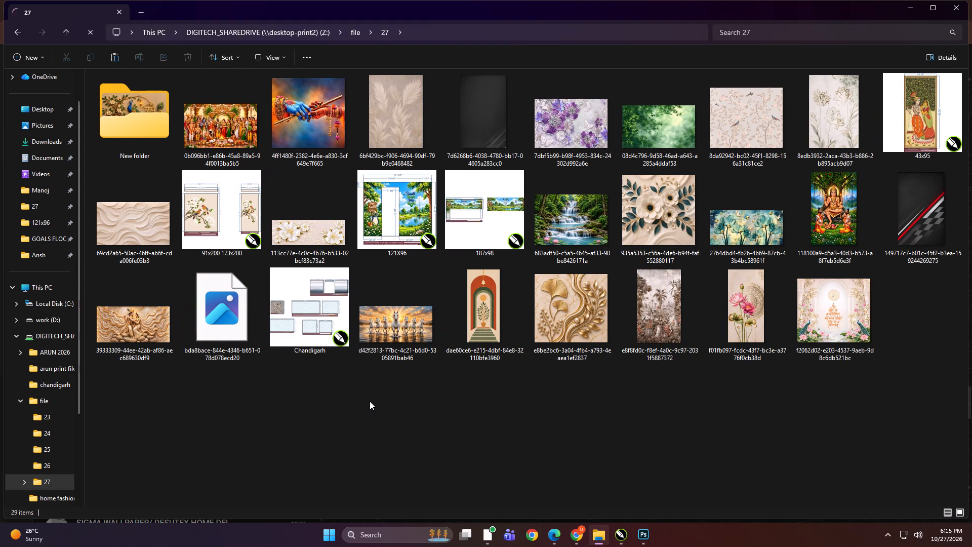
{"action": "left_click", "coordinate": [370, 401]}
{"action": "left_click", "coordinate": [249, 201]}
{"action": "left_click_drag", "start_coordinate": [216, 201], "coordinate": [411, 392]}
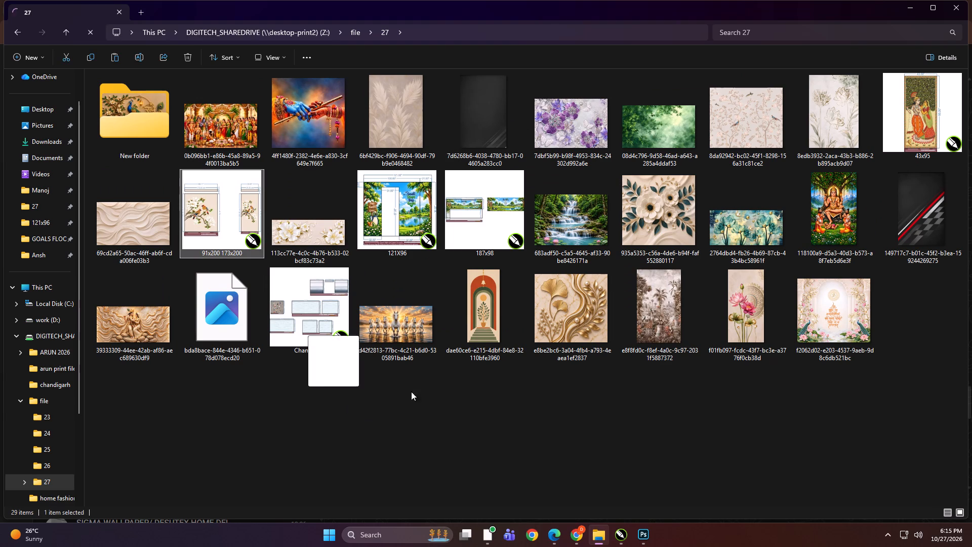
{"action": "left_click_drag", "start_coordinate": [411, 392], "coordinate": [536, 387]}
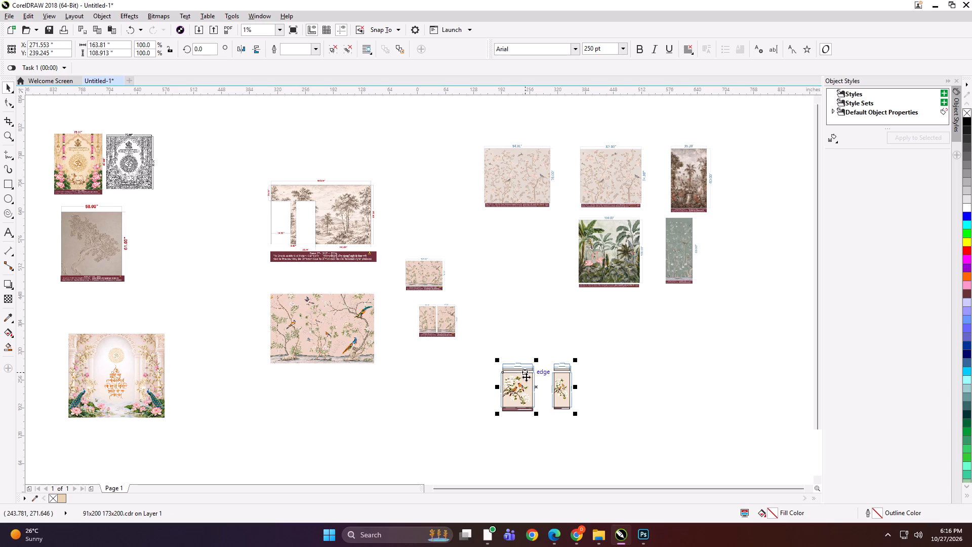
{"action": "left_click_drag", "start_coordinate": [519, 388], "coordinate": [528, 406]}
{"action": "left_click", "coordinate": [451, 419]}
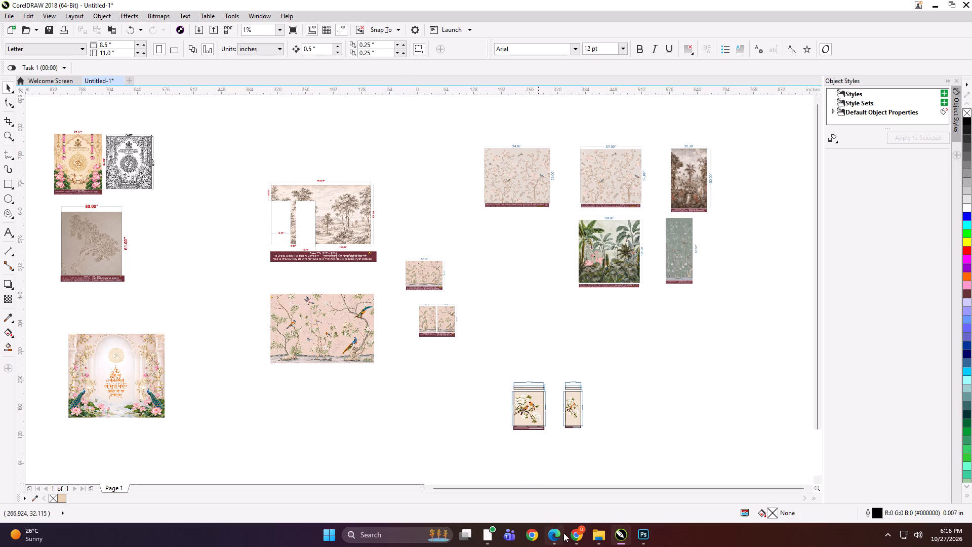
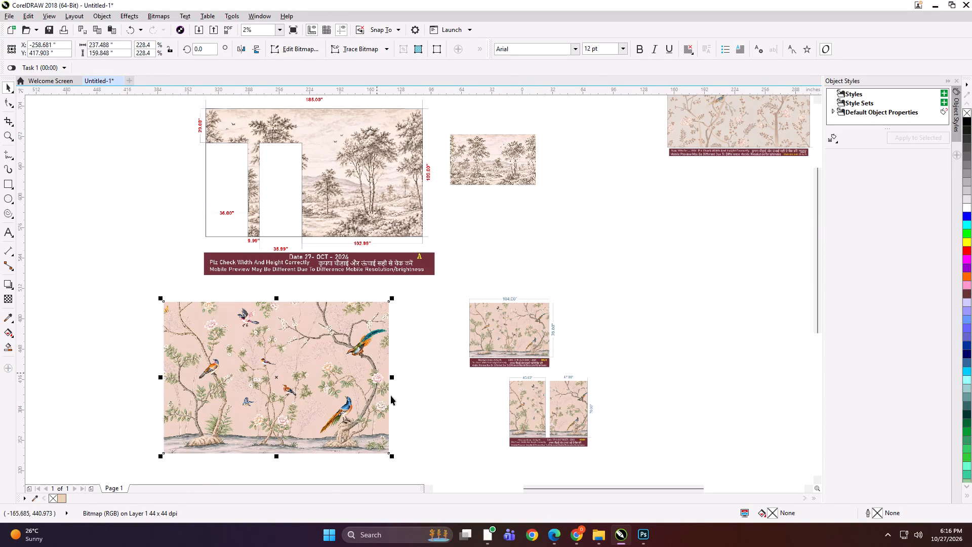
Scale the large birds wallpaper down to about 97 × 66 inches and position it beside the upper, single-panel bird preview.
{"action": "left_click", "coordinate": [392, 462], "text": "shift"}
{"action": "left_click_drag", "start_coordinate": [394, 458], "coordinate": [351, 430], "text": "shift"}
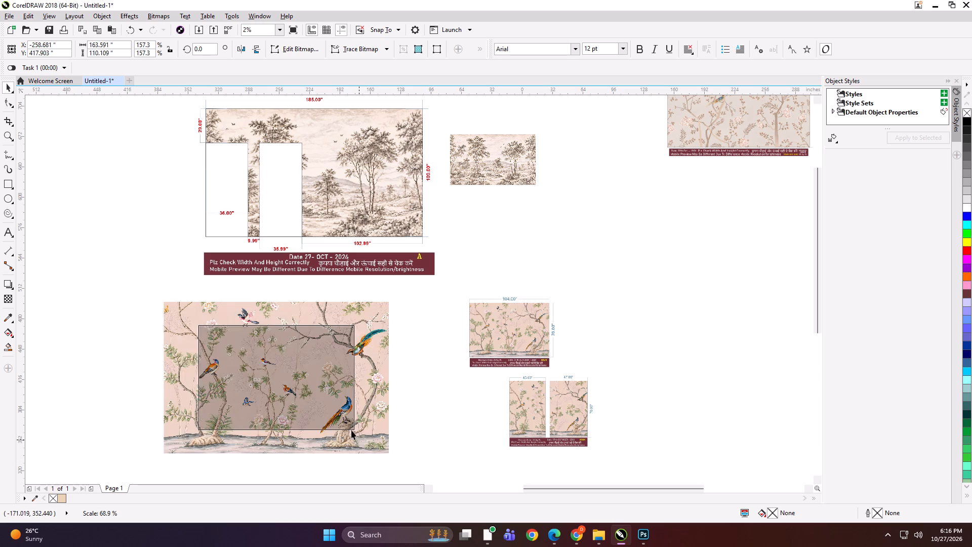
{"action": "left_click_drag", "start_coordinate": [351, 430], "coordinate": [359, 440], "text": "shift"}
{"action": "scroll", "coordinate": [252, 325], "scroll_direction": "up", "scroll_amount": 3}
{"action": "scroll", "coordinate": [301, 440], "scroll_direction": "up", "scroll_amount": 2}
{"action": "scroll", "coordinate": [285, 279], "scroll_direction": "down", "scroll_amount": 3}
{"action": "scroll", "coordinate": [206, 436], "scroll_direction": "up", "scroll_amount": 2}
{"action": "scroll", "coordinate": [207, 350], "scroll_direction": "down", "scroll_amount": 1}
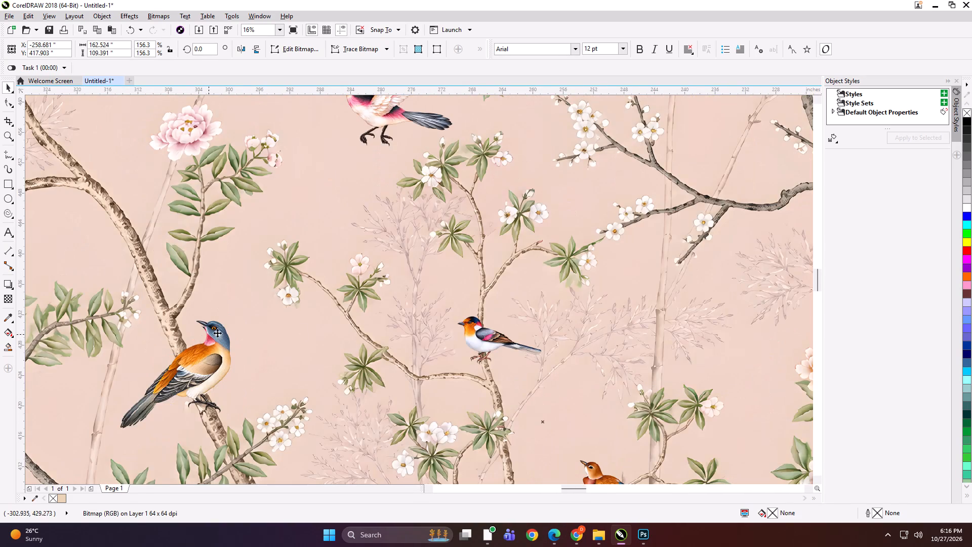
{"action": "scroll", "coordinate": [471, 358], "scroll_direction": "up", "scroll_amount": 2}
{"action": "scroll", "coordinate": [392, 317], "scroll_direction": "down", "scroll_amount": 4}
{"action": "scroll", "coordinate": [330, 256], "scroll_direction": "down", "scroll_amount": 1}
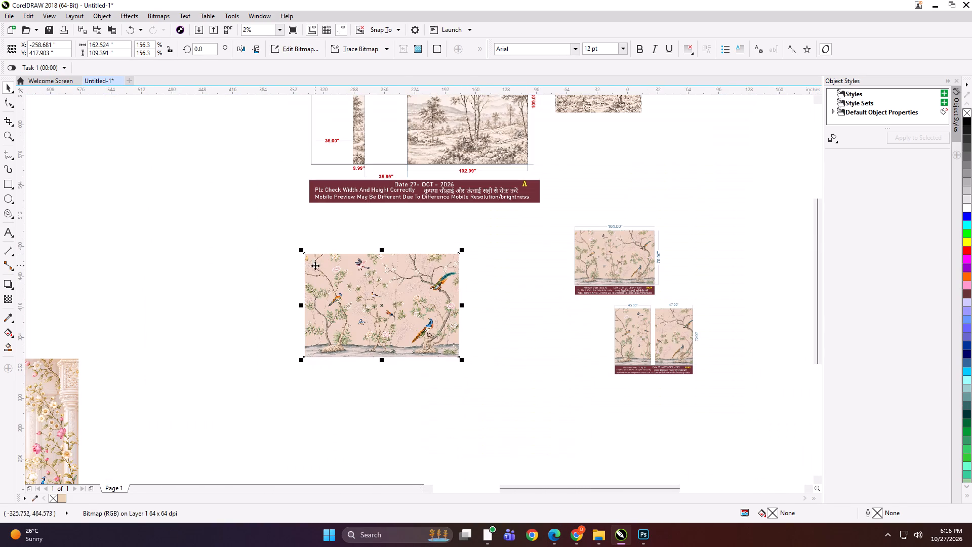
{"action": "left_click_drag", "start_coordinate": [461, 361], "coordinate": [430, 357], "text": "shift"}
{"action": "left_click_drag", "start_coordinate": [386, 311], "coordinate": [481, 282]}
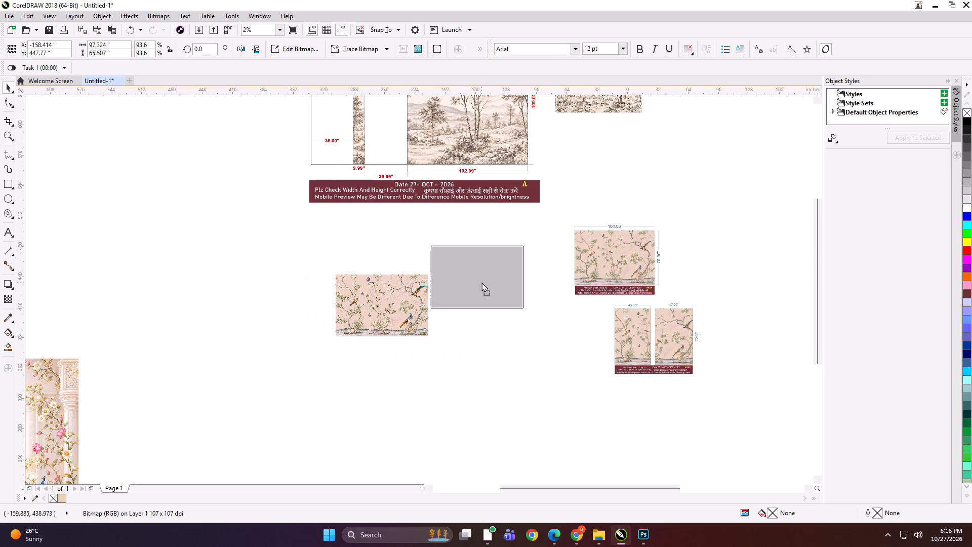
{"action": "left_click_drag", "start_coordinate": [481, 282], "coordinate": [505, 271]}
Place a copy of the reduced birds wallpaper below it, beside the two-panel bird preview.
{"action": "scroll", "coordinate": [411, 306], "scroll_direction": "down", "scroll_amount": 1}
{"action": "left_click_drag", "start_coordinate": [397, 279], "coordinate": [415, 326]}
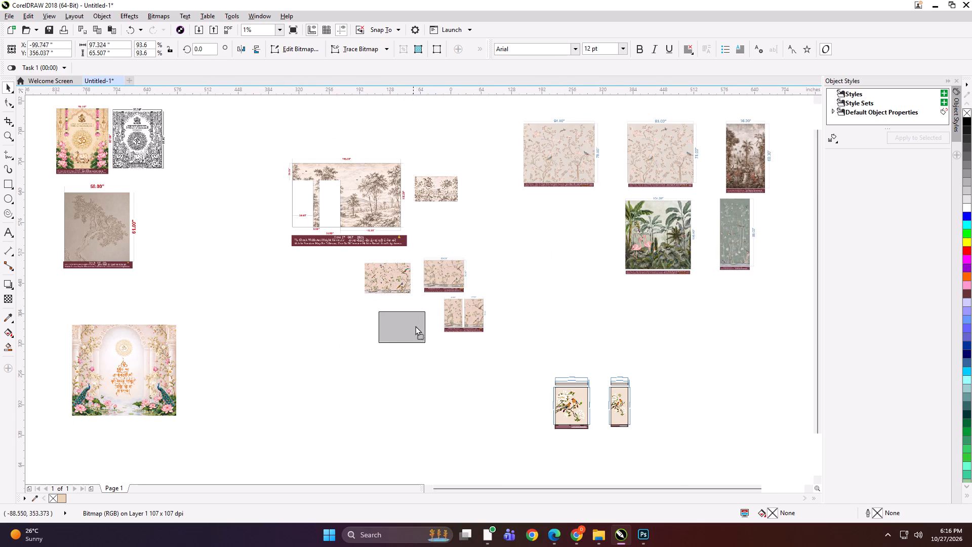
{"action": "left_click_drag", "start_coordinate": [415, 326], "coordinate": [420, 323]}
{"action": "right_click", "coordinate": [419, 324]}
Switch to WhatsApp in Chrome to view the ORDER CUSTOMIZE / DESUTEX chat.
{"action": "left_click", "coordinate": [577, 545]}
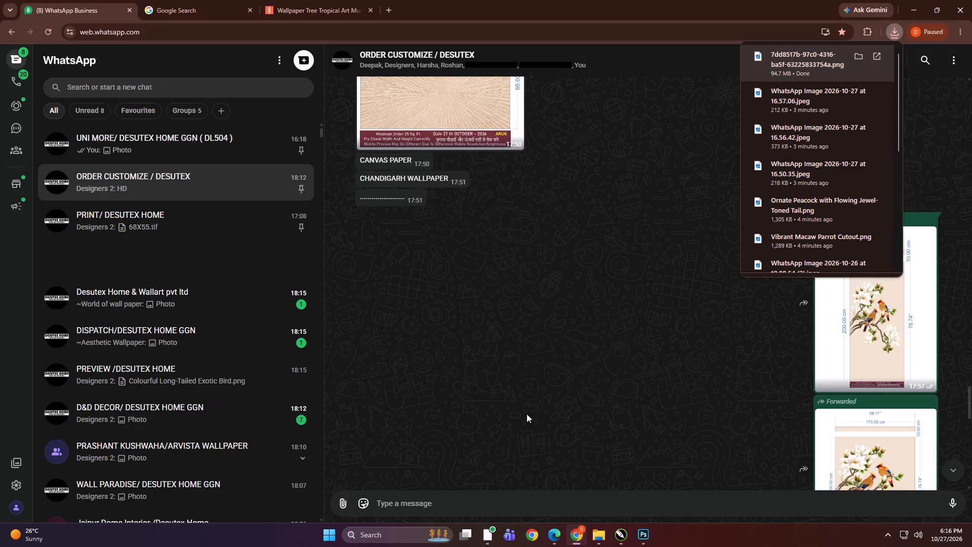
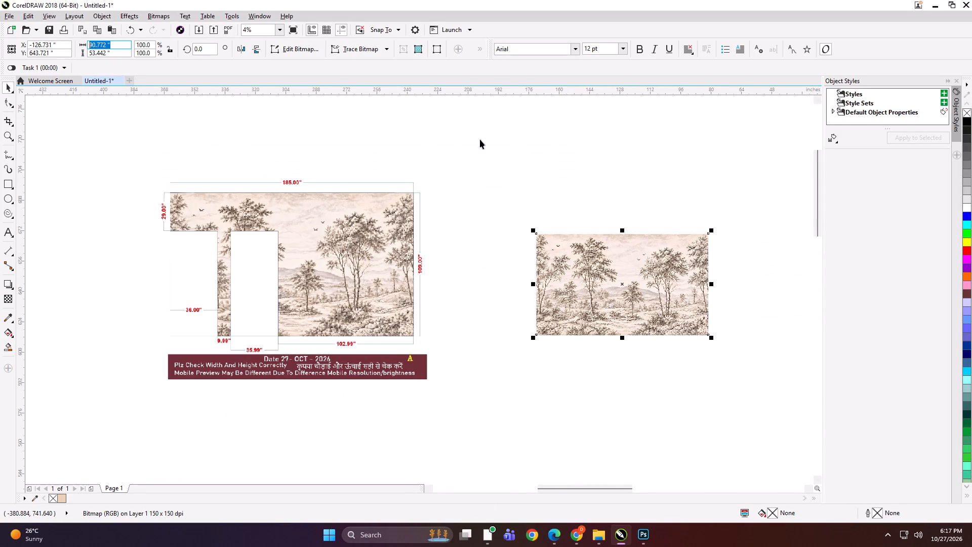
Set the selected tree landscape wallpaper's size to 185 inches wide and 109 inches high.
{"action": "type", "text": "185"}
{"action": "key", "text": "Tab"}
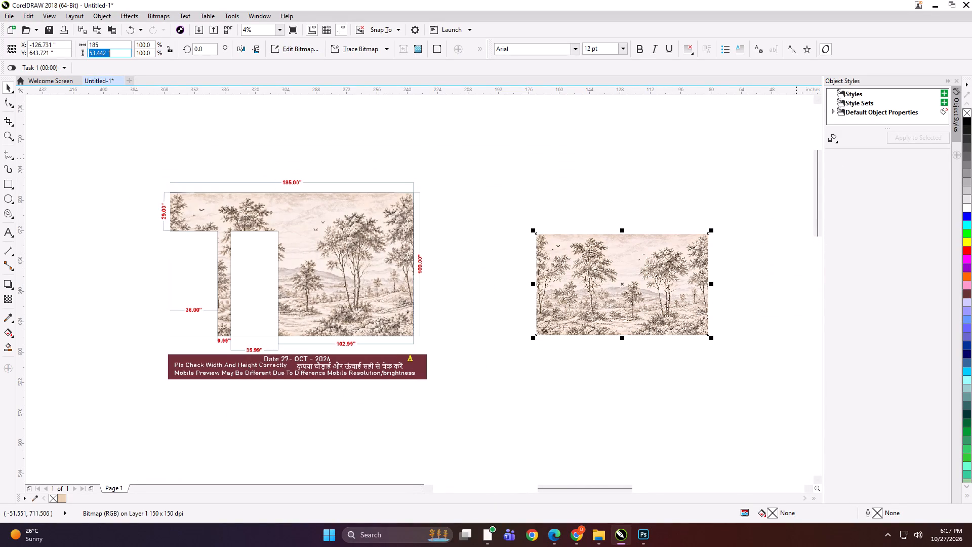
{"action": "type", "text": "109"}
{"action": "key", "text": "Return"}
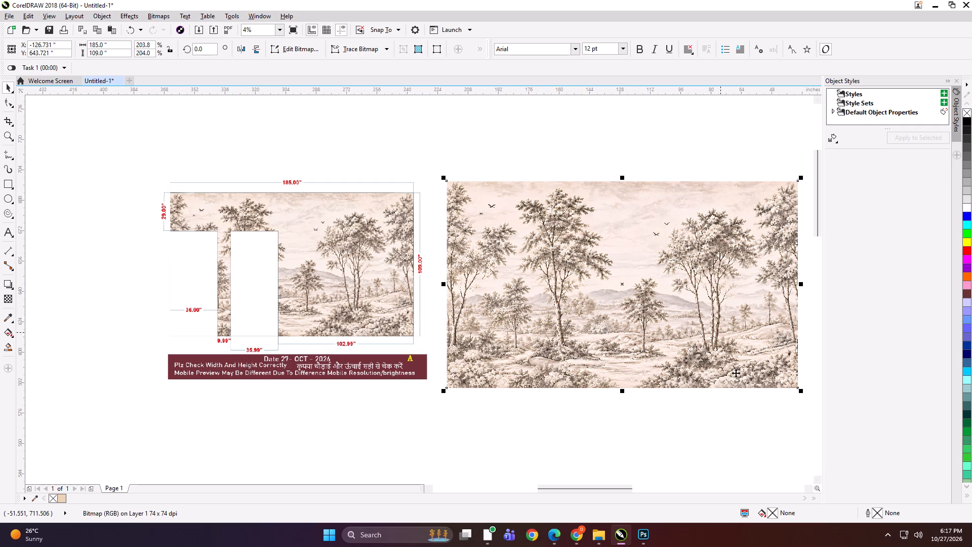
Move the dimensioned tree landscape preview further left, away from the enlarged wallpaper, to about X -348.6, Y 649.3 inches.
{"action": "left_click_drag", "start_coordinate": [358, 274], "coordinate": [263, 268]}
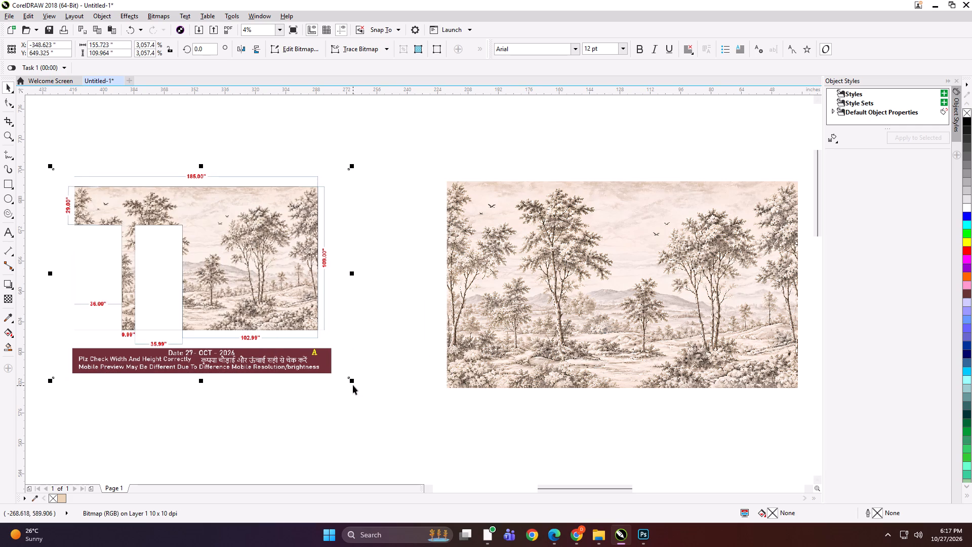
Enlarge the 185 x 109 inch layout preview and position it beside the tree landscape wallpaper without overlap.
{"action": "left_click_drag", "start_coordinate": [353, 383], "coordinate": [398, 416], "text": "shift"}
{"action": "left_click_drag", "start_coordinate": [342, 276], "coordinate": [383, 289]}
{"action": "left_click", "coordinate": [509, 293], "text": "shift"}
{"action": "key", "text": "shift+F2"}
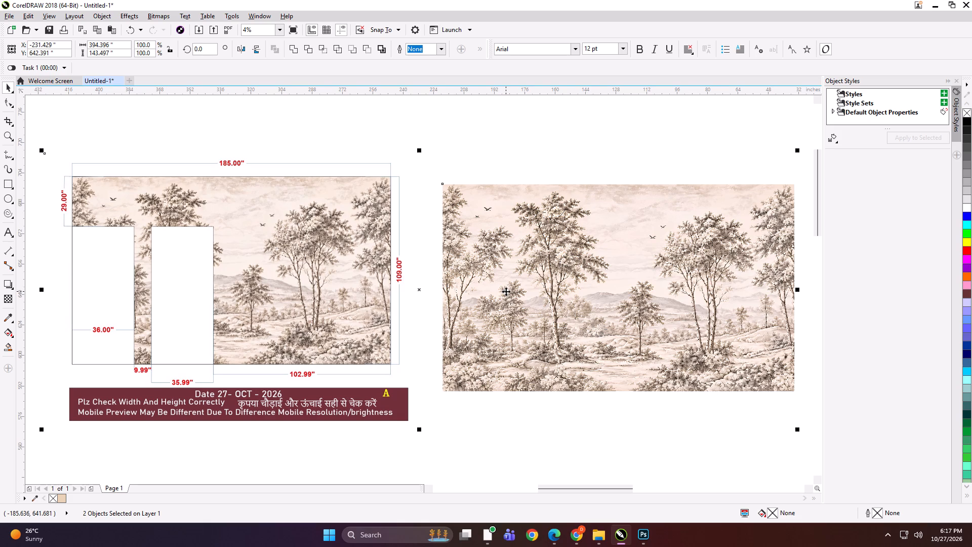
{"action": "left_click", "coordinate": [485, 137]}
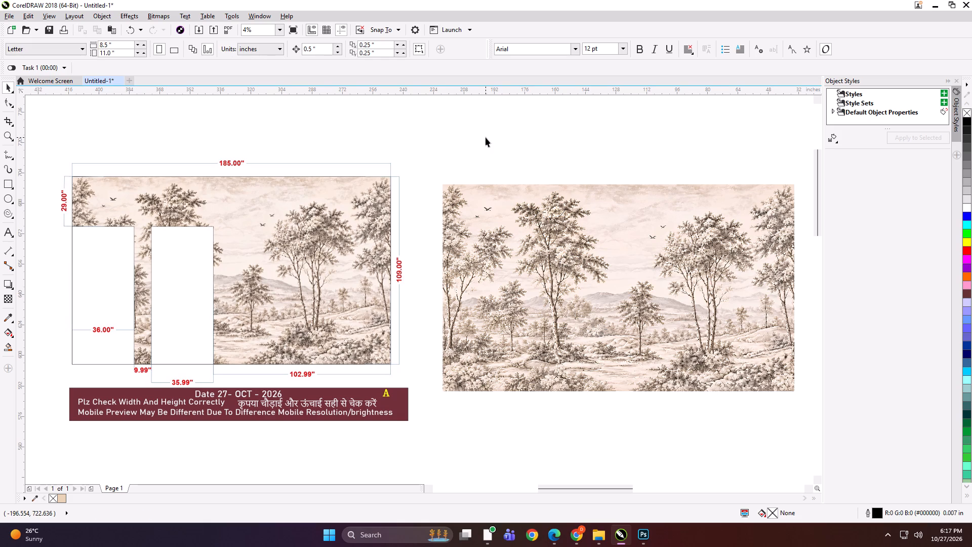
{"action": "left_click", "coordinate": [481, 206]}
{"action": "left_click_drag", "start_coordinate": [367, 198], "coordinate": [359, 199]}
Add a white-filled rectangle 36 inches wide and 80 inches high over the tree landscape wallpaper.
{"action": "left_click", "coordinate": [487, 218]}
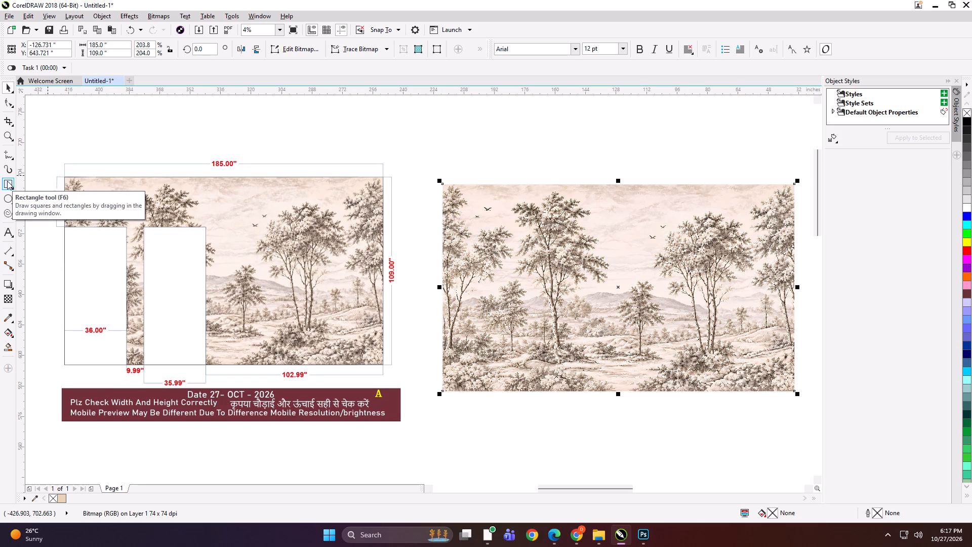
{"action": "left_click", "coordinate": [504, 147]}
{"action": "left_click", "coordinate": [513, 222]}
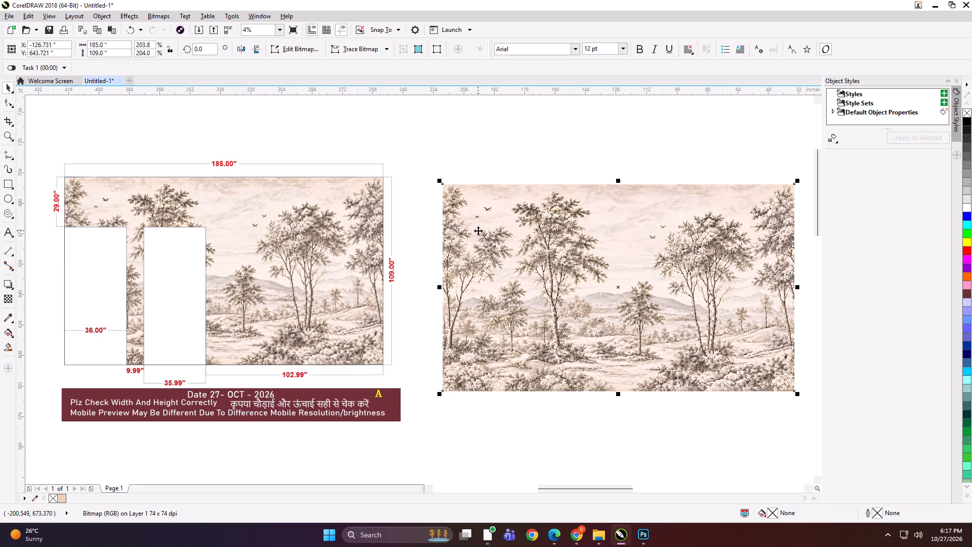
{"action": "double_click", "coordinate": [5, 181], "text": "shift"}
{"action": "key", "text": "shift+space"}
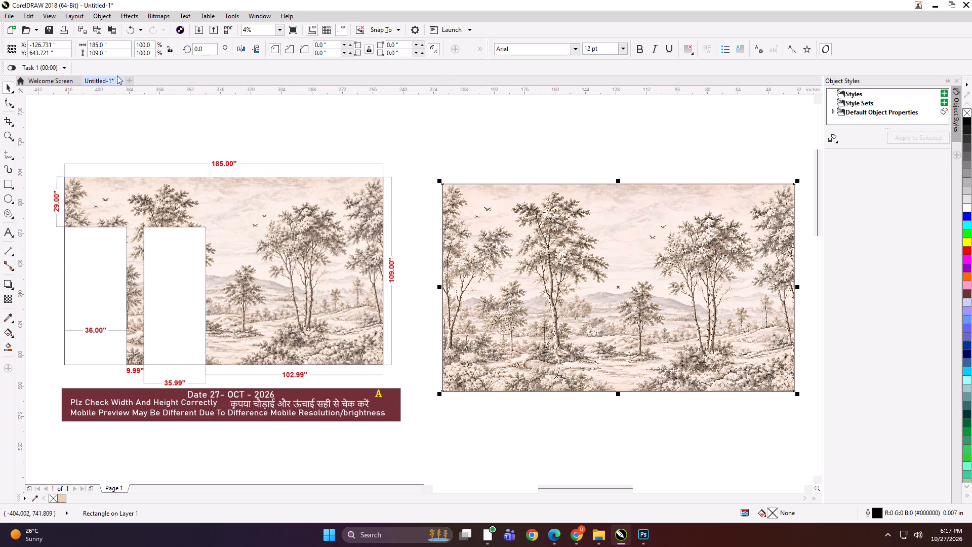
{"action": "left_click_drag", "start_coordinate": [114, 46], "coordinate": [84, 47]}
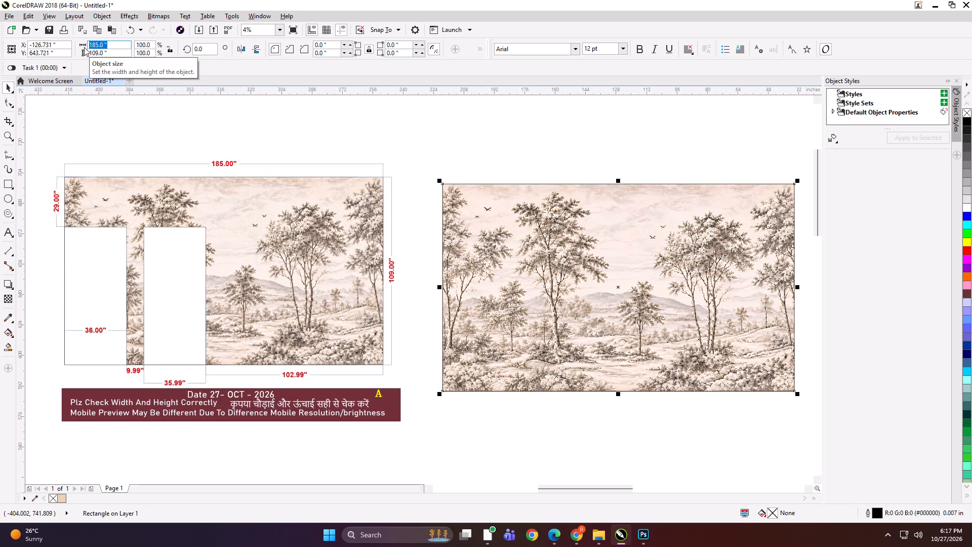
{"action": "type", "text": "36"}
{"action": "key", "text": "Return"}
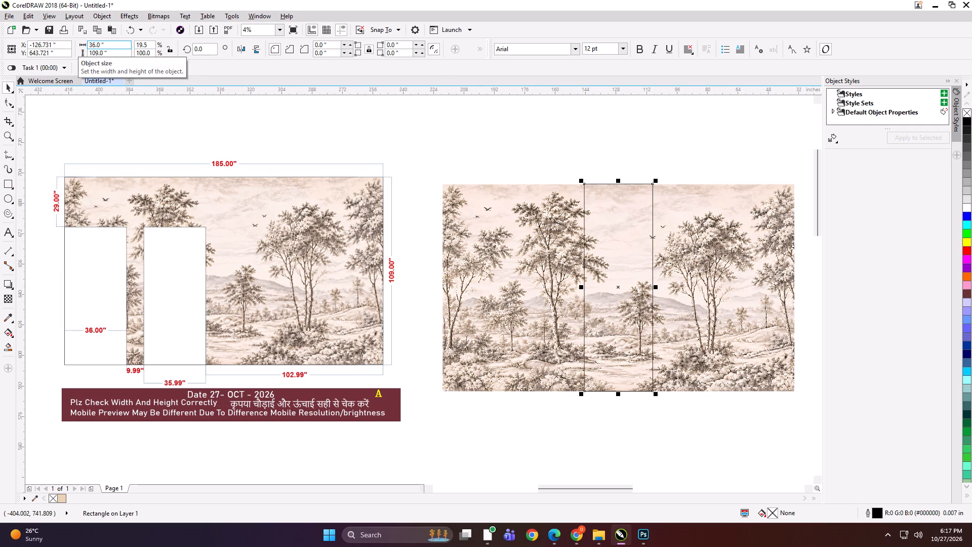
{"action": "left_click", "coordinate": [111, 54]}
{"action": "type", "text": "-29"}
{"action": "key", "text": "Return"}
{"action": "left_click", "coordinate": [963, 208]}
Align the white rectangle to the wallpaper's bottom-left corner.
{"action": "left_click", "coordinate": [548, 288], "text": "shift"}
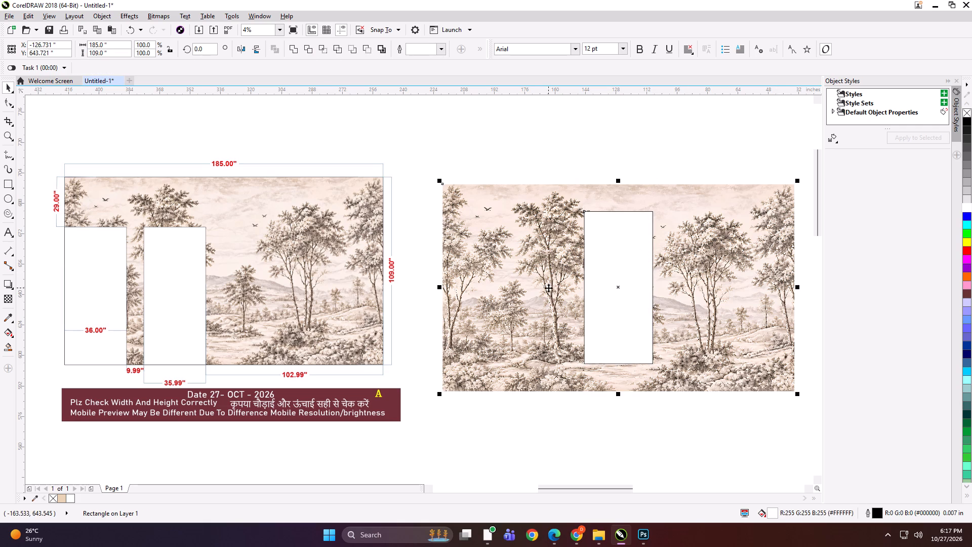
{"action": "type", "text": "BL"}
{"action": "left_click", "coordinate": [520, 148]}
Mirror-copy the white rectangle to its right and nudge the copy 10 inches right, leaving a gap between the two.
{"action": "left_click", "coordinate": [481, 292]}
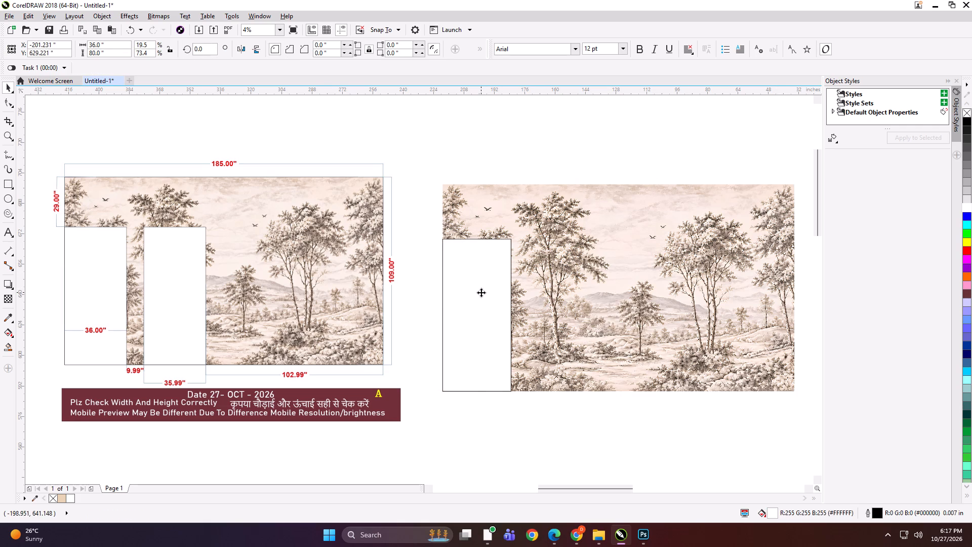
{"action": "left_click_drag", "start_coordinate": [437, 317], "coordinate": [524, 312]}
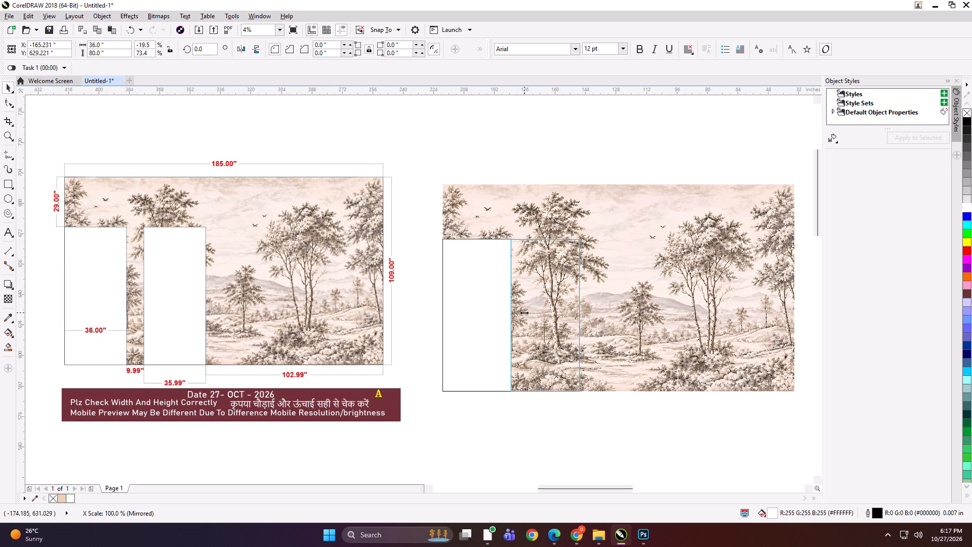
{"action": "left_click_drag", "start_coordinate": [524, 312], "coordinate": [523, 312]}
{"action": "right_click", "coordinate": [524, 312], "text": "ctrl"}
{"action": "left_click", "coordinate": [494, 149]}
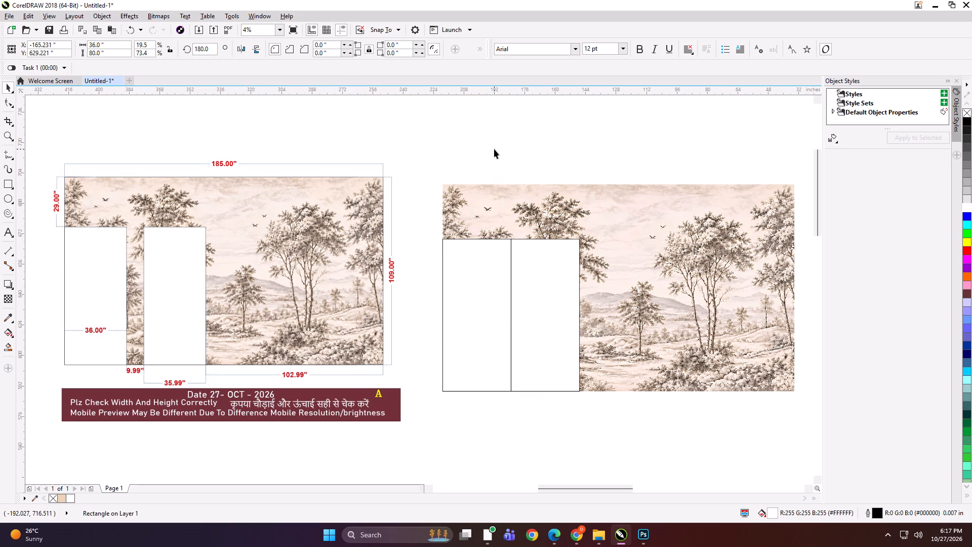
{"action": "left_click_drag", "start_coordinate": [322, 47], "coordinate": [275, 51]}
{"action": "type", "text": "10"}
{"action": "key", "text": "Return"}
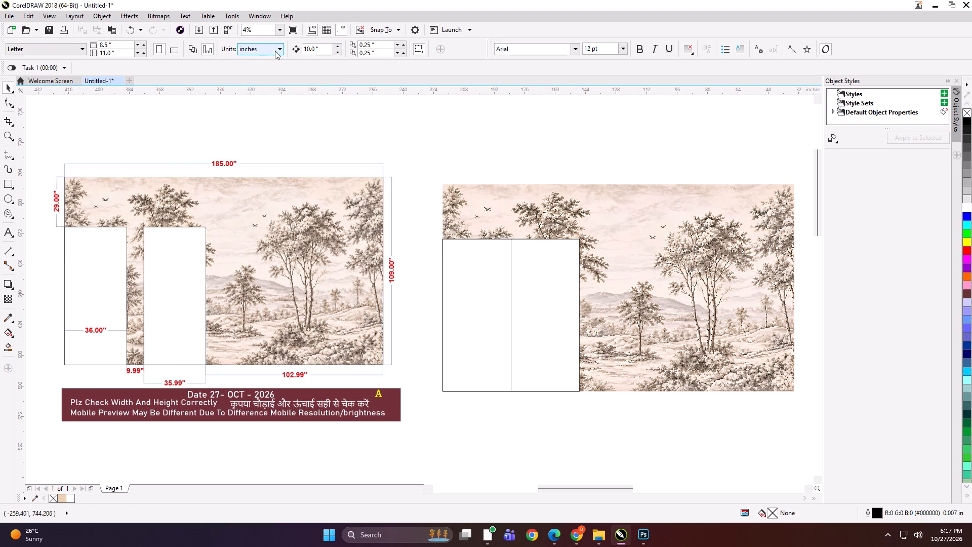
{"action": "left_click", "coordinate": [527, 291]}
{"action": "key", "text": "Right"}
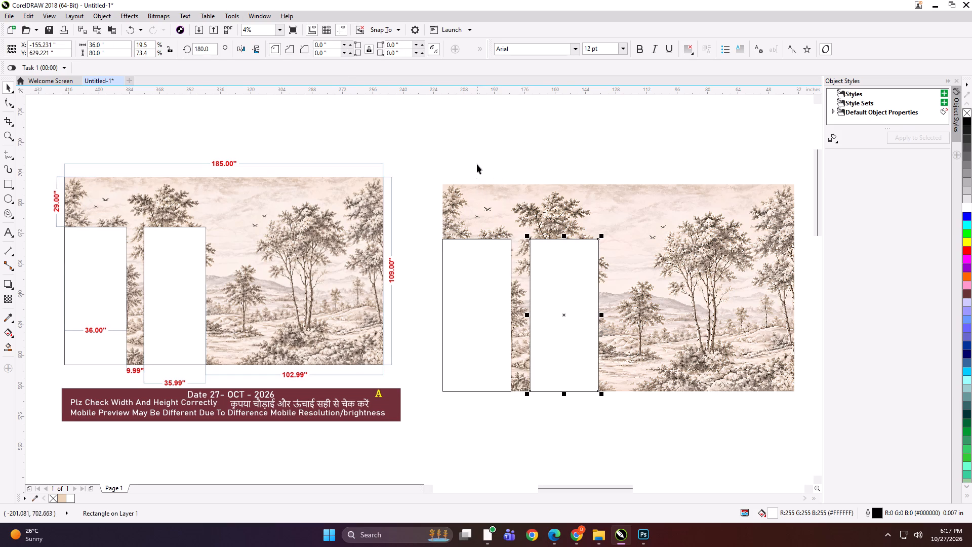
{"action": "left_click", "coordinate": [477, 163]}
Add an unfilled 30 inch high rectangle along the wallpaper's top edge, narrowed to 82 inches to end at the second white rectangle's right edge.
{"action": "left_click", "coordinate": [482, 196]}
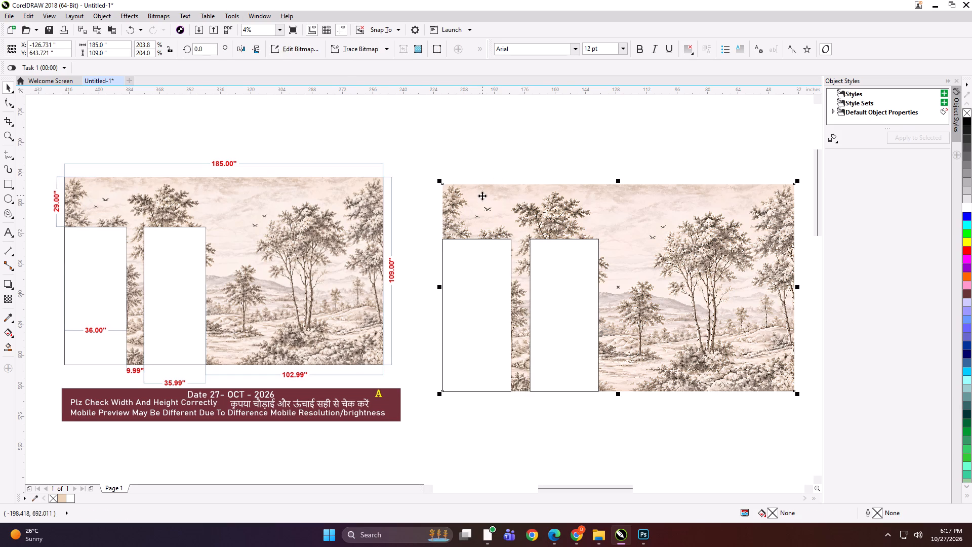
{"action": "double_click", "coordinate": [2, 181], "text": "shift"}
{"action": "key", "text": "shift+space"}
{"action": "left_click_drag", "start_coordinate": [111, 53], "coordinate": [67, 56]}
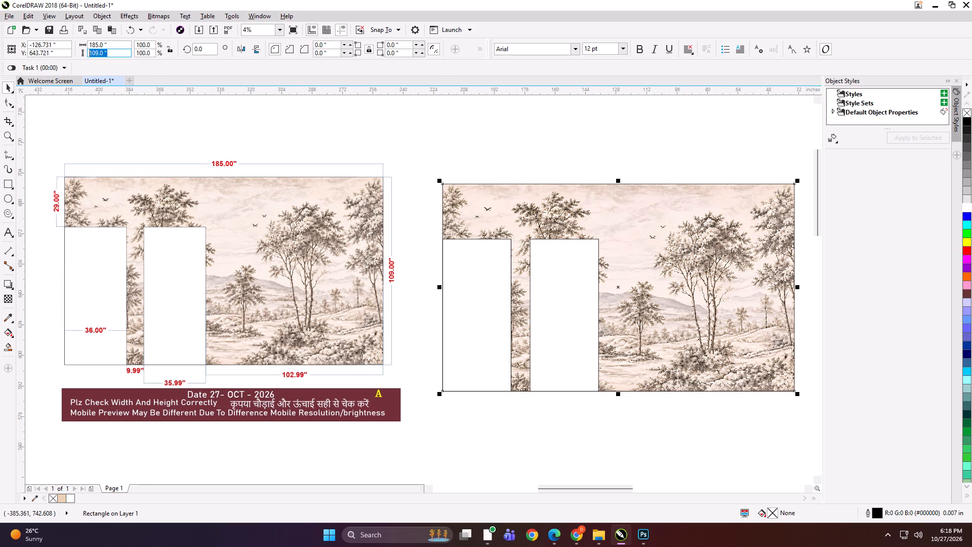
{"action": "type", "text": "30"}
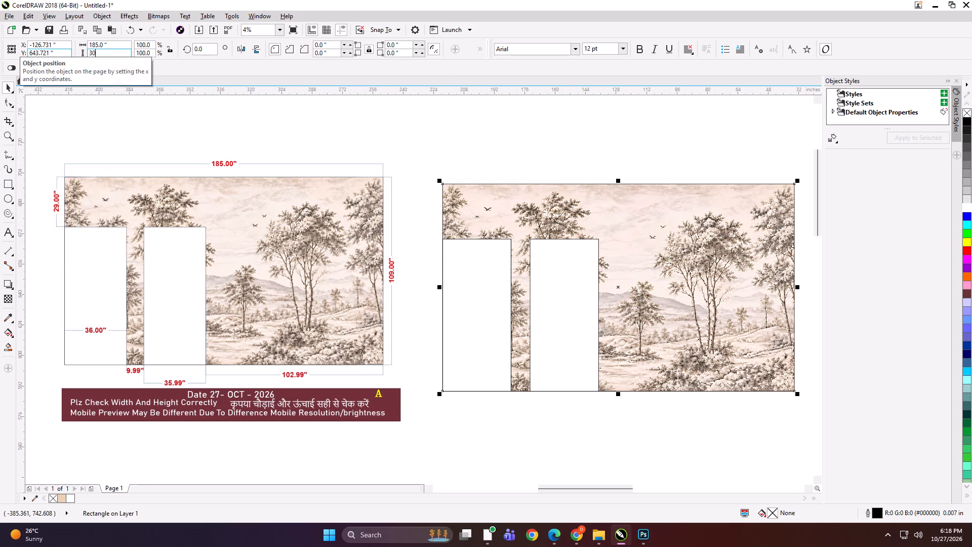
{"action": "key", "text": "Return"}
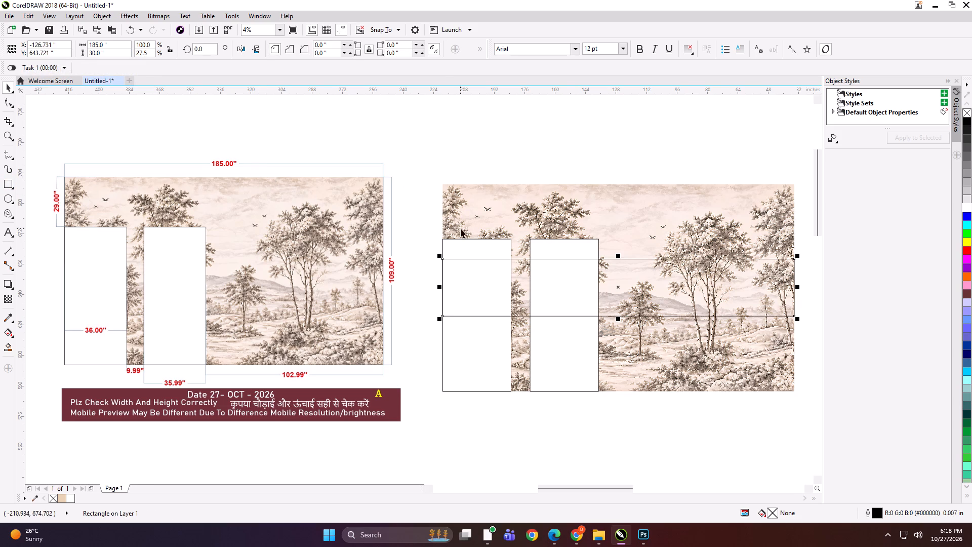
{"action": "left_click", "coordinate": [482, 212], "text": "shift"}
{"action": "key", "text": "t"}
{"action": "left_click", "coordinate": [521, 153]}
{"action": "left_click", "coordinate": [659, 195]}
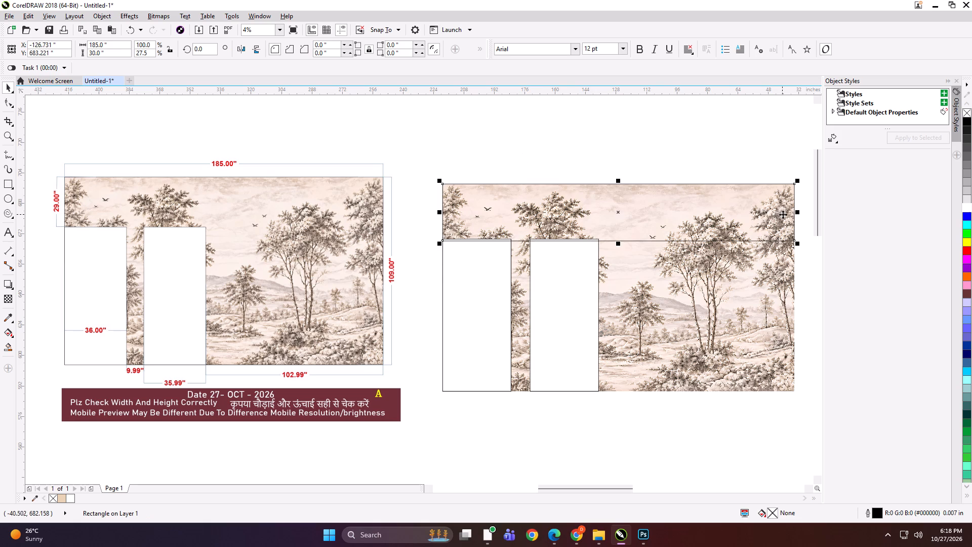
{"action": "left_click_drag", "start_coordinate": [799, 213], "coordinate": [601, 237]}
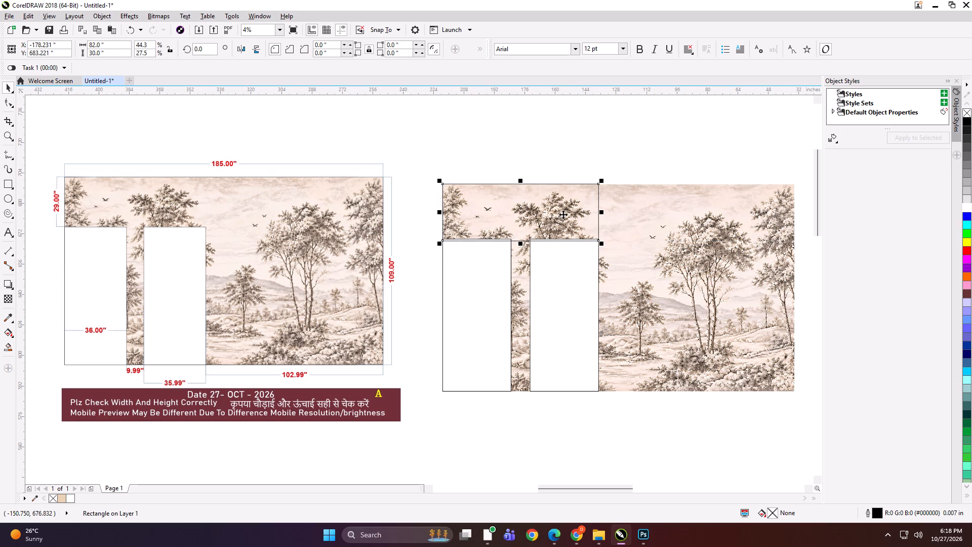
Set the nudge distance to 0.5 inches.
{"action": "left_click", "coordinate": [523, 131]}
{"action": "left_click", "coordinate": [322, 50]}
{"action": "key", "text": "ctrl+a"}
{"action": "type", "text": ".5"}
{"action": "key", "text": "Return"}
Mirror-copy the 82 inch top rectangle, set the copy's width to 53 inches and align it to the original's top-right corner.
{"action": "left_click", "coordinate": [516, 210]}
{"action": "left_click_drag", "start_coordinate": [438, 213], "coordinate": [626, 215]}
{"action": "right_click", "coordinate": [626, 215], "text": "ctrl"}
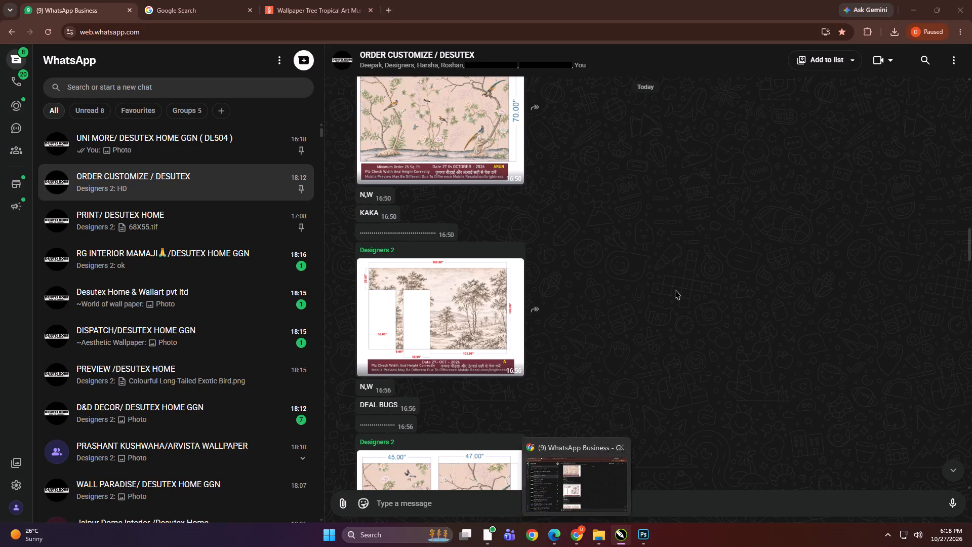
{"action": "left_click_drag", "start_coordinate": [118, 43], "coordinate": [72, 45]}
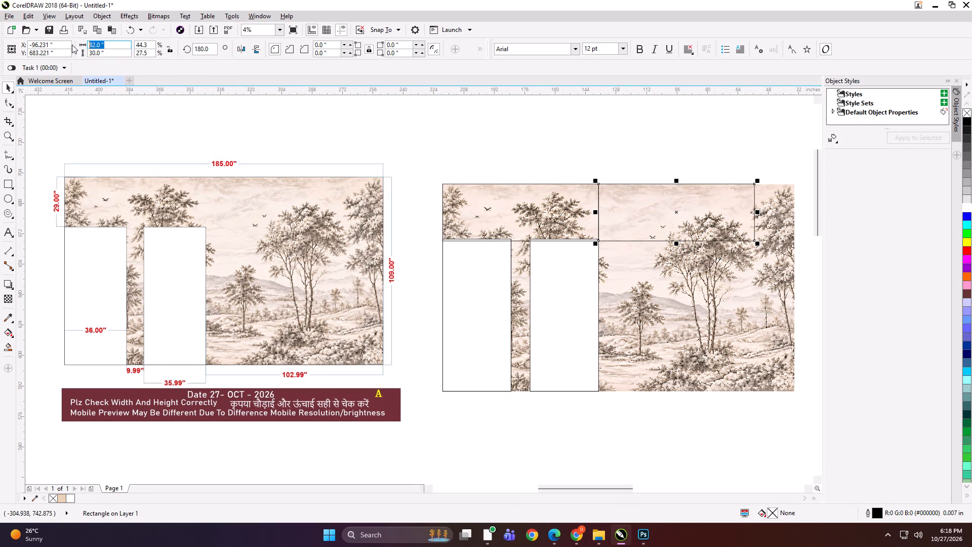
{"action": "type", "text": "53"}
{"action": "key", "text": "Return"}
{"action": "left_click", "coordinate": [576, 206], "text": "shift"}
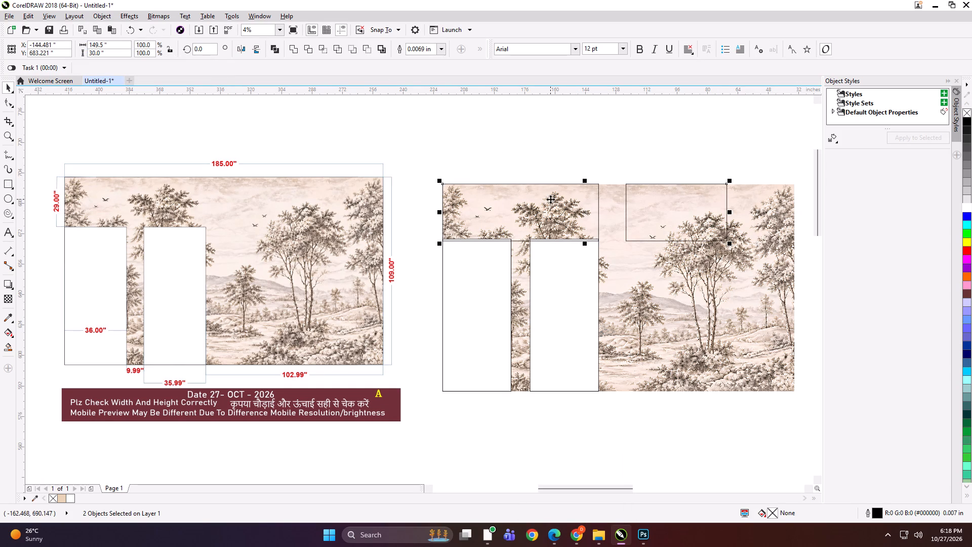
{"action": "type", "text": "TR"}
{"action": "left_click", "coordinate": [529, 158]}
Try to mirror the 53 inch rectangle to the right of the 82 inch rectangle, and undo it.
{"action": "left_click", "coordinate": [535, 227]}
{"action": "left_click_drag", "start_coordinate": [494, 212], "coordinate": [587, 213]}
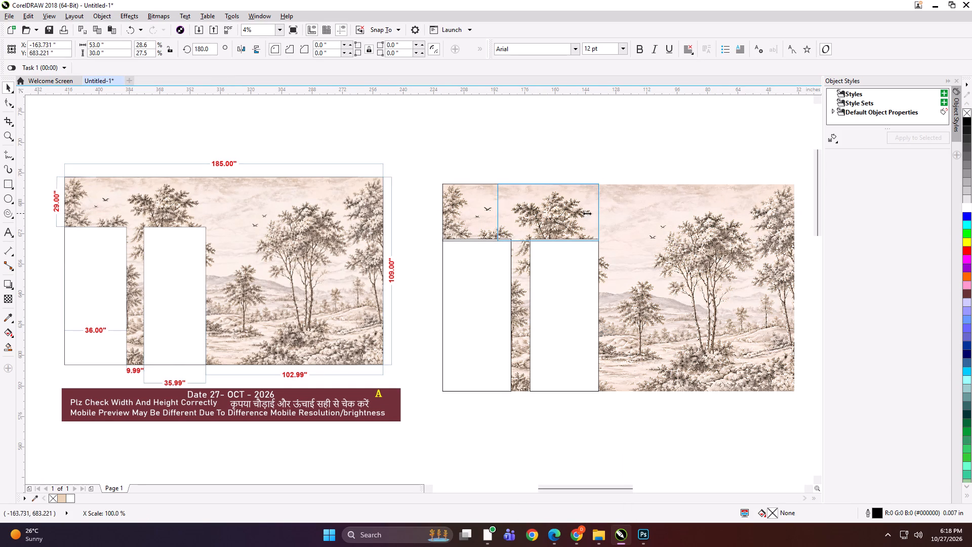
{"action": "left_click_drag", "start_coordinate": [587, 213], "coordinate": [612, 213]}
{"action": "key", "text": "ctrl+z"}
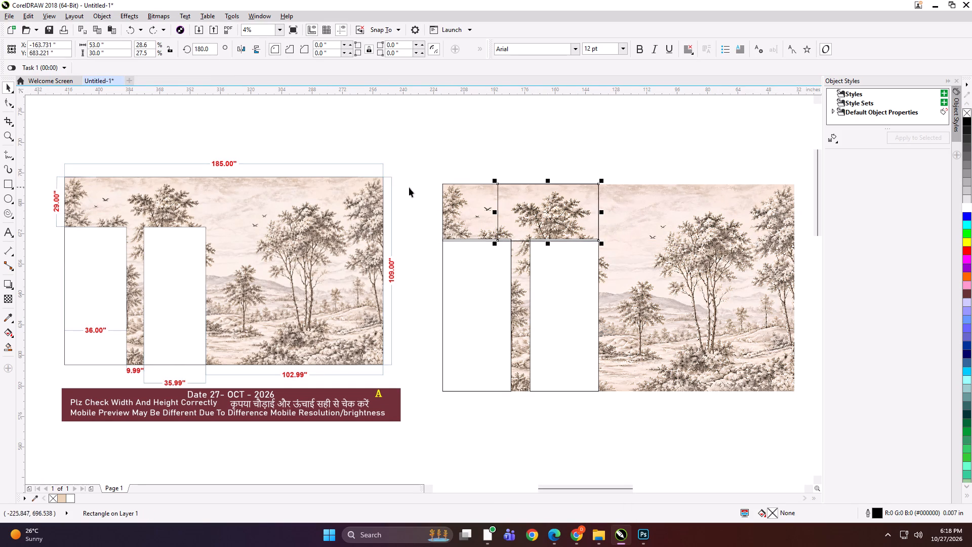
Mirror the 53 inch rectangle to the right of the 82 inch one and nudge it 0.5 inches left to overlap it.
{"action": "scroll", "coordinate": [387, 191], "scroll_direction": "down", "scroll_amount": 1}
{"action": "scroll", "coordinate": [610, 210], "scroll_direction": "up", "scroll_amount": 1}
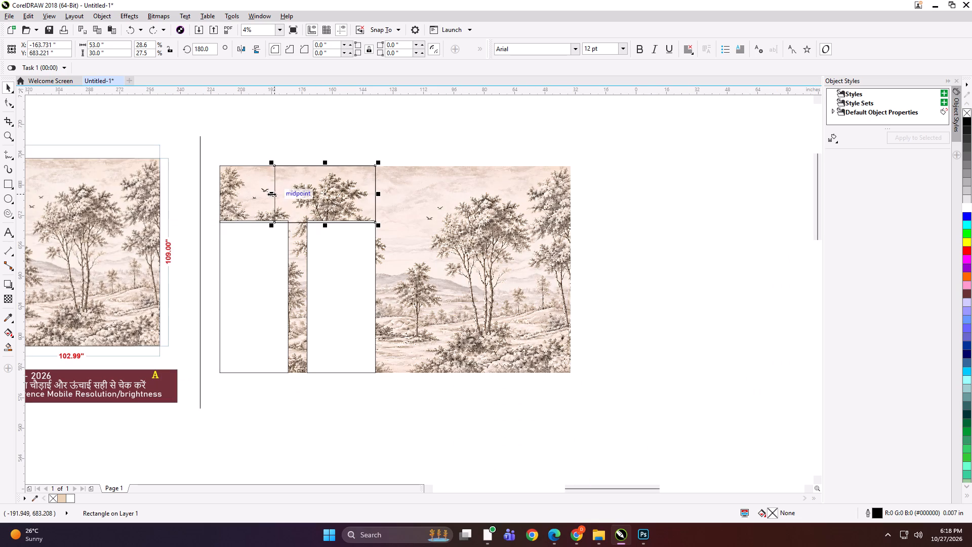
{"action": "left_click_drag", "start_coordinate": [271, 194], "coordinate": [394, 202]}
{"action": "scroll", "coordinate": [376, 197], "scroll_direction": "up", "scroll_amount": 1}
{"action": "key", "text": "Left"}
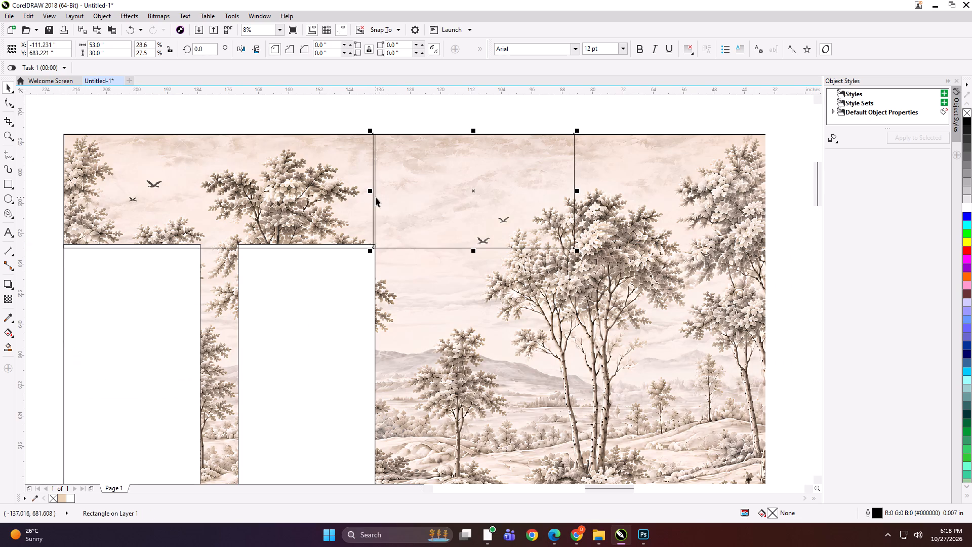
Mirror-copy the 53 inch rectangle to its right, nudge the copy 0.5 inches left and trim its width to the wallpaper's right edge.
{"action": "scroll", "coordinate": [376, 198], "scroll_direction": "down", "scroll_amount": 1}
{"action": "left_click_drag", "start_coordinate": [371, 196], "coordinate": [538, 194]}
{"action": "right_click", "coordinate": [538, 194], "text": "ctrl"}
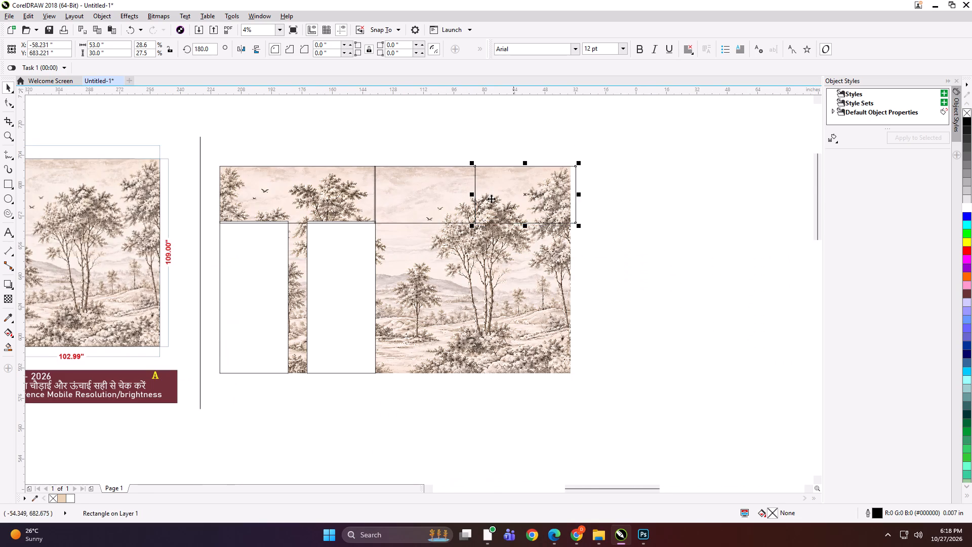
{"action": "scroll", "coordinate": [487, 199], "scroll_direction": "up", "scroll_amount": 1}
{"action": "key", "text": "Left"}
{"action": "left_click_drag", "start_coordinate": [665, 190], "coordinate": [660, 190]}
Stretch the two rectangles on the wallpaper's right side down to its bottom edge, making them 109 inches high.
{"action": "scroll", "coordinate": [601, 166], "scroll_direction": "down", "scroll_amount": 1}
{"action": "left_click", "coordinate": [478, 177], "text": "shift"}
{"action": "left_click_drag", "start_coordinate": [529, 213], "coordinate": [531, 227]}
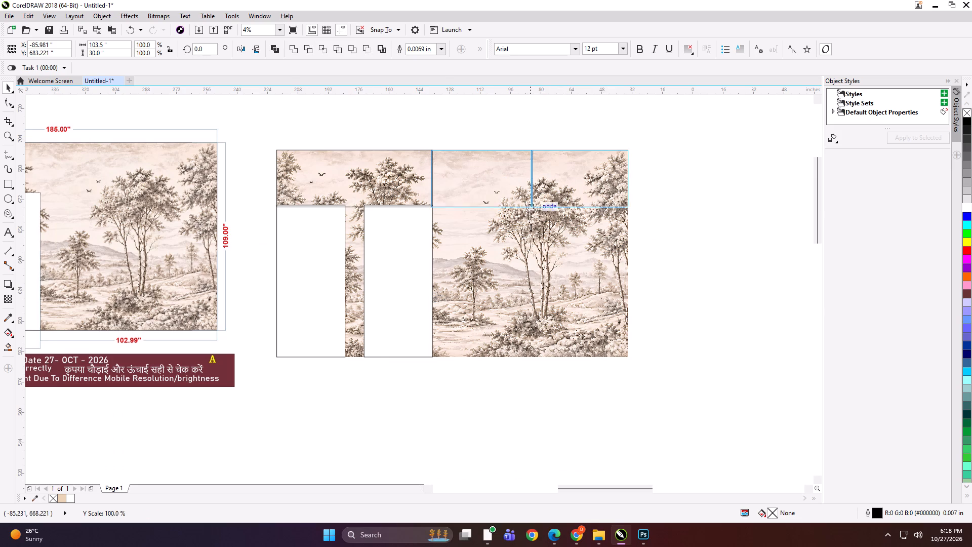
{"action": "left_click_drag", "start_coordinate": [531, 227], "coordinate": [536, 361]}
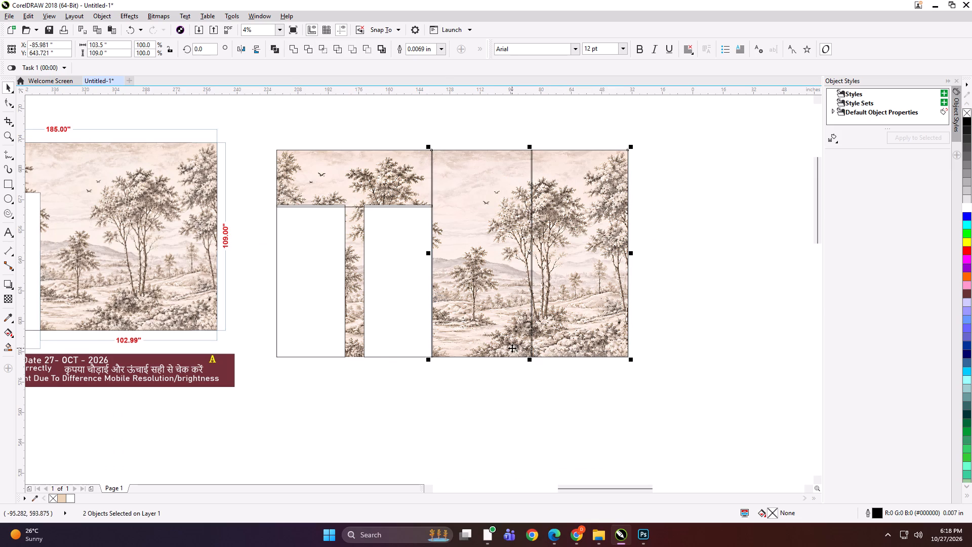
Mirror-copy the outer door cut-out rectangle to its right and nudge the copy 0.5 inches left.
{"action": "left_click", "coordinate": [321, 258]}
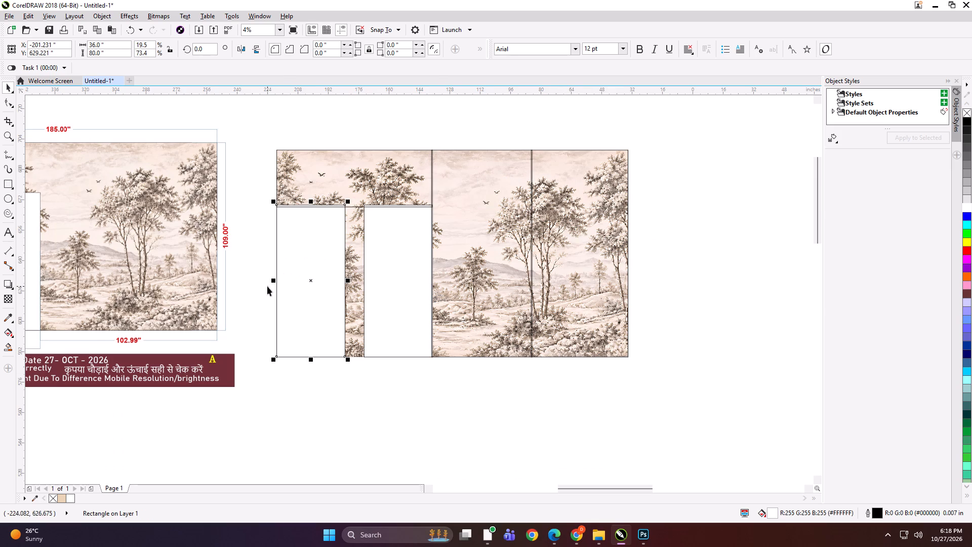
{"action": "left_click_drag", "start_coordinate": [274, 280], "coordinate": [375, 282]}
{"action": "right_click", "coordinate": [374, 282], "text": "ctrl"}
{"action": "key", "text": "Left"}
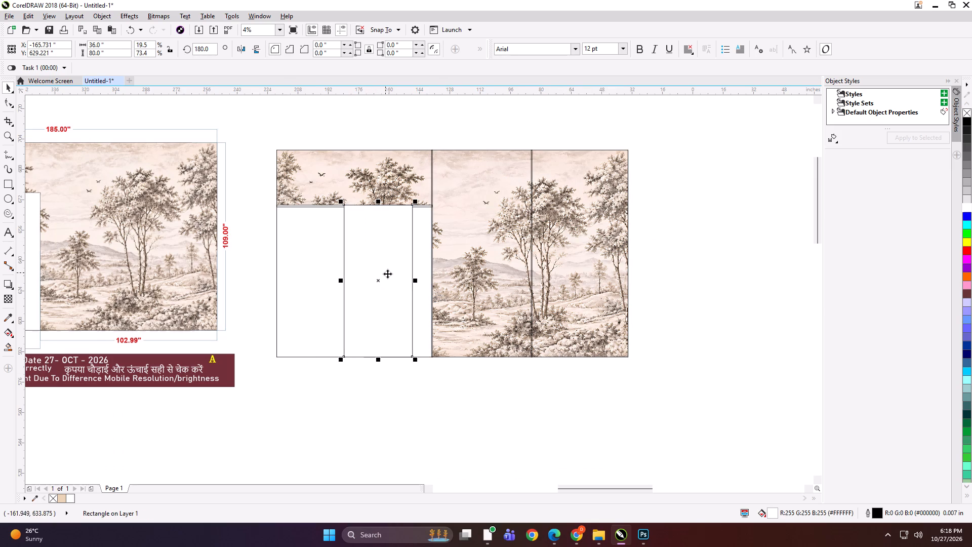
Narrow the copied rectangle to 10.5 inches, ending at the second door cut-out, and remove its fill.
{"action": "left_click_drag", "start_coordinate": [415, 283], "coordinate": [378, 281]}
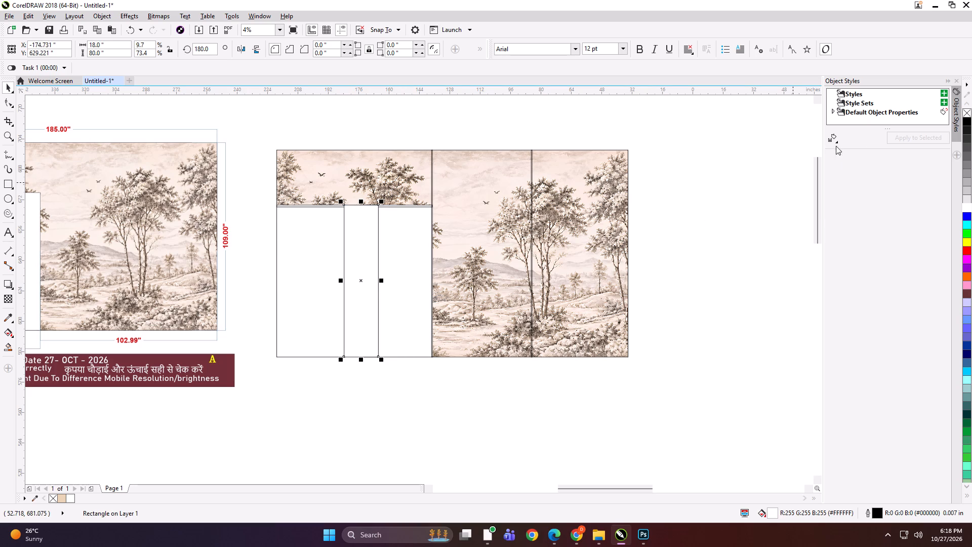
{"action": "left_click", "coordinate": [967, 115]}
{"action": "scroll", "coordinate": [334, 267], "scroll_direction": "up", "scroll_amount": 1}
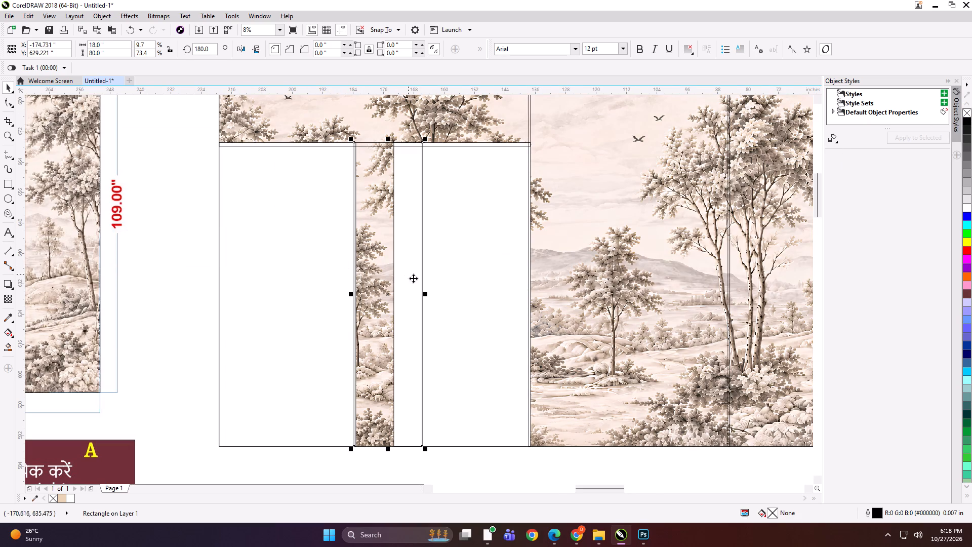
{"action": "left_click_drag", "start_coordinate": [423, 294], "coordinate": [396, 291]}
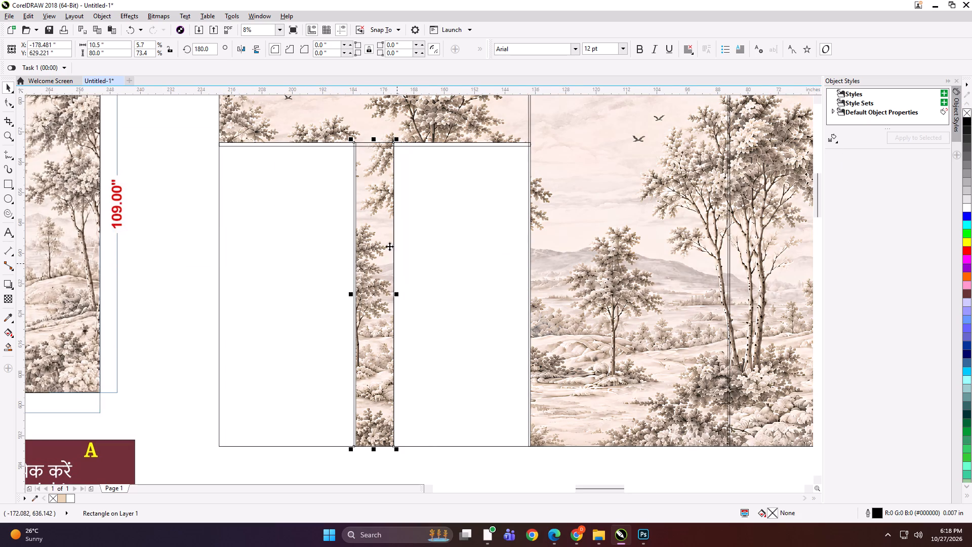
Convert the narrow strip rectangle to curves and shift its right edge 0.5 inches outward, making it 11 inches wide.
{"action": "key", "text": "F10"}
{"action": "key", "text": "ctrl+q"}
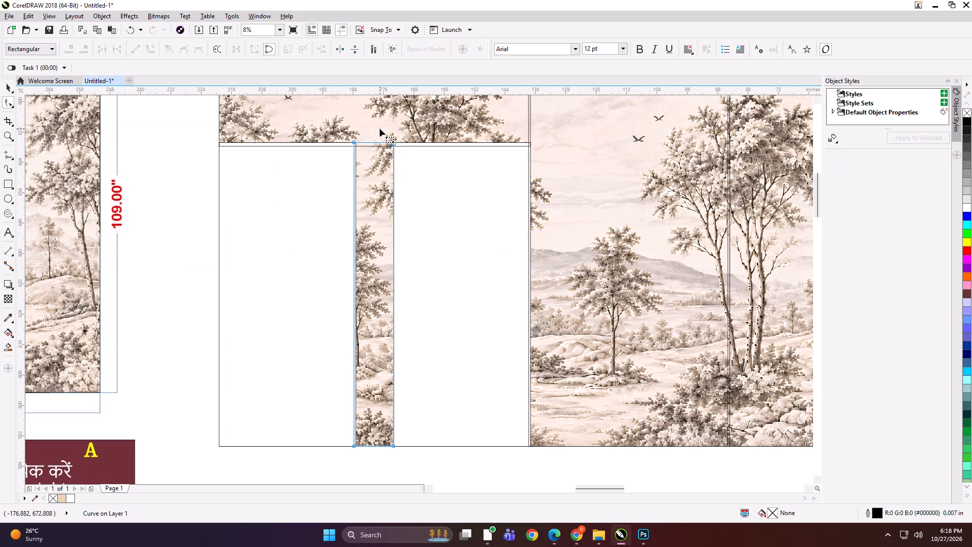
{"action": "left_click_drag", "start_coordinate": [380, 129], "coordinate": [412, 466]}
{"action": "key", "text": "Right"}
{"action": "key", "text": "space"}
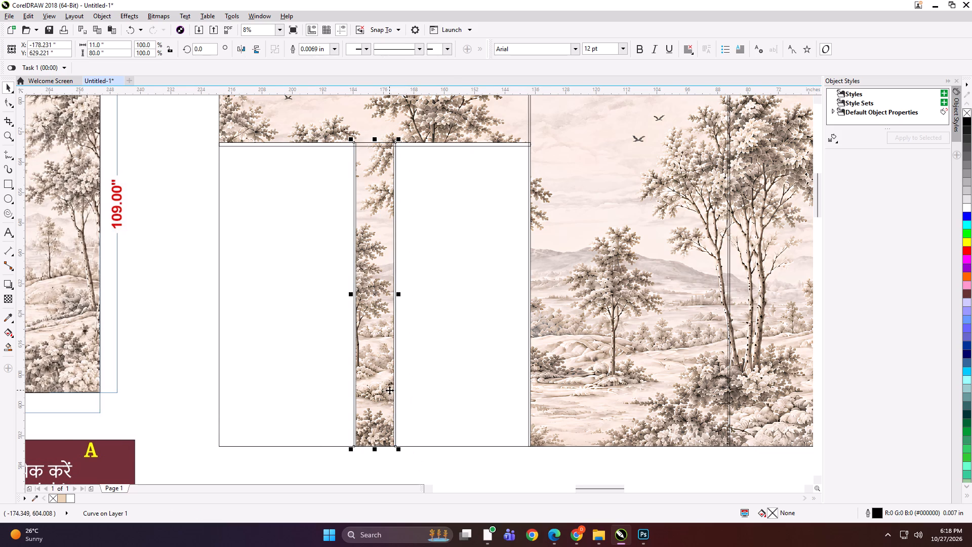
Group the four print panel outlines on the wallpaper.
{"action": "scroll", "coordinate": [387, 390], "scroll_direction": "down", "scroll_amount": 1}
{"action": "left_click", "coordinate": [366, 248], "text": "shift"}
{"action": "left_click", "coordinate": [487, 263], "text": "shift"}
{"action": "left_click", "coordinate": [588, 261], "text": "shift"}
{"action": "key", "text": "ctrl+g"}
PowerClip the tree landscape wallpaper into the grouped panel outlines and ungroup them into separate panels.
{"action": "left_click", "coordinate": [520, 191]}
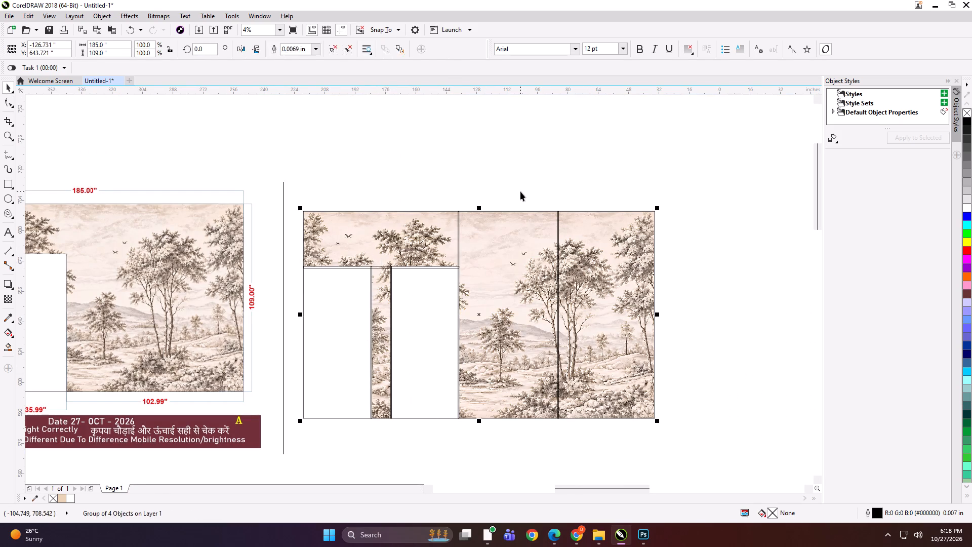
{"action": "left_click", "coordinate": [515, 275], "text": "alt"}
{"action": "key", "text": "shift+Return"}
{"action": "left_click", "coordinate": [515, 275]}
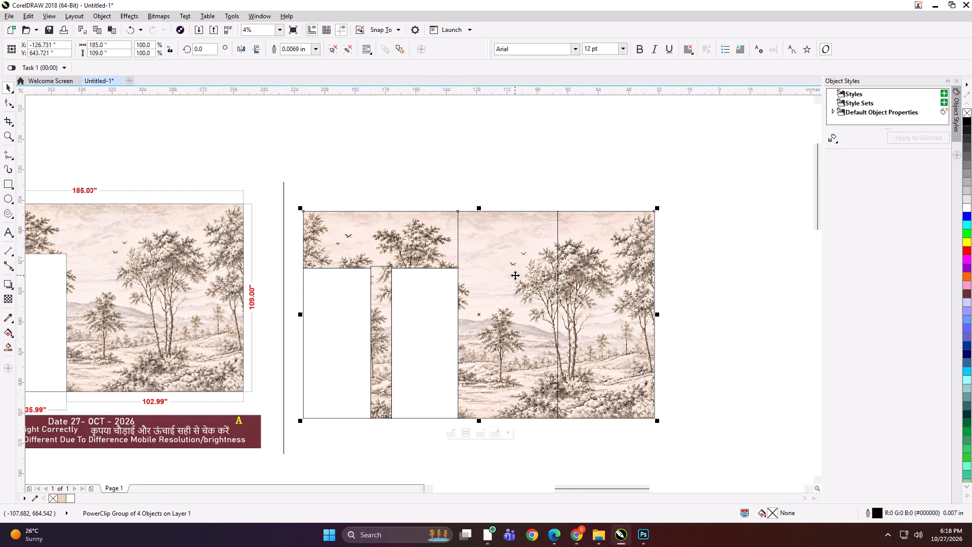
{"action": "key", "text": "ctrl+u"}
Delete the two white door cut-out rectangles.
{"action": "left_click", "coordinate": [418, 322]}
{"action": "key", "text": "Delete"}
{"action": "left_click", "coordinate": [340, 312]}
{"action": "key", "text": "Delete"}
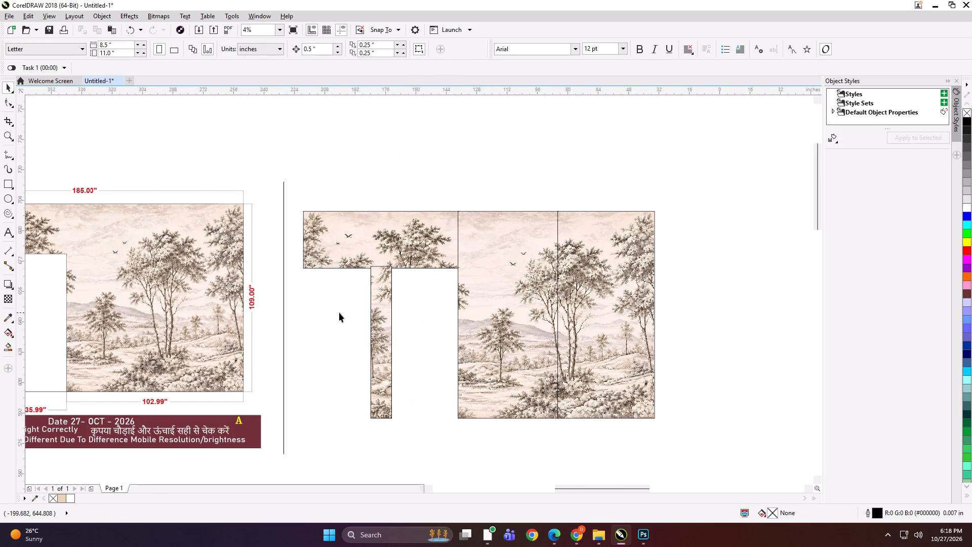
Move the two full-height panels together 4 inches right, away from the 82 x 30 inch panel.
{"action": "left_click", "coordinate": [393, 310]}
{"action": "left_click", "coordinate": [424, 242]}
{"action": "left_click", "coordinate": [412, 185]}
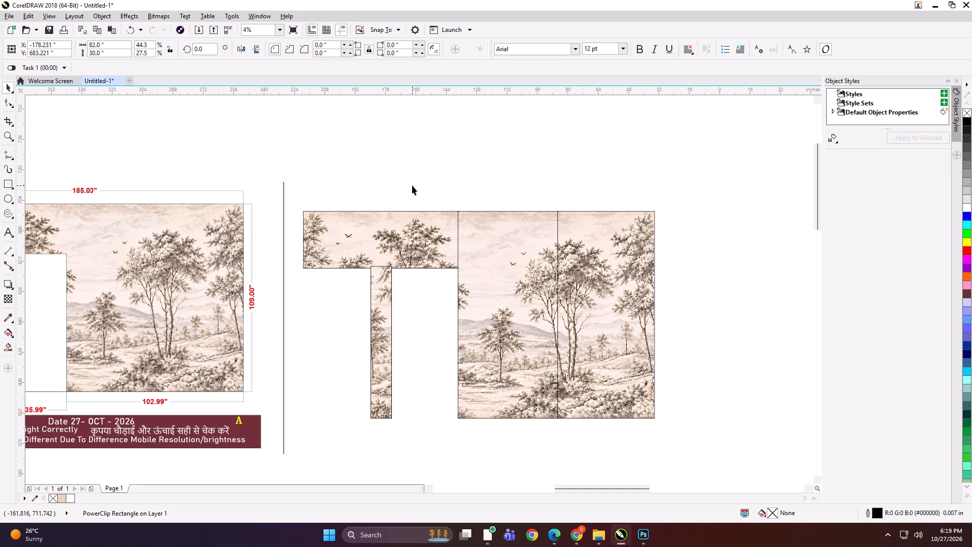
{"action": "left_click_drag", "start_coordinate": [412, 185], "coordinate": [655, 439]}
{"action": "key", "text": "Right"}
{"action": "key", "text": "Right"}
{"action": "key", "text": "Right"}
{"action": "key", "text": "Right"}
{"action": "key", "text": "Right"}
{"action": "key", "text": "Right"}
{"action": "key", "text": "Right"}
{"action": "key", "text": "Right"}
{"action": "left_click", "coordinate": [509, 175]}
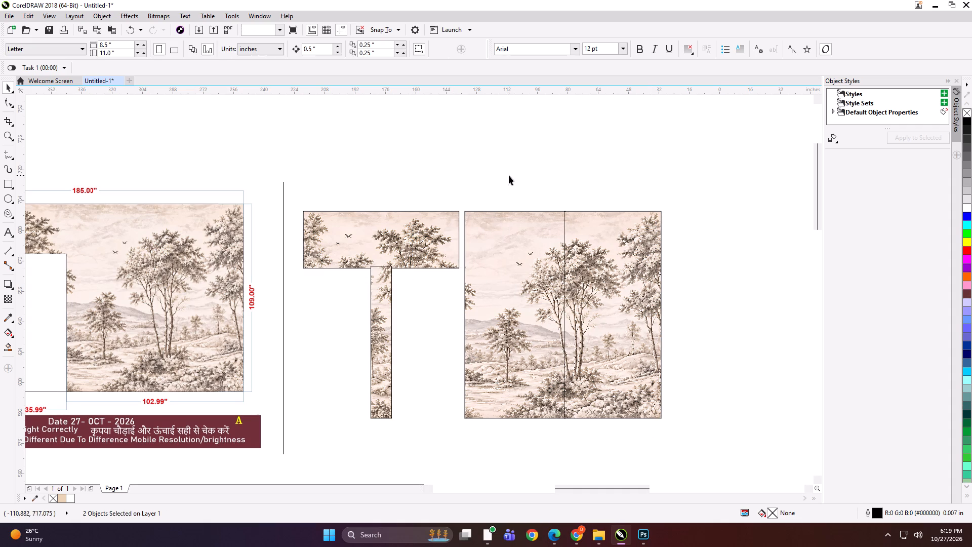
Move the rightmost full-height panel another 3.5 inches right to separate it from its neighbour.
{"action": "left_click_drag", "start_coordinate": [509, 175], "coordinate": [738, 493]}
{"action": "key", "text": "Right"}
{"action": "key", "text": "Right"}
{"action": "key", "text": "Right"}
{"action": "key", "text": "Right"}
{"action": "key", "text": "Right"}
{"action": "key", "text": "Right"}
{"action": "key", "text": "Right"}
Shift the narrow strip panel between the doors 0.5 inches left and 6 inches down, away from the panel above.
{"action": "left_click", "coordinate": [377, 286]}
{"action": "key", "text": "Left"}
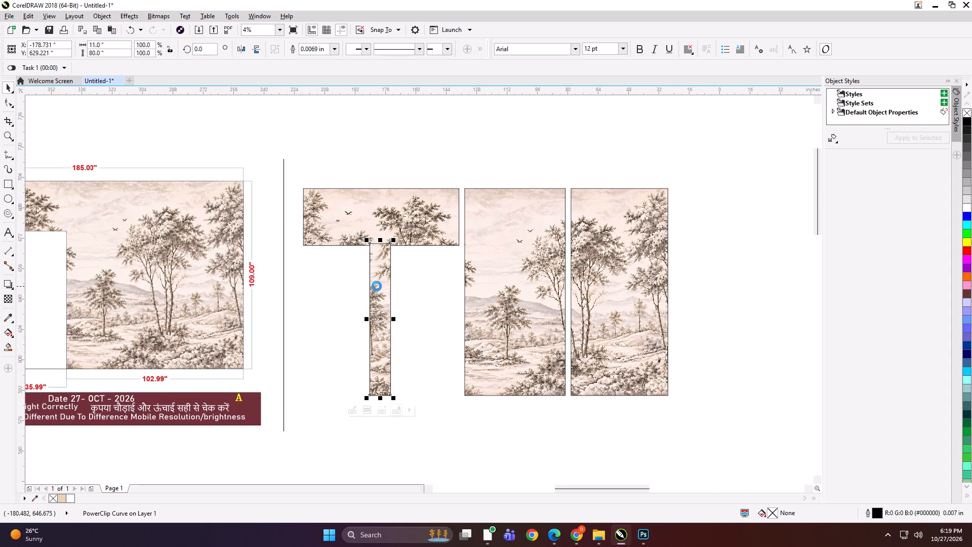
{"action": "key", "text": "Down"}
{"action": "key", "text": "Down"}
{"action": "key", "text": "Down"}
{"action": "key", "text": "Down"}
{"action": "key", "text": "Down"}
{"action": "key", "text": "Down"}
{"action": "key", "text": "Down"}
{"action": "key", "text": "Down"}
{"action": "key", "text": "Down"}
{"action": "key", "text": "Down"}
{"action": "key", "text": "Down"}
{"action": "key", "text": "Down"}
{"action": "left_click", "coordinate": [423, 277]}
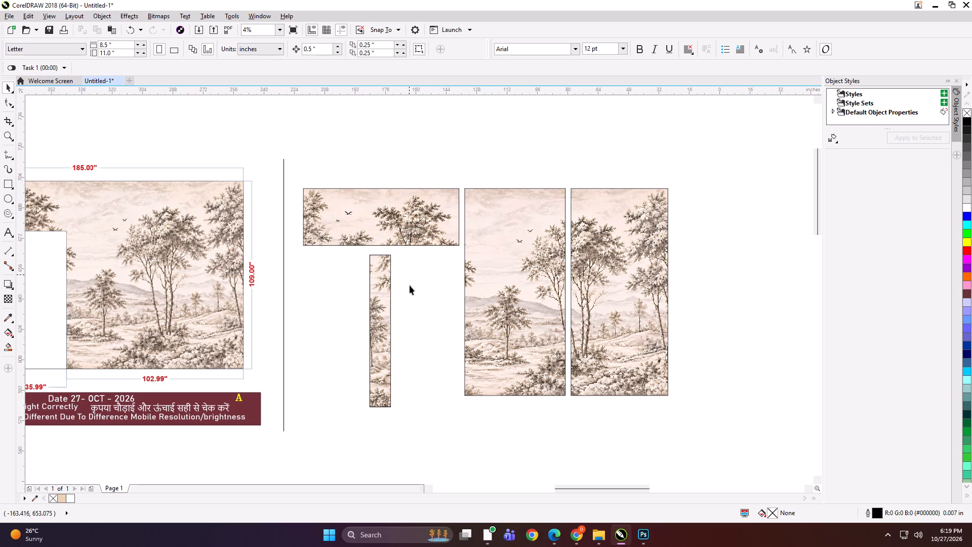
Add the text label "185*109 PANEL 1" on the top edge of the 82 x 30 inch panel and copy its text.
{"action": "left_click", "coordinate": [234, 241], "text": "shift"}
{"action": "left_click", "coordinate": [405, 215], "text": "shift"}
{"action": "left_click", "coordinate": [565, 231], "text": "shift"}
{"action": "left_click", "coordinate": [601, 232], "text": "shift"}
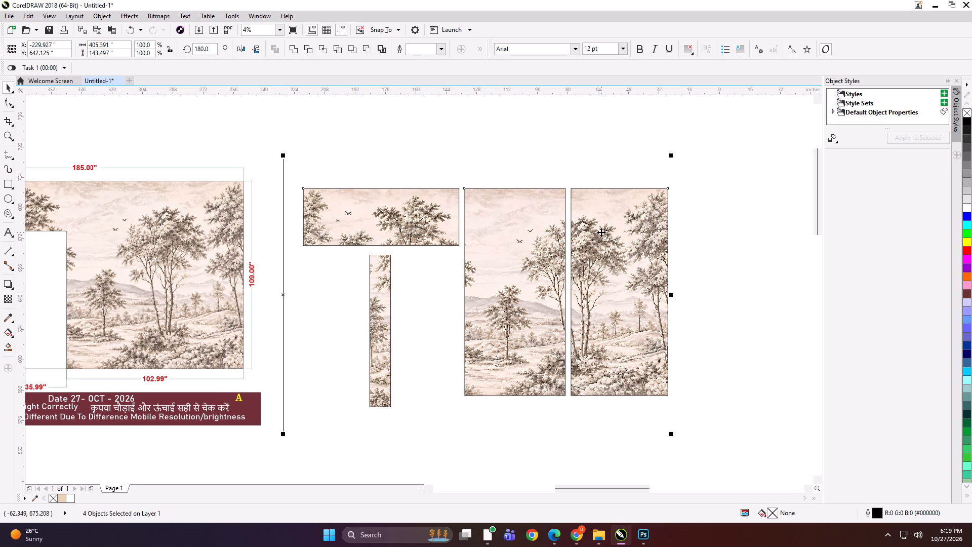
{"action": "key", "text": "shift+F2"}
{"action": "left_click", "coordinate": [516, 139]}
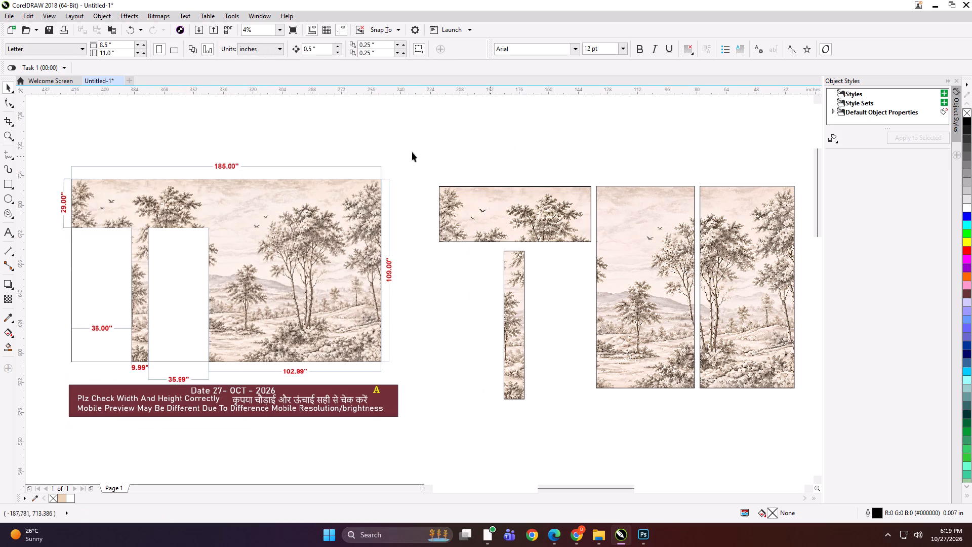
{"action": "left_click", "coordinate": [10, 229]}
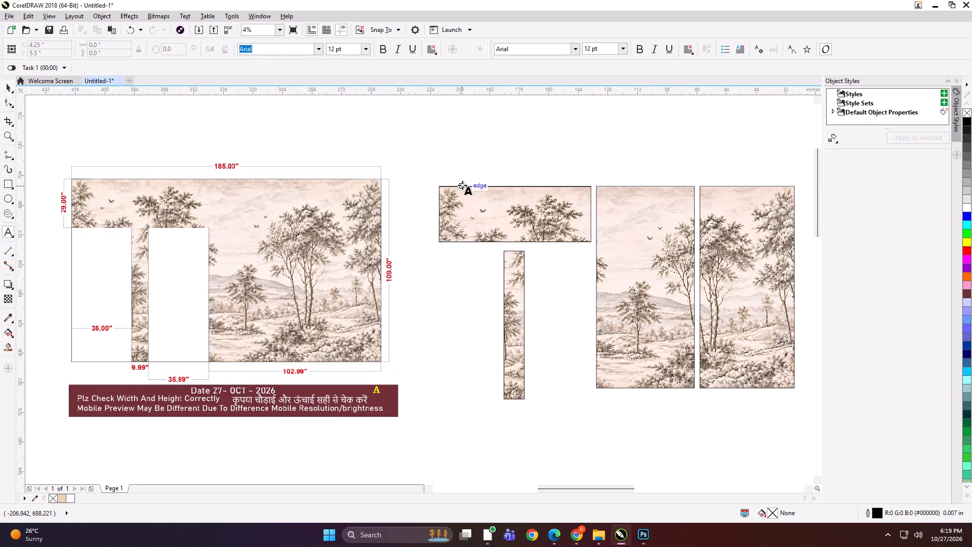
{"action": "left_click", "coordinate": [462, 185]}
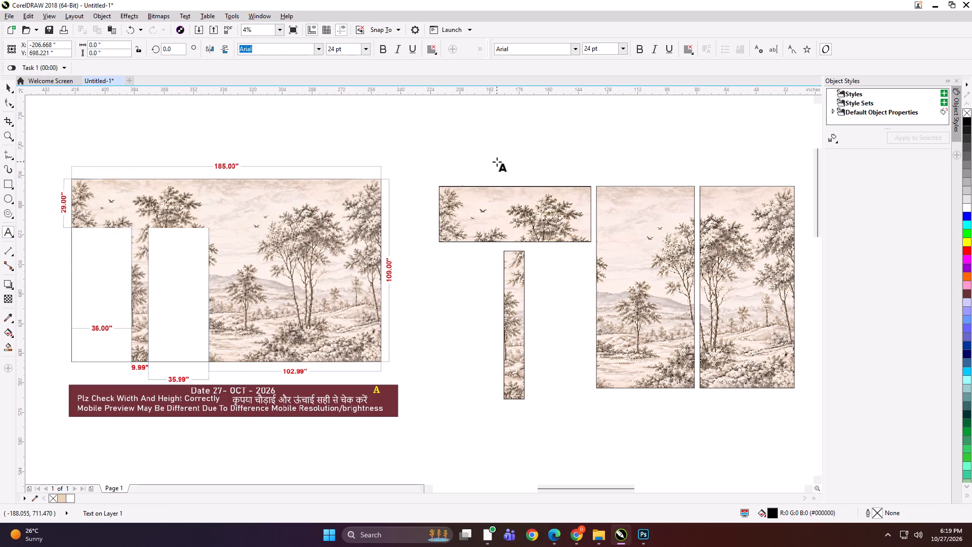
{"action": "type", "text": "185*109"}
{"action": "key", "text": "space"}
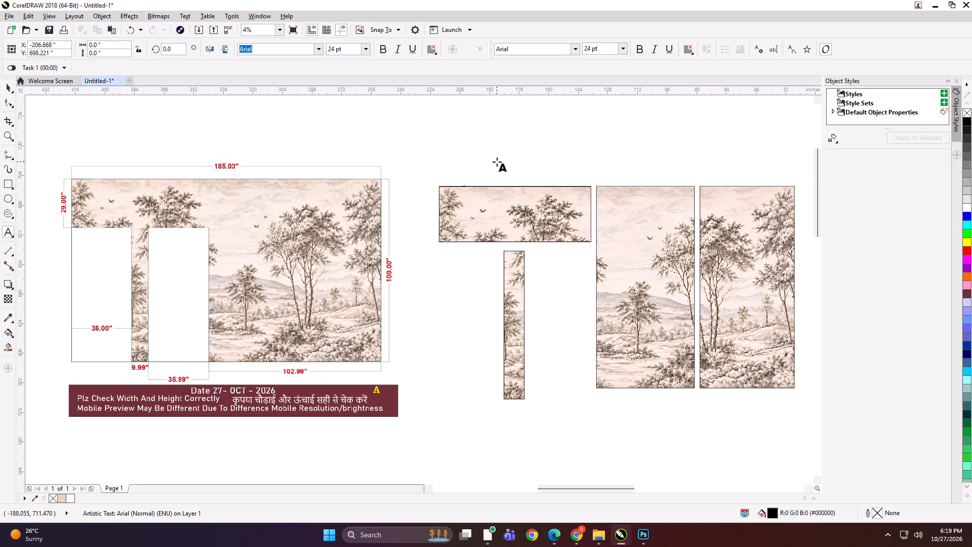
{"action": "type", "text": "PANEL 1"}
{"action": "key", "text": "ctrl+a"}
{"action": "key", "text": "ctrl+c"}
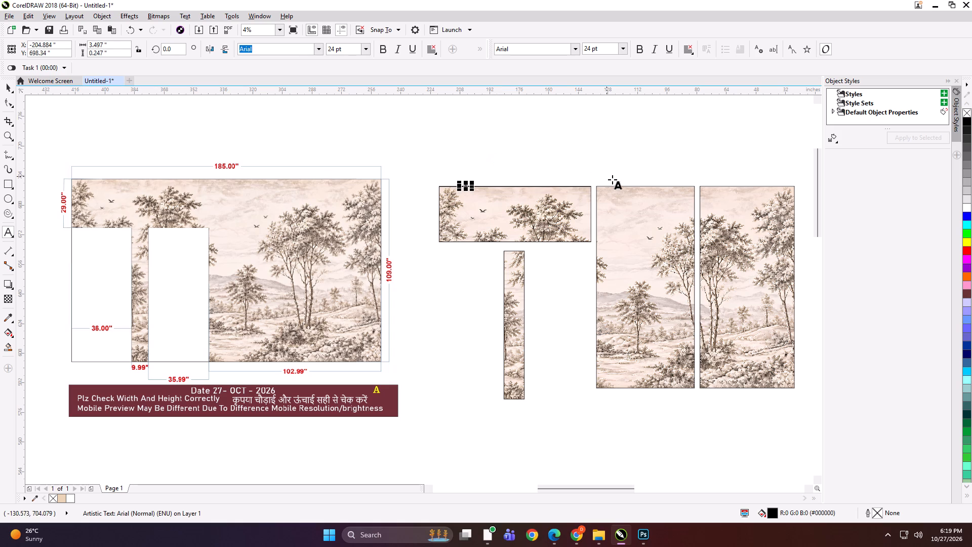
Paste the label on the top edges of the two full-height panels, numbering them PANEL 2 and PANEL 3.
{"action": "left_click", "coordinate": [623, 186]}
{"action": "key", "text": "ctrl+v"}
{"action": "key", "text": "BackSpace"}
{"action": "key", "text": "2"}
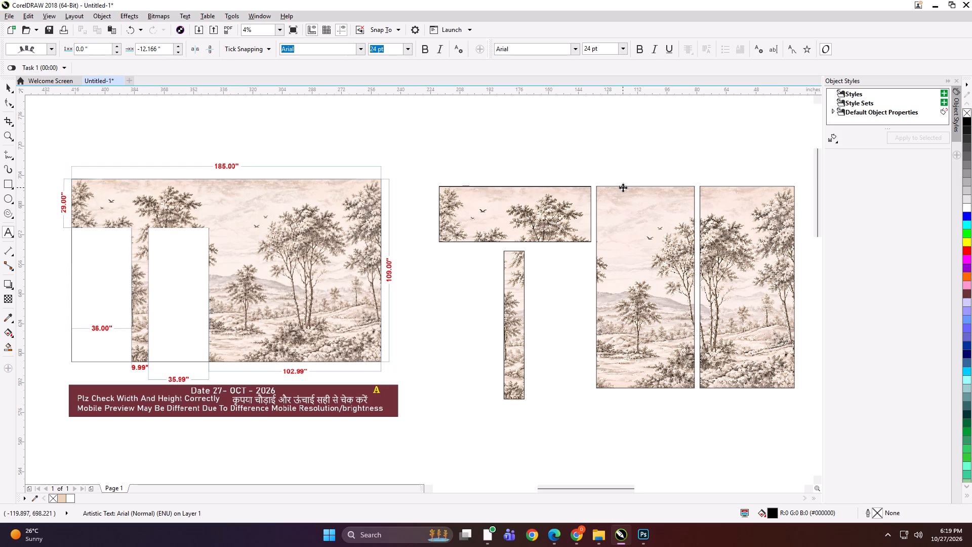
{"action": "left_click", "coordinate": [719, 184]}
{"action": "key", "text": "ctrl+v"}
{"action": "key", "text": "BackSpace"}
{"action": "key", "text": "3"}
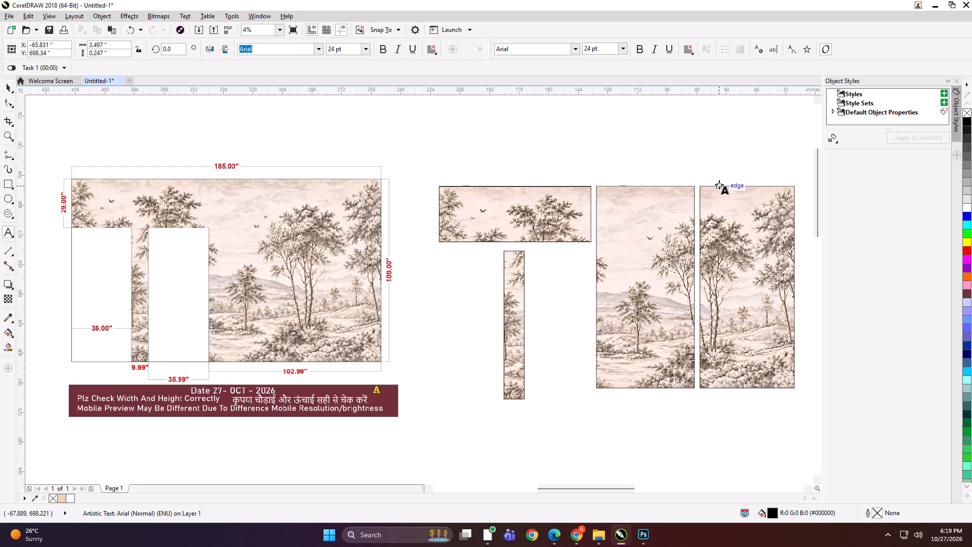
Paste the label on the narrow strip panel's top edge and number it PANEL 4.
{"action": "scroll", "coordinate": [507, 247], "scroll_direction": "up", "scroll_amount": 4}
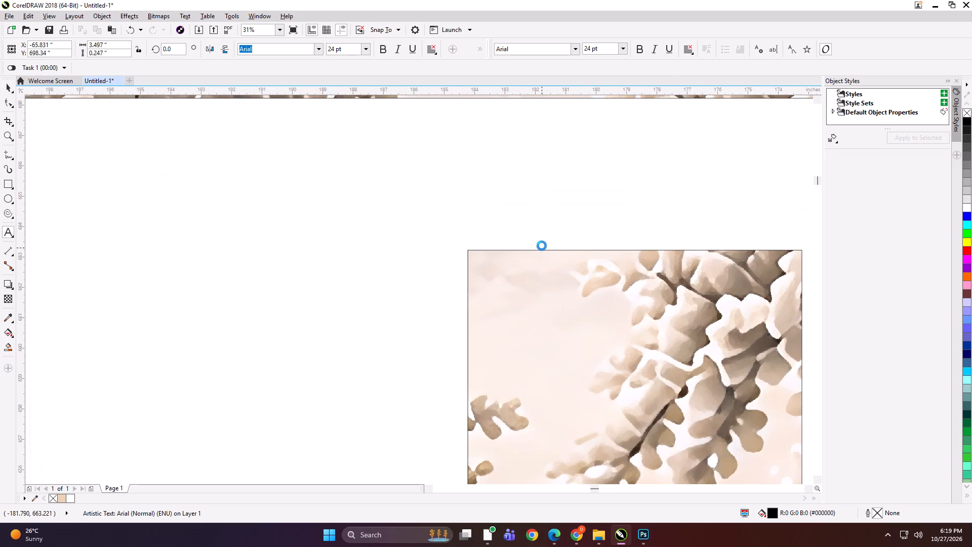
{"action": "left_click", "coordinate": [536, 248]}
{"action": "key", "text": "ctrl+v"}
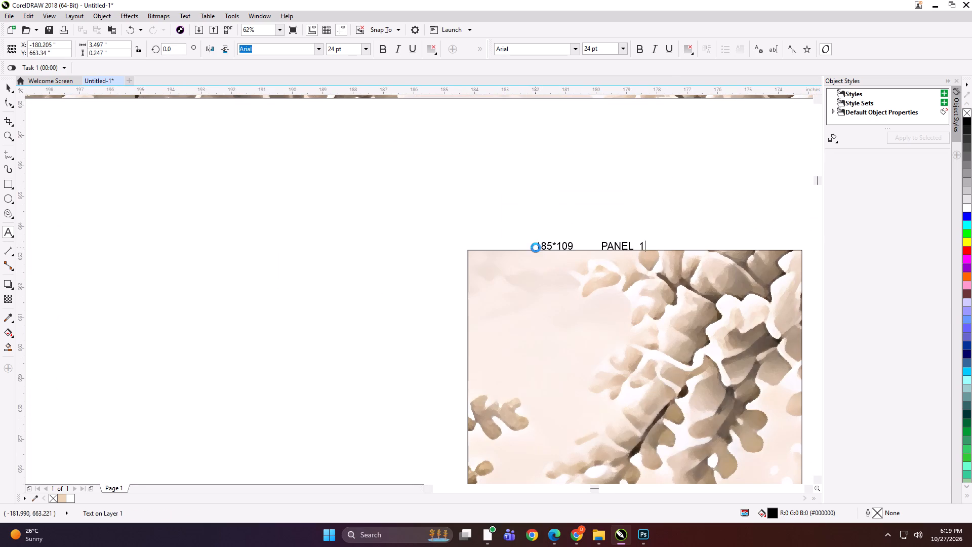
{"action": "key", "text": "BackSpace"}
{"action": "key", "text": "3"}
{"action": "key", "text": "BackSpace"}
{"action": "key", "text": "4"}
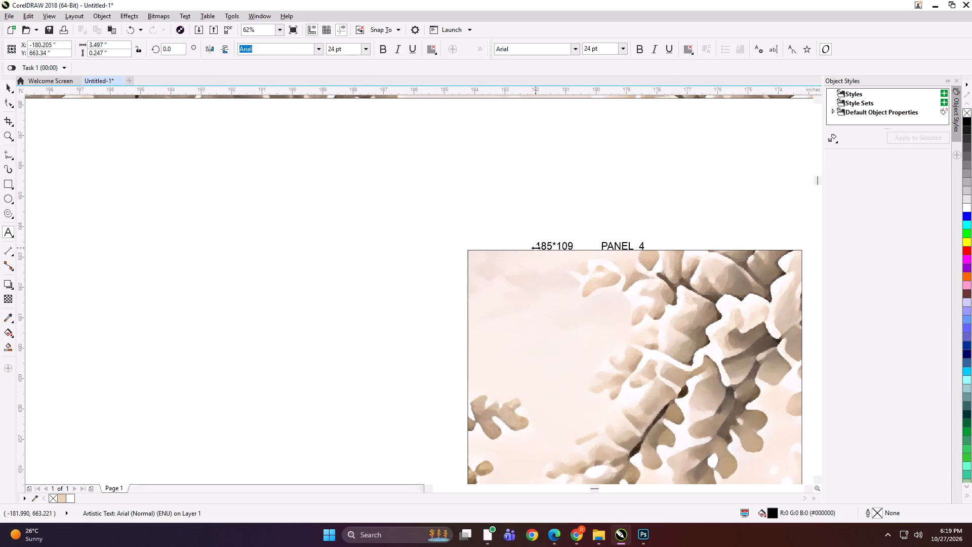
Replace the narrow strip panel's label text with "10*".
{"action": "scroll", "coordinate": [485, 239], "scroll_direction": "down", "scroll_amount": 2}
{"action": "scroll", "coordinate": [495, 238], "scroll_direction": "up", "scroll_amount": 1}
{"action": "scroll", "coordinate": [511, 235], "scroll_direction": "down", "scroll_amount": 3}
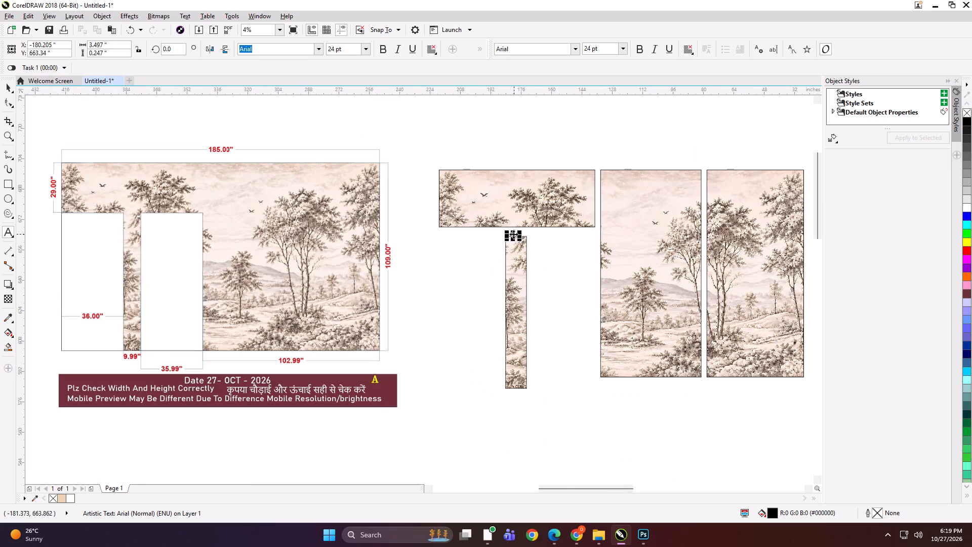
{"action": "key", "text": "ctrl+a"}
{"action": "type", "text": "10"}
{"action": "key", "text": "asterisk"}
{"action": "scroll", "coordinate": [516, 234], "scroll_direction": "up", "scroll_amount": 2}
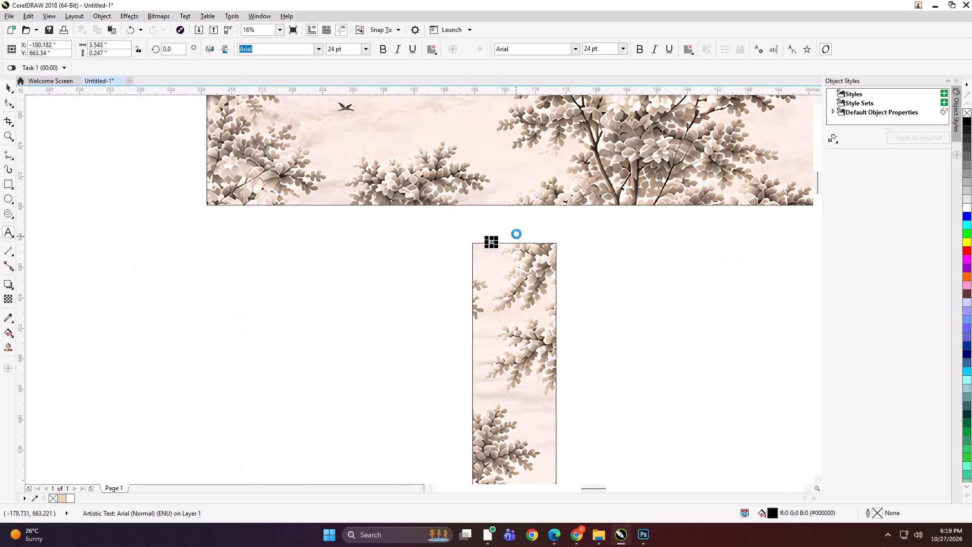
{"action": "scroll", "coordinate": [510, 236], "scroll_direction": "up", "scroll_amount": 2}
{"action": "scroll", "coordinate": [459, 267], "scroll_direction": "up", "scroll_amount": 2}
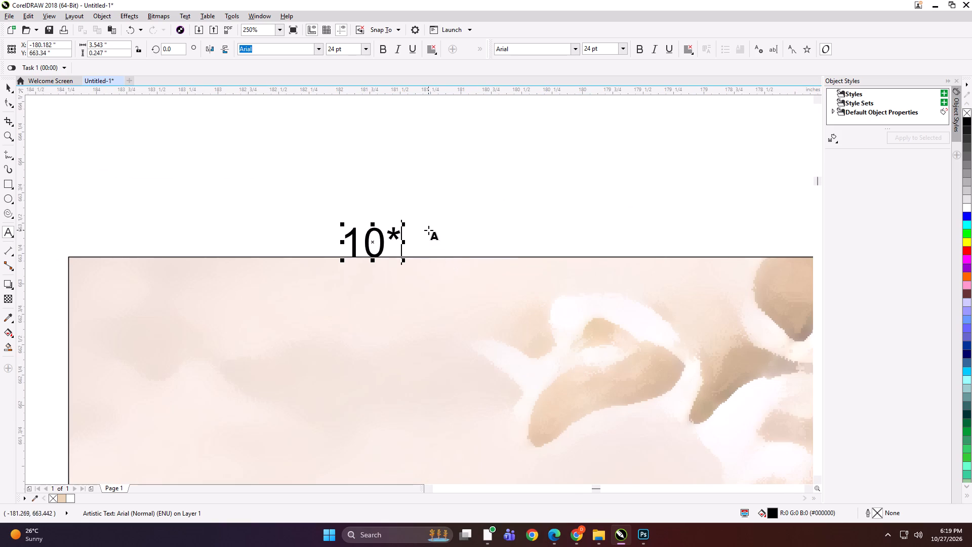
{"action": "scroll", "coordinate": [428, 230], "scroll_direction": "down", "scroll_amount": 6}
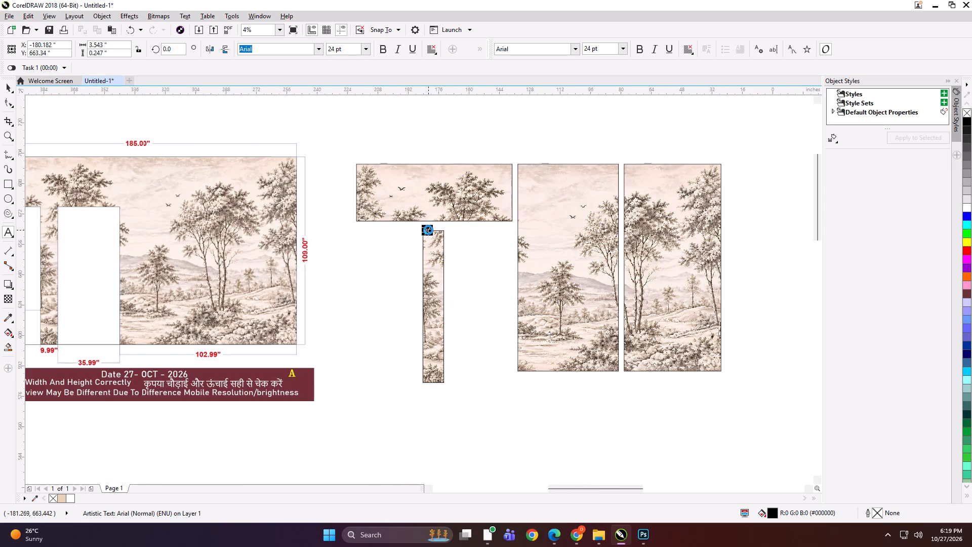
{"action": "scroll", "coordinate": [428, 230], "scroll_direction": "down", "scroll_amount": 1}
{"action": "scroll", "coordinate": [428, 230], "scroll_direction": "up", "scroll_amount": 4}
{"action": "scroll", "coordinate": [428, 209], "scroll_direction": "down", "scroll_amount": 1}
{"action": "key", "text": "space"}
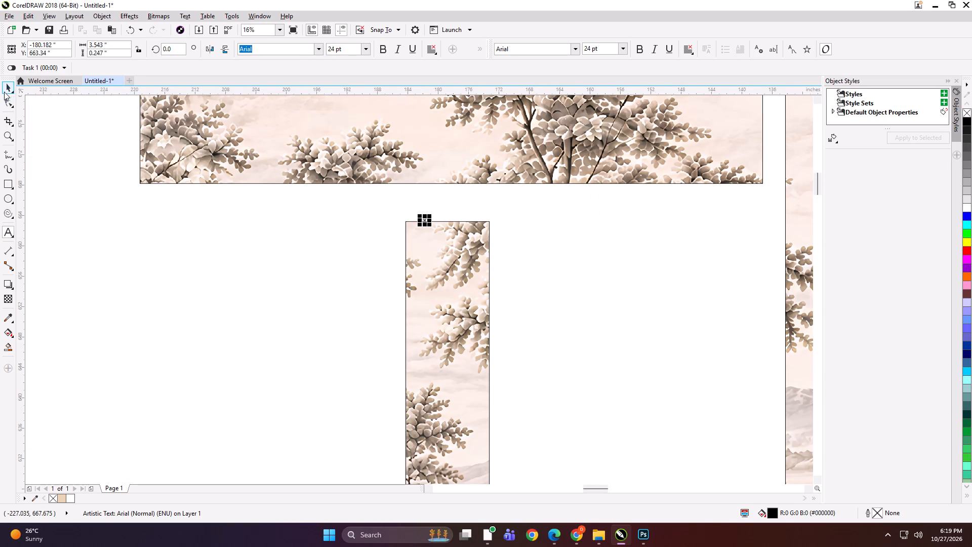
{"action": "left_click", "coordinate": [7, 88]}
{"action": "left_click", "coordinate": [466, 298]}
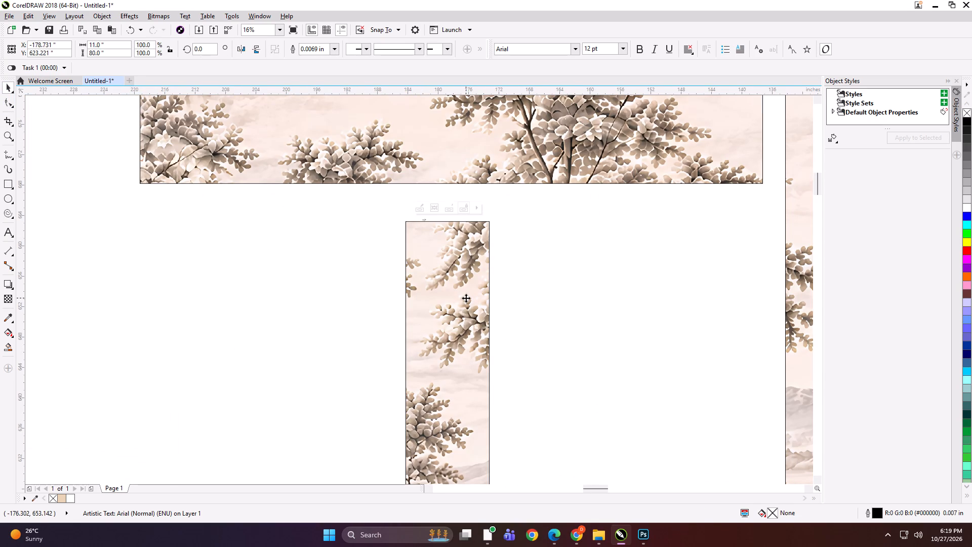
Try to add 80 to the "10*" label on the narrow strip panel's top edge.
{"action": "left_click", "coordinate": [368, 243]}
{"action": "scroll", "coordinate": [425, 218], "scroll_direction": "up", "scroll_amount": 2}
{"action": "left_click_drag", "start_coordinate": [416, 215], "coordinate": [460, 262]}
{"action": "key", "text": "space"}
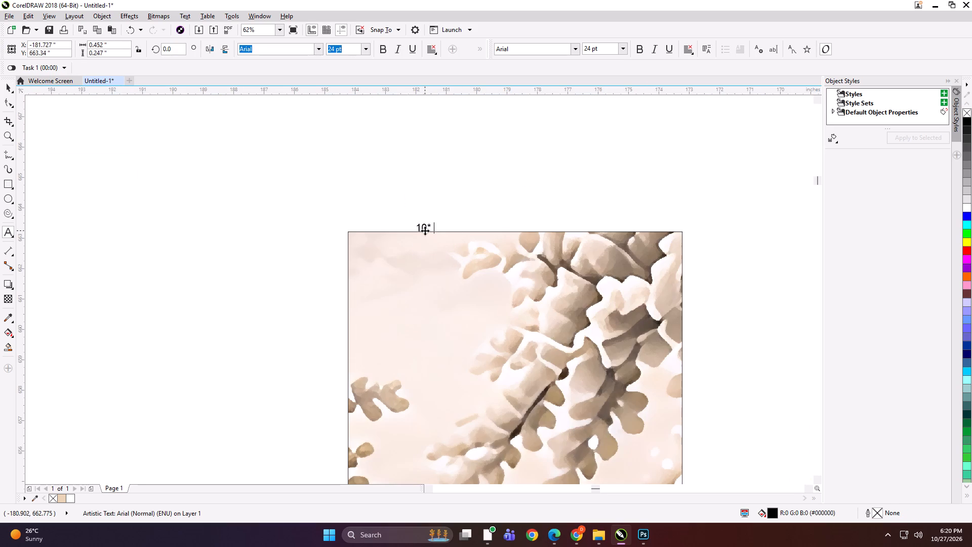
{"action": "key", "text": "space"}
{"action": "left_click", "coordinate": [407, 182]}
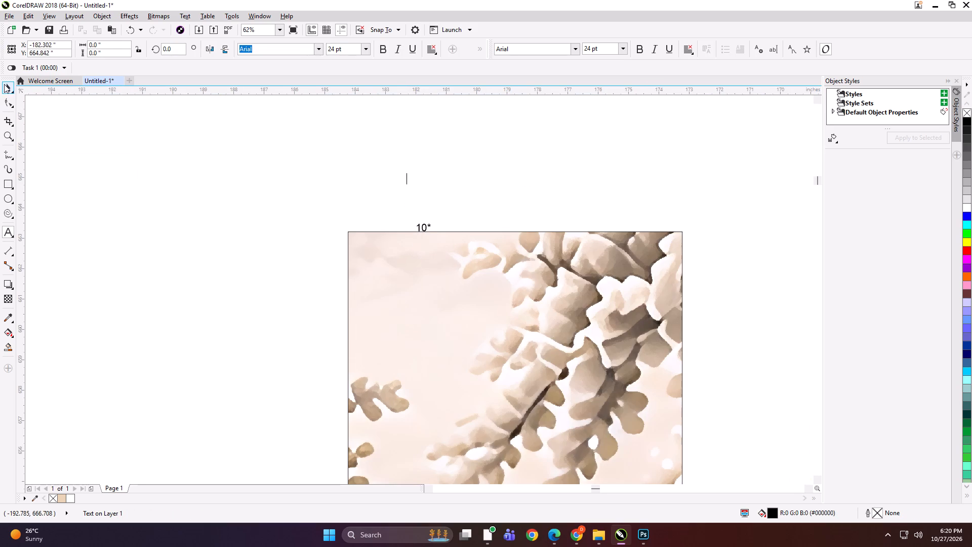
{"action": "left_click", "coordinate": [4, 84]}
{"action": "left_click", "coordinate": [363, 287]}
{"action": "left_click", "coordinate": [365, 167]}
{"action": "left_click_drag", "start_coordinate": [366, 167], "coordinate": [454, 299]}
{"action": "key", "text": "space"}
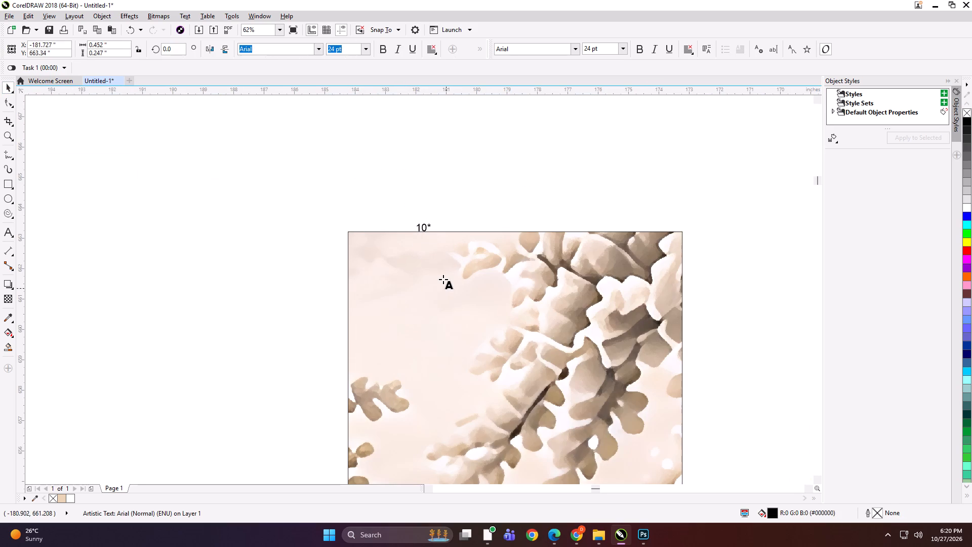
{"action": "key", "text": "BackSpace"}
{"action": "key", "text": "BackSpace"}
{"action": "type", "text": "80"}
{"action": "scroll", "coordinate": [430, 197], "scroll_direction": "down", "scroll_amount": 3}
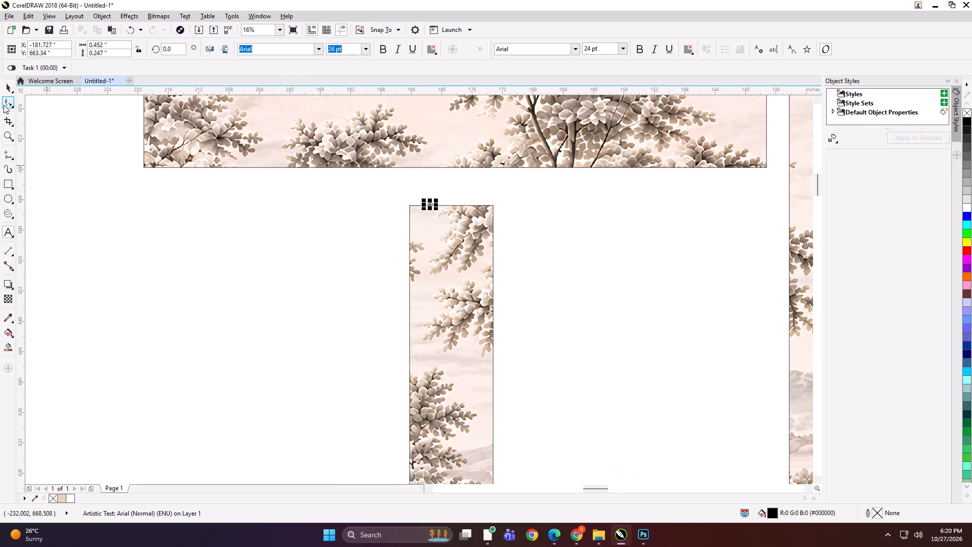
Group each of the four tree landscape panels with its own text label.
{"action": "left_click", "coordinate": [8, 86]}
{"action": "left_click", "coordinate": [464, 270], "text": "shift"}
{"action": "key", "text": "ctrl+g"}
{"action": "scroll", "coordinate": [421, 240], "scroll_direction": "down", "scroll_amount": 1}
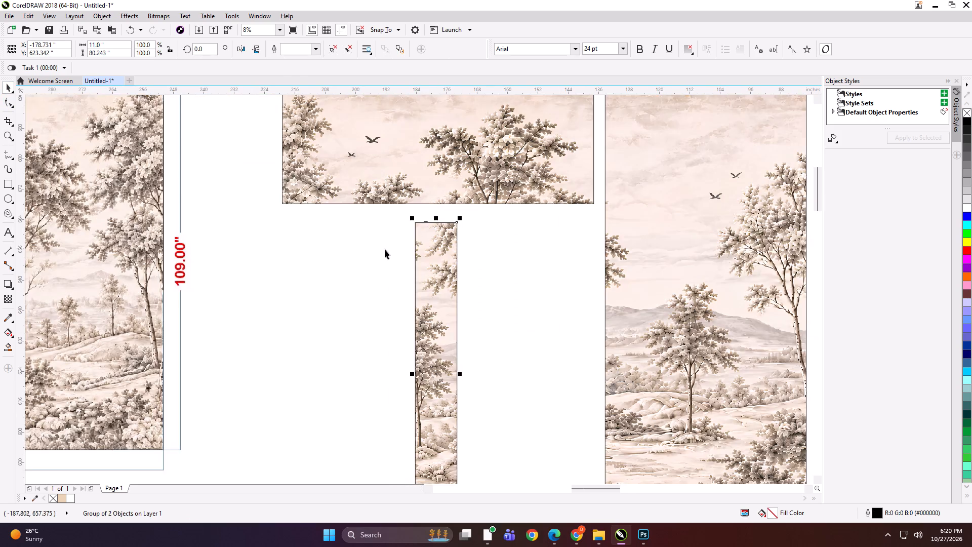
{"action": "scroll", "coordinate": [391, 256], "scroll_direction": "down", "scroll_amount": 1}
{"action": "left_click_drag", "start_coordinate": [351, 147], "coordinate": [409, 191]}
{"action": "left_click", "coordinate": [412, 193], "text": "shift"}
{"action": "key", "text": "ctrl+g"}
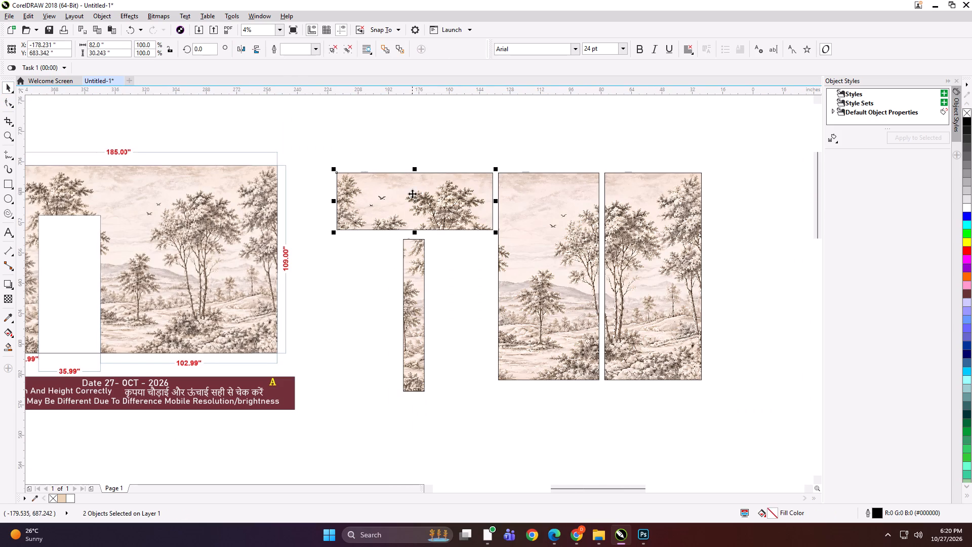
{"action": "left_click_drag", "start_coordinate": [458, 133], "coordinate": [558, 216]}
{"action": "double_click", "coordinate": [556, 217], "text": "shift"}
{"action": "key", "text": "ctrl+g"}
{"action": "left_click_drag", "start_coordinate": [606, 156], "coordinate": [611, 158]}
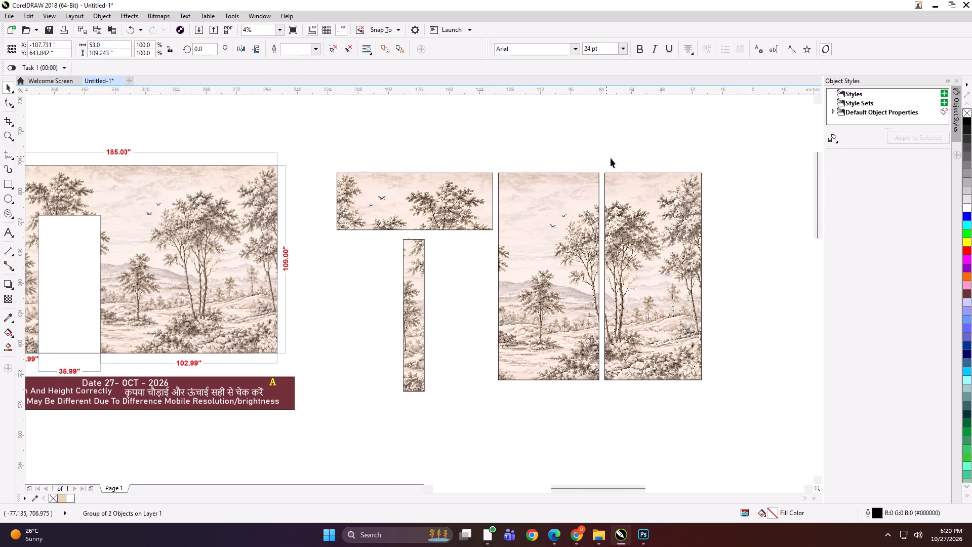
{"action": "left_click_drag", "start_coordinate": [611, 158], "coordinate": [680, 264]}
{"action": "left_click", "coordinate": [651, 245], "text": "shift"}
{"action": "key", "text": "ctrl+g"}
{"action": "left_click", "coordinate": [462, 158]}
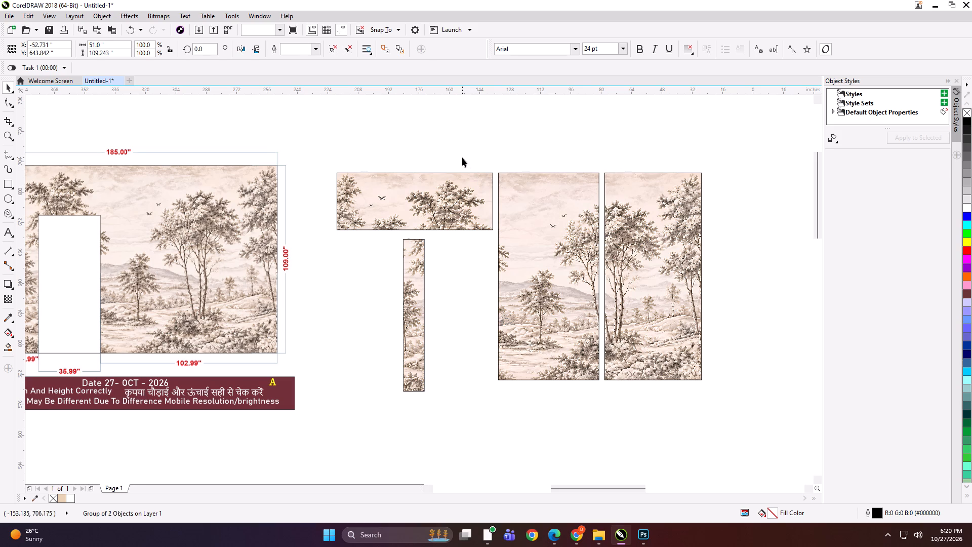
Start exporting the labelled 82 x 30 inch panel and create a DEALS BUG folder inside PRINT FILE > 27.
{"action": "left_click", "coordinate": [415, 195]}
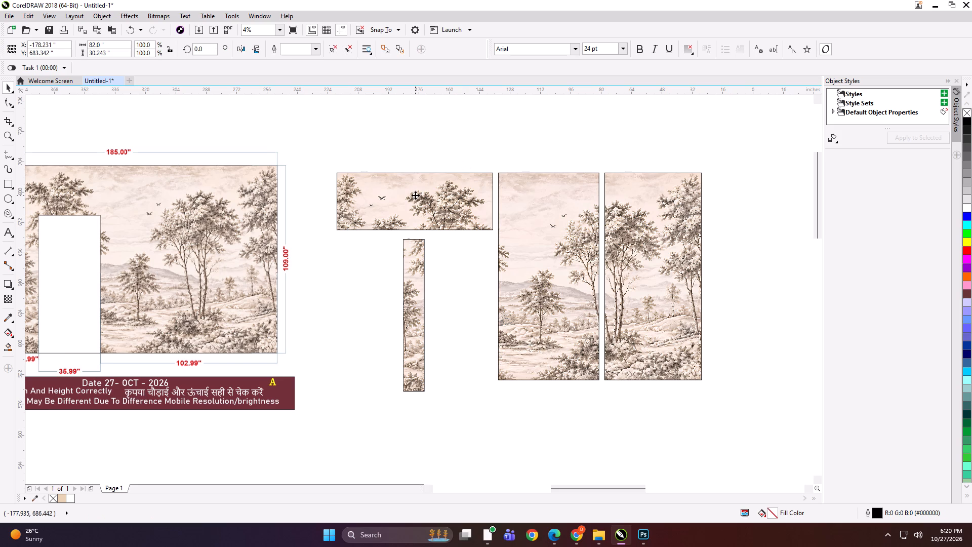
{"action": "scroll", "coordinate": [415, 195], "scroll_direction": "down", "scroll_amount": 1}
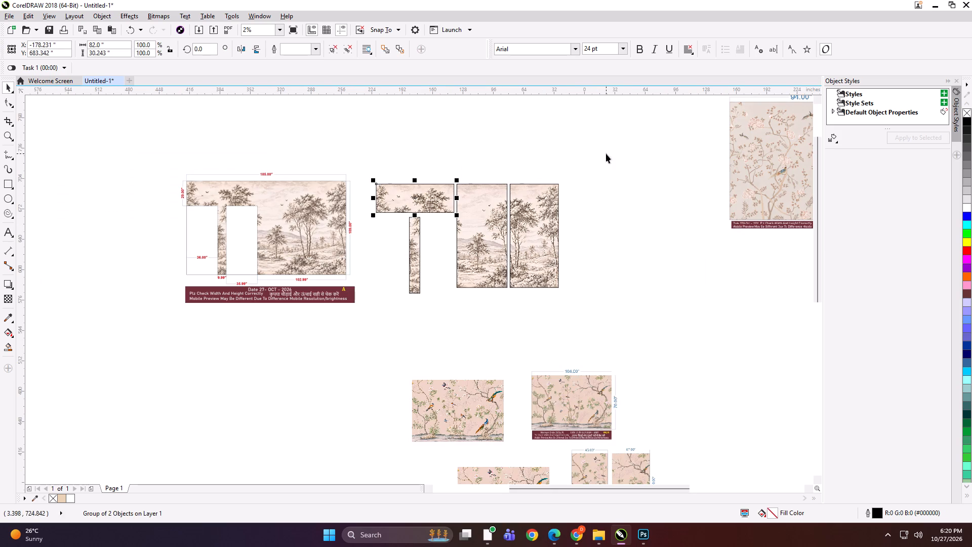
{"action": "left_click_drag", "start_coordinate": [606, 153], "coordinate": [352, 319]}
{"action": "left_click", "coordinate": [310, 270], "text": "shift"}
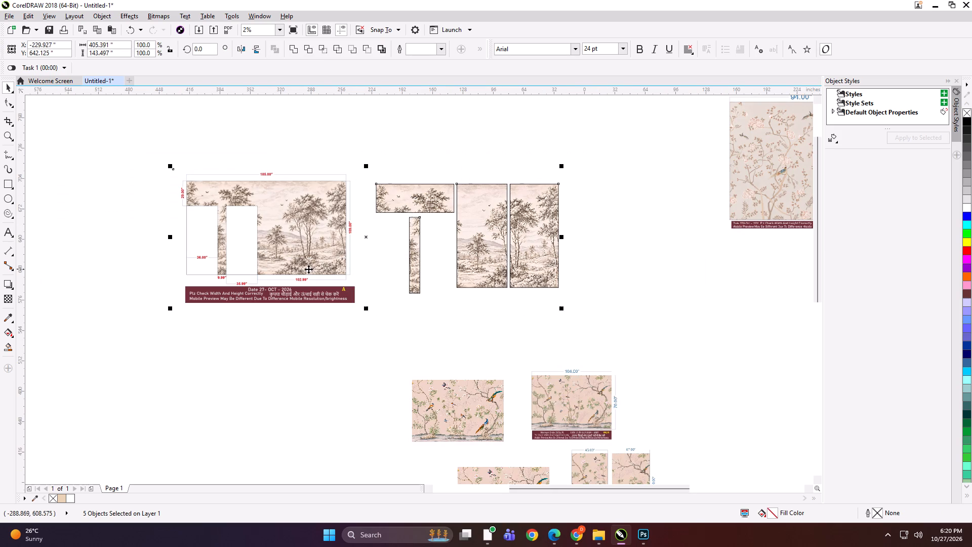
{"action": "key", "text": "shift+F2"}
{"action": "left_click", "coordinate": [490, 149]}
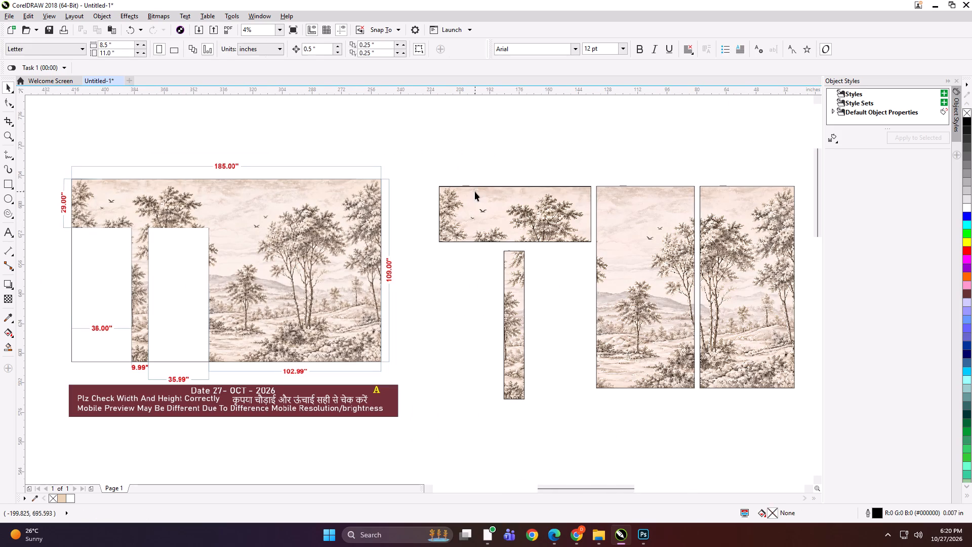
{"action": "left_click", "coordinate": [475, 191]}
{"action": "key", "text": "ctrl+e"}
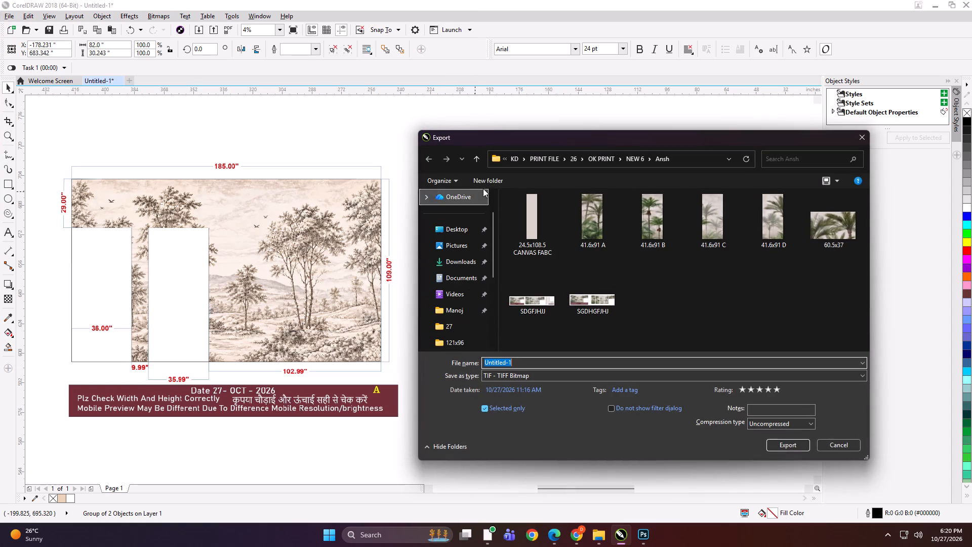
{"action": "left_click", "coordinate": [479, 160]}
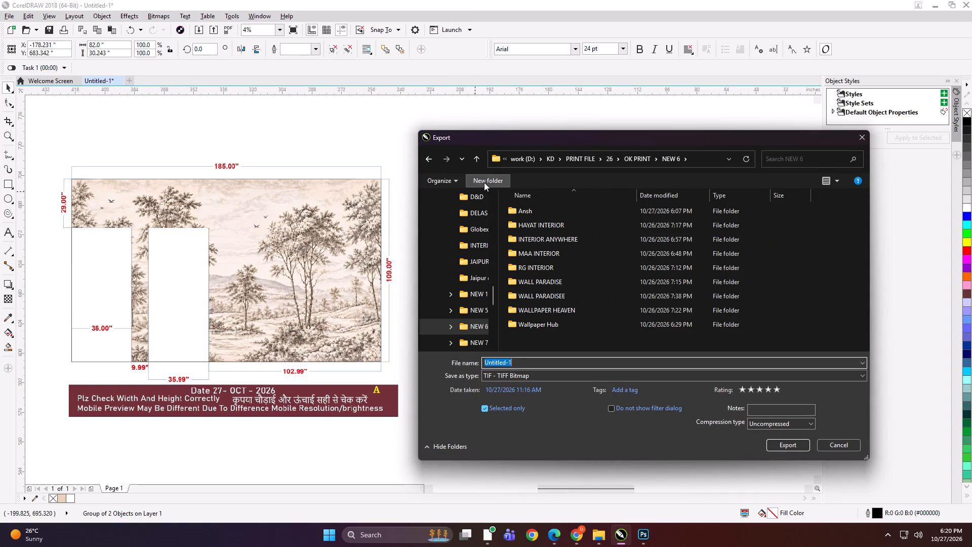
{"action": "left_click", "coordinate": [476, 160]}
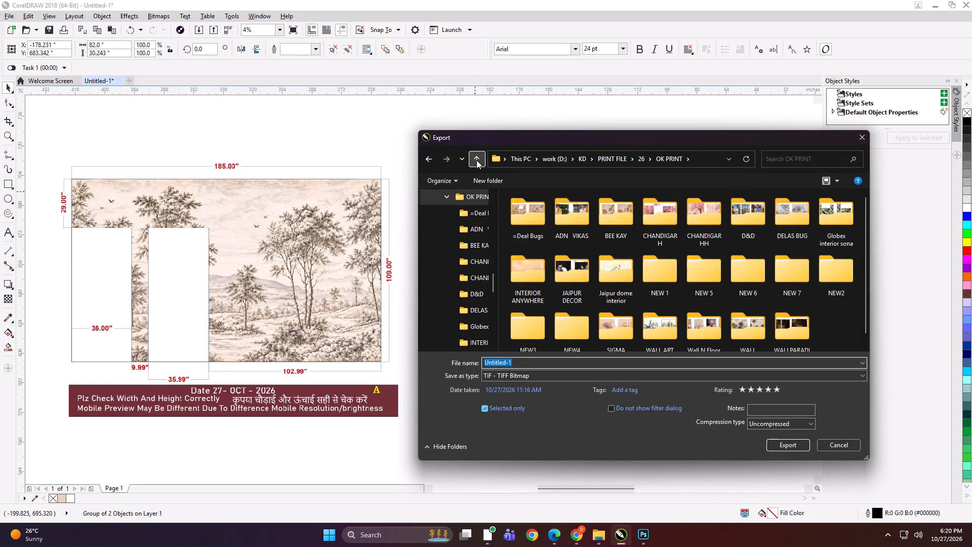
{"action": "left_click", "coordinate": [475, 159]}
{"action": "double_click", "coordinate": [525, 212]}
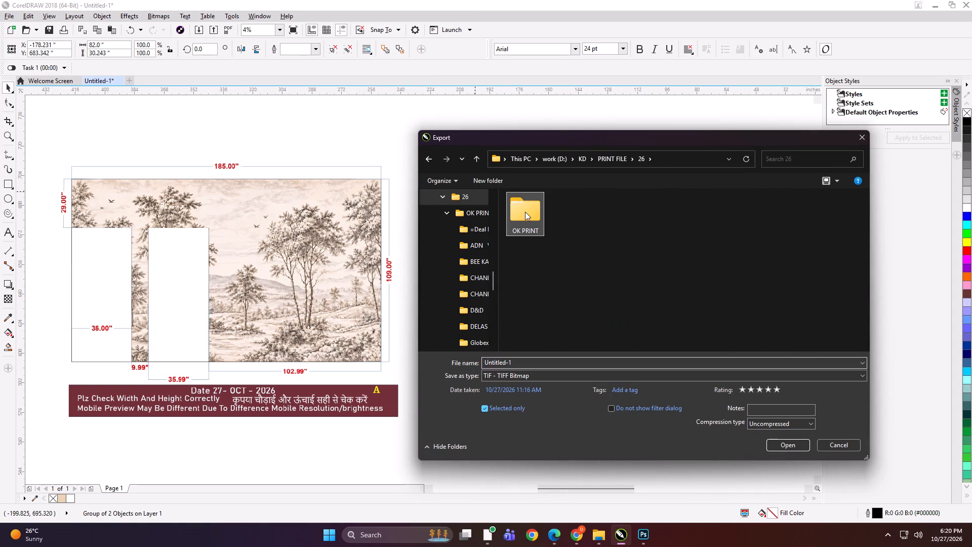
{"action": "left_click", "coordinate": [586, 162]}
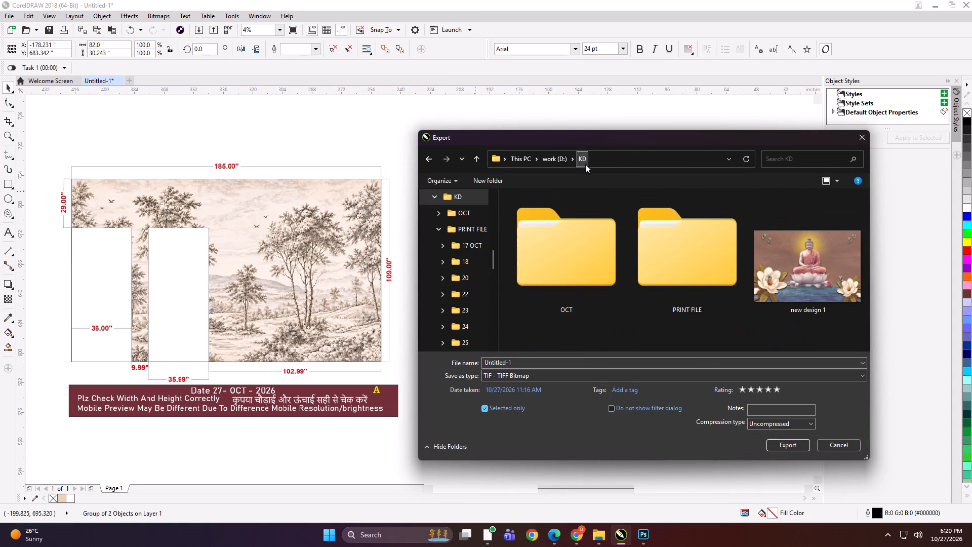
{"action": "double_click", "coordinate": [700, 262]}
{"action": "double_click", "coordinate": [598, 274]}
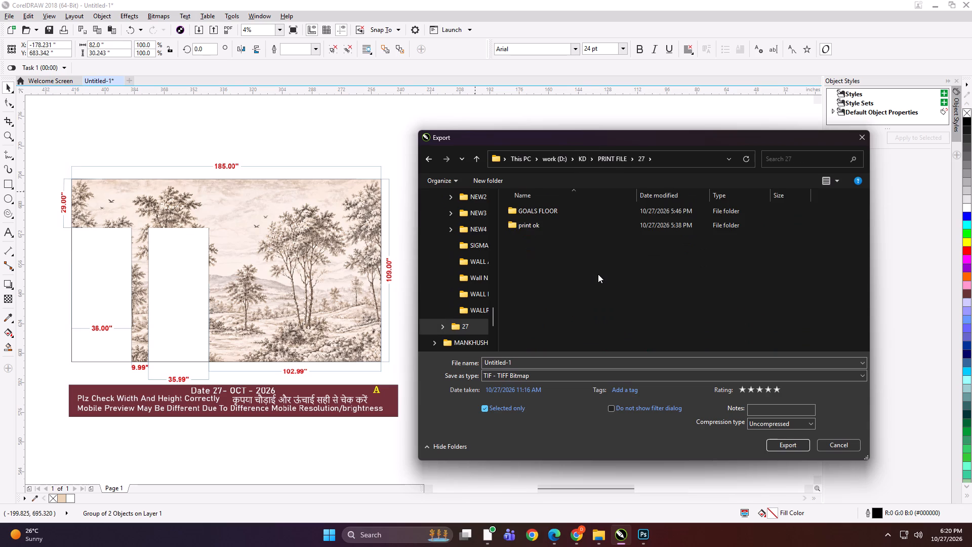
{"action": "left_click", "coordinate": [571, 280]}
{"action": "left_click", "coordinate": [497, 181]}
{"action": "type", "text": "DEALS BUG"}
{"action": "key", "text": "Return"}
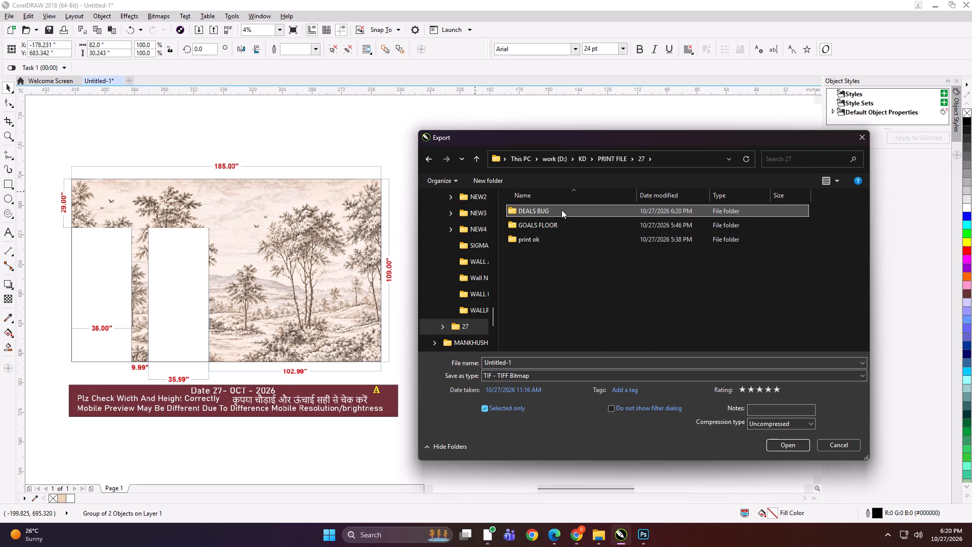
Export the 82 x 30 inch panel into the DEALS BUG folder as a TIFF named "82x30 A NW".
{"action": "double_click", "coordinate": [561, 210]}
{"action": "left_click", "coordinate": [540, 366]}
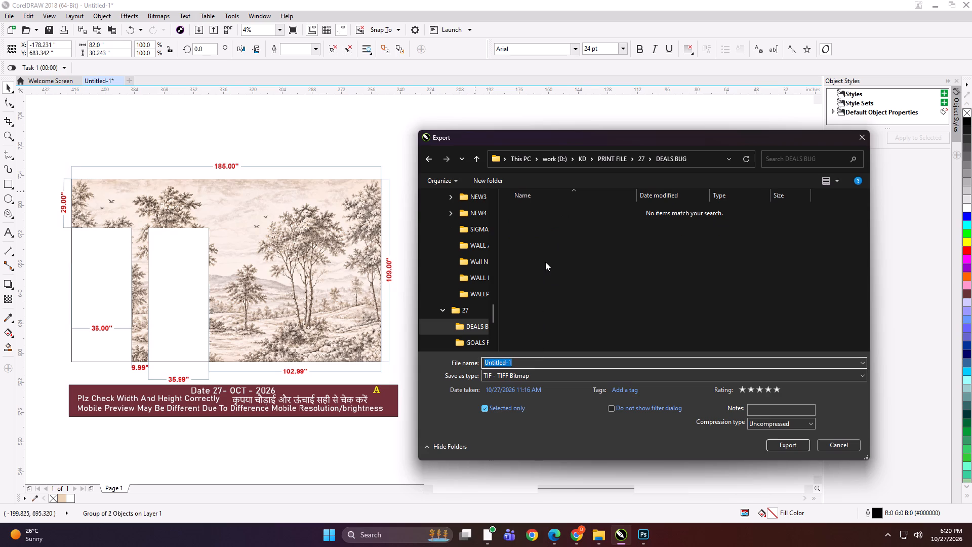
{"action": "type", "text": "82x30 A NW"}
{"action": "key", "text": "Return"}
{"action": "key", "text": "Return"}
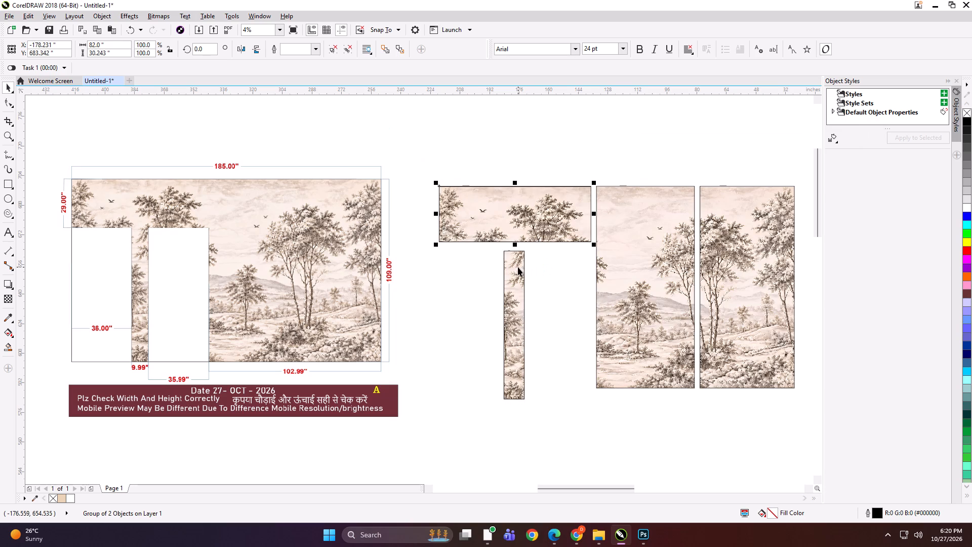
Export the narrow strip panel to the same folder under the name "11x80 B NW".
{"action": "left_click", "coordinate": [518, 267]}
{"action": "key", "text": "ctrl+e"}
{"action": "type", "text": "11x80 B NW"}
{"action": "key", "text": "Return"}
{"action": "key", "text": "Return"}
Export the 53-inch-wide full-height panel as a TIFF named "53x109 A NW".
{"action": "left_click", "coordinate": [633, 245]}
{"action": "key", "text": "ctrl+e"}
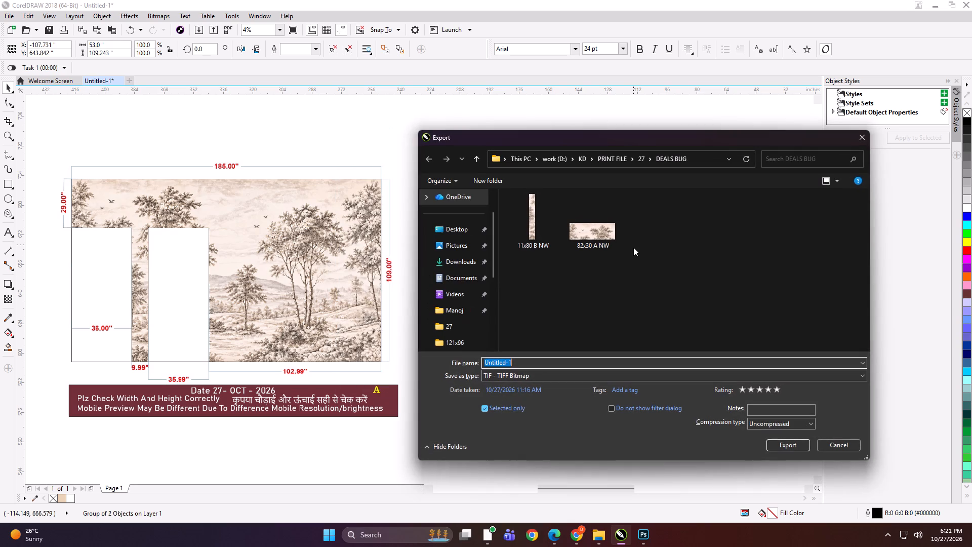
{"action": "type", "text": "53x109 A NW"}
{"action": "key", "text": "Return"}
{"action": "key", "text": "Return"}
Export the 51-inch-wide full-height panel as a TIFF named "51x109 B NW".
{"action": "left_click", "coordinate": [722, 237]}
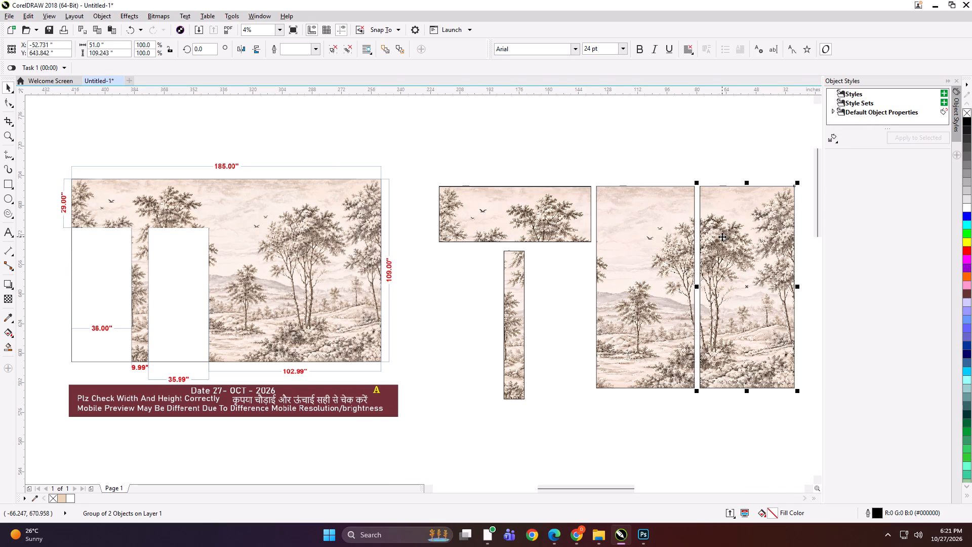
{"action": "key", "text": "ctrl+e"}
{"action": "key", "text": "ctrl+e"}
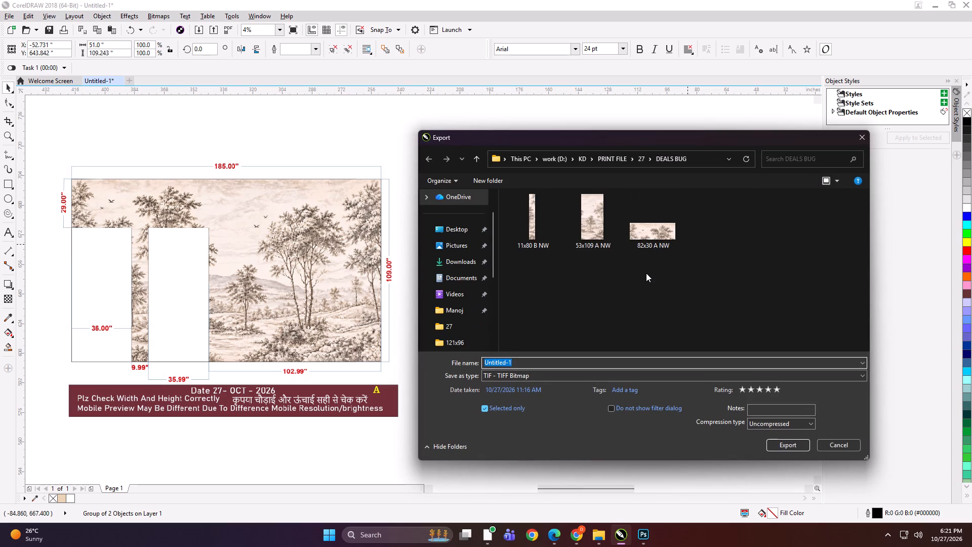
{"action": "type", "text": "51x09"}
{"action": "key", "text": "space"}
{"action": "type", "text": "B NW"}
{"action": "key", "text": "Return"}
{"action": "key", "text": "Return"}
Group the 185 x 109 inch preview with its four panels and scale the group down to about 5.6 x 2 inches.
{"action": "scroll", "coordinate": [536, 236], "scroll_direction": "down", "scroll_amount": 2}
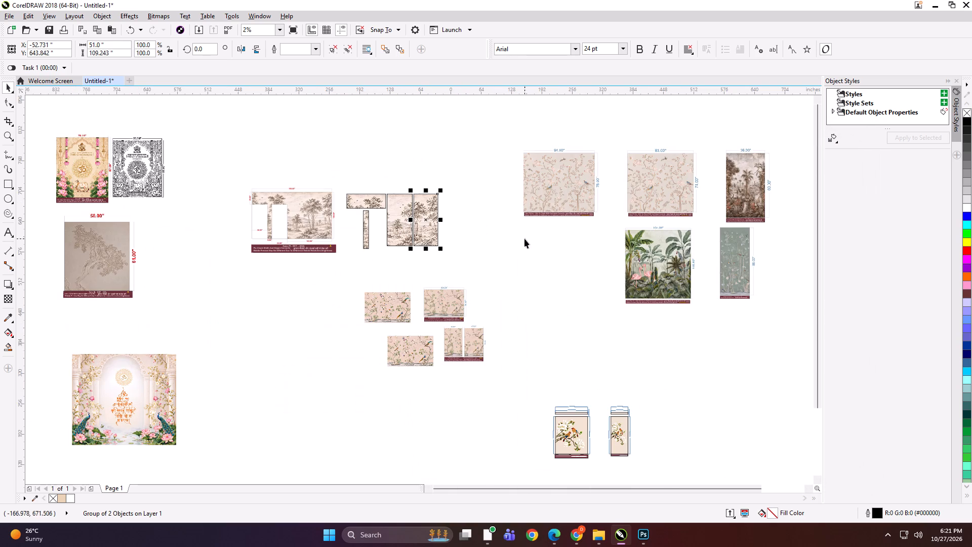
{"action": "left_click_drag", "start_coordinate": [303, 166], "coordinate": [459, 261]}
{"action": "left_click", "coordinate": [310, 224], "text": "shift"}
{"action": "key", "text": "ctrl+g"}
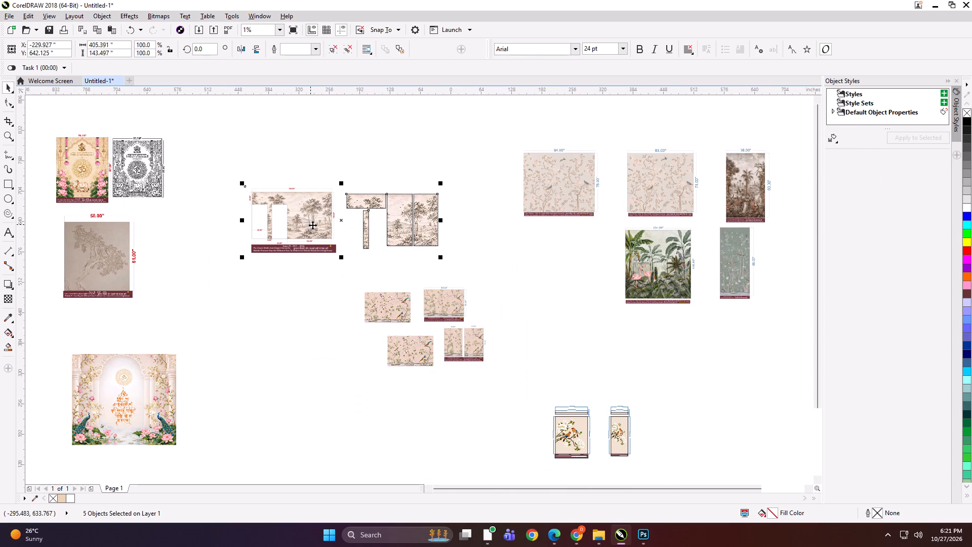
{"action": "scroll", "coordinate": [361, 219], "scroll_direction": "up", "scroll_amount": 1}
{"action": "left_click_drag", "start_coordinate": [622, 349], "coordinate": [464, 306], "text": "shift"}
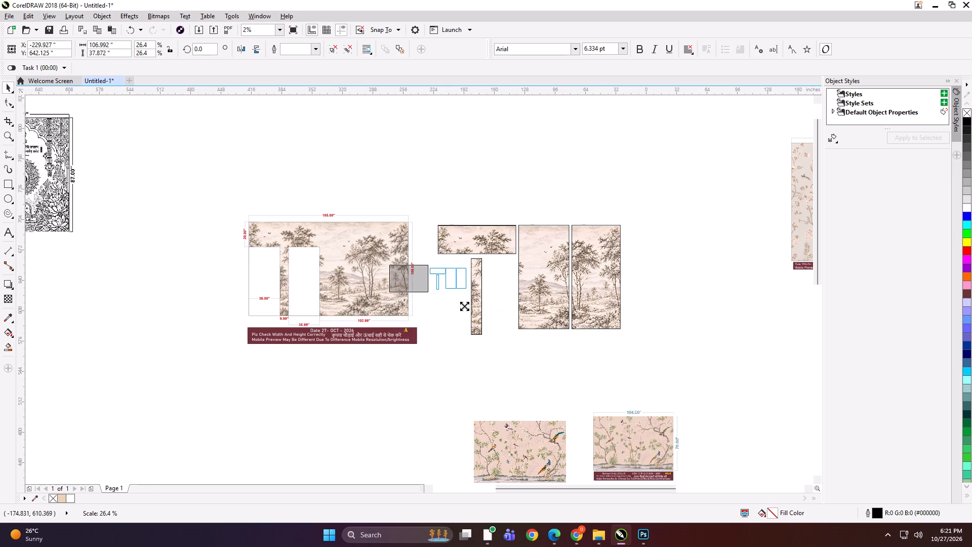
{"action": "left_click_drag", "start_coordinate": [464, 306], "coordinate": [441, 297], "text": "shift"}
{"action": "scroll", "coordinate": [422, 286], "scroll_direction": "up", "scroll_amount": 4}
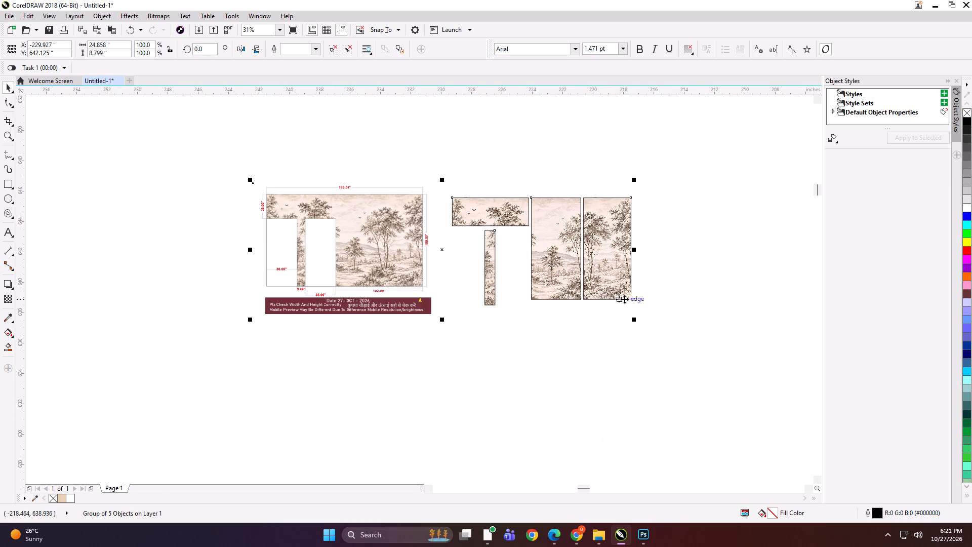
{"action": "left_click_drag", "start_coordinate": [636, 321], "coordinate": [495, 282], "text": "shift"}
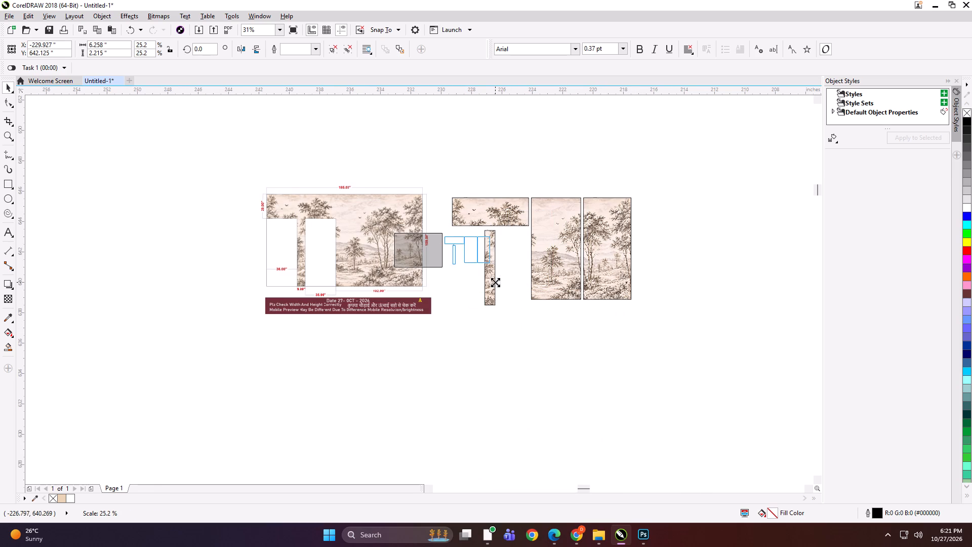
{"action": "left_click_drag", "start_coordinate": [495, 282], "coordinate": [489, 279], "text": "shift"}
{"action": "scroll", "coordinate": [444, 263], "scroll_direction": "up", "scroll_amount": 2}
Export the scaled-down preview and panel group under the name "SGFDG".
{"action": "key", "text": "ctrl+e"}
{"action": "type", "text": "SGFDG"}
{"action": "key", "text": "Return"}
{"action": "key", "text": "Return"}
{"action": "key", "text": "Return"}
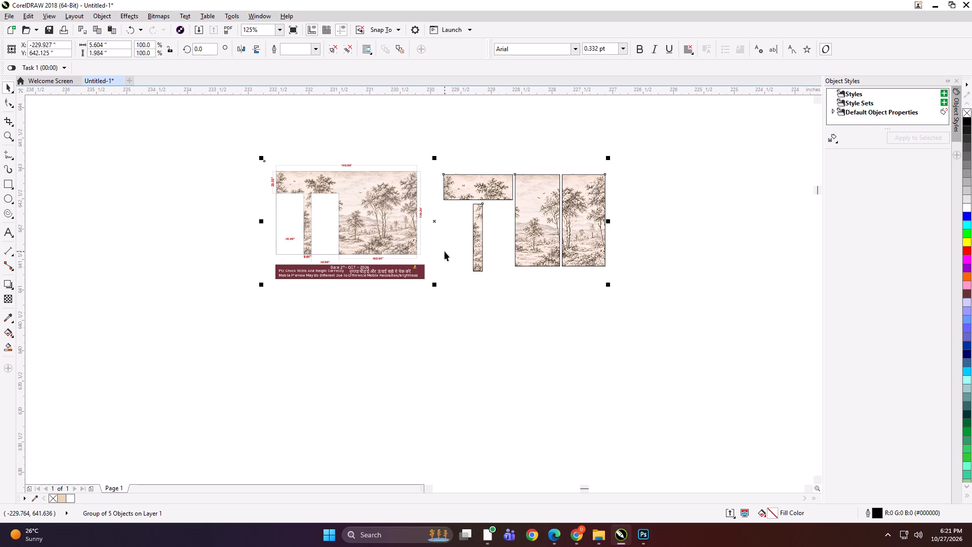
Delete the scaled-down tree landscape group from the page.
{"action": "key", "text": "Delete"}
{"action": "key", "text": "F4"}
Reposition the 104 x 70 inch bird wallpaper preview and the two bird artwork bitmaps, spacing the two sets apart.
{"action": "left_click", "coordinate": [388, 245]}
{"action": "scroll", "coordinate": [426, 330], "scroll_direction": "up", "scroll_amount": 1}
{"action": "scroll", "coordinate": [455, 282], "scroll_direction": "up", "scroll_amount": 1}
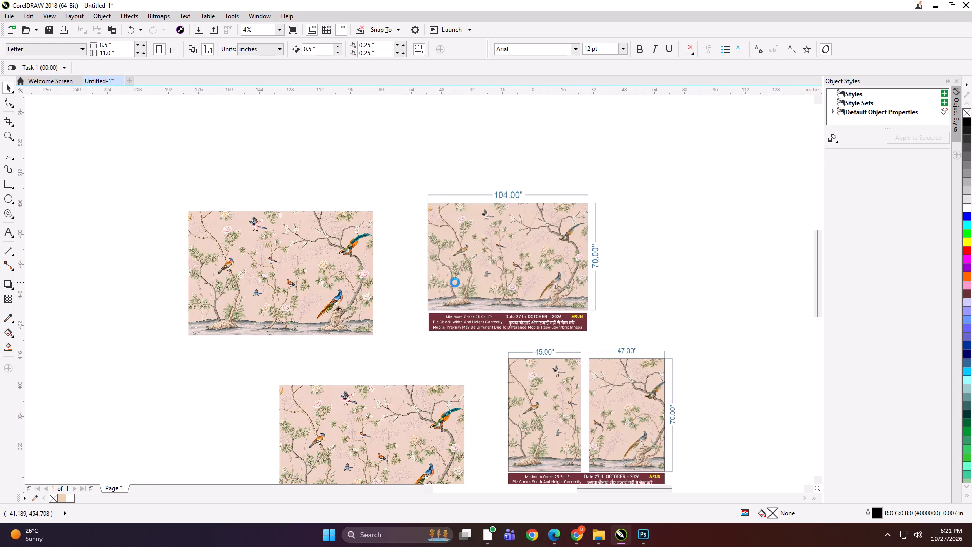
{"action": "left_click_drag", "start_coordinate": [462, 279], "coordinate": [483, 228]}
{"action": "left_click_drag", "start_coordinate": [301, 276], "coordinate": [335, 204]}
{"action": "left_click_drag", "start_coordinate": [389, 430], "coordinate": [388, 394]}
Resize the upper bird artwork bitmap beside the 104 x 70 inch preview to 104 x 70 inches.
{"action": "left_click", "coordinate": [321, 217]}
{"action": "left_click", "coordinate": [119, 47]}
{"action": "key", "text": "ctrl+a"}
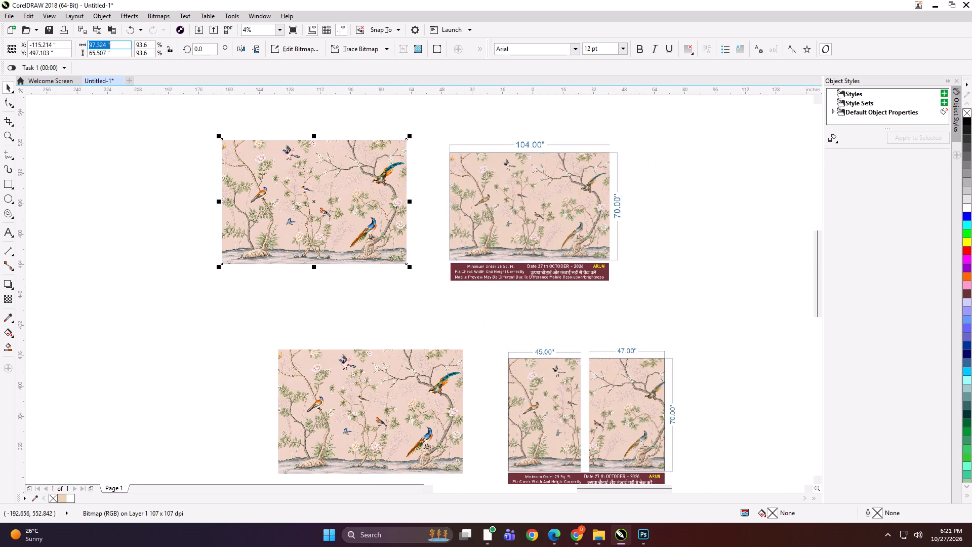
{"action": "type", "text": "104"}
{"action": "key", "text": "Tab"}
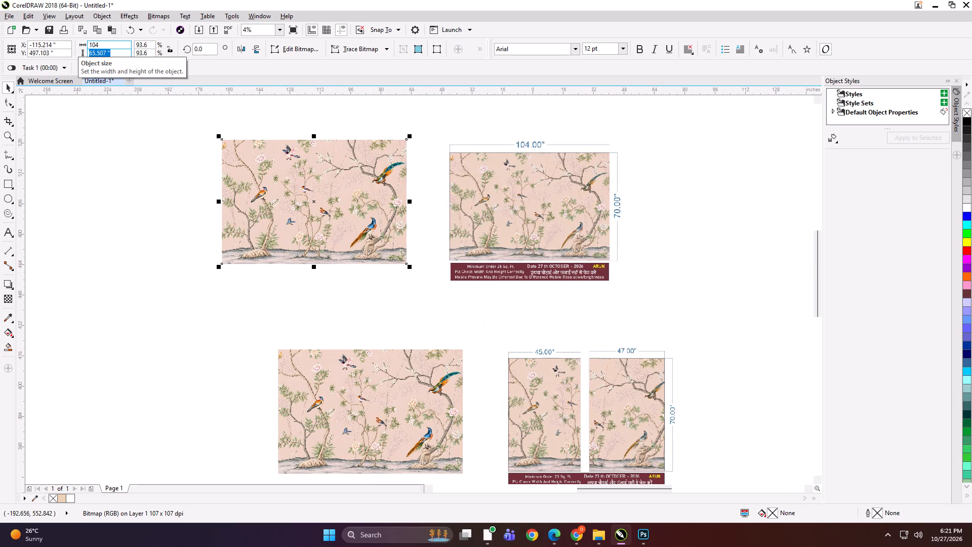
{"action": "type", "text": "70"}
{"action": "key", "text": "Return"}
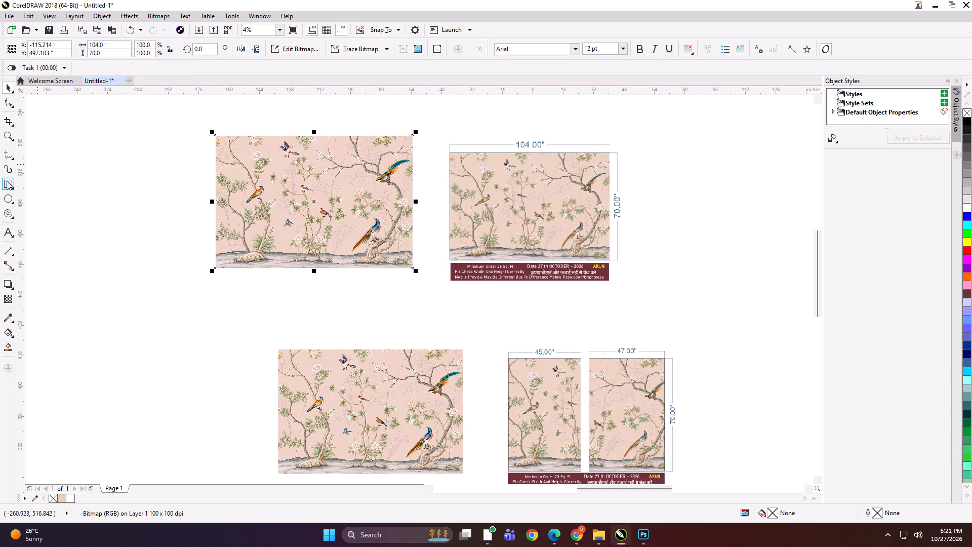
Create a 53 x 70 inch rectangle over the resized bird bitmap and align it to the bitmap's left edge.
{"action": "double_click", "coordinate": [7, 181], "text": "shift"}
{"action": "key", "text": "shift+space"}
{"action": "left_click", "coordinate": [111, 46]}
{"action": "key", "text": "ctrl+a"}
{"action": "key", "text": "5"}
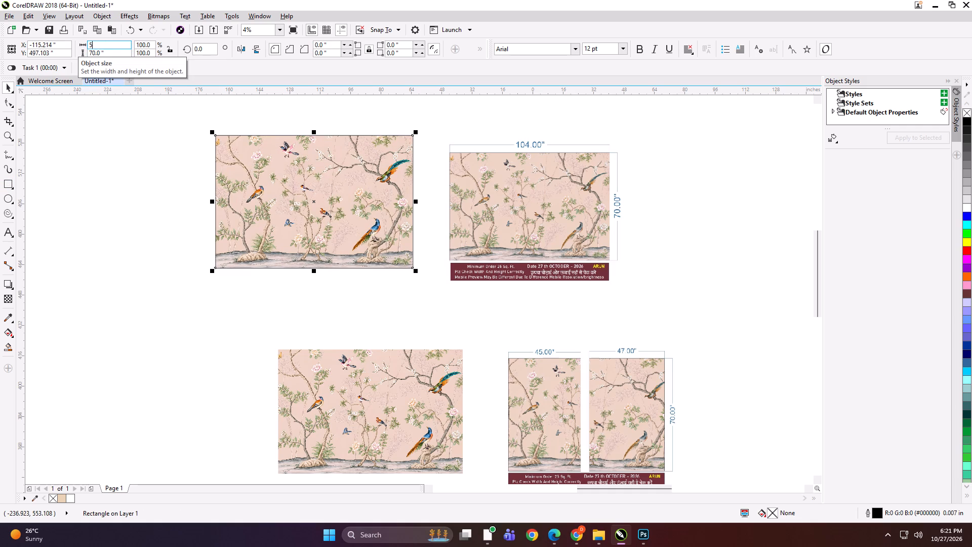
{"action": "key", "text": "Return"}
{"action": "left_click", "coordinate": [229, 179], "text": "shift"}
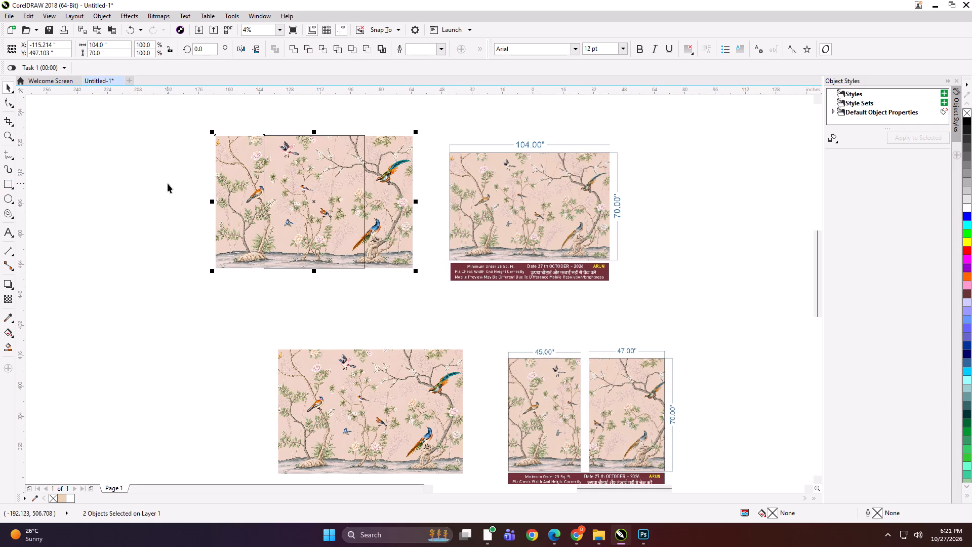
{"action": "key", "text": "l"}
{"action": "left_click", "coordinate": [168, 183]}
Make a mirrored copy of the 53 inch rectangle beside it, nudge it 0.5 inch left and fit its outer side to the bitmap's right edge.
{"action": "left_click", "coordinate": [262, 188]}
{"action": "left_click_drag", "start_coordinate": [209, 203], "coordinate": [389, 208]}
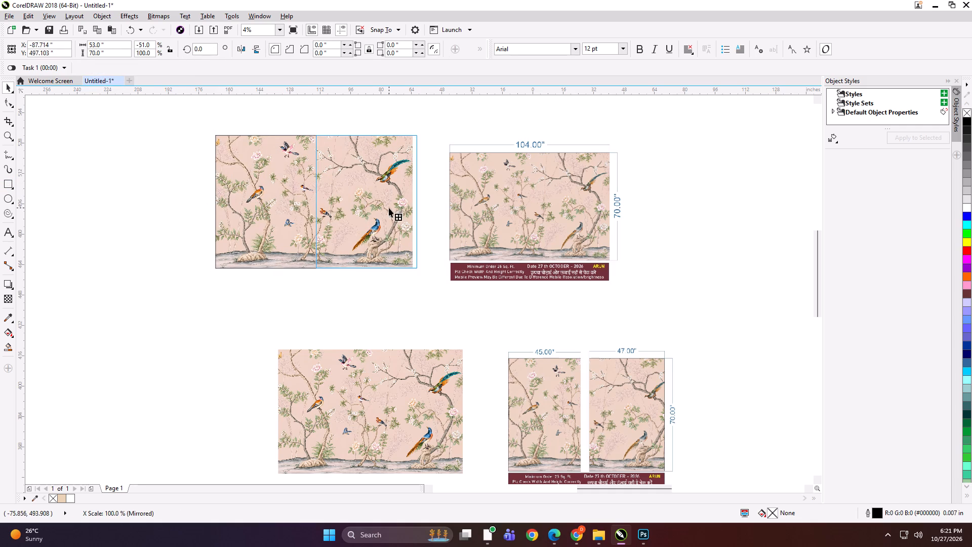
{"action": "right_click", "coordinate": [389, 208], "text": "ctrl"}
{"action": "left_click_drag", "start_coordinate": [389, 208], "coordinate": [390, 209]}
{"action": "key", "text": "Left"}
{"action": "left_click_drag", "start_coordinate": [400, 202], "coordinate": [419, 202]}
Group the two panel rectangles and PowerClip the 104 x 70 inch bird bitmap inside them.
{"action": "left_click", "coordinate": [260, 159], "text": "shift"}
{"action": "key", "text": "ctrl+g"}
{"action": "left_click", "coordinate": [161, 178]}
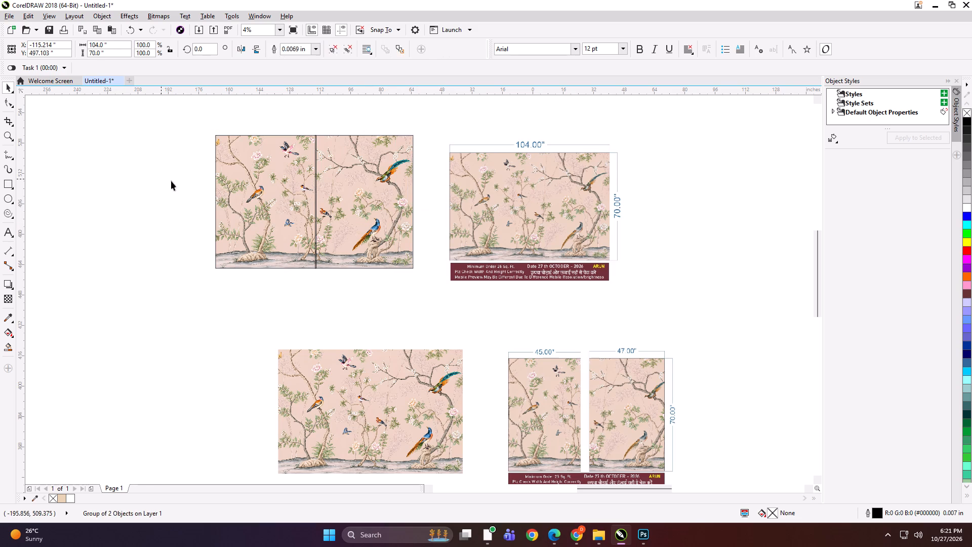
{"action": "left_click", "coordinate": [272, 185], "text": "alt"}
{"action": "key", "text": "shift+Return"}
{"action": "left_click", "coordinate": [300, 183]}
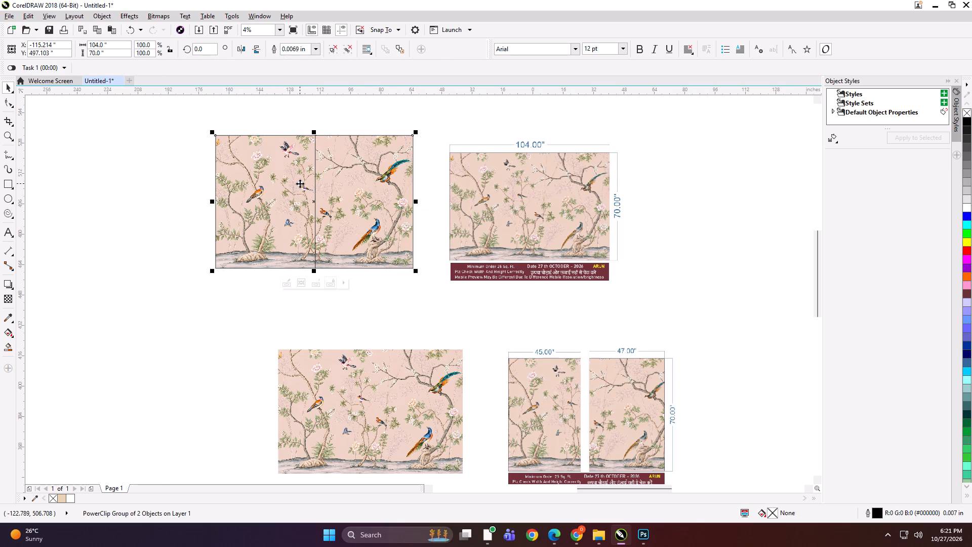
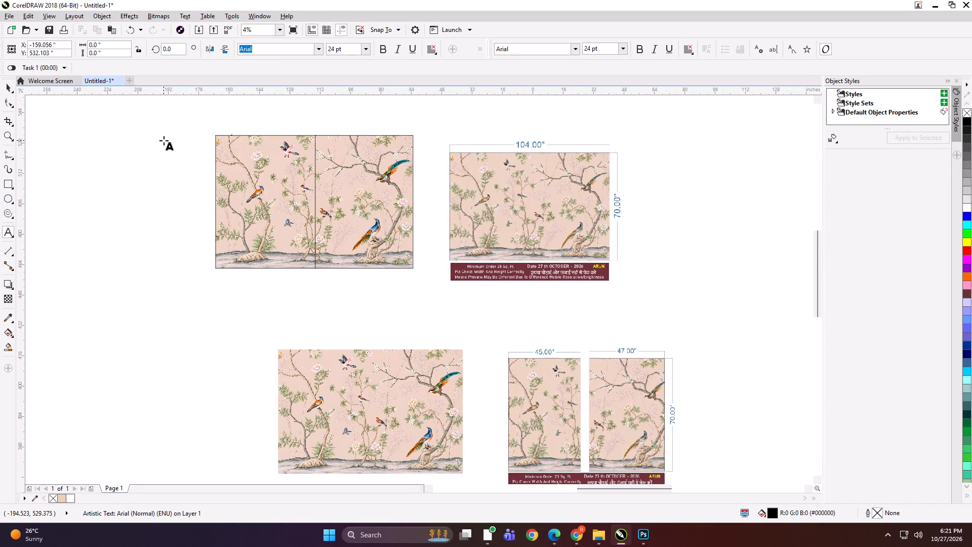
Complete the text label on the upper mural's left panel with "*70 PANEL 1".
{"action": "type", "text": "*70 PAN"}
{"action": "type", "text": "EL 1"}
Copy the label to the top edge of the upper mural's right panel and change it to "104*70 PANEL 2".
{"action": "key", "text": "ctrl+a"}
{"action": "key", "text": "ctrl+c"}
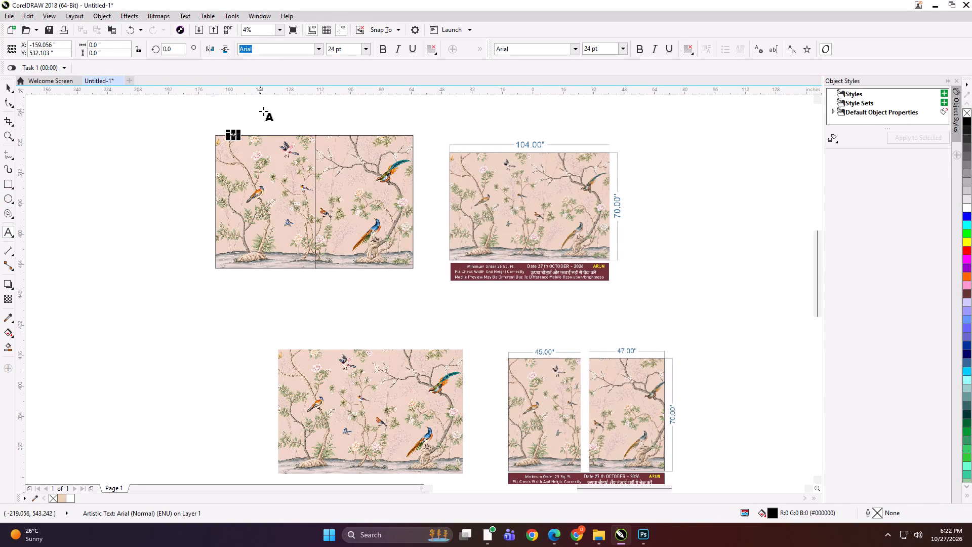
{"action": "left_click", "coordinate": [332, 134]}
{"action": "scroll", "coordinate": [330, 134], "scroll_direction": "up", "scroll_amount": 4}
{"action": "key", "text": "ctrl+v"}
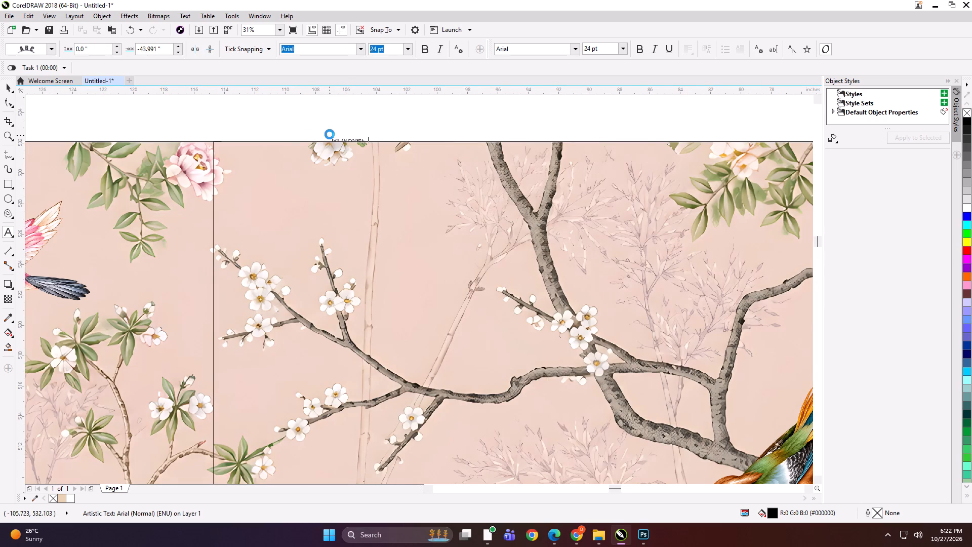
{"action": "key", "text": "BackSpace"}
{"action": "key", "text": "2"}
{"action": "scroll", "coordinate": [330, 134], "scroll_direction": "up", "scroll_amount": 2}
{"action": "scroll", "coordinate": [330, 134], "scroll_direction": "down", "scroll_amount": 5}
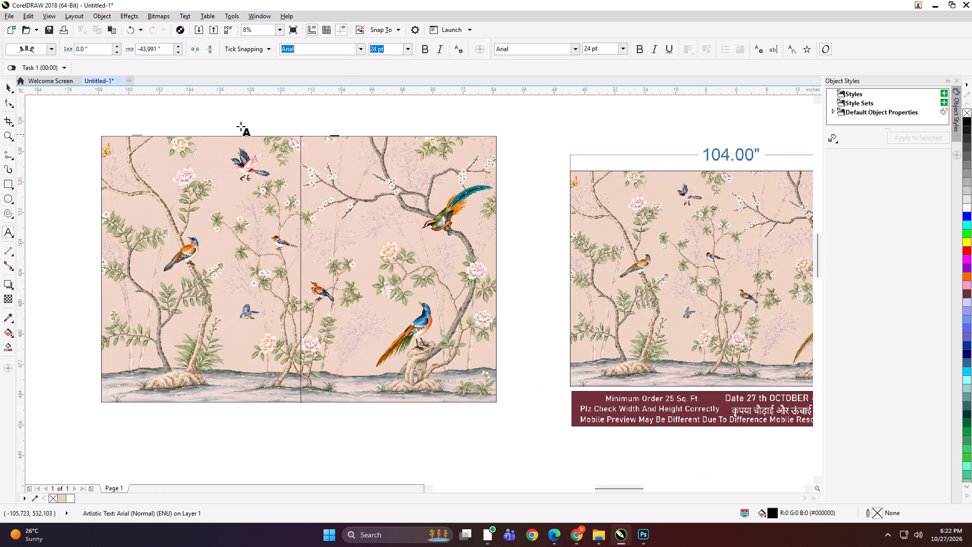
{"action": "left_click", "coordinate": [11, 86]}
{"action": "left_click", "coordinate": [37, 166]}
{"action": "scroll", "coordinate": [325, 127], "scroll_direction": "up", "scroll_amount": 2}
{"action": "scroll", "coordinate": [363, 160], "scroll_direction": "up", "scroll_amount": 2}
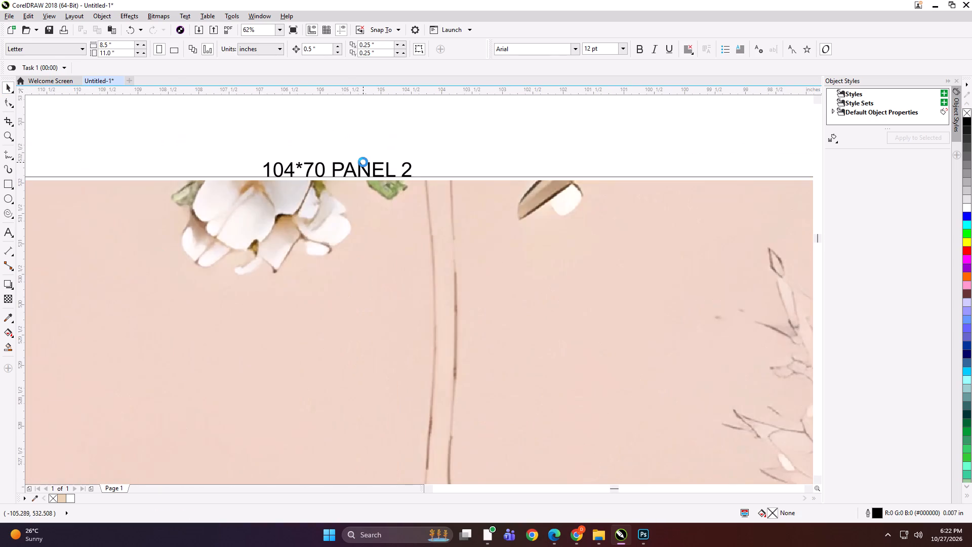
Resize the lower mural bitmap to a width of 45+47 inches and a height of 70 inches.
{"action": "scroll", "coordinate": [363, 162], "scroll_direction": "down", "scroll_amount": 6}
{"action": "scroll", "coordinate": [317, 150], "scroll_direction": "down", "scroll_amount": 1}
{"action": "scroll", "coordinate": [427, 311], "scroll_direction": "up", "scroll_amount": 1}
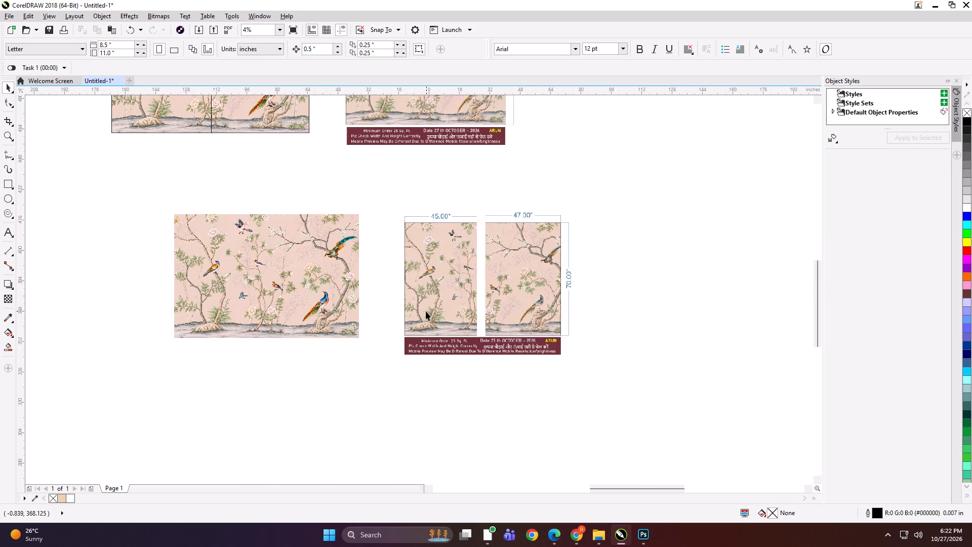
{"action": "left_click", "coordinate": [286, 285]}
{"action": "left_click", "coordinate": [125, 43]}
{"action": "key", "text": "ctrl+a"}
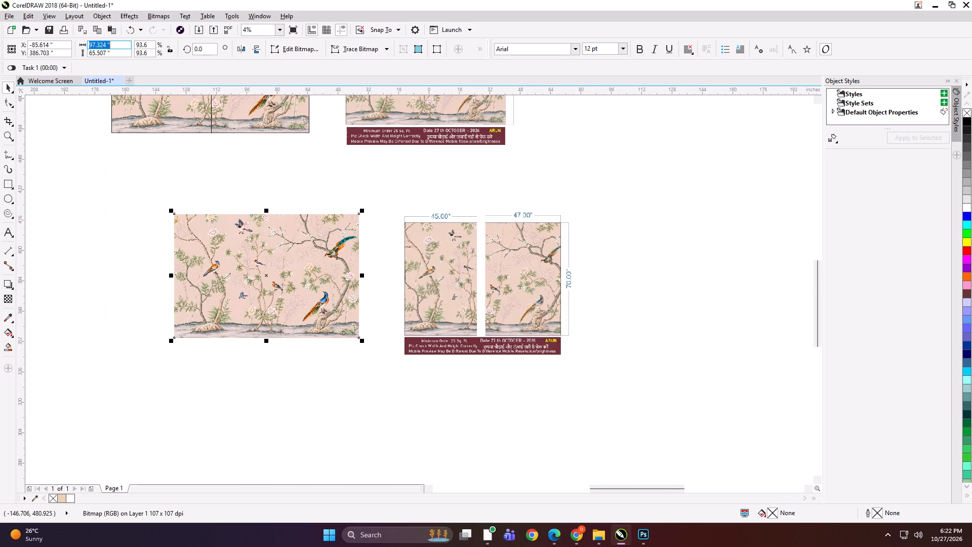
{"action": "type", "text": "45+47"}
{"action": "key", "text": "Tab"}
{"action": "type", "text": "70"}
{"action": "key", "text": "Return"}
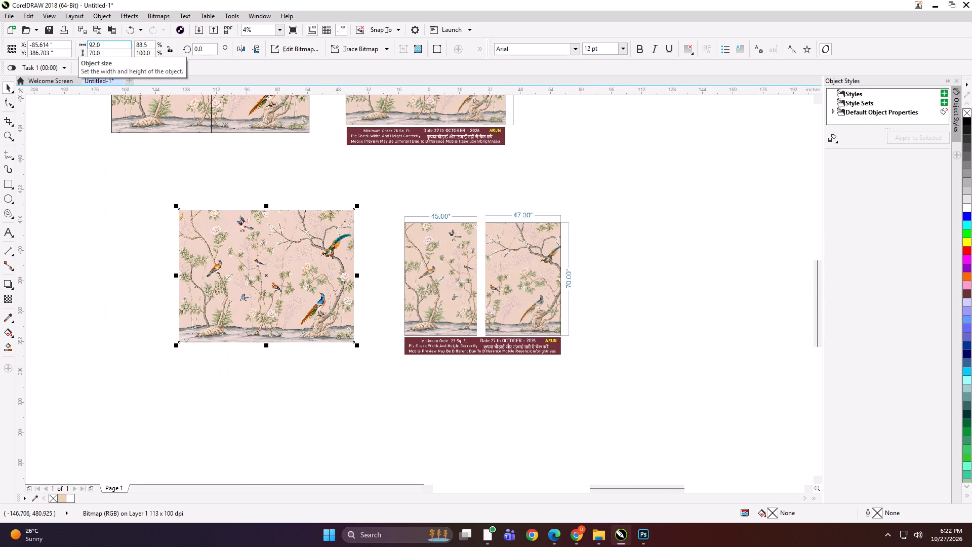
Create a rectangle around the lower mural that matches its size.
{"action": "double_click", "coordinate": [6, 188], "text": "shift"}
{"action": "key", "text": "shift+space"}
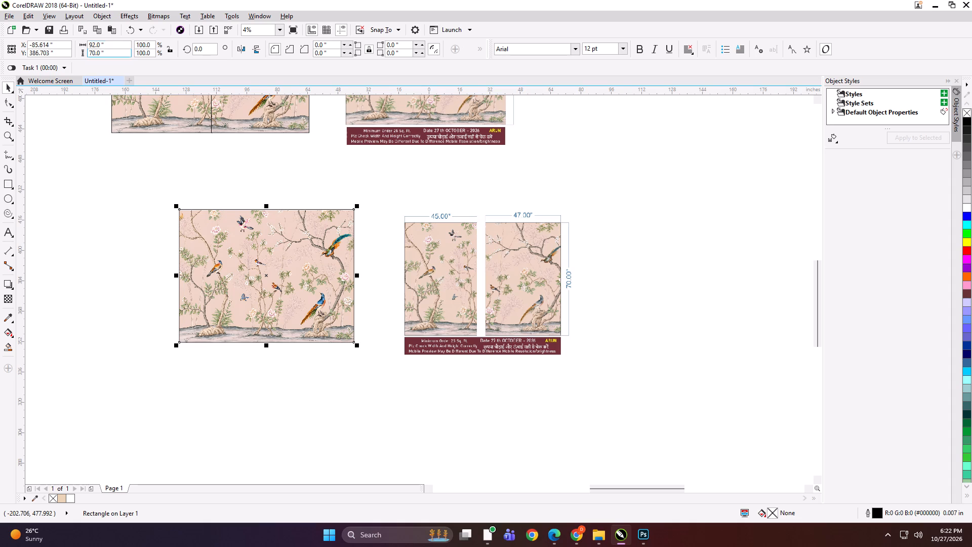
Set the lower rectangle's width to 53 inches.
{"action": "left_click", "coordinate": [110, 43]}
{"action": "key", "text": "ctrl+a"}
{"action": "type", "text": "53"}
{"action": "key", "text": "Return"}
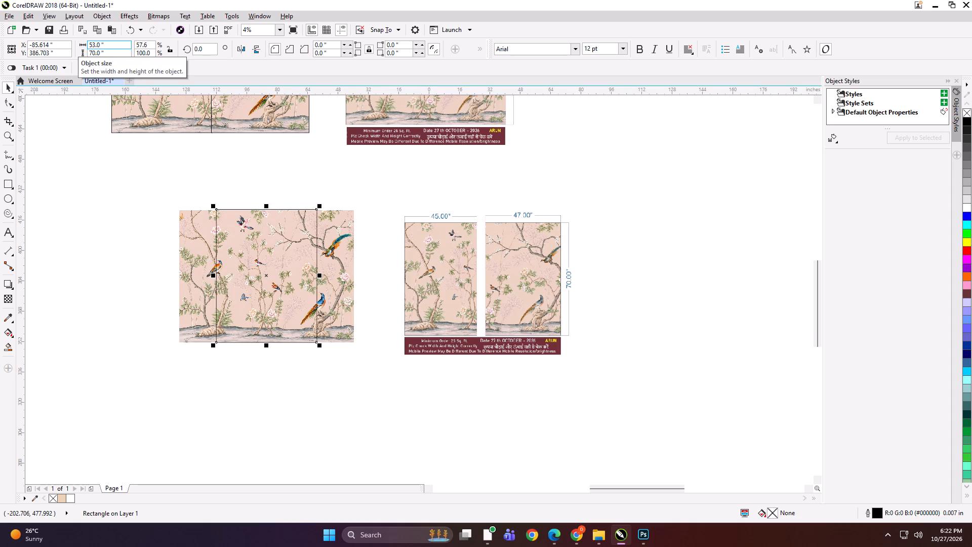
Set the lower rectangle's width to 49 inches and align it with the mural's left edge.
{"action": "left_click", "coordinate": [110, 44]}
{"action": "key", "text": "ctrl+a"}
{"action": "type", "text": "49"}
{"action": "key", "text": "Return"}
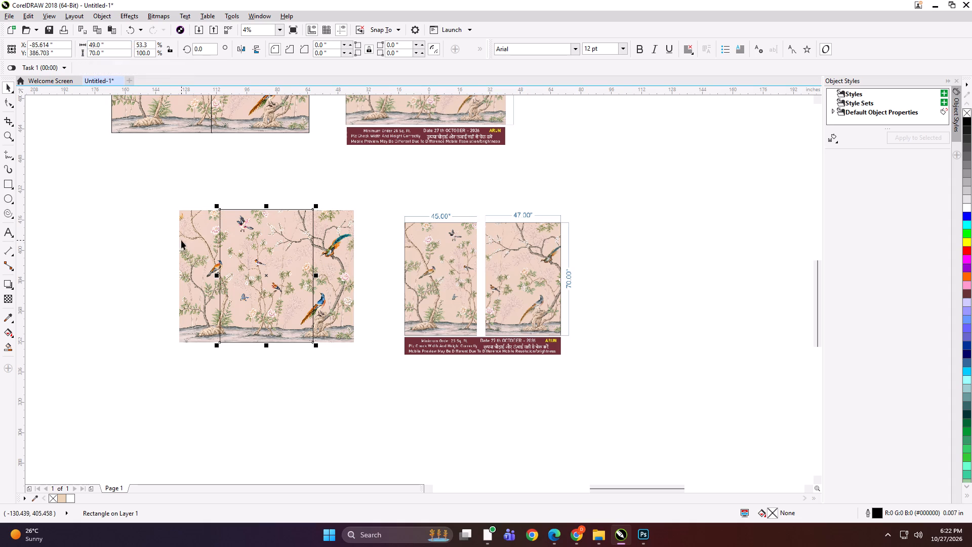
{"action": "left_click", "coordinate": [181, 240], "text": "shift"}
{"action": "key", "text": "l"}
{"action": "left_click", "coordinate": [130, 201]}
Mirror a copy of the rectangle to its right, nudge it 0.5 inch left, and shrink its right side to the mural's edge.
{"action": "left_click", "coordinate": [235, 271]}
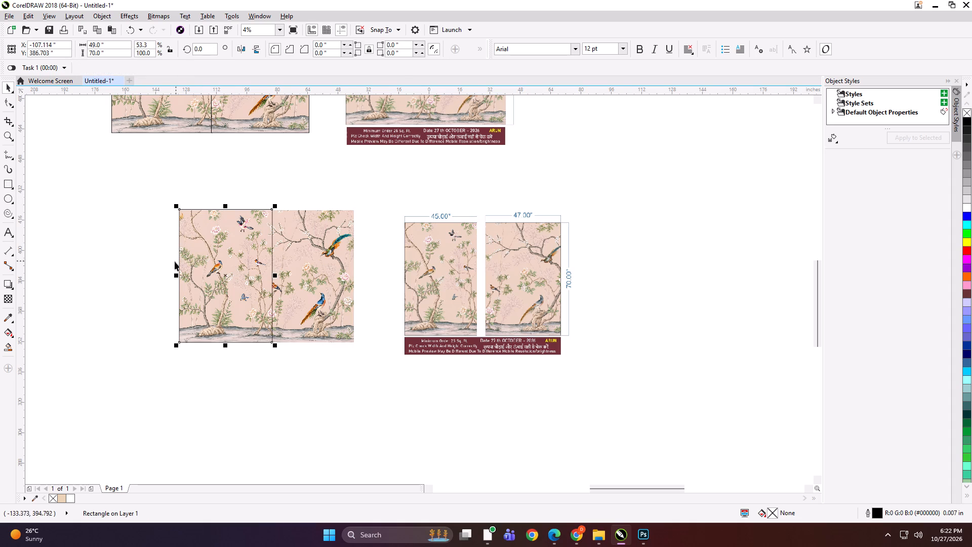
{"action": "left_click_drag", "start_coordinate": [174, 276], "coordinate": [303, 276]}
{"action": "right_click", "coordinate": [303, 276], "text": "ctrl"}
{"action": "scroll", "coordinate": [283, 267], "scroll_direction": "up", "scroll_amount": 1}
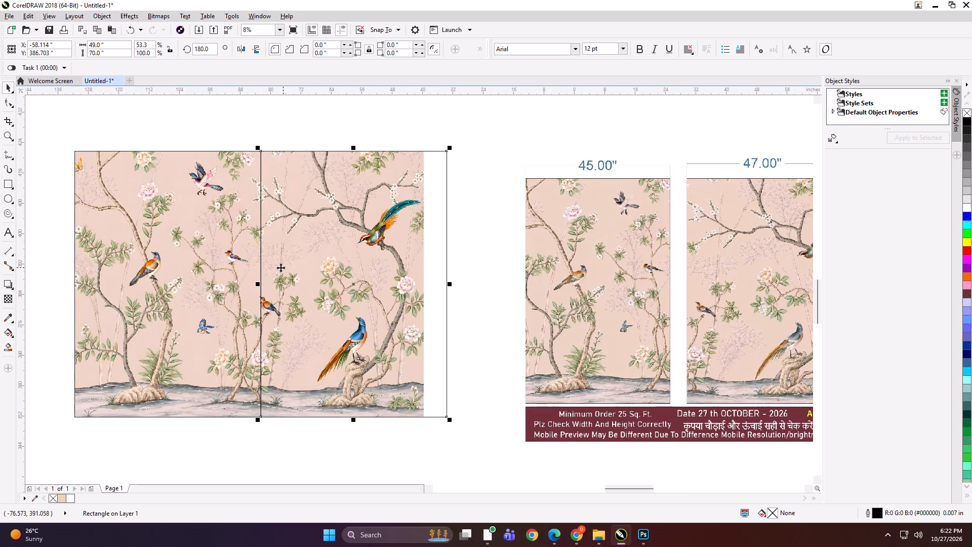
{"action": "key", "text": "Left"}
{"action": "left_click_drag", "start_coordinate": [451, 283], "coordinate": [433, 283]}
Group both panel rectangles, place the lower mural inside them as a PowerClip, and ungroup them into separate panels.
{"action": "left_click", "coordinate": [201, 253], "text": "shift"}
{"action": "key", "text": "ctrl+g"}
{"action": "left_click", "coordinate": [62, 241]}
{"action": "left_click", "coordinate": [180, 250], "text": "alt"}
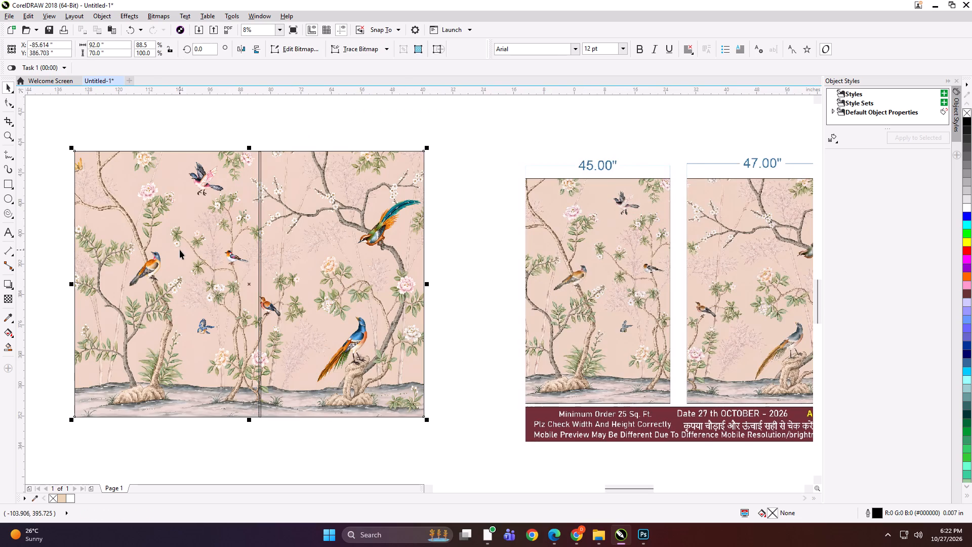
{"action": "key", "text": "shift+Return"}
{"action": "left_click", "coordinate": [237, 248]}
{"action": "key", "text": "ctrl+u"}
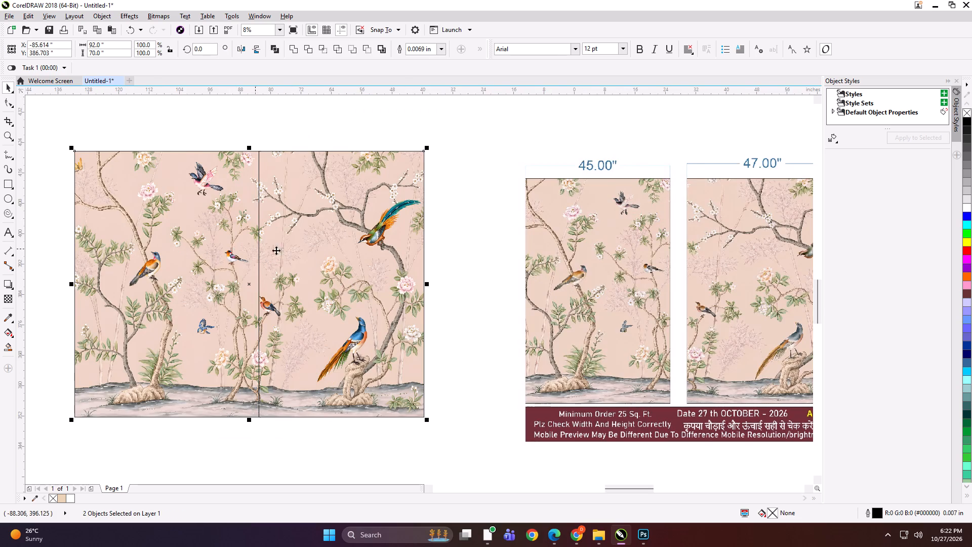
{"action": "scroll", "coordinate": [289, 253], "scroll_direction": "down", "scroll_amount": 1}
{"action": "left_click", "coordinate": [148, 261]}
{"action": "left_click", "coordinate": [250, 218]}
{"action": "left_click", "coordinate": [155, 241]}
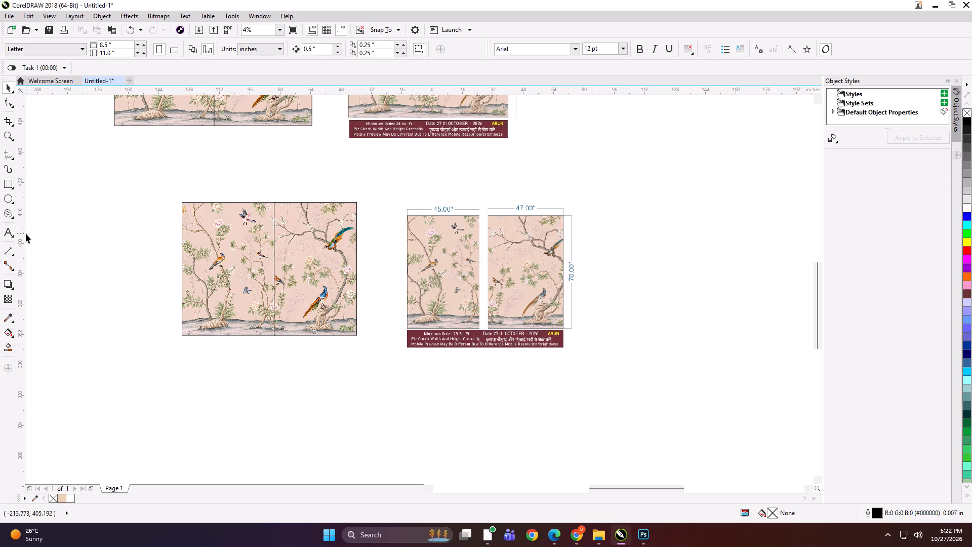
Add a "45*70" text label at the top edge of the lower mural's left panel.
{"action": "left_click", "coordinate": [8, 233]}
{"action": "left_click", "coordinate": [206, 201]}
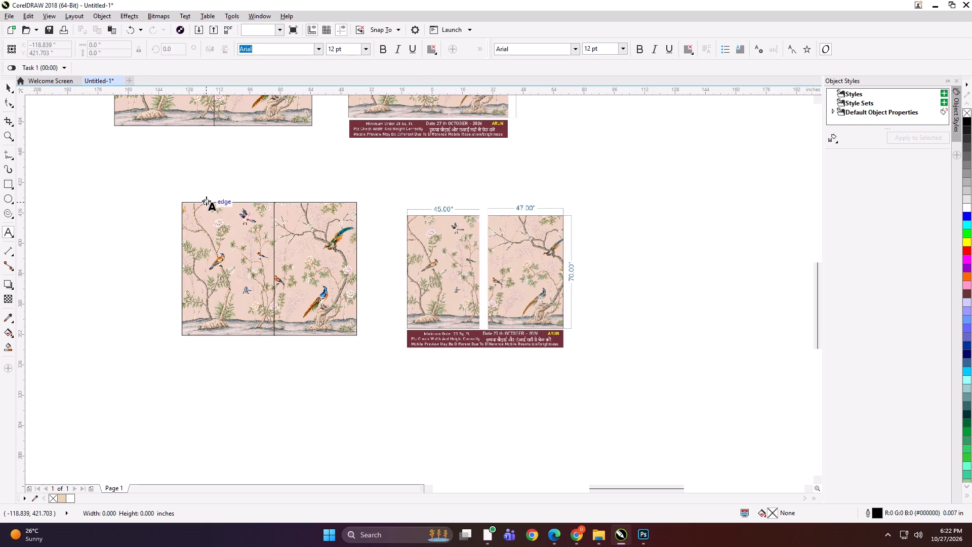
{"action": "type", "text": "45"}
{"action": "key", "text": "asterisk"}
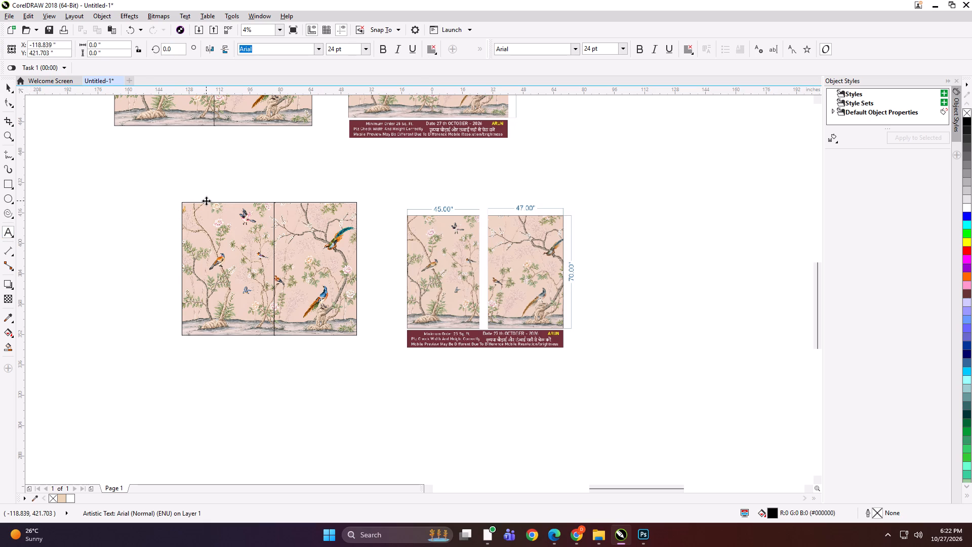
{"action": "type", "text": "70"}
{"action": "key", "text": "space"}
Add a size label for 47 by 70 at the top edge of the lower mural's right panel.
{"action": "left_click", "coordinate": [295, 201]}
{"action": "type", "text": "47"}
{"action": "type", "text": "70"}
Group each of the lower mural's two panels with its own size label.
{"action": "left_click", "coordinate": [6, 84]}
{"action": "left_click", "coordinate": [292, 230], "text": "shift"}
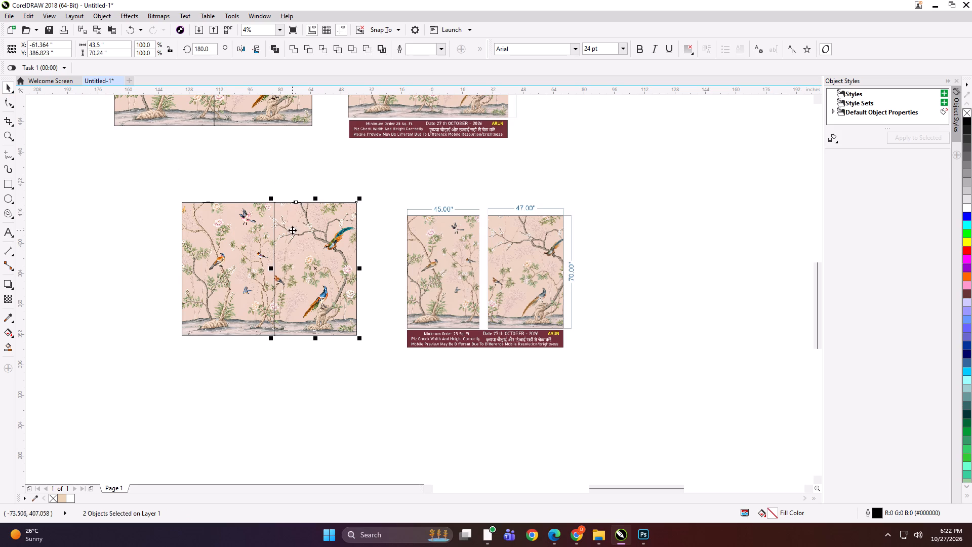
{"action": "key", "text": "ctrl+g"}
{"action": "left_click_drag", "start_coordinate": [289, 183], "coordinate": [166, 366]}
{"action": "key", "text": "ctrl+g"}
Group each of the upper mural's two panels with its own text label.
{"action": "scroll", "coordinate": [327, 326], "scroll_direction": "down", "scroll_amount": 1}
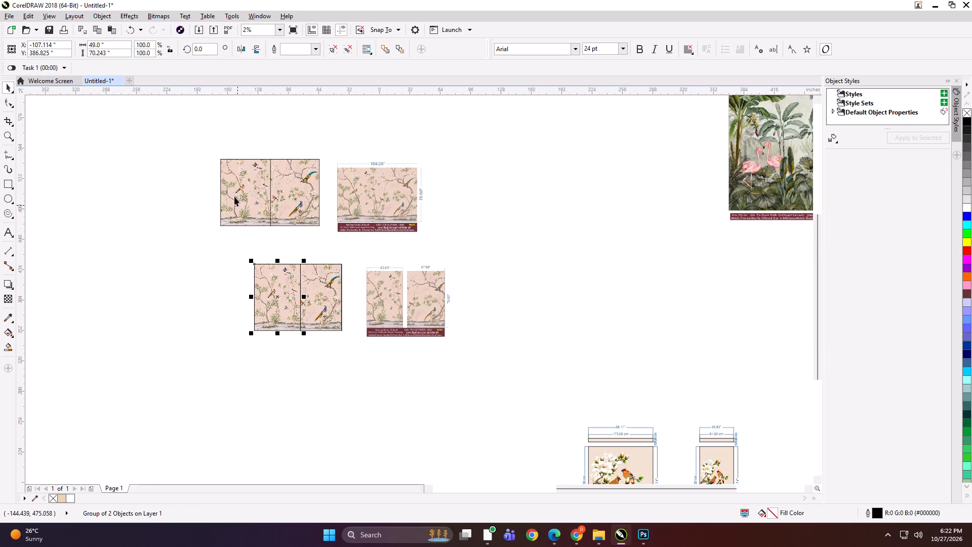
{"action": "scroll", "coordinate": [242, 161], "scroll_direction": "up", "scroll_amount": 1}
{"action": "left_click_drag", "start_coordinate": [185, 139], "coordinate": [254, 204]}
{"action": "left_click", "coordinate": [245, 199], "text": "shift"}
{"action": "key", "text": "ctrl+g"}
{"action": "left_click_drag", "start_coordinate": [249, 128], "coordinate": [409, 315]}
{"action": "key", "text": "ctrl+g"}
Start exporting the upper mural's left panel, and create and open a new folder named KAKA inside folder 27.
{"action": "left_click", "coordinate": [209, 229]}
{"action": "key", "text": "ctrl+e"}
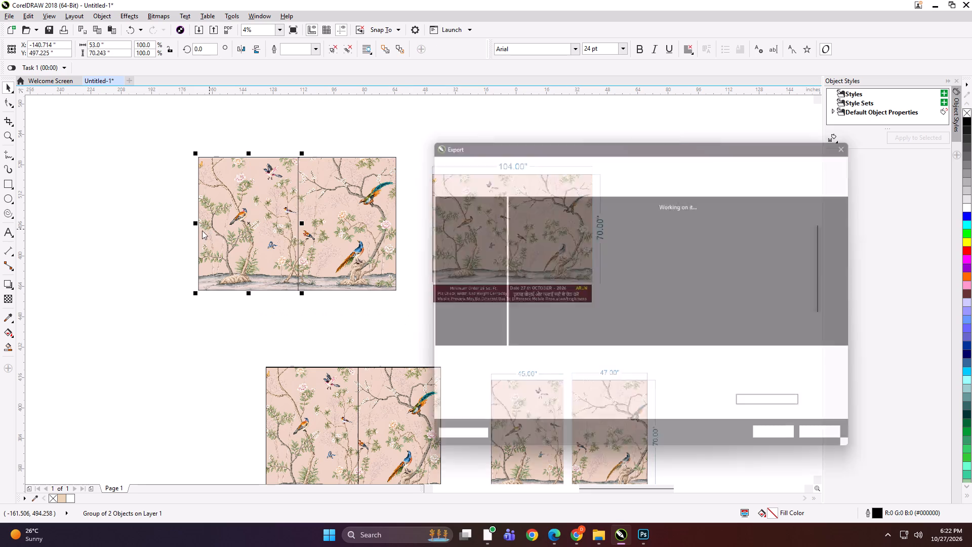
{"action": "left_click", "coordinate": [477, 159]}
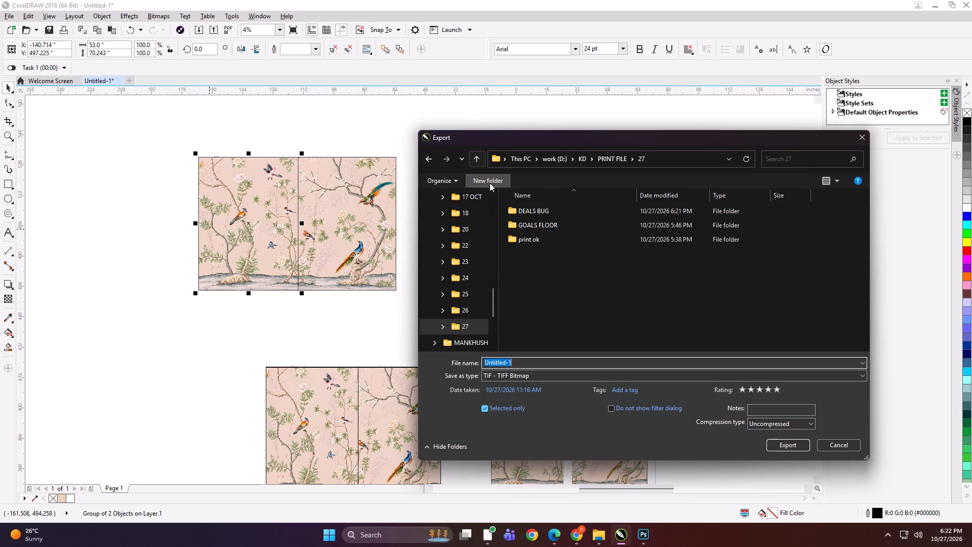
{"action": "left_click", "coordinate": [490, 183]}
{"action": "type", "text": "KKA"}
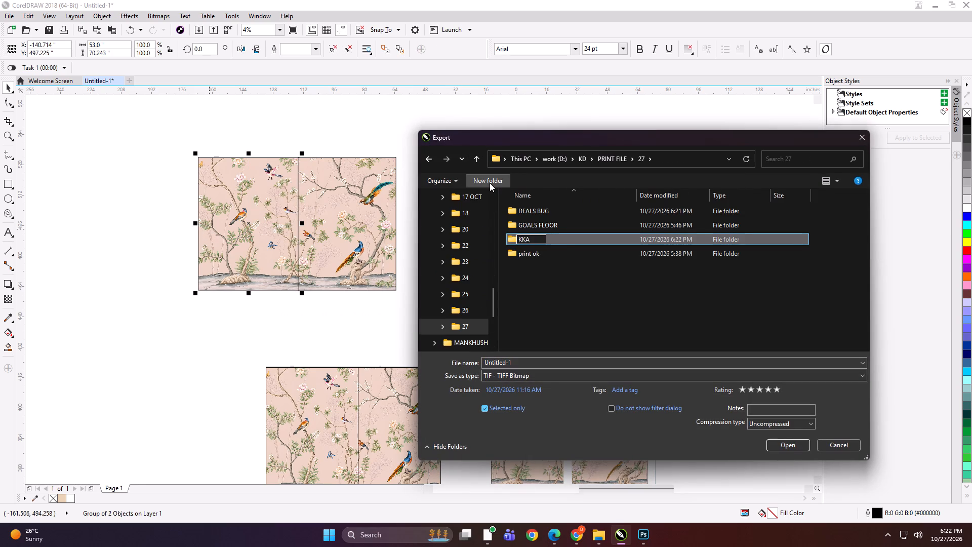
{"action": "key", "text": "BackSpace"}
{"action": "key", "text": "BackSpace"}
{"action": "type", "text": "AKA"}
{"action": "key", "text": "Return"}
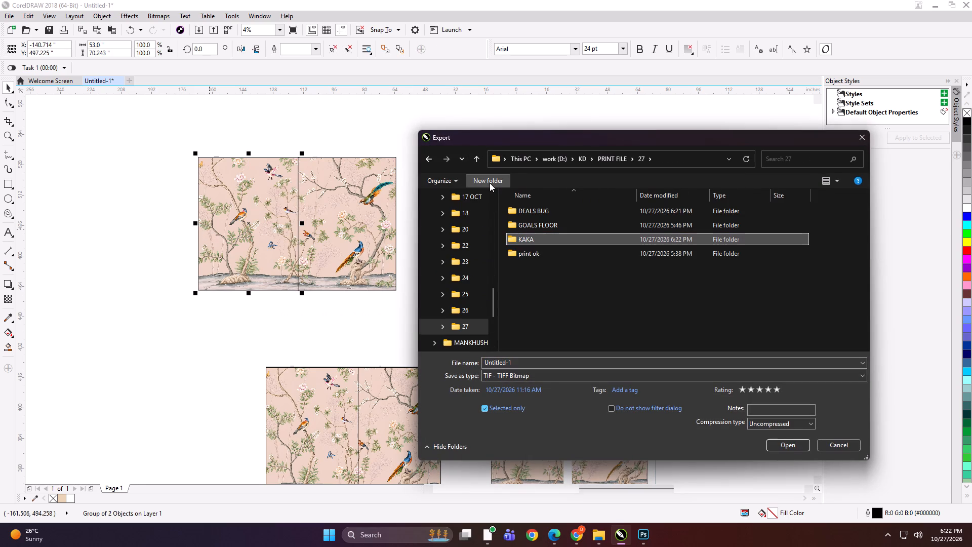
{"action": "double_click", "coordinate": [566, 235]}
Export the upper mural's left panel as a TIFF file named "53x70 A NW" in the KAKA folder.
{"action": "left_click", "coordinate": [550, 357]}
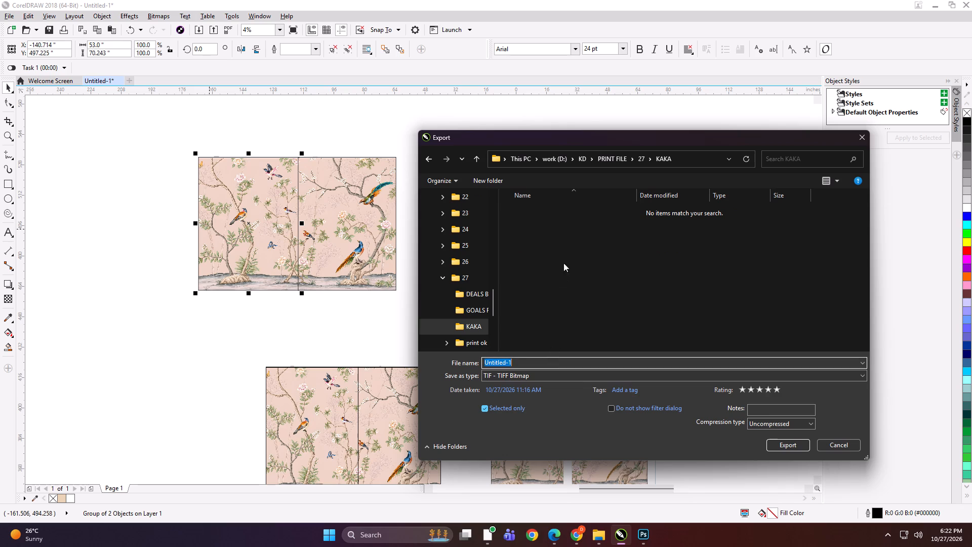
{"action": "type", "text": "53x70 A NW"}
{"action": "key", "text": "Return"}
{"action": "key", "text": "Return"}
Export the upper mural's right panel as a TIFF file named "51.5x70 B NW" in the KAKA folder.
{"action": "left_click", "coordinate": [372, 233]}
{"action": "key", "text": "ctrl+e"}
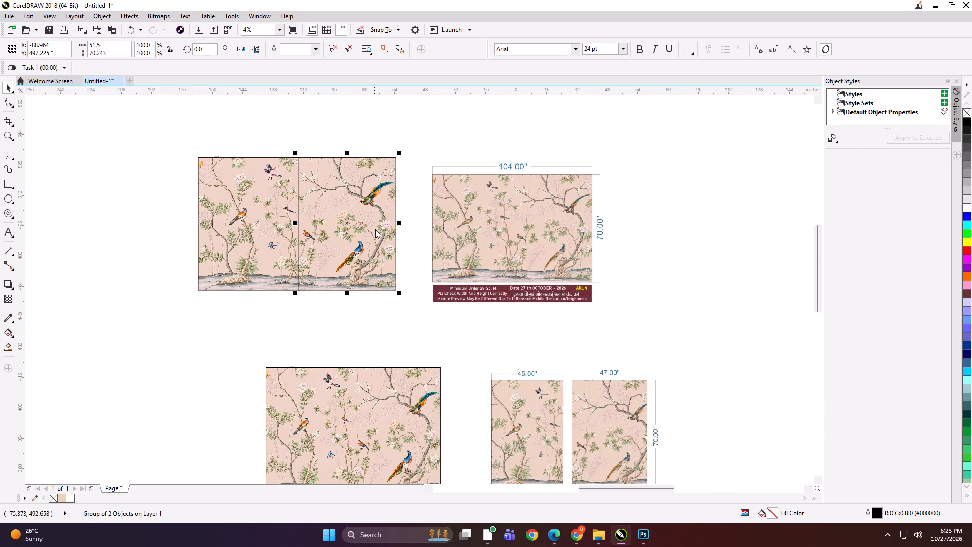
{"action": "type", "text": "51.5x70 B NW"}
{"action": "key", "text": "Return"}
{"action": "key", "text": "Return"}
Export the lower mural's left panel to the KAKA folder as a TIFF file with a name beginning "49x7".
{"action": "scroll", "coordinate": [559, 274], "scroll_direction": "up", "scroll_amount": 2}
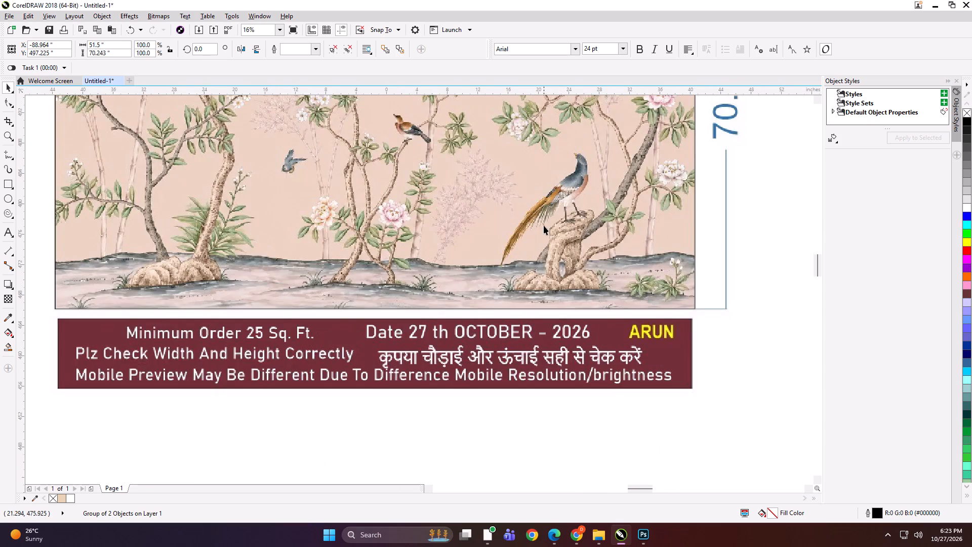
{"action": "scroll", "coordinate": [543, 225], "scroll_direction": "down", "scroll_amount": 1}
{"action": "scroll", "coordinate": [478, 177], "scroll_direction": "down", "scroll_amount": 1}
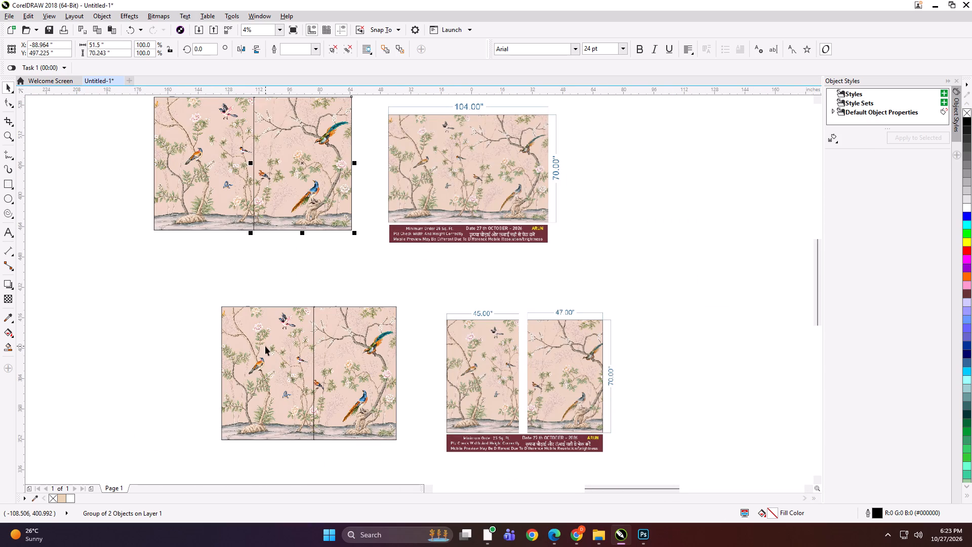
{"action": "left_click", "coordinate": [265, 346]}
{"action": "key", "text": "ctrl+e"}
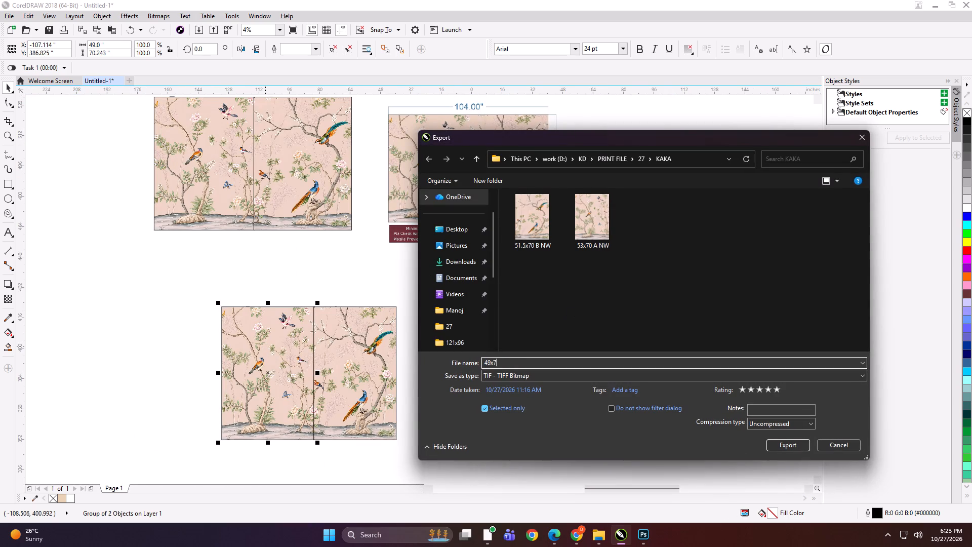
{"action": "key", "text": "Return"}
{"action": "key", "text": "Return"}
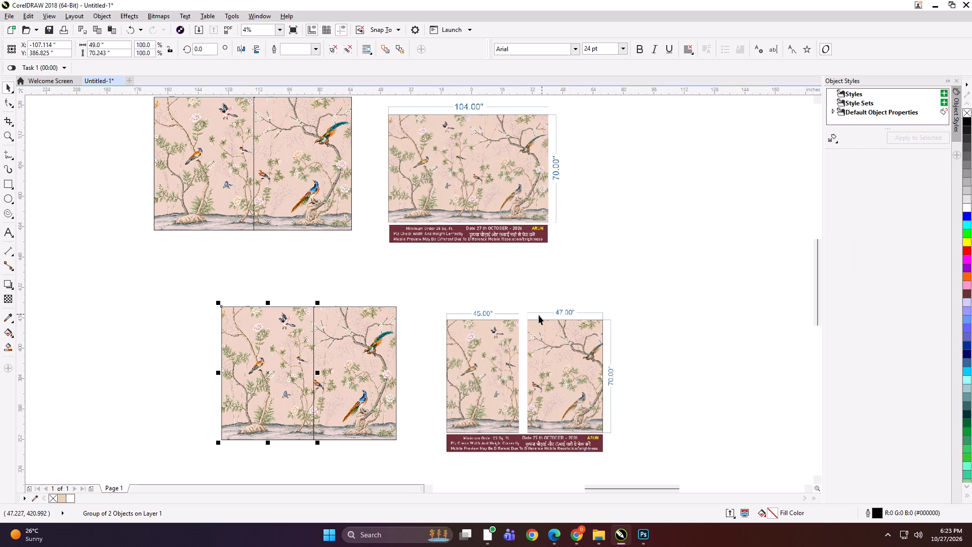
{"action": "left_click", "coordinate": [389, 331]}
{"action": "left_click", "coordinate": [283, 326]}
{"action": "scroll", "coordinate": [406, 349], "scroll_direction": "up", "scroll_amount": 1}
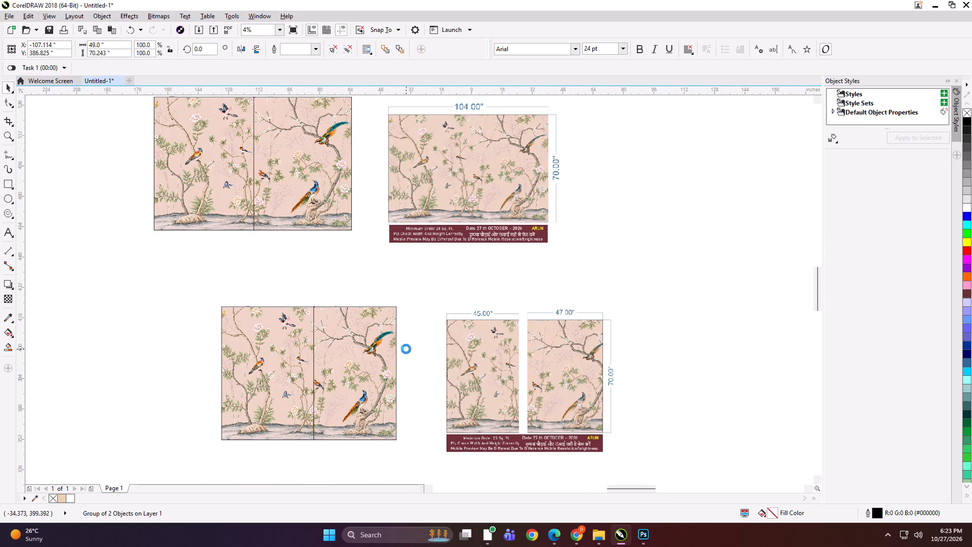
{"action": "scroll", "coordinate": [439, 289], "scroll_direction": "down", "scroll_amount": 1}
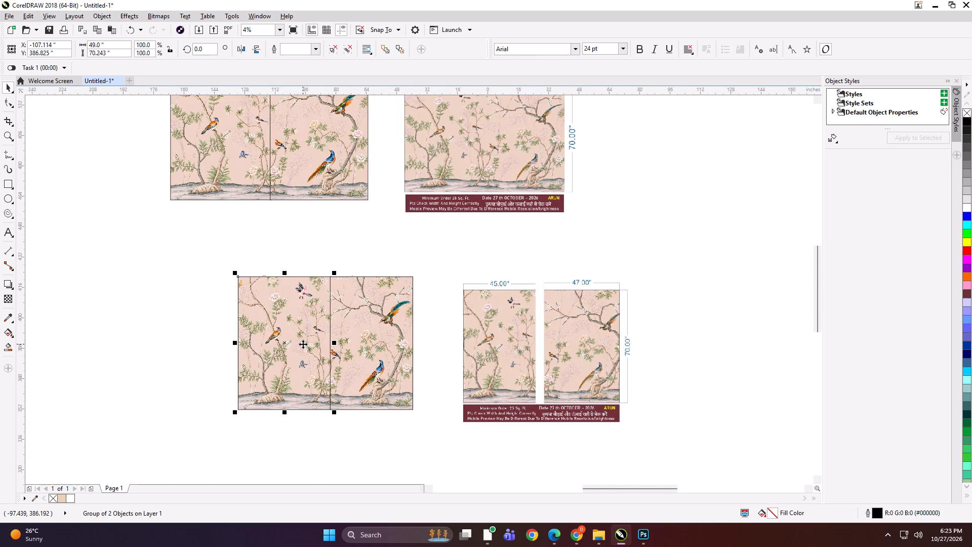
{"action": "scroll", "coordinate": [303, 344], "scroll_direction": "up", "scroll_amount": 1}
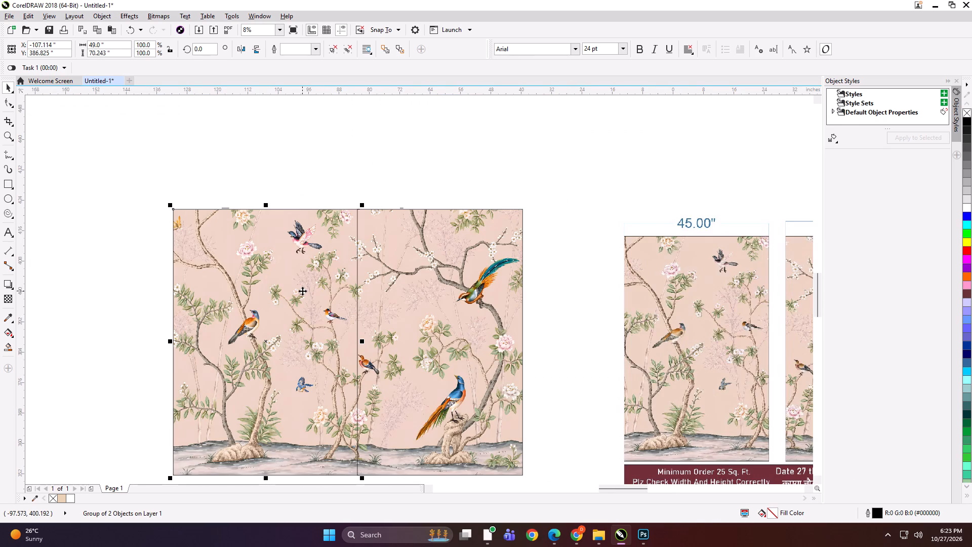
Ungroup the lower mural's left panel, convert its frame to curves and move its right edge inward to a 45-inch width.
{"action": "key", "text": "ctrl+u"}
{"action": "key", "text": "ctrl+u"}
{"action": "left_click", "coordinate": [305, 153]}
{"action": "left_click", "coordinate": [309, 259]}
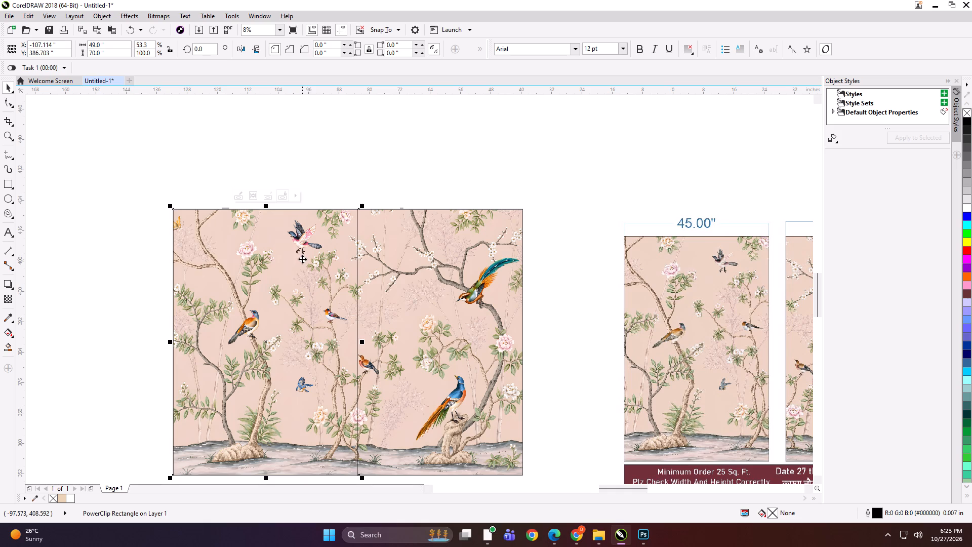
{"action": "key", "text": "F10"}
{"action": "left_click_drag", "start_coordinate": [336, 176], "coordinate": [355, 239]}
{"action": "key", "text": "ctrl+q"}
{"action": "left_click_drag", "start_coordinate": [348, 175], "coordinate": [353, 204]}
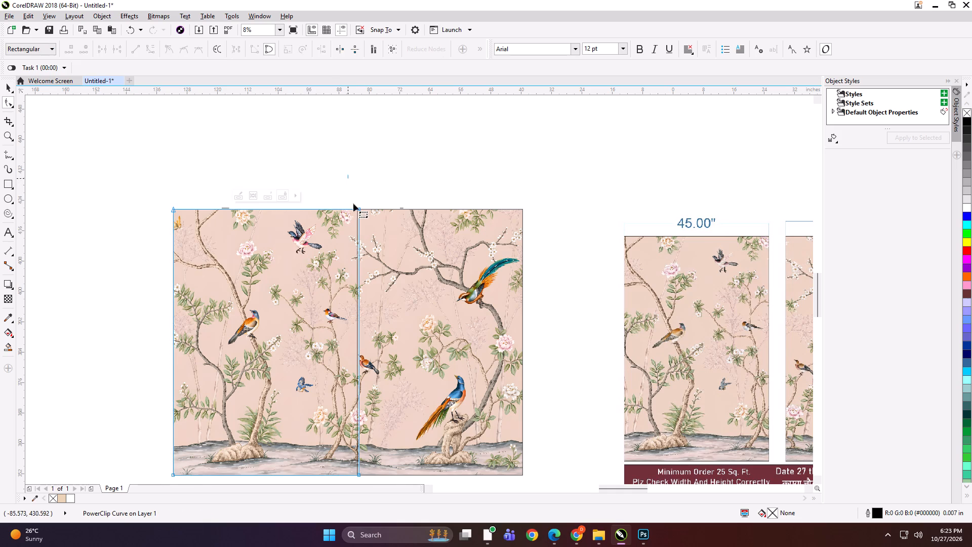
{"action": "left_click_drag", "start_coordinate": [353, 204], "coordinate": [384, 478]}
{"action": "key", "text": "Left"}
{"action": "key", "text": "Left"}
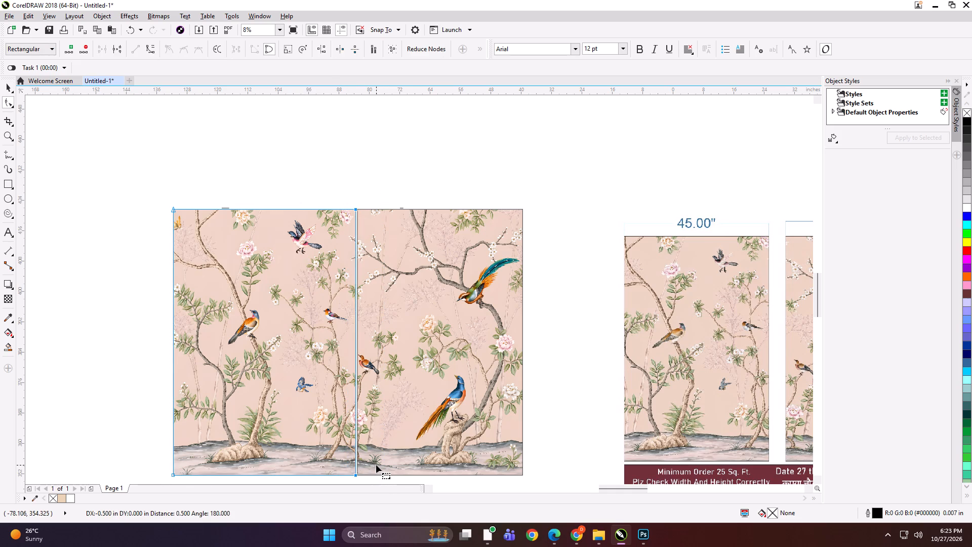
{"action": "key", "text": "Left"}
{"action": "key", "text": "Left"}
{"action": "key", "text": "Left"}
{"action": "key", "text": "Left"}
{"action": "key", "text": "Left"}
{"action": "key", "text": "Left"}
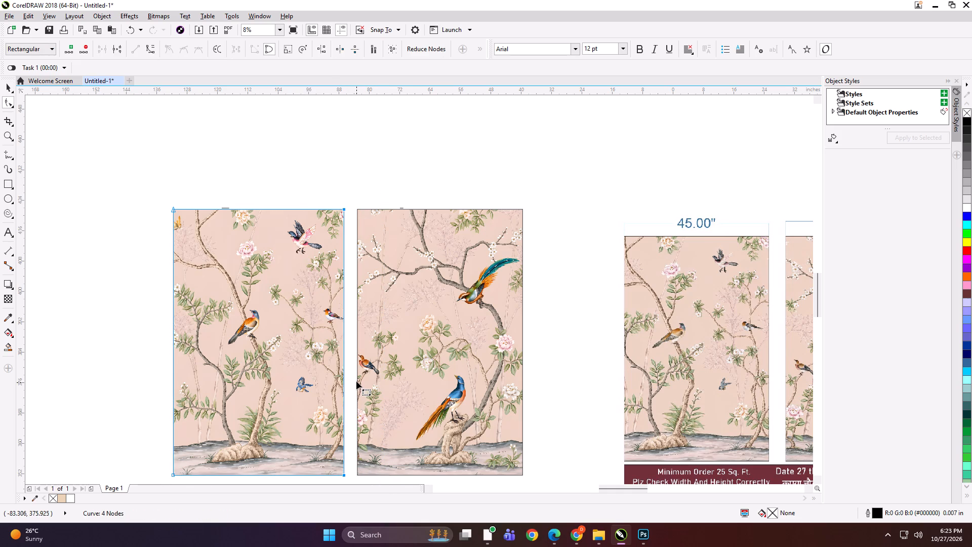
{"action": "key", "text": "space"}
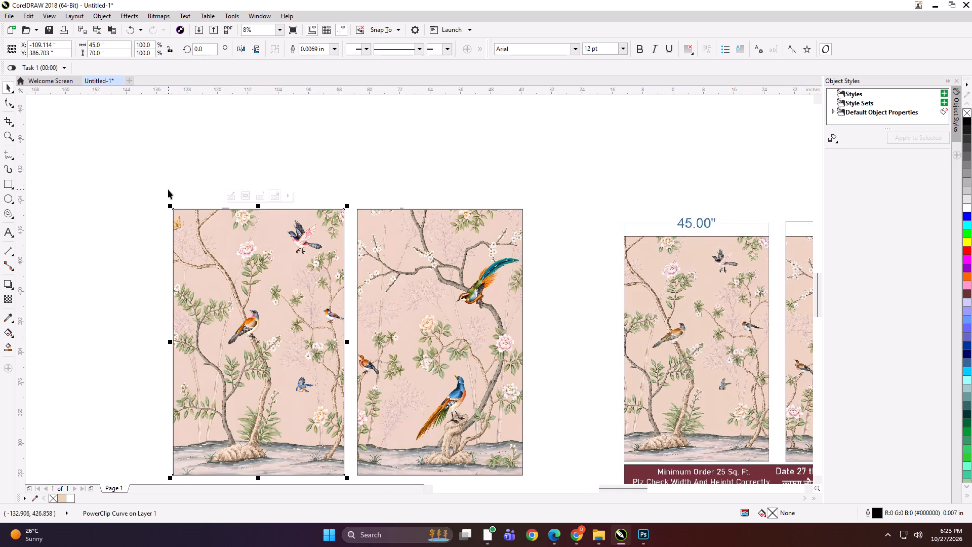
Shift the mural image inside the lower mural's left panel frame about 5.5 inches to the left.
{"action": "left_click", "coordinate": [168, 189]}
{"action": "left_click", "coordinate": [237, 285], "text": "alt"}
{"action": "key", "text": "Left"}
{"action": "key", "text": "Left"}
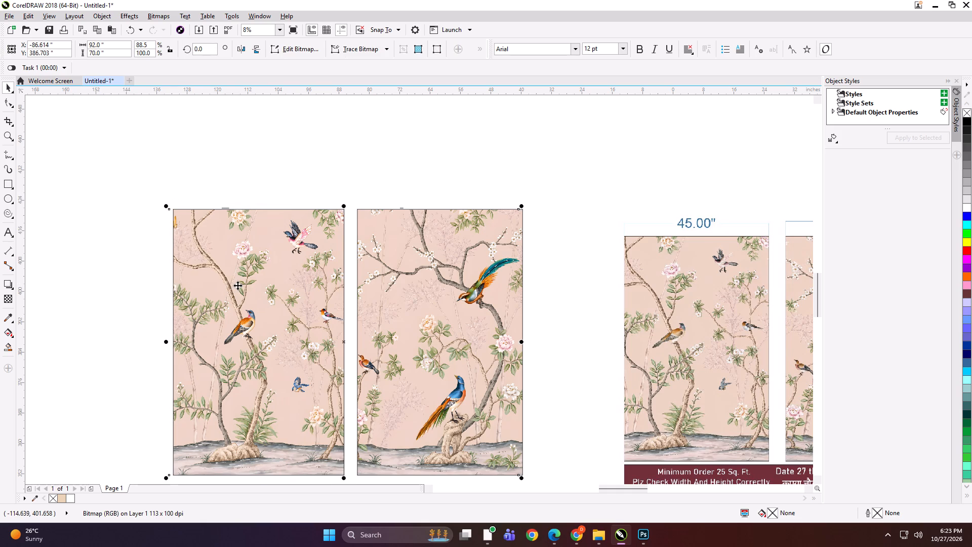
{"action": "key", "text": "Left"}
{"action": "key", "text": "Left"}
{"action": "key", "text": "Left"}
{"action": "key", "text": "Left"}
{"action": "key", "text": "Left"}
{"action": "key", "text": "Left"}
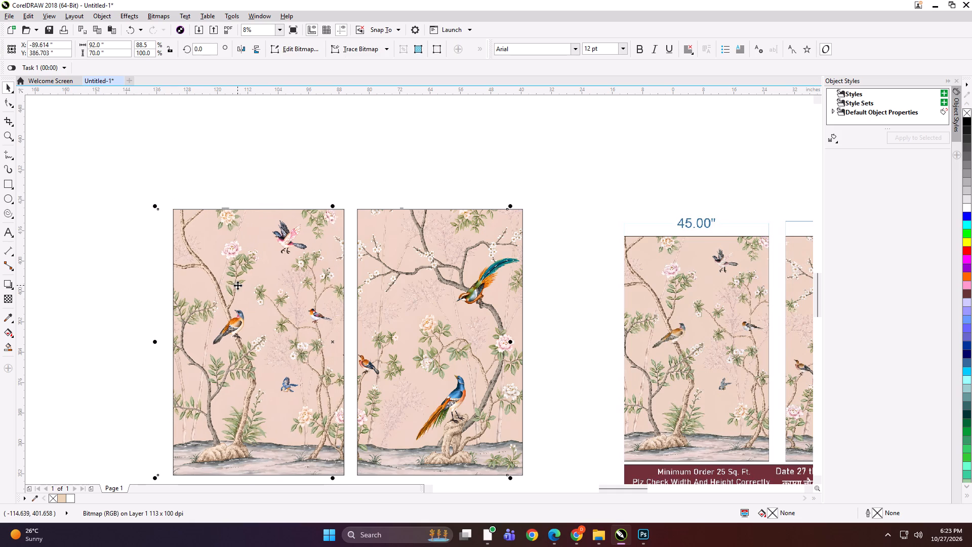
{"action": "key", "text": "Left"}
{"action": "key", "text": "Left"}
{"action": "key", "text": "Left"}
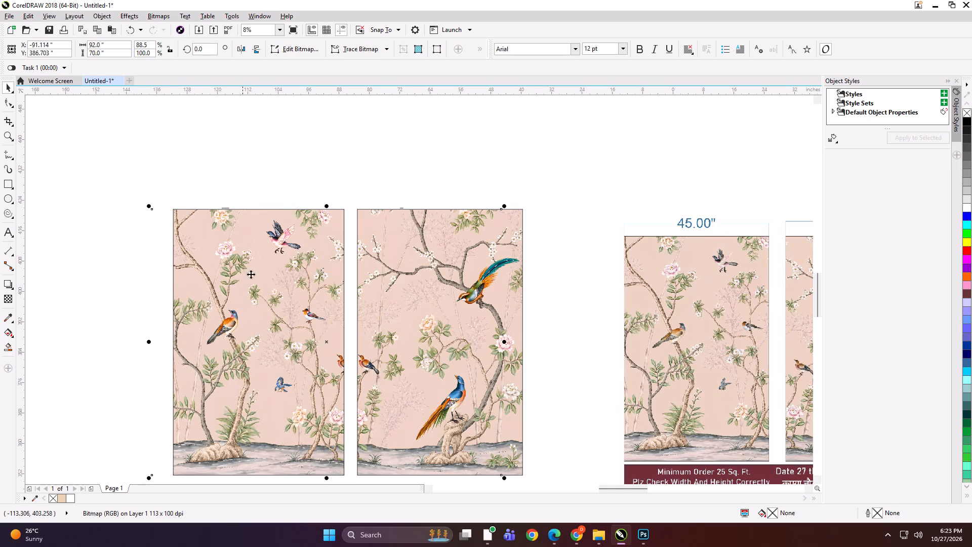
Stretch the image inside the left panel frame horizontally to about 101 inches wide, nudging it another inch left.
{"action": "left_click_drag", "start_coordinate": [505, 344], "coordinate": [509, 344]}
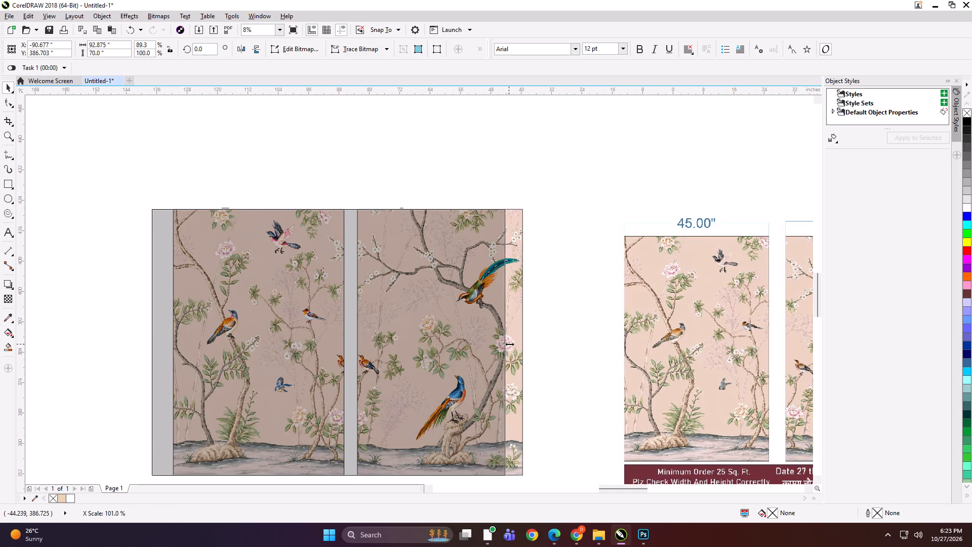
{"action": "left_click_drag", "start_coordinate": [509, 344], "coordinate": [515, 344]}
{"action": "left_click_drag", "start_coordinate": [517, 342], "coordinate": [522, 342]}
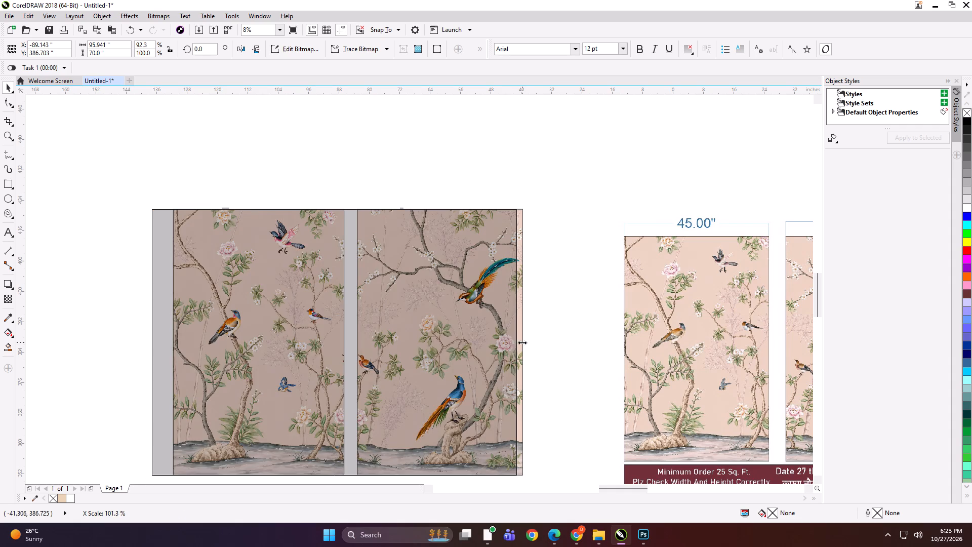
{"action": "left_click_drag", "start_coordinate": [522, 342], "coordinate": [525, 342]}
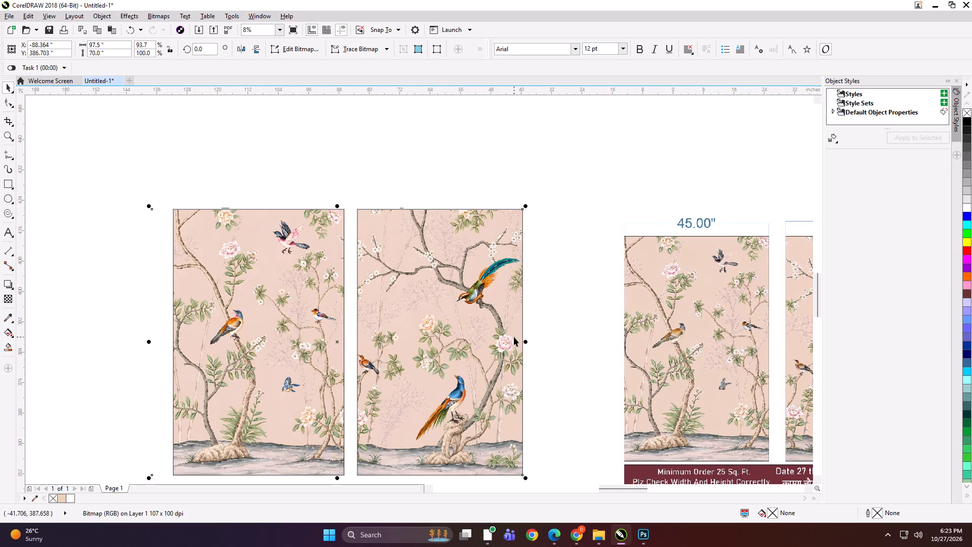
{"action": "left_click_drag", "start_coordinate": [525, 342], "coordinate": [525, 342]}
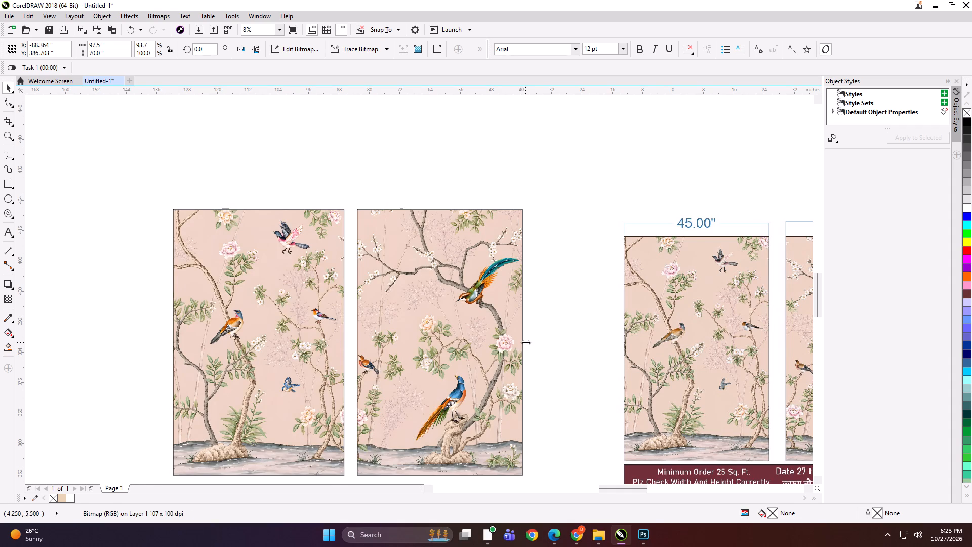
{"action": "left_click_drag", "start_coordinate": [525, 342], "coordinate": [534, 342]}
{"action": "key", "text": "Left"}
{"action": "key", "text": "Left"}
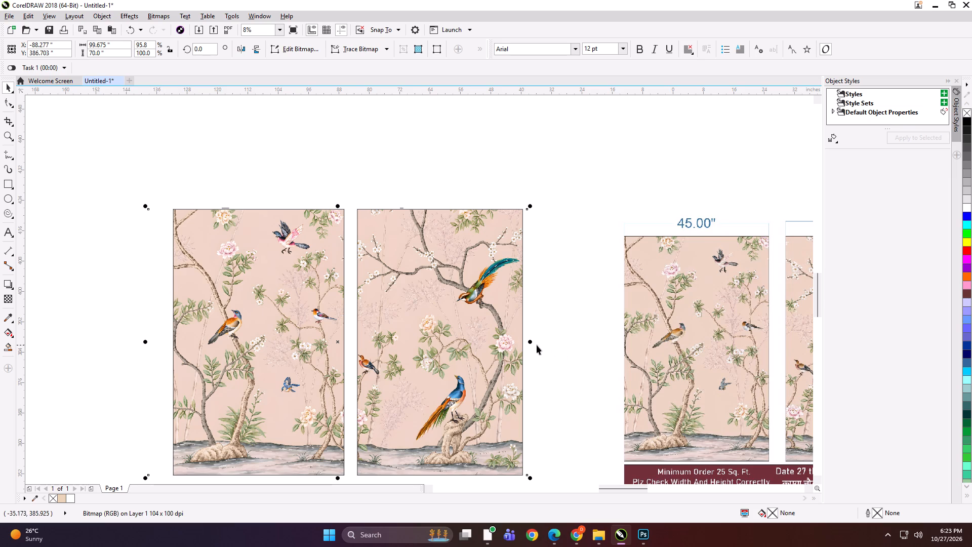
{"action": "left_click_drag", "start_coordinate": [532, 344], "coordinate": [537, 344]}
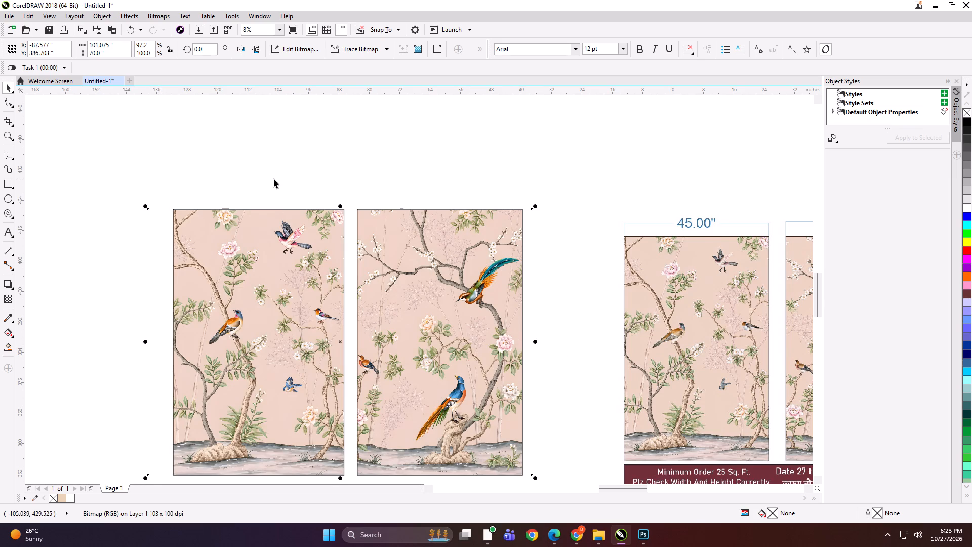
Group the 45-inch left panel with its small label again.
{"action": "left_click", "coordinate": [274, 179]}
{"action": "scroll", "coordinate": [272, 189], "scroll_direction": "down", "scroll_amount": 1}
{"action": "left_click_drag", "start_coordinate": [219, 176], "coordinate": [270, 253]}
{"action": "left_click", "coordinate": [264, 251], "text": "shift"}
{"action": "key", "text": "ctrl+g"}
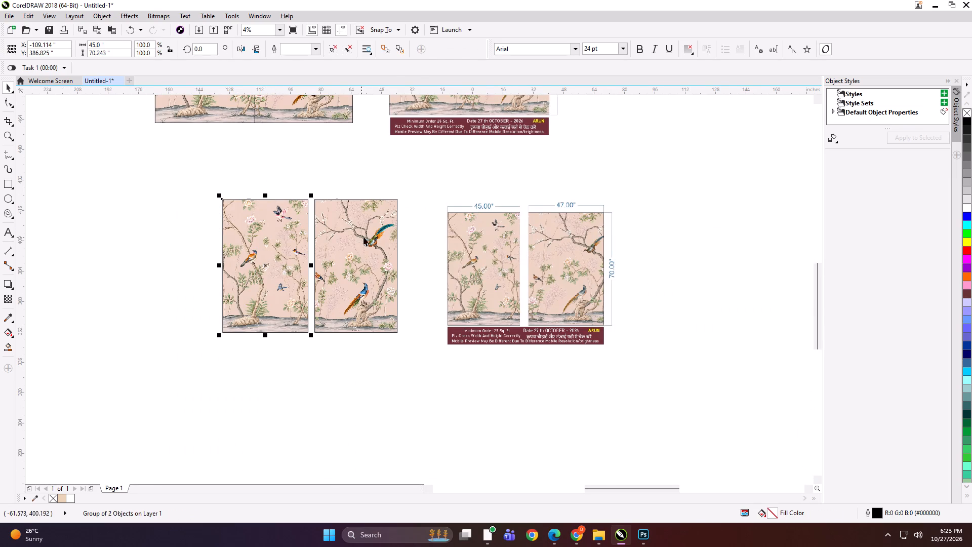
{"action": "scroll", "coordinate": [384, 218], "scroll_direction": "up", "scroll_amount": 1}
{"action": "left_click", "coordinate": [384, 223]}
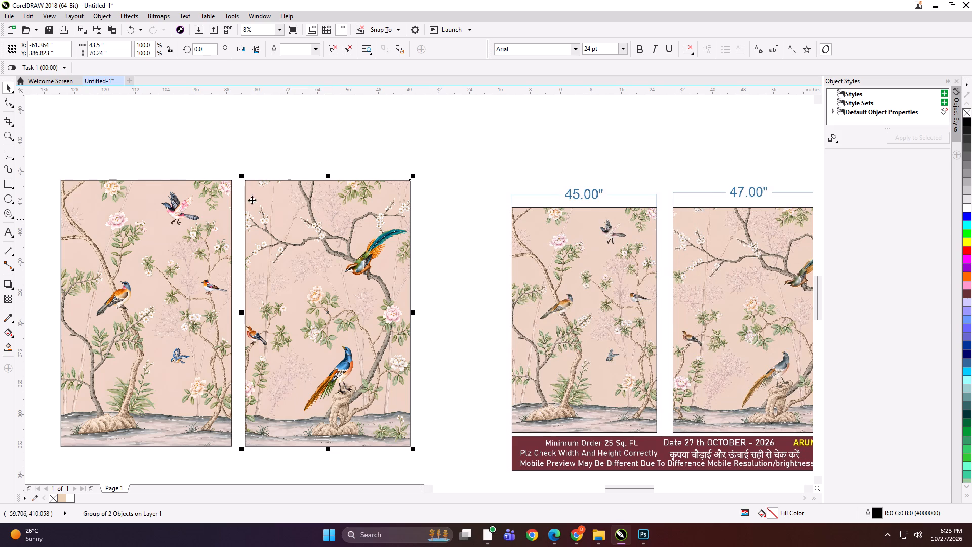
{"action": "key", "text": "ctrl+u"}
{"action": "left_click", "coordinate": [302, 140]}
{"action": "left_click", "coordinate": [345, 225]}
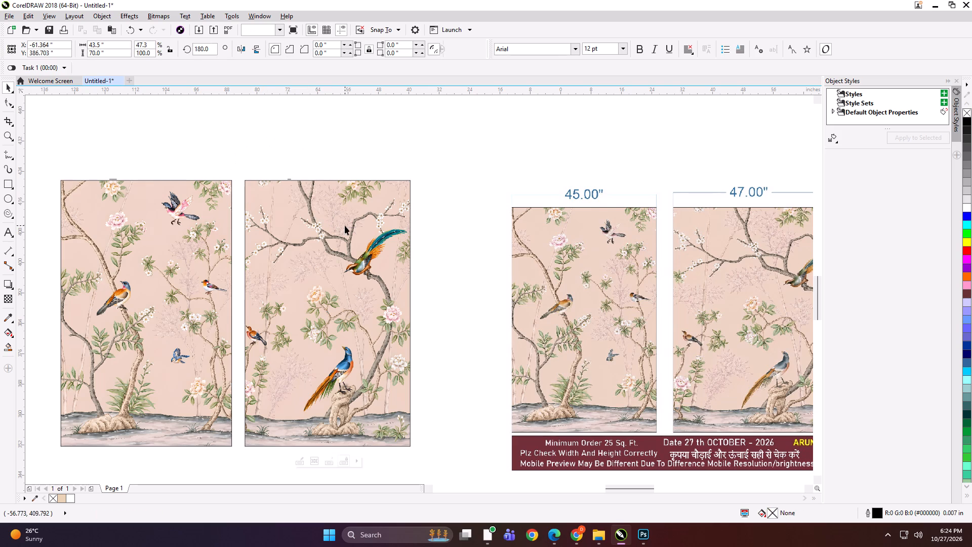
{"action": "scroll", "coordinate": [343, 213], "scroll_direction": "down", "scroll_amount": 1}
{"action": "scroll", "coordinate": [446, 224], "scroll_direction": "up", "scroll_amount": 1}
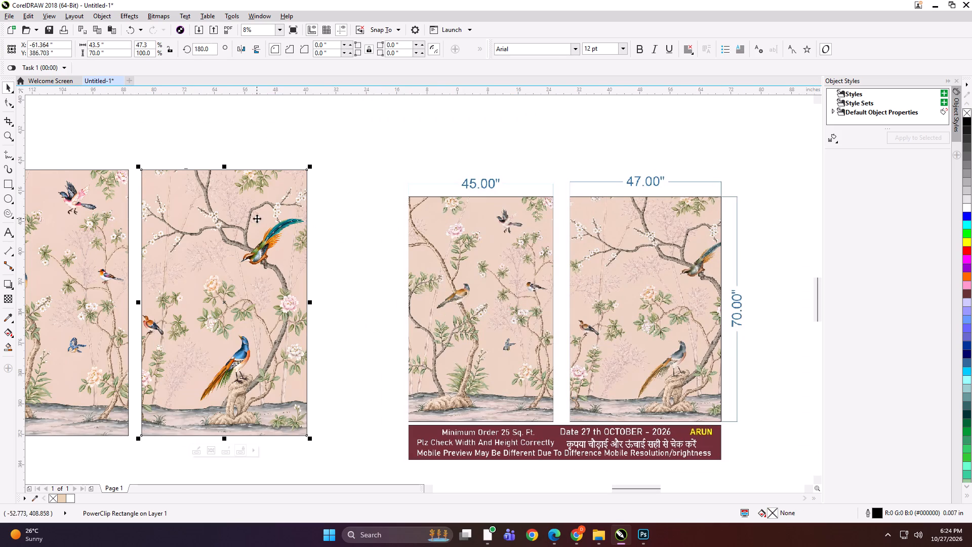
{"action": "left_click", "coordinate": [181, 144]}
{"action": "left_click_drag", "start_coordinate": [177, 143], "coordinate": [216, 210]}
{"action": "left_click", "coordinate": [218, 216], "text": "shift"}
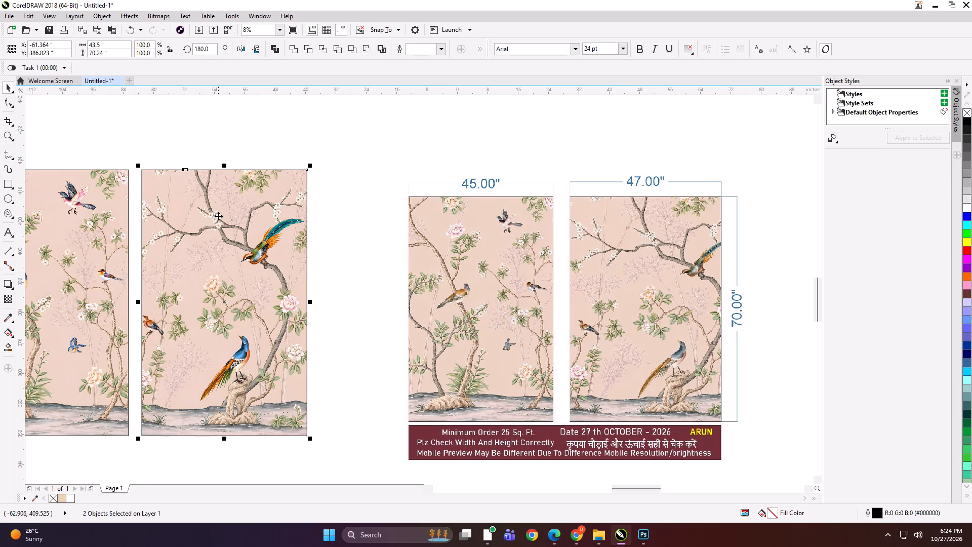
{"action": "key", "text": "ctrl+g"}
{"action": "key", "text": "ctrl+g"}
Set the width of the lower mural's right panel to 47 inches.
{"action": "left_click_drag", "start_coordinate": [114, 45], "coordinate": [87, 49]}
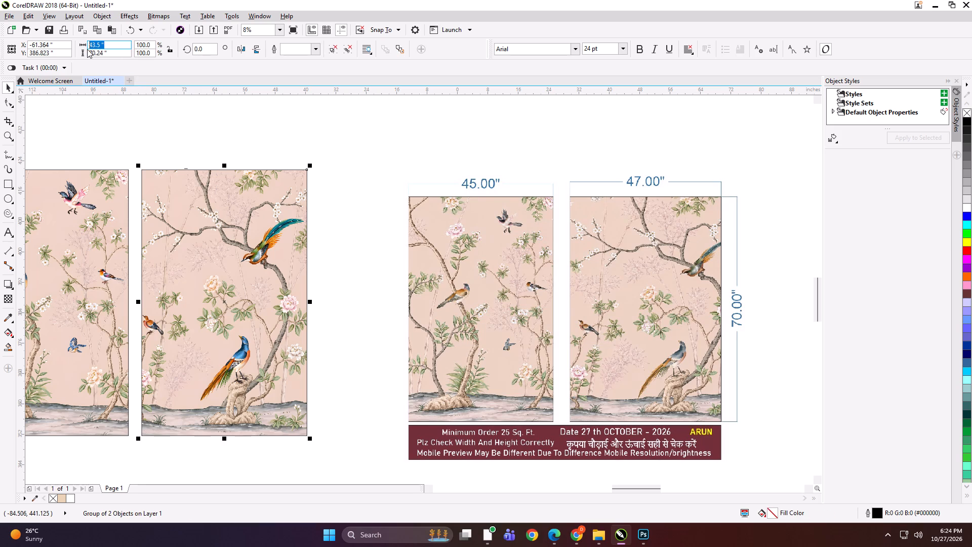
{"action": "key", "text": "7"}
{"action": "key", "text": "Return"}
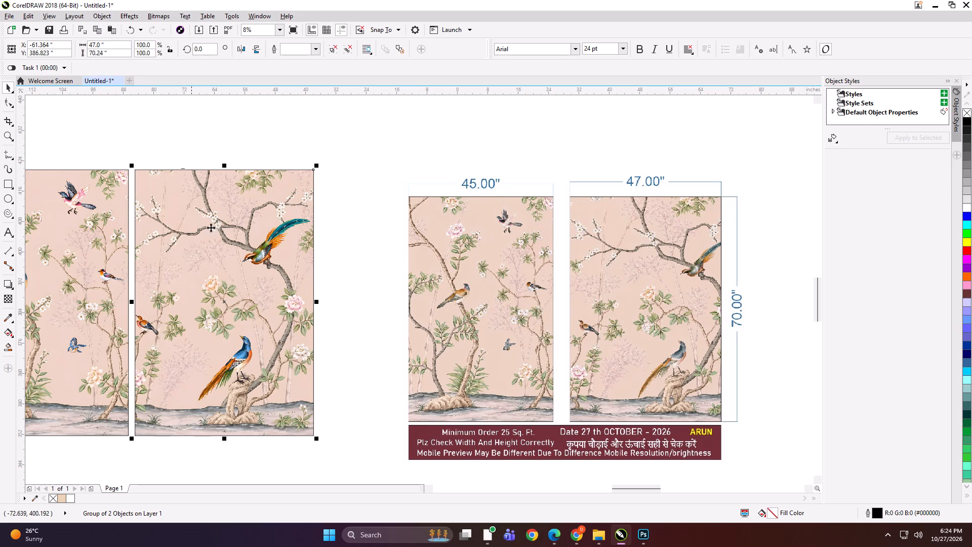
Start exporting the lower mural's left panel and delete the file "49x70 A NW" from the KAKA folder.
{"action": "scroll", "coordinate": [265, 255], "scroll_direction": "down", "scroll_amount": 1}
{"action": "left_click", "coordinate": [143, 258]}
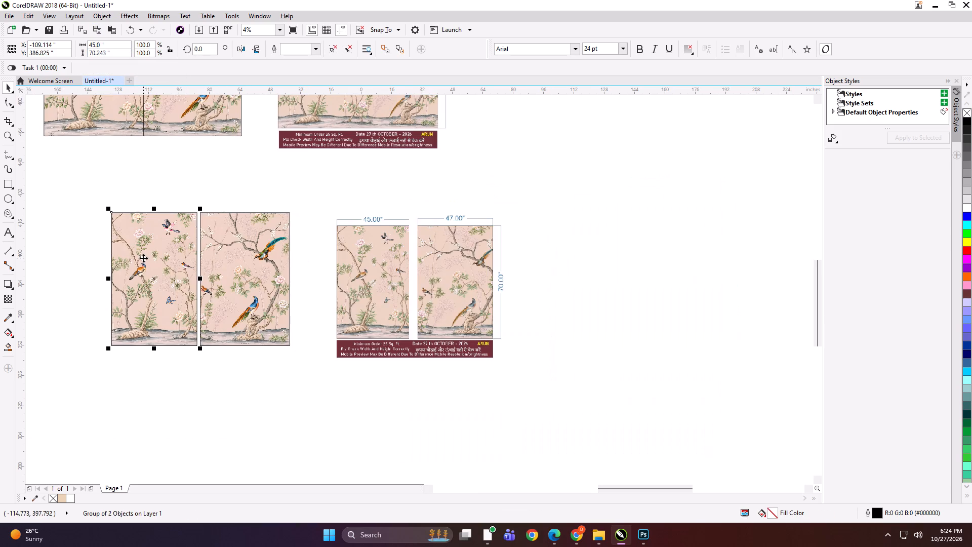
{"action": "scroll", "coordinate": [143, 258], "scroll_direction": "up", "scroll_amount": 1}
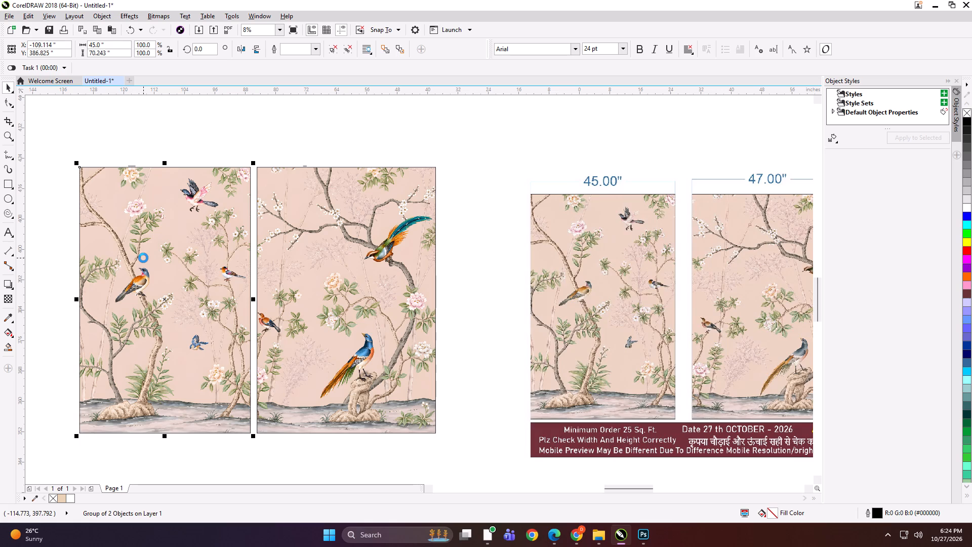
{"action": "key", "text": "ctrl+e"}
{"action": "left_click", "coordinate": [532, 237]}
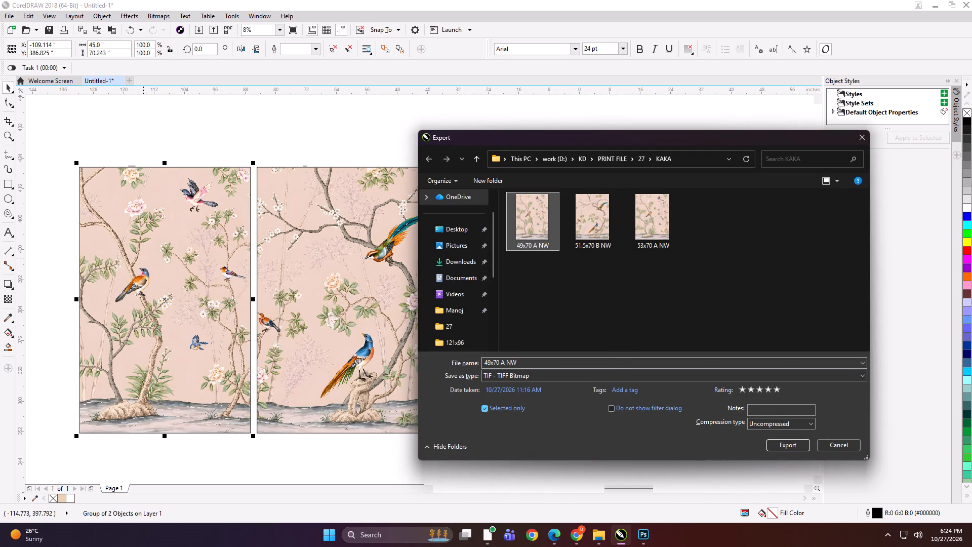
{"action": "key", "text": "Delete"}
Export the lower mural's left panel as a TIFF file named "45x70 NW" in the KAKA folder.
{"action": "left_click", "coordinate": [541, 361]}
{"action": "type", "text": "45x1"}
{"action": "key", "text": "BackSpace"}
{"action": "type", "text": "70 NW"}
{"action": "key", "text": "Return"}
{"action": "key", "text": "Return"}
Export the lower mural's right panel as a TIFF file named "47x70 NW" in the KAKA folder.
{"action": "left_click", "coordinate": [366, 245]}
{"action": "key", "text": "ctrl+e"}
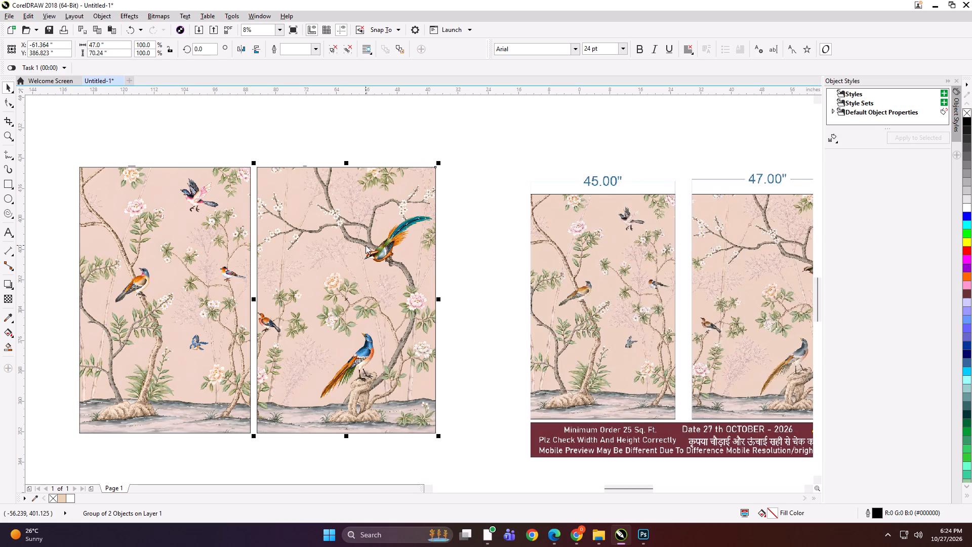
{"action": "type", "text": "47x70"}
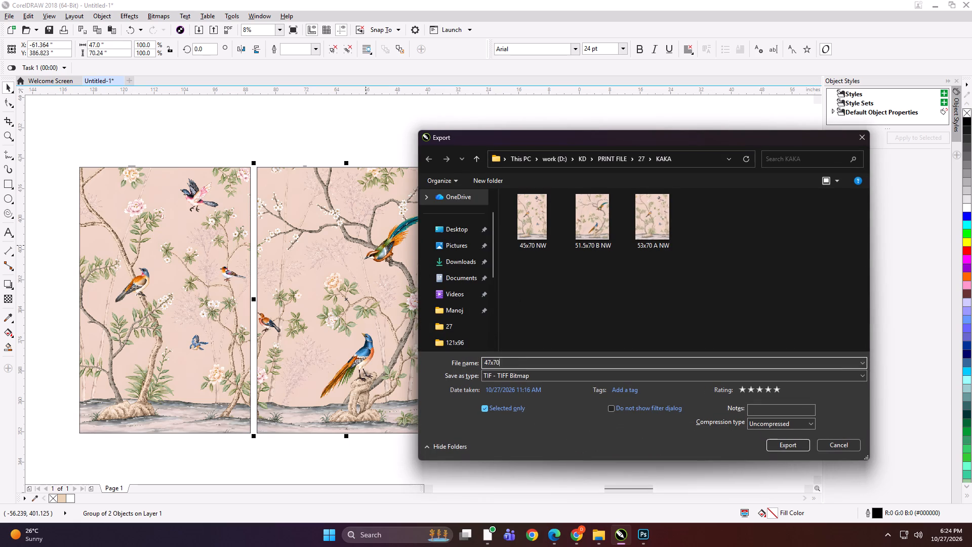
{"action": "key", "text": "space"}
{"action": "type", "text": "NW"}
{"action": "key", "text": "Return"}
{"action": "key", "text": "Return"}
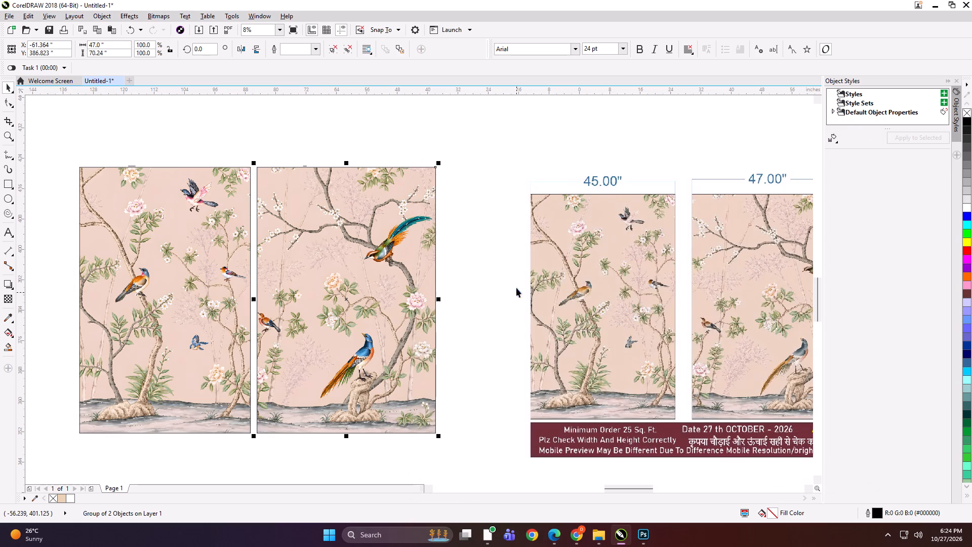
Nudge the lower right panel 1.5 inches outward, group both panels with their order preview and move the group beside the upper mural's preview.
{"action": "key", "text": "Right"}
{"action": "key", "text": "Right"}
{"action": "key", "text": "Right"}
{"action": "scroll", "coordinate": [382, 242], "scroll_direction": "down", "scroll_amount": 1}
{"action": "left_click", "coordinate": [301, 248], "text": "shift"}
{"action": "left_click_drag", "start_coordinate": [298, 248], "coordinate": [298, 248]}
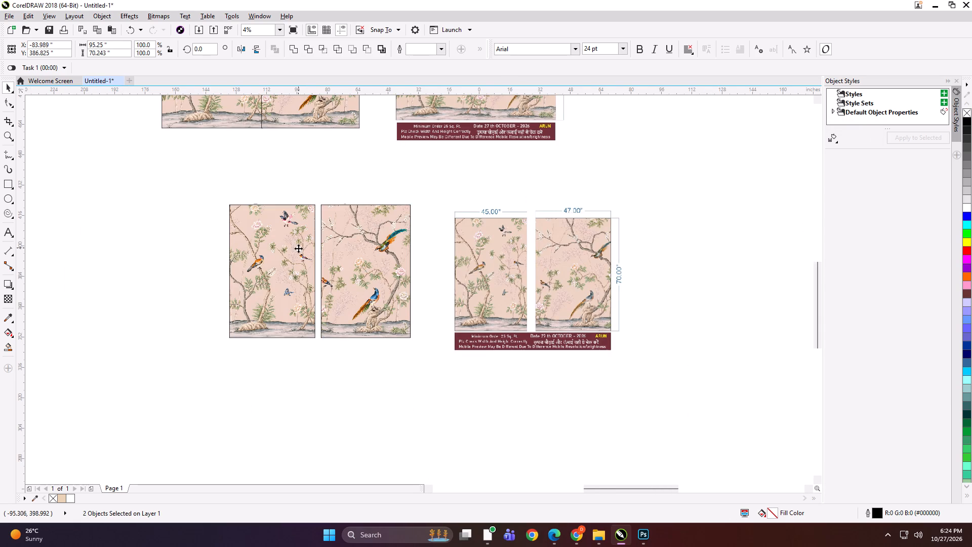
{"action": "left_click_drag", "start_coordinate": [298, 248], "coordinate": [329, 260]}
{"action": "left_click", "coordinate": [485, 275], "text": "shift"}
{"action": "key", "text": "ctrl+g"}
{"action": "scroll", "coordinate": [367, 283], "scroll_direction": "down", "scroll_amount": 1}
{"action": "left_click_drag", "start_coordinate": [369, 282], "coordinate": [543, 208]}
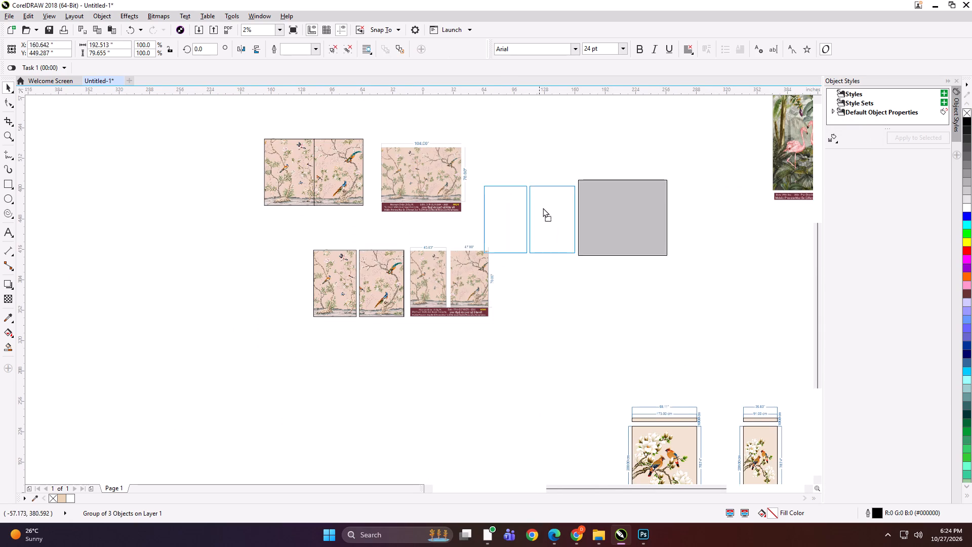
{"action": "left_click_drag", "start_coordinate": [543, 208], "coordinate": [530, 175]}
Separate the upper mural's two panels with a gap and line them up beside their order preview.
{"action": "left_click_drag", "start_coordinate": [354, 169], "coordinate": [358, 168]}
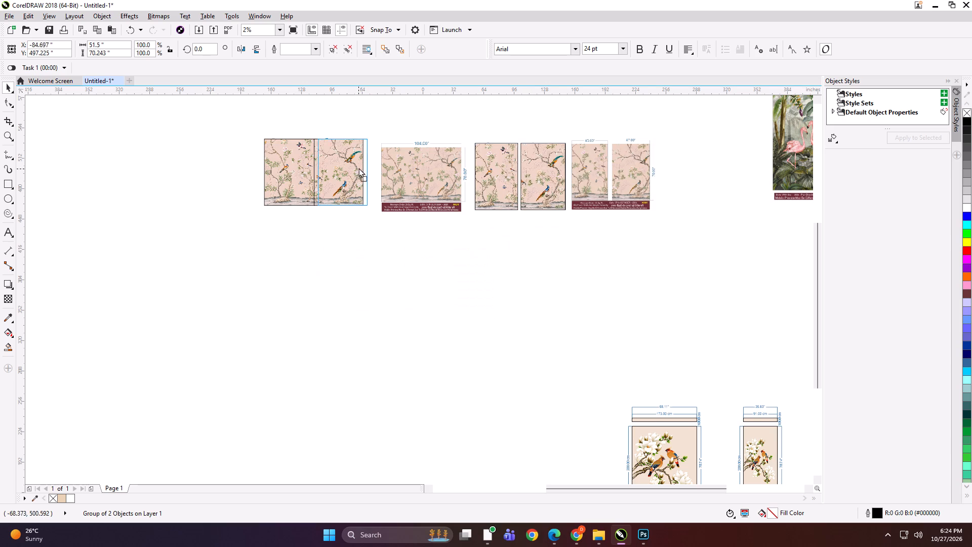
{"action": "left_click_drag", "start_coordinate": [358, 168], "coordinate": [360, 168]}
{"action": "left_click", "coordinate": [293, 165], "text": "shift"}
{"action": "left_click_drag", "start_coordinate": [344, 164], "coordinate": [347, 171]}
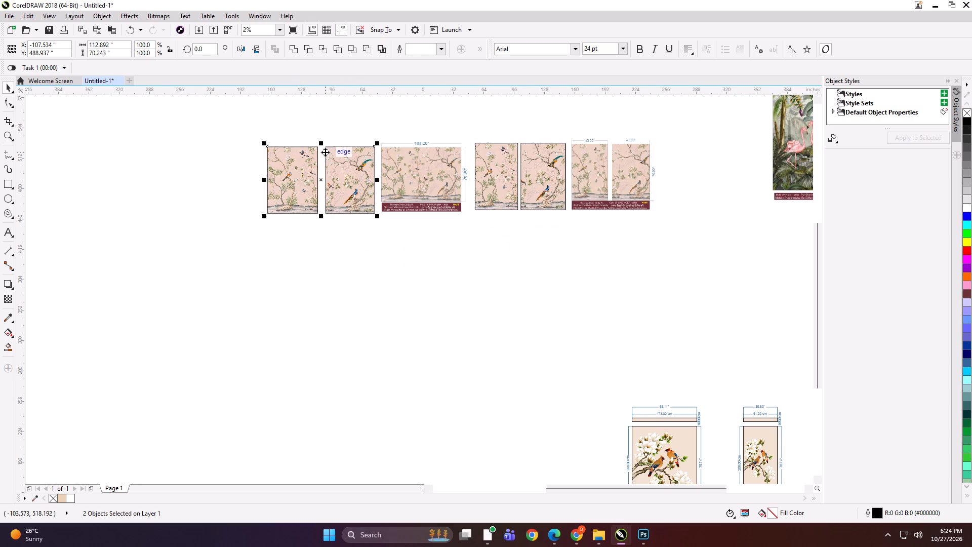
{"action": "key", "text": "e"}
{"action": "key", "text": "e"}
{"action": "key", "text": "e"}
{"action": "key", "text": "e"}
Group both bird-and-tree mural layouts with their order previews and scale the group down to about 9.1 inches wide.
{"action": "left_click", "coordinate": [239, 128]}
{"action": "left_click_drag", "start_coordinate": [231, 125], "coordinate": [686, 266]}
{"action": "key", "text": "ctrl+g"}
{"action": "left_click_drag", "start_coordinate": [511, 169], "coordinate": [502, 220]}
{"action": "left_click_drag", "start_coordinate": [651, 266], "coordinate": [468, 239], "text": "shift"}
{"action": "scroll", "coordinate": [457, 234], "scroll_direction": "up", "scroll_amount": 3}
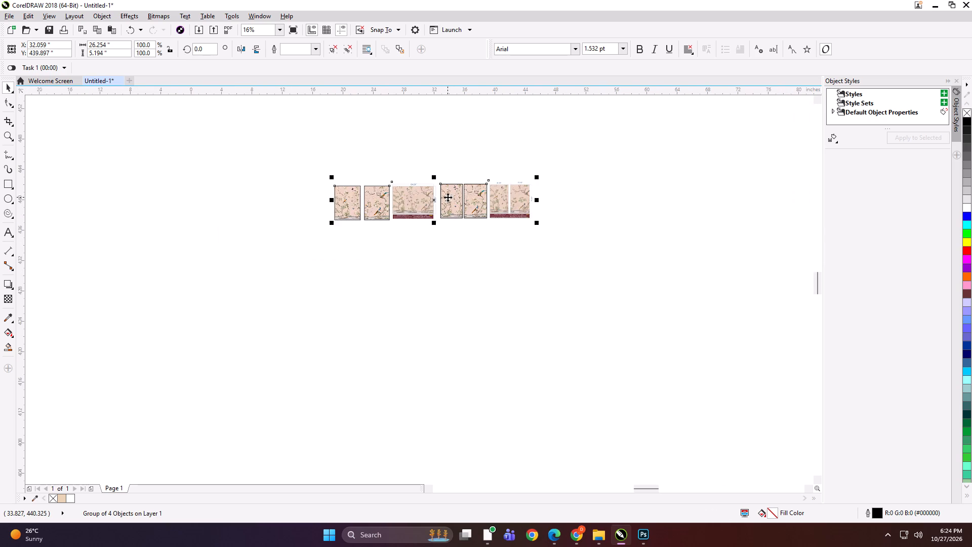
{"action": "scroll", "coordinate": [448, 197], "scroll_direction": "up", "scroll_amount": 1}
{"action": "left_click_drag", "start_coordinate": [623, 245], "coordinate": [482, 224], "text": "shift"}
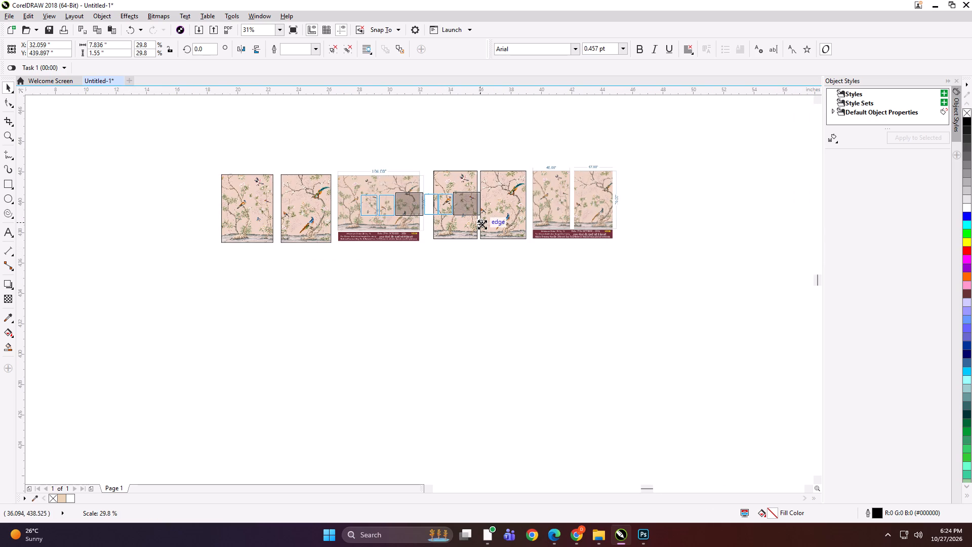
{"action": "left_click_drag", "start_coordinate": [482, 224], "coordinate": [493, 226], "text": "shift"}
Export the shrunken mural group as a file named "FSFDG".
{"action": "key", "text": "ctrl+e"}
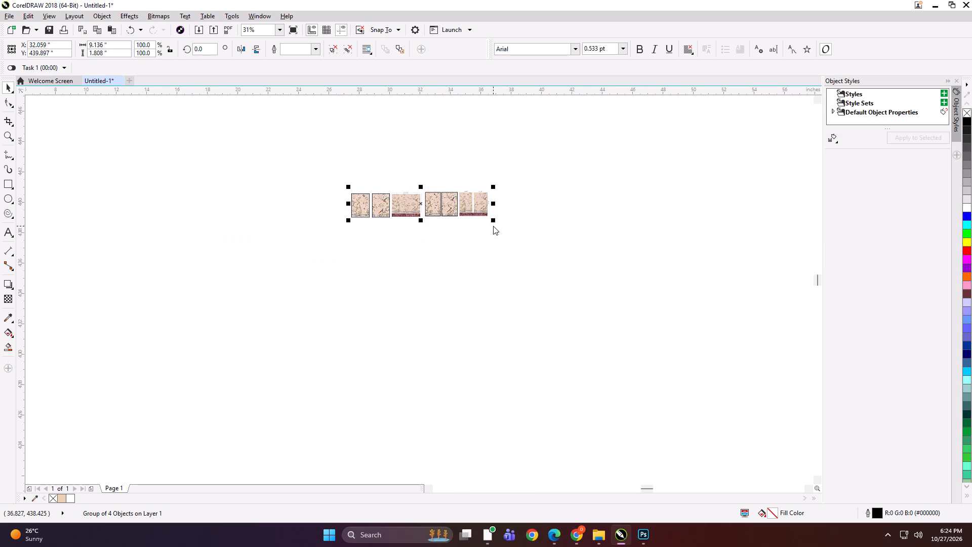
{"action": "type", "text": "FSFDG"}
{"action": "key", "text": "Return"}
{"action": "key", "text": "Return"}
{"action": "key", "text": "Return"}
Delete the shrunken mural group from the page.
{"action": "key", "text": "Delete"}
{"action": "key", "text": "F4"}
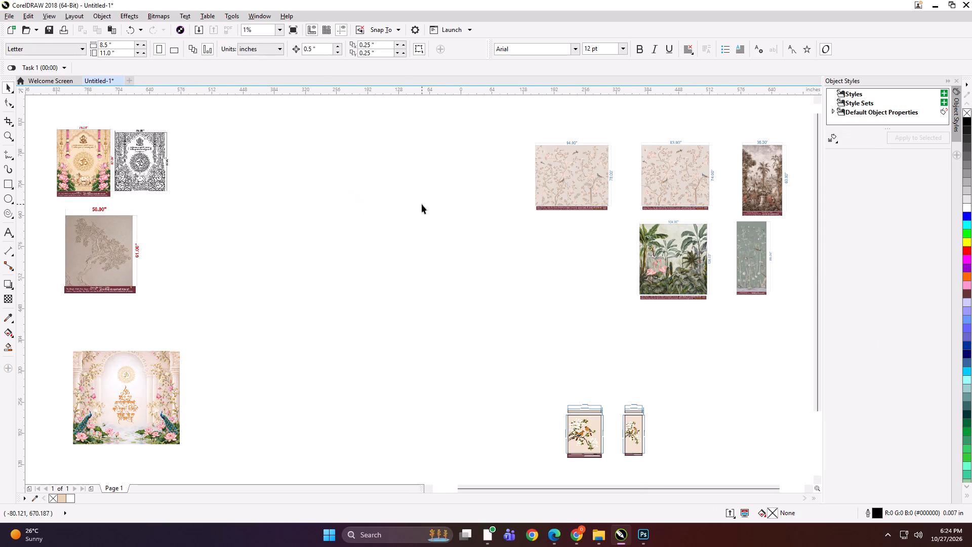
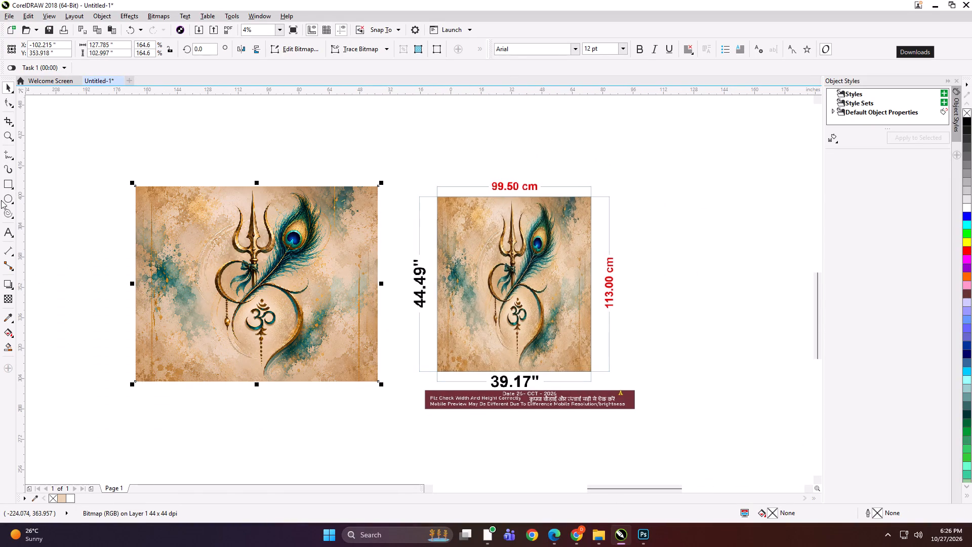
Resize the trident-and-peacock-feather artwork to 39.17 inches wide by 44.49 inches high.
{"action": "left_click_drag", "start_coordinate": [123, 45], "coordinate": [41, 42]}
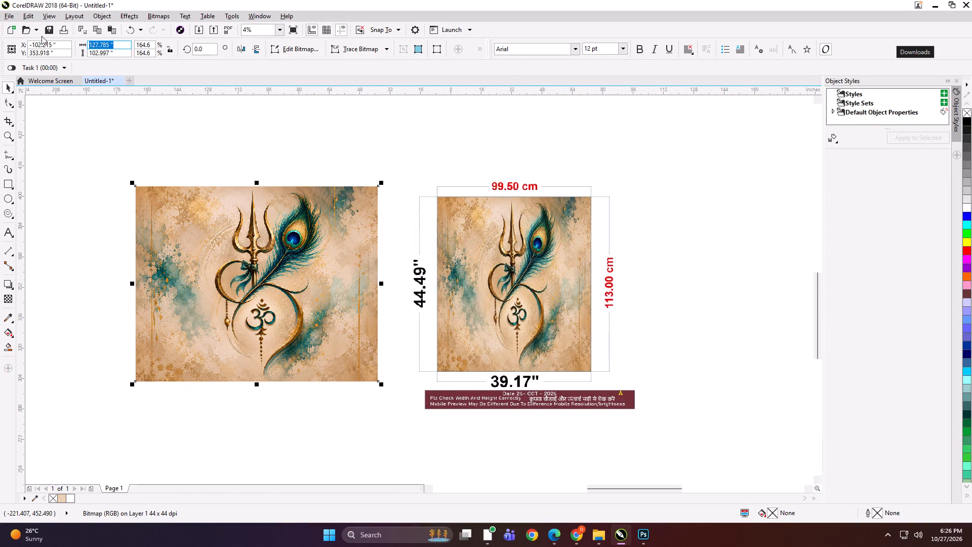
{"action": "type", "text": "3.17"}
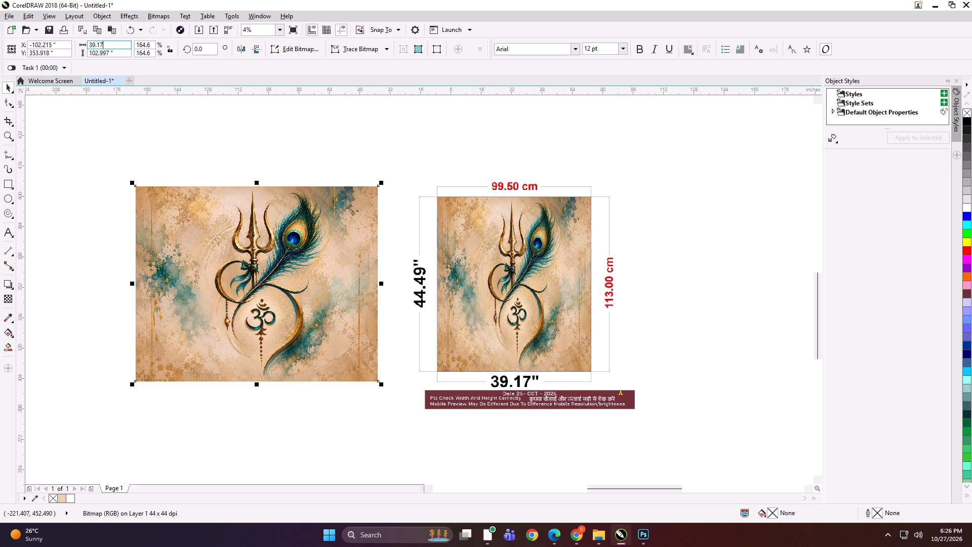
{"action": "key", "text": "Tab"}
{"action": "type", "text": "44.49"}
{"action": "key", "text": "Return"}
Add a rectangular frame matching the edges of the resized trident artwork and group the two together.
{"action": "double_click", "coordinate": [7, 188], "text": "shift"}
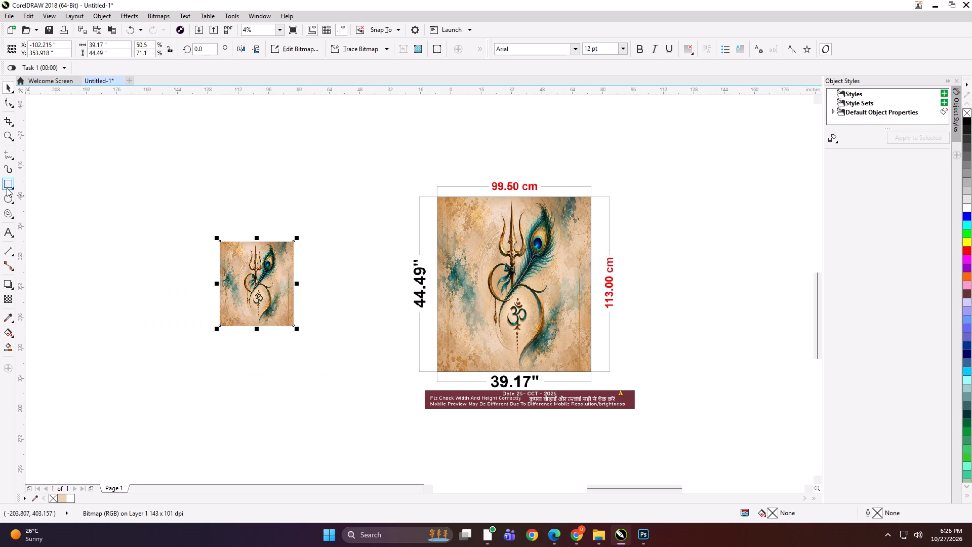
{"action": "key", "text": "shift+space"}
{"action": "left_click", "coordinate": [155, 220]}
{"action": "left_click_drag", "start_coordinate": [153, 216], "coordinate": [331, 374]}
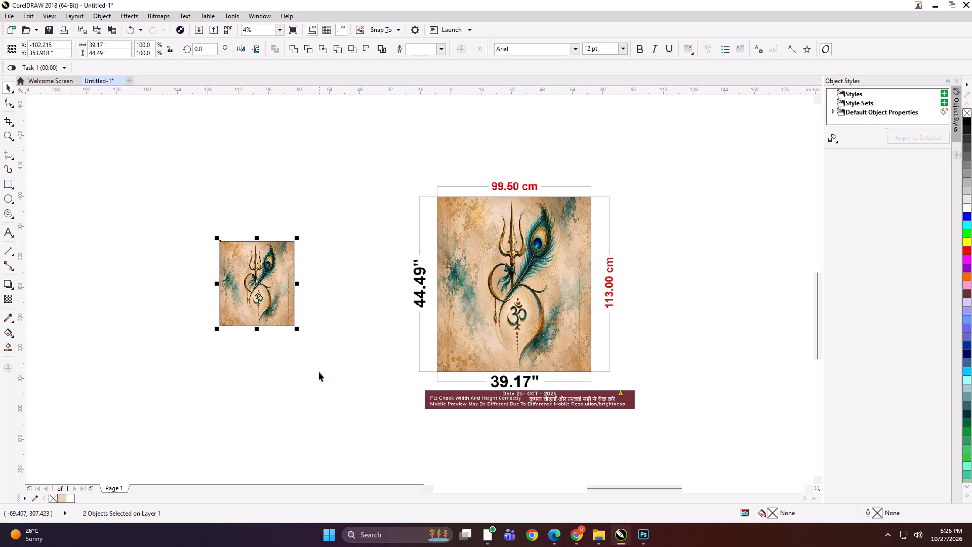
{"action": "key", "text": "ctrl+g"}
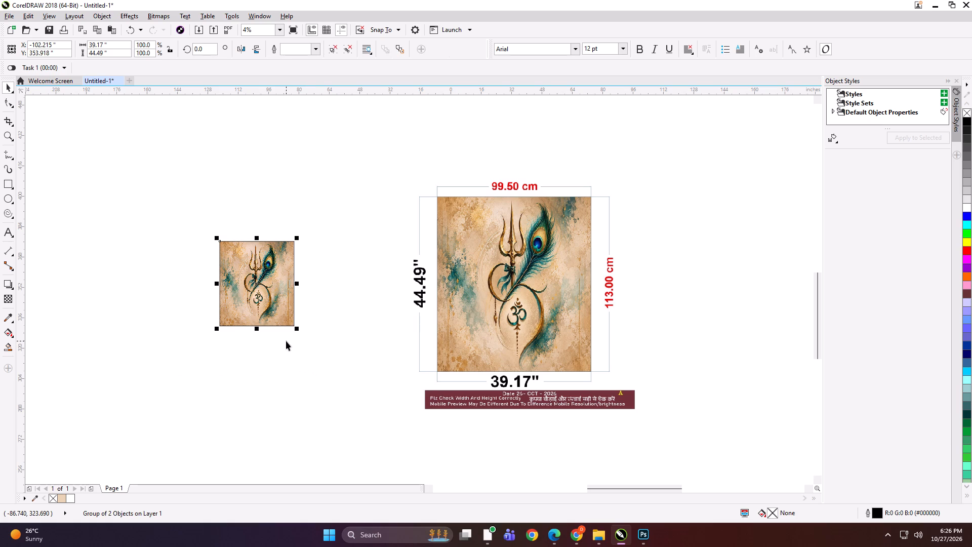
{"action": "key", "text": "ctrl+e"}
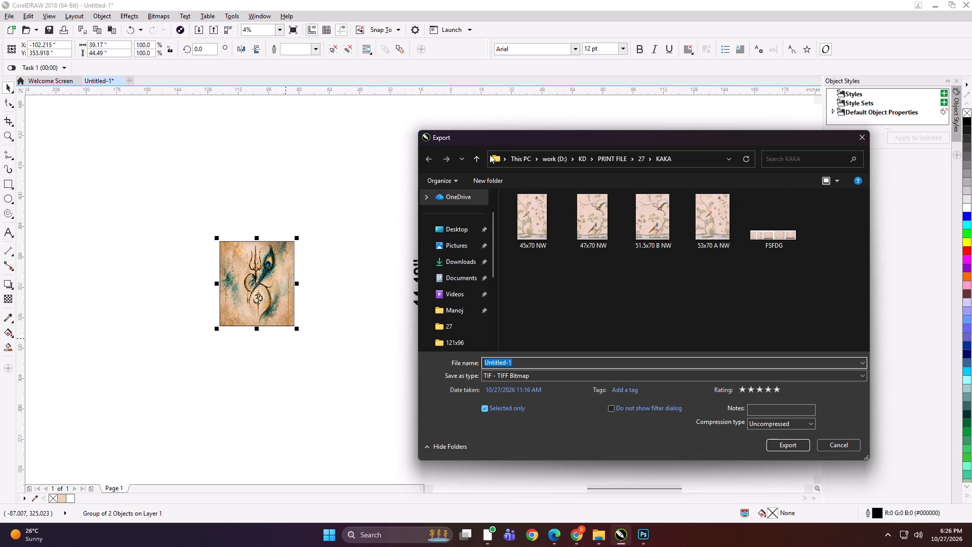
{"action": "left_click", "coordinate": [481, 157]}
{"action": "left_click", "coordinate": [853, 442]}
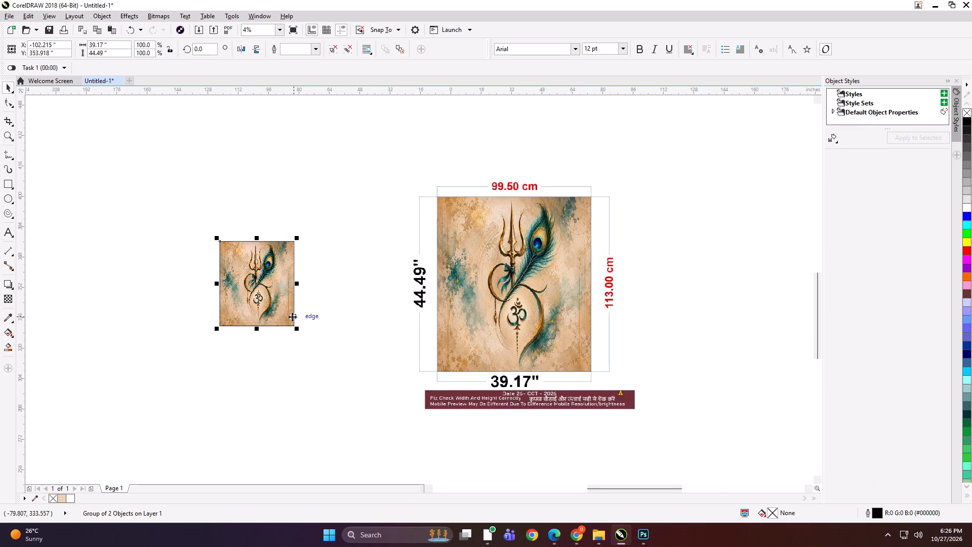
Switch to WhatsApp in the browser to check the trident artwork's order messages in the Cut Files chat.
{"action": "left_click", "coordinate": [580, 539]}
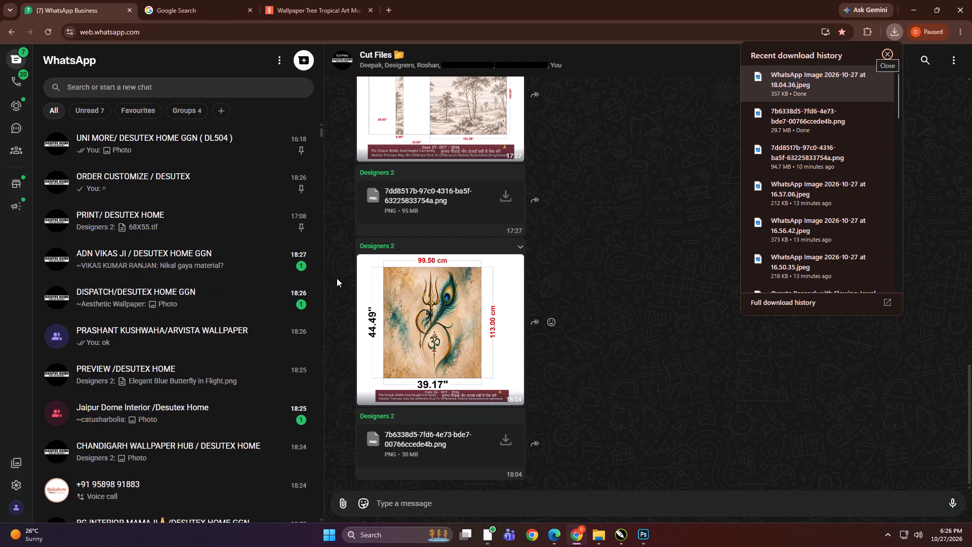
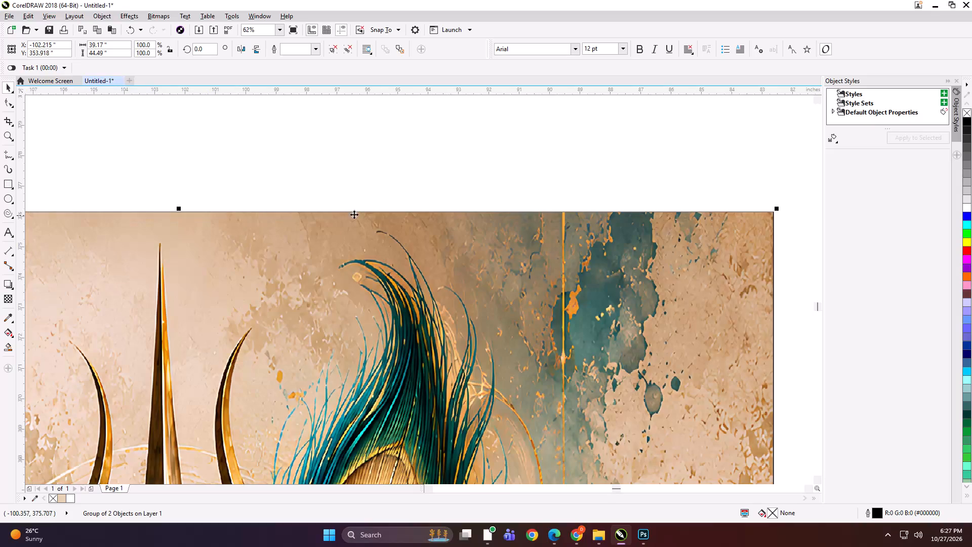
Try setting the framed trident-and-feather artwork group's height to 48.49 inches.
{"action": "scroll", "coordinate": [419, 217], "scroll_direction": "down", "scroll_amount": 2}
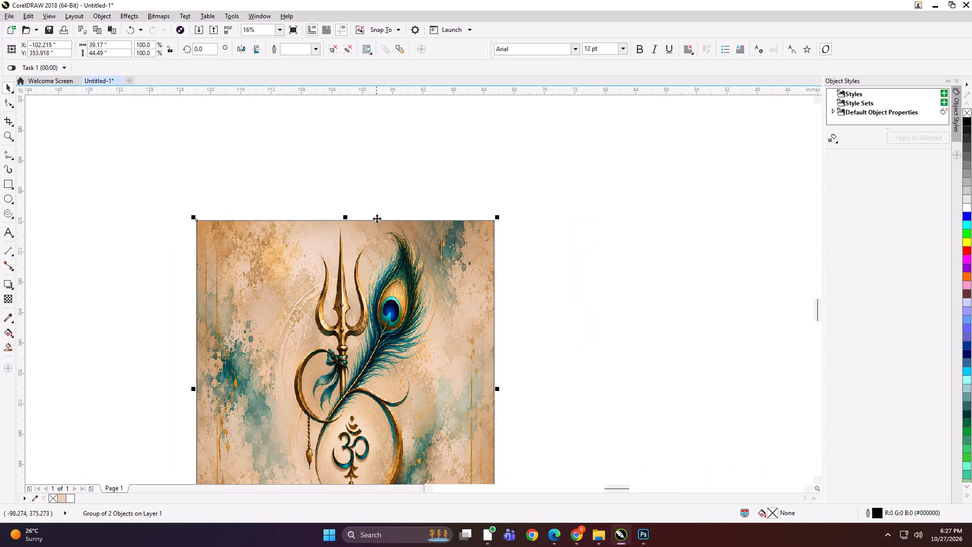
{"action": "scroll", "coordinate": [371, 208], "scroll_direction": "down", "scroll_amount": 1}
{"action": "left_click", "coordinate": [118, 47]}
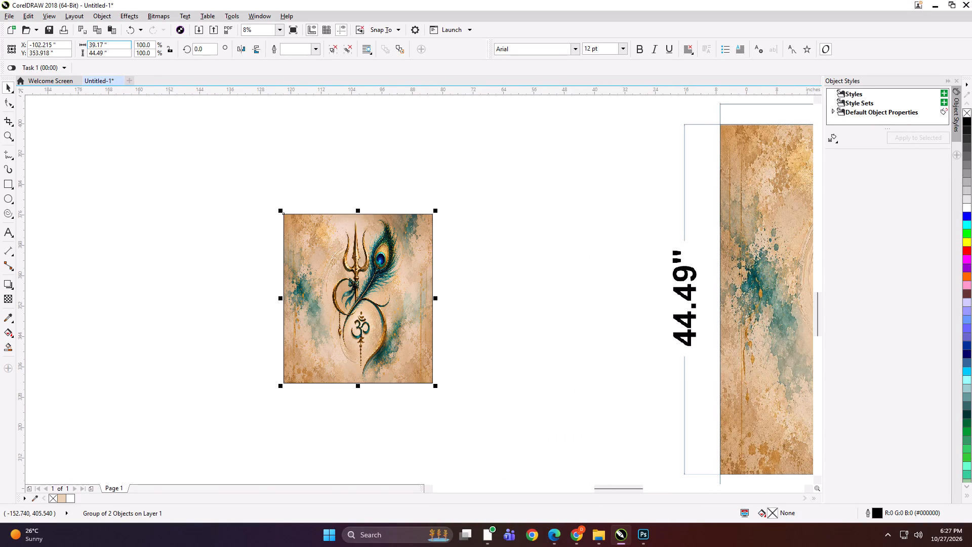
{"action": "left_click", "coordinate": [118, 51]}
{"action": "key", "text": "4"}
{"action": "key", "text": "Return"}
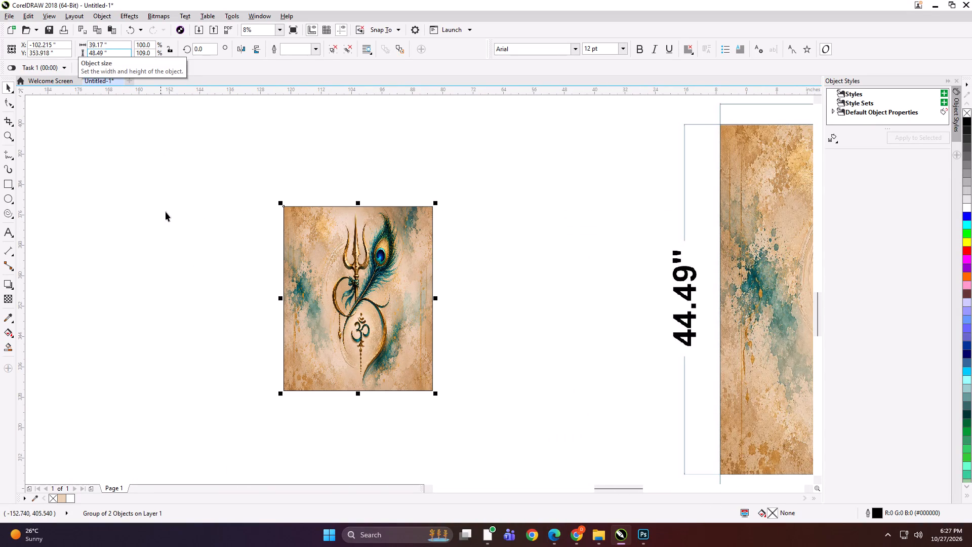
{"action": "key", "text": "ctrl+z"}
Ungroup the trident-and-feather artwork from its frame and set the frame rectangle's height alone to 48.49 inches.
{"action": "left_click", "coordinate": [172, 265]}
{"action": "left_click", "coordinate": [312, 243]}
{"action": "key", "text": "ctrl+u"}
{"action": "left_click", "coordinate": [197, 235]}
{"action": "left_click", "coordinate": [313, 225]}
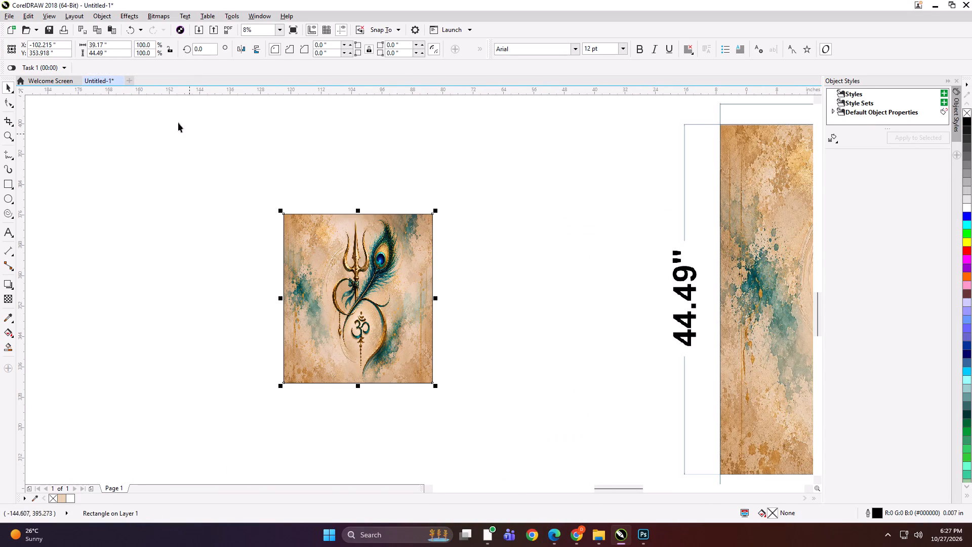
{"action": "left_click", "coordinate": [120, 52]}
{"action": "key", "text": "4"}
{"action": "key", "text": "Return"}
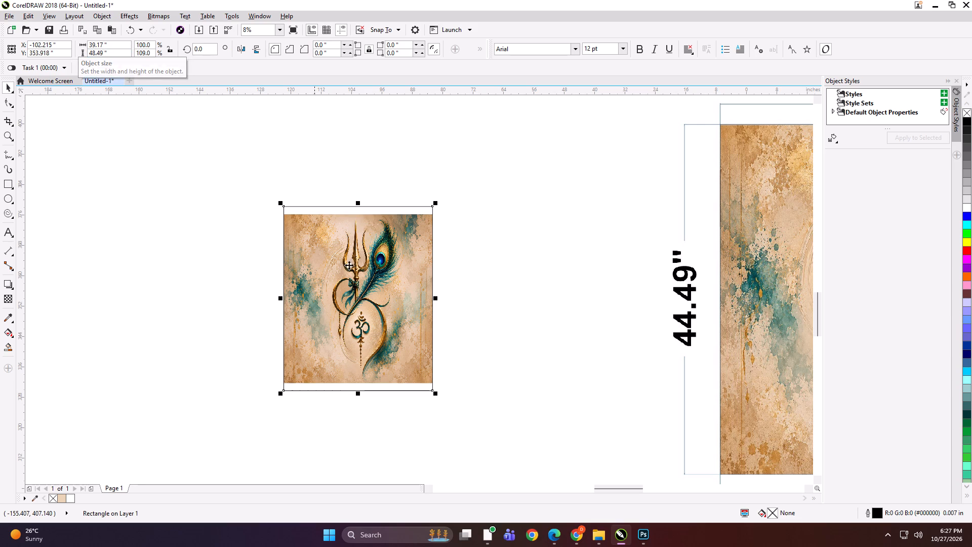
Align the trident artwork and its frame rectangle along their bottom edges.
{"action": "left_click", "coordinate": [338, 266], "text": "shift"}
{"action": "double_click", "coordinate": [363, 264]}
{"action": "left_click", "coordinate": [353, 273], "text": "shift"}
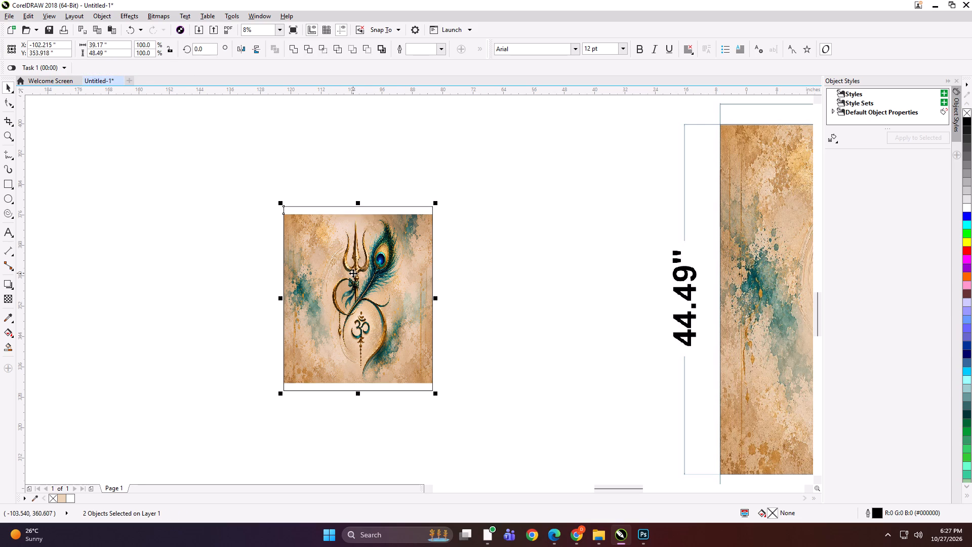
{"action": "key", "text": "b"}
{"action": "left_click", "coordinate": [205, 286]}
{"action": "left_click", "coordinate": [347, 242], "text": "alt"}
{"action": "left_click", "coordinate": [323, 170]}
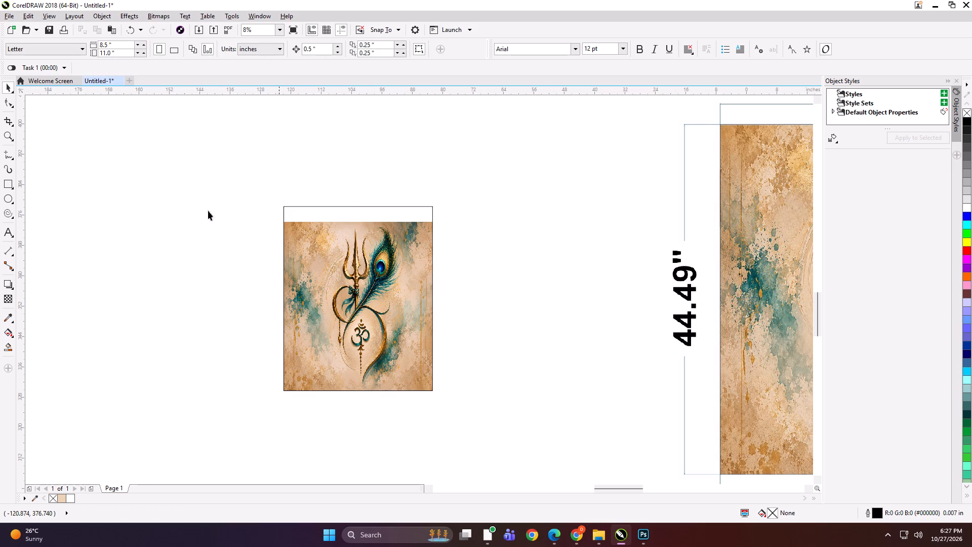
Measure the empty strip between the frame's top edge and the artwork with a temporary dimension, and remove it.
{"action": "left_click", "coordinate": [11, 247]}
{"action": "left_click_drag", "start_coordinate": [331, 206], "coordinate": [333, 217]}
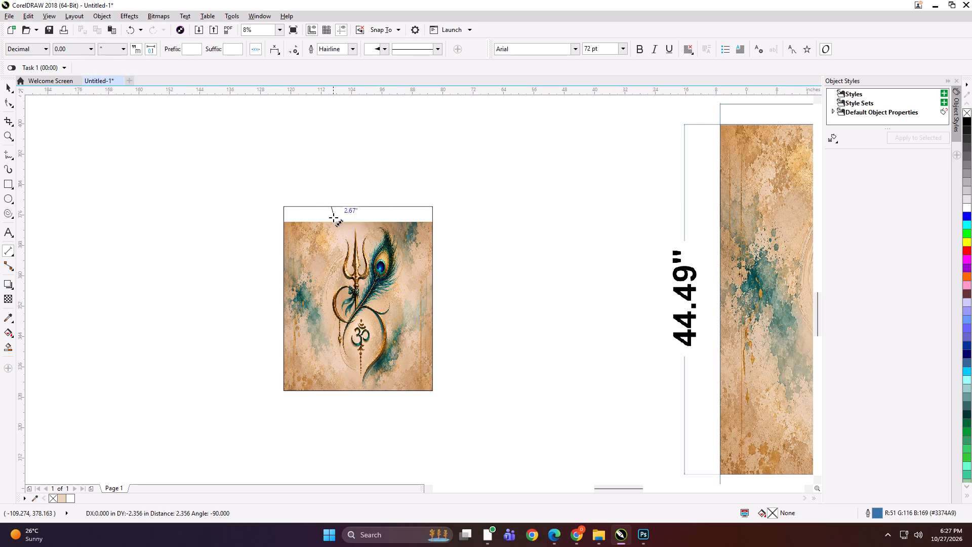
{"action": "left_click_drag", "start_coordinate": [333, 217], "coordinate": [333, 220]}
{"action": "left_click", "coordinate": [259, 222]}
{"action": "key", "text": "Delete"}
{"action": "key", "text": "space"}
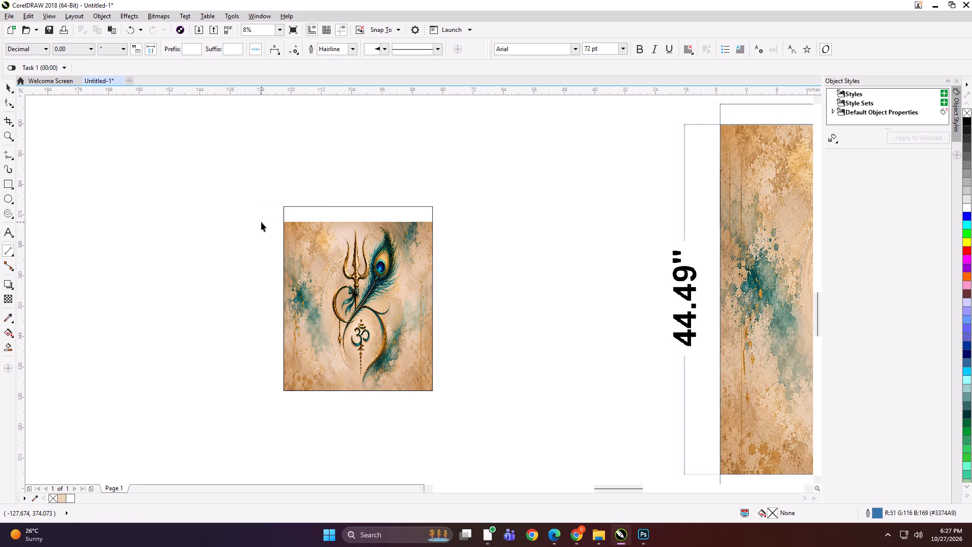
Select the trident artwork bitmap inside its taller frame.
{"action": "scroll", "coordinate": [261, 222], "scroll_direction": "down", "scroll_amount": 1}
{"action": "left_click", "coordinate": [313, 262], "text": "alt"}
{"action": "scroll", "coordinate": [314, 209], "scroll_direction": "up", "scroll_amount": 1}
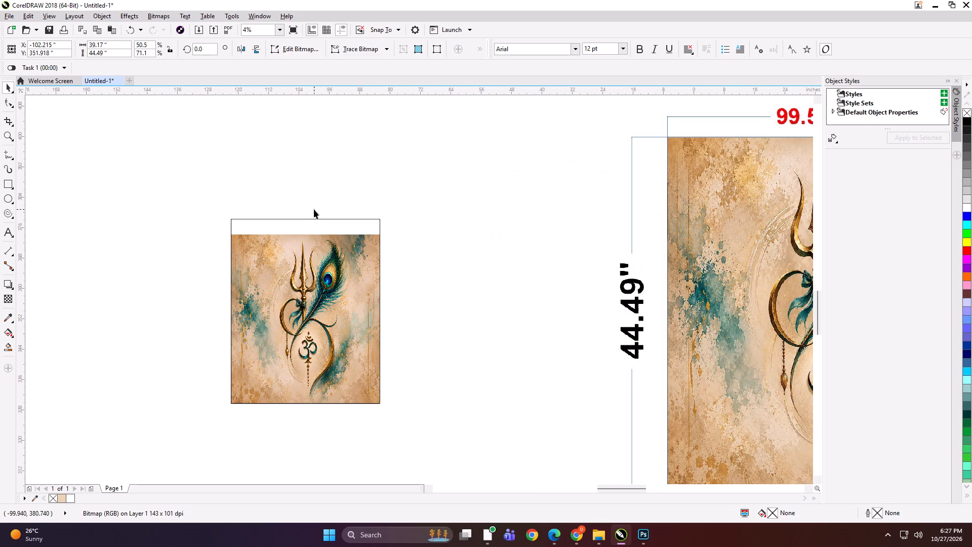
Duplicate the trident-and-feather artwork in place and trim the copy down to a thin strip along its upper edge.
{"action": "key", "text": "plus"}
{"action": "key", "text": "F10"}
{"action": "left_click_drag", "start_coordinate": [217, 369], "coordinate": [292, 427]}
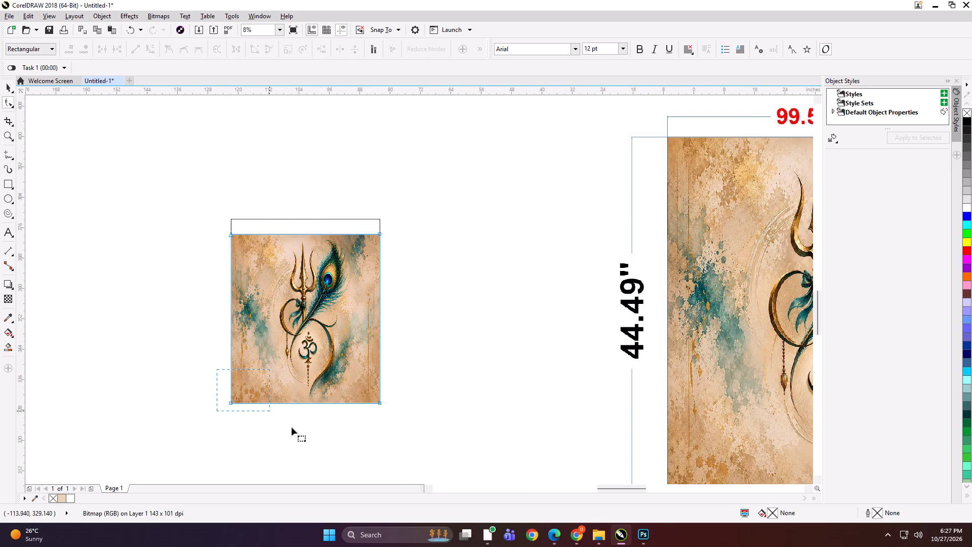
{"action": "left_click_drag", "start_coordinate": [292, 427], "coordinate": [296, 434]}
{"action": "left_click_drag", "start_coordinate": [379, 403], "coordinate": [383, 241], "text": "shift"}
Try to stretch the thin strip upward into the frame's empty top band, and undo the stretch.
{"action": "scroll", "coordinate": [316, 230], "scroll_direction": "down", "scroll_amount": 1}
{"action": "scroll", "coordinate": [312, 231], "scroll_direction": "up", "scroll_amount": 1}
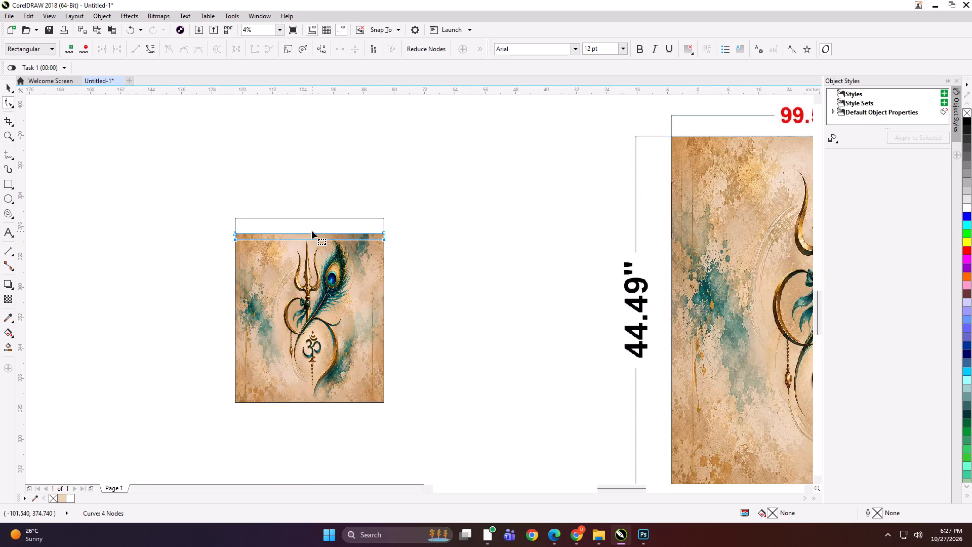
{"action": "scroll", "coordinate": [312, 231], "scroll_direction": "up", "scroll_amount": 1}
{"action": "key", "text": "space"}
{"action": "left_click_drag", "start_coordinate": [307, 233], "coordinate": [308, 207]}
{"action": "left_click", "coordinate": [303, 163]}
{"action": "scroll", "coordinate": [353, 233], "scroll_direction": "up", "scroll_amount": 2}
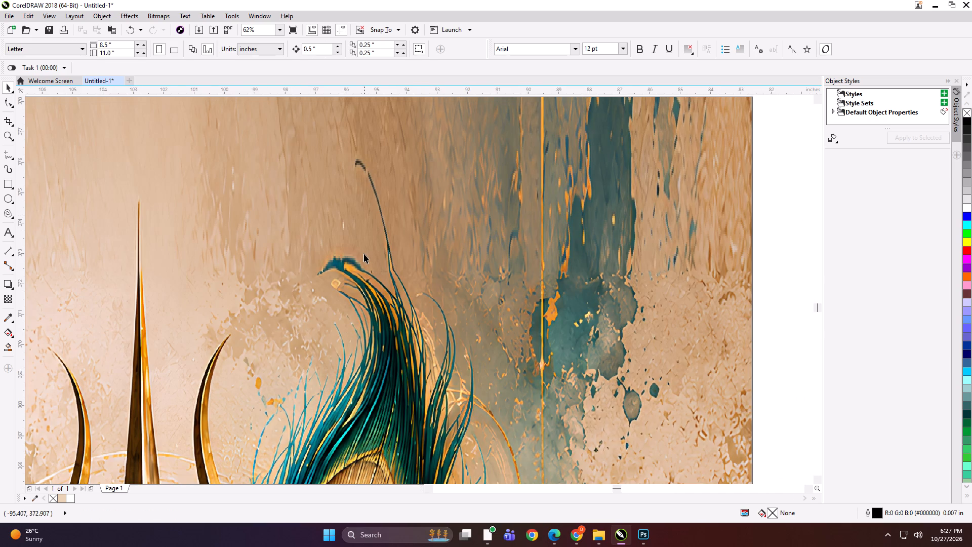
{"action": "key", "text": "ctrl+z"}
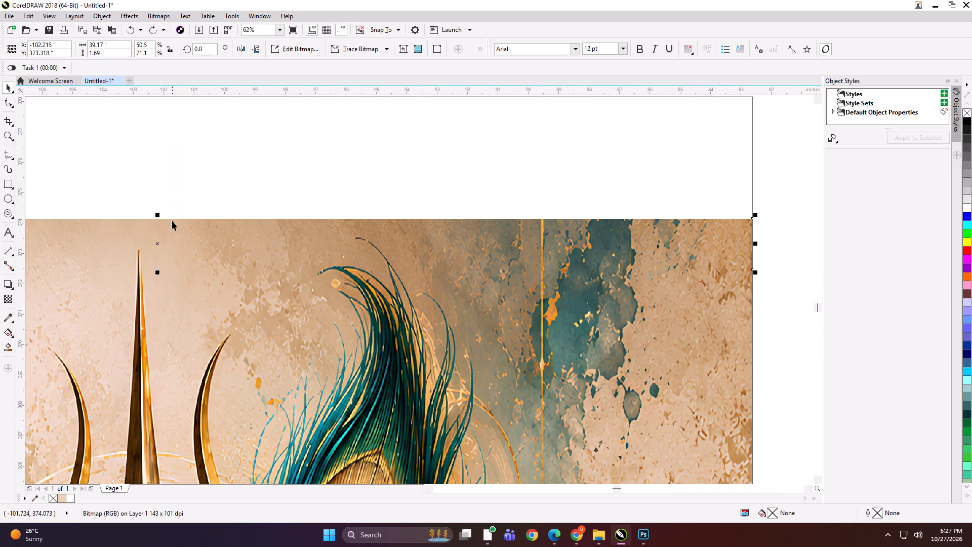
Stretch the strip to about 2.85 inches tall and mirror a copy upward over the frame's empty band, placed at the back.
{"action": "left_click_drag", "start_coordinate": [158, 212], "coordinate": [163, 177]}
{"action": "scroll", "coordinate": [314, 233], "scroll_direction": "down", "scroll_amount": 1}
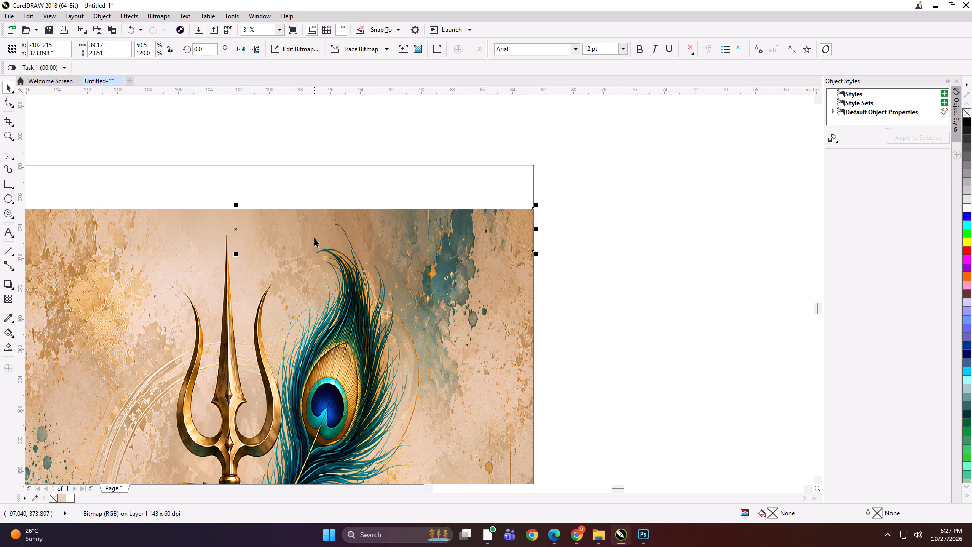
{"action": "left_click_drag", "start_coordinate": [238, 254], "coordinate": [239, 171]}
{"action": "right_click", "coordinate": [239, 171], "text": "ctrl"}
{"action": "scroll", "coordinate": [330, 207], "scroll_direction": "down", "scroll_amount": 1}
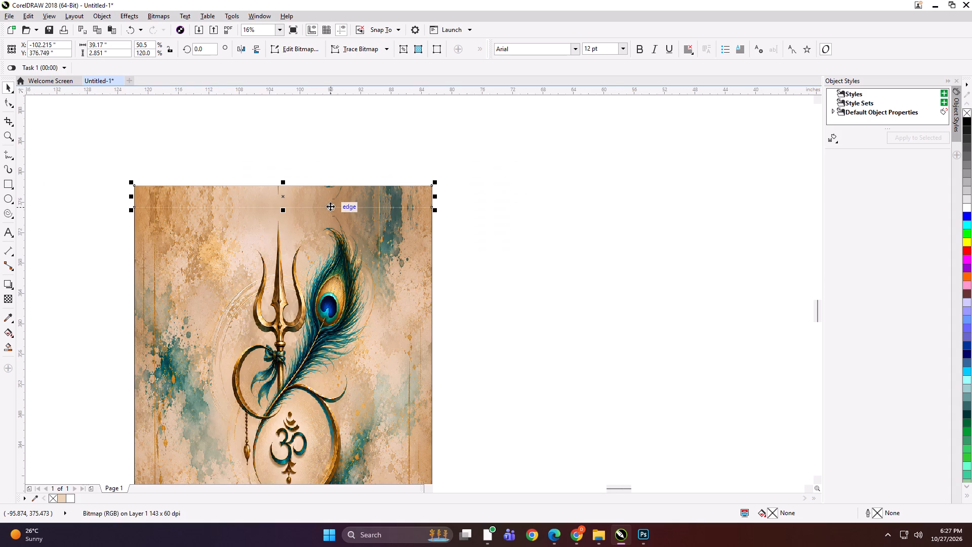
{"action": "key", "text": "shift+Page_Down"}
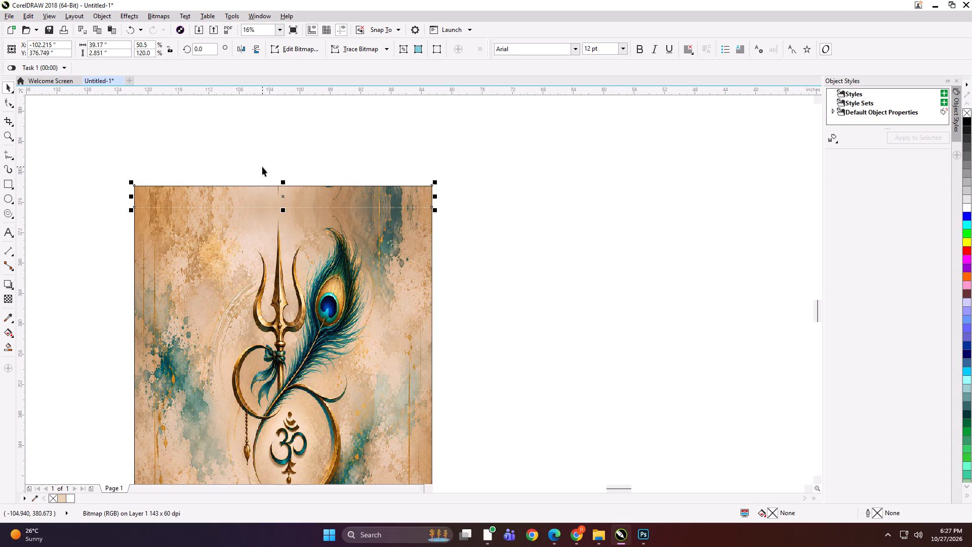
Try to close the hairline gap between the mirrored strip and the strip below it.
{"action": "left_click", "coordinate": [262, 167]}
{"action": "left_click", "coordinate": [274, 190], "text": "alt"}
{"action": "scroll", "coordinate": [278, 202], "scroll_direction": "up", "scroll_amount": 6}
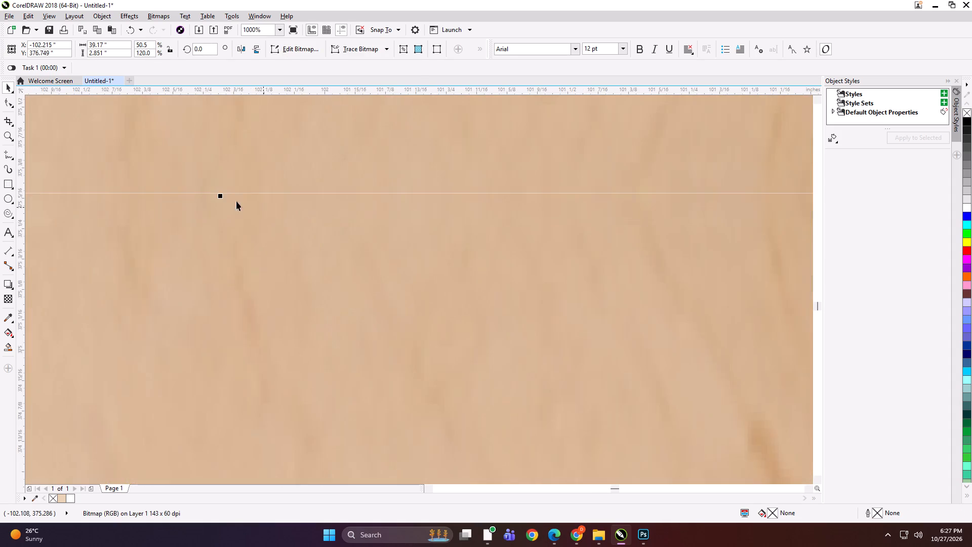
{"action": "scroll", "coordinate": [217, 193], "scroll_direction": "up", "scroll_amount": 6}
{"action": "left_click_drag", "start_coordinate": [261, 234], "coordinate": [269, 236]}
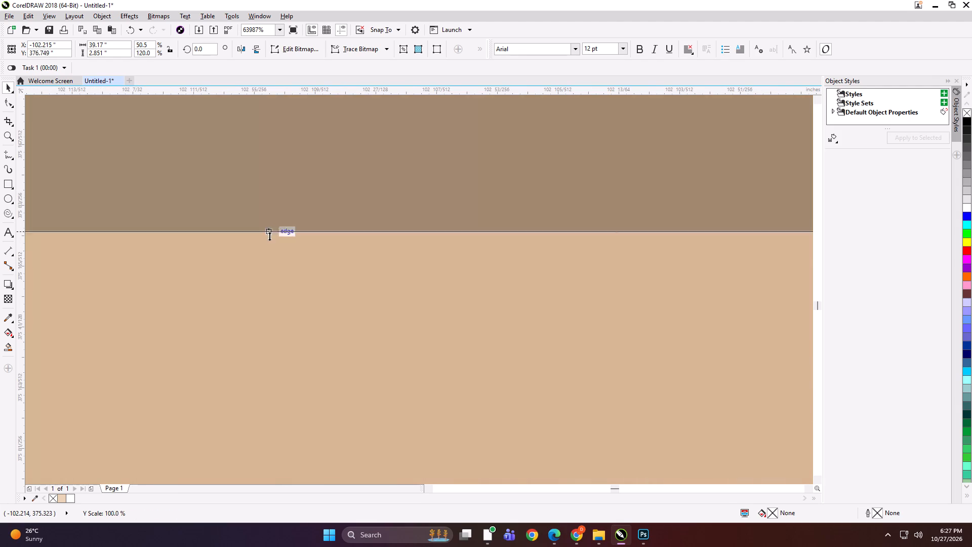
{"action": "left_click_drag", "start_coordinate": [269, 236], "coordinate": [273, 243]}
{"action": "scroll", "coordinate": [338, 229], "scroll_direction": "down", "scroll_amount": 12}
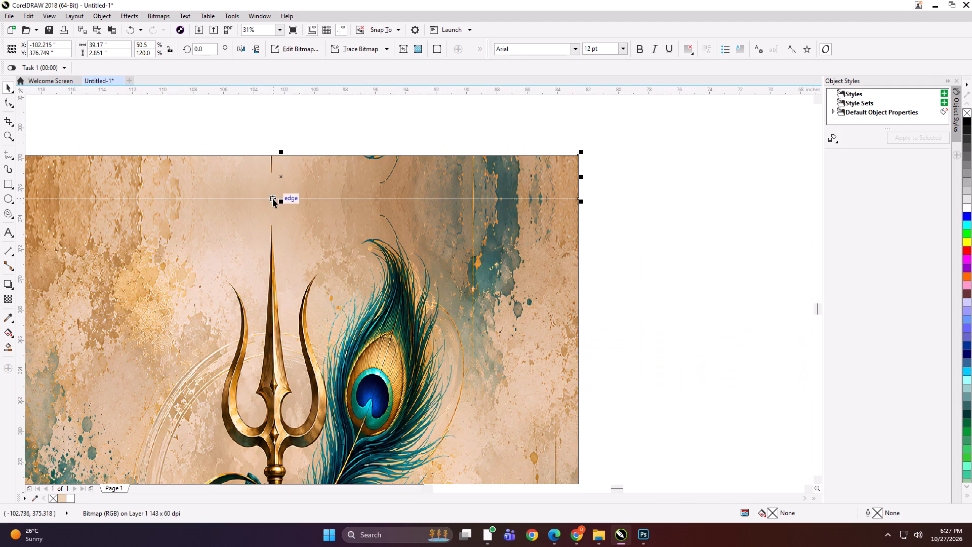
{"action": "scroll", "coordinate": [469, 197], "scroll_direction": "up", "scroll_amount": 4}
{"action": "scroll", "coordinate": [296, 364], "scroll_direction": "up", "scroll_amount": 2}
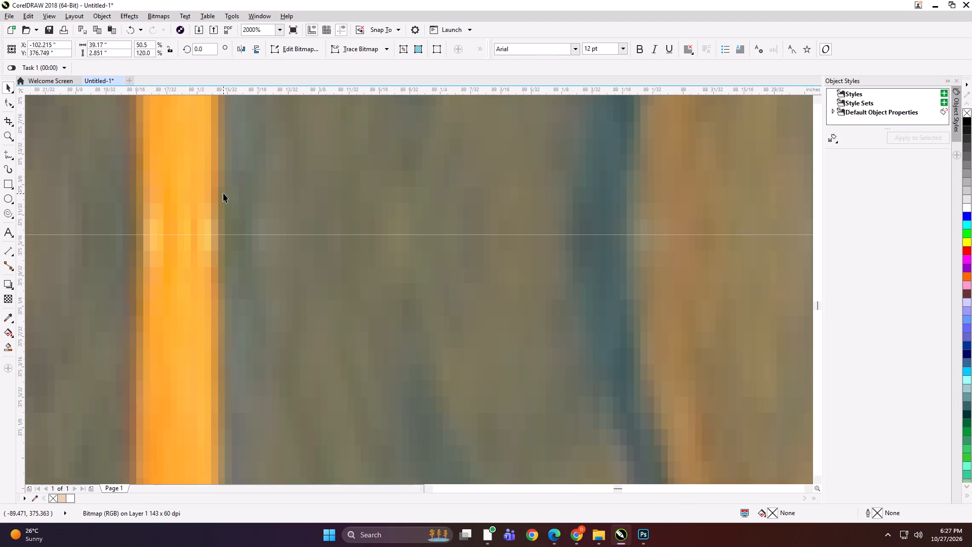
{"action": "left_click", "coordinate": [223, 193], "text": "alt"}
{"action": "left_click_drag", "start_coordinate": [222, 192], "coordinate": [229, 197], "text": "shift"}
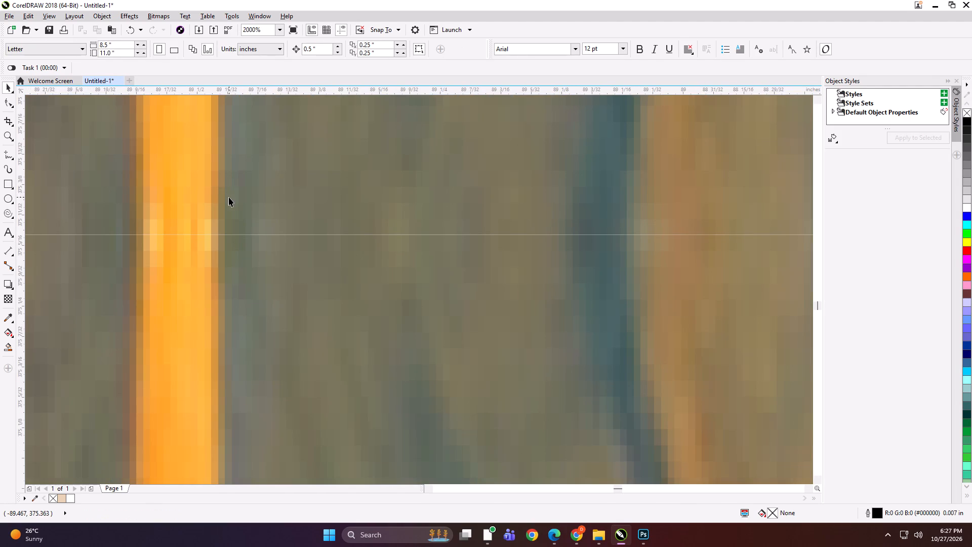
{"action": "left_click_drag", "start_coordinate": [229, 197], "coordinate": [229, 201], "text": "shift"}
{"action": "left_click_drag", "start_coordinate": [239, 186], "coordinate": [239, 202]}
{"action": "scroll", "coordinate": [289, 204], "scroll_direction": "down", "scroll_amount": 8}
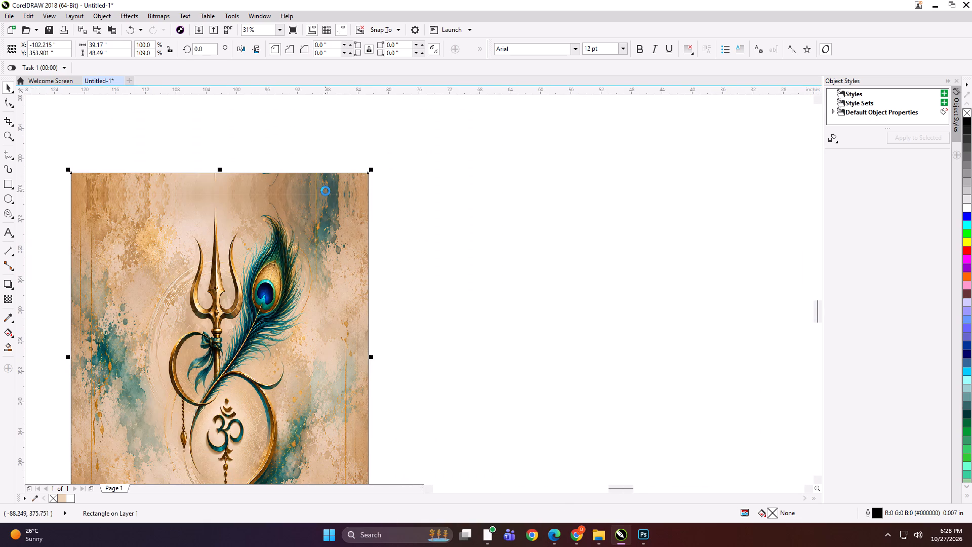
Shift the outline frame about 3.9 inches down and 0.7 inches left relative to the artwork.
{"action": "left_click", "coordinate": [451, 236]}
{"action": "left_click_drag", "start_coordinate": [305, 275], "coordinate": [300, 304]}
Move the mirrored strip slightly down to close the hairline gap at its seam with the strip below.
{"action": "left_click", "coordinate": [274, 178]}
{"action": "scroll", "coordinate": [274, 188], "scroll_direction": "up", "scroll_amount": 3}
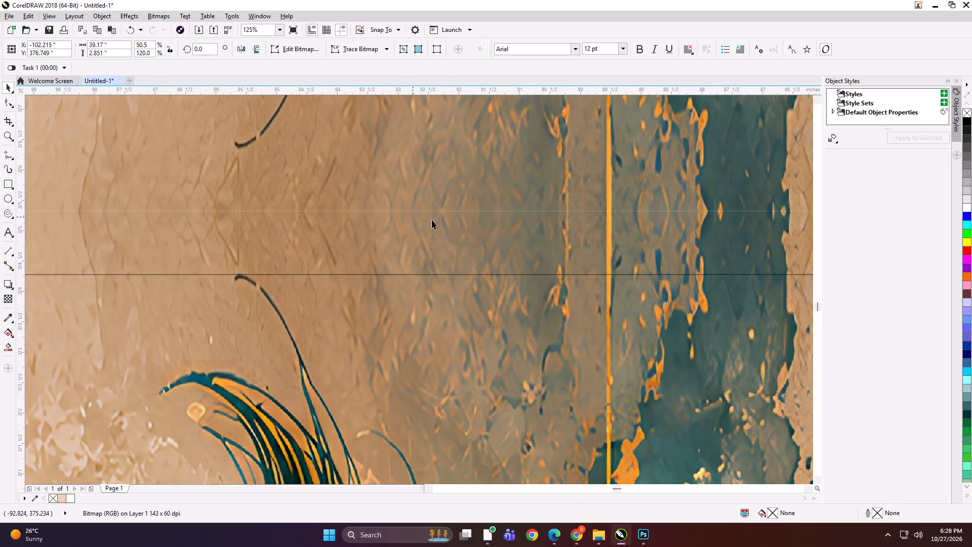
{"action": "scroll", "coordinate": [487, 202], "scroll_direction": "up", "scroll_amount": 3}
{"action": "scroll", "coordinate": [240, 284], "scroll_direction": "up", "scroll_amount": 1}
{"action": "scroll", "coordinate": [293, 261], "scroll_direction": "up", "scroll_amount": 2}
{"action": "left_click_drag", "start_coordinate": [329, 202], "coordinate": [328, 208]}
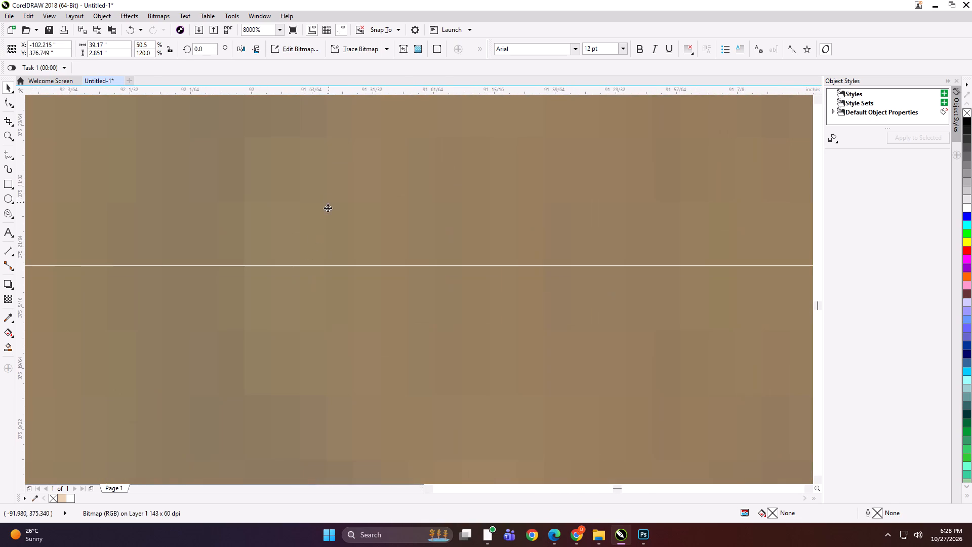
{"action": "left_click_drag", "start_coordinate": [328, 208], "coordinate": [327, 265]}
Group the mirrored strip with the original top strip.
{"action": "scroll", "coordinate": [329, 233], "scroll_direction": "down", "scroll_amount": 7}
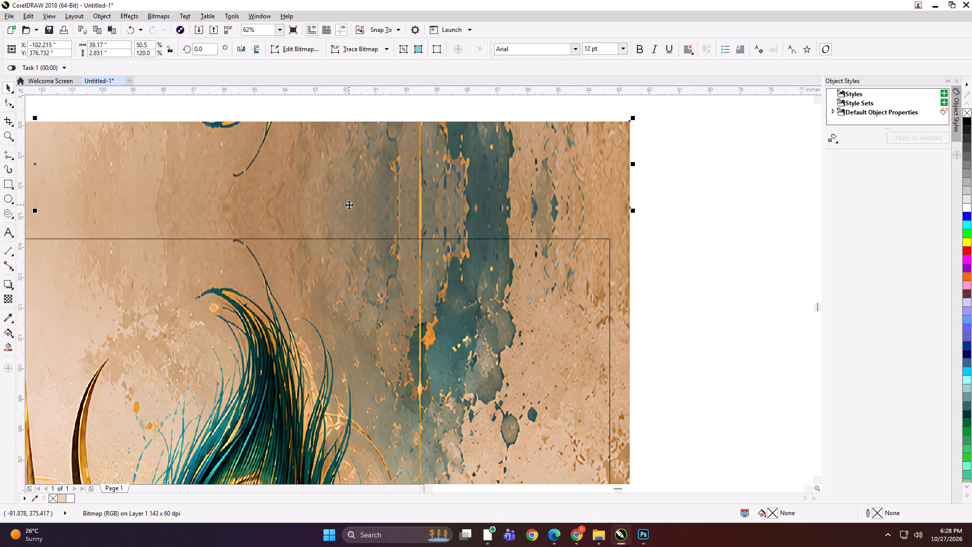
{"action": "scroll", "coordinate": [349, 205], "scroll_direction": "down", "scroll_amount": 3}
{"action": "left_click", "coordinate": [289, 211], "text": "shift"}
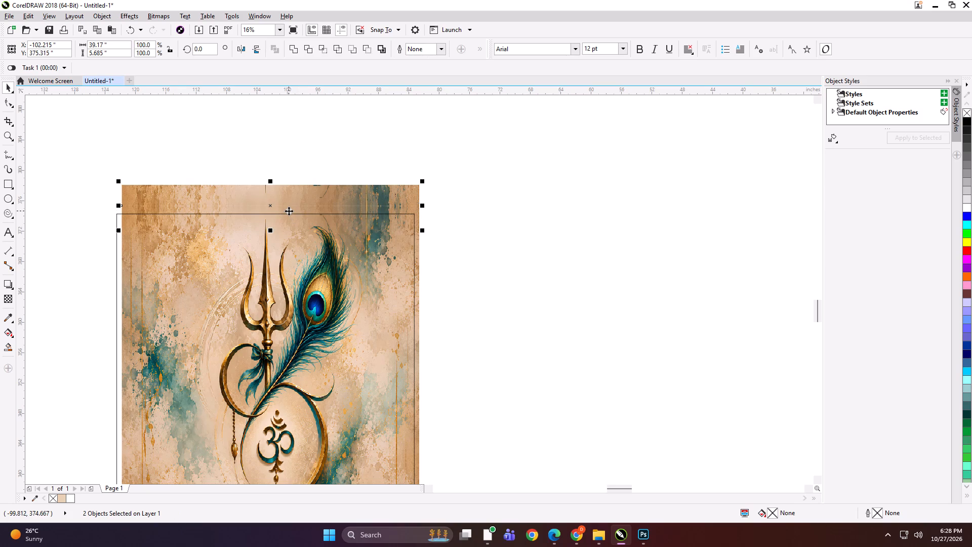
{"action": "key", "text": "ctrl+g"}
{"action": "left_click_drag", "start_coordinate": [115, 54], "coordinate": [77, 57]}
{"action": "left_click", "coordinate": [229, 122]}
{"action": "left_click", "coordinate": [216, 191]}
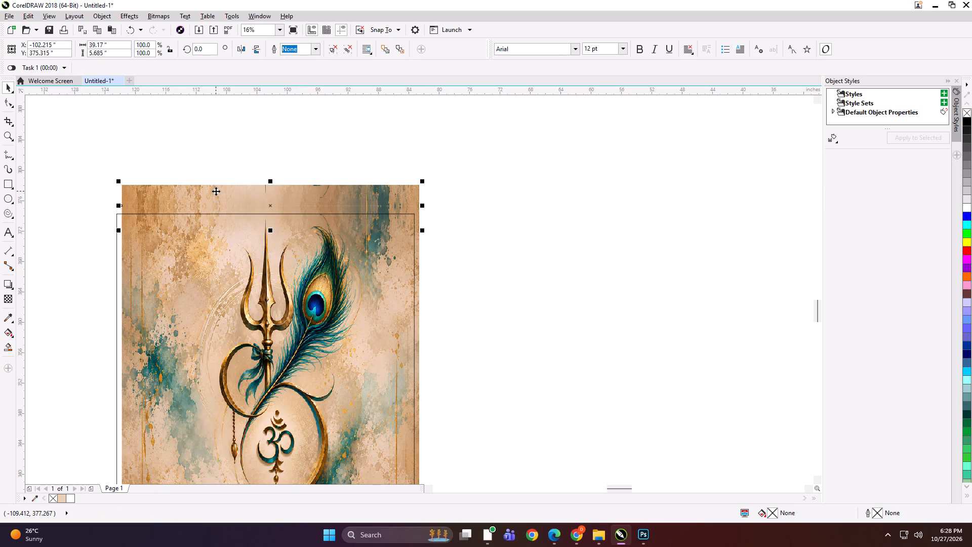
Select the strip group together with the main artwork and set their combined height to 45.5 inches.
{"action": "scroll", "coordinate": [226, 175], "scroll_direction": "down", "scroll_amount": 1}
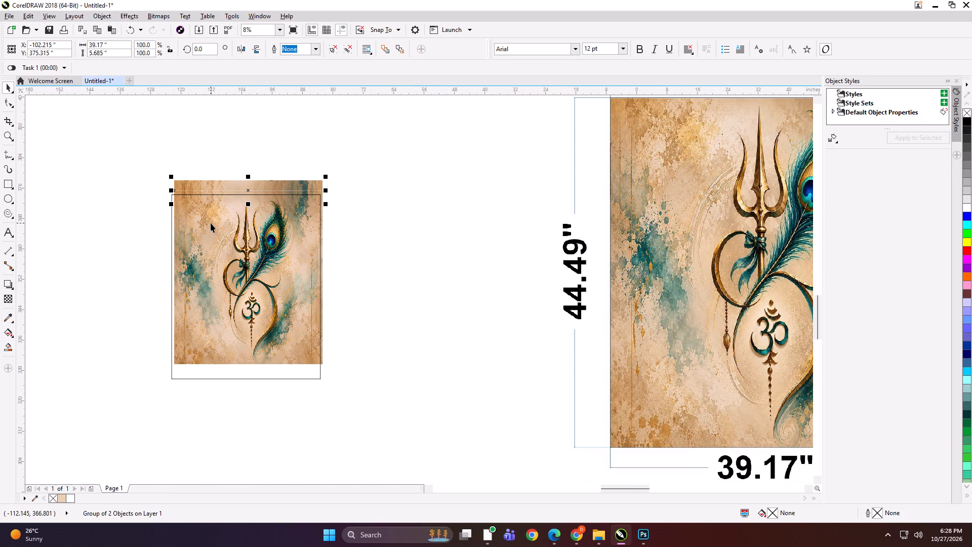
{"action": "left_click", "coordinate": [211, 223], "text": "alt"}
{"action": "left_click_drag", "start_coordinate": [154, 169], "coordinate": [339, 228], "text": "shift"}
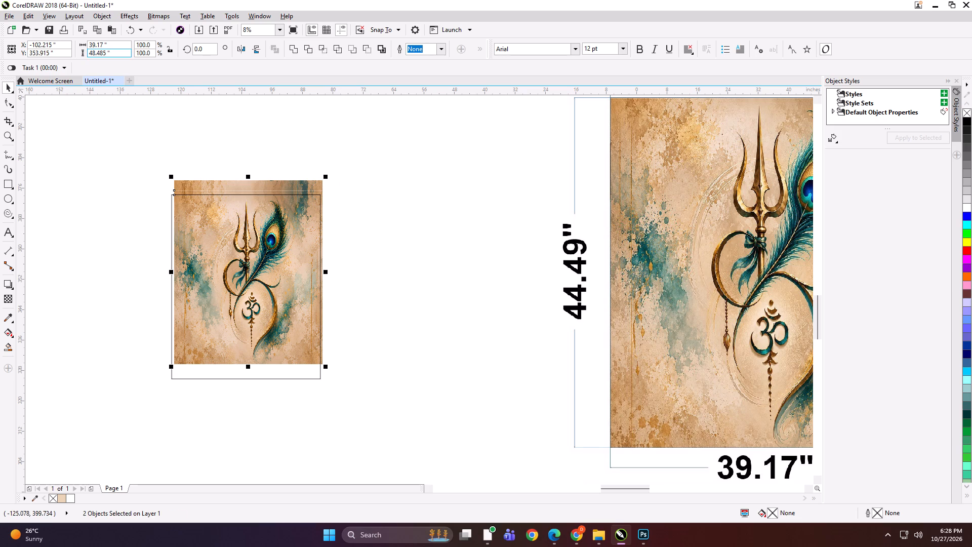
{"action": "left_click_drag", "start_coordinate": [115, 51], "coordinate": [86, 55]}
{"action": "type", "text": "45.5"}
{"action": "key", "text": "Return"}
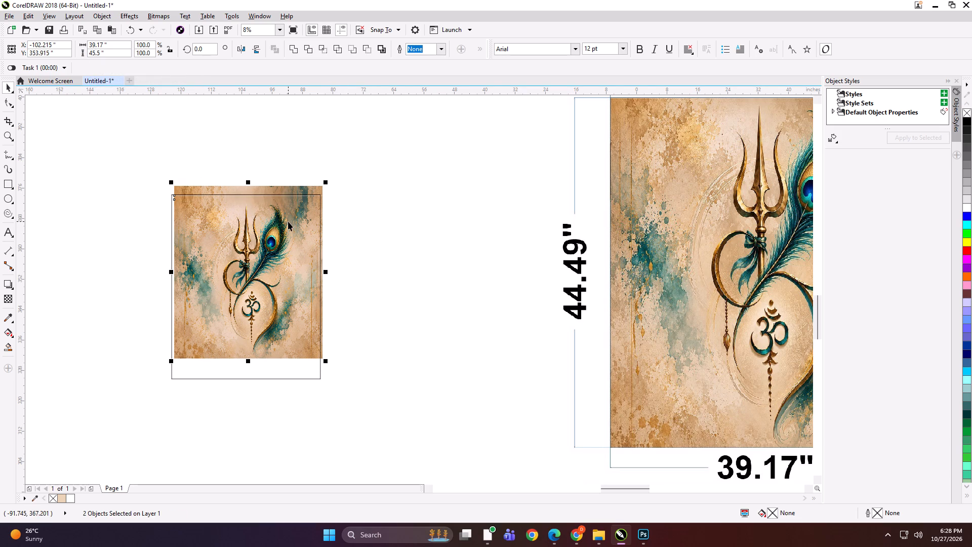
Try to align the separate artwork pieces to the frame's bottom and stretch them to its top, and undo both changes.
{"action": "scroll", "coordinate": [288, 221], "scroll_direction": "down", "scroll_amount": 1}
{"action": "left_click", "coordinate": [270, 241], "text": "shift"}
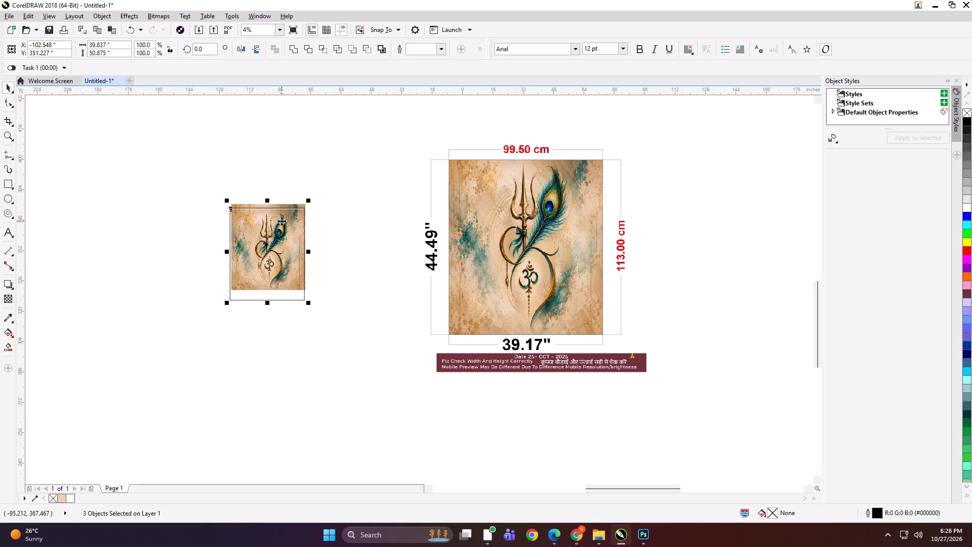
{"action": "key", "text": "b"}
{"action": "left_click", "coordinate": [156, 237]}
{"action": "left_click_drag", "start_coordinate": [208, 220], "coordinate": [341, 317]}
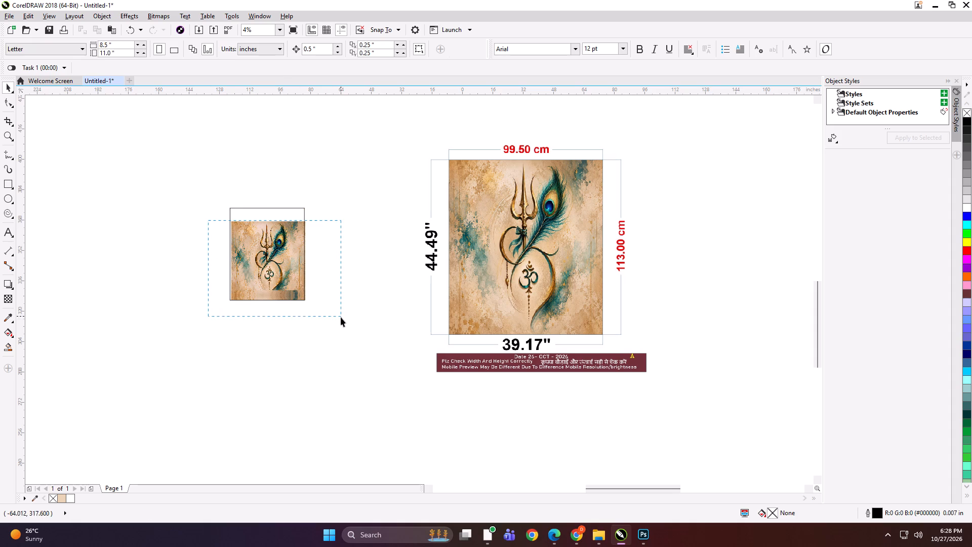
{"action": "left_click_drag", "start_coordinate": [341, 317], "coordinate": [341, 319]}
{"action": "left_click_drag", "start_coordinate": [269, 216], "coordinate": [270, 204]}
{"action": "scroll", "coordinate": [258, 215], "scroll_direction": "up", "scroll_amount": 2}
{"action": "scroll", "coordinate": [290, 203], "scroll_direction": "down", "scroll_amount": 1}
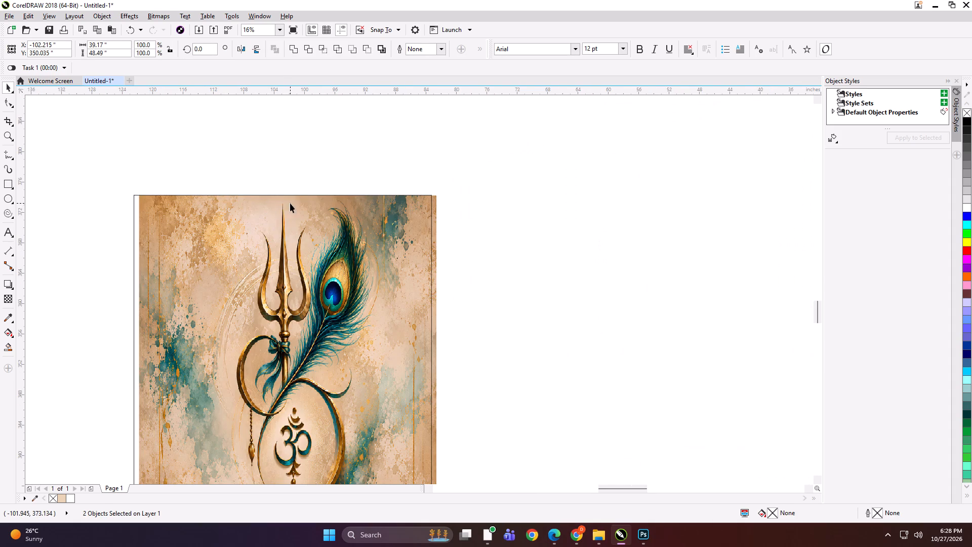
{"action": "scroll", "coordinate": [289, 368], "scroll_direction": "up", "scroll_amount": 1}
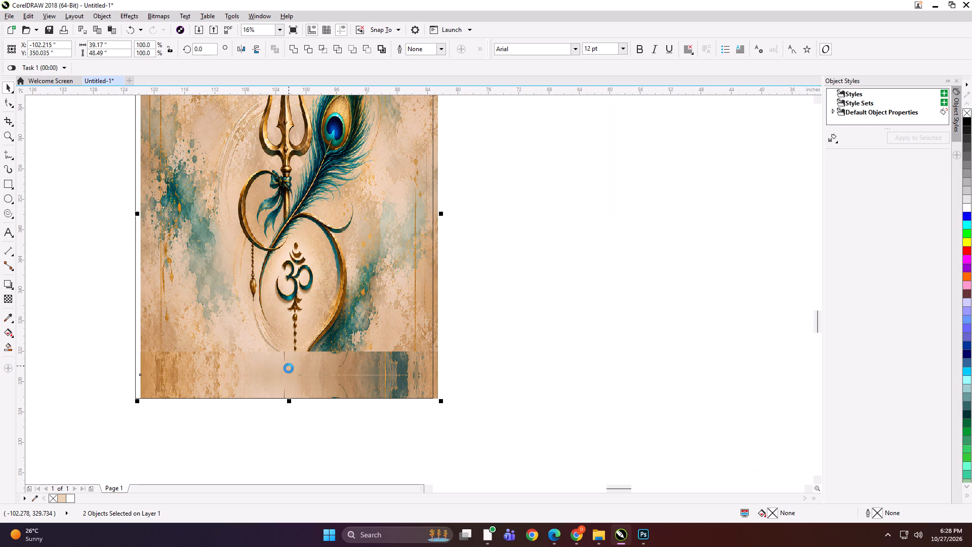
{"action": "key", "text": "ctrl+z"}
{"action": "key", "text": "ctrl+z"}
Group the strips with the main artwork and align the group to the bottom edge of the outline frame.
{"action": "scroll", "coordinate": [341, 345], "scroll_direction": "down", "scroll_amount": 1}
{"action": "left_click", "coordinate": [132, 269]}
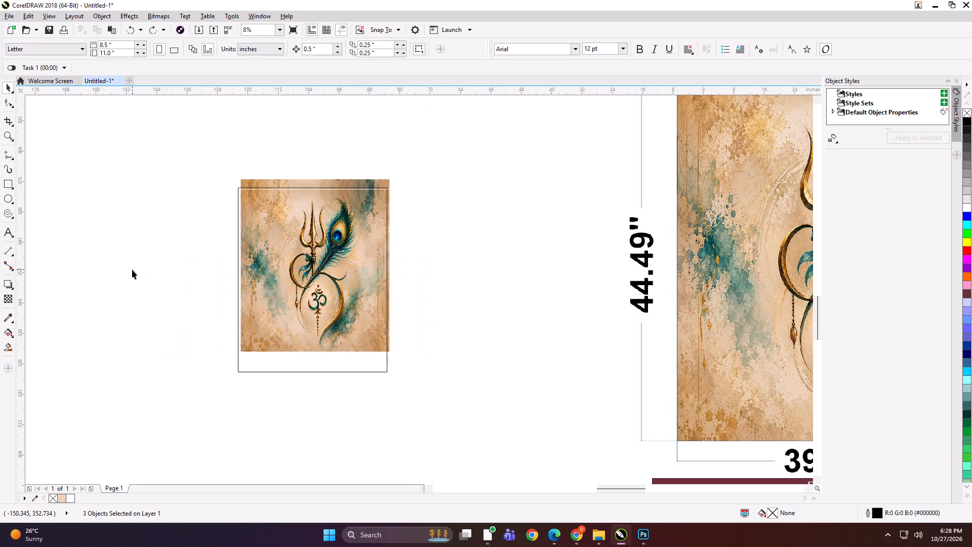
{"action": "left_click_drag", "start_coordinate": [185, 157], "coordinate": [406, 360]}
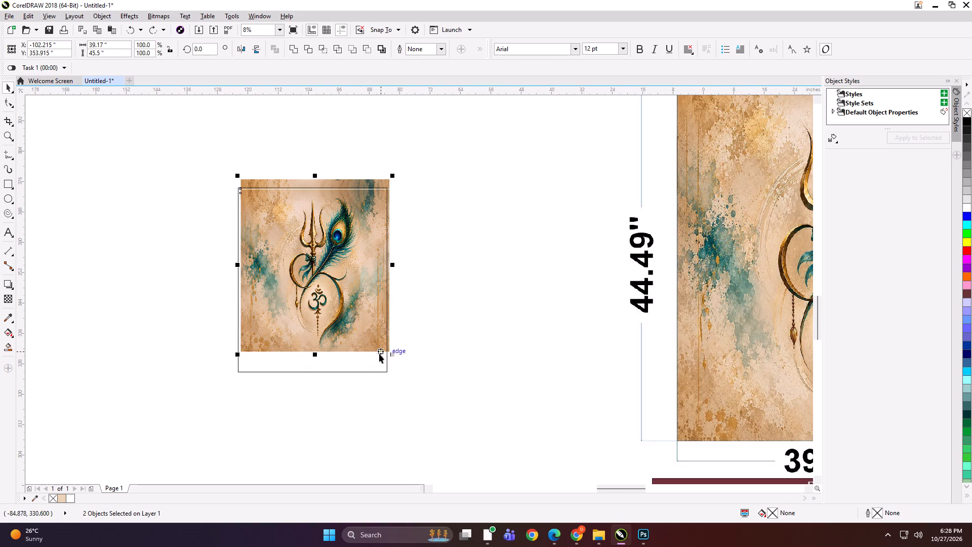
{"action": "key", "text": "ctrl+g"}
{"action": "left_click", "coordinate": [315, 360], "text": "shift"}
{"action": "key", "text": "b"}
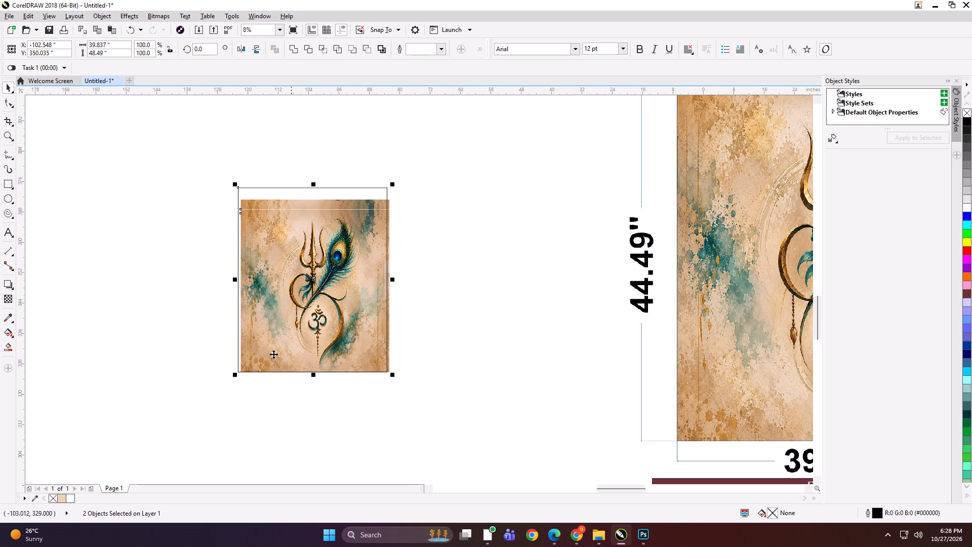
{"action": "left_click", "coordinate": [169, 314]}
Resize the artwork group to meet the outline frame's top, left and right edges, at about 39.17 by 48.49 inches.
{"action": "left_click", "coordinate": [306, 259], "text": "alt"}
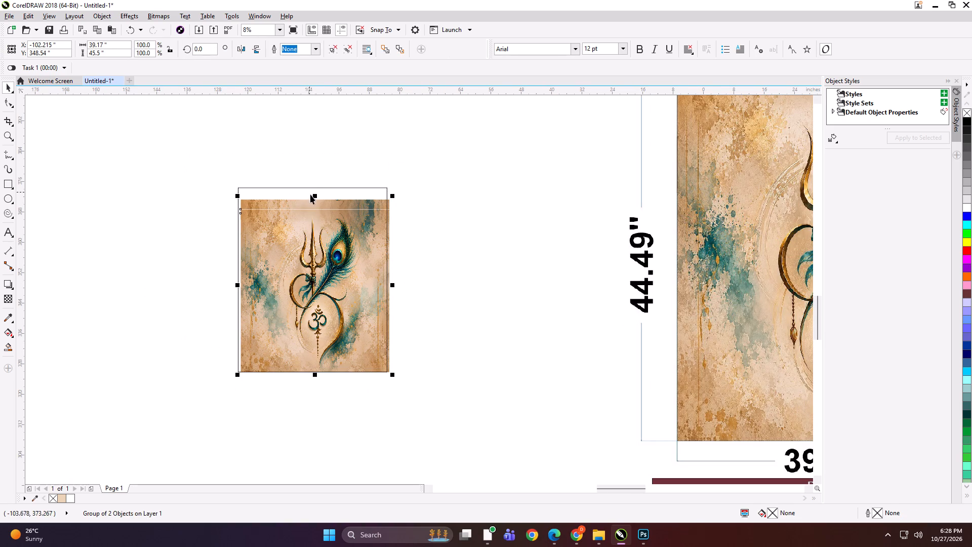
{"action": "left_click_drag", "start_coordinate": [312, 194], "coordinate": [313, 183]}
{"action": "left_click_drag", "start_coordinate": [239, 279], "coordinate": [234, 279]}
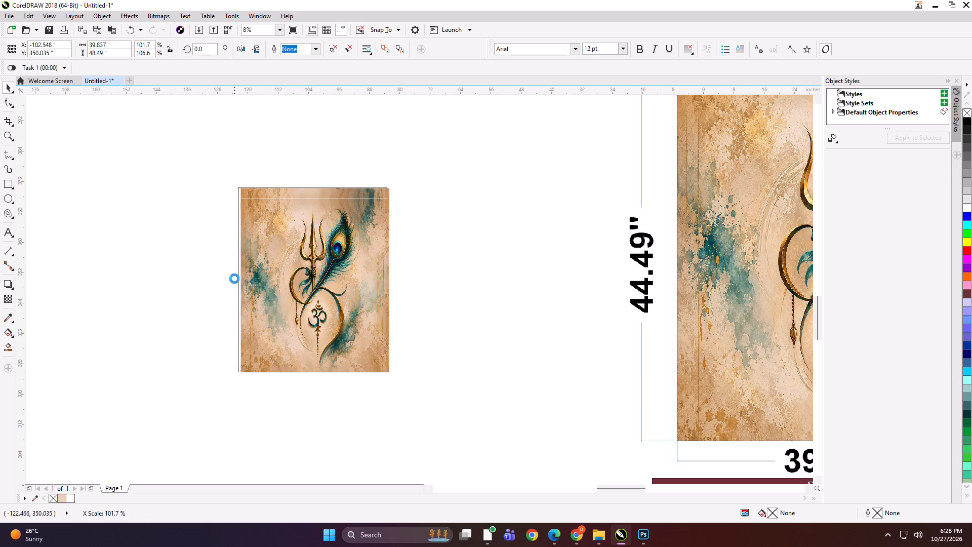
{"action": "left_click_drag", "start_coordinate": [393, 279], "coordinate": [388, 279]}
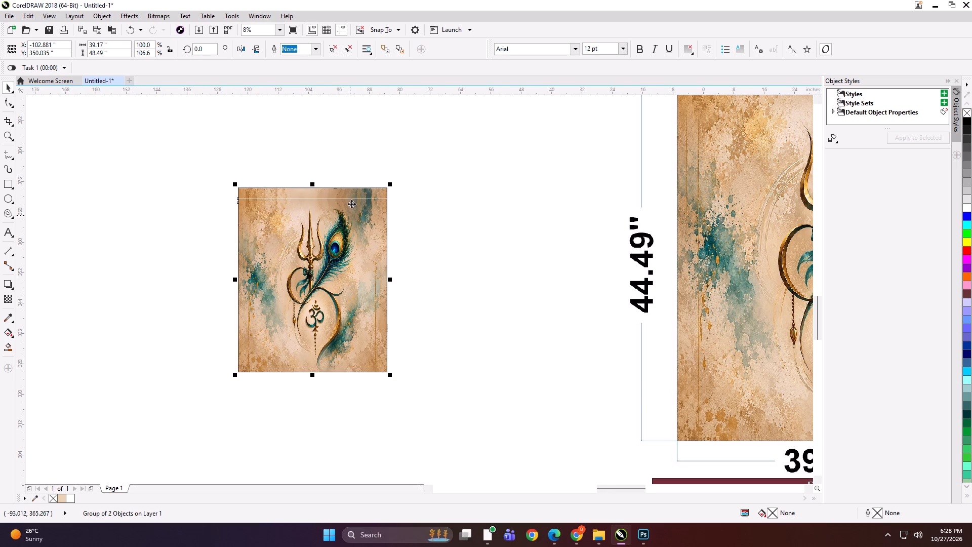
Examine the mirrored seam and upper edge of the extended artwork, and select it together with its frame.
{"action": "scroll", "coordinate": [360, 197], "scroll_direction": "up", "scroll_amount": 5}
{"action": "scroll", "coordinate": [371, 187], "scroll_direction": "down", "scroll_amount": 3}
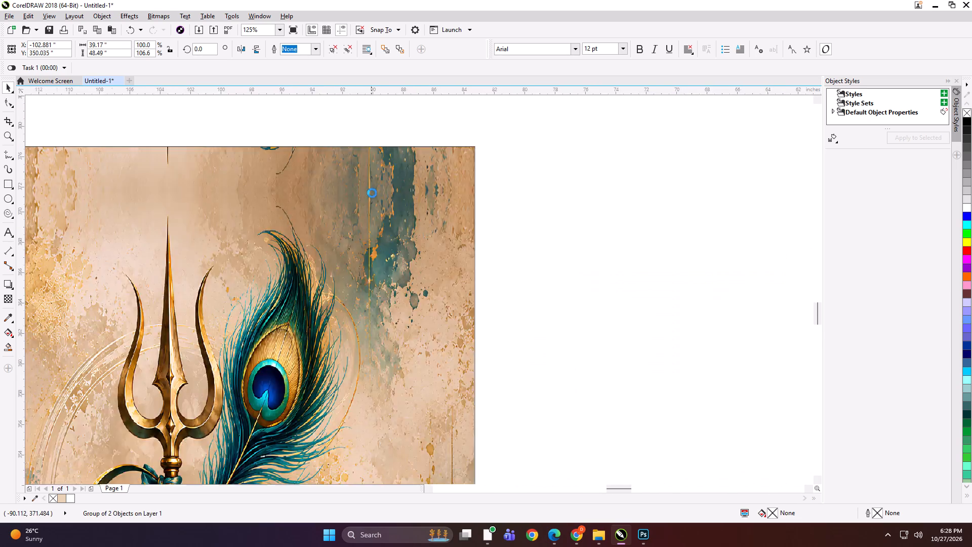
{"action": "scroll", "coordinate": [372, 193], "scroll_direction": "down", "scroll_amount": 2}
{"action": "left_click", "coordinate": [289, 158]}
{"action": "left_click_drag", "start_coordinate": [251, 159], "coordinate": [382, 310]}
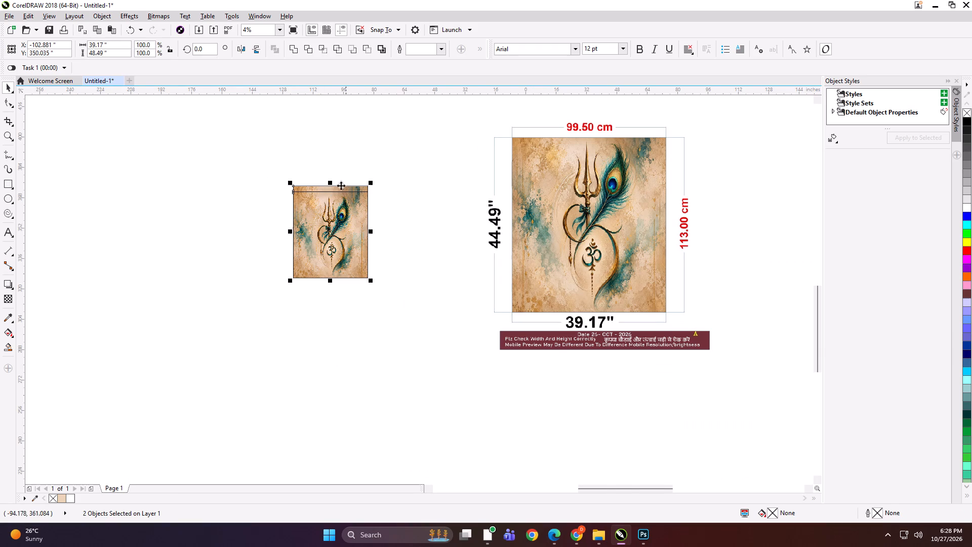
{"action": "scroll", "coordinate": [340, 184], "scroll_direction": "up", "scroll_amount": 4}
{"action": "scroll", "coordinate": [311, 166], "scroll_direction": "down", "scroll_amount": 2}
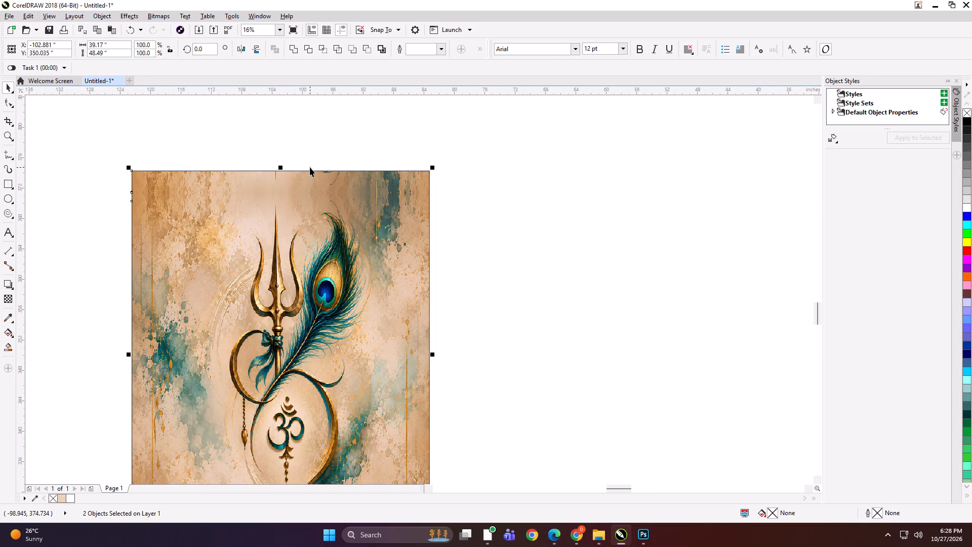
{"action": "scroll", "coordinate": [308, 169], "scroll_direction": "down", "scroll_amount": 2}
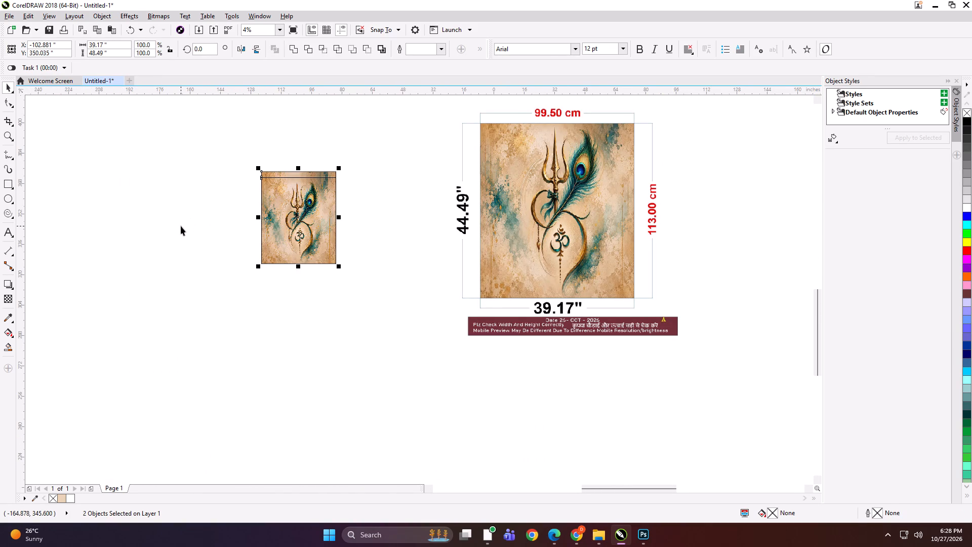
Start exporting the selected artwork and frame, and create a folder named DD KAKA inside the 27 print folder.
{"action": "key", "text": "ctrl+e"}
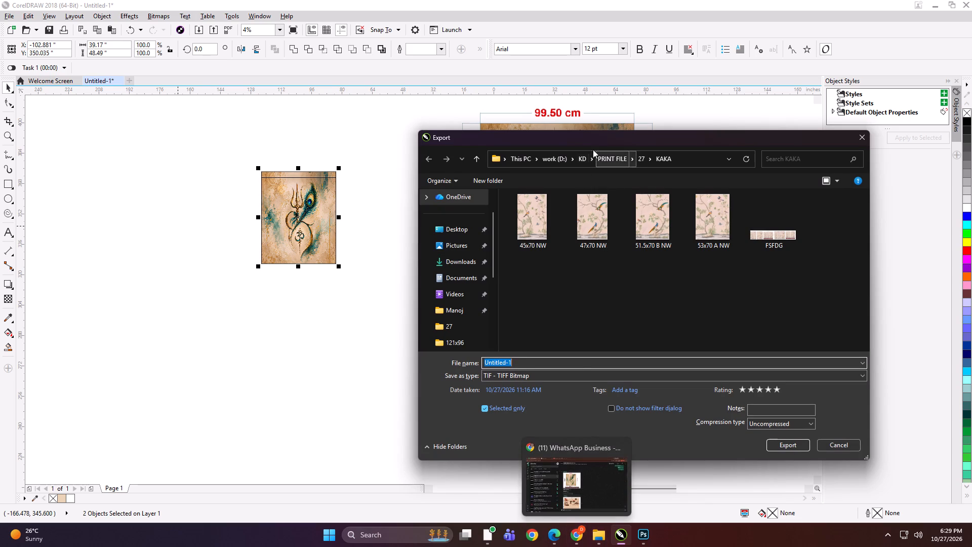
{"action": "left_click_drag", "start_coordinate": [588, 136], "coordinate": [541, 105]}
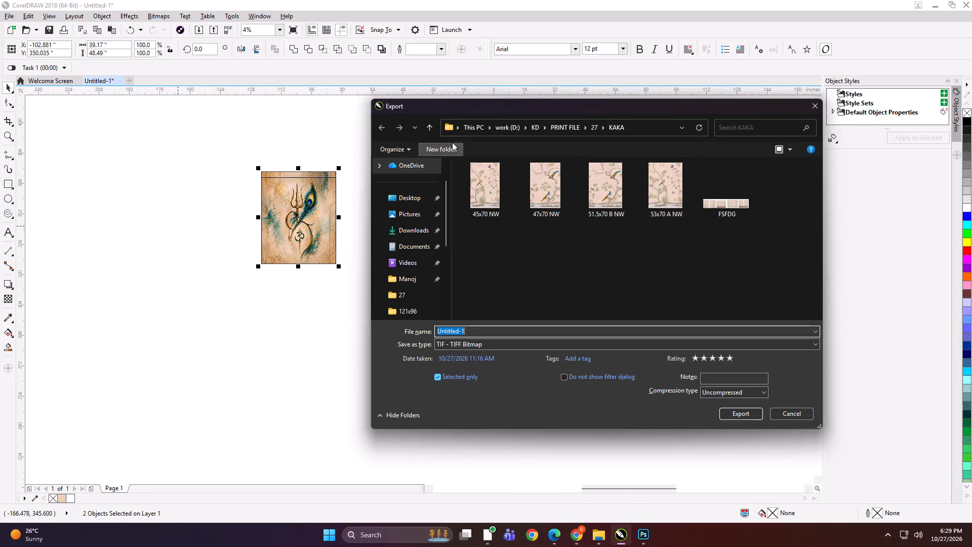
{"action": "left_click", "coordinate": [434, 126]}
{"action": "left_click", "coordinate": [441, 152]}
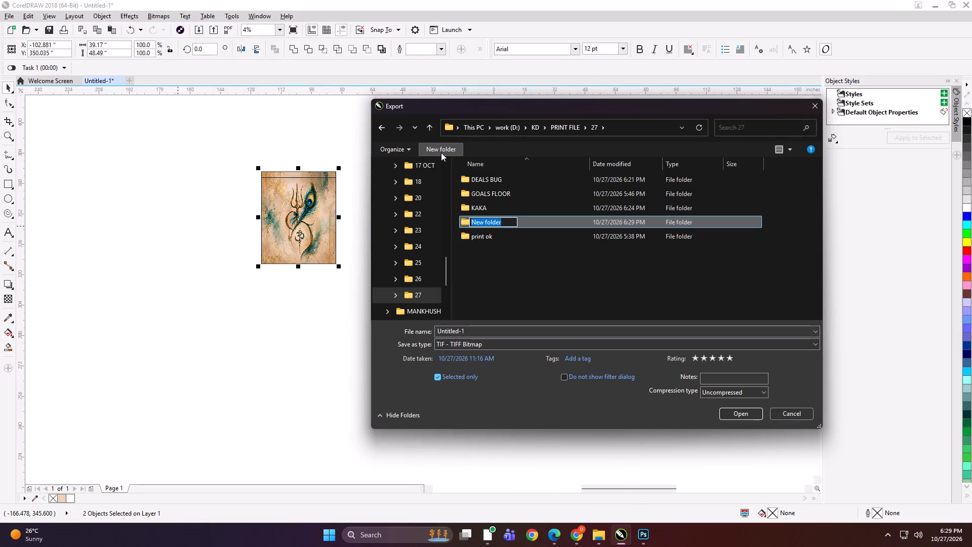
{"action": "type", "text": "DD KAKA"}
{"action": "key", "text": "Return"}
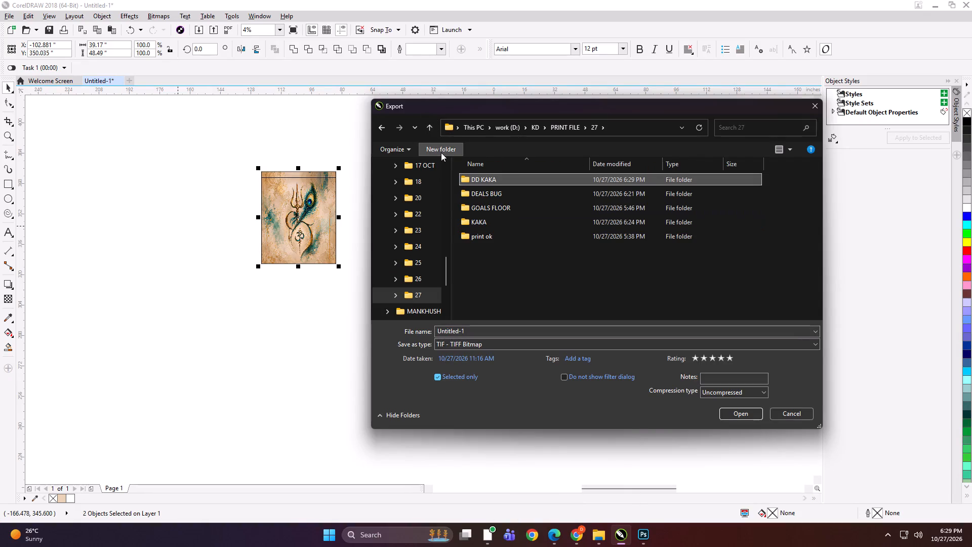
Export the selection as an uncompressed TIFF named 39x49 ROLLAR BLIND into the DD KAKA folder.
{"action": "double_click", "coordinate": [513, 180]}
{"action": "left_click", "coordinate": [501, 328]}
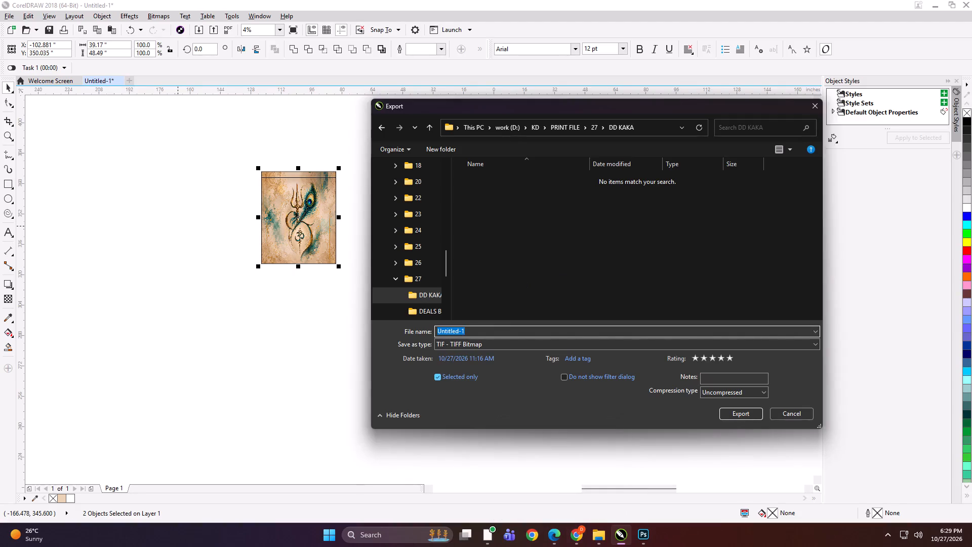
{"action": "type", "text": "39x"}
{"action": "type", "text": "49 ROLLAR BLIND"}
{"action": "key", "text": "Return"}
{"action": "key", "text": "Return"}
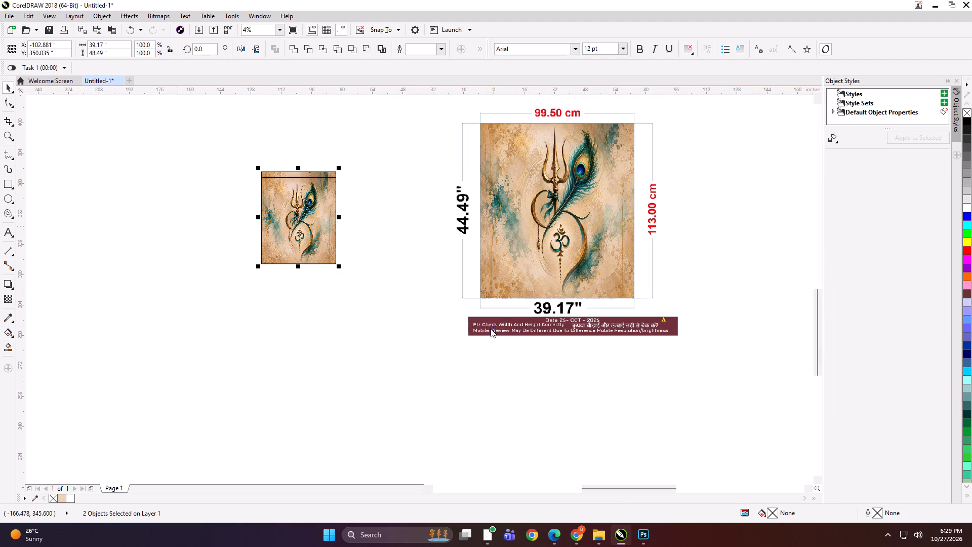
Enlarge the extended artwork to roughly the size of the dimensioned order preview, place it alongside, and group the two together.
{"action": "left_click_drag", "start_coordinate": [341, 268], "coordinate": [377, 310], "text": "shift"}
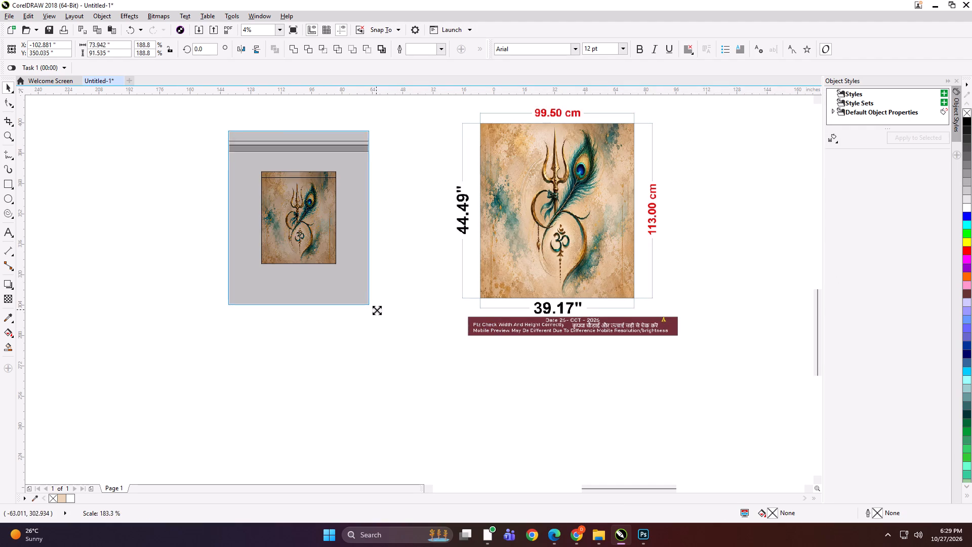
{"action": "left_click_drag", "start_coordinate": [377, 310], "coordinate": [386, 315], "text": "shift"}
{"action": "left_click_drag", "start_coordinate": [325, 230], "coordinate": [369, 224]}
{"action": "left_click", "coordinate": [498, 230], "text": "shift"}
{"action": "key", "text": "ctrl+g"}
{"action": "left_click_drag", "start_coordinate": [547, 226], "coordinate": [440, 242]}
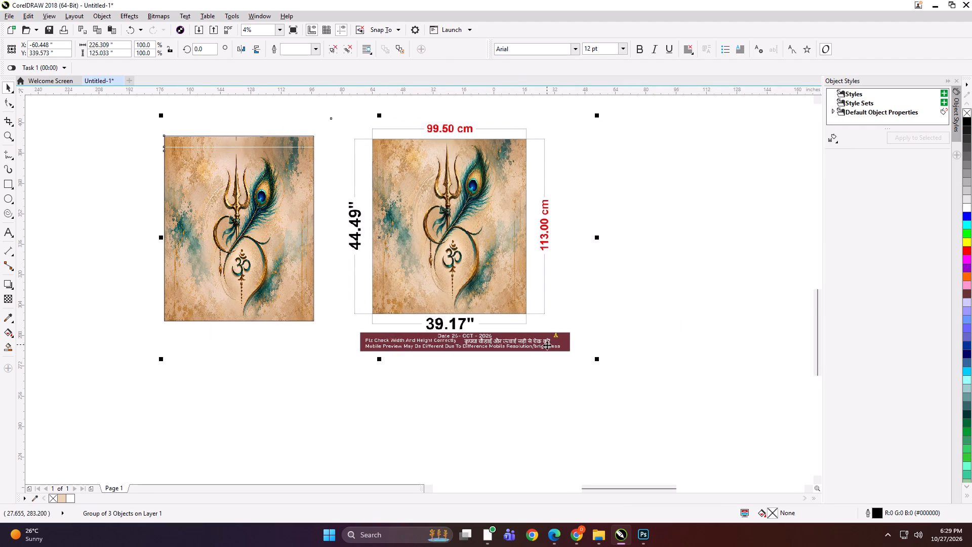
Scale the artwork-and-preview group down proportionally to about 3.26 by 1.80 inches.
{"action": "left_click_drag", "start_coordinate": [598, 360], "coordinate": [389, 253], "text": "shift"}
{"action": "scroll", "coordinate": [387, 238], "scroll_direction": "up", "scroll_amount": 3}
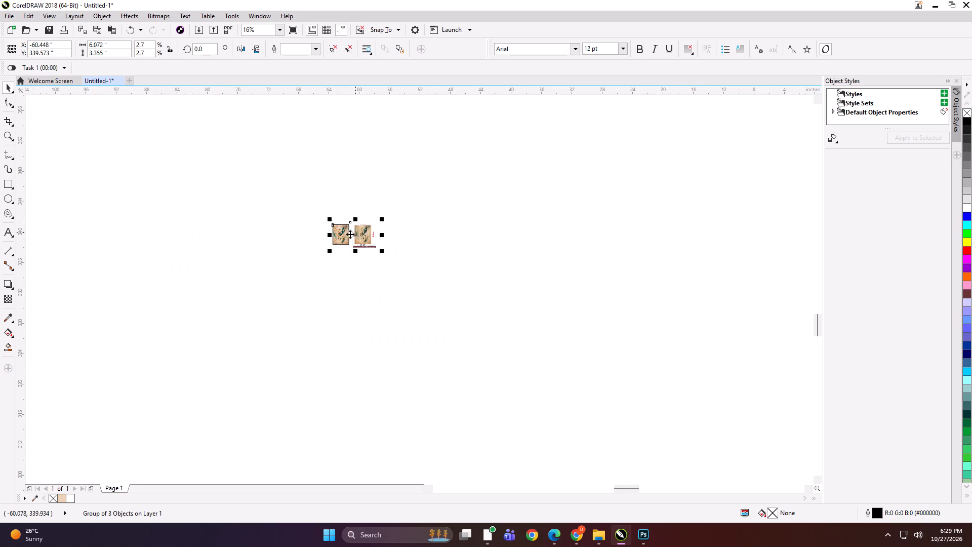
{"action": "scroll", "coordinate": [350, 234], "scroll_direction": "up", "scroll_amount": 2}
{"action": "left_click_drag", "start_coordinate": [598, 352], "coordinate": [492, 318], "text": "shift"}
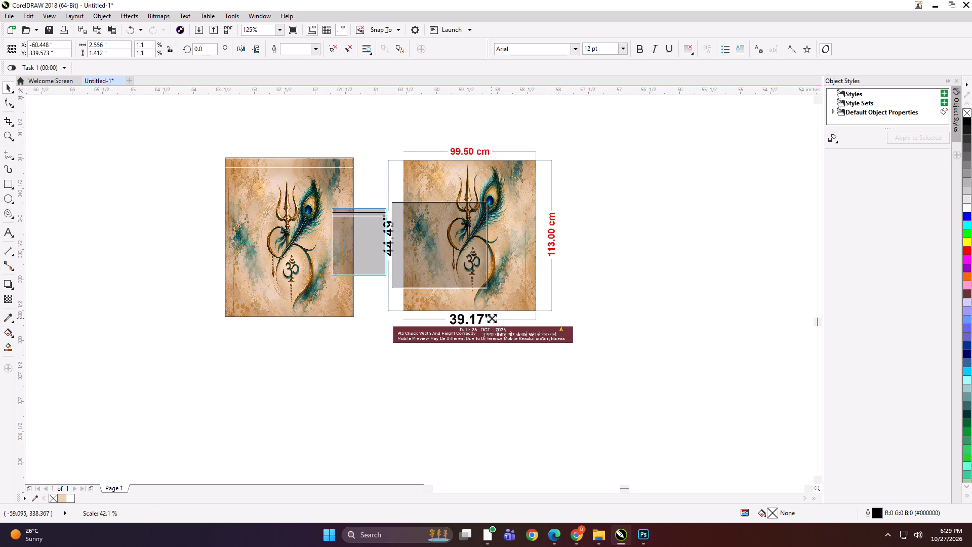
{"action": "left_click_drag", "start_coordinate": [492, 318], "coordinate": [513, 322], "text": "shift"}
Export the reduced group as a TIFF named DSF into the DD KAKA folder.
{"action": "key", "text": "ctrl+e"}
{"action": "type", "text": "DSF"}
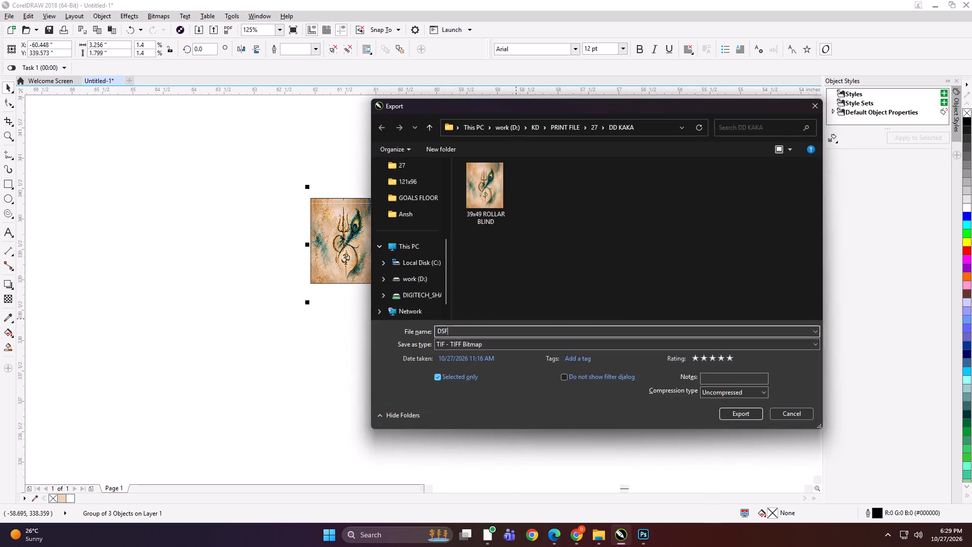
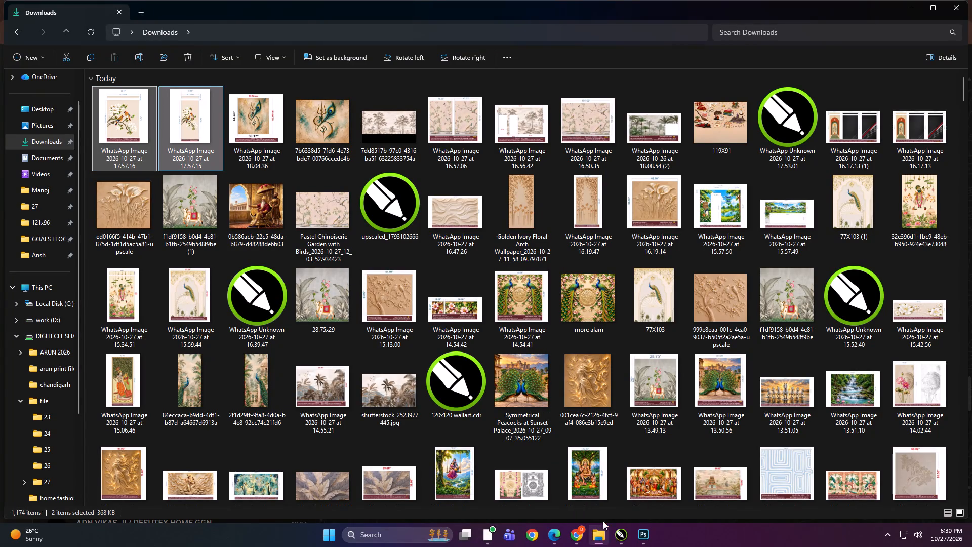
Bring the two selected bird-and-branch blind previews into the CorelDRAW drawing and enlarge them together to about 135 inches high.
{"action": "left_click_drag", "start_coordinate": [603, 521], "coordinate": [465, 342]}
{"action": "left_click_drag", "start_coordinate": [437, 317], "coordinate": [487, 377]}
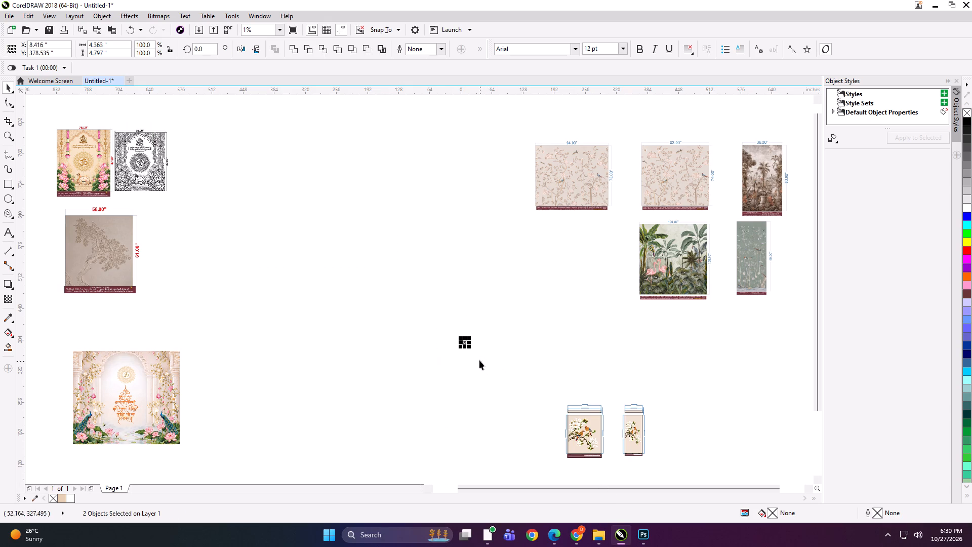
{"action": "left_click_drag", "start_coordinate": [469, 347], "coordinate": [498, 407], "text": "shift"}
{"action": "left_click", "coordinate": [501, 415]}
Separate the narrower new bird preview from the wider one and place it beside the existing narrow blind artwork.
{"action": "left_click_drag", "start_coordinate": [456, 333], "coordinate": [508, 388]}
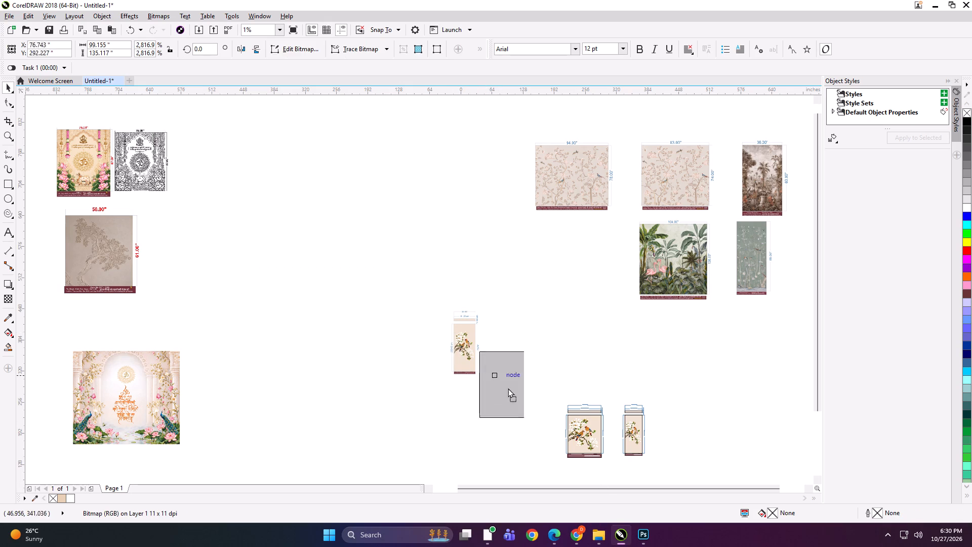
{"action": "left_click_drag", "start_coordinate": [508, 388], "coordinate": [664, 423]}
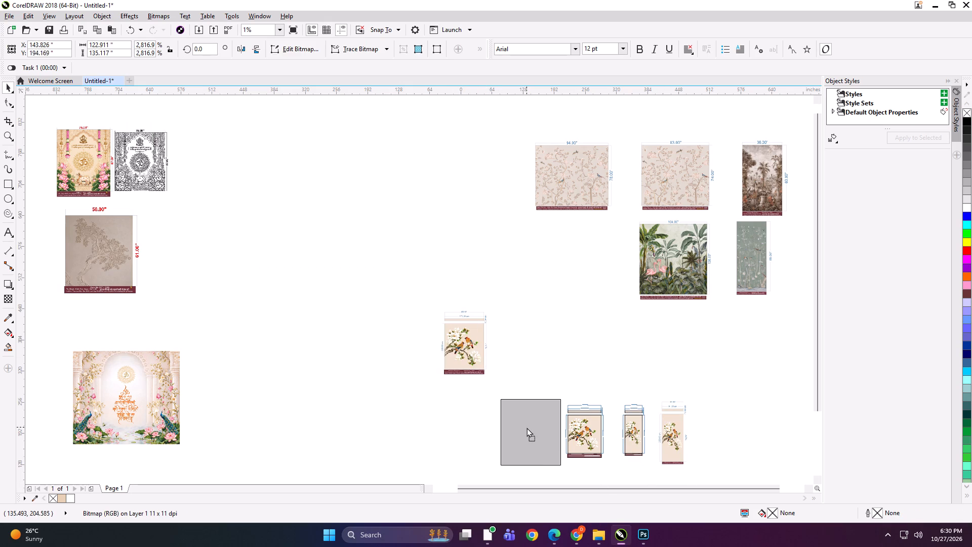
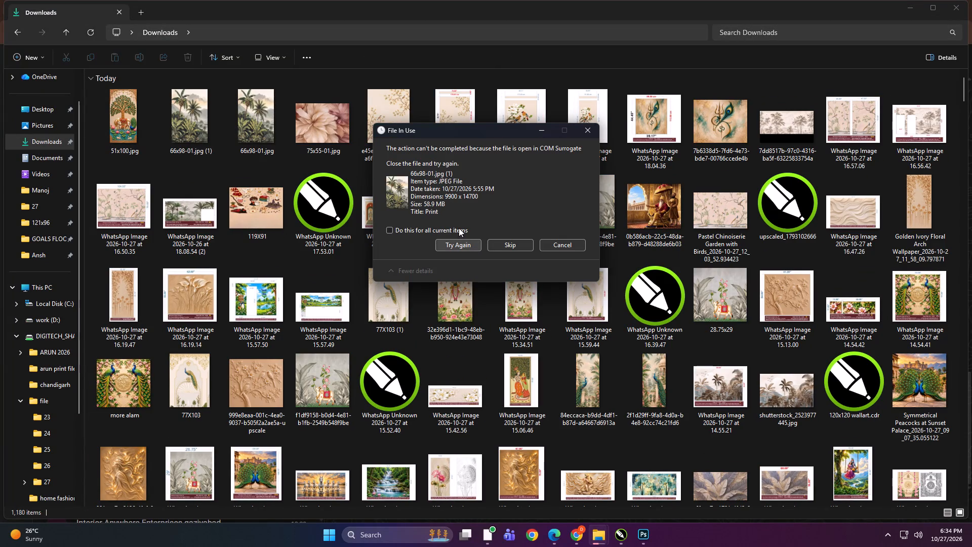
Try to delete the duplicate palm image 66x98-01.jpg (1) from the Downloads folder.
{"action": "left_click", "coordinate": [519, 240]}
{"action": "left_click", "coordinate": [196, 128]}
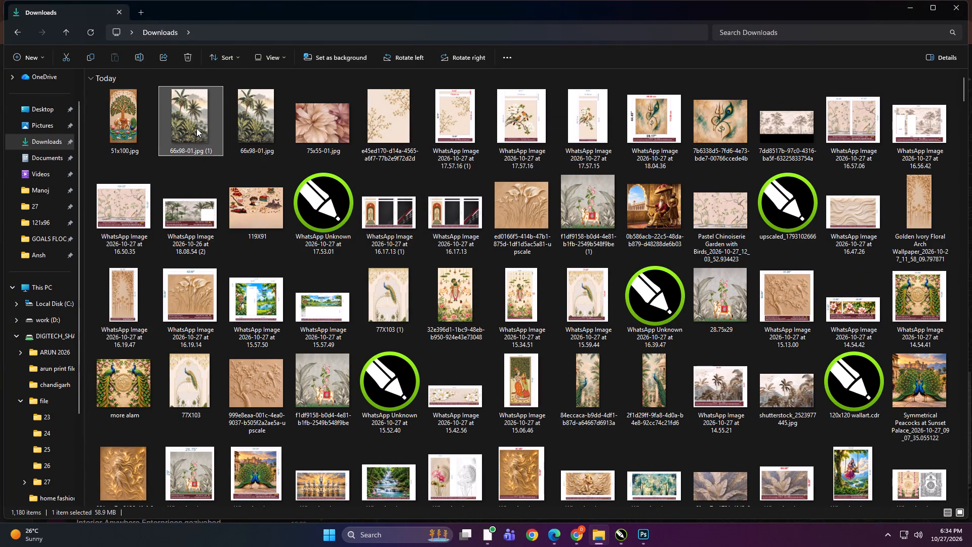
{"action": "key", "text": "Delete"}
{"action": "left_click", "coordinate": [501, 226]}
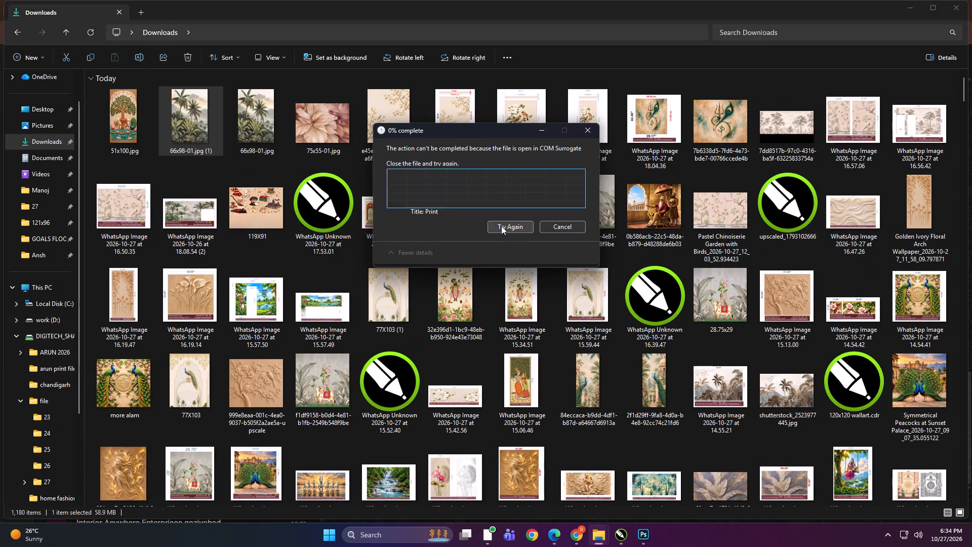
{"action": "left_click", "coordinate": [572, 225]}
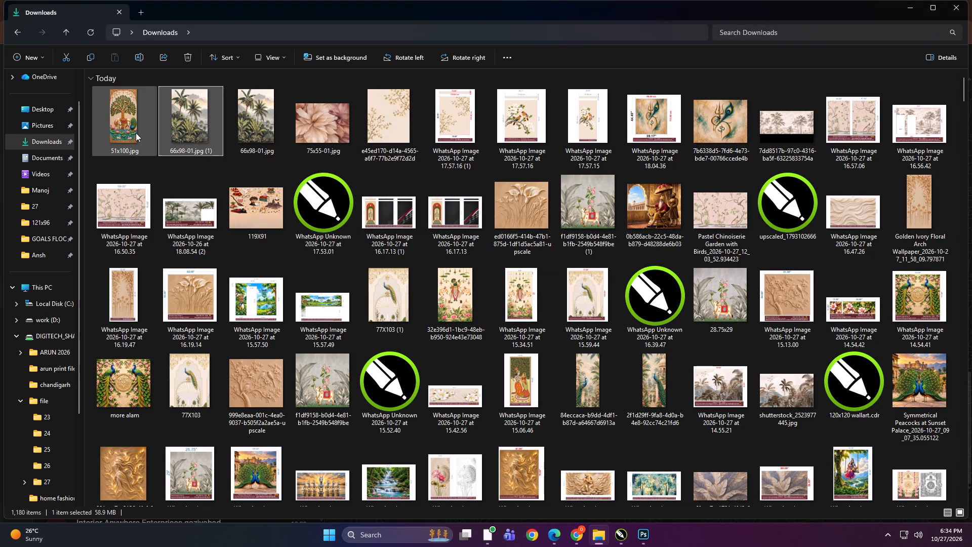
Bring 51x100.jpg, 66x98-01.jpg, 75x55-01.jpg and the plain branch artwork from Downloads into the CorelDRAW drawing.
{"action": "left_click", "coordinate": [136, 133]}
{"action": "left_click", "coordinate": [270, 133], "text": "ctrl"}
{"action": "left_click", "coordinate": [323, 133], "text": "ctrl"}
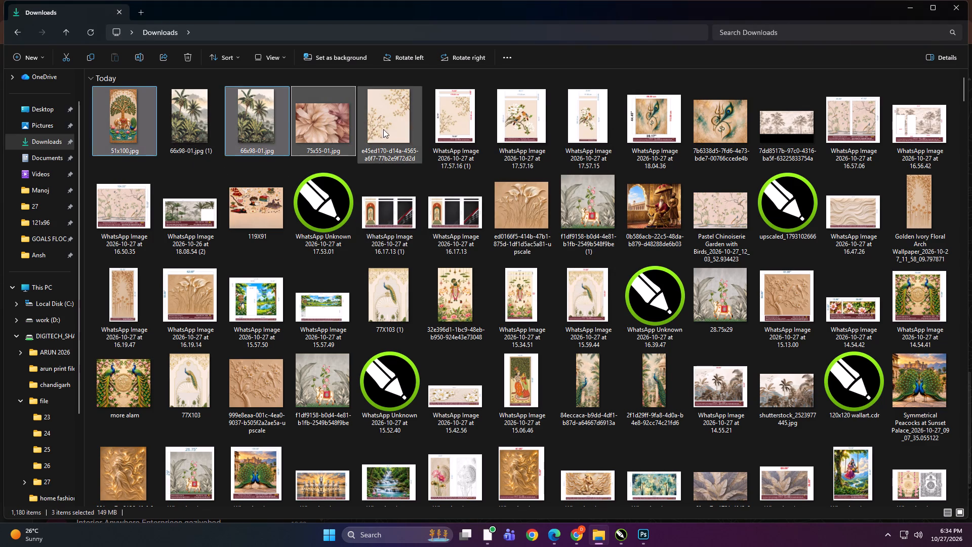
{"action": "left_click", "coordinate": [395, 128], "text": "ctrl"}
{"action": "left_click_drag", "start_coordinate": [327, 124], "coordinate": [461, 329]}
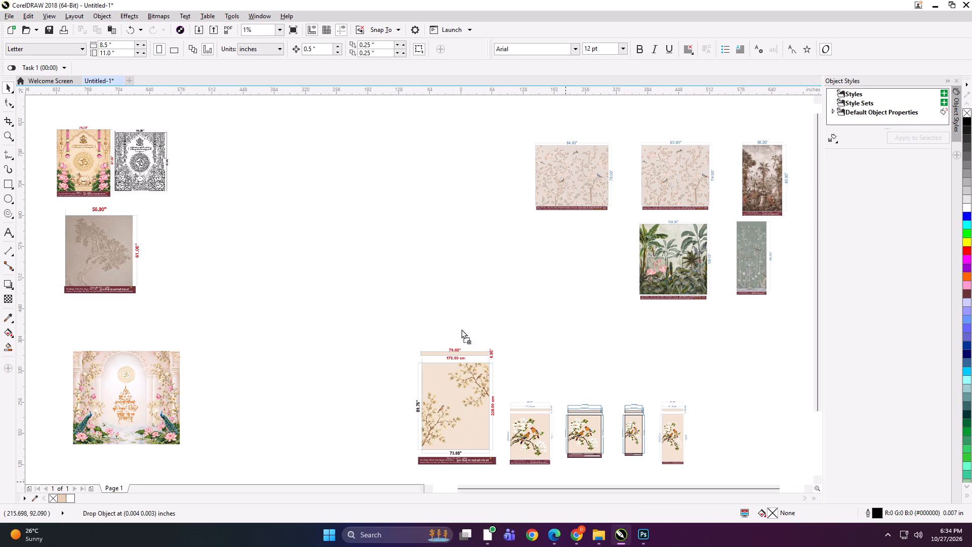
{"action": "left_click_drag", "start_coordinate": [461, 329], "coordinate": [361, 264]}
Spread the four stacked images apart, placing the branch artwork near its blind preview and the palm, flower and tree images above.
{"action": "left_click", "coordinate": [314, 227]}
{"action": "left_click_drag", "start_coordinate": [363, 265], "coordinate": [279, 232]}
{"action": "left_click_drag", "start_coordinate": [369, 268], "coordinate": [336, 250]}
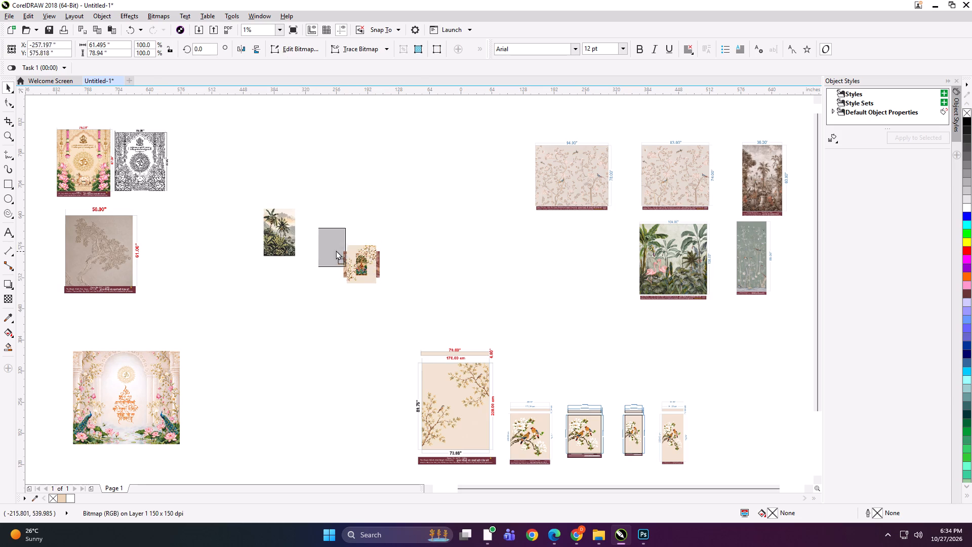
{"action": "left_click_drag", "start_coordinate": [336, 250], "coordinate": [330, 294]}
{"action": "left_click_drag", "start_coordinate": [326, 285], "coordinate": [390, 386]}
{"action": "left_click_drag", "start_coordinate": [375, 269], "coordinate": [344, 225]}
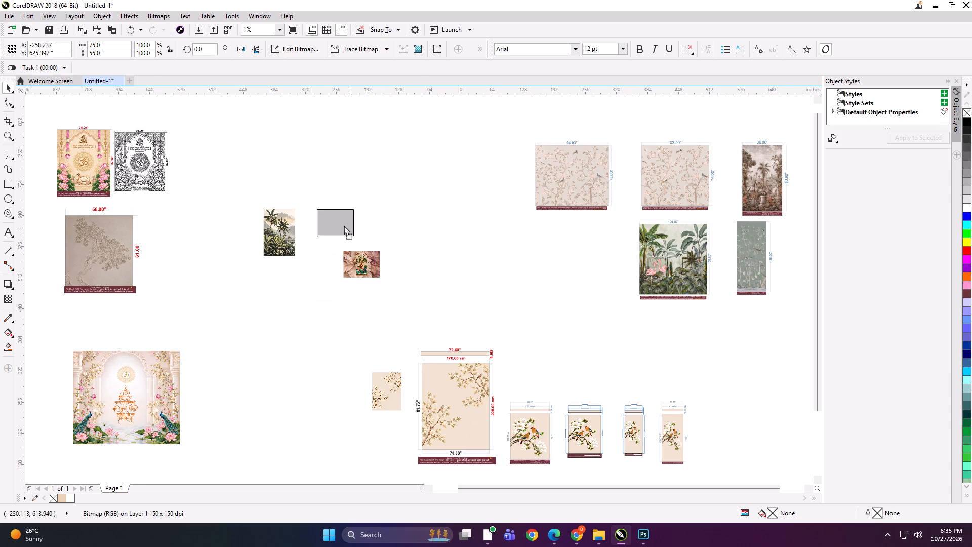
{"action": "left_click_drag", "start_coordinate": [344, 225], "coordinate": [338, 222]}
{"action": "left_click_drag", "start_coordinate": [363, 270], "coordinate": [359, 221]}
Enlarge the flower and tree images together to about 257 by 121 inches overall and move them clear above the palm image.
{"action": "left_click_drag", "start_coordinate": [380, 160], "coordinate": [306, 244]}
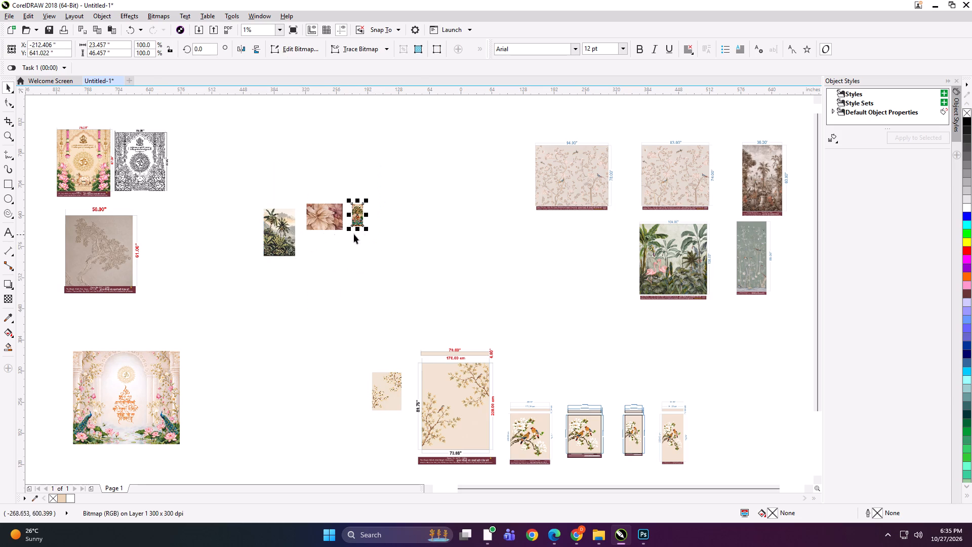
{"action": "left_click", "coordinate": [329, 221], "text": "shift"}
{"action": "left_click_drag", "start_coordinate": [368, 234], "coordinate": [406, 250], "text": "shift"}
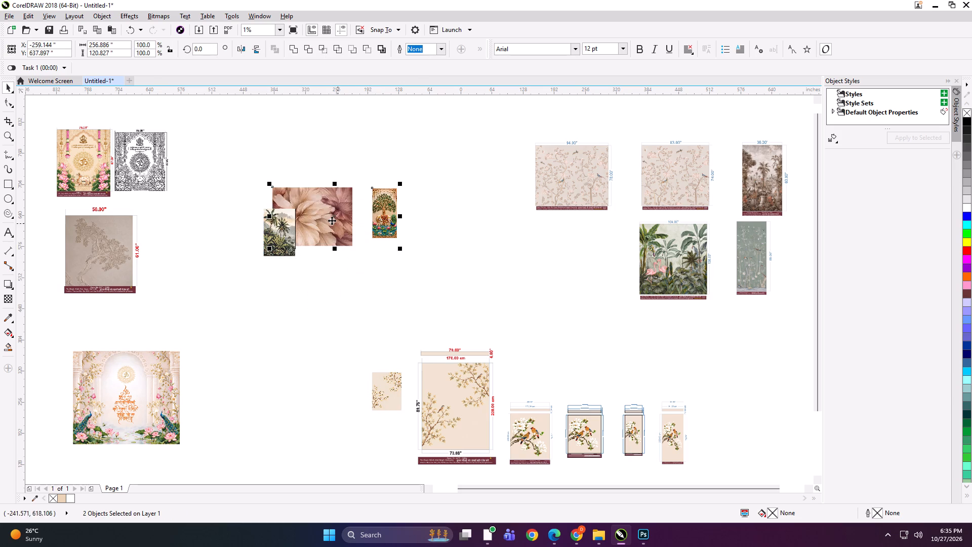
{"action": "left_click_drag", "start_coordinate": [331, 220], "coordinate": [332, 182]}
{"action": "left_click_drag", "start_coordinate": [287, 230], "coordinate": [274, 240]}
{"action": "left_click", "coordinate": [321, 244]}
Place the branch artwork beside the 178 x 228 cm blind preview and enlarge it to about 169 by 217 inches.
{"action": "left_click_drag", "start_coordinate": [390, 392], "coordinate": [390, 390]}
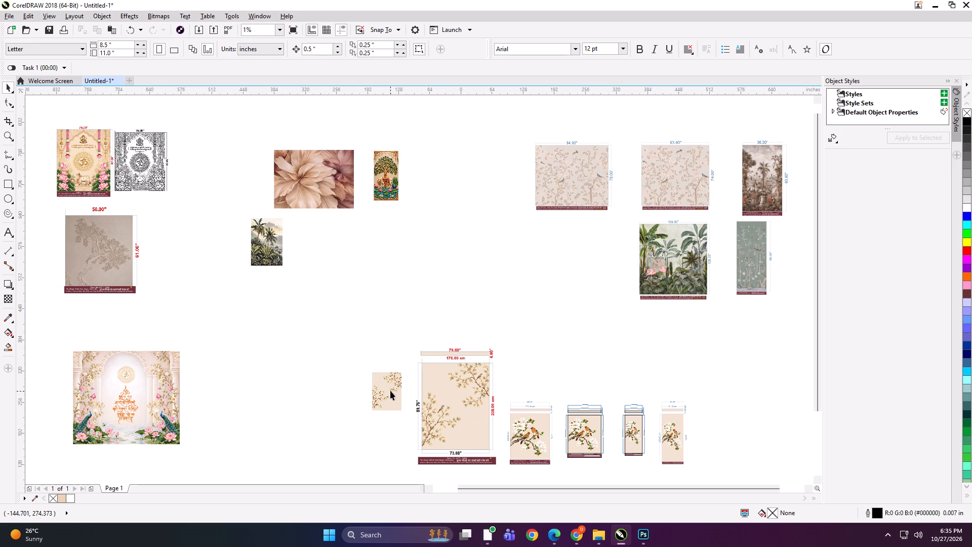
{"action": "left_click_drag", "start_coordinate": [390, 390], "coordinate": [338, 373]}
{"action": "left_click_drag", "start_coordinate": [355, 397], "coordinate": [386, 430], "text": "shift"}
{"action": "left_click_drag", "start_coordinate": [344, 351], "coordinate": [384, 394]}
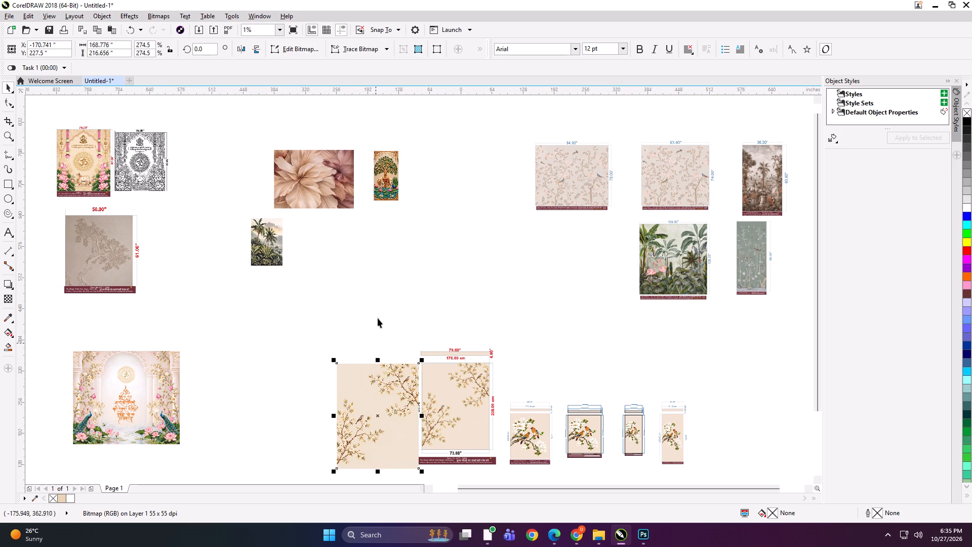
{"action": "left_click", "coordinate": [396, 290]}
Move the palm image to sit beneath the large flower image.
{"action": "left_click_drag", "start_coordinate": [272, 248], "coordinate": [306, 247]}
{"action": "left_click", "coordinate": [412, 246]}
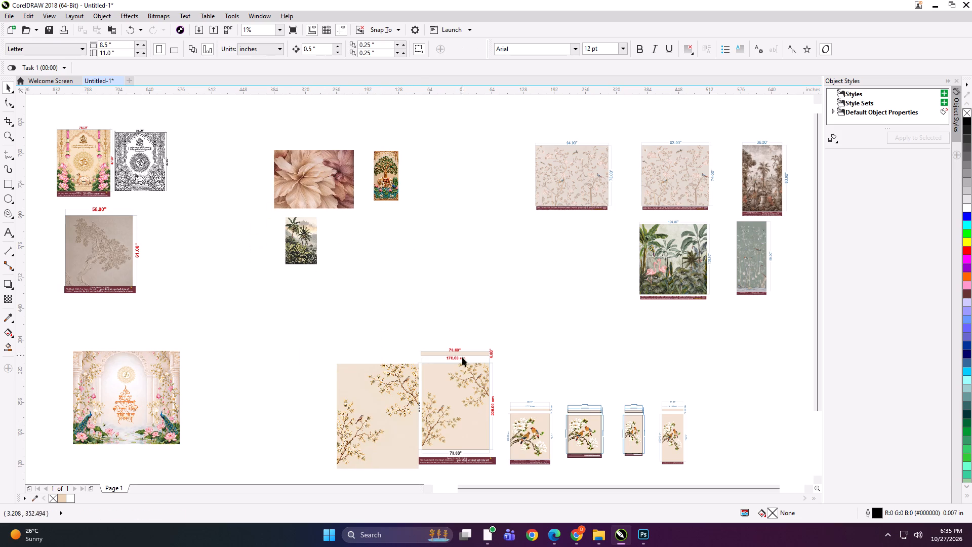
Shift the enlarged branch artwork away from the 178 x 228 cm blind preview to leave a gap between them.
{"action": "scroll", "coordinate": [459, 458], "scroll_direction": "up", "scroll_amount": 1}
{"action": "scroll", "coordinate": [411, 312], "scroll_direction": "down", "scroll_amount": 1}
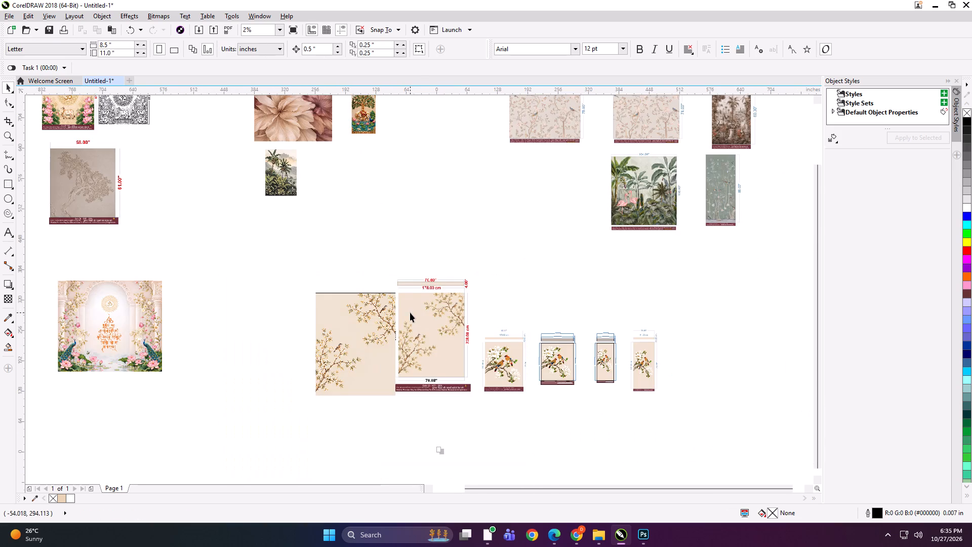
{"action": "scroll", "coordinate": [420, 361], "scroll_direction": "up", "scroll_amount": 1}
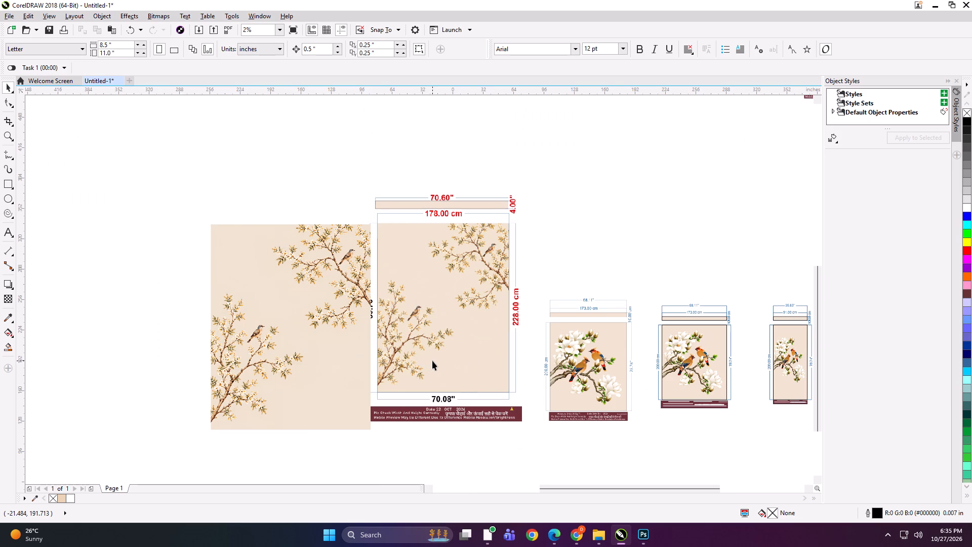
{"action": "left_click_drag", "start_coordinate": [354, 319], "coordinate": [331, 319]}
{"action": "left_click", "coordinate": [293, 197]}
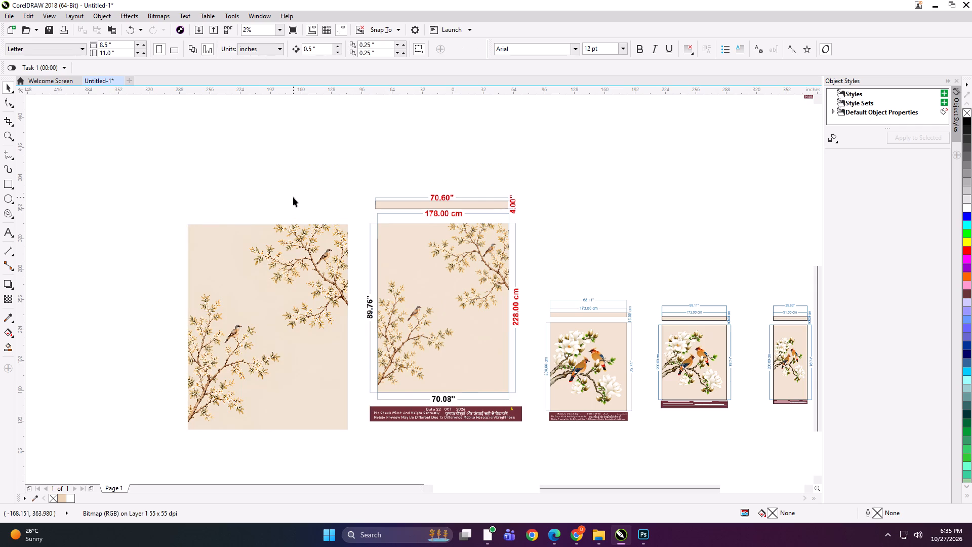
Examine the sizes and designs on the branch and bird blind previews.
{"action": "scroll", "coordinate": [290, 212], "scroll_direction": "down", "scroll_amount": 1}
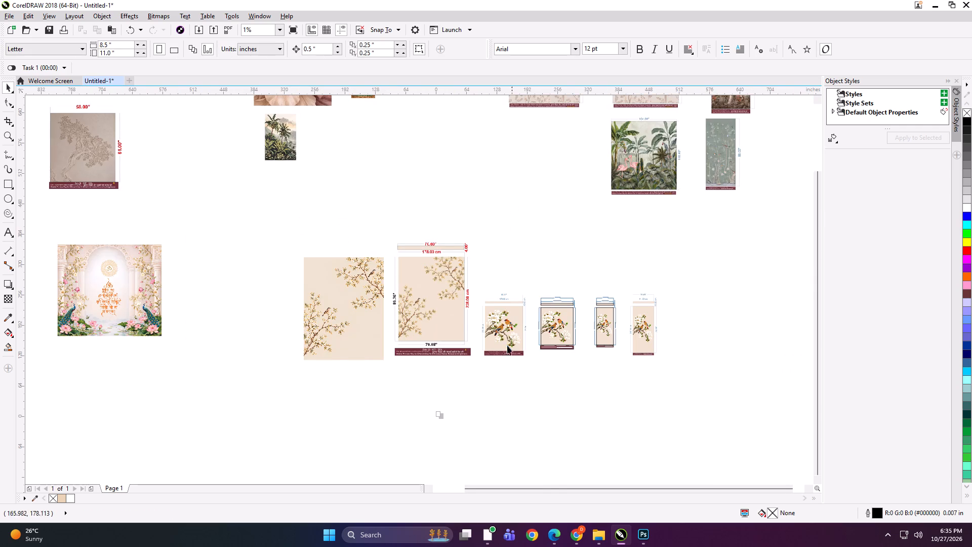
{"action": "scroll", "coordinate": [505, 350], "scroll_direction": "up", "scroll_amount": 1}
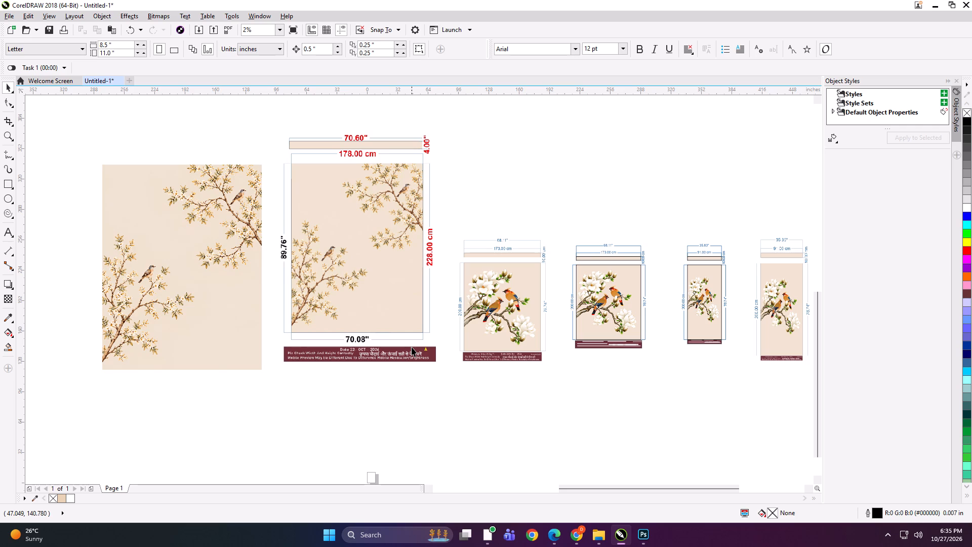
{"action": "scroll", "coordinate": [512, 311], "scroll_direction": "up", "scroll_amount": 1}
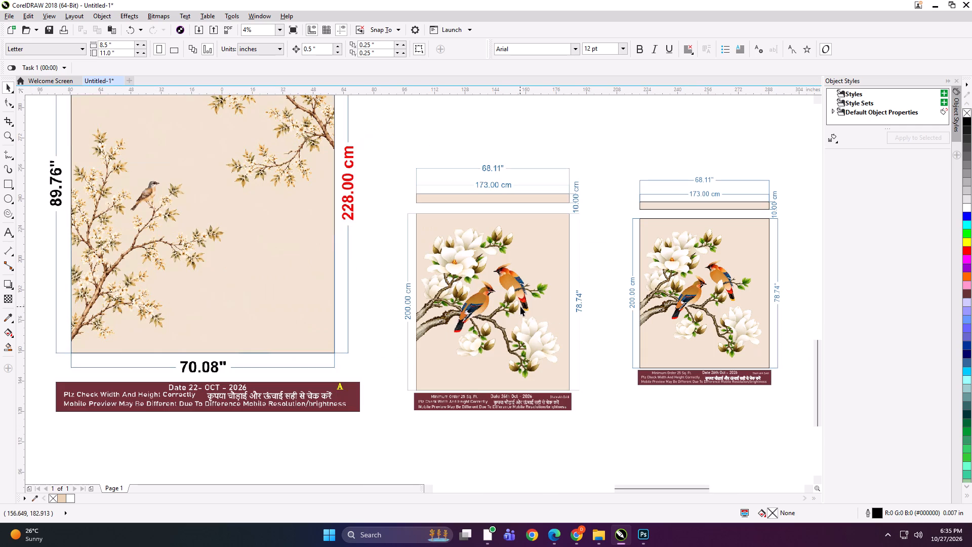
{"action": "scroll", "coordinate": [400, 297], "scroll_direction": "down", "scroll_amount": 1}
{"action": "scroll", "coordinate": [589, 290], "scroll_direction": "up", "scroll_amount": 1}
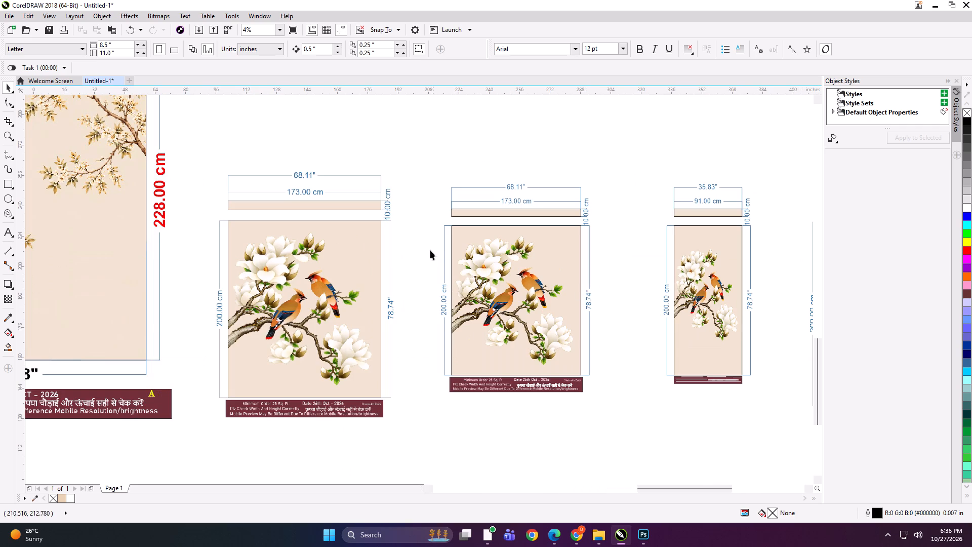
{"action": "scroll", "coordinate": [424, 250], "scroll_direction": "down", "scroll_amount": 1}
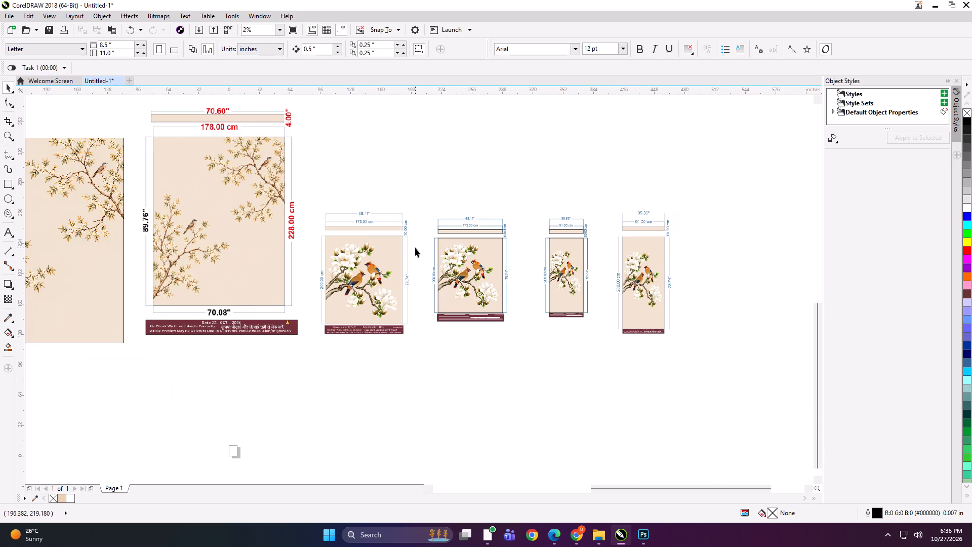
{"action": "scroll", "coordinate": [457, 252], "scroll_direction": "down", "scroll_amount": 1}
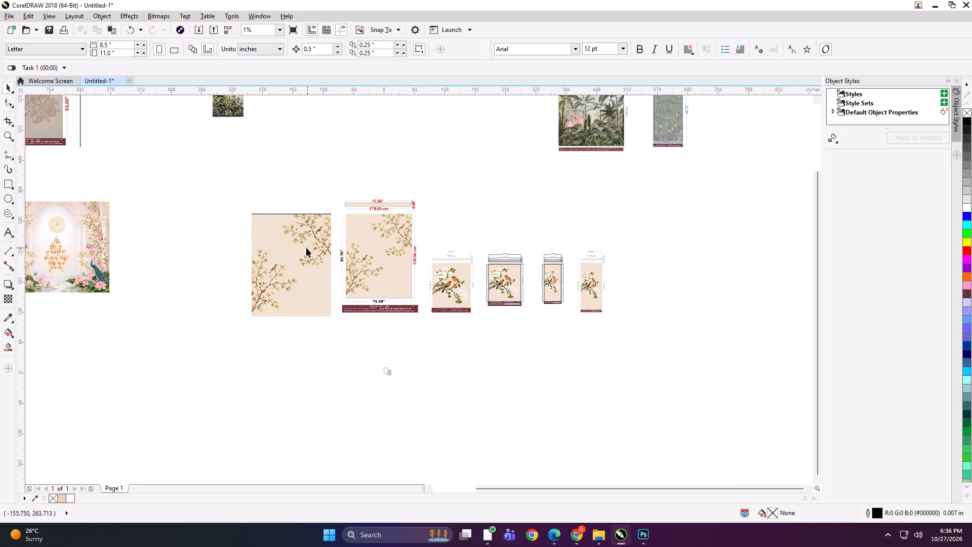
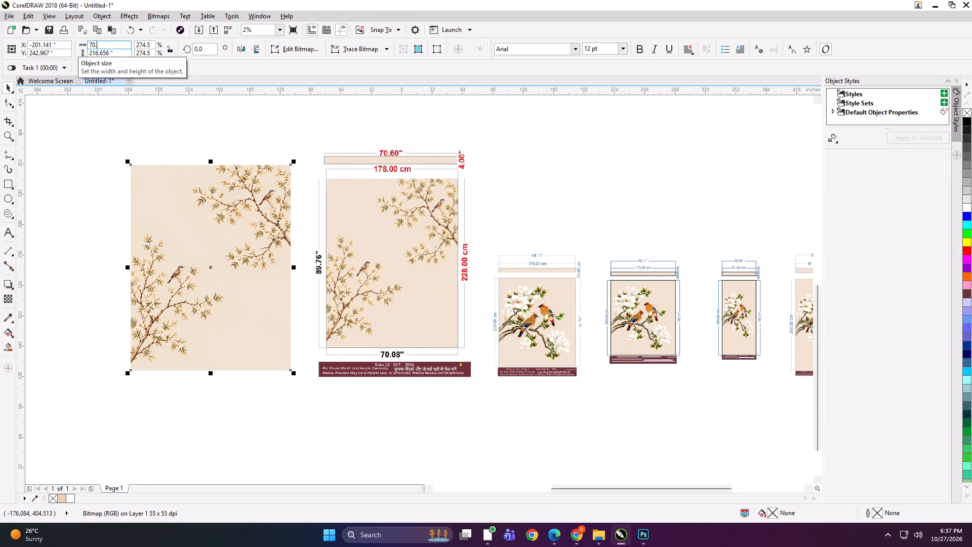
Resize the branch artwork beside the 178 x 228 cm preview to 70.08 by 89.76 inches.
{"action": "type", "text": "08"}
{"action": "key", "text": "Tab"}
{"action": "key", "text": "8"}
{"action": "type", "text": "9.76"}
{"action": "key", "text": "Return"}
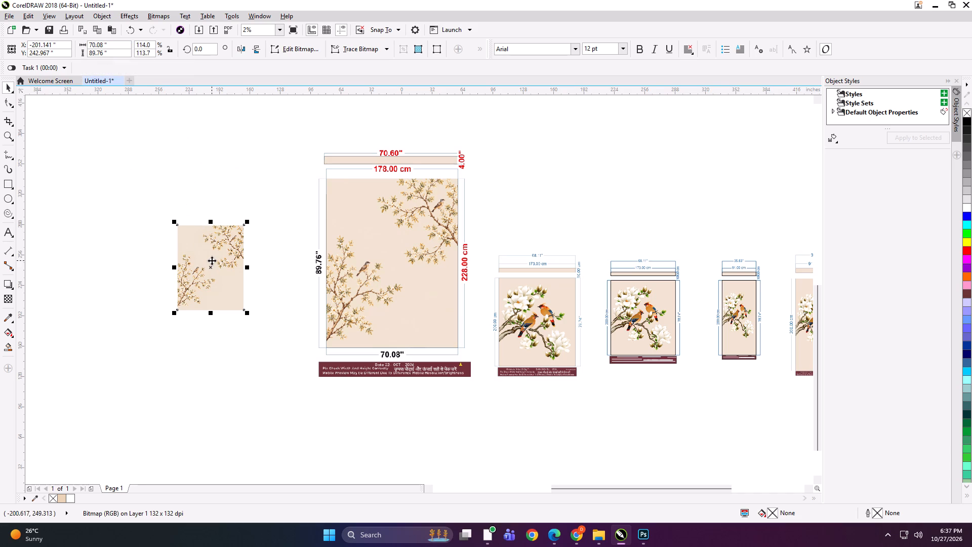
Frame the resized branch artwork with an outlined rectangle exactly matching its edges.
{"action": "double_click", "coordinate": [6, 184], "text": "shift"}
{"action": "key", "text": "space"}
{"action": "left_click", "coordinate": [99, 191]}
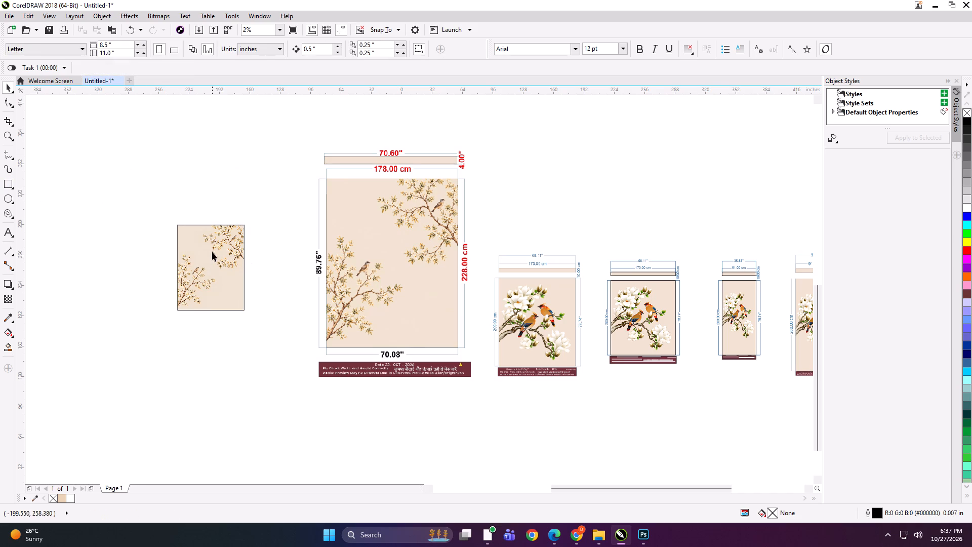
Duplicate the frame rectangle upward and resize the copy into a strip 70.6 inches wide and 4 inches high.
{"action": "left_click", "coordinate": [212, 252]}
{"action": "left_click_drag", "start_coordinate": [212, 309], "coordinate": [215, 237]}
{"action": "right_click", "coordinate": [215, 237], "text": "ctrl"}
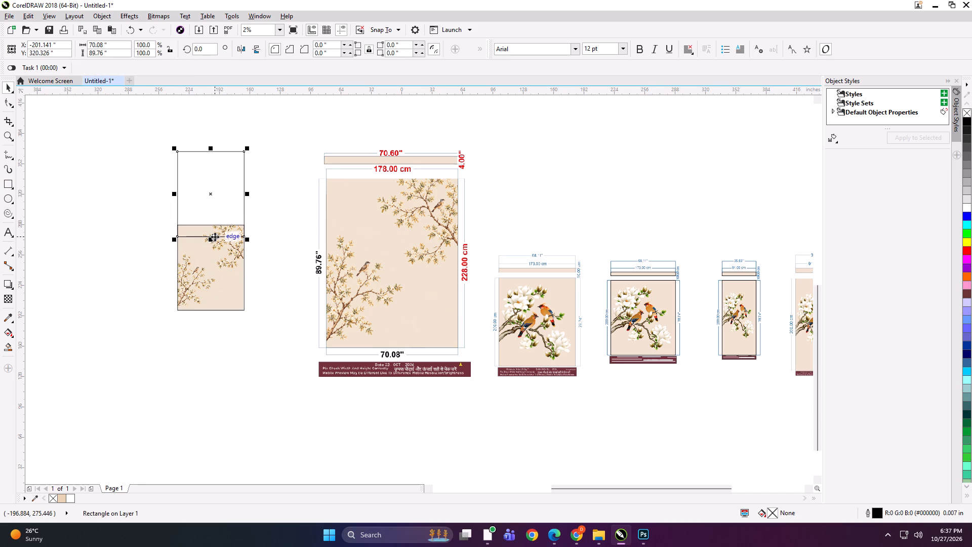
{"action": "left_click_drag", "start_coordinate": [116, 52], "coordinate": [87, 55]}
{"action": "left_click_drag", "start_coordinate": [87, 55], "coordinate": [72, 55]}
{"action": "key", "text": "4"}
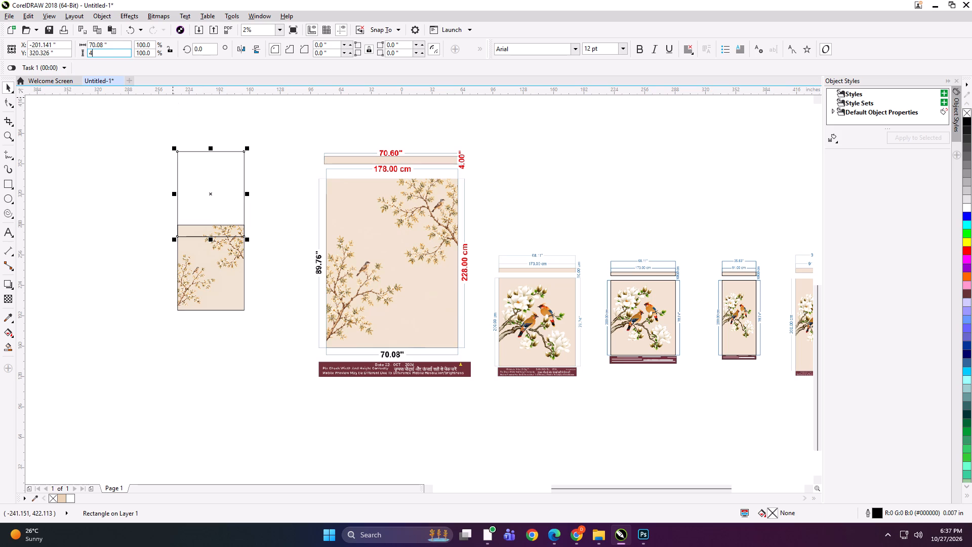
{"action": "key", "text": "Return"}
{"action": "left_click", "coordinate": [112, 45]}
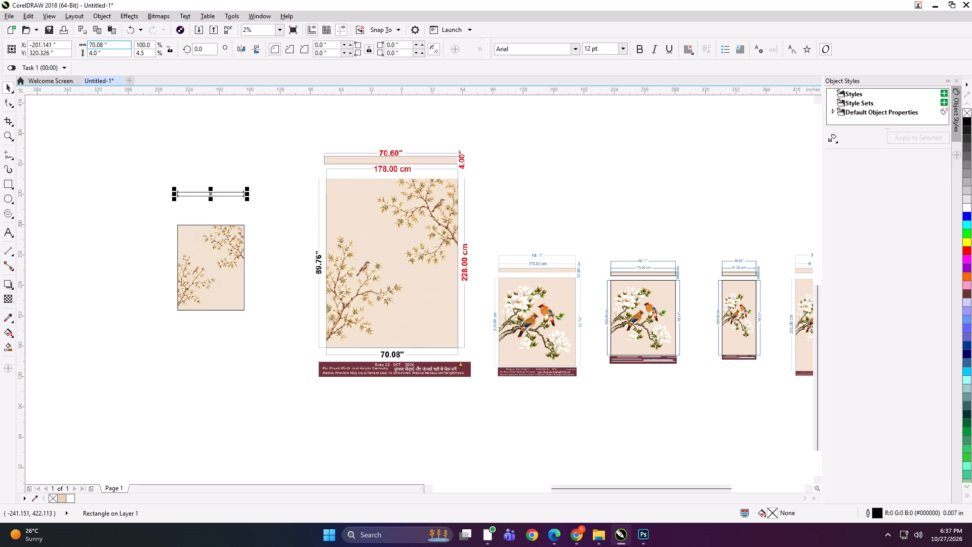
{"action": "left_click_drag", "start_coordinate": [116, 45], "coordinate": [68, 38]}
{"action": "type", "text": "706"}
{"action": "key", "text": "BackSpace"}
{"action": "type", "text": ".6"}
{"action": "key", "text": "Return"}
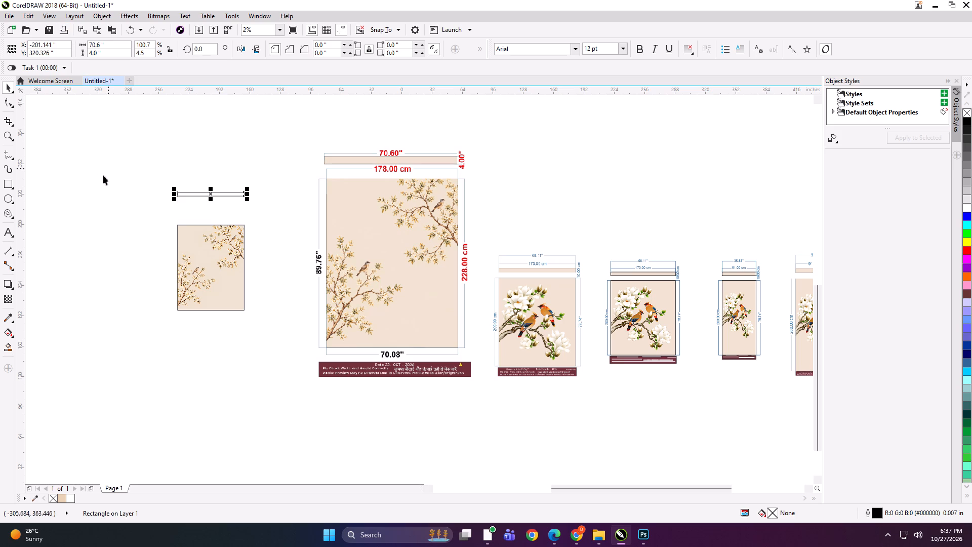
Align the strip with the artwork's top edge, and raise it to leave a 4-inch gap above the artwork.
{"action": "left_click", "coordinate": [205, 231], "text": "shift"}
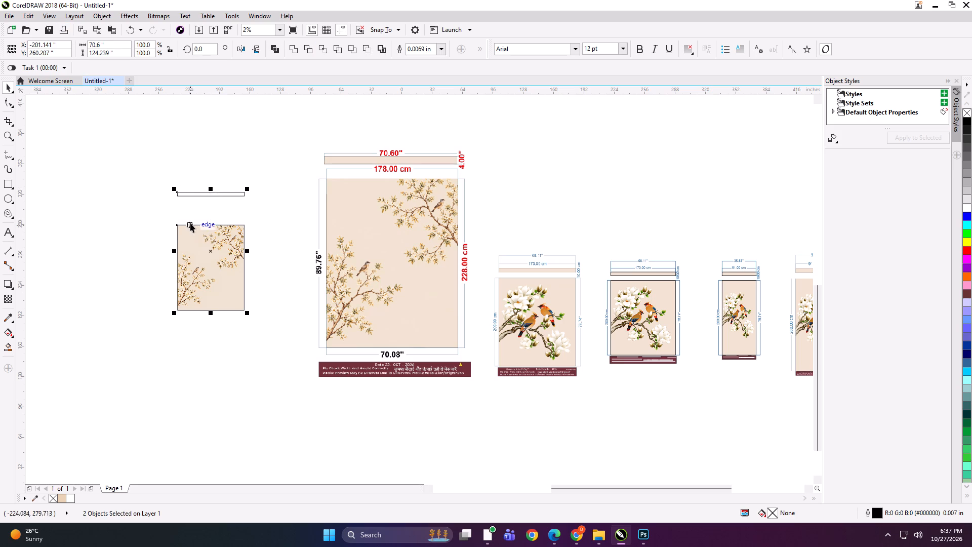
{"action": "key", "text": "t"}
{"action": "left_click", "coordinate": [173, 184]}
{"action": "scroll", "coordinate": [191, 230], "scroll_direction": "up", "scroll_amount": 1}
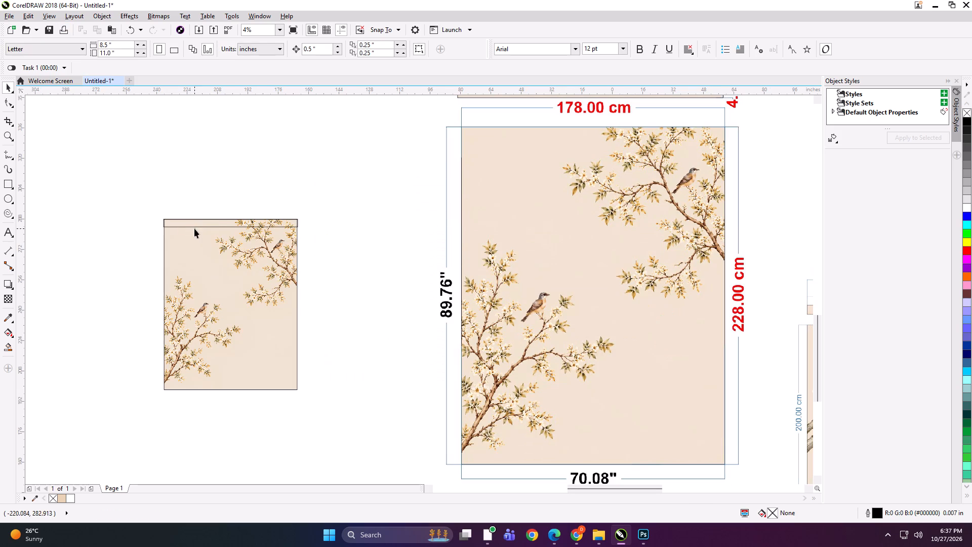
{"action": "left_click", "coordinate": [200, 222]}
{"action": "left_click_drag", "start_coordinate": [231, 229], "coordinate": [231, 215]}
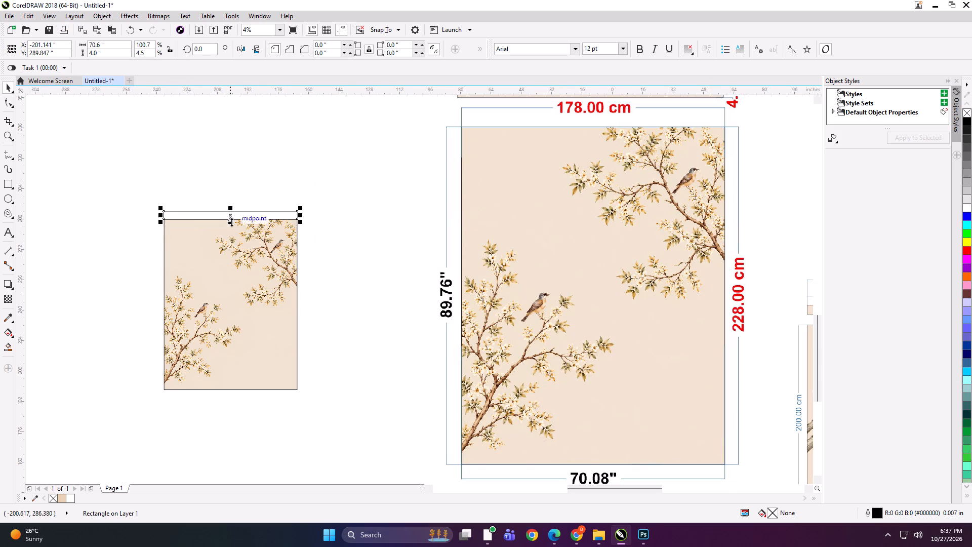
{"action": "left_click_drag", "start_coordinate": [231, 223], "coordinate": [232, 211]}
{"action": "left_click", "coordinate": [205, 181]}
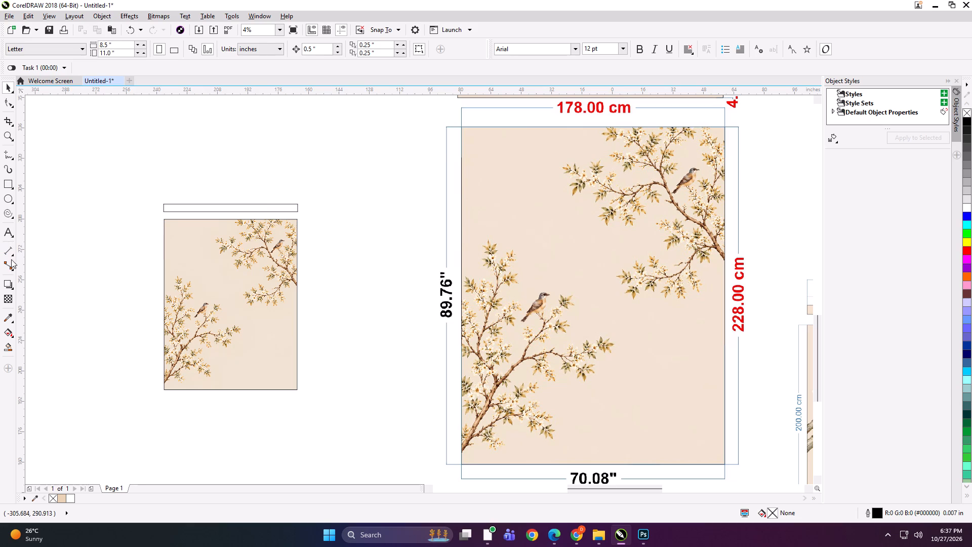
Remove the outline from the rectangle framing the branch artwork.
{"action": "left_click", "coordinate": [201, 266]}
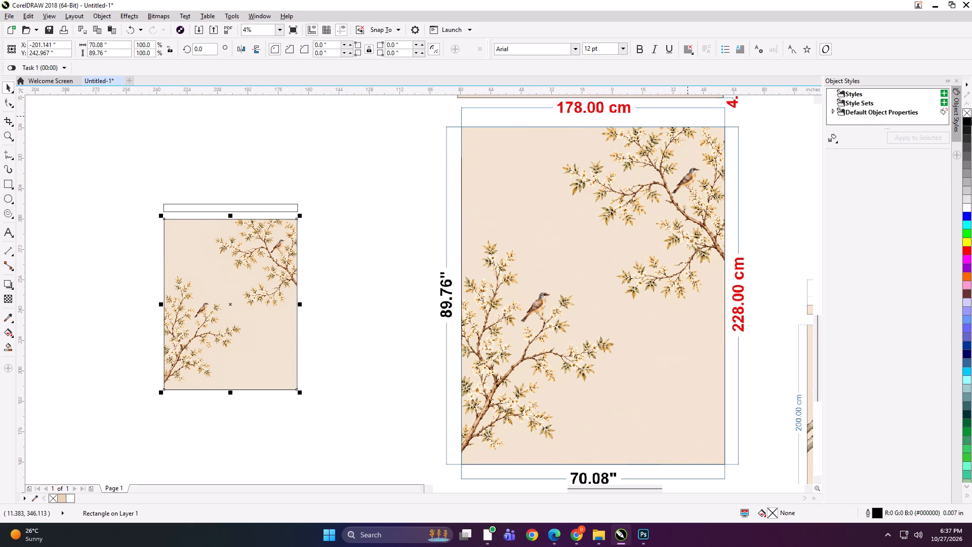
{"action": "right_click", "coordinate": [966, 111]}
{"action": "left_click", "coordinate": [119, 174]}
Sample the branch artwork's beige background with the Color Eyedropper and fill the strip above it with that colour.
{"action": "left_click", "coordinate": [188, 245]}
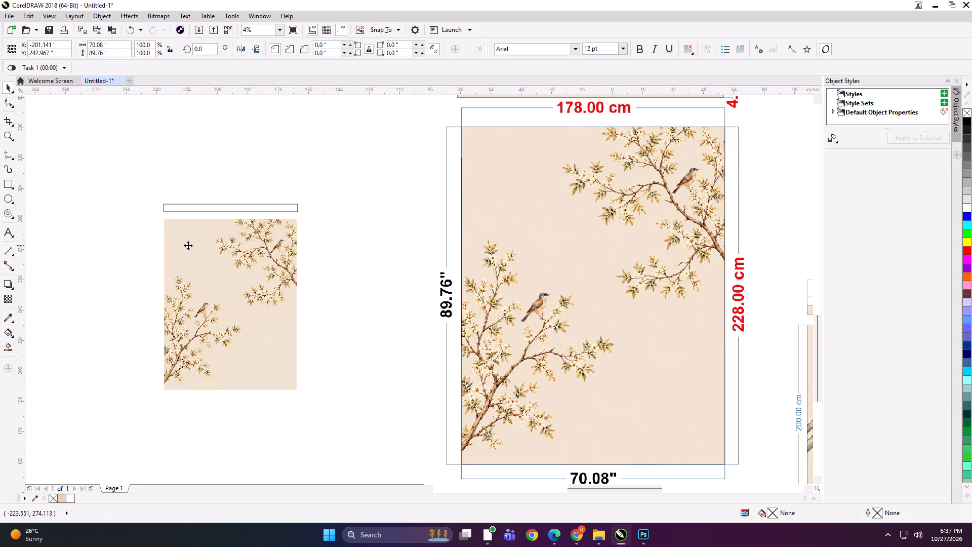
{"action": "left_click", "coordinate": [7, 315]}
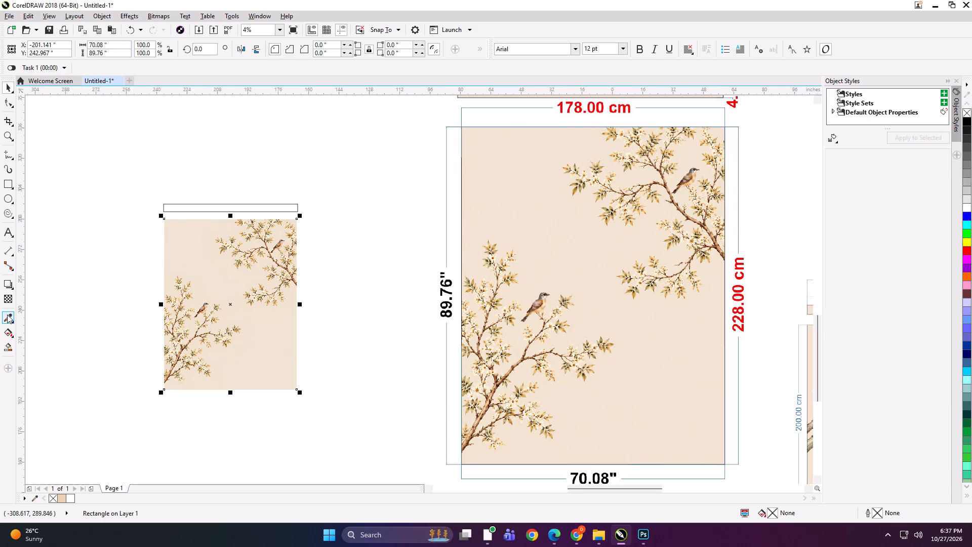
{"action": "scroll", "coordinate": [172, 213], "scroll_direction": "up", "scroll_amount": 3}
{"action": "left_click", "coordinate": [221, 252]}
{"action": "left_click", "coordinate": [250, 250]}
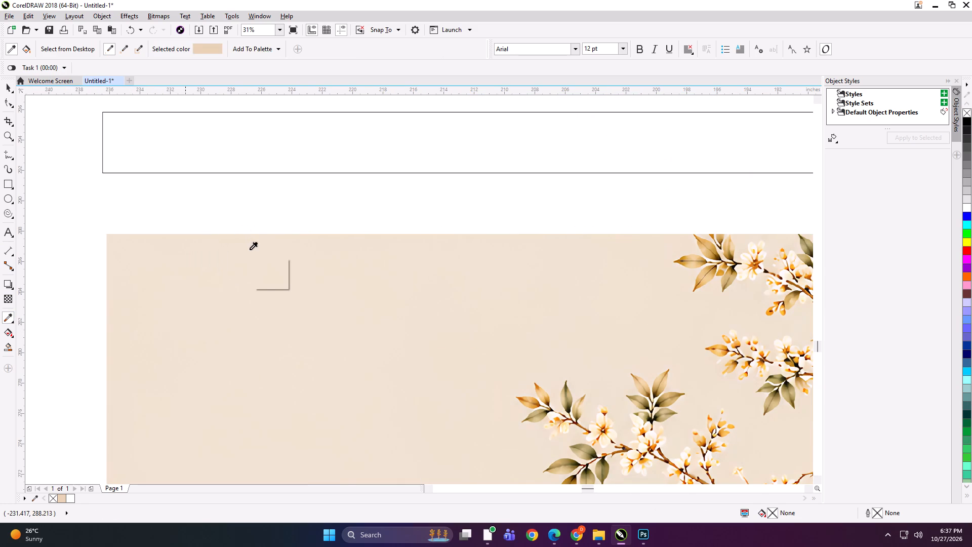
{"action": "left_click", "coordinate": [291, 145]}
{"action": "key", "text": "space"}
Set the width of the beige strip above the branch artwork to 71 inches.
{"action": "scroll", "coordinate": [275, 150], "scroll_direction": "down", "scroll_amount": 1}
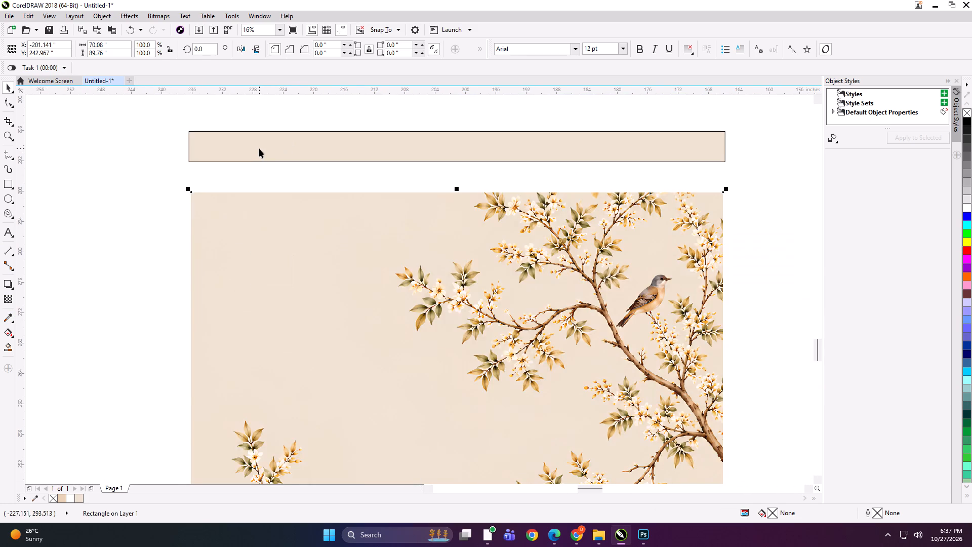
{"action": "scroll", "coordinate": [258, 148], "scroll_direction": "down", "scroll_amount": 2}
{"action": "left_click", "coordinate": [280, 195], "text": "shift"}
{"action": "left_click", "coordinate": [280, 194]}
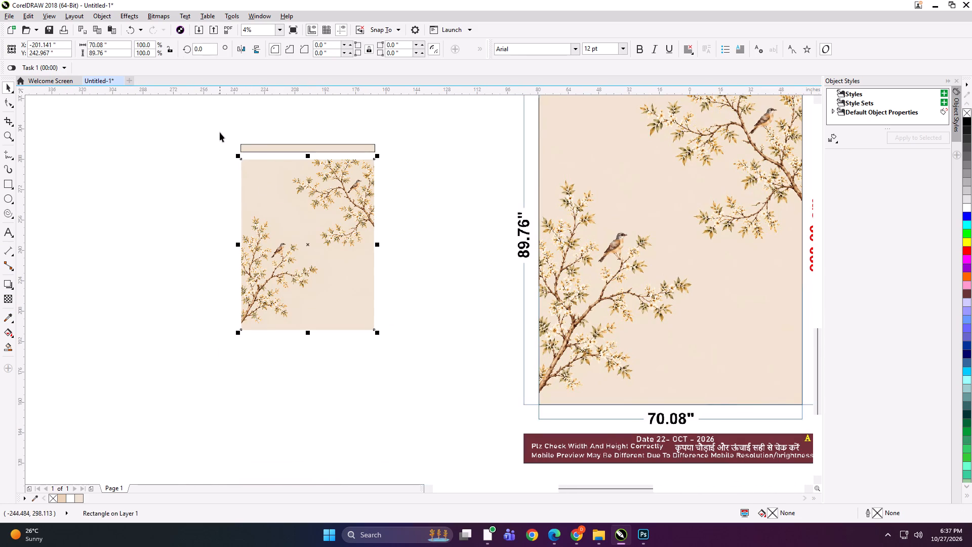
{"action": "left_click", "coordinate": [220, 132]}
{"action": "left_click_drag", "start_coordinate": [220, 132], "coordinate": [418, 353]}
{"action": "scroll", "coordinate": [253, 266], "scroll_direction": "down", "scroll_amount": 1}
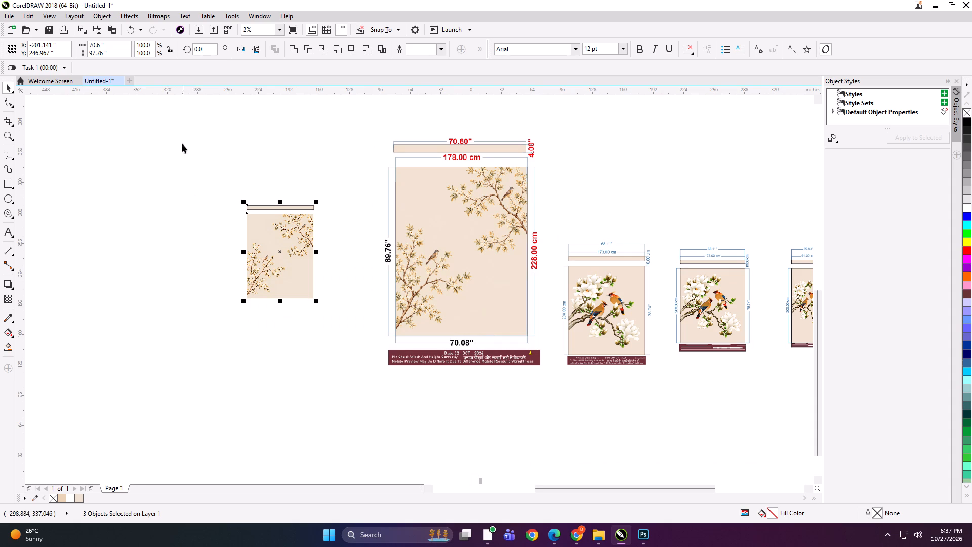
{"action": "left_click", "coordinate": [203, 184]}
{"action": "left_click_drag", "start_coordinate": [203, 185], "coordinate": [328, 230]}
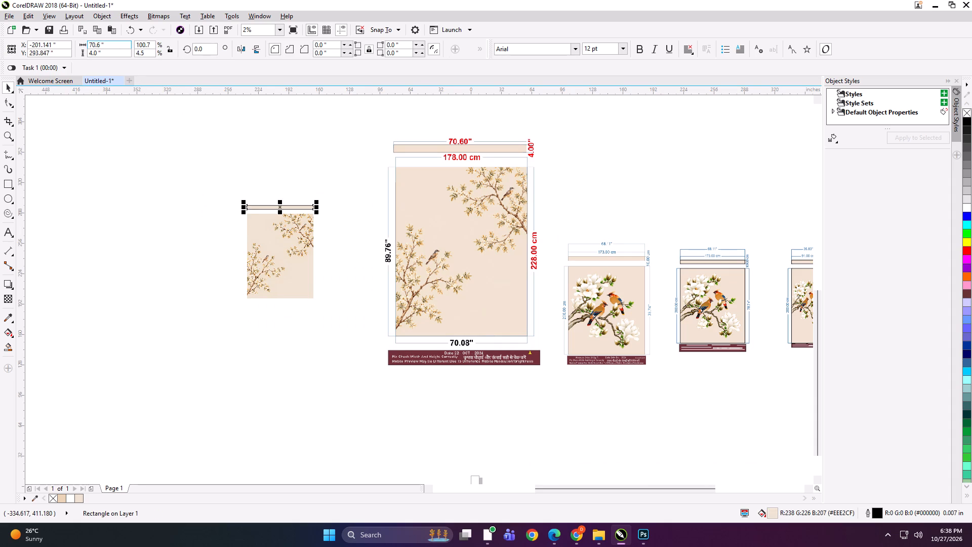
{"action": "left_click_drag", "start_coordinate": [110, 44], "coordinate": [73, 49]}
{"action": "type", "text": "71"}
{"action": "key", "text": "Return"}
Add the branch artwork's frame to the selection together with the beige strip.
{"action": "left_click", "coordinate": [278, 259], "text": "shift"}
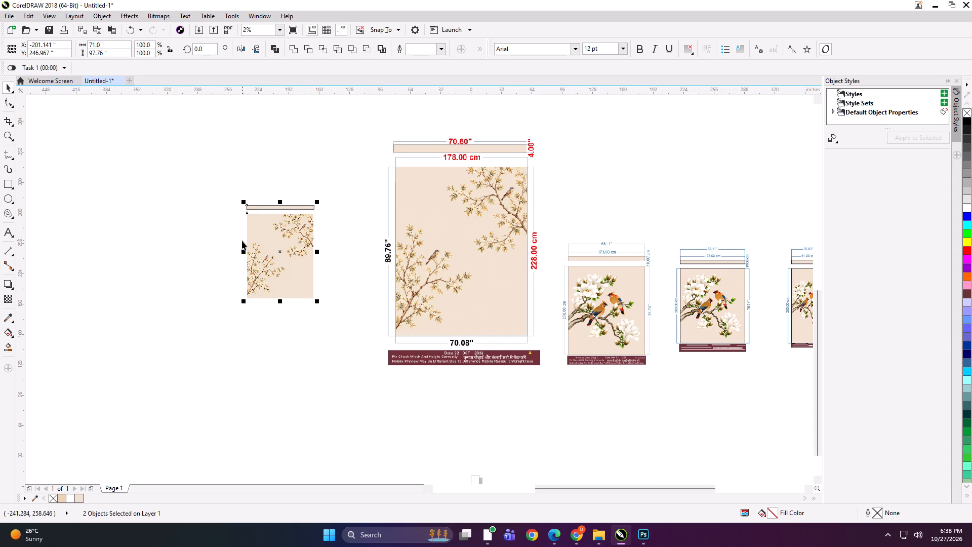
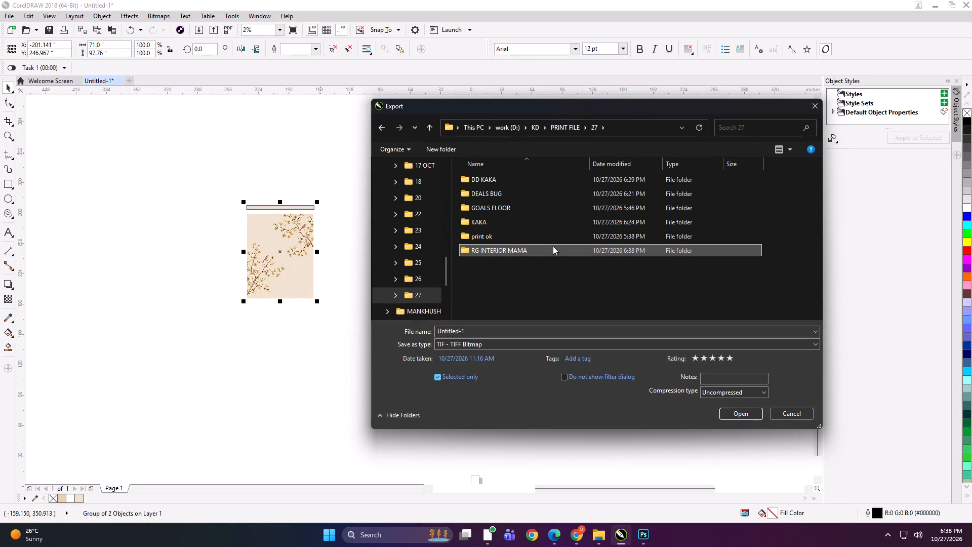
Export the selected branch artwork and strip as TIFF file 71x97 BLIND in the RG INTERIOR MAMA folder.
{"action": "double_click", "coordinate": [553, 248]}
{"action": "left_click", "coordinate": [523, 331]}
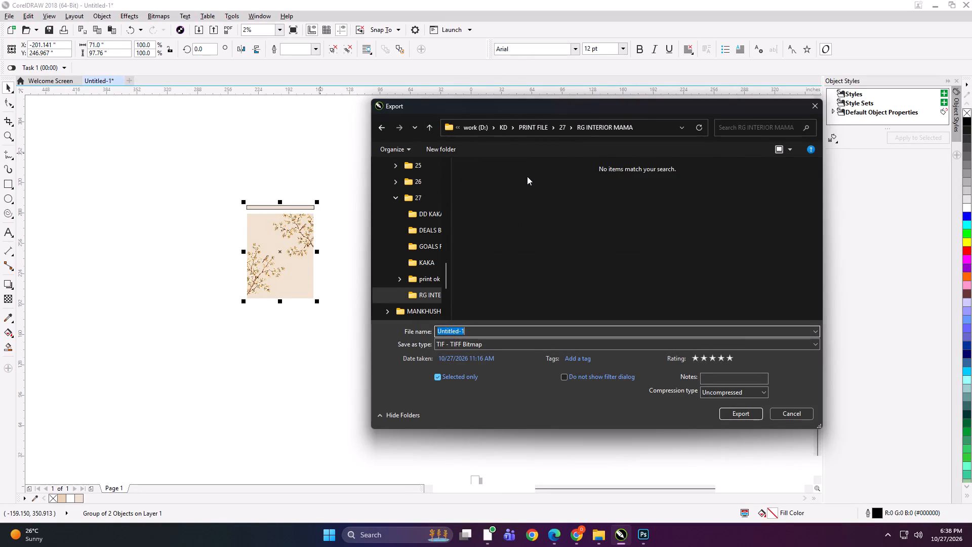
{"action": "type", "text": "71x97"}
{"action": "key", "text": "space"}
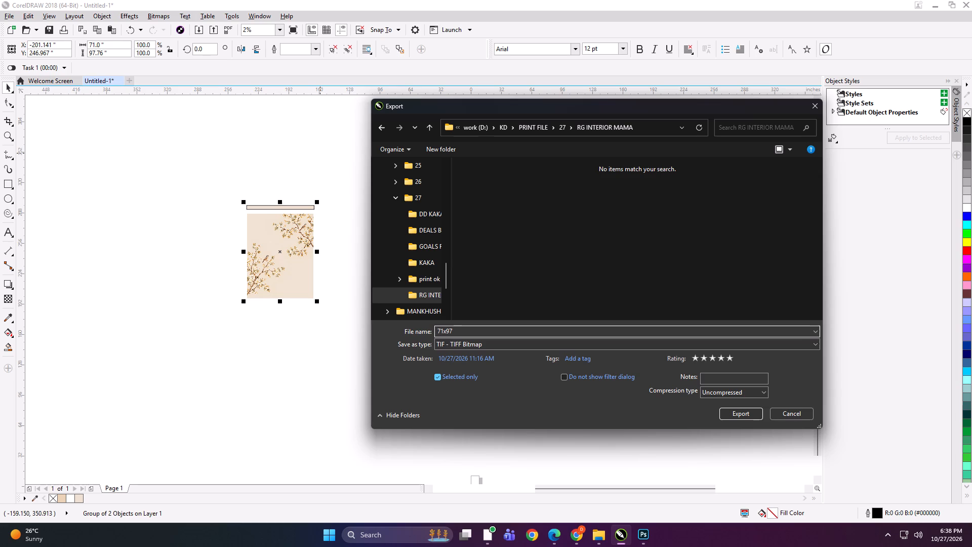
{"action": "type", "text": "BLIND"}
{"action": "key", "text": "Return"}
{"action": "key", "text": "Return"}
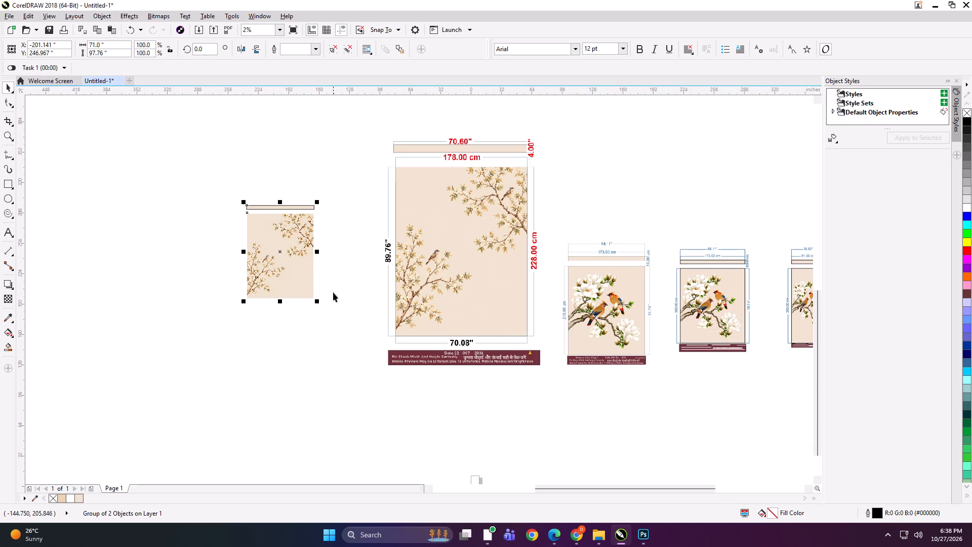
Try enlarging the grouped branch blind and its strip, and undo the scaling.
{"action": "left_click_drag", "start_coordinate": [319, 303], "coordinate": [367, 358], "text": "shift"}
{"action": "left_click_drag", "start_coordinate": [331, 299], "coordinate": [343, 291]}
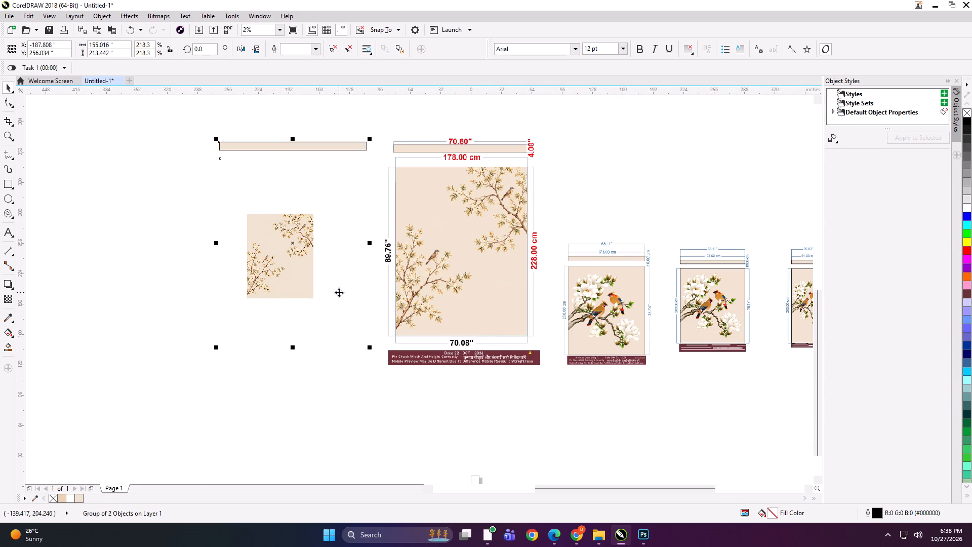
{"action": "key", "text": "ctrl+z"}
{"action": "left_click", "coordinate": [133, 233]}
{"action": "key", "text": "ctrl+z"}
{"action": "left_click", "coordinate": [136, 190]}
Group the branch artwork with its beige strip and re-export it as TIFF, replacing 71x97 BLIND.
{"action": "left_click_drag", "start_coordinate": [142, 174], "coordinate": [383, 370]}
{"action": "key", "text": "ctrl+g"}
{"action": "key", "text": "ctrl+e"}
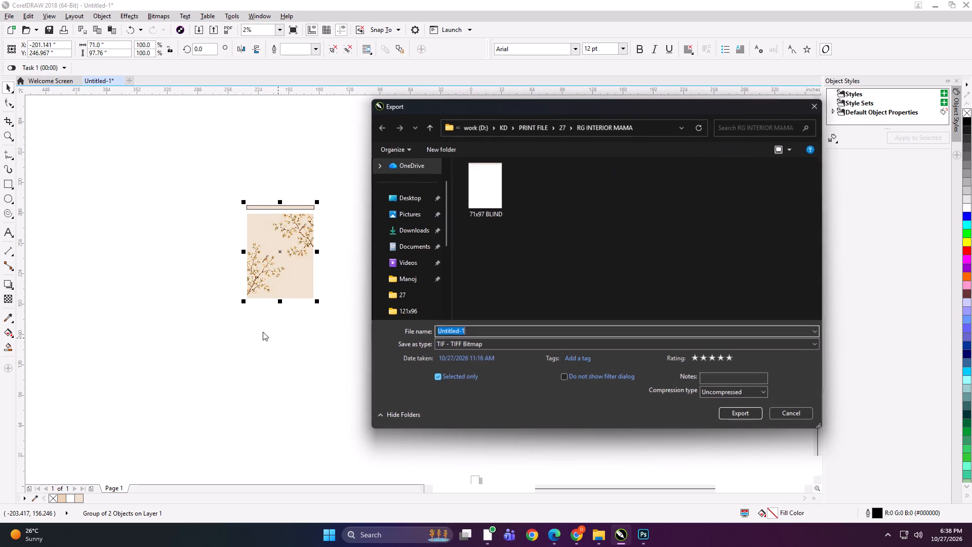
{"action": "left_click", "coordinate": [485, 195]}
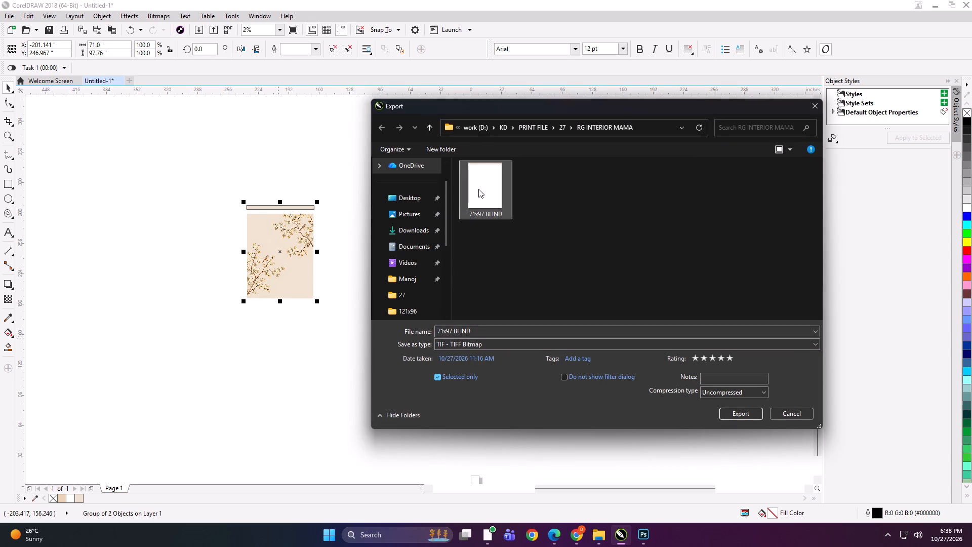
{"action": "left_click", "coordinate": [734, 415]}
{"action": "left_click", "coordinate": [514, 269]}
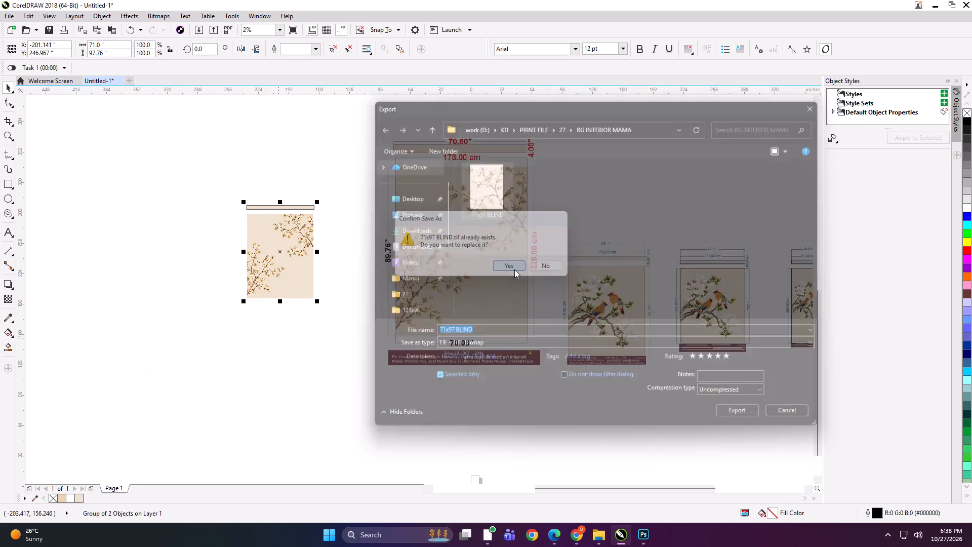
{"action": "left_click", "coordinate": [515, 390]}
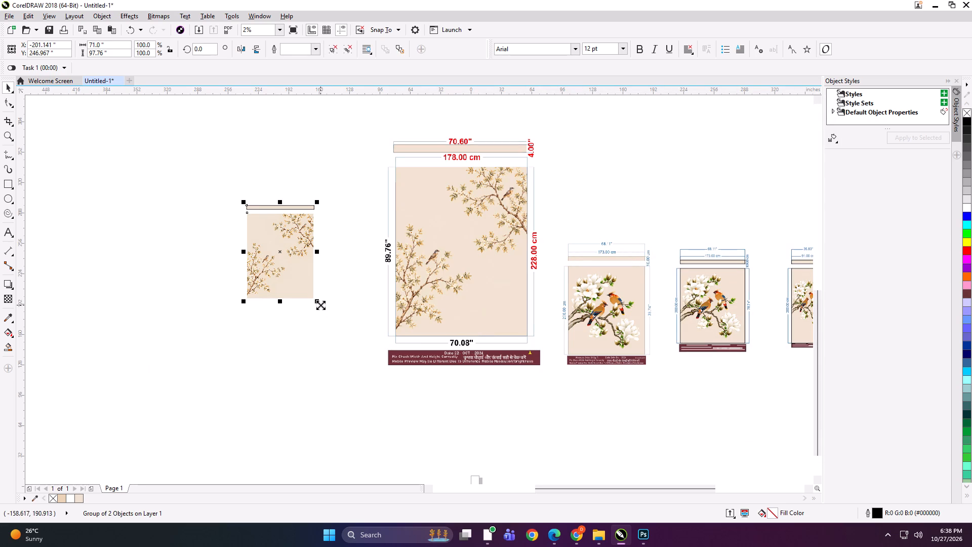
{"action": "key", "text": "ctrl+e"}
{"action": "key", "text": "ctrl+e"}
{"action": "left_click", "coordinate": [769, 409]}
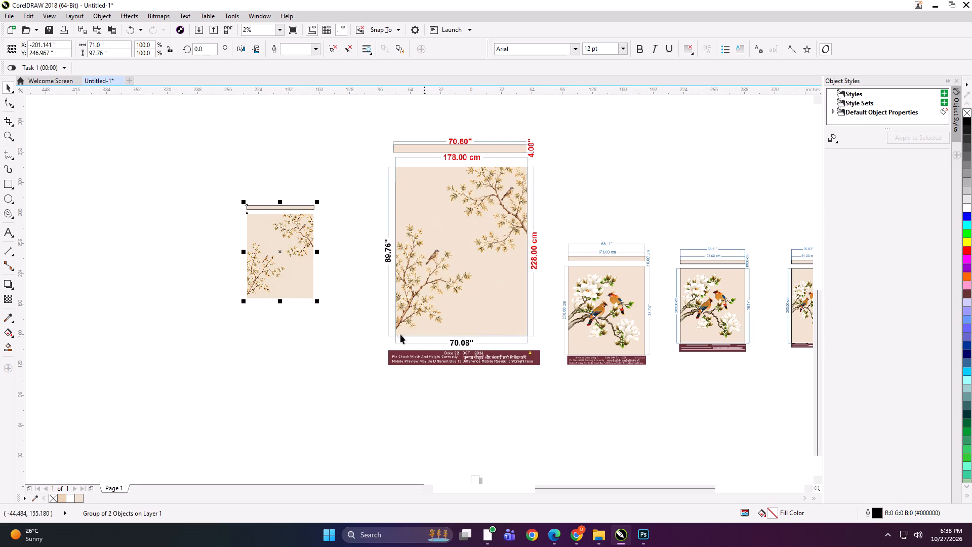
Enlarge the branch blind group to roughly its dimensioned preview's size and group the two together.
{"action": "left_click_drag", "start_coordinate": [316, 303], "coordinate": [360, 359], "text": "shift"}
{"action": "left_click", "coordinate": [438, 295], "text": "shift"}
{"action": "key", "text": "ctrl+g"}
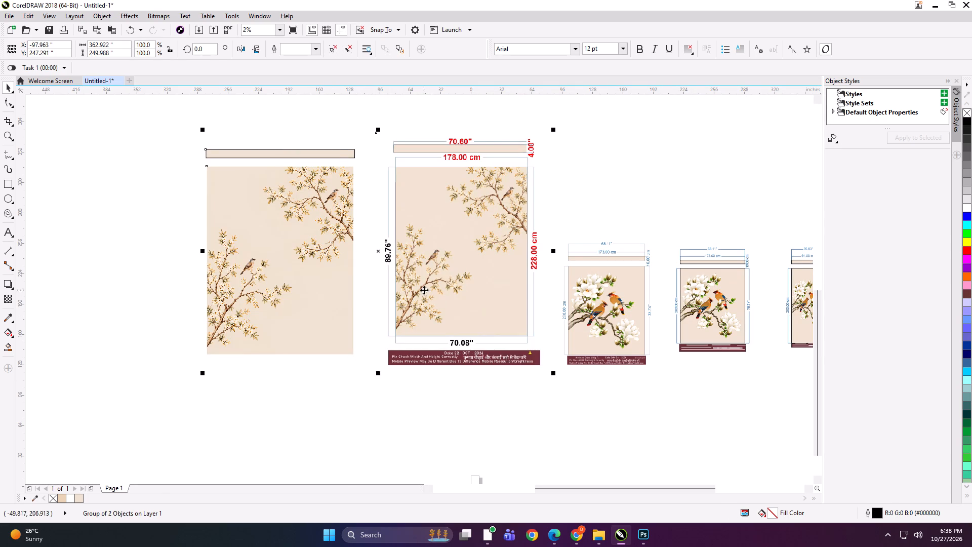
Scale the combined branch blind and preview group down to about 2.96 x 2.04 inches.
{"action": "left_click_drag", "start_coordinate": [436, 286], "coordinate": [415, 290]}
{"action": "left_click_drag", "start_coordinate": [532, 380], "coordinate": [380, 277], "text": "shift"}
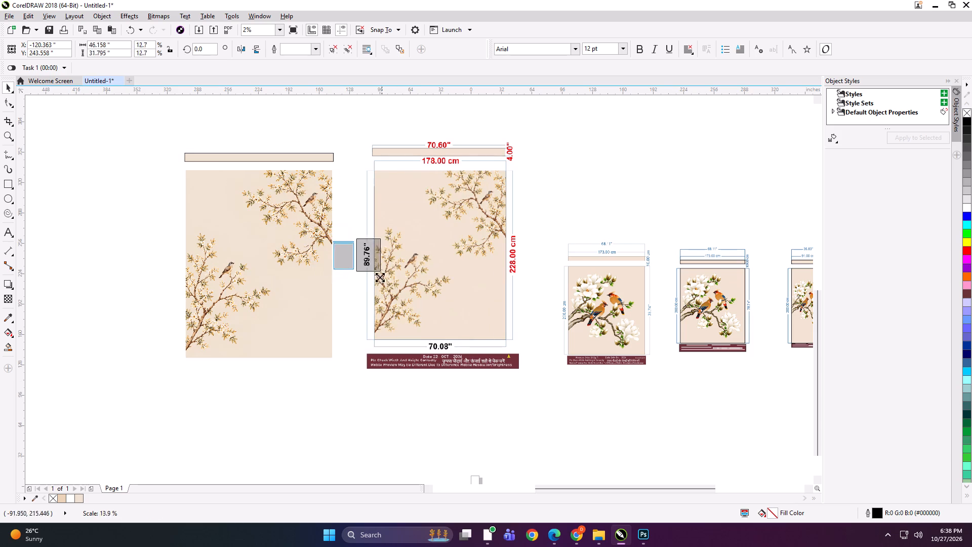
{"action": "left_click_drag", "start_coordinate": [380, 277], "coordinate": [368, 269], "text": "shift"}
{"action": "scroll", "coordinate": [349, 255], "scroll_direction": "up", "scroll_amount": 2}
{"action": "scroll", "coordinate": [413, 251], "scroll_direction": "up", "scroll_amount": 2}
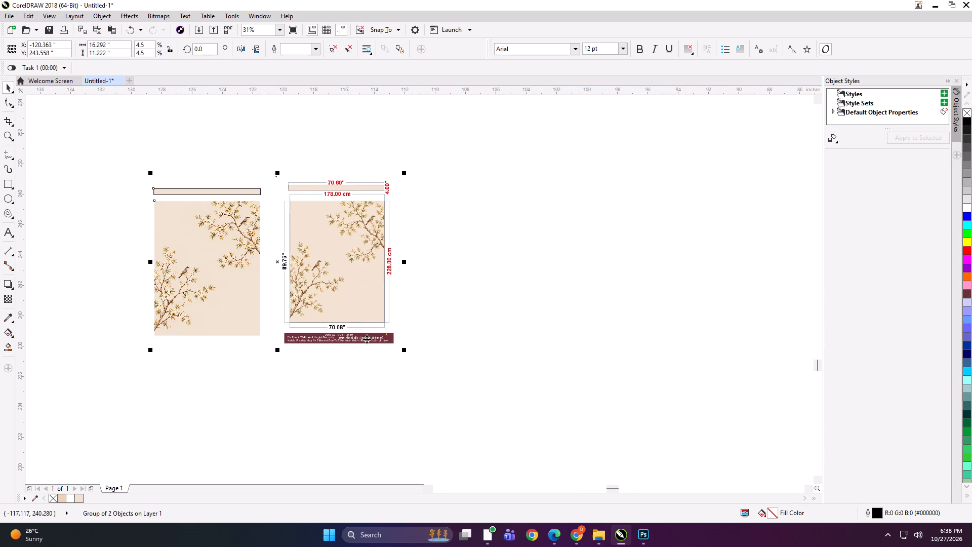
{"action": "left_click_drag", "start_coordinate": [404, 351], "coordinate": [307, 289], "text": "shift"}
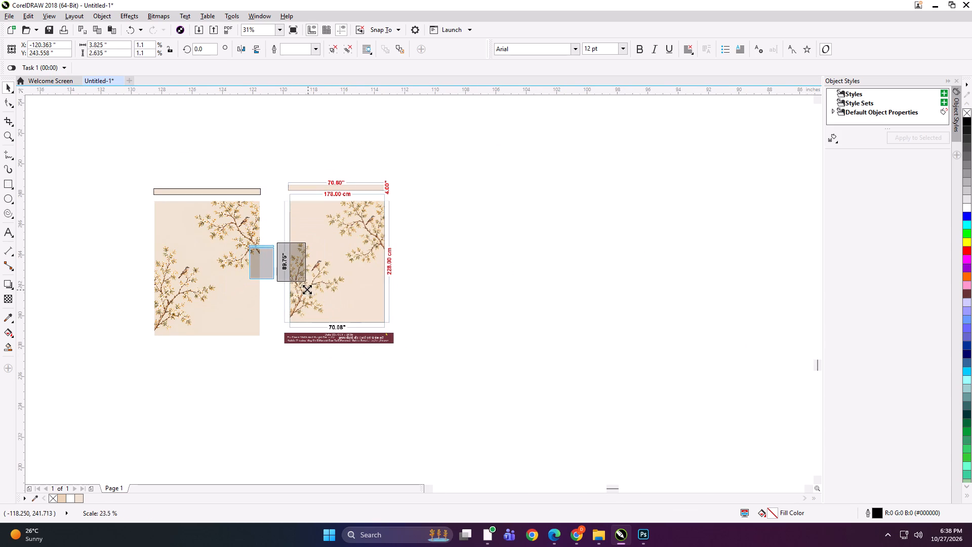
{"action": "left_click_drag", "start_coordinate": [307, 289], "coordinate": [303, 287], "text": "shift"}
Export the scaled-down branch blind and preview group as a TIFF named SFDGG in the RG INTERIOR MAMA folder.
{"action": "key", "text": "ctrl+e"}
{"action": "type", "text": "SFDGG"}
{"action": "key", "text": "Return"}
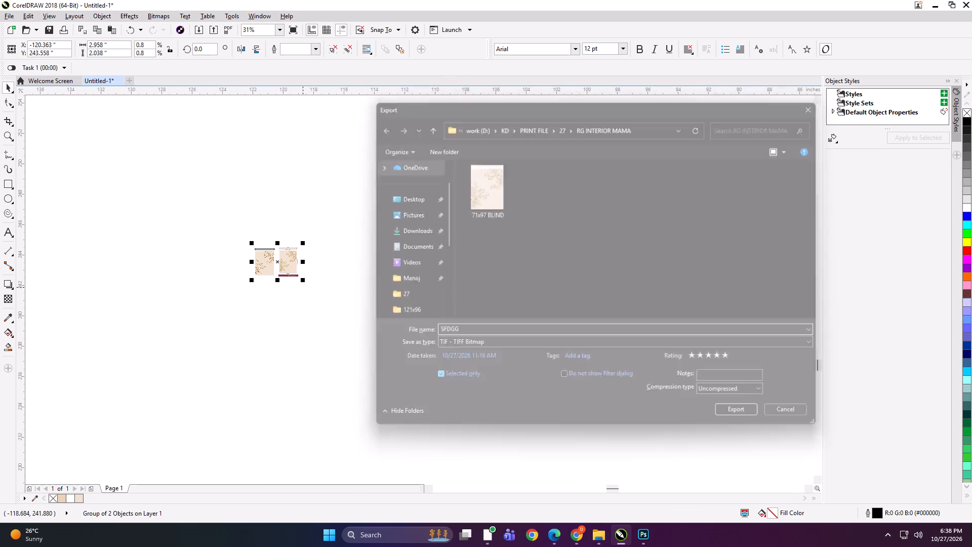
{"action": "key", "text": "Return"}
{"action": "key", "text": "Return"}
Delete the combined branch blind and preview group from the page.
{"action": "key", "text": "Delete"}
Move the 173 x 200 cm bird blind's reference preview bitmap slightly upward.
{"action": "key", "text": "F4"}
{"action": "left_click", "coordinate": [349, 290]}
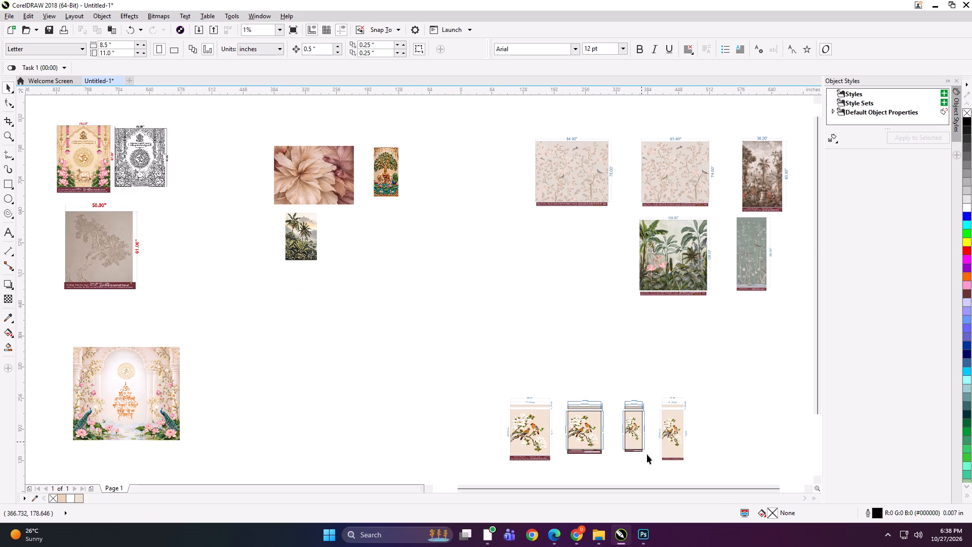
{"action": "scroll", "coordinate": [653, 471], "scroll_direction": "up", "scroll_amount": 2}
{"action": "left_click", "coordinate": [223, 303]}
{"action": "left_click_drag", "start_coordinate": [221, 315], "coordinate": [229, 297]}
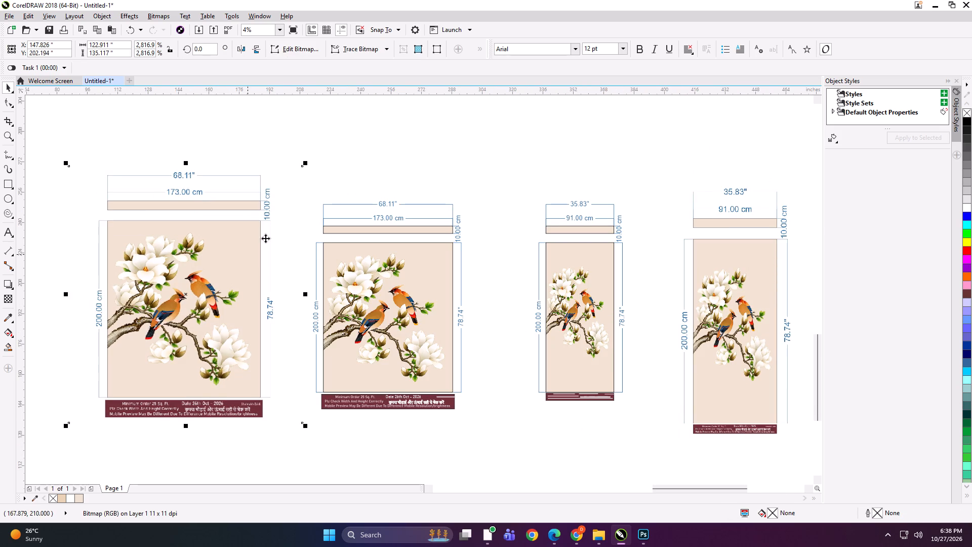
Ungroup the 173 cm wide bird blind layout beside its reference preview.
{"action": "left_click_drag", "start_coordinate": [340, 165], "coordinate": [495, 350]}
{"action": "key", "text": "Delete"}
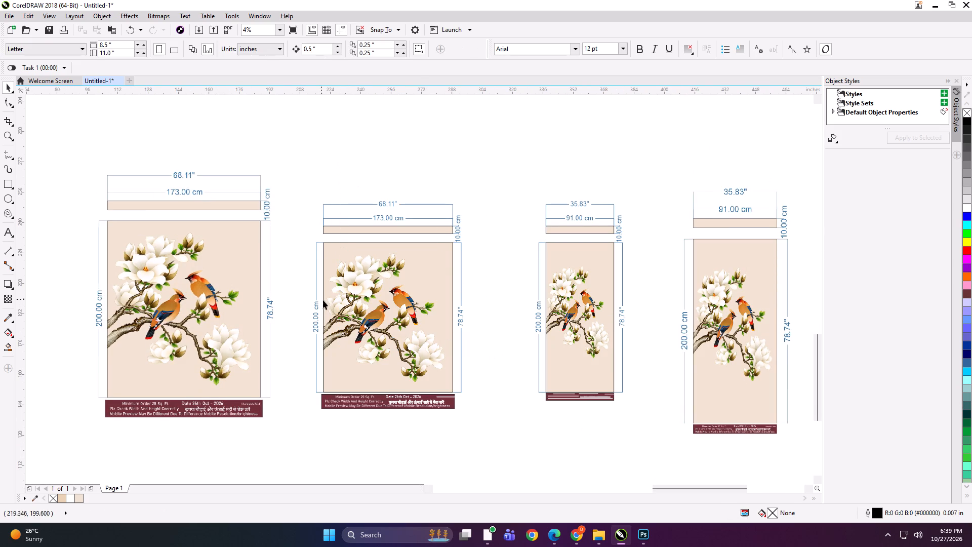
{"action": "left_click", "coordinate": [374, 294]}
{"action": "key", "text": "ctrl+u"}
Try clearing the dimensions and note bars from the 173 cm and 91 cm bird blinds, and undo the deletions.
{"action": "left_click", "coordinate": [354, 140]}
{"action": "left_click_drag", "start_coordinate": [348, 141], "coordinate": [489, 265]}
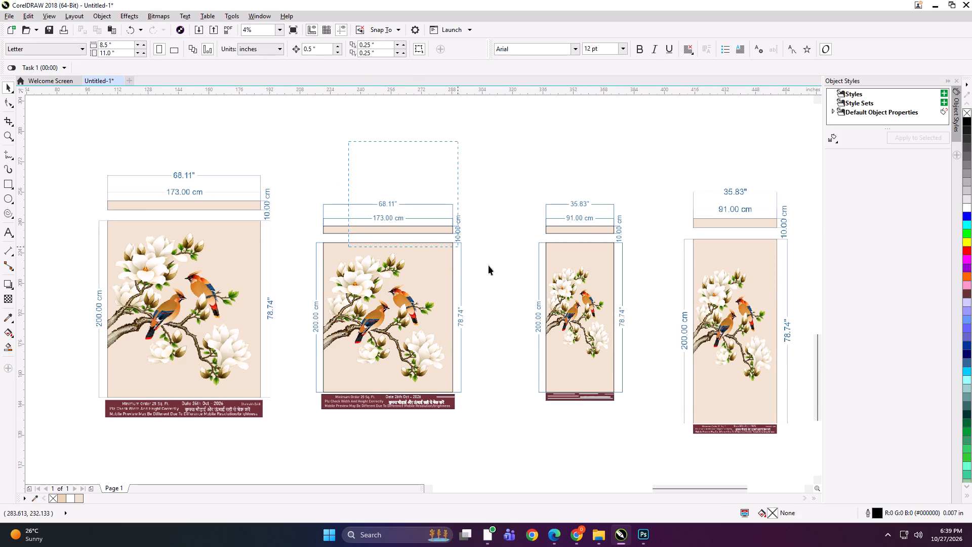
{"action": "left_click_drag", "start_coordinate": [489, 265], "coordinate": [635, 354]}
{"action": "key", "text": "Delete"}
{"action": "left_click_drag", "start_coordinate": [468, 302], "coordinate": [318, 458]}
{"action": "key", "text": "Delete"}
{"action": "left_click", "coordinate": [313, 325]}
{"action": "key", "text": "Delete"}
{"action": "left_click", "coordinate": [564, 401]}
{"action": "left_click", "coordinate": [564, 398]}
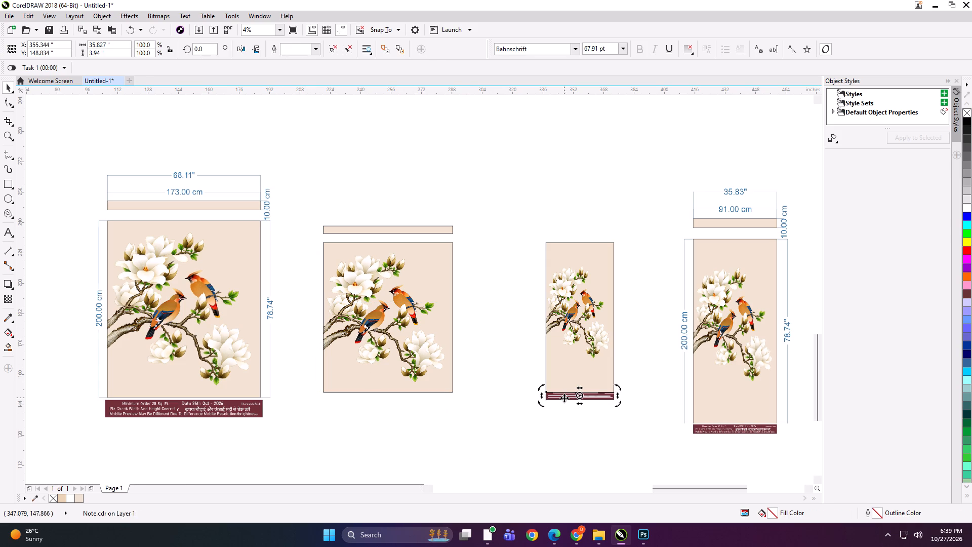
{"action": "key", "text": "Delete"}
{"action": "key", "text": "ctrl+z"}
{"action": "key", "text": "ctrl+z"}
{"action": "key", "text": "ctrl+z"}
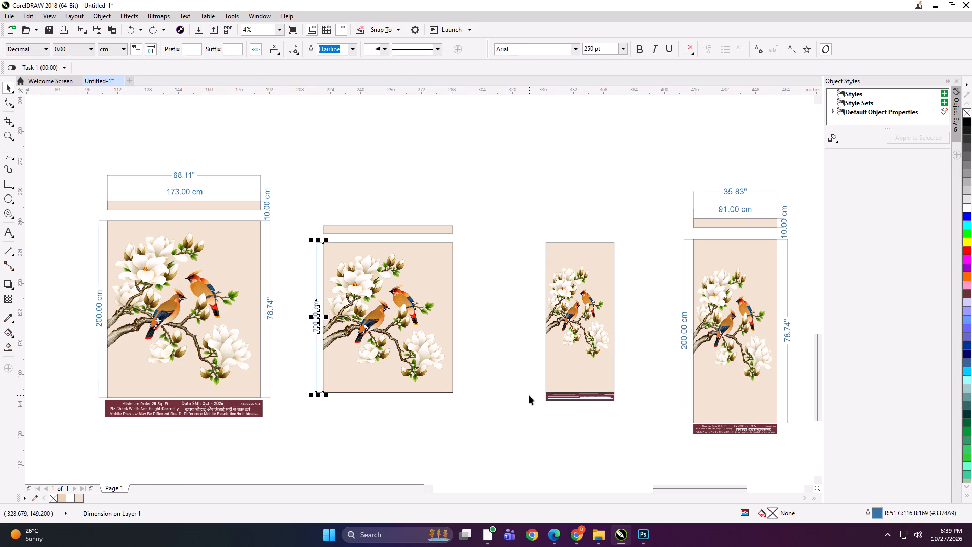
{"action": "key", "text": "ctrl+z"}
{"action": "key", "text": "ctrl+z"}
Delete the dimensions and the maroon note bar from the 91 cm wide bird blind, keeping its strip.
{"action": "left_click_drag", "start_coordinate": [513, 261], "coordinate": [513, 256]}
{"action": "left_click_drag", "start_coordinate": [553, 161], "coordinate": [623, 298]}
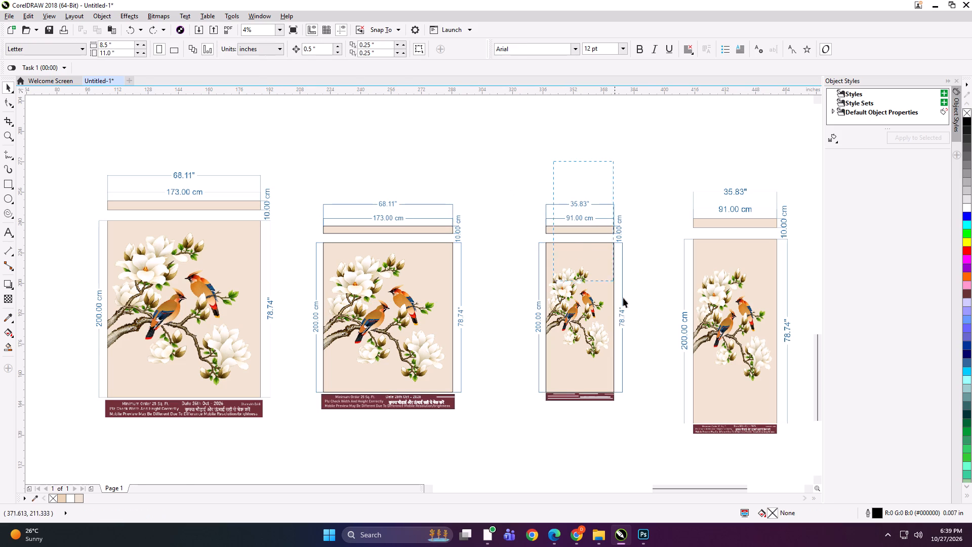
{"action": "left_click_drag", "start_coordinate": [623, 298], "coordinate": [650, 349]}
{"action": "key", "text": "Delete"}
{"action": "left_click_drag", "start_coordinate": [503, 287], "coordinate": [631, 414]}
{"action": "key", "text": "Delete"}
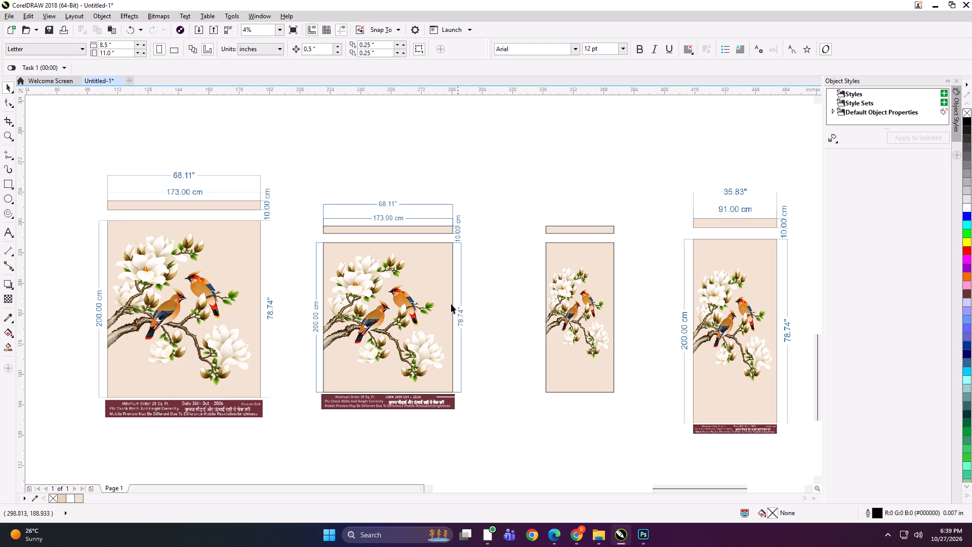
Delete the dimensions and the maroon note bar from the 173 cm wide bird blind, keeping its strip.
{"action": "left_click_drag", "start_coordinate": [489, 283], "coordinate": [300, 463]}
{"action": "key", "text": "Delete"}
{"action": "left_click_drag", "start_coordinate": [354, 170], "coordinate": [478, 298]}
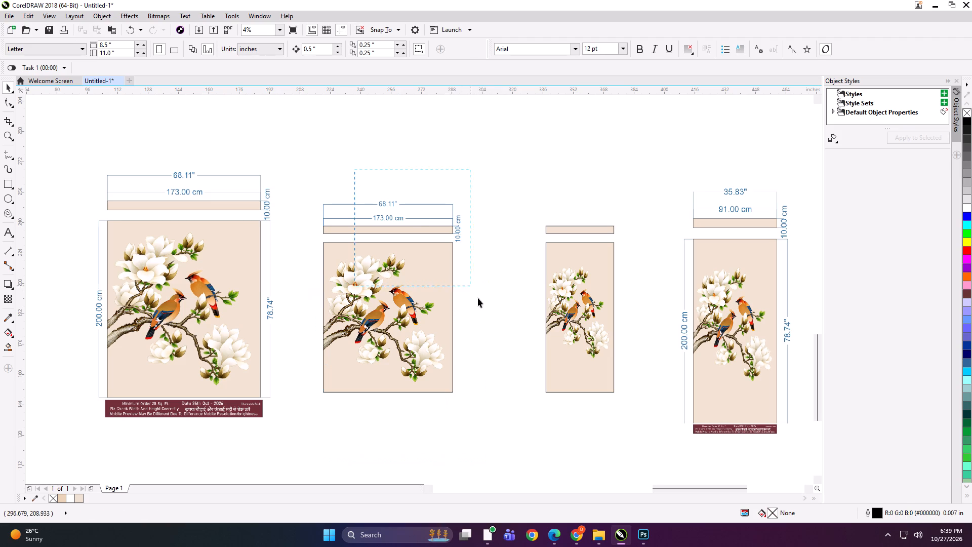
{"action": "left_click_drag", "start_coordinate": [478, 298], "coordinate": [490, 309]}
{"action": "key", "text": "Delete"}
Set the strip above the wider bird blind to 69.11 inches wide and 4 inches high.
{"action": "left_click", "coordinate": [391, 230]}
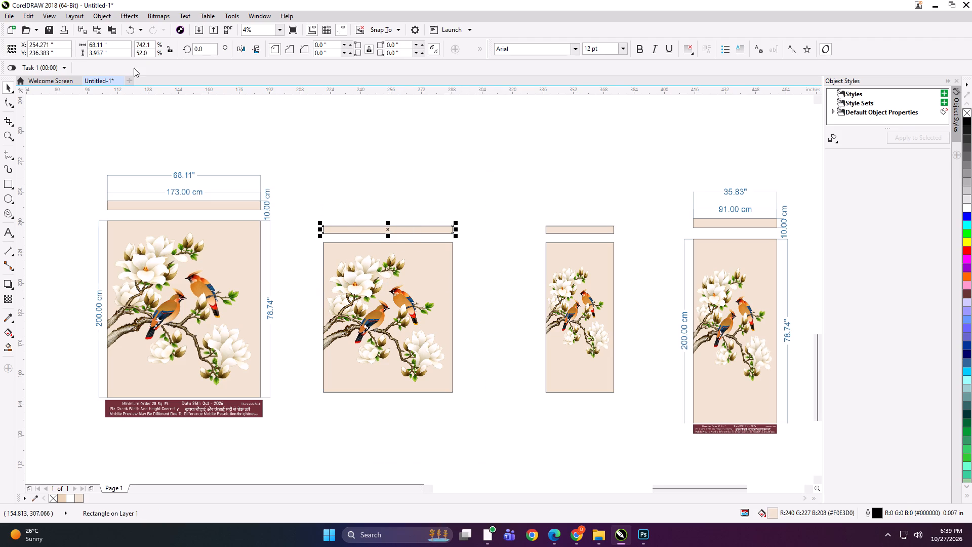
{"action": "left_click", "coordinate": [117, 44]}
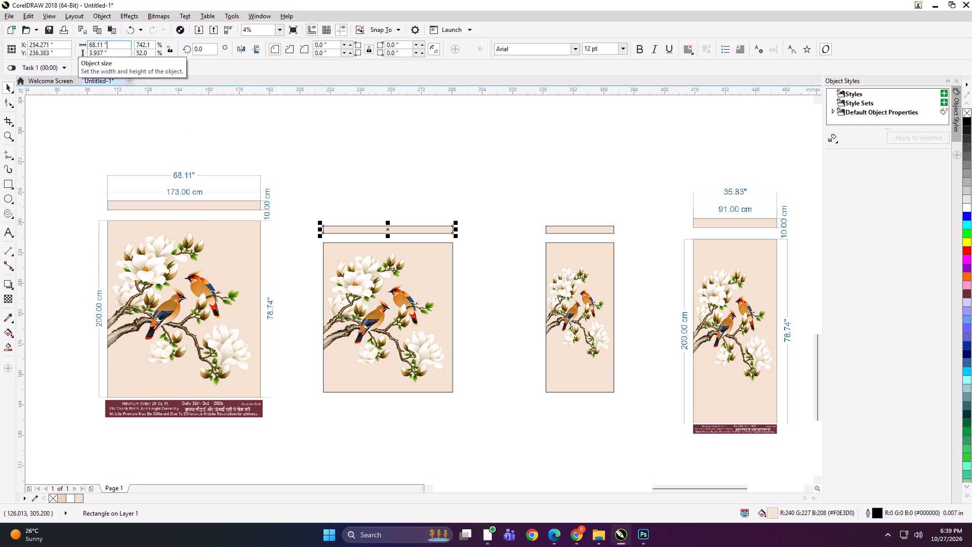
{"action": "key", "text": "1"}
{"action": "key", "text": "Tab"}
{"action": "key", "text": "Right"}
{"action": "key", "text": "ctrl+a"}
{"action": "key", "text": "4"}
{"action": "key", "text": "Return"}
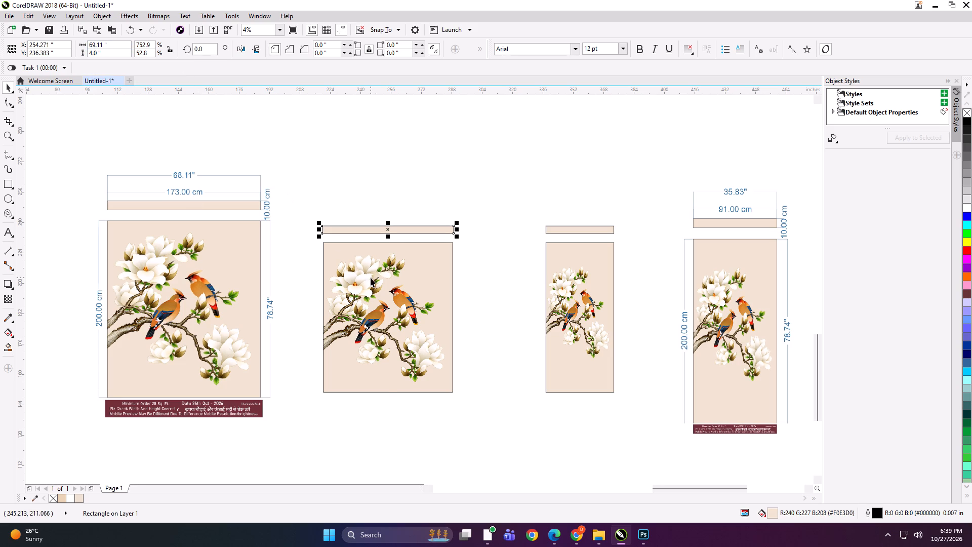
Align the strip with the wider bird artwork's top edge and move it up to leave a gap of about 4 inches.
{"action": "left_click", "coordinate": [371, 278]}
{"action": "left_click", "coordinate": [384, 184]}
{"action": "left_click", "coordinate": [390, 231]}
{"action": "left_click", "coordinate": [390, 255], "text": "shift"}
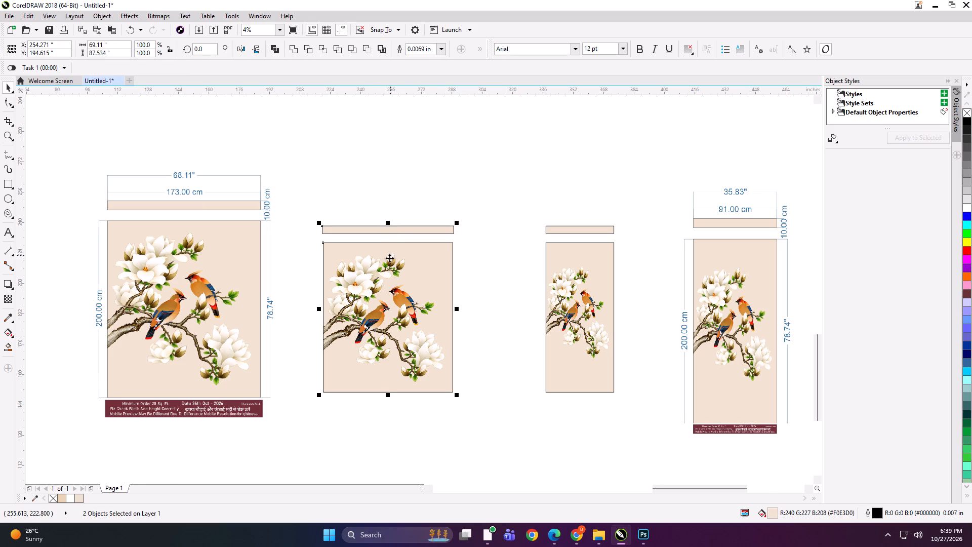
{"action": "key", "text": "t"}
{"action": "left_click", "coordinate": [380, 210]}
{"action": "left_click", "coordinate": [390, 248]}
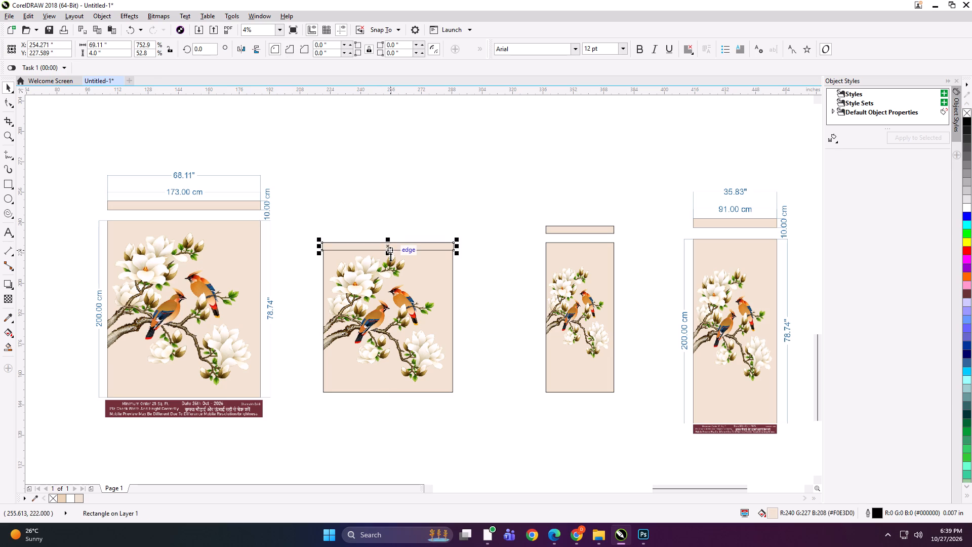
{"action": "left_click_drag", "start_coordinate": [390, 257], "coordinate": [388, 239]}
{"action": "left_click_drag", "start_coordinate": [388, 245], "coordinate": [389, 230]}
Remove the outline from the wider bird artwork's frame.
{"action": "left_click", "coordinate": [385, 278]}
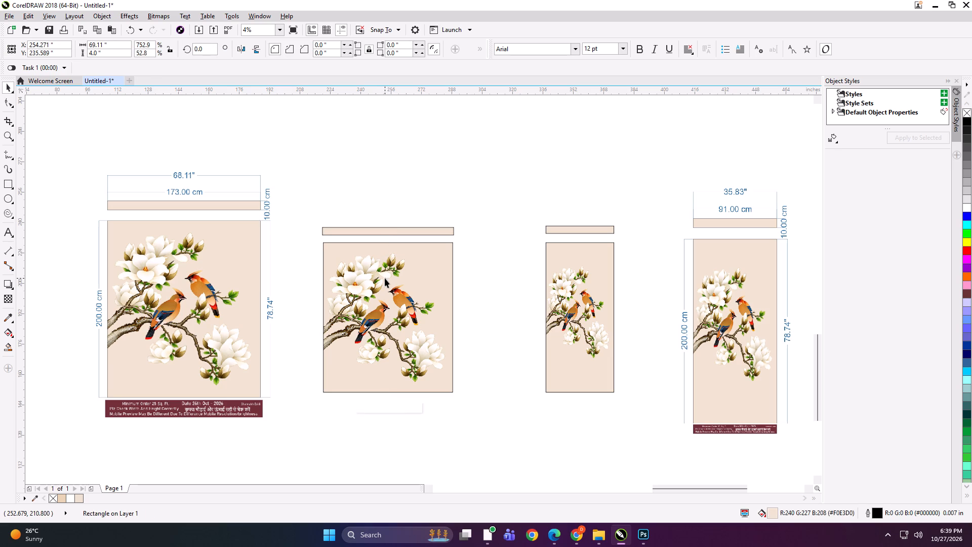
{"action": "right_click", "coordinate": [966, 114]}
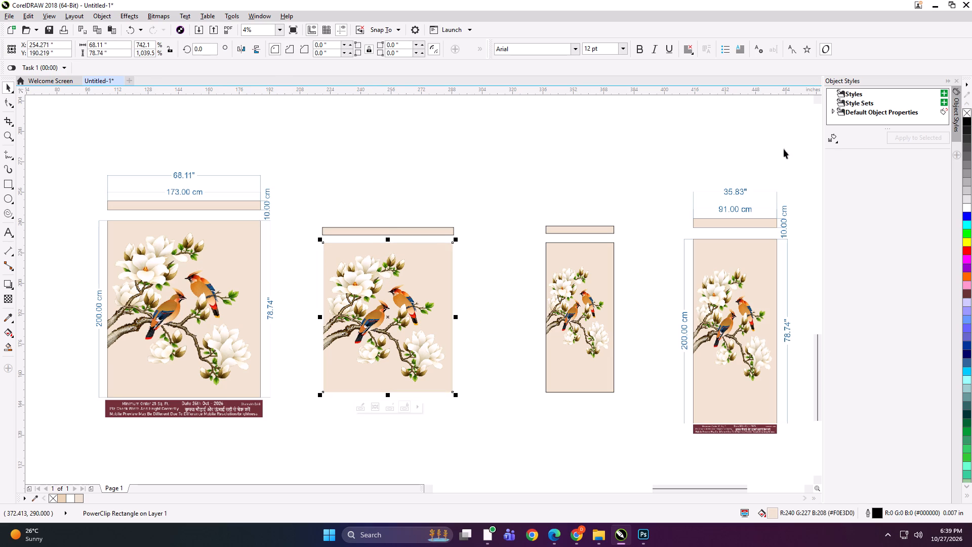
Centre the strip horizontally with the wider bird artwork and group the two.
{"action": "left_click", "coordinate": [362, 229], "text": "shift"}
{"action": "key", "text": "c"}
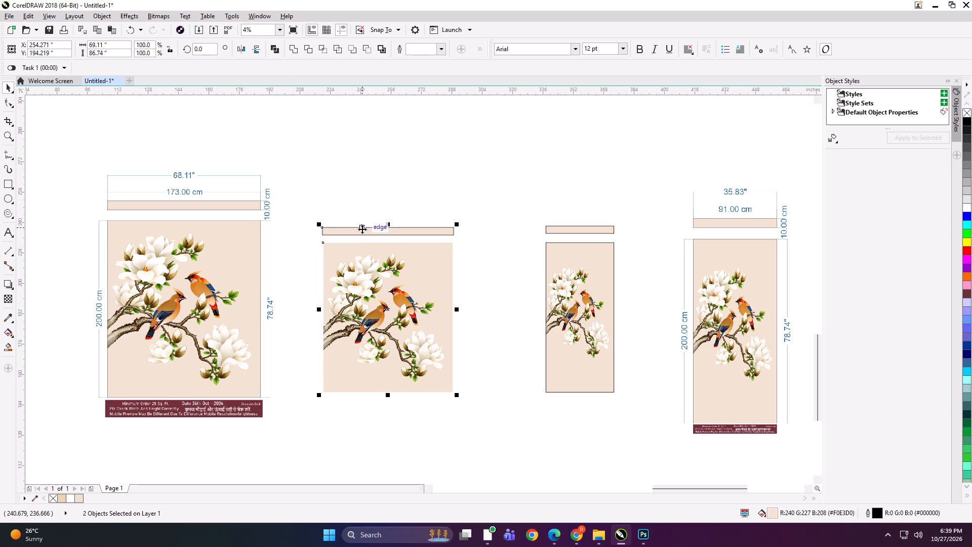
{"action": "key", "text": "ctrl+g"}
Export the wider bird blind with its strip as a TIFF named 69x86 BLIND into the RG INTERIOR MAMA folder.
{"action": "key", "text": "ctrl+e"}
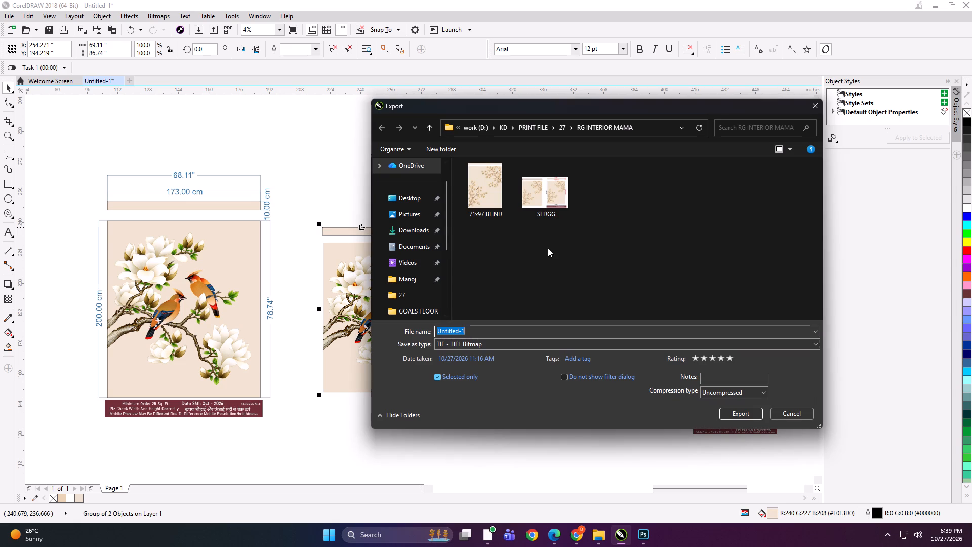
{"action": "type", "text": "69x6"}
{"action": "key", "text": "BackSpace"}
{"action": "type", "text": "86"}
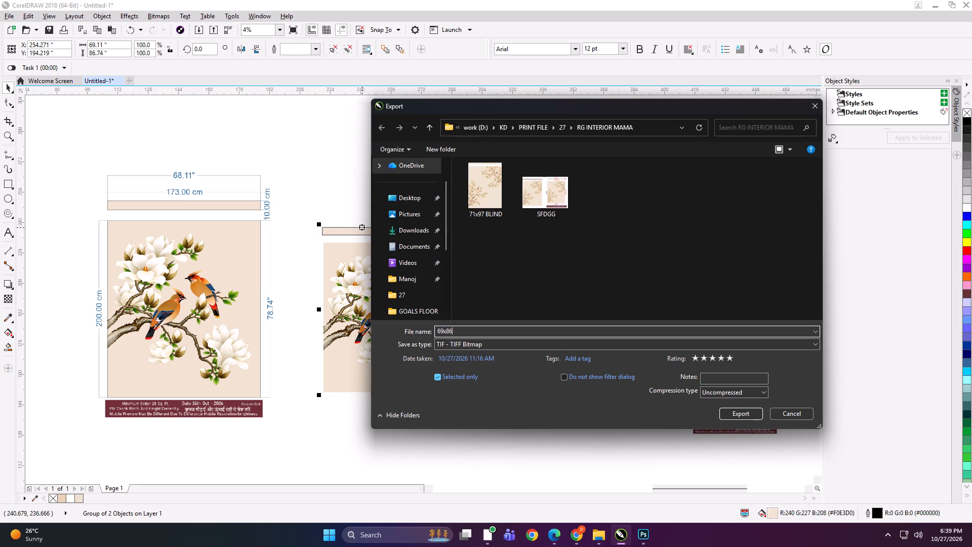
{"action": "key", "text": "space"}
{"action": "type", "text": "BLIND"}
{"action": "key", "text": "Return"}
{"action": "key", "text": "Return"}
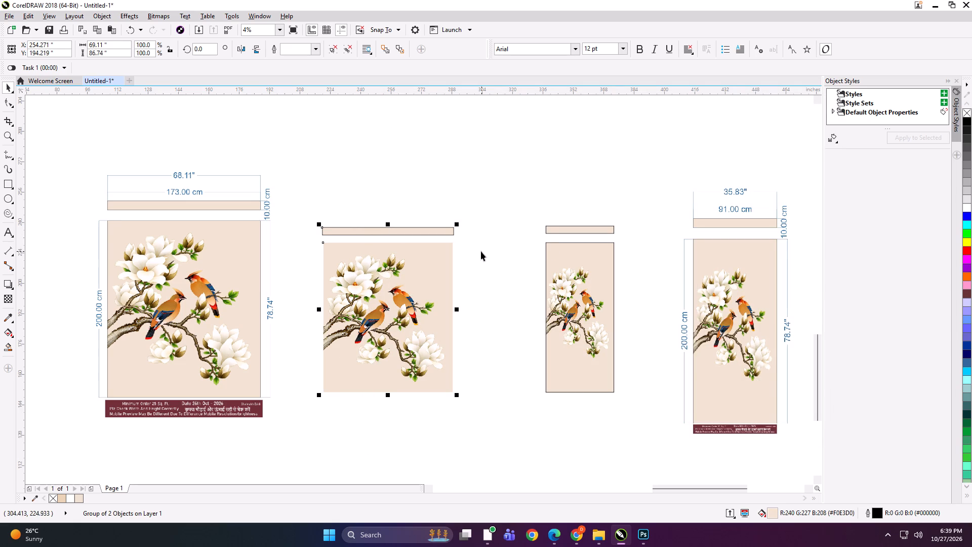
Enlarge the exported wider blind to about 88 by 110 inches beside its dimensioned proof and group the two.
{"action": "left_click_drag", "start_coordinate": [458, 394], "coordinate": [481, 416], "text": "shift"}
{"action": "left_click_drag", "start_coordinate": [427, 338], "coordinate": [421, 336]}
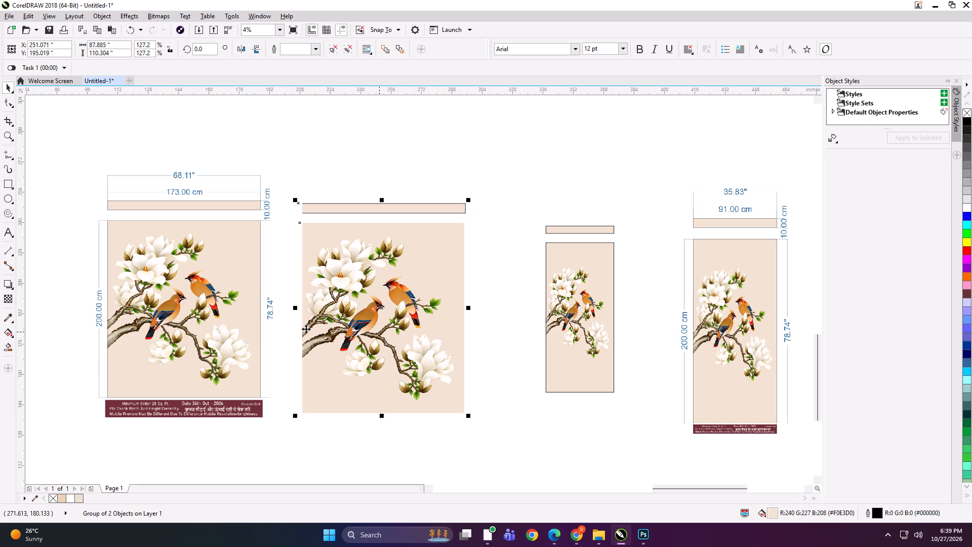
{"action": "left_click", "coordinate": [260, 327], "text": "shift"}
{"action": "key", "text": "ctrl+g"}
Scale the grouped wider blind and proof down to about 2.97 by 1.92 inches.
{"action": "left_click_drag", "start_coordinate": [470, 429], "coordinate": [285, 307], "text": "shift"}
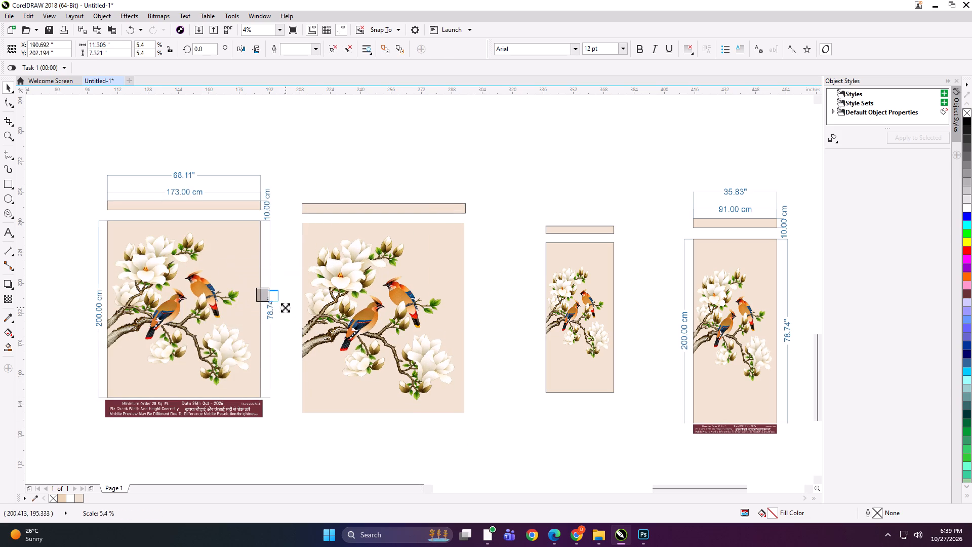
{"action": "left_click_drag", "start_coordinate": [285, 307], "coordinate": [277, 306], "text": "shift"}
{"action": "scroll", "coordinate": [269, 297], "scroll_direction": "up", "scroll_amount": 6}
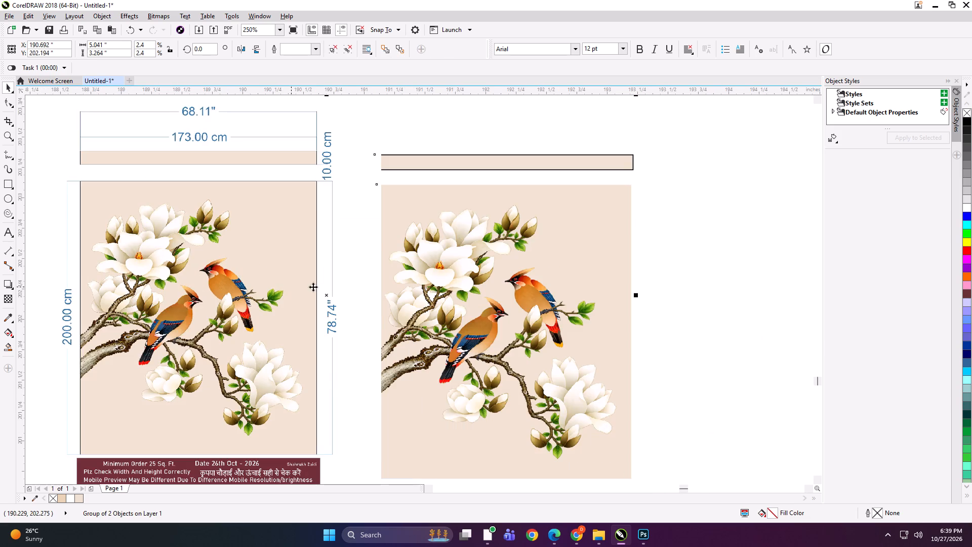
{"action": "scroll", "coordinate": [368, 287], "scroll_direction": "down", "scroll_amount": 1}
{"action": "left_click_drag", "start_coordinate": [503, 396], "coordinate": [439, 363], "text": "shift"}
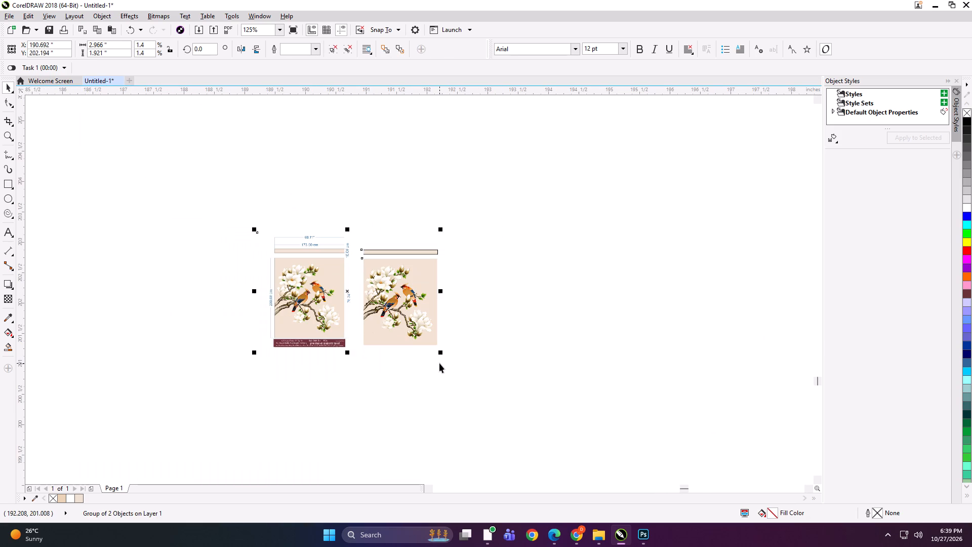
Export the reduced wider blind pair as a TIFF named SFSG and delete it from the drawing.
{"action": "key", "text": "ctrl+e"}
{"action": "type", "text": "SFSG"}
{"action": "key", "text": "Return"}
{"action": "key", "text": "Return"}
{"action": "key", "text": "Return"}
{"action": "key", "text": "Delete"}
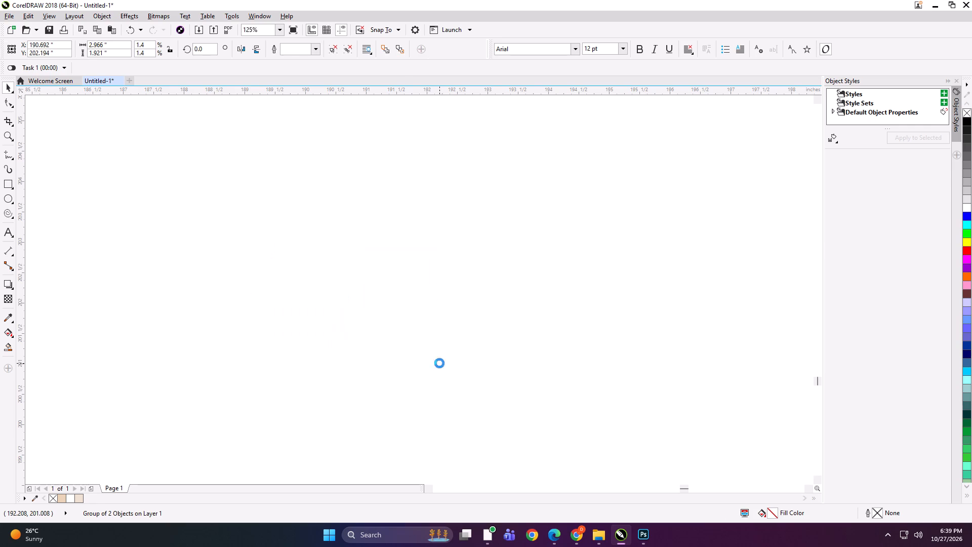
Remove the outline from the narrower bird artwork's frame.
{"action": "key", "text": "F4"}
{"action": "left_click_drag", "start_coordinate": [463, 340], "coordinate": [459, 340]}
{"action": "scroll", "coordinate": [666, 461], "scroll_direction": "up", "scroll_amount": 2}
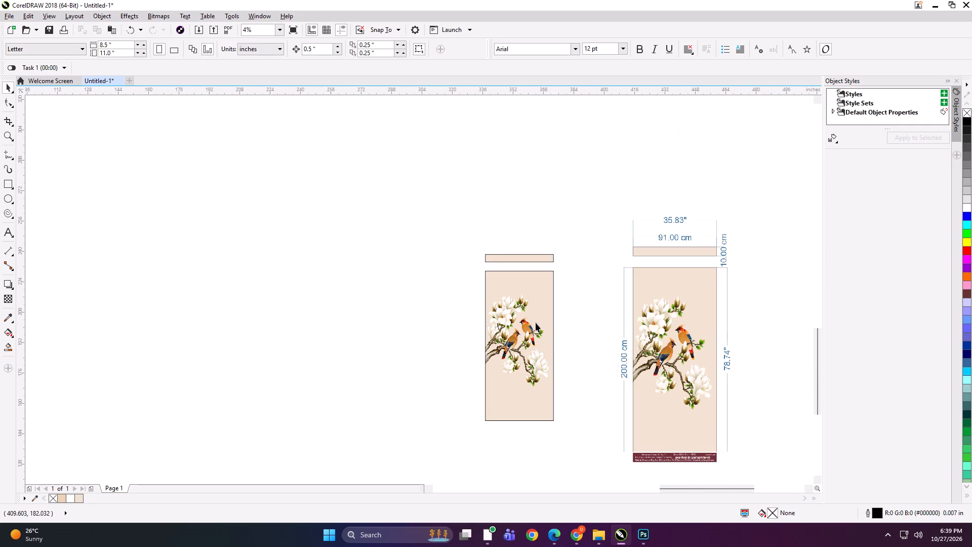
{"action": "scroll", "coordinate": [432, 323], "scroll_direction": "down", "scroll_amount": 1}
{"action": "scroll", "coordinate": [612, 323], "scroll_direction": "up", "scroll_amount": 2}
{"action": "scroll", "coordinate": [386, 267], "scroll_direction": "down", "scroll_amount": 1}
{"action": "left_click", "coordinate": [240, 291]}
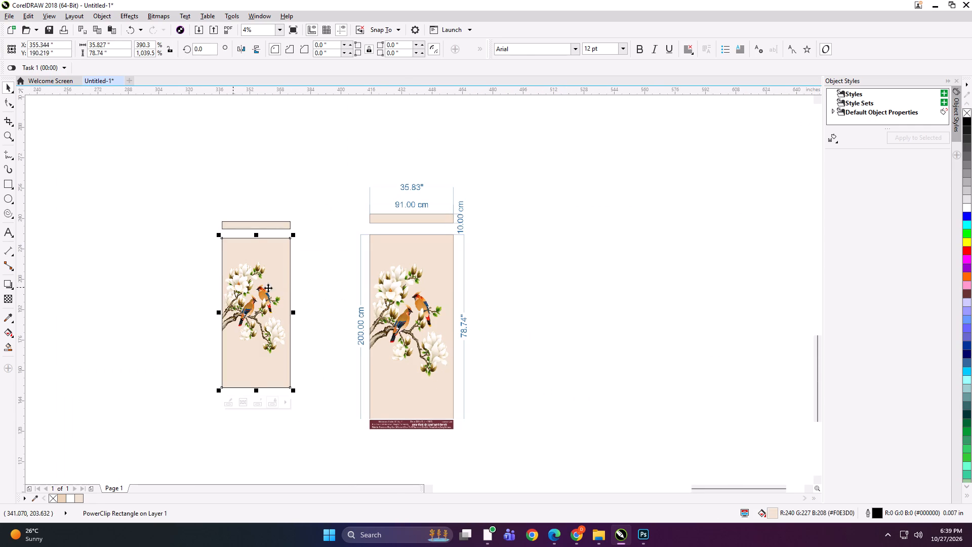
{"action": "right_click", "coordinate": [964, 114]}
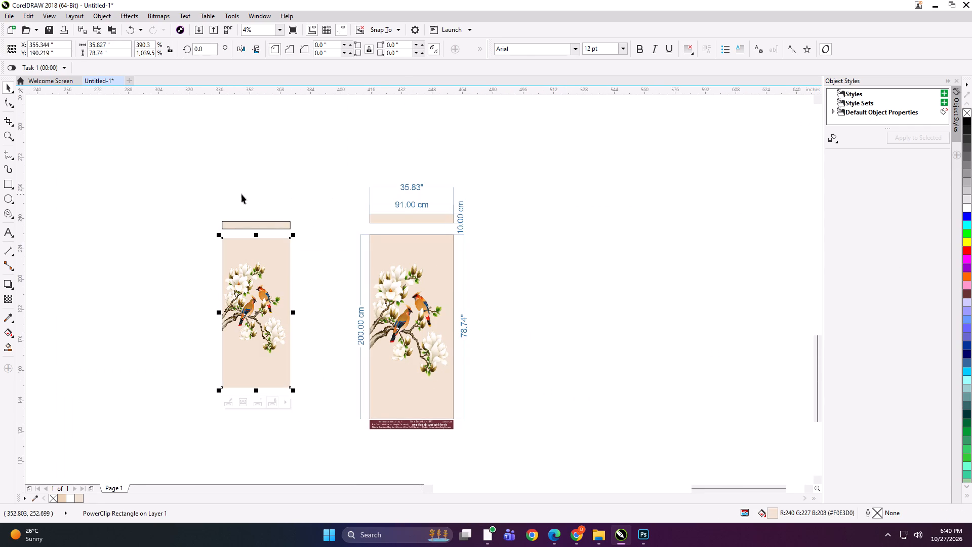
Set the strip above the narrower bird blind to 36.827 inches wide and 4 inches high.
{"action": "left_click_drag", "start_coordinate": [188, 198], "coordinate": [188, 203]}
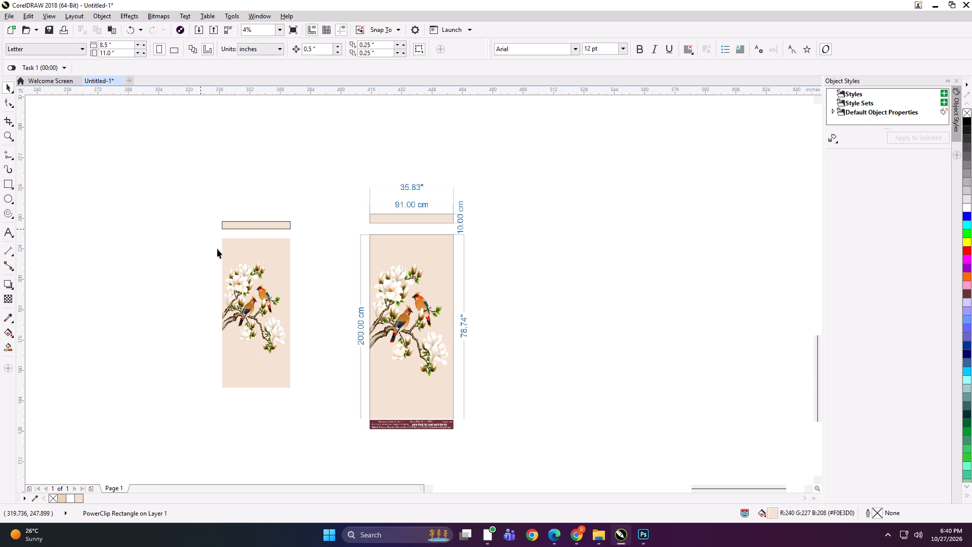
{"action": "left_click", "coordinate": [229, 259]}
{"action": "left_click_drag", "start_coordinate": [185, 202], "coordinate": [266, 231]}
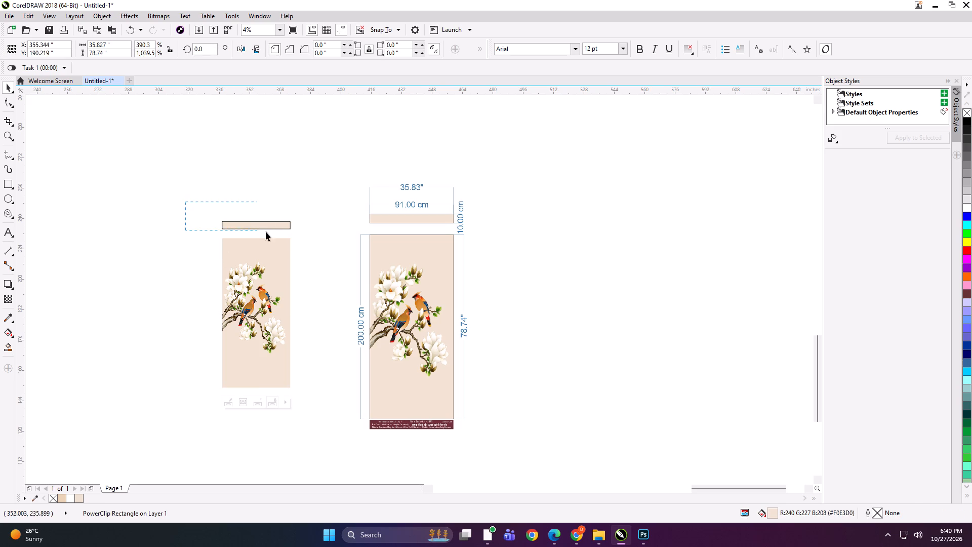
{"action": "left_click_drag", "start_coordinate": [266, 231], "coordinate": [317, 250]}
{"action": "left_click", "coordinate": [119, 47]}
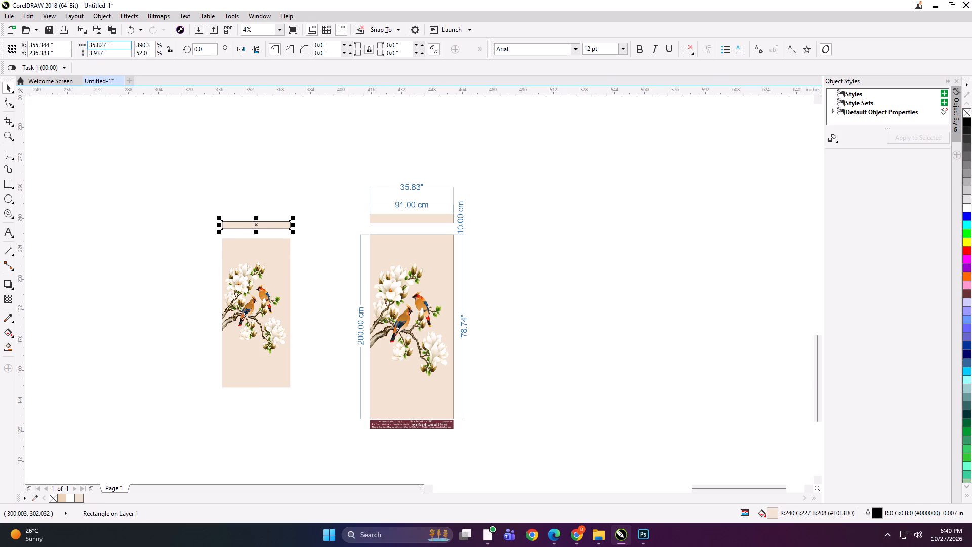
{"action": "key", "text": "1"}
{"action": "key", "text": "Return"}
{"action": "key", "text": "Tab"}
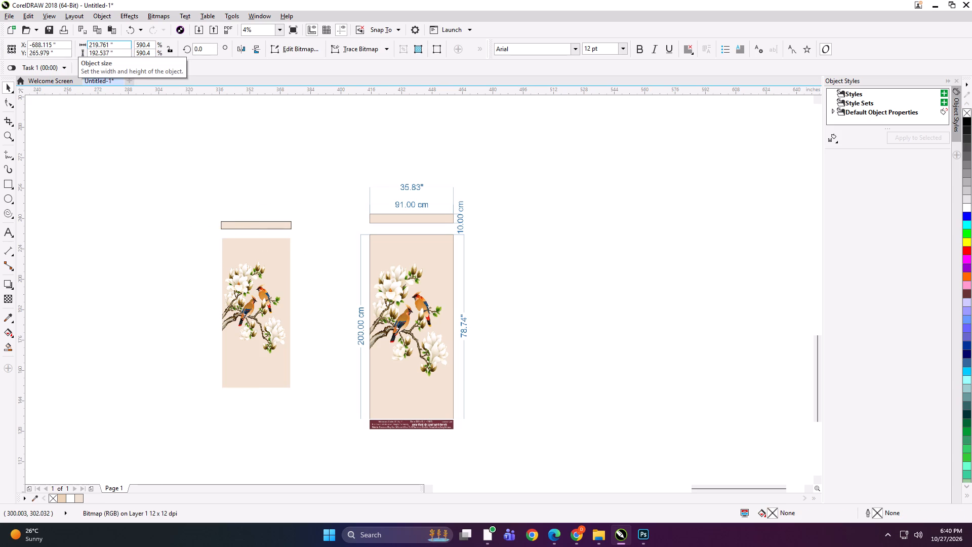
{"action": "left_click", "coordinate": [142, 186]}
{"action": "left_click_drag", "start_coordinate": [175, 192], "coordinate": [320, 248]}
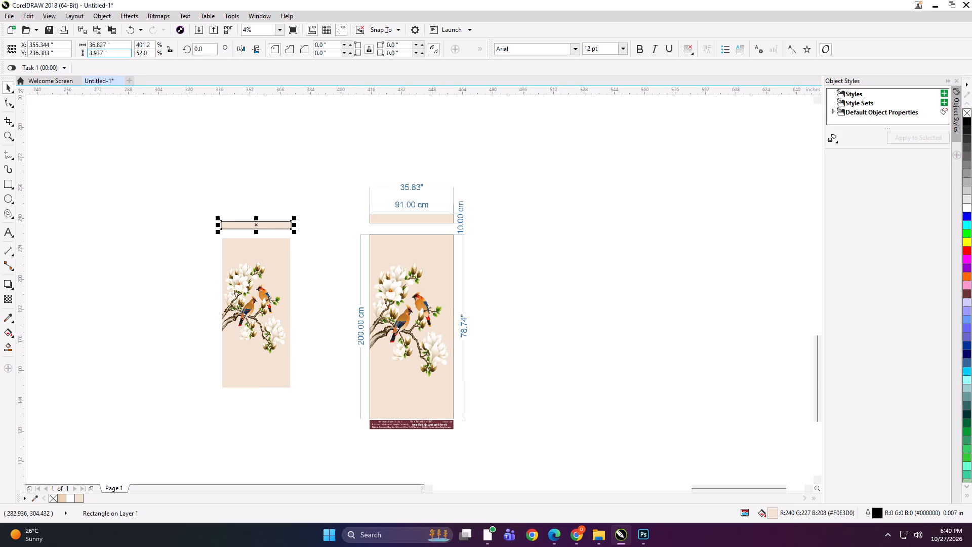
{"action": "left_click_drag", "start_coordinate": [112, 49], "coordinate": [44, 59]}
{"action": "key", "text": "4"}
{"action": "key", "text": "Return"}
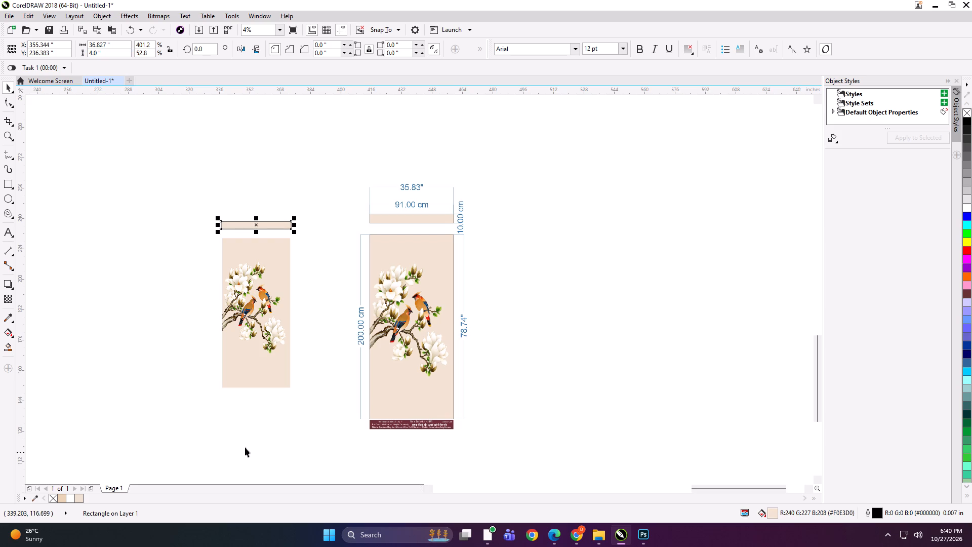
Centre the strip horizontally with the narrower bird artwork.
{"action": "left_click", "coordinate": [257, 326], "text": "shift"}
{"action": "key", "text": "c"}
{"action": "left_click", "coordinate": [184, 257]}
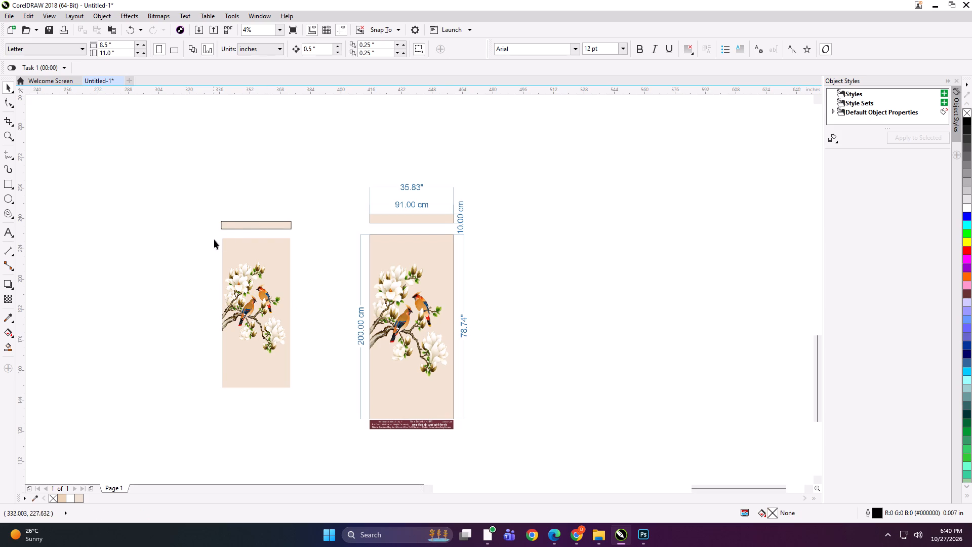
Align the strip with the narrower bird artwork's top edge and bring the strip to the front.
{"action": "left_click", "coordinate": [229, 227]}
{"action": "left_click", "coordinate": [236, 263], "text": "shift"}
{"action": "key", "text": "t"}
{"action": "left_click", "coordinate": [166, 255]}
{"action": "scroll", "coordinate": [224, 234], "scroll_direction": "up", "scroll_amount": 1}
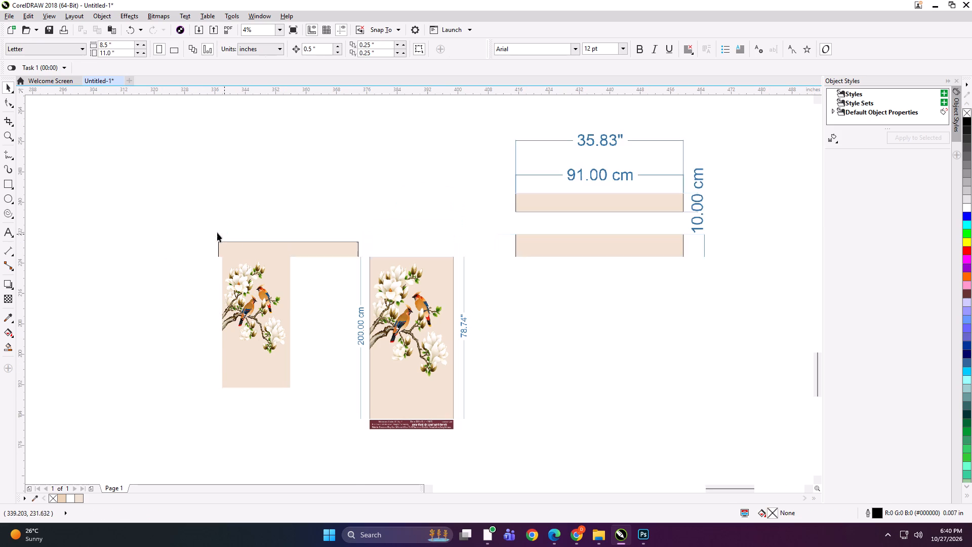
{"action": "left_click_drag", "start_coordinate": [197, 227], "coordinate": [385, 303]}
{"action": "key", "text": "shift+Page_Up"}
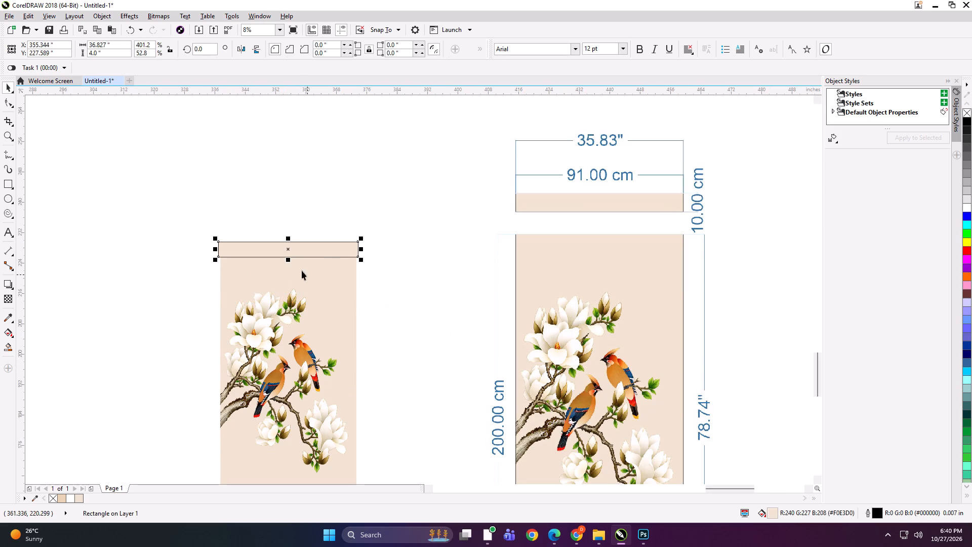
Mirror the strip upward by its own height so it sits directly on the narrower artwork's top edge.
{"action": "left_click", "coordinate": [293, 223]}
{"action": "left_click", "coordinate": [308, 244]}
{"action": "left_click_drag", "start_coordinate": [290, 261], "coordinate": [289, 240]}
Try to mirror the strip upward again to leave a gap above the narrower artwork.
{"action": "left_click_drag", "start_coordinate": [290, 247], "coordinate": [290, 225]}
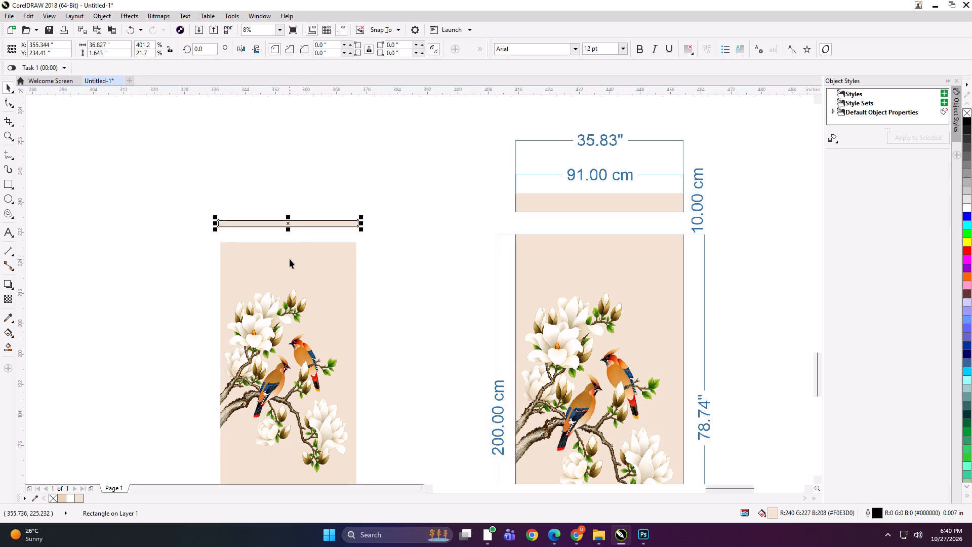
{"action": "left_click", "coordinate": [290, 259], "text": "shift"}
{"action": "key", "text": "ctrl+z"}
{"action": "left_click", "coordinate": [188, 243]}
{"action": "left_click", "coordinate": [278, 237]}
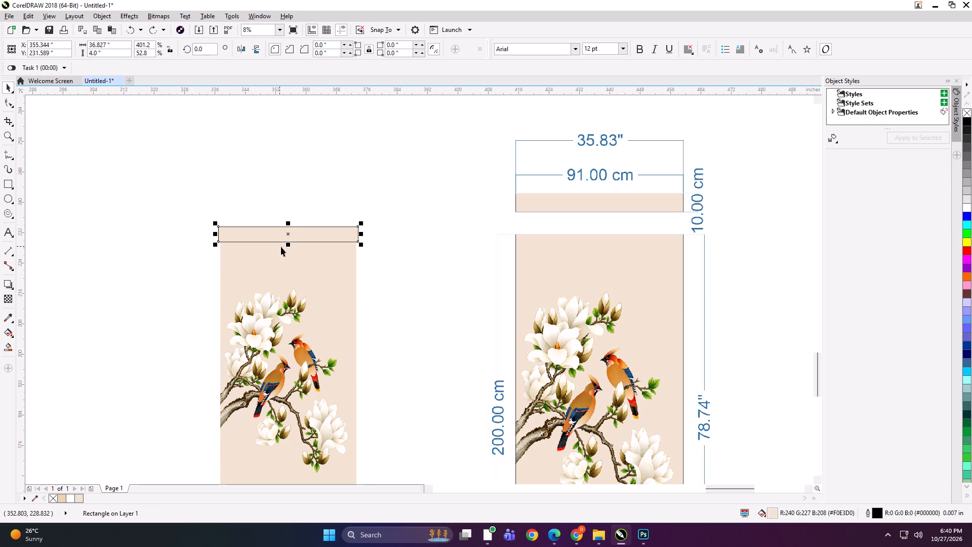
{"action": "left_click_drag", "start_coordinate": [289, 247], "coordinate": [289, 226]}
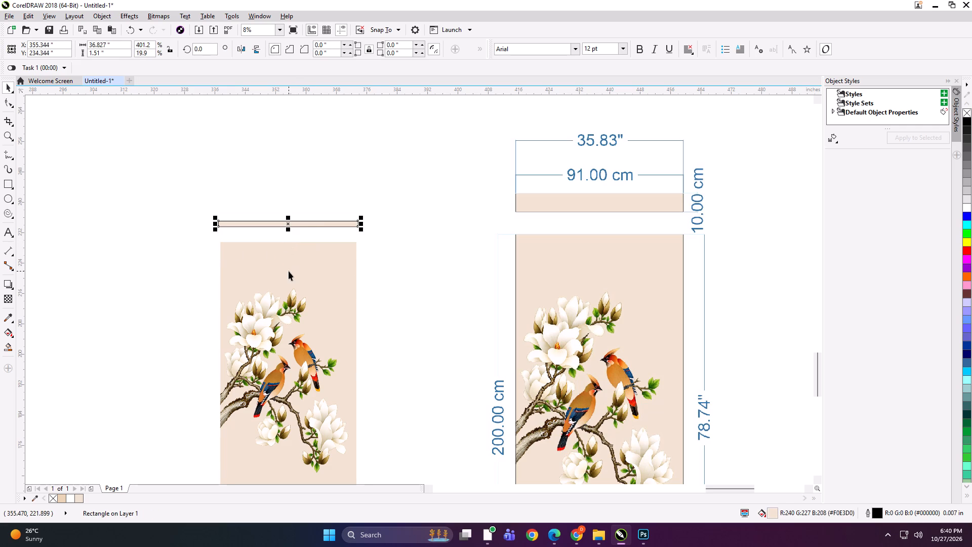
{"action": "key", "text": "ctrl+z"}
Mirror the strip upward across its top edge, leaving a gap of about 4 inches above the narrower artwork.
{"action": "left_click", "coordinate": [211, 252]}
{"action": "left_click", "coordinate": [235, 237]}
{"action": "left_click_drag", "start_coordinate": [289, 244], "coordinate": [288, 234]}
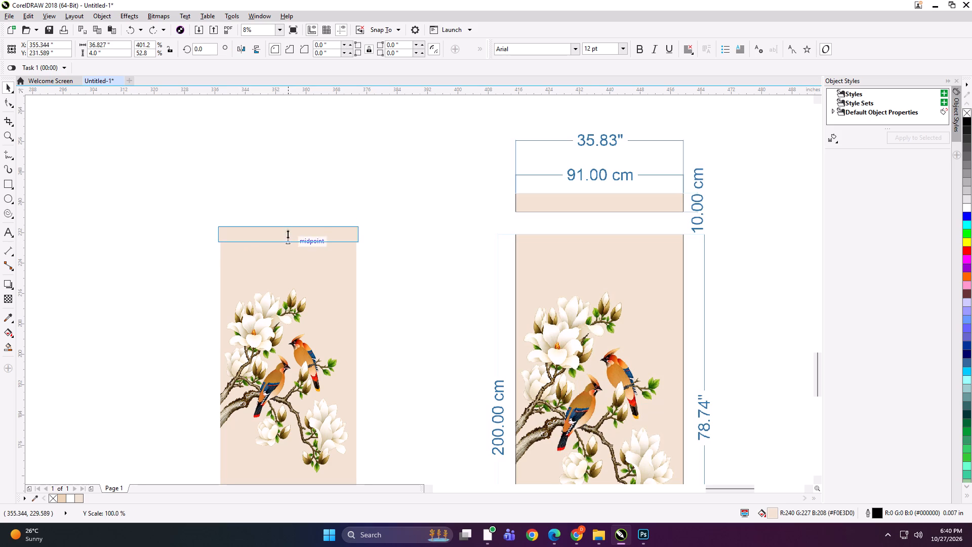
{"action": "left_click_drag", "start_coordinate": [288, 234], "coordinate": [288, 215]}
Group the strip with the narrower bird artwork.
{"action": "left_click", "coordinate": [272, 263], "text": "shift"}
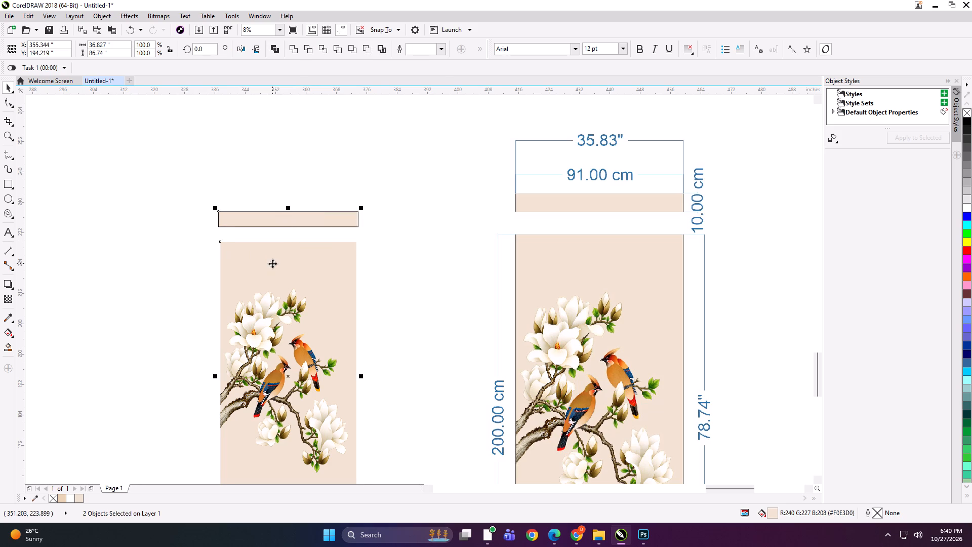
{"action": "key", "text": "ctrl+g"}
Export the narrower bird blind with its strip as a TIFF named 36x86 BLIND into the RG INTERIOR MAMA folder.
{"action": "scroll", "coordinate": [280, 254], "scroll_direction": "down", "scroll_amount": 1}
{"action": "key", "text": "ctrl+e"}
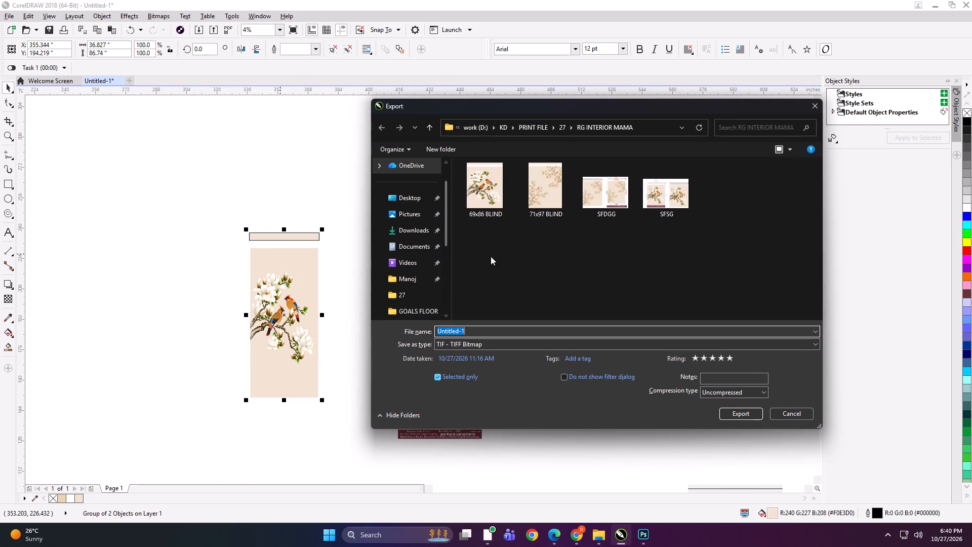
{"action": "type", "text": "36x"}
{"action": "type", "text": "8"}
{"action": "key", "text": "space"}
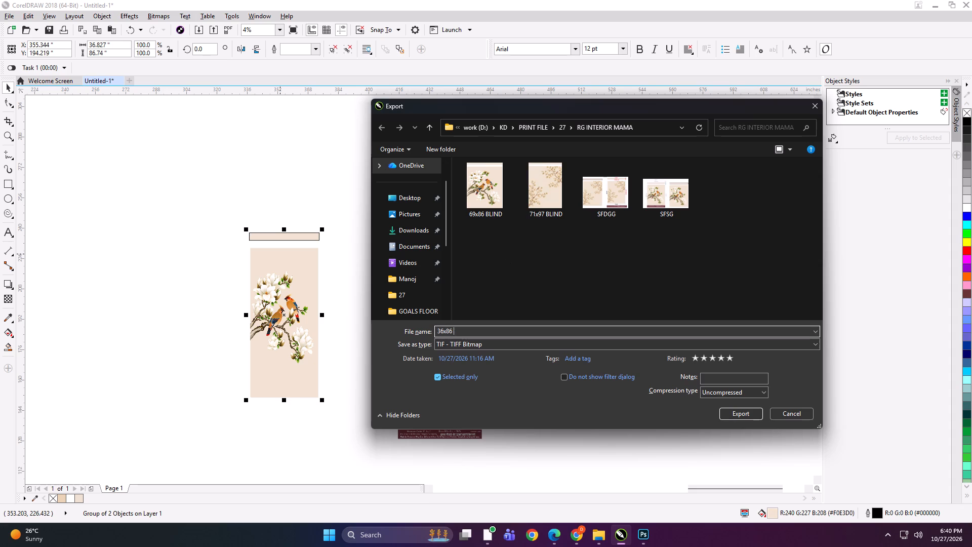
{"action": "type", "text": "BLIND"}
{"action": "key", "text": "Return"}
{"action": "key", "text": "Return"}
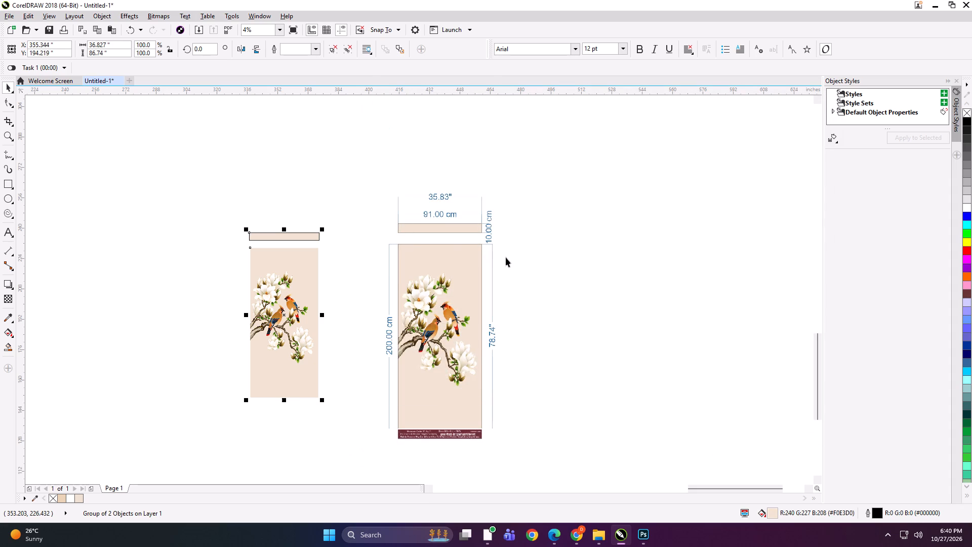
Enlarge the narrower blind to about 51 by 121 inches, move it beside its dimensioned proof and group the two.
{"action": "left_click_drag", "start_coordinate": [325, 401], "coordinate": [355, 432], "text": "shift"}
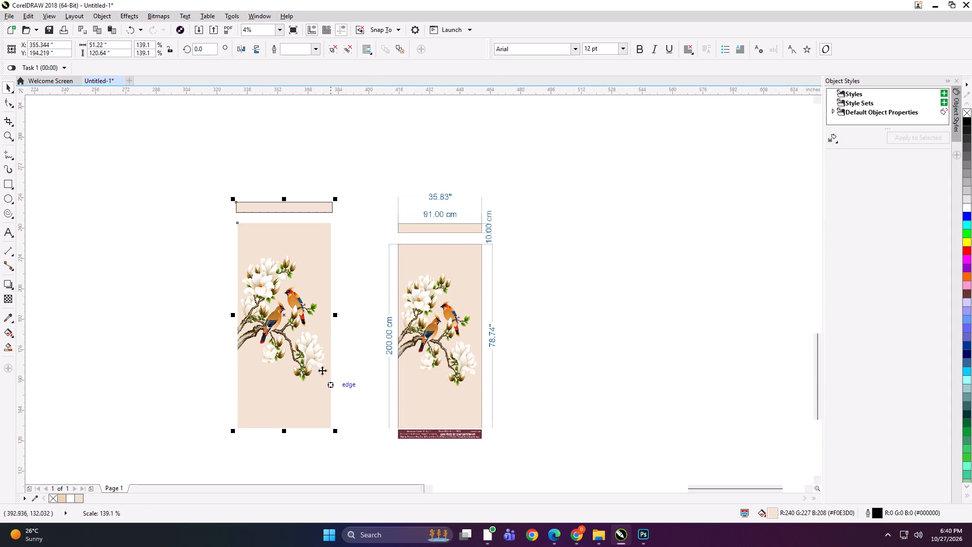
{"action": "left_click_drag", "start_coordinate": [319, 339], "coordinate": [343, 340]}
{"action": "left_click", "coordinate": [423, 331], "text": "shift"}
{"action": "key", "text": "ctrl+g"}
Scale the grouped narrower blind and proof down to about 1.78 by 1.68 inches.
{"action": "left_click_drag", "start_coordinate": [539, 446], "coordinate": [409, 363], "text": "shift"}
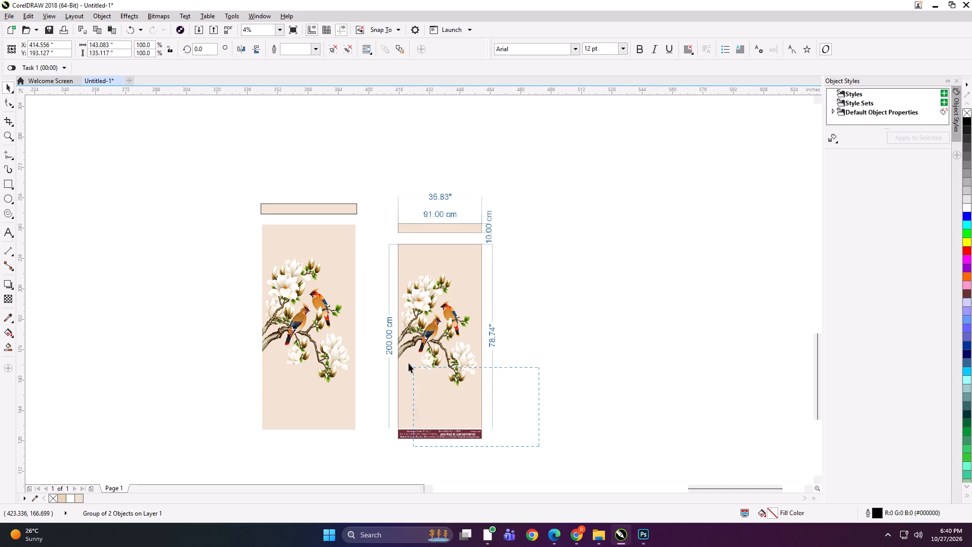
{"action": "left_click_drag", "start_coordinate": [409, 363], "coordinate": [404, 359], "text": "shift"}
{"action": "left_click_drag", "start_coordinate": [536, 447], "coordinate": [411, 340], "text": "shift"}
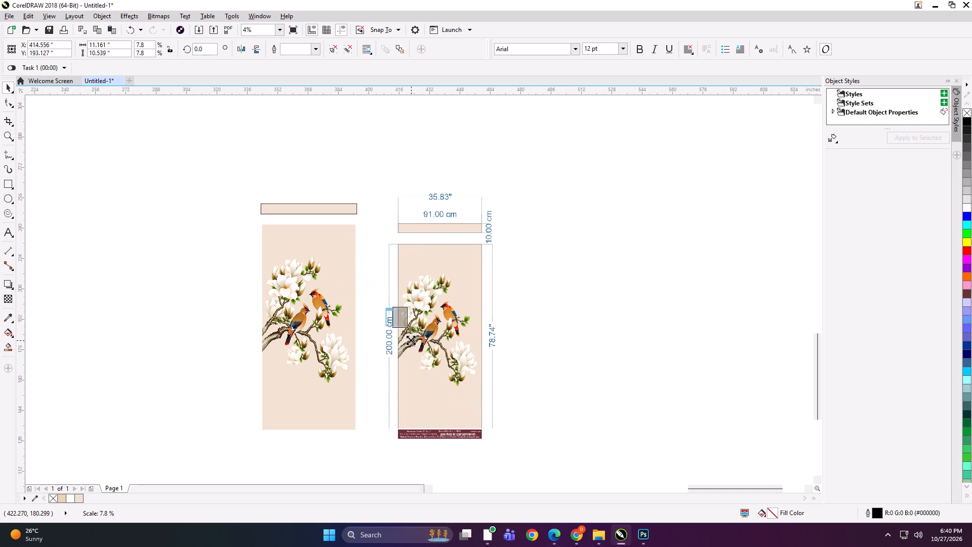
{"action": "left_click_drag", "start_coordinate": [411, 340], "coordinate": [404, 331], "text": "shift"}
{"action": "scroll", "coordinate": [400, 318], "scroll_direction": "up", "scroll_amount": 5}
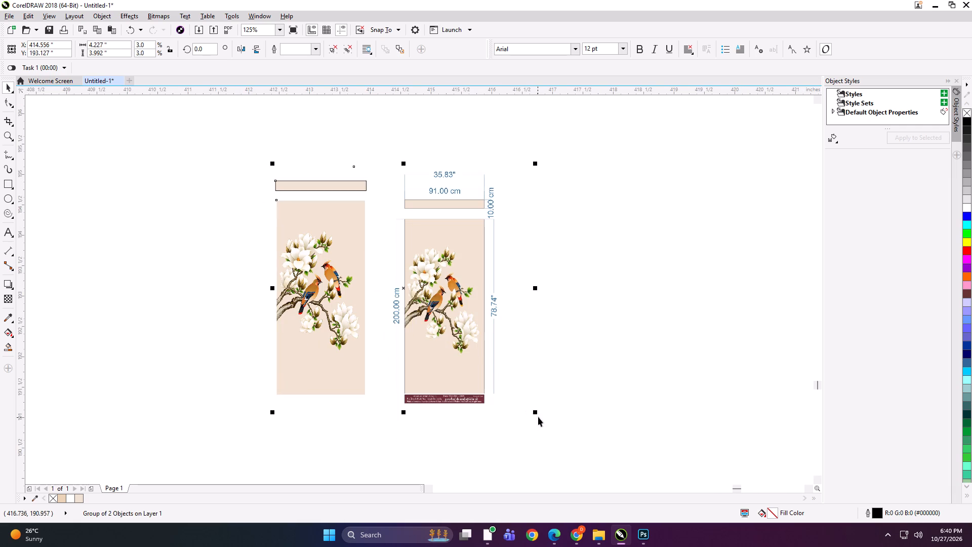
{"action": "left_click_drag", "start_coordinate": [538, 414], "coordinate": [464, 345], "text": "shift"}
Export the reduced narrower blind pair as FSDGG and delete it from the drawing.
{"action": "key", "text": "ctrl+e"}
{"action": "type", "text": "FSDGG"}
{"action": "key", "text": "Return"}
{"action": "key", "text": "Return"}
{"action": "key", "text": "Return"}
{"action": "key", "text": "Delete"}
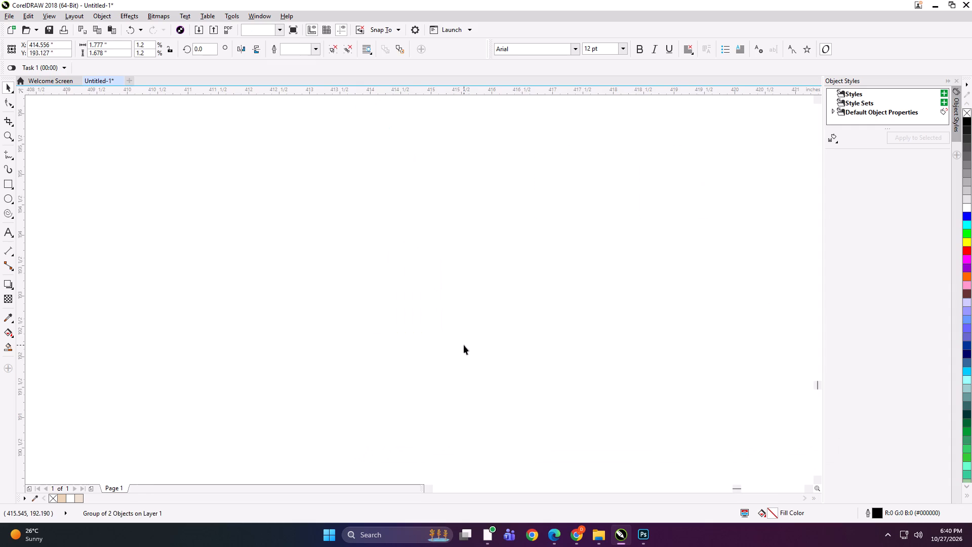
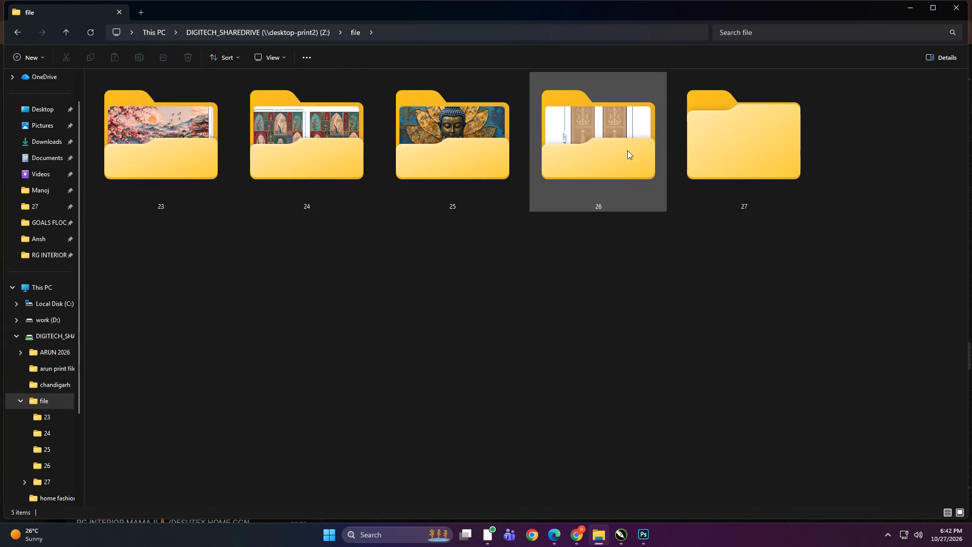
Open folder 27 inside the shared drive's file folder to look over its artwork files.
{"action": "double_click", "coordinate": [680, 146]}
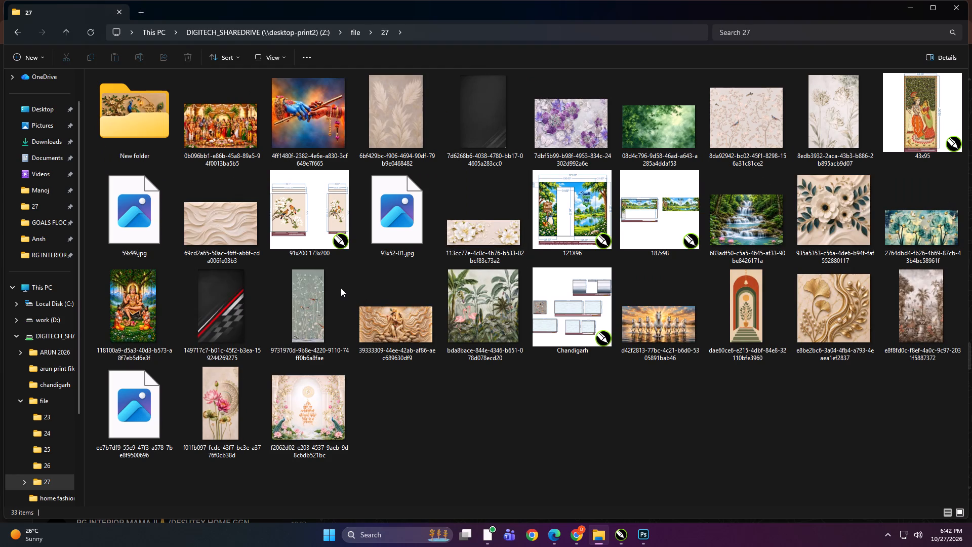
{"action": "scroll", "coordinate": [472, 418], "scroll_direction": "down", "scroll_amount": 1, "text": "ctrl"}
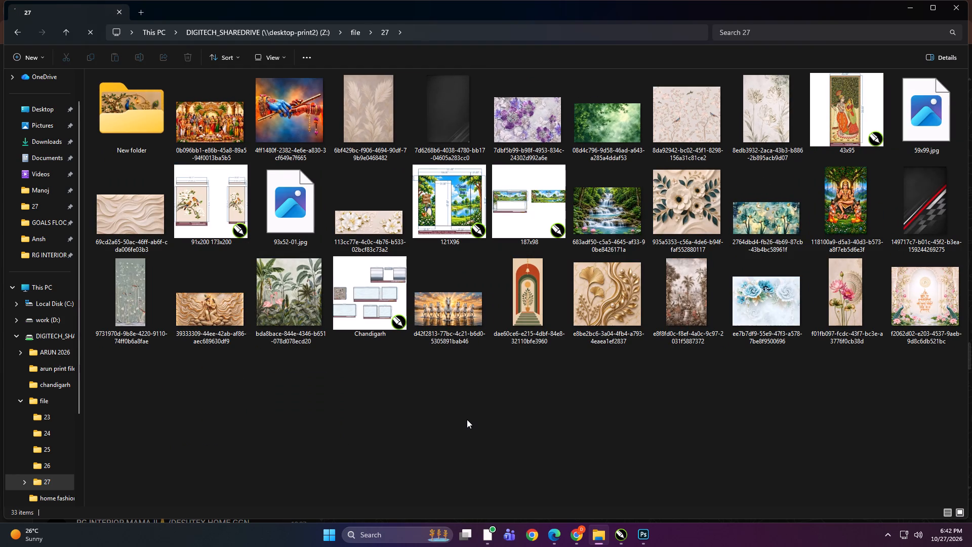
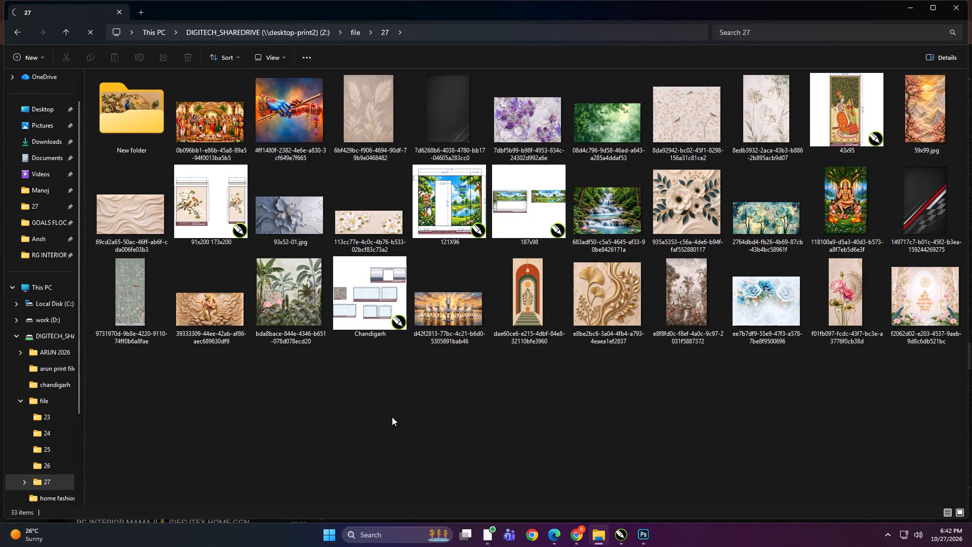
Bring the 119X91 image from the Downloads folder into the open CorelDRAW document, in the empty area below the existing artworks.
{"action": "scroll", "coordinate": [64, 162], "scroll_direction": "up", "scroll_amount": 4}
{"action": "left_click", "coordinate": [51, 178]}
{"action": "scroll", "coordinate": [209, 232], "scroll_direction": "up", "scroll_amount": 3}
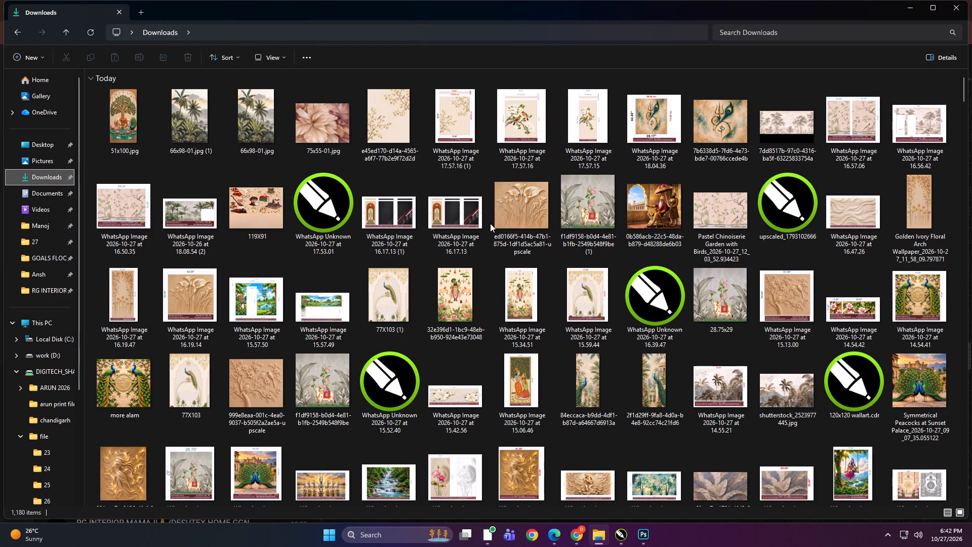
{"action": "scroll", "coordinate": [499, 250], "scroll_direction": "down", "scroll_amount": 2}
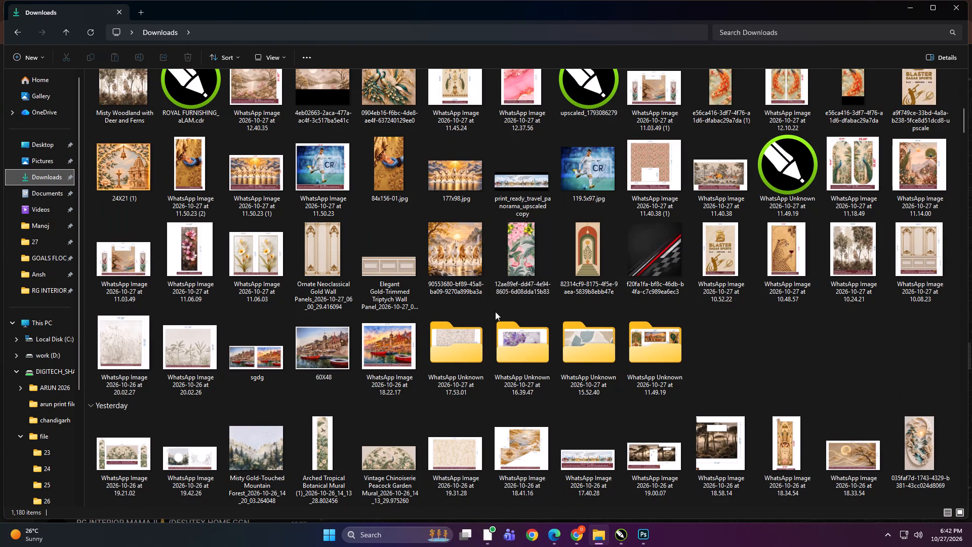
{"action": "scroll", "coordinate": [495, 311], "scroll_direction": "up", "scroll_amount": 1}
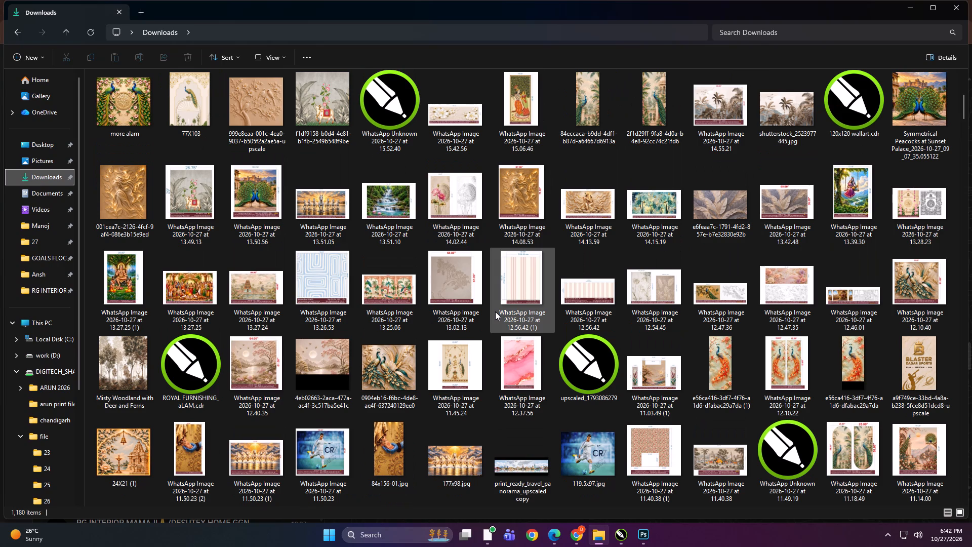
{"action": "scroll", "coordinate": [549, 355], "scroll_direction": "up", "scroll_amount": 1}
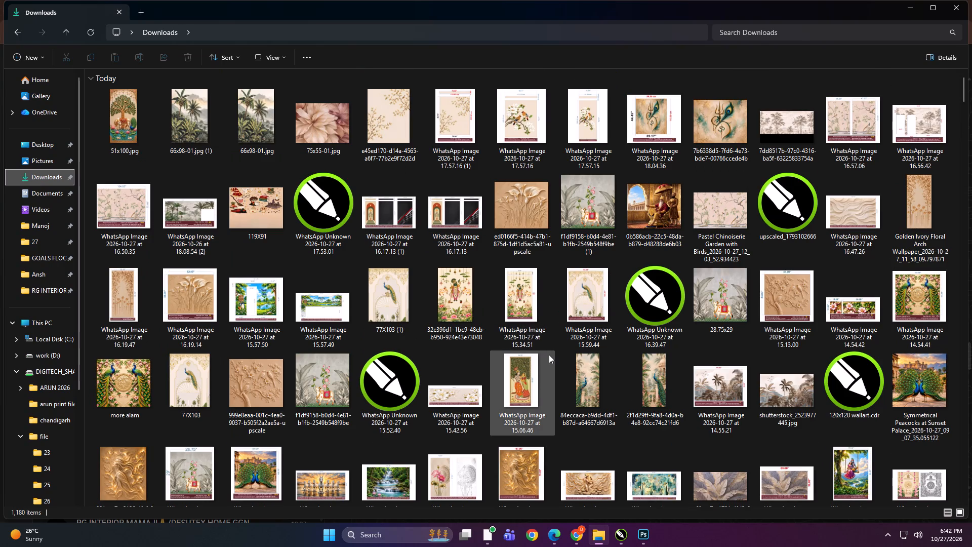
{"action": "left_click", "coordinate": [256, 229]}
{"action": "left_click_drag", "start_coordinate": [255, 209], "coordinate": [620, 512]}
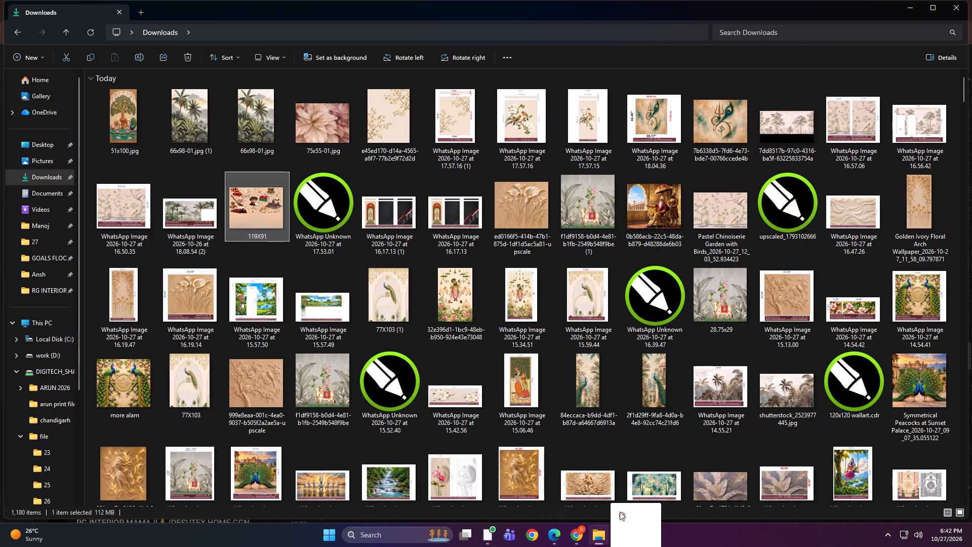
{"action": "left_click_drag", "start_coordinate": [620, 512], "coordinate": [428, 371]}
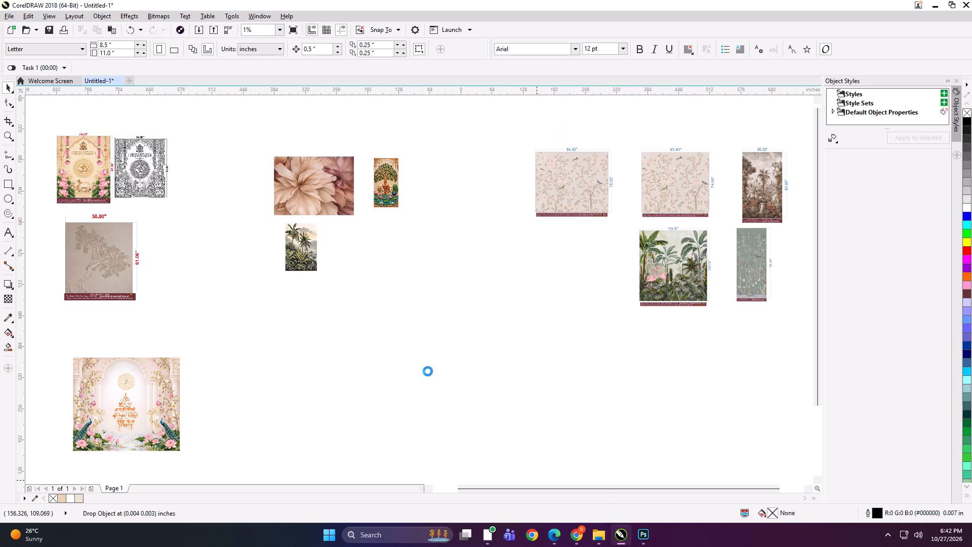
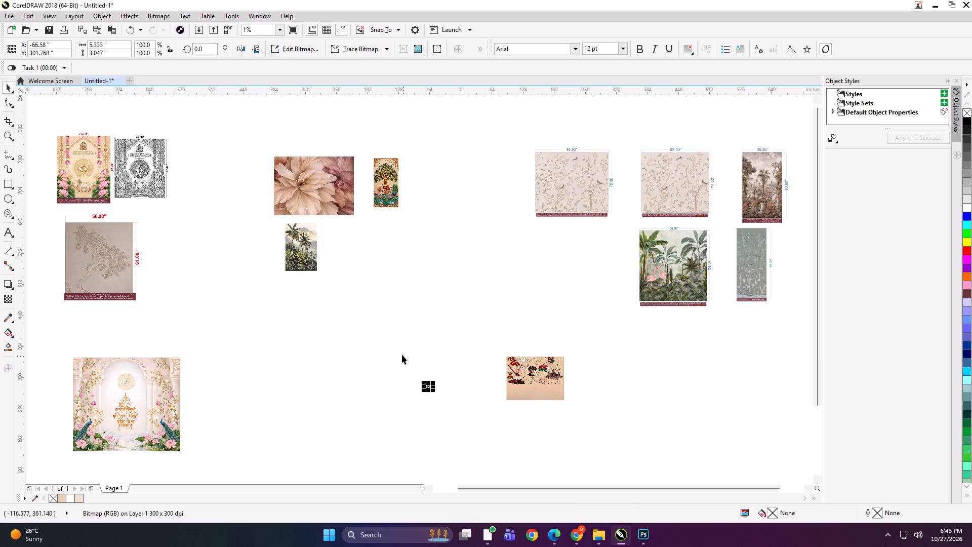
Enlarge the two small imported proof images together, up to roughly the scale of the neighbouring artworks.
{"action": "left_click_drag", "start_coordinate": [402, 355], "coordinate": [453, 414]}
{"action": "left_click_drag", "start_coordinate": [436, 392], "coordinate": [488, 431], "text": "shift"}
{"action": "left_click", "coordinate": [488, 434]}
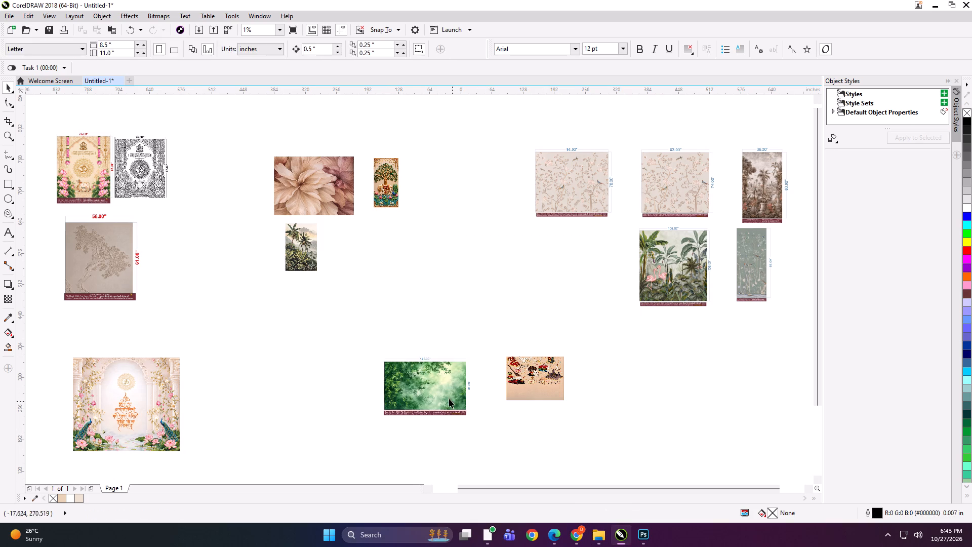
Move the green leaf proof above the wizard-themed proof, and place the 119X91 artwork beside its wizard-themed proof.
{"action": "left_click_drag", "start_coordinate": [443, 390], "coordinate": [432, 330]}
{"action": "left_click_drag", "start_coordinate": [429, 381], "coordinate": [406, 395]}
{"action": "left_click_drag", "start_coordinate": [530, 381], "coordinate": [466, 403]}
{"action": "left_click", "coordinate": [569, 386]}
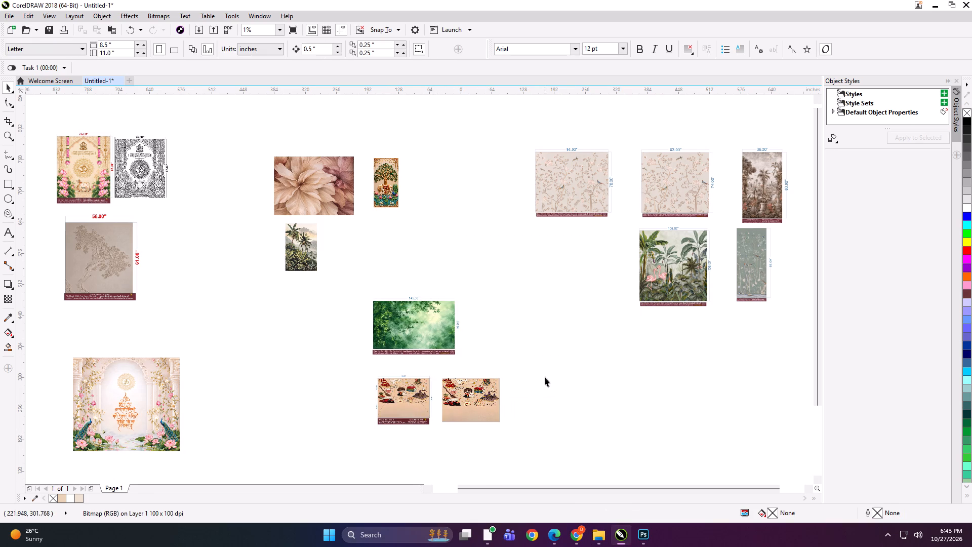
Bring the green leaf artwork from the shared drive's file > 27 folder into the CorelDRAW document, beside its 146 x 86 inch proof.
{"action": "left_click", "coordinate": [595, 534]}
{"action": "scroll", "coordinate": [43, 308], "scroll_direction": "up", "scroll_amount": 1}
{"action": "left_click", "coordinate": [44, 315]}
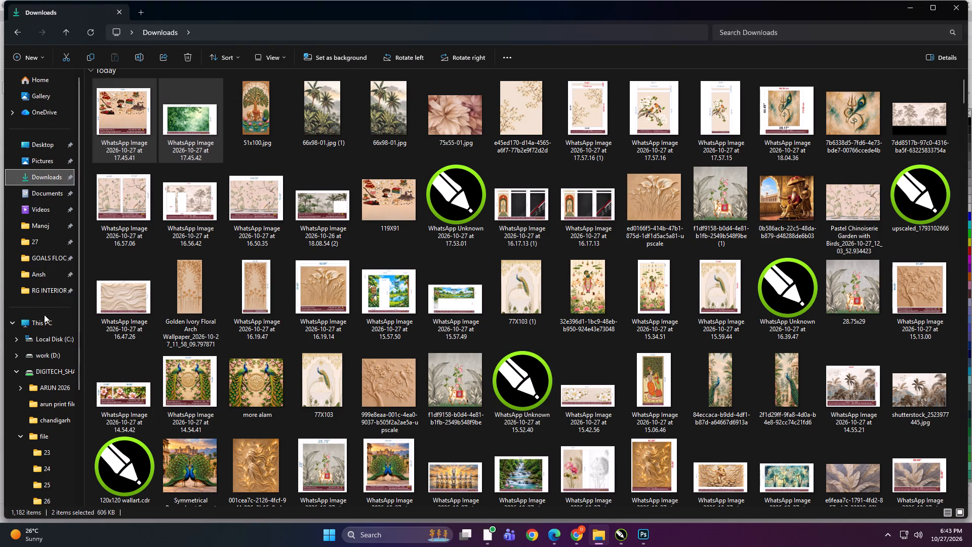
{"action": "left_click", "coordinate": [47, 323]}
{"action": "double_click", "coordinate": [182, 303]}
{"action": "double_click", "coordinate": [466, 134]}
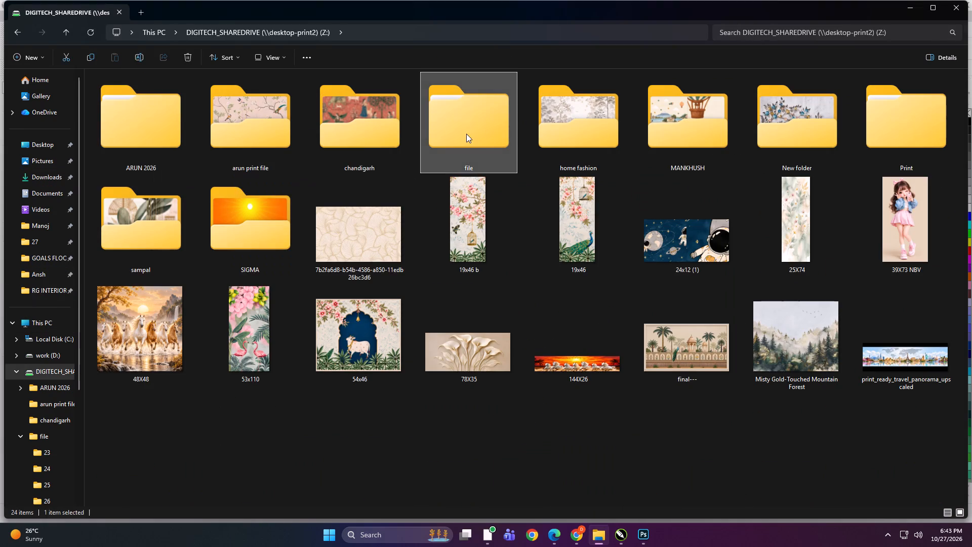
{"action": "double_click", "coordinate": [730, 131]}
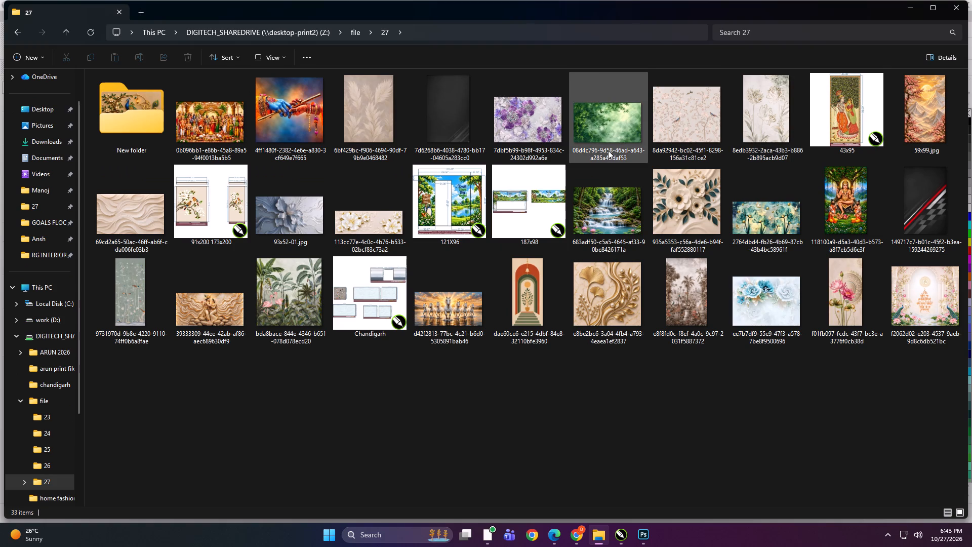
{"action": "left_click", "coordinate": [608, 146]}
{"action": "left_click_drag", "start_coordinate": [611, 114], "coordinate": [586, 493]}
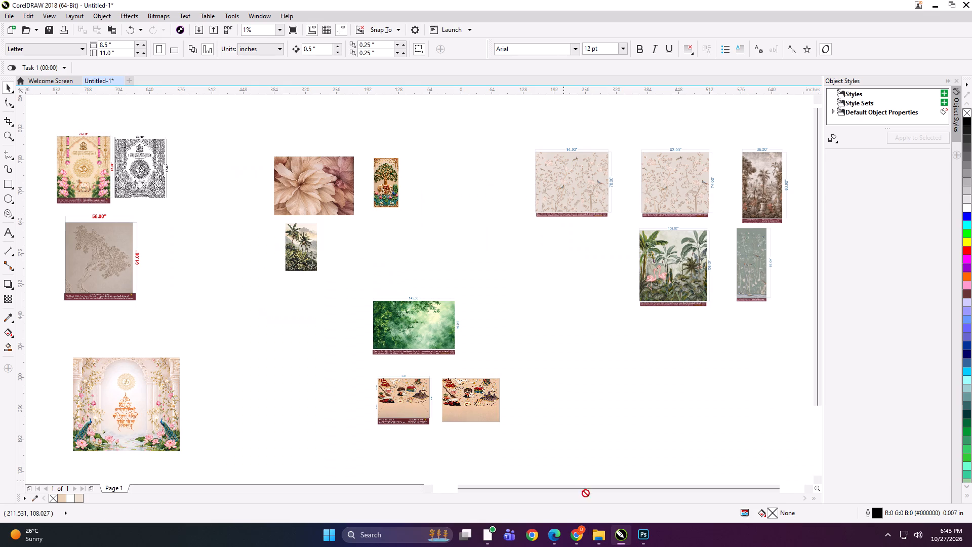
{"action": "left_click_drag", "start_coordinate": [586, 493], "coordinate": [499, 324]}
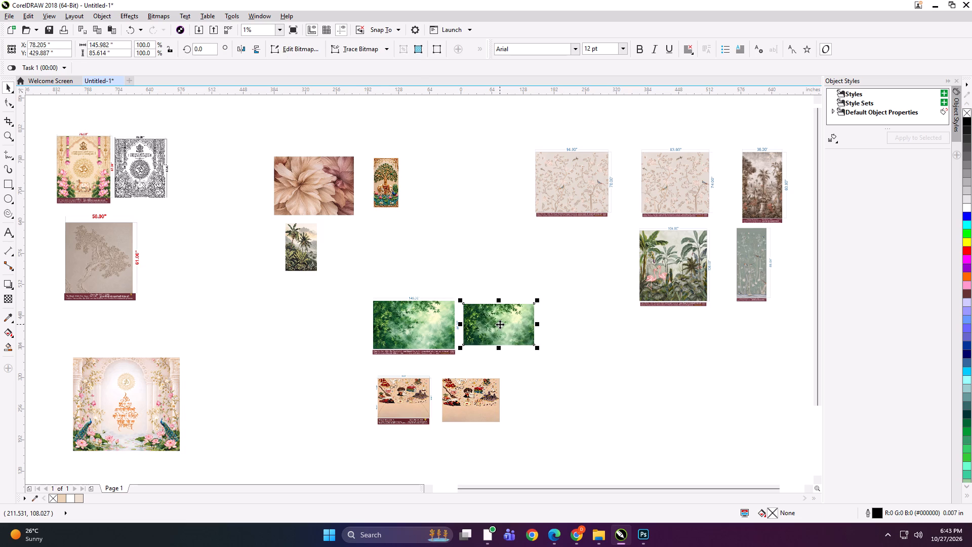
Resize the imported green leaf artwork to 146 inches wide by 86 inches high.
{"action": "scroll", "coordinate": [464, 325], "scroll_direction": "up", "scroll_amount": 2}
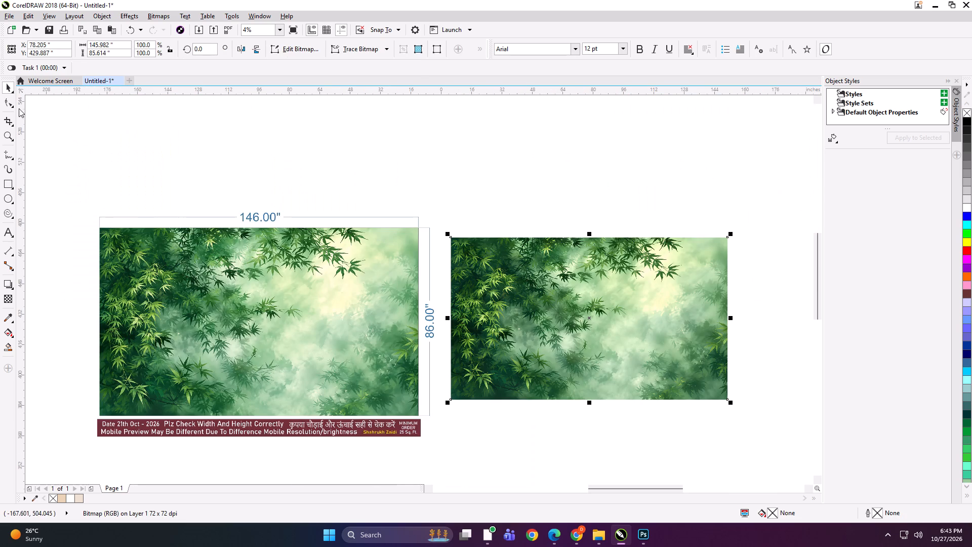
{"action": "left_click_drag", "start_coordinate": [121, 42], "coordinate": [76, 45]}
{"action": "type", "text": "146"}
{"action": "key", "text": "Tab"}
{"action": "type", "text": "86"}
{"action": "key", "text": "Return"}
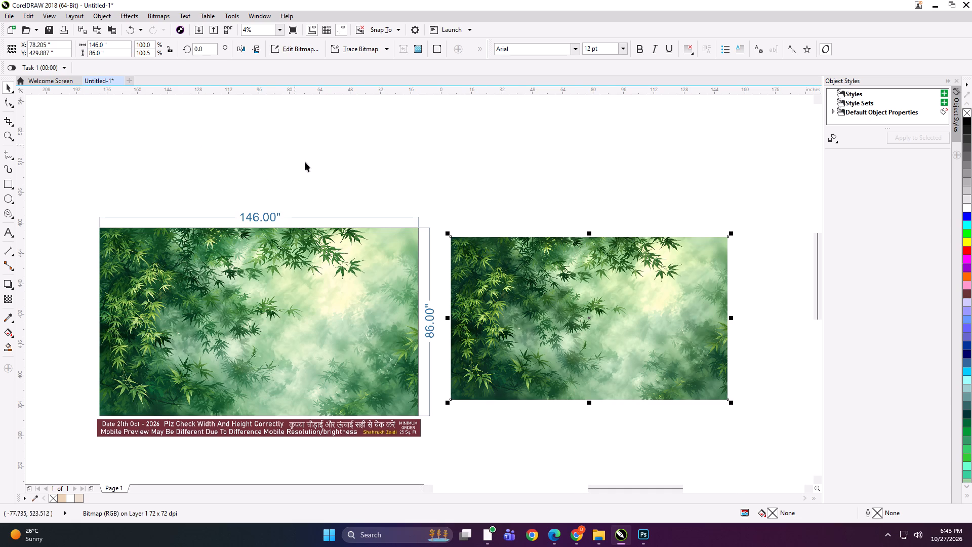
Create a rectangle frame over the 119X91 wizard-themed artwork and set the frame's width to 59 inches.
{"action": "scroll", "coordinate": [306, 168], "scroll_direction": "down", "scroll_amount": 1}
{"action": "left_click", "coordinate": [357, 371]}
{"action": "scroll", "coordinate": [276, 417], "scroll_direction": "up", "scroll_amount": 1}
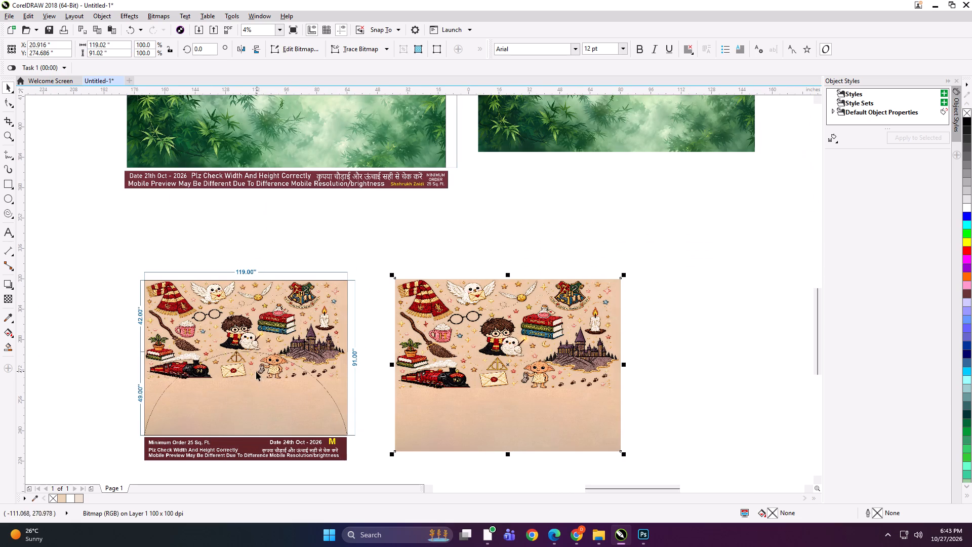
{"action": "double_click", "coordinate": [9, 185], "text": "shift"}
{"action": "key", "text": "shift+space"}
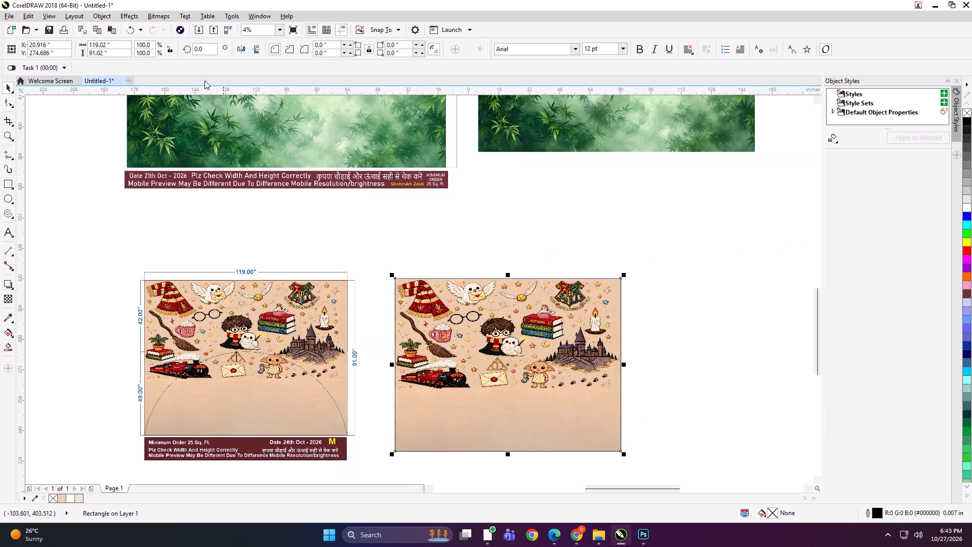
{"action": "left_click", "coordinate": [122, 45]}
{"action": "key", "text": "ctrl+a"}
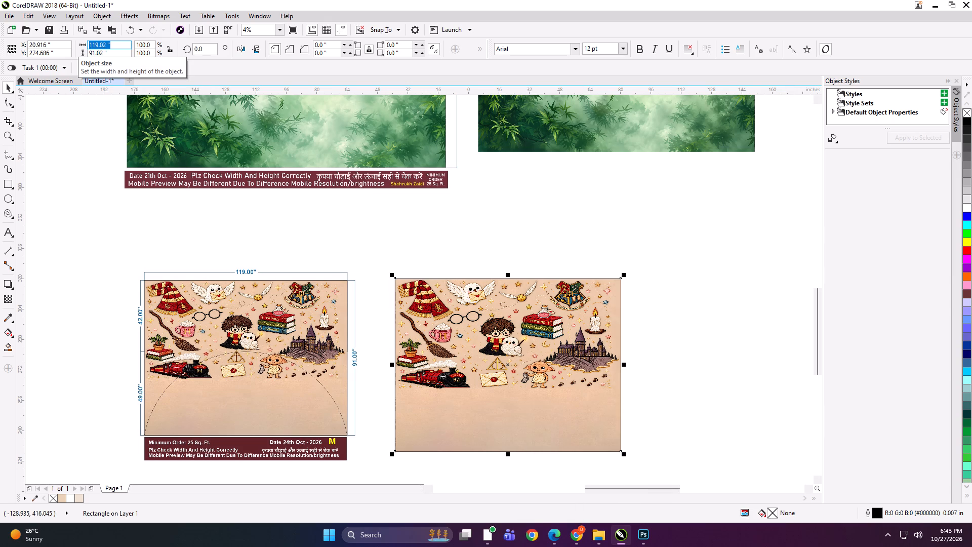
{"action": "type", "text": "59"}
{"action": "key", "text": "Return"}
Align the 59-inch frame to the left edge of the 119X91 artwork.
{"action": "scroll", "coordinate": [122, 45], "scroll_direction": "up", "scroll_amount": 2}
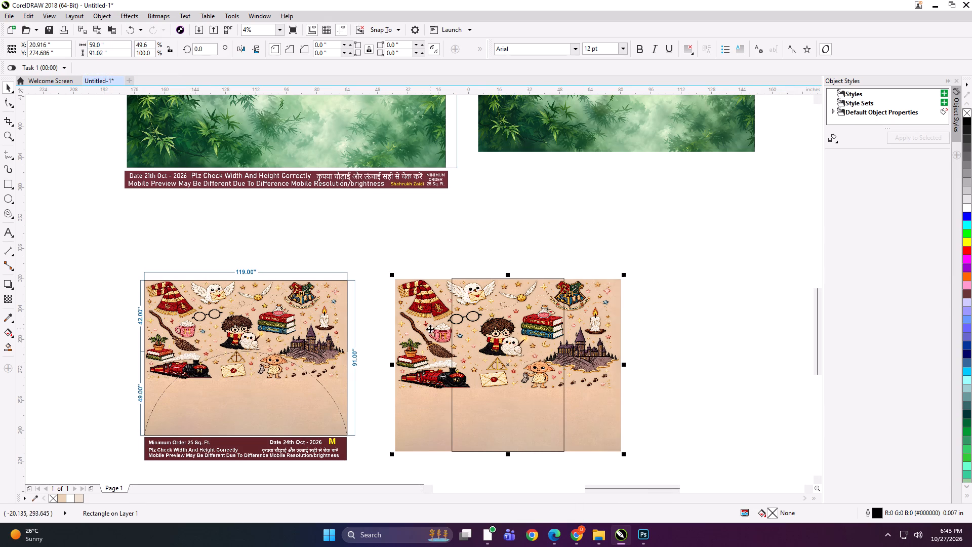
{"action": "left_click", "coordinate": [430, 329], "text": "shift"}
{"action": "key", "text": "l"}
{"action": "left_click", "coordinate": [460, 247]}
{"action": "left_click", "coordinate": [462, 301]}
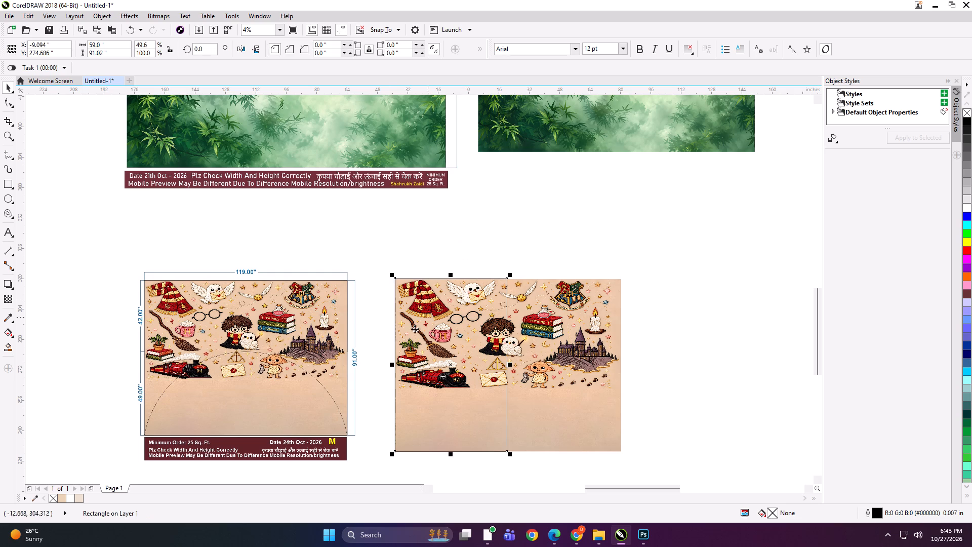
Mirror a copy of the 59-inch frame onto the right half of the 119X91 artwork.
{"action": "left_click_drag", "start_coordinate": [392, 365], "coordinate": [645, 376]}
{"action": "right_click", "coordinate": [645, 376], "text": "ctrl"}
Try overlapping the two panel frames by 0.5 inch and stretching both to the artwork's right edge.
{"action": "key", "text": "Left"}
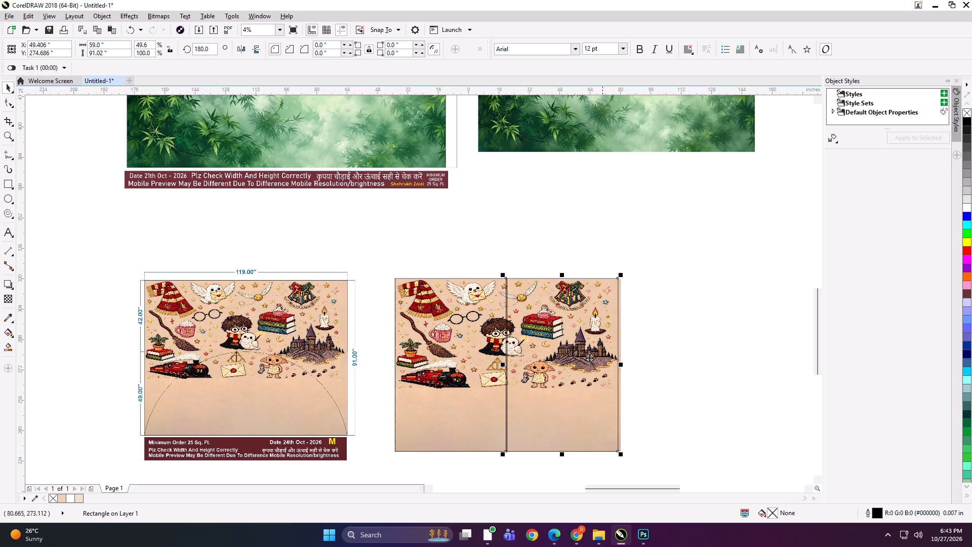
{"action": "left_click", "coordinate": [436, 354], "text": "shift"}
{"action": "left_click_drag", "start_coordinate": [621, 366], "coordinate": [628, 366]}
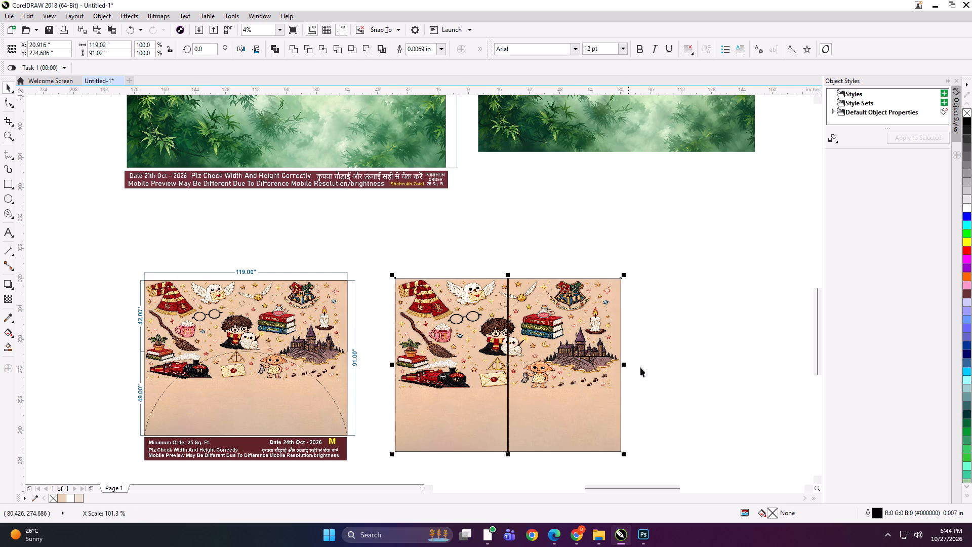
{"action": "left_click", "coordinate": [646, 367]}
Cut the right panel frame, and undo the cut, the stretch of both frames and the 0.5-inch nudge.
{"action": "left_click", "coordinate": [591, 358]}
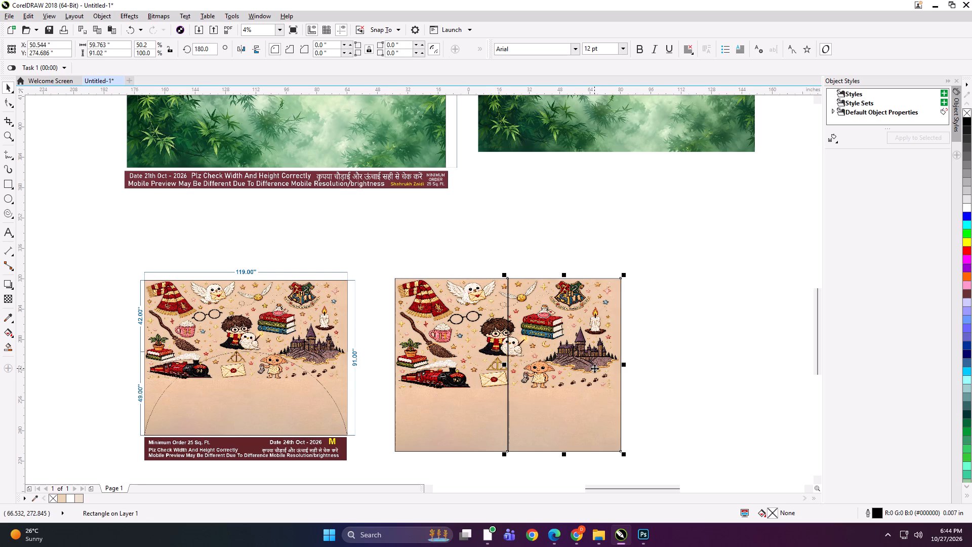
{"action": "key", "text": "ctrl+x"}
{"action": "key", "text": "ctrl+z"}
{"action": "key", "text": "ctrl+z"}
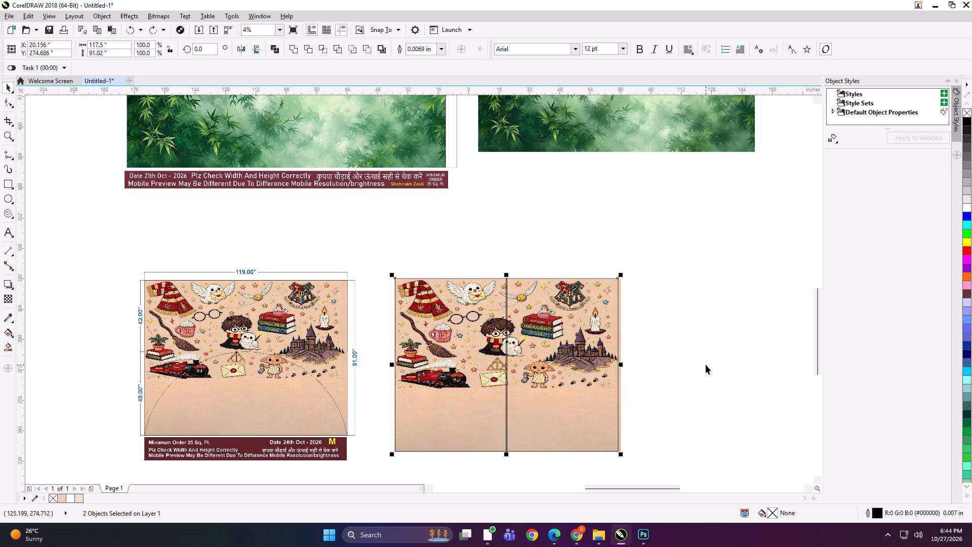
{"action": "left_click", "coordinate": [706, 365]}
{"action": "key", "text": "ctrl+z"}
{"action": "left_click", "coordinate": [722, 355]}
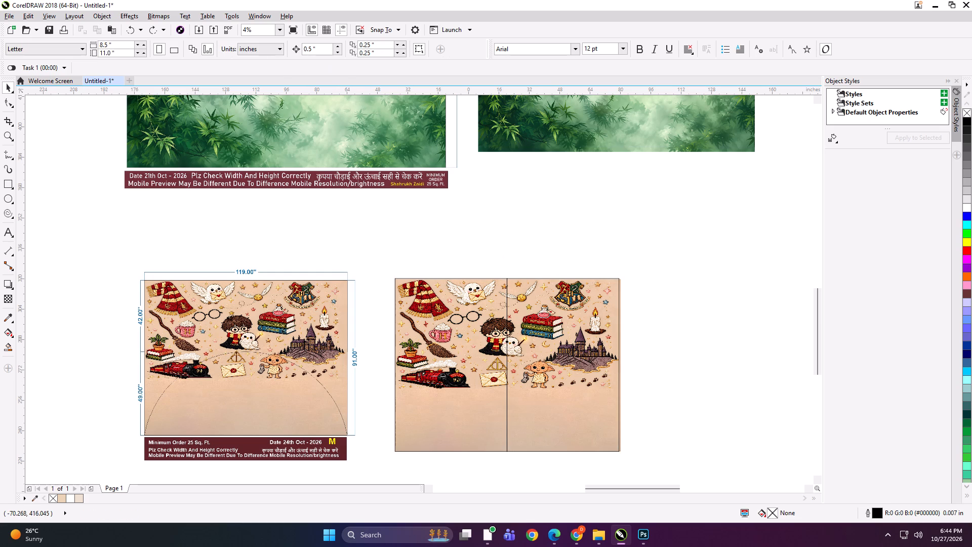
Set the nudge distance to 0.35 inch and nudge the right panel frame leftward once to overlap the left frame.
{"action": "left_click_drag", "start_coordinate": [326, 51], "coordinate": [293, 49]}
{"action": "type", "text": ".35"}
{"action": "key", "text": "Return"}
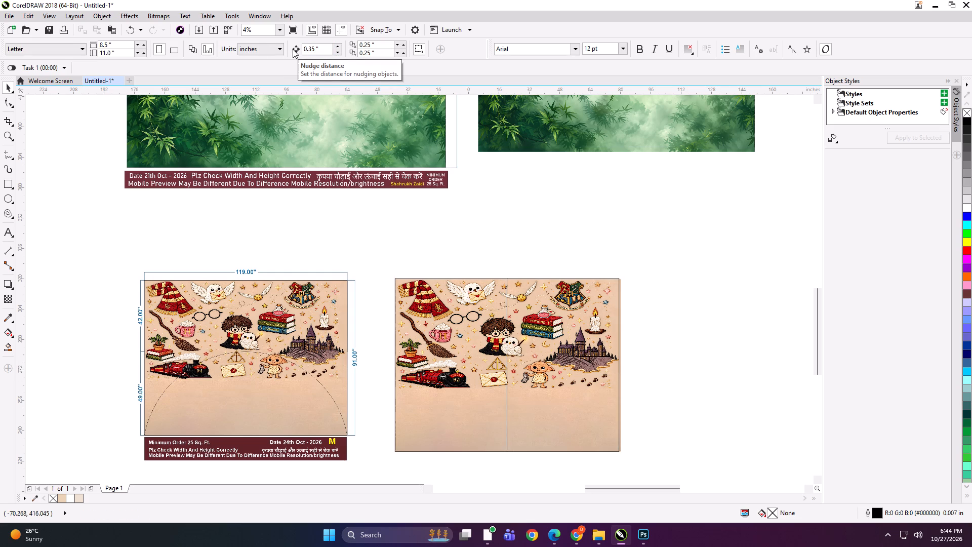
{"action": "left_click", "coordinate": [554, 326]}
{"action": "key", "text": "Left"}
Stretch both panel frames together to the artwork's right edge, making them 119.02 inches wide overall.
{"action": "left_click", "coordinate": [479, 334], "text": "shift"}
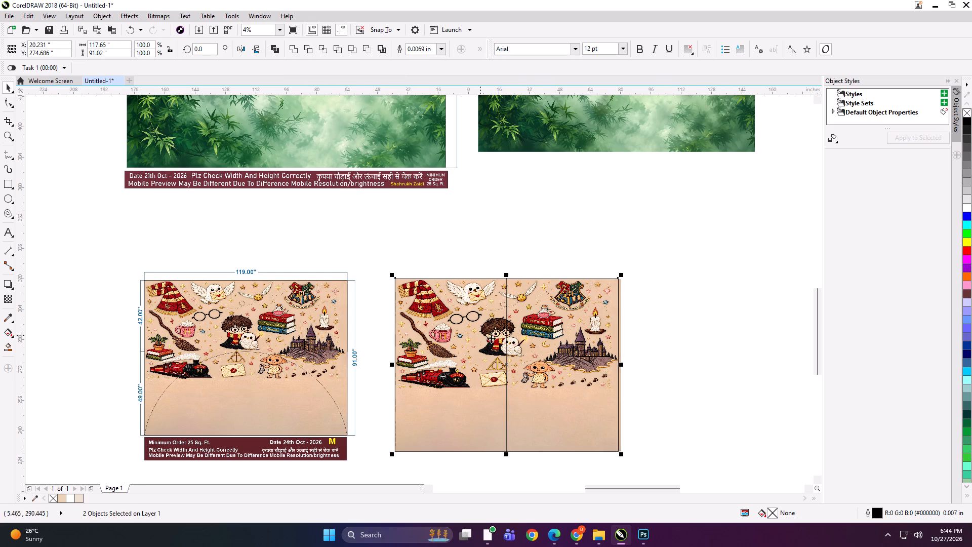
{"action": "left_click_drag", "start_coordinate": [621, 364], "coordinate": [626, 364]}
{"action": "left_click", "coordinate": [650, 357]}
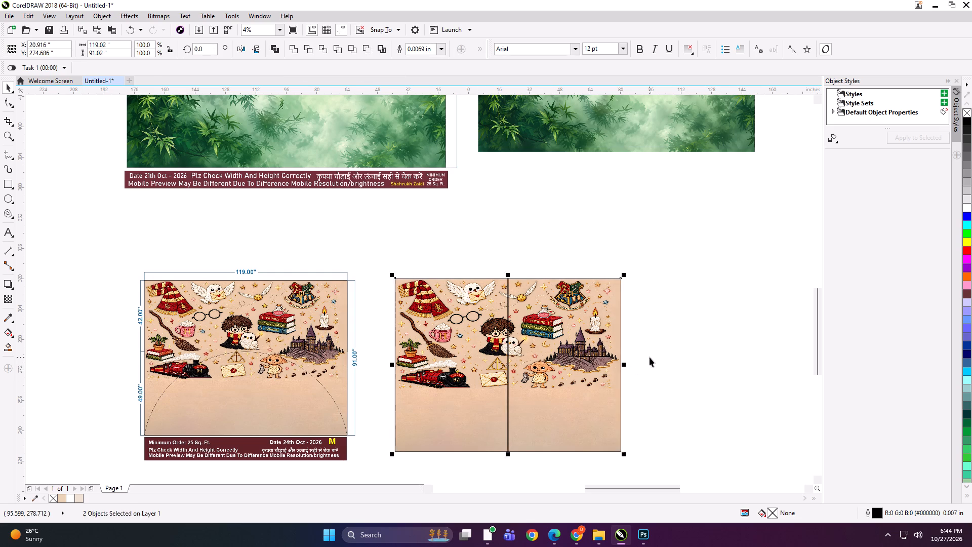
Place the 119X91 artwork inside the two grouped panel frames and ungroup them into separate left and right panels.
{"action": "left_click", "coordinate": [586, 347]}
{"action": "scroll", "coordinate": [515, 330], "scroll_direction": "up", "scroll_amount": 1}
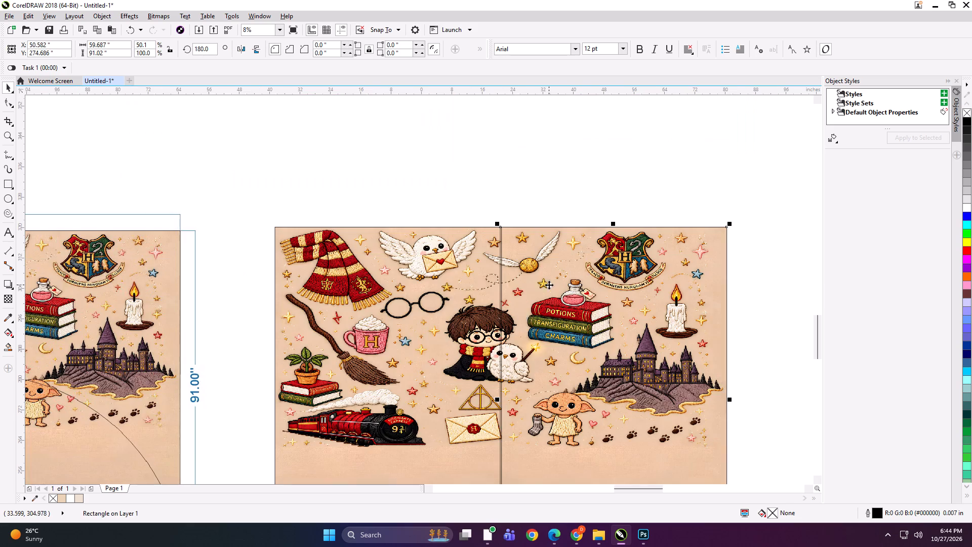
{"action": "scroll", "coordinate": [550, 286], "scroll_direction": "down", "scroll_amount": 1}
{"action": "scroll", "coordinate": [550, 327], "scroll_direction": "down", "scroll_amount": 1}
{"action": "scroll", "coordinate": [535, 322], "scroll_direction": "up", "scroll_amount": 1}
{"action": "left_click", "coordinate": [485, 315], "text": "shift"}
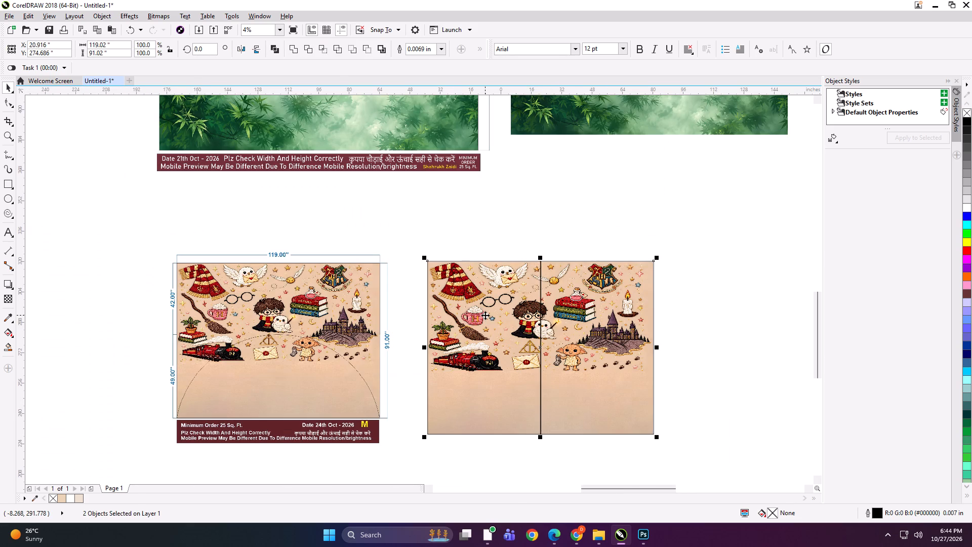
{"action": "key", "text": "ctrl+g"}
{"action": "left_click", "coordinate": [685, 339]}
{"action": "left_click", "coordinate": [591, 343], "text": "alt"}
{"action": "key", "text": "shift+Return"}
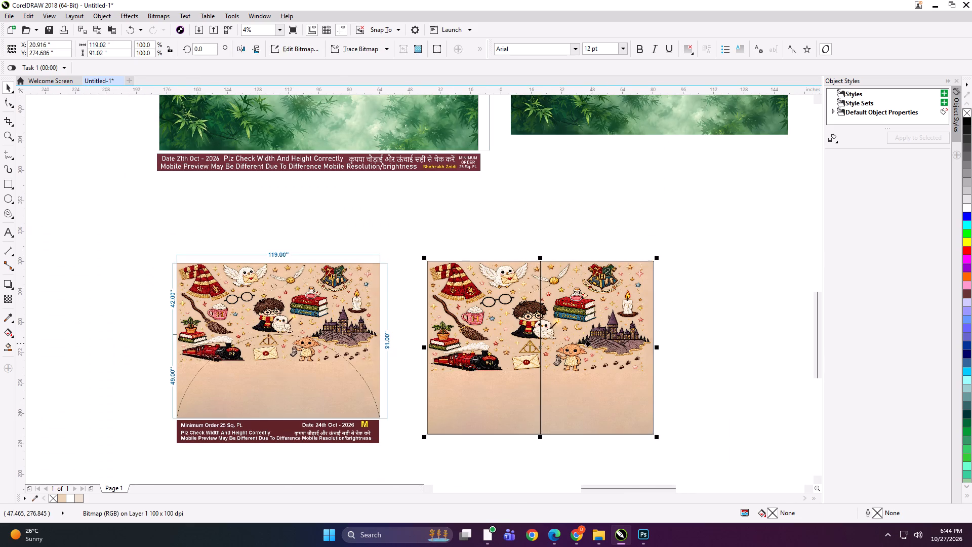
{"action": "left_click", "coordinate": [590, 343]}
{"action": "key", "text": "ctrl+u"}
{"action": "left_click", "coordinate": [703, 331]}
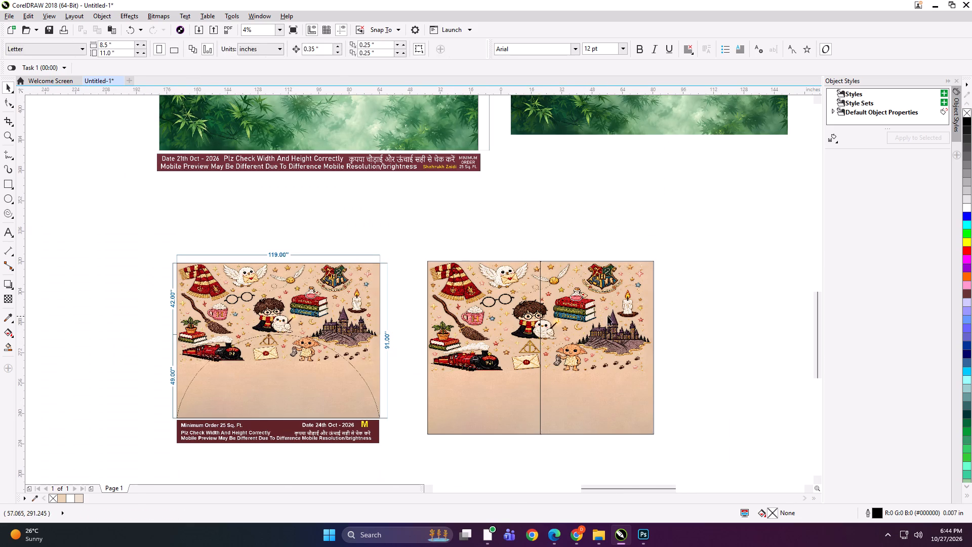
{"action": "left_click", "coordinate": [607, 316]}
{"action": "left_click", "coordinate": [506, 304]}
{"action": "left_click", "coordinate": [686, 309]}
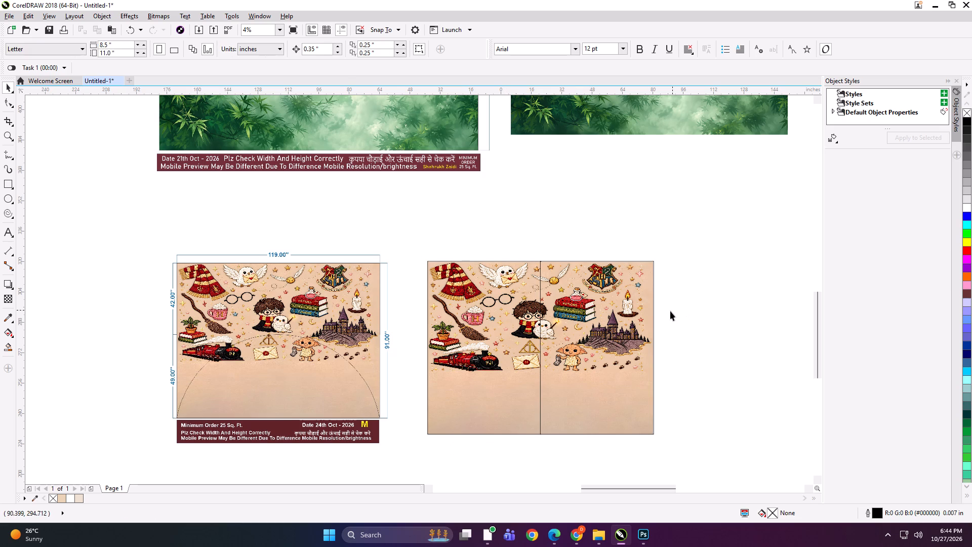
Add the text label "119*91 PANEL 1" at the top edge of the left panel.
{"action": "left_click", "coordinate": [8, 232]}
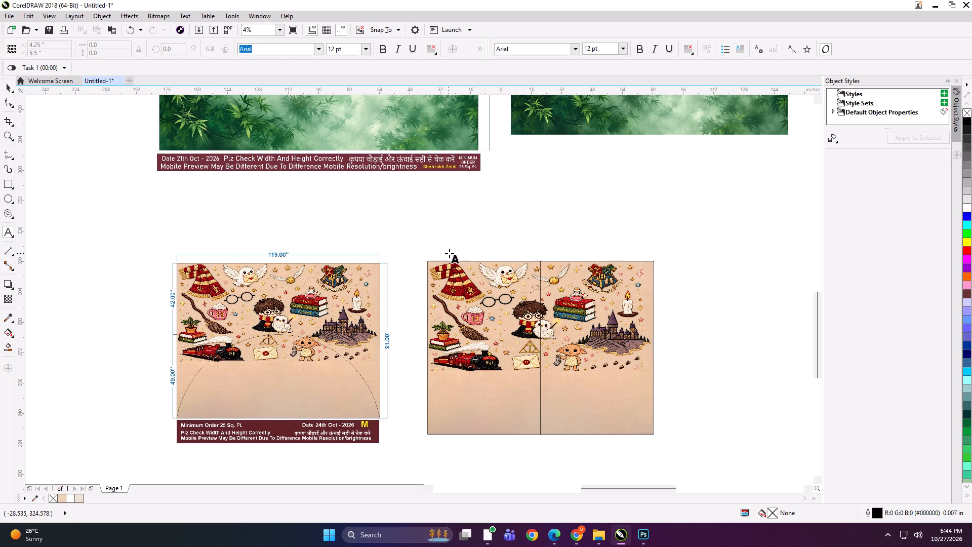
{"action": "left_click", "coordinate": [465, 259]}
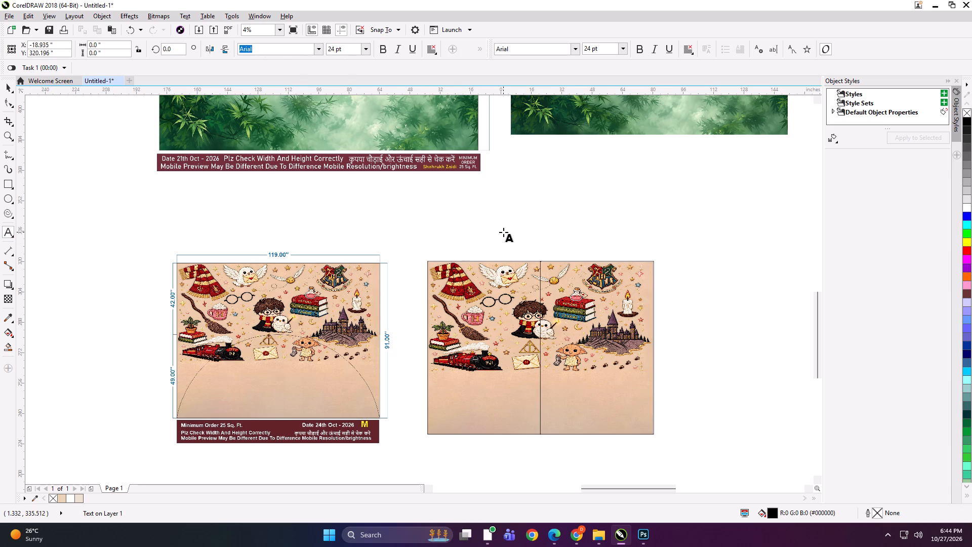
{"action": "type", "text": "119*91 PANEL 1"}
Copy the panel label to the right panel's top edge and change it to "119*91 PANEL 2".
{"action": "key", "text": "ctrl+a"}
{"action": "key", "text": "ctrl+c"}
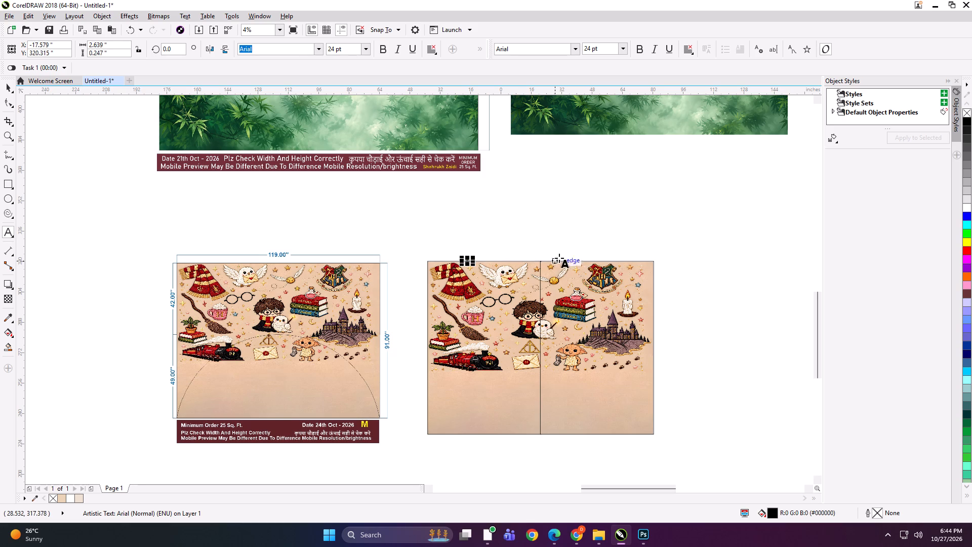
{"action": "left_click", "coordinate": [579, 260]}
{"action": "key", "text": "ctrl+v"}
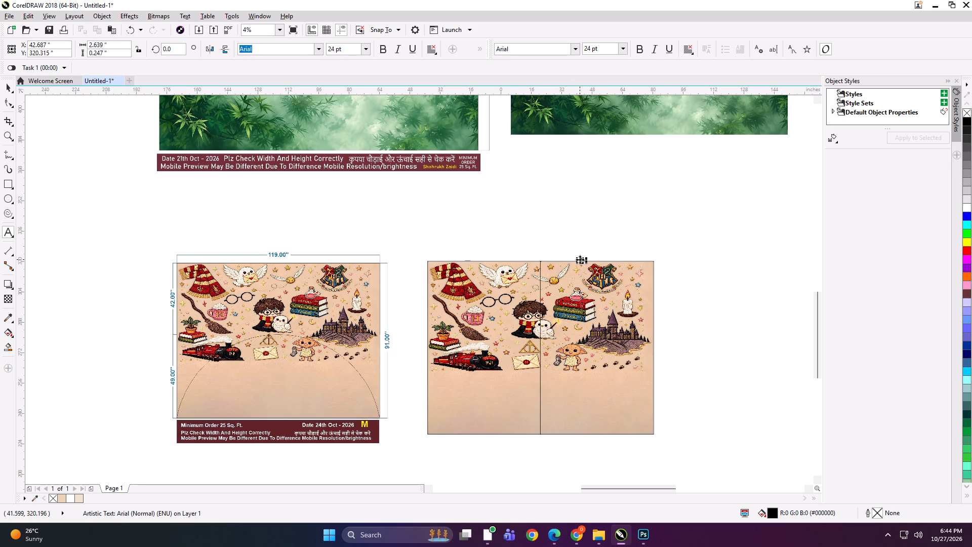
{"action": "key", "text": "BackSpace"}
{"action": "key", "text": "2"}
{"action": "left_click", "coordinate": [7, 82]}
Group each text label with its own panel, the right panel first and the left panel second.
{"action": "left_click", "coordinate": [579, 297], "text": "shift"}
{"action": "key", "text": "ctrl+g"}
{"action": "left_click_drag", "start_coordinate": [568, 243], "coordinate": [423, 318]}
{"action": "left_click", "coordinate": [449, 297], "text": "shift"}
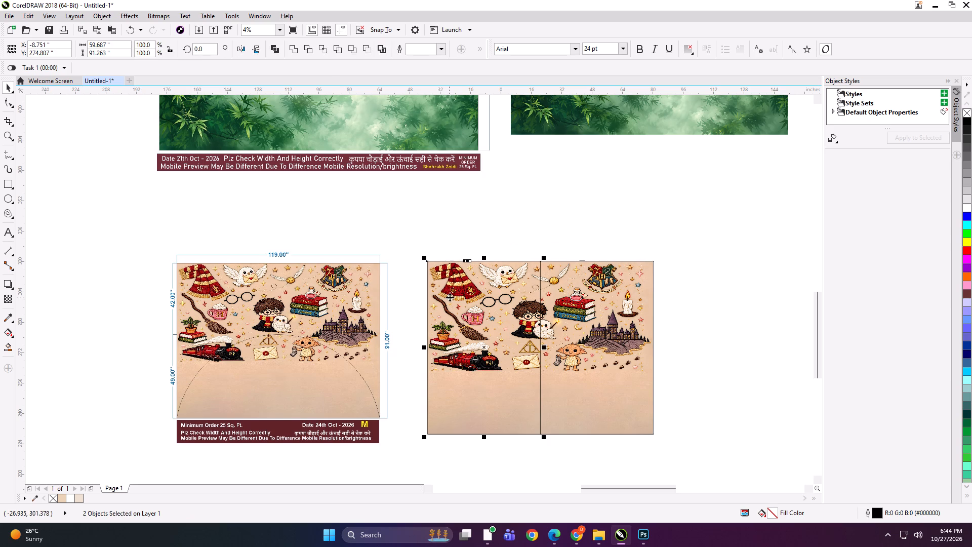
{"action": "key", "text": "ctrl+g"}
Start exporting the left panel and create and open a destination folder "GLOBEX INTERIOR" inside the print file folder 27.
{"action": "key", "text": "ctrl+e"}
{"action": "left_click", "coordinate": [429, 127]}
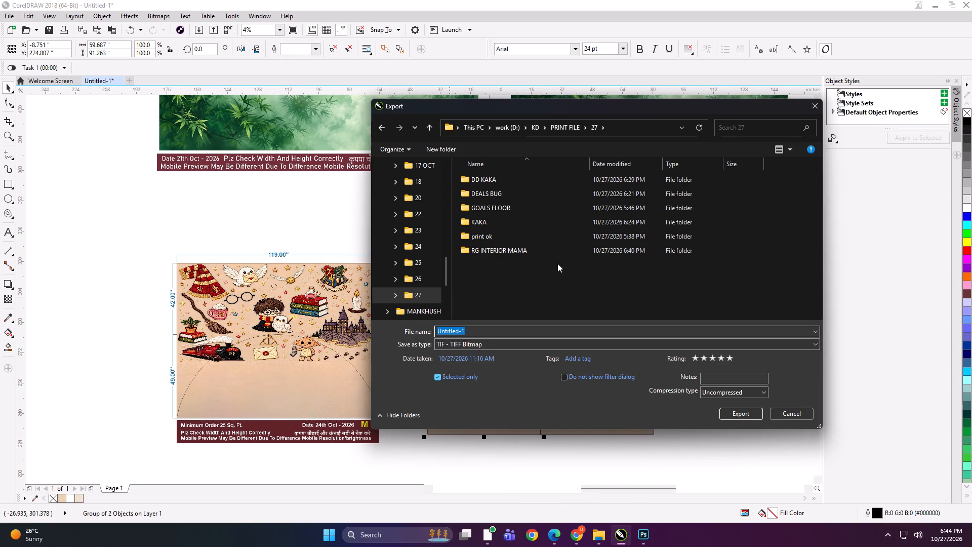
{"action": "left_click", "coordinate": [448, 151]}
{"action": "type", "text": "GLOBEX INTERIOR"}
{"action": "key", "text": "Return"}
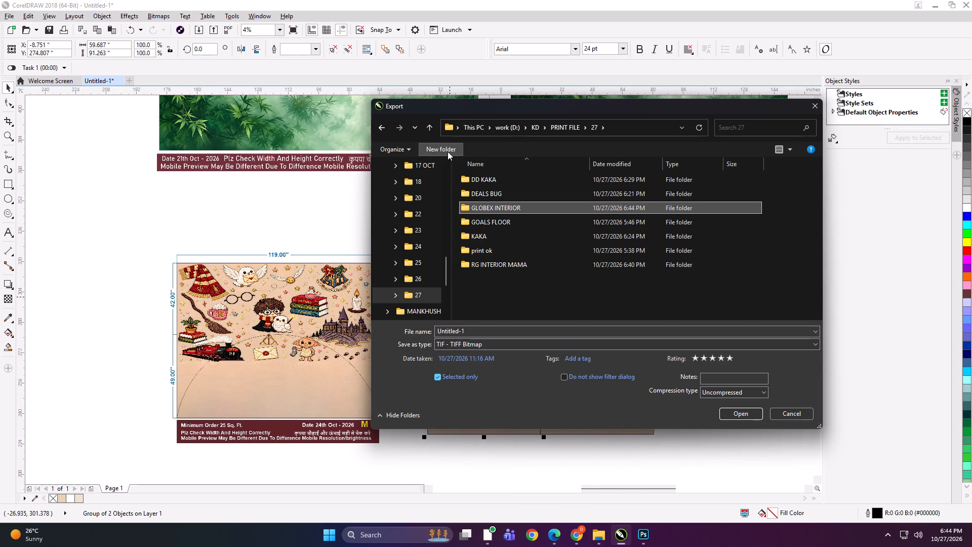
{"action": "double_click", "coordinate": [538, 203]}
Export the left panel as a TIFF named "59.6x91 A NW".
{"action": "left_click", "coordinate": [510, 331]}
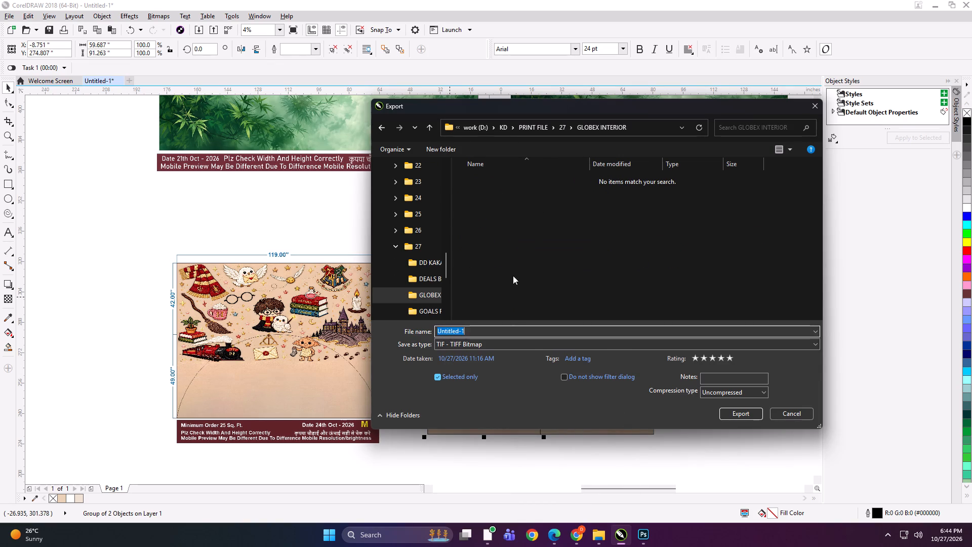
{"action": "type", "text": "59.6x"}
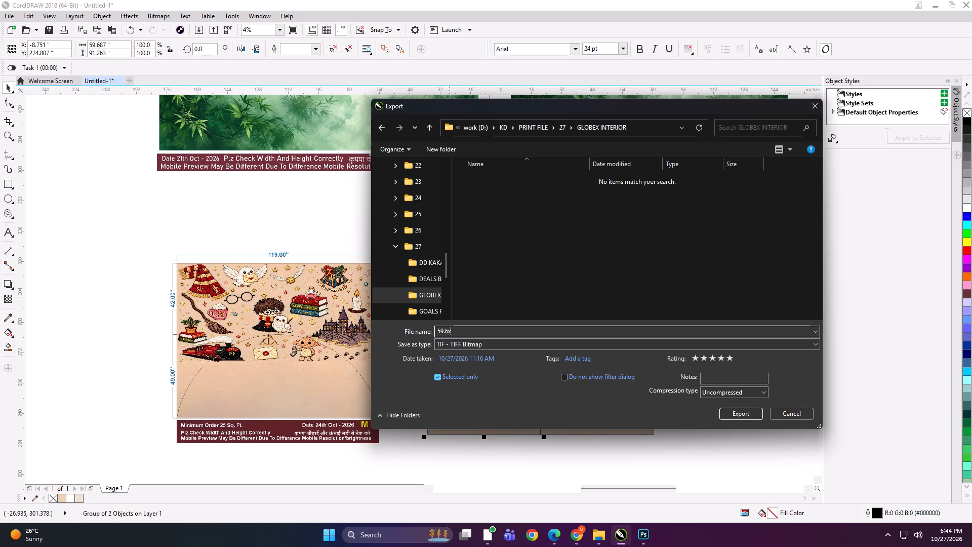
{"action": "type", "text": "91 A NW"}
{"action": "key", "text": "Return"}
{"action": "key", "text": "Return"}
Export the right panel as a TIFF to the same folder, replacing A with B in the left panel's file name.
{"action": "left_click", "coordinate": [607, 345]}
{"action": "key", "text": "ctrl+e"}
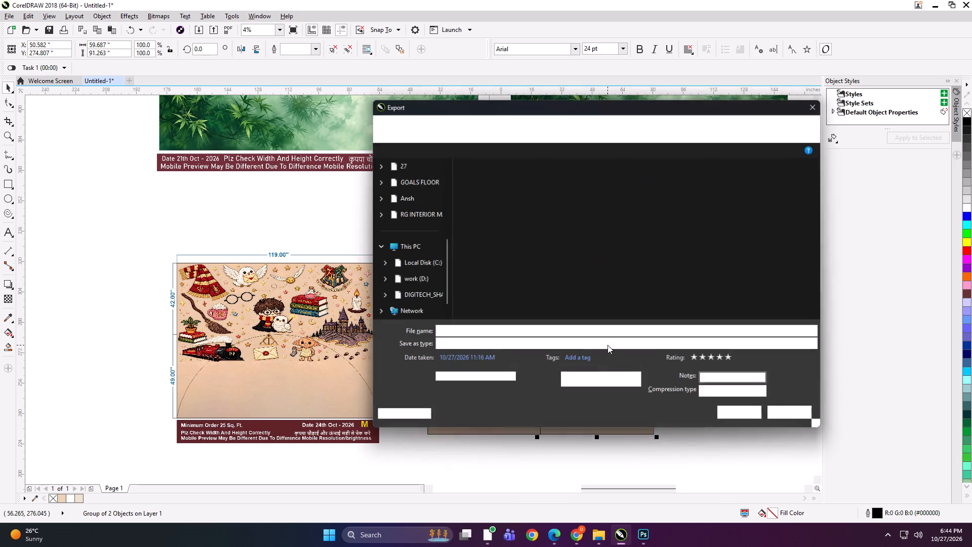
{"action": "left_click", "coordinate": [484, 208]}
{"action": "double_click", "coordinate": [463, 331]}
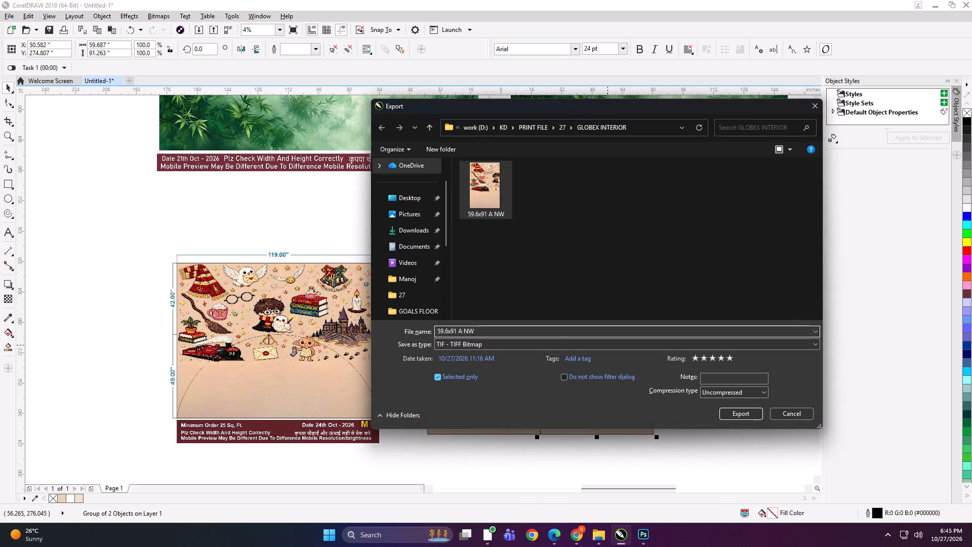
{"action": "key", "text": "BackSpace"}
{"action": "key", "text": "BackSpace"}
{"action": "type", "text": "B"}
{"action": "key", "text": "space"}
{"action": "key", "text": "Return"}
{"action": "key", "text": "Return"}
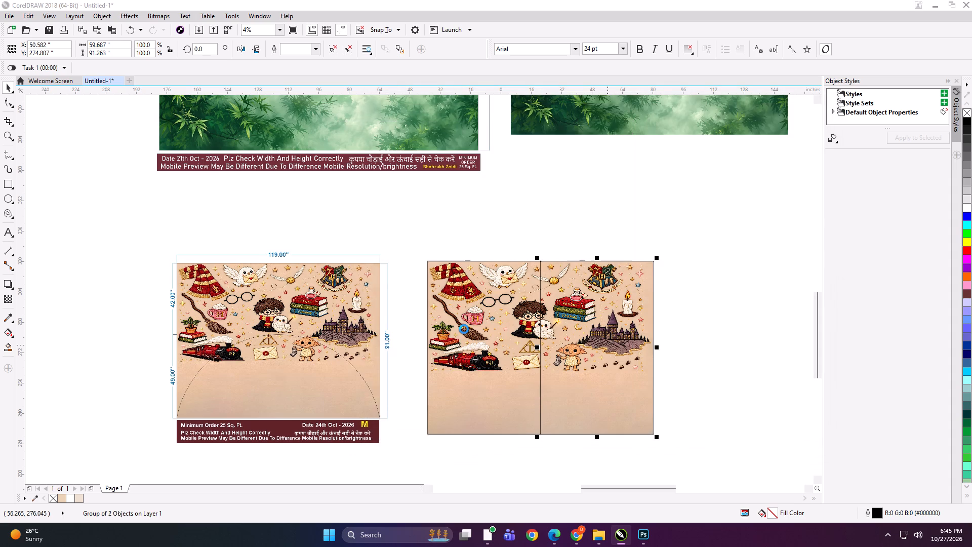
Nudge the right panel away from the left one to leave a gap of about 4.5 inches.
{"action": "key", "text": "Right"}
{"action": "key", "text": "Right"}
{"action": "key", "text": "Right"}
{"action": "key", "text": "Right"}
{"action": "key", "text": "Right"}
{"action": "key", "text": "Right"}
{"action": "key", "text": "Right"}
{"action": "key", "text": "Right"}
{"action": "key", "text": "Right"}
{"action": "key", "text": "Right"}
{"action": "key", "text": "Right"}
{"action": "key", "text": "Right"}
{"action": "key", "text": "Right"}
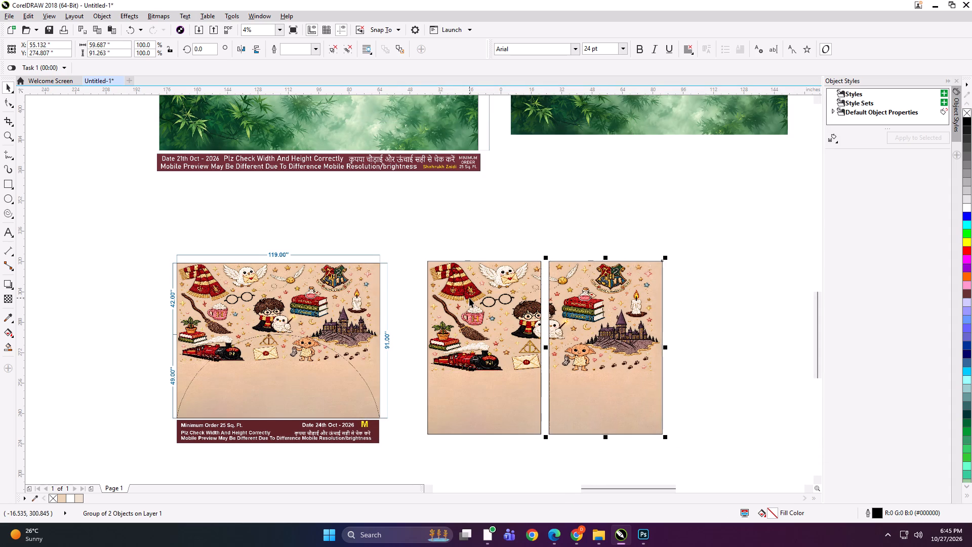
Group the 119 x 91 proof with its two panels and shrink the group to a very small size.
{"action": "left_click", "coordinate": [470, 298], "text": "shift"}
{"action": "left_click", "coordinate": [414, 302], "text": "shift"}
{"action": "left_click", "coordinate": [454, 300], "text": "shift"}
{"action": "left_click", "coordinate": [345, 310], "text": "shift"}
{"action": "left_click", "coordinate": [439, 314], "text": "shift"}
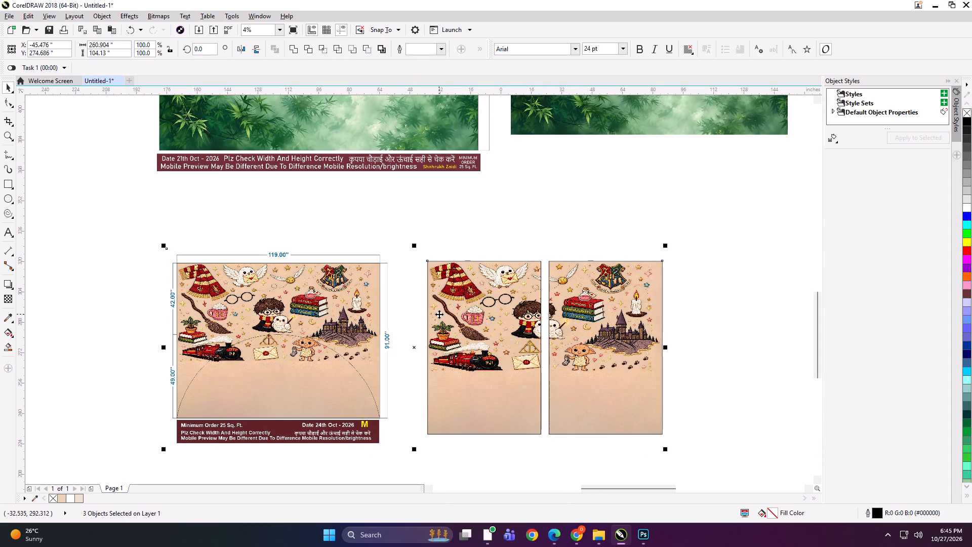
{"action": "key", "text": "ctrl+g"}
{"action": "left_click_drag", "start_coordinate": [666, 451], "coordinate": [439, 366], "text": "shift"}
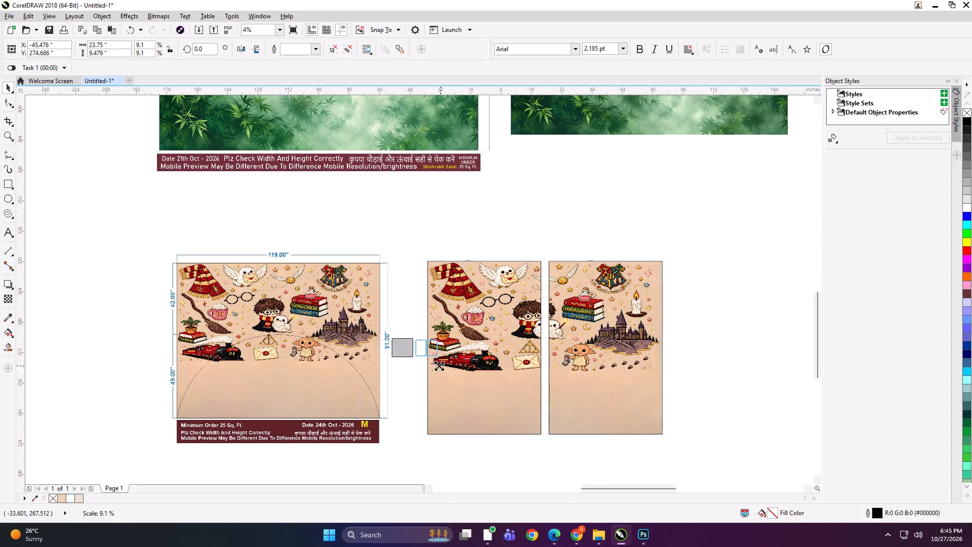
{"action": "left_click_drag", "start_coordinate": [439, 366], "coordinate": [428, 363], "text": "shift"}
{"action": "scroll", "coordinate": [415, 350], "scroll_direction": "up", "scroll_amount": 4}
{"action": "left_click_drag", "start_coordinate": [584, 415], "coordinate": [491, 384], "text": "shift"}
Export the shrunken proof-and-panels comparison under the file name "SGDG".
{"action": "key", "text": "ctrl+e"}
{"action": "type", "text": "SGDG"}
{"action": "key", "text": "Return"}
{"action": "key", "text": "Return"}
{"action": "key", "text": "Return"}
Delete the shrunken comparison group from the page.
{"action": "key", "text": "Delete"}
Create a rectangle around the 146 x 86 bamboo artwork and set its width to 49 inches.
{"action": "key", "text": "F4"}
{"action": "left_click", "coordinate": [492, 384]}
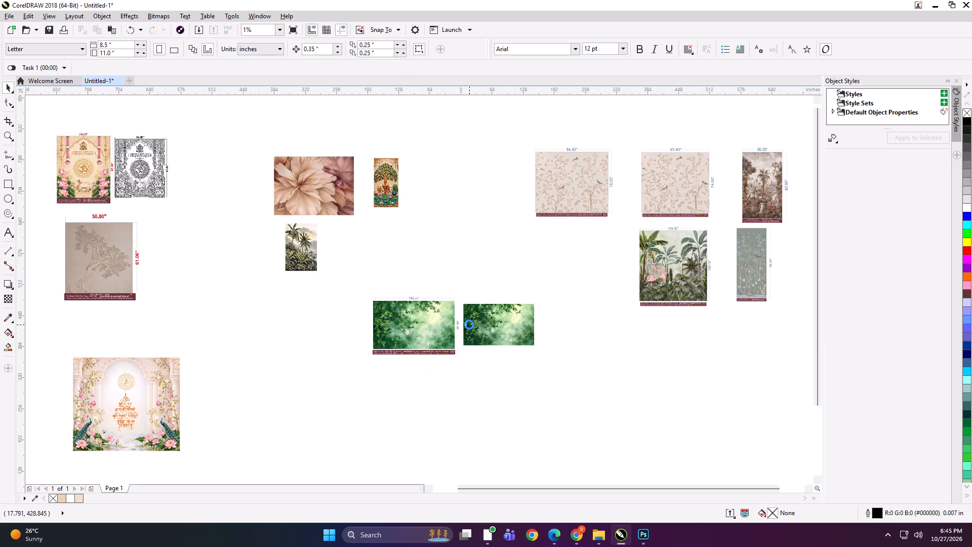
{"action": "scroll", "coordinate": [469, 325], "scroll_direction": "up", "scroll_amount": 2}
{"action": "left_click_drag", "start_coordinate": [398, 324], "coordinate": [375, 319]}
{"action": "left_click", "coordinate": [516, 293]}
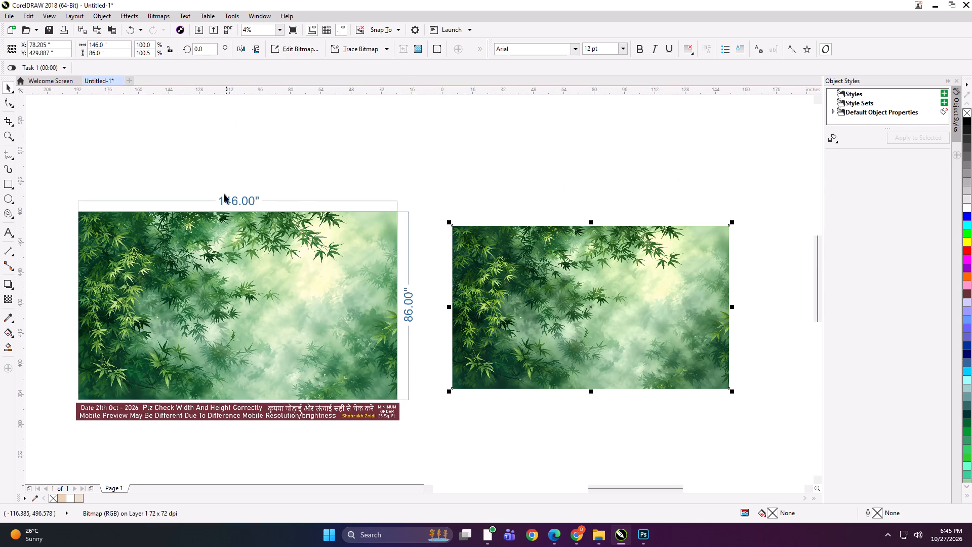
{"action": "double_click", "coordinate": [7, 183], "text": "shift"}
{"action": "key", "text": "shift+space"}
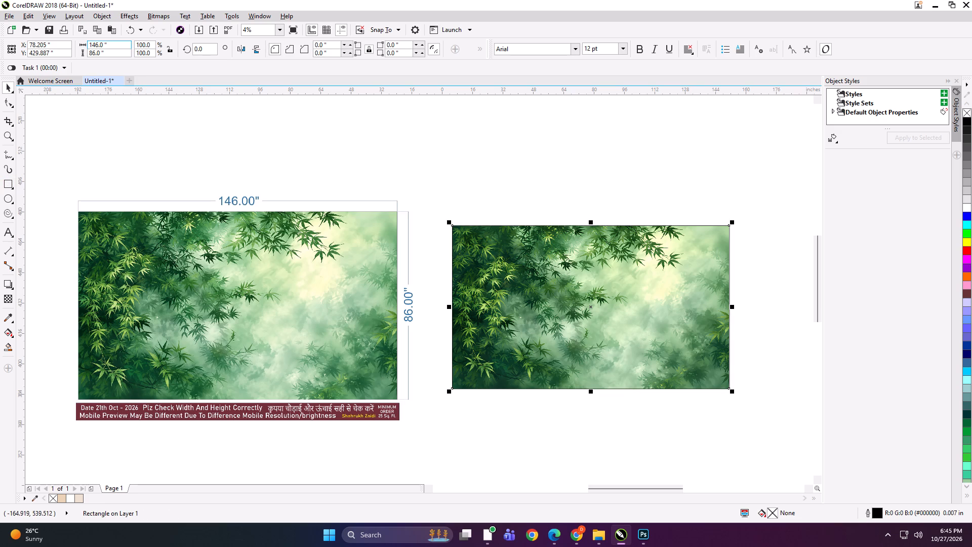
{"action": "left_click", "coordinate": [119, 47]}
{"action": "key", "text": "ctrl+a"}
{"action": "type", "text": "49"}
{"action": "key", "text": "Return"}
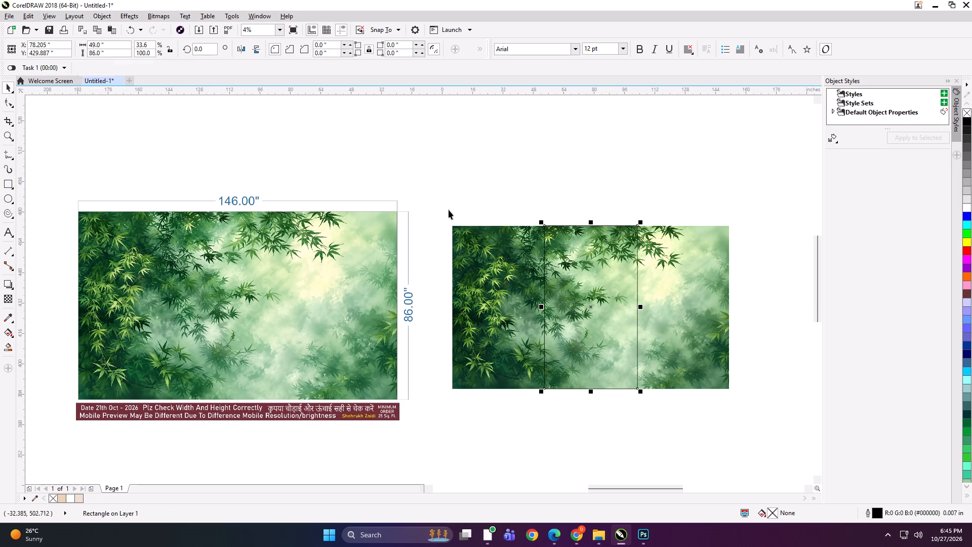
Align the 49-inch frame with the left edge of the bamboo artwork.
{"action": "left_click", "coordinate": [487, 244], "text": "shift"}
{"action": "key", "text": "l"}
{"action": "left_click", "coordinate": [538, 147]}
{"action": "left_click", "coordinate": [471, 259]}
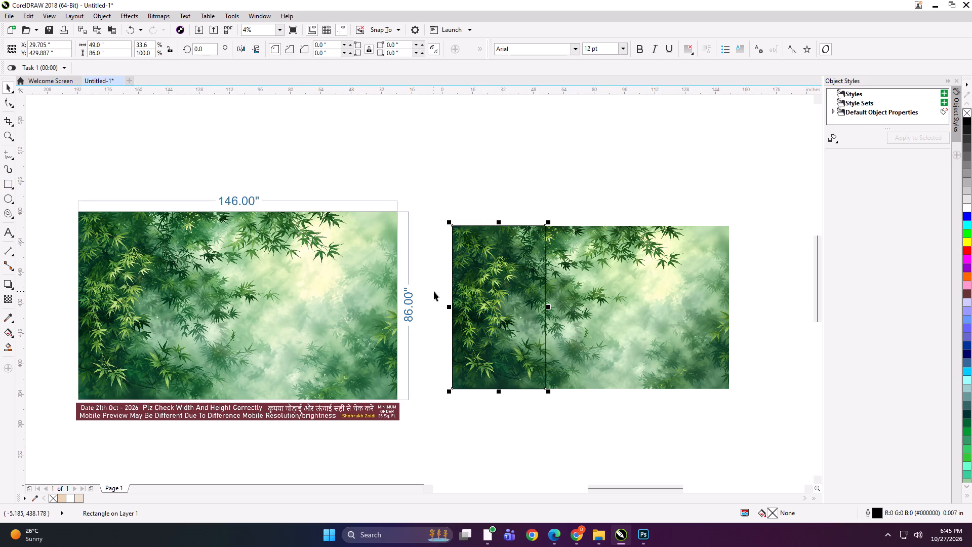
Mirror-copy the frame twice across the artwork, nudging each copy 0.35 inch left so neighbouring panels overlap.
{"action": "left_click_drag", "start_coordinate": [445, 306], "coordinate": [610, 305]}
{"action": "right_click", "coordinate": [610, 305], "text": "ctrl"}
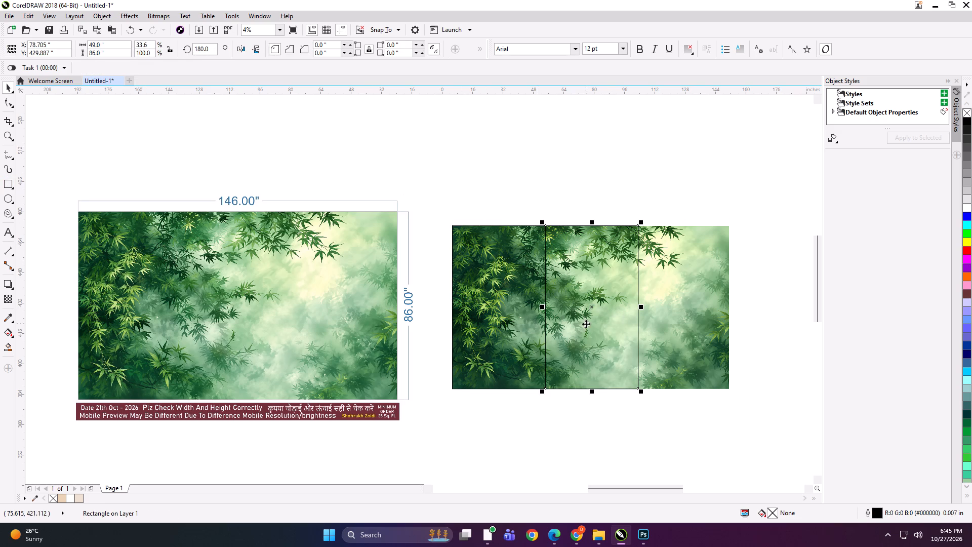
{"action": "key", "text": "Left"}
{"action": "left_click_drag", "start_coordinate": [540, 306], "coordinate": [696, 302]}
{"action": "right_click", "coordinate": [696, 302], "text": "ctrl"}
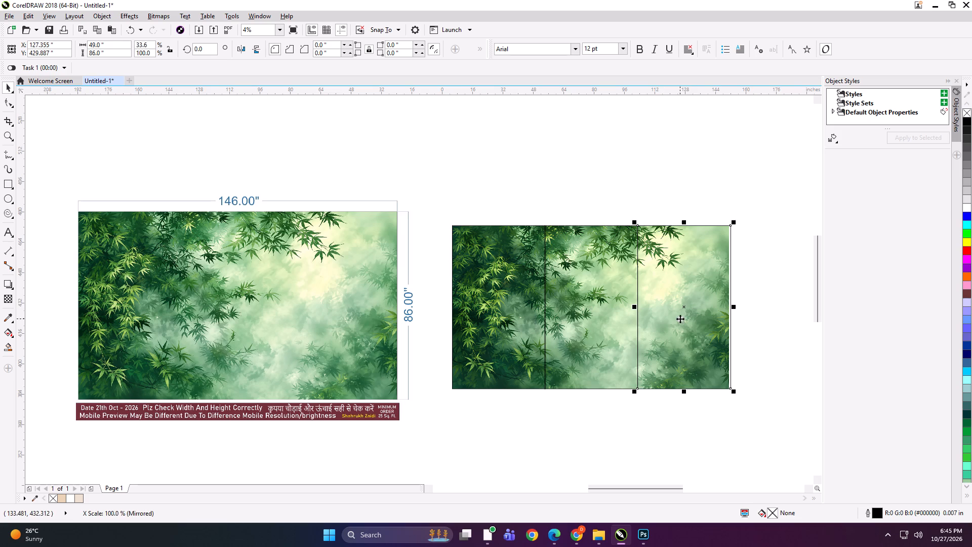
{"action": "key", "text": "Left"}
Pull the third frame's right edge in to the artwork's edge, making it about 48.7 inches wide.
{"action": "left_click", "coordinate": [760, 310]}
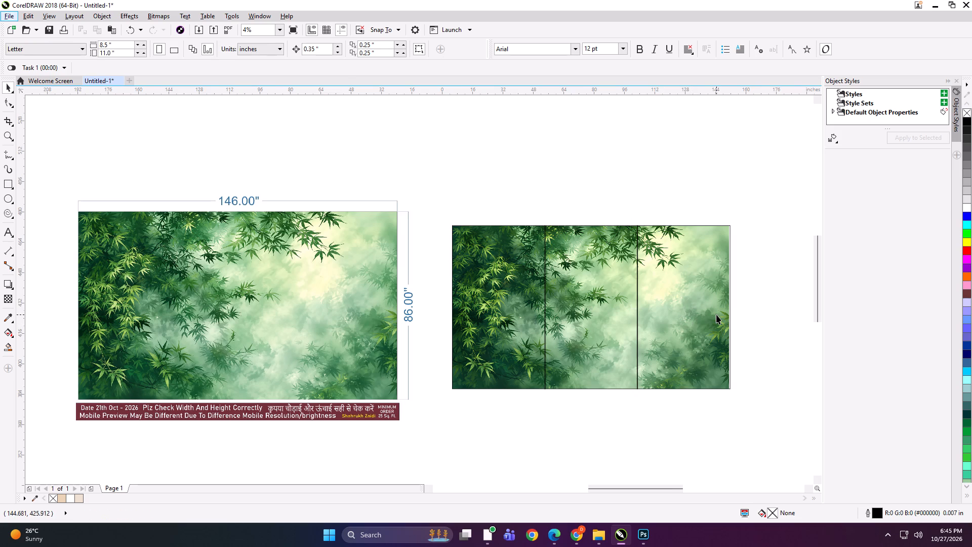
{"action": "left_click", "coordinate": [716, 315]}
{"action": "scroll", "coordinate": [730, 306], "scroll_direction": "up", "scroll_amount": 5}
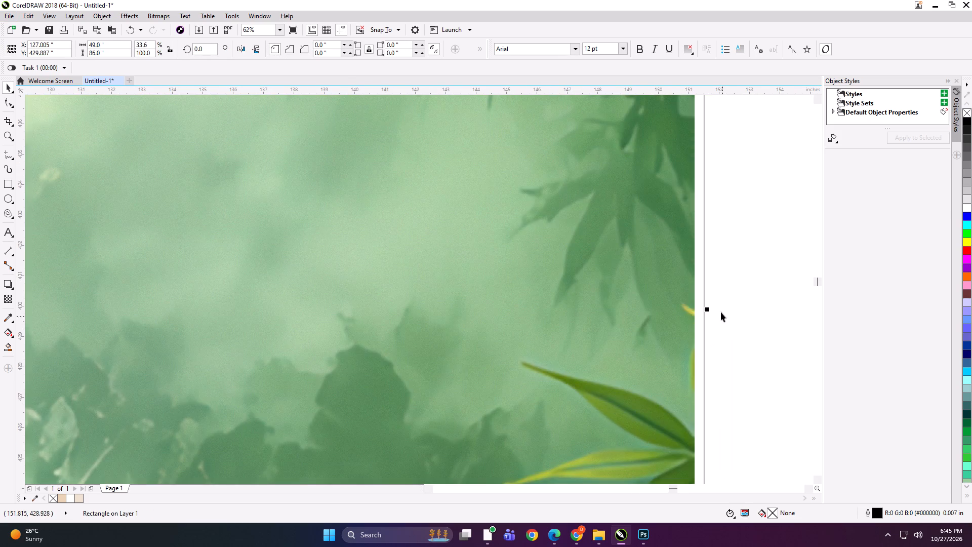
{"action": "scroll", "coordinate": [720, 310], "scroll_direction": "up", "scroll_amount": 1}
{"action": "left_click_drag", "start_coordinate": [693, 310], "coordinate": [675, 310]}
{"action": "scroll", "coordinate": [701, 297], "scroll_direction": "down", "scroll_amount": 3}
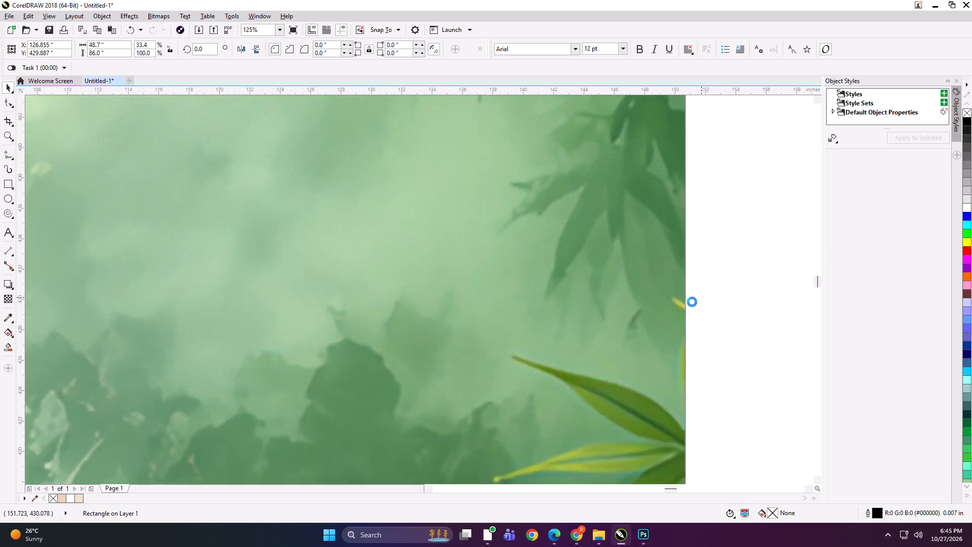
{"action": "scroll", "coordinate": [692, 302], "scroll_direction": "down", "scroll_amount": 3}
Group the three panel frames over the bamboo artwork.
{"action": "left_click", "coordinate": [556, 293], "text": "shift"}
{"action": "left_click", "coordinate": [465, 299], "text": "shift"}
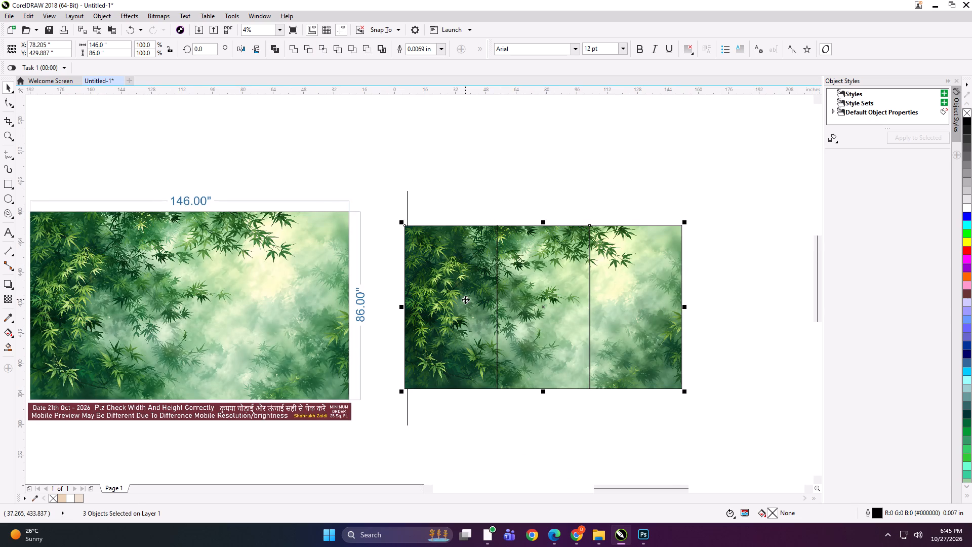
{"action": "key", "text": "ctrl+g"}
Place the bamboo artwork inside the grouped frames and ungroup them into three separate panels.
{"action": "left_click", "coordinate": [515, 202]}
{"action": "left_click", "coordinate": [536, 257], "text": "alt"}
{"action": "key", "text": "shift+Return"}
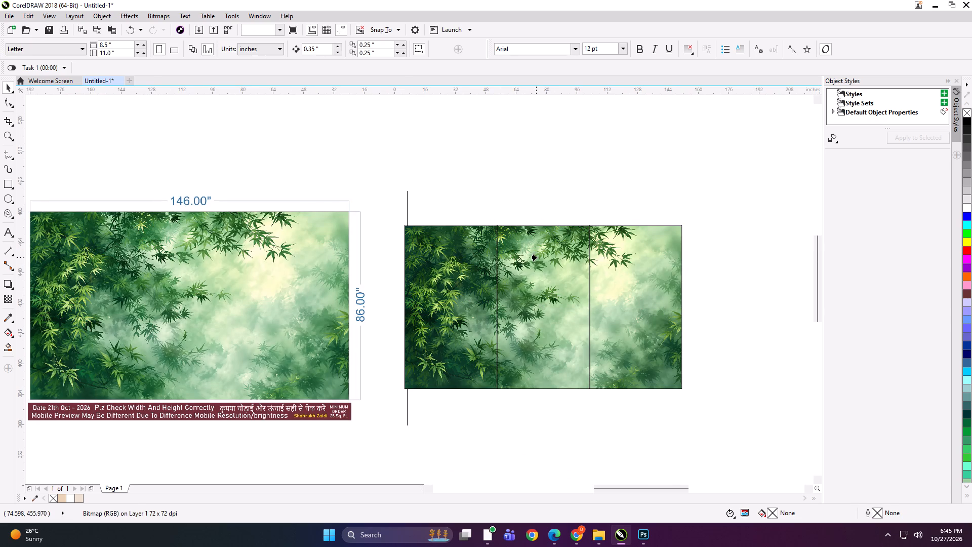
{"action": "left_click", "coordinate": [554, 224]}
{"action": "left_click", "coordinate": [508, 298]}
{"action": "left_click", "coordinate": [531, 294], "text": "alt"}
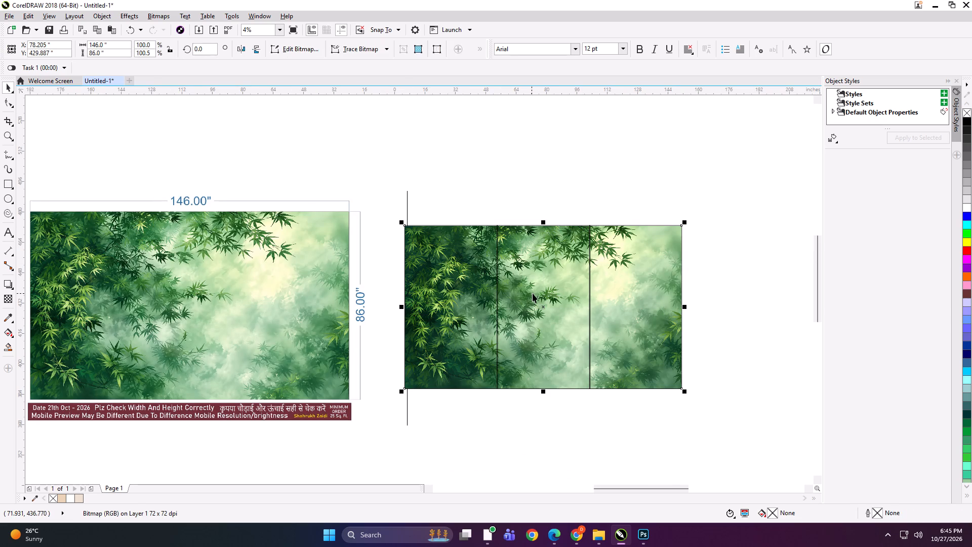
{"action": "key", "text": "shift+Return"}
{"action": "left_click", "coordinate": [579, 289]}
{"action": "key", "text": "ctrl+u"}
{"action": "left_click", "coordinate": [574, 218]}
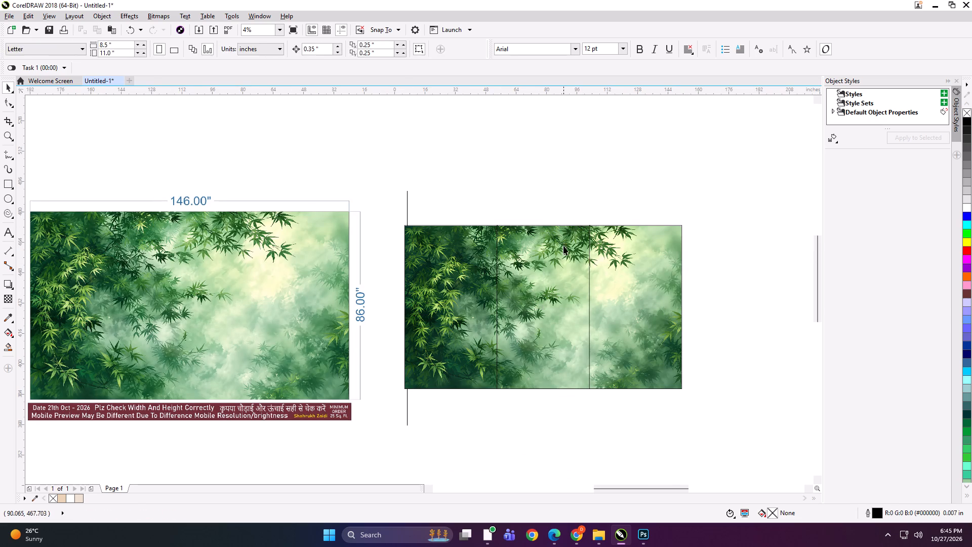
{"action": "left_click", "coordinate": [563, 246]}
{"action": "left_click", "coordinate": [571, 191]}
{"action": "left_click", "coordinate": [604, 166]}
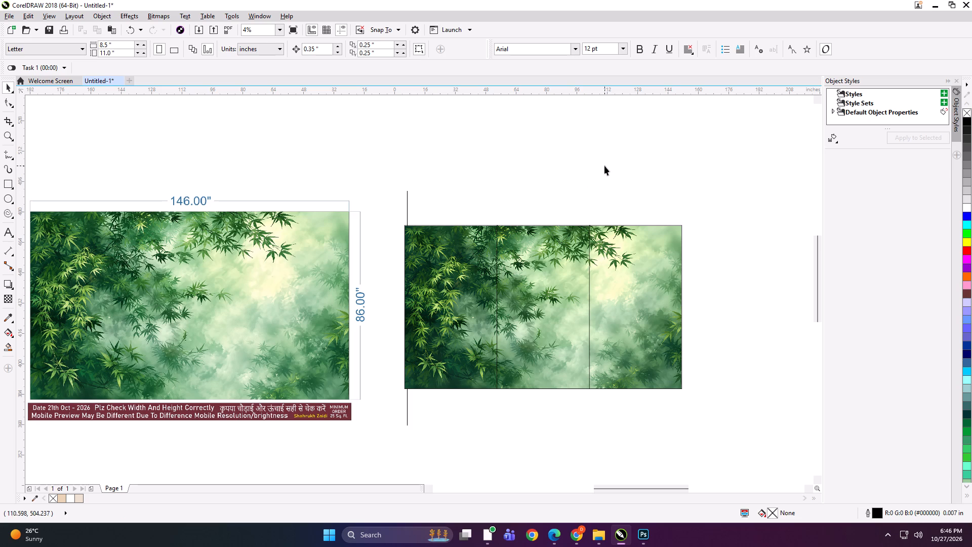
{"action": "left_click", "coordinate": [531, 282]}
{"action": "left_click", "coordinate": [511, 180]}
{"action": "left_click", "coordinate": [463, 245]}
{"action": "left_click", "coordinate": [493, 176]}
Add the text label "146*86 PANEL 1" at the top edge of the left bamboo panel.
{"action": "left_click", "coordinate": [9, 231]}
{"action": "left_click", "coordinate": [438, 223]}
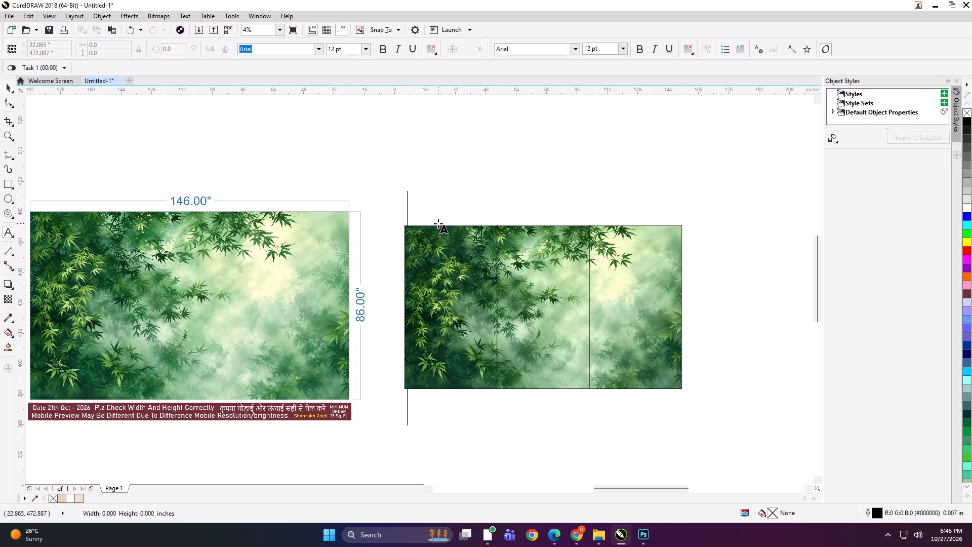
{"action": "type", "text": "14*86"}
{"action": "key", "text": "space"}
{"action": "type", "text": "PANEL 1"}
Copy the label text to the middle panel's top edge and change it to "146*86 PANEL 2".
{"action": "key", "text": "ctrl+a"}
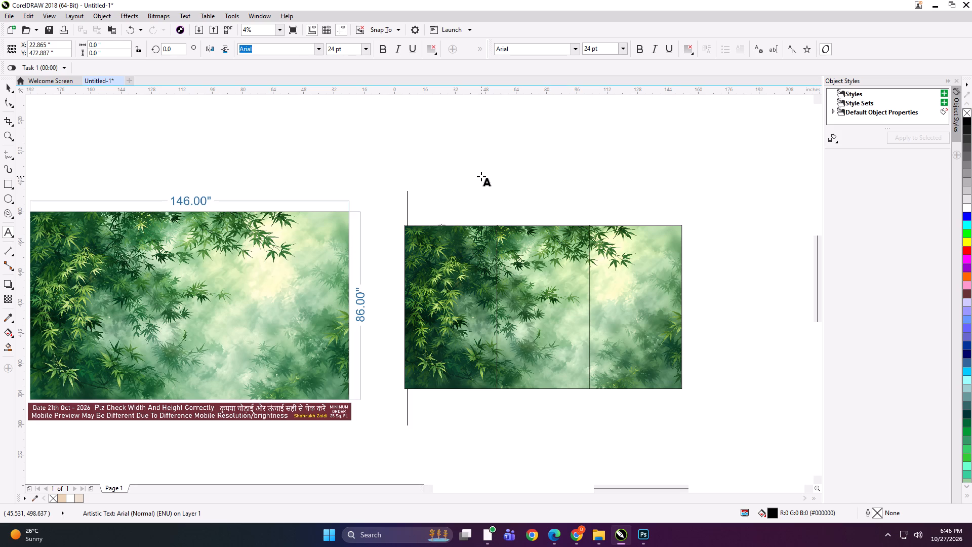
{"action": "key", "text": "ctrl+c"}
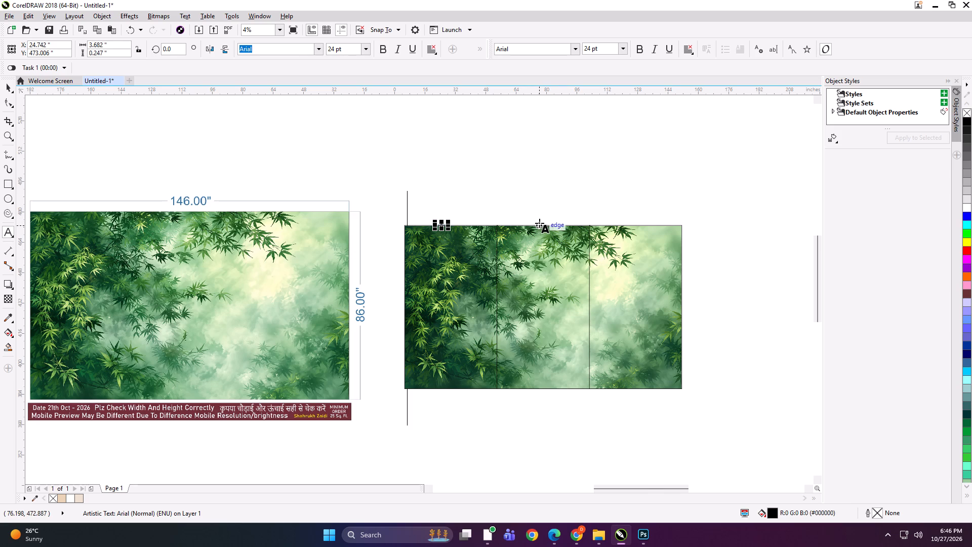
{"action": "left_click", "coordinate": [539, 223]}
{"action": "scroll", "coordinate": [541, 223], "scroll_direction": "up", "scroll_amount": 3}
{"action": "key", "text": "ctrl+v"}
{"action": "key", "text": "BackSpace"}
{"action": "key", "text": "2"}
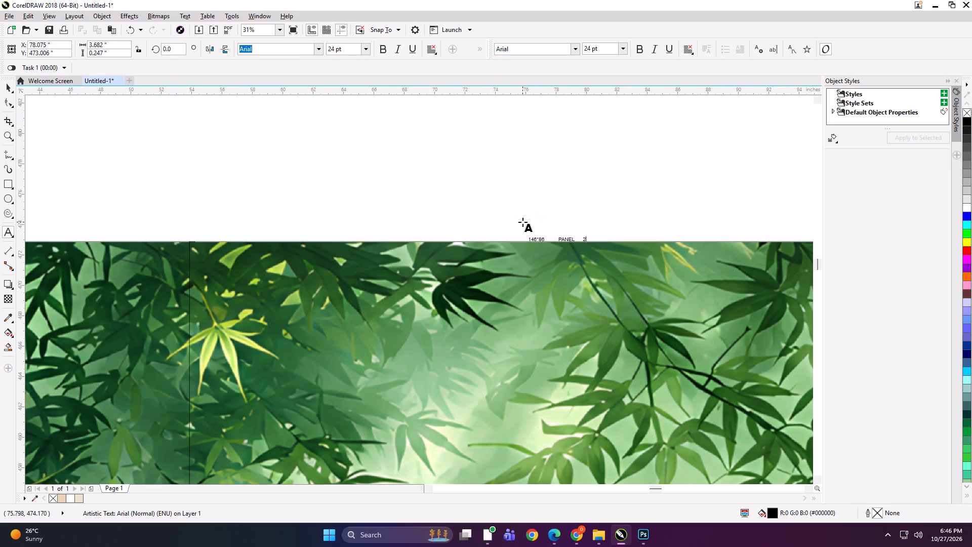
Paste the label text at the right panel's top edge and change it to "146*86 PANEL 3".
{"action": "scroll", "coordinate": [504, 230], "scroll_direction": "down", "scroll_amount": 3}
{"action": "scroll", "coordinate": [622, 231], "scroll_direction": "up", "scroll_amount": 3}
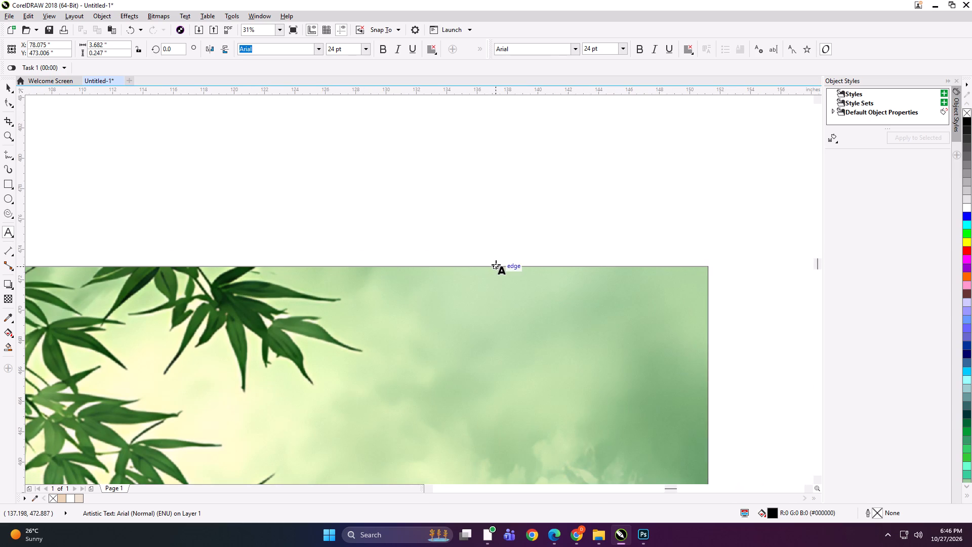
{"action": "left_click", "coordinate": [496, 264]}
{"action": "key", "text": "ctrl+v"}
{"action": "key", "text": "BackSpace"}
{"action": "key", "text": "3"}
Group each of the three bamboo panels with its own text label.
{"action": "scroll", "coordinate": [495, 246], "scroll_direction": "down", "scroll_amount": 3}
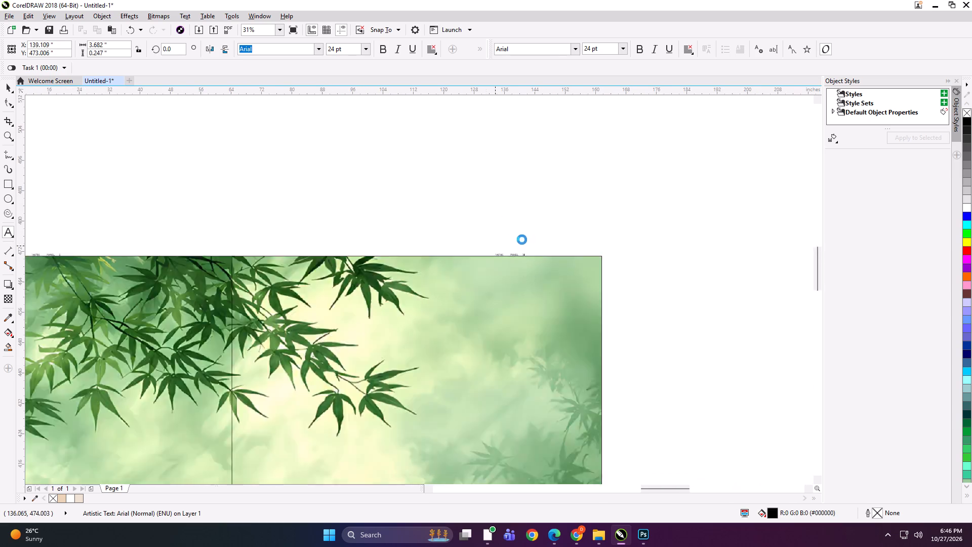
{"action": "left_click", "coordinate": [6, 85]}
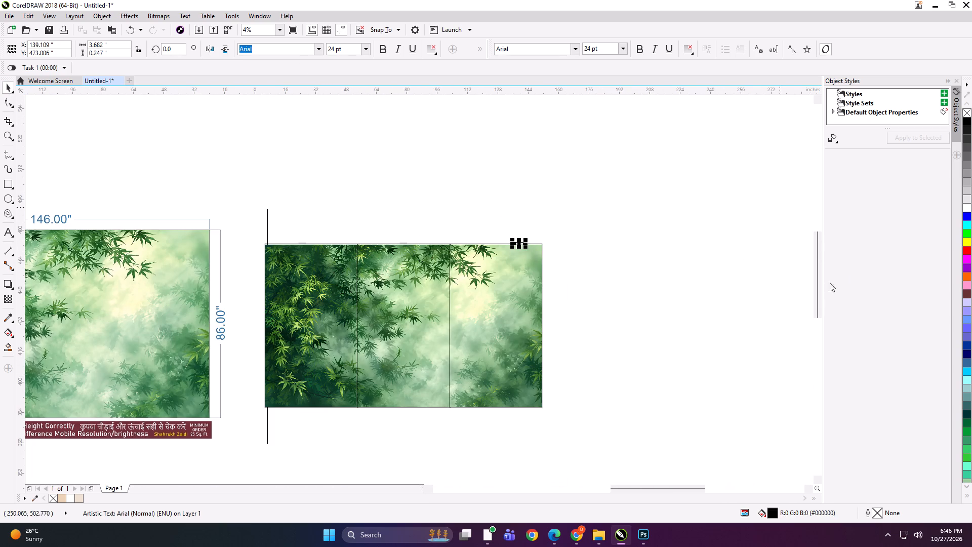
{"action": "left_click", "coordinate": [510, 311], "text": "shift"}
{"action": "key", "text": "ctrl+g"}
{"action": "left_click_drag", "start_coordinate": [456, 185], "coordinate": [376, 305]}
{"action": "left_click", "coordinate": [381, 297], "text": "shift"}
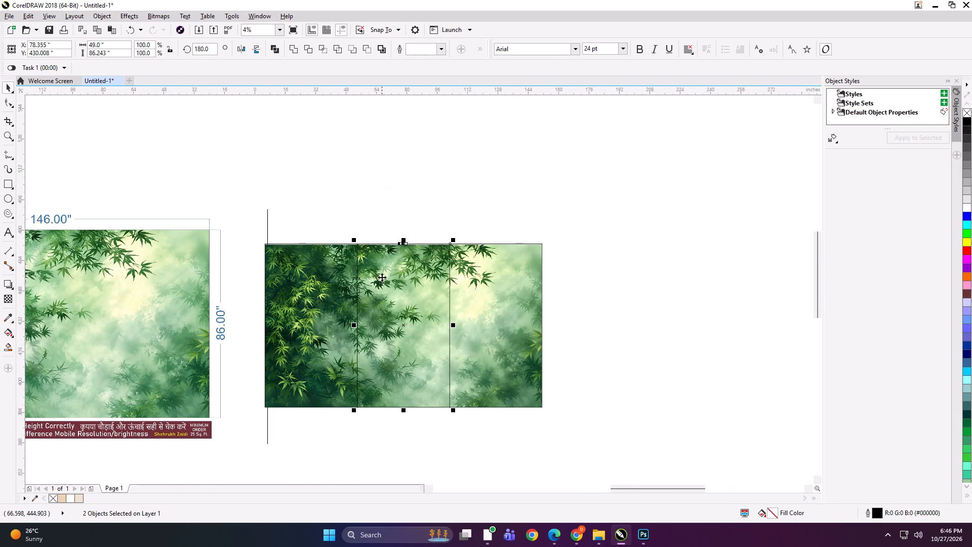
{"action": "key", "text": "ctrl+g"}
{"action": "left_click_drag", "start_coordinate": [364, 202], "coordinate": [270, 298]}
{"action": "left_click", "coordinate": [281, 295], "text": "shift"}
{"action": "key", "text": "ctrl+g"}
Export the left bamboo panel group as a TIFF named "49x86 A NW" in the GLOBEX INTERIOR folder.
{"action": "scroll", "coordinate": [434, 295], "scroll_direction": "down", "scroll_amount": 1}
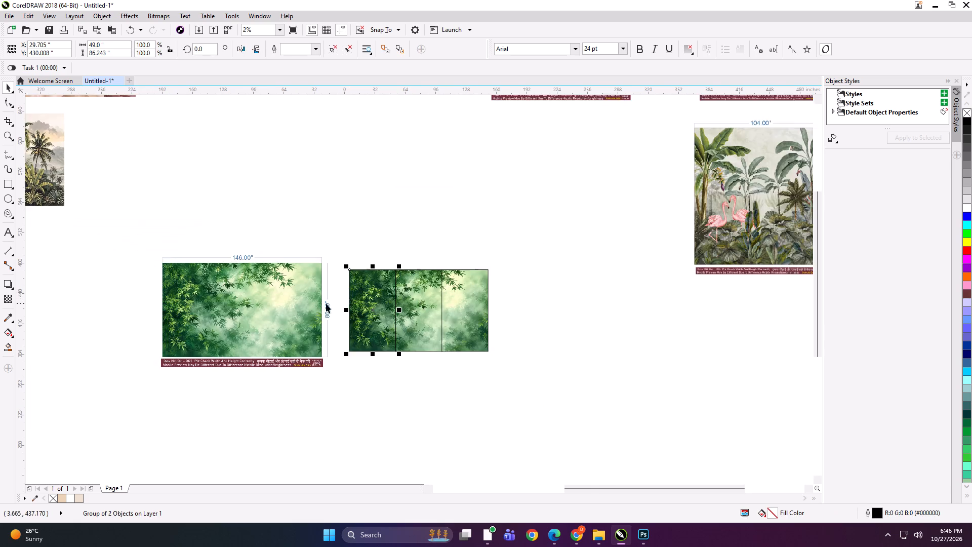
{"action": "scroll", "coordinate": [294, 303], "scroll_direction": "up", "scroll_amount": 1}
{"action": "key", "text": "ctrl+e"}
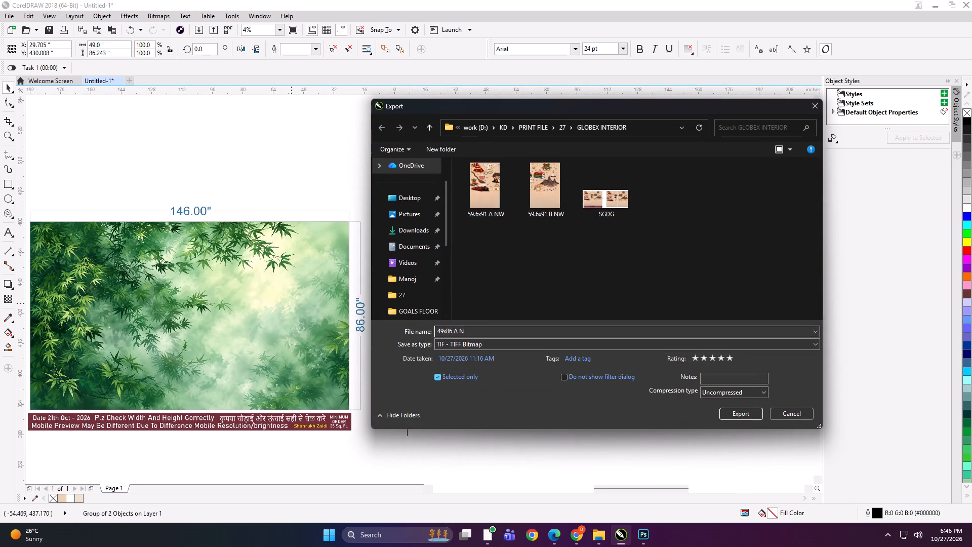
{"action": "key", "text": "Return"}
{"action": "key", "text": "Return"}
{"action": "right_click", "coordinate": [483, 262]}
Export the middle bamboo panel group as a TIFF named "49x86 B NW" in the GLOBEX INTERIOR folder.
{"action": "left_click", "coordinate": [530, 206]}
{"action": "left_click", "coordinate": [531, 264]}
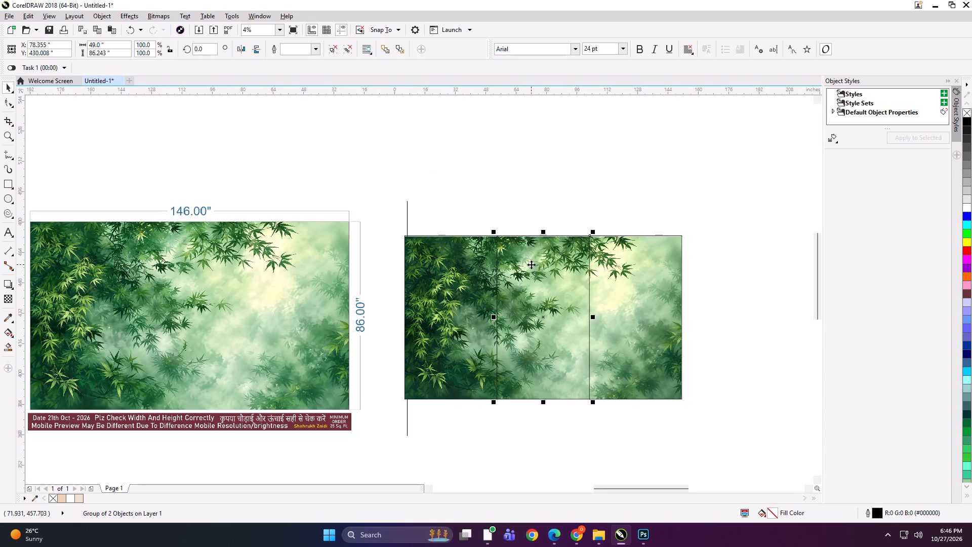
{"action": "key", "text": "ctrl+e"}
{"action": "left_click", "coordinate": [491, 173]}
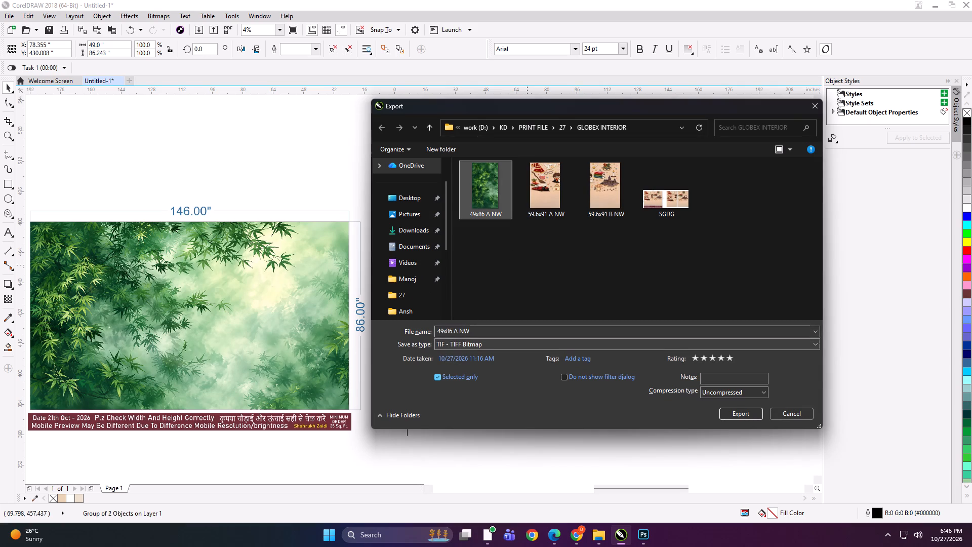
{"action": "double_click", "coordinate": [458, 334]}
{"action": "type", "text": "B"}
{"action": "key", "text": "space"}
{"action": "key", "text": "Return"}
{"action": "key", "text": "Return"}
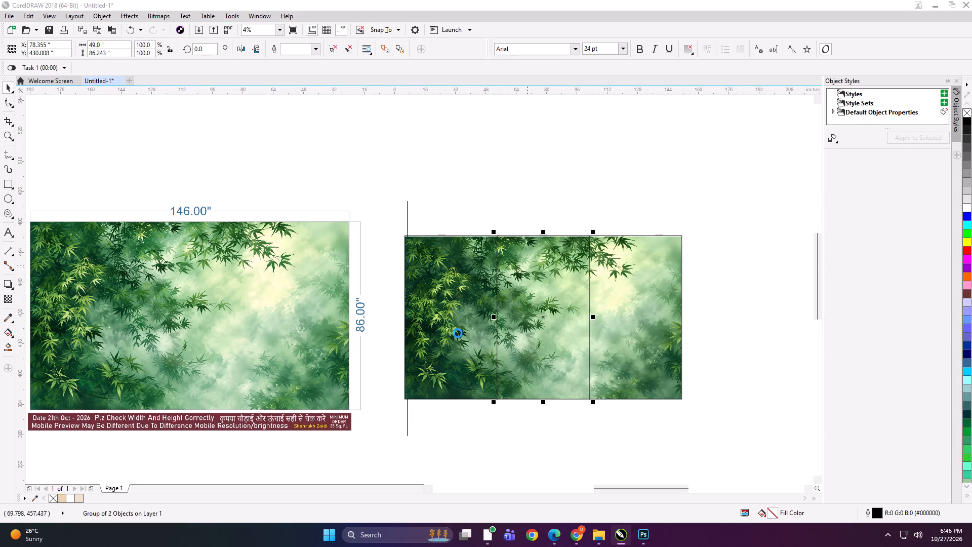
Export the right bamboo panel group as a TIFF named "49x86 CNW" in the GLOBEX INTERIOR folder.
{"action": "left_click", "coordinate": [603, 280]}
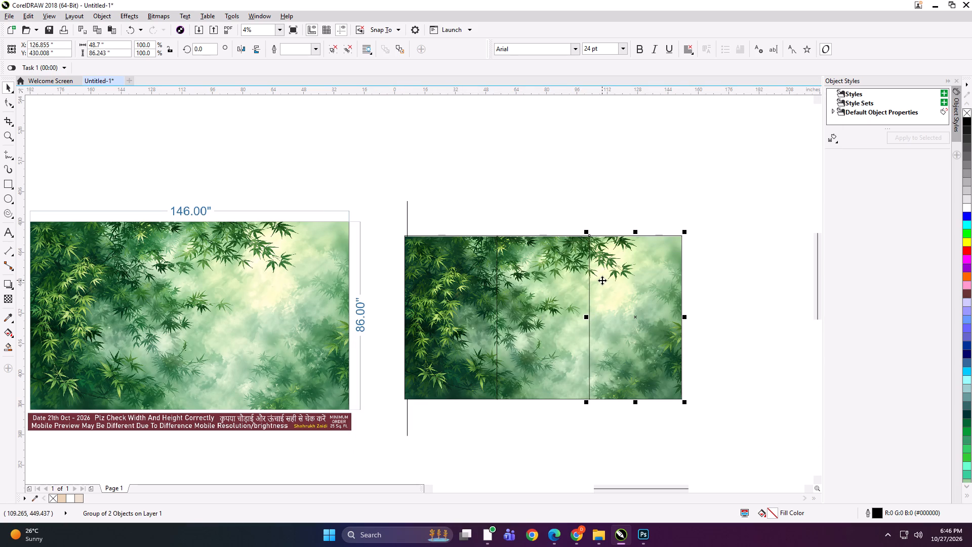
{"action": "key", "text": "ctrl+e"}
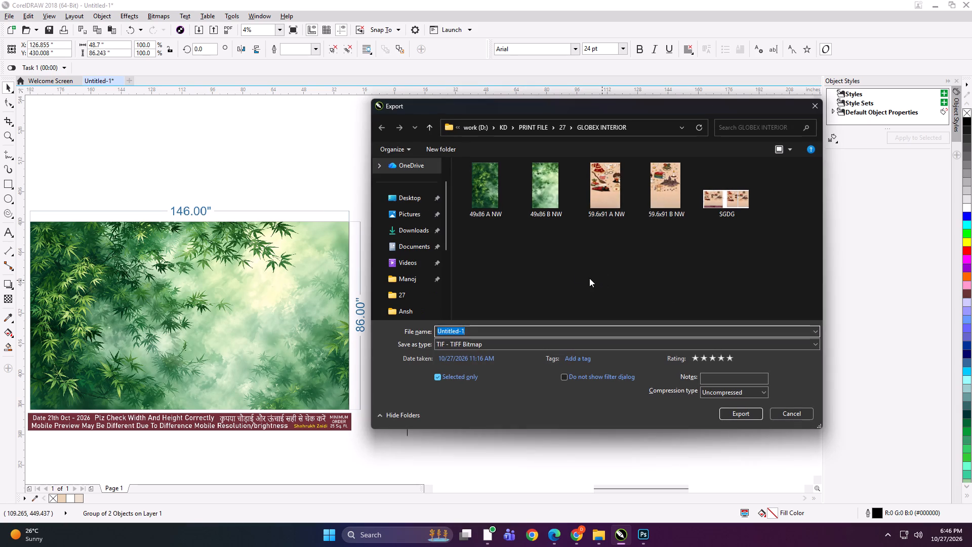
{"action": "left_click", "coordinate": [531, 186]}
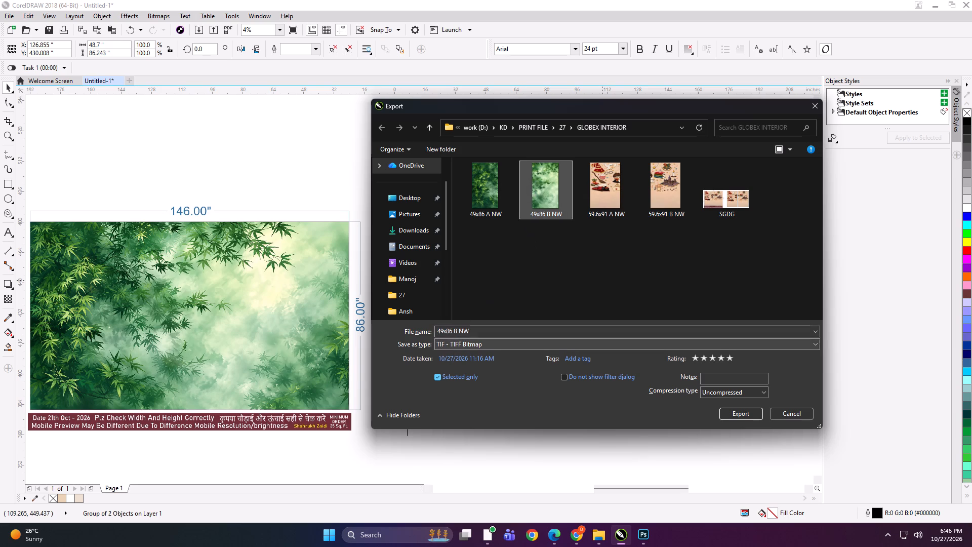
{"action": "double_click", "coordinate": [457, 328]}
{"action": "type", "text": "CC"}
{"action": "key", "text": "space"}
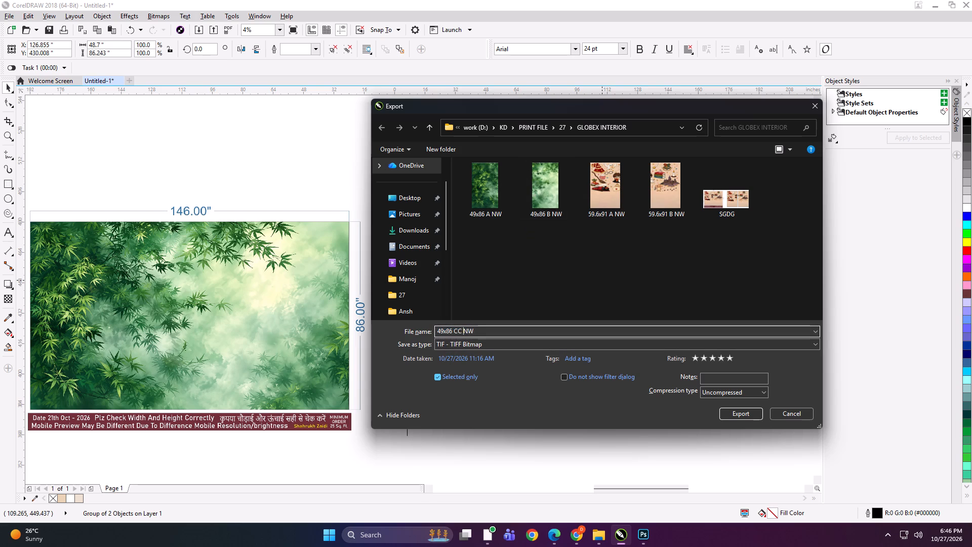
{"action": "key", "text": "BackSpace"}
{"action": "key", "text": "BackSpace"}
{"action": "key", "text": "Return"}
{"action": "key", "text": "Return"}
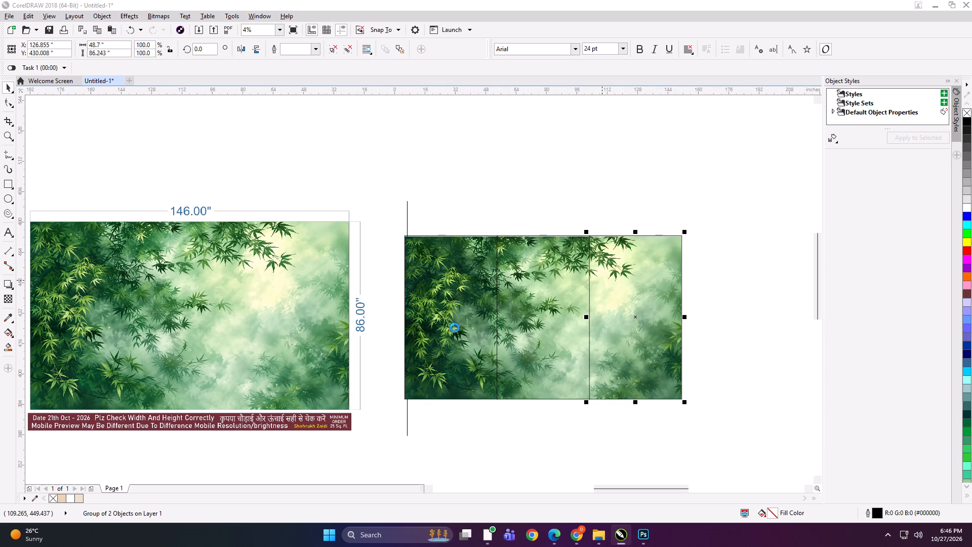
Export the right bamboo panel again at 100 dpi in RGB as a TIFF with the corrected name "49x86 C NW".
{"action": "key", "text": "ctrl+e"}
{"action": "left_click", "coordinate": [609, 194]}
{"action": "left_click", "coordinate": [612, 254]}
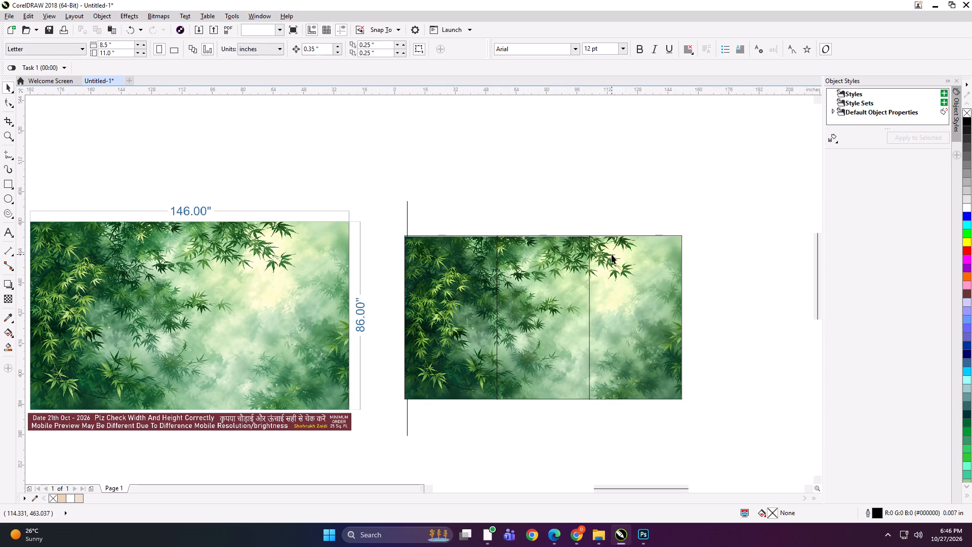
{"action": "key", "text": "ctrl+e"}
{"action": "left_click", "coordinate": [602, 201]}
{"action": "right_click", "coordinate": [602, 201]}
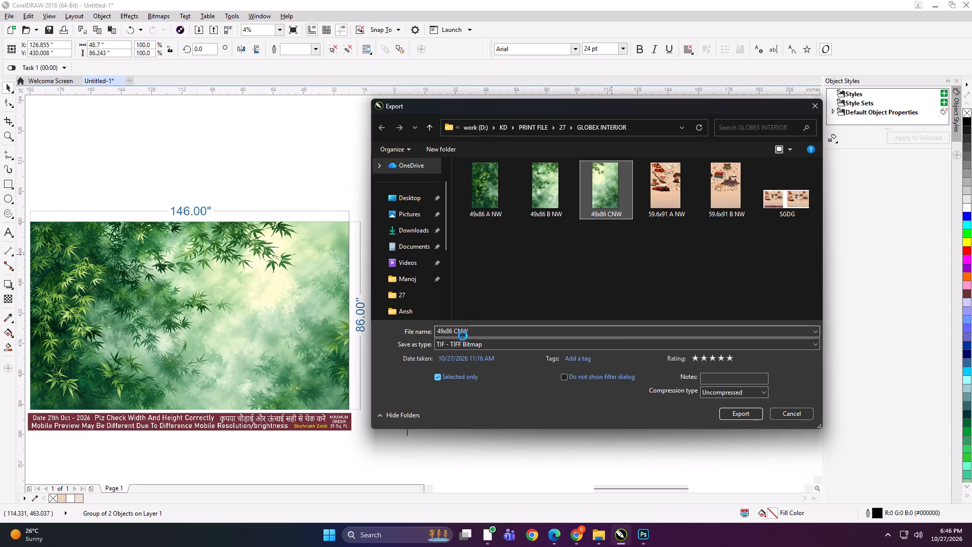
{"action": "left_click", "coordinate": [459, 332]}
{"action": "left_click", "coordinate": [457, 332]}
{"action": "key", "text": "space"}
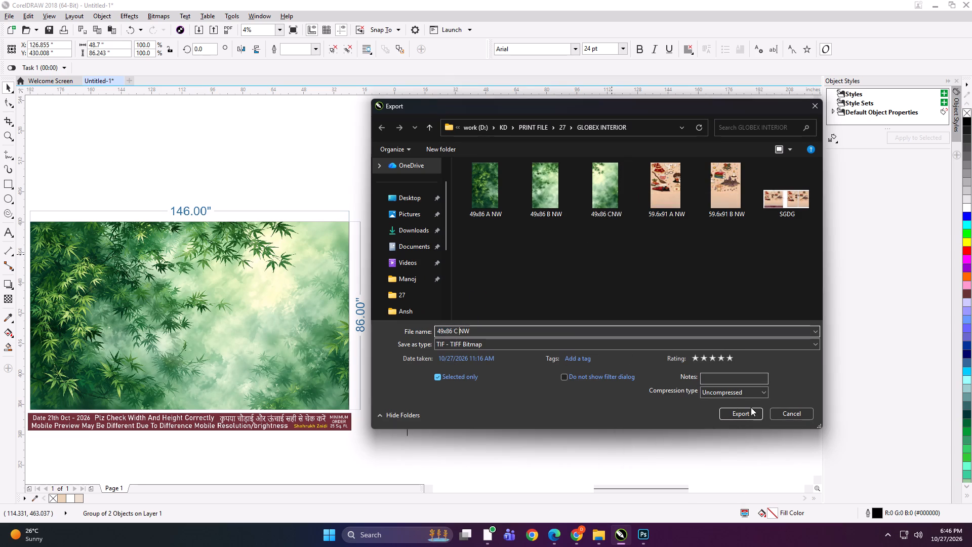
{"action": "left_click", "coordinate": [656, 285]}
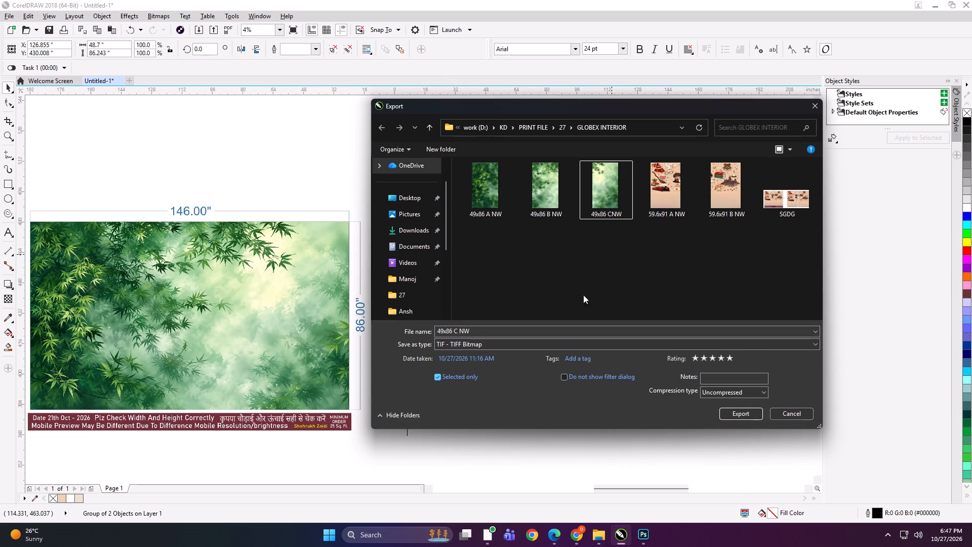
{"action": "left_click", "coordinate": [733, 412]}
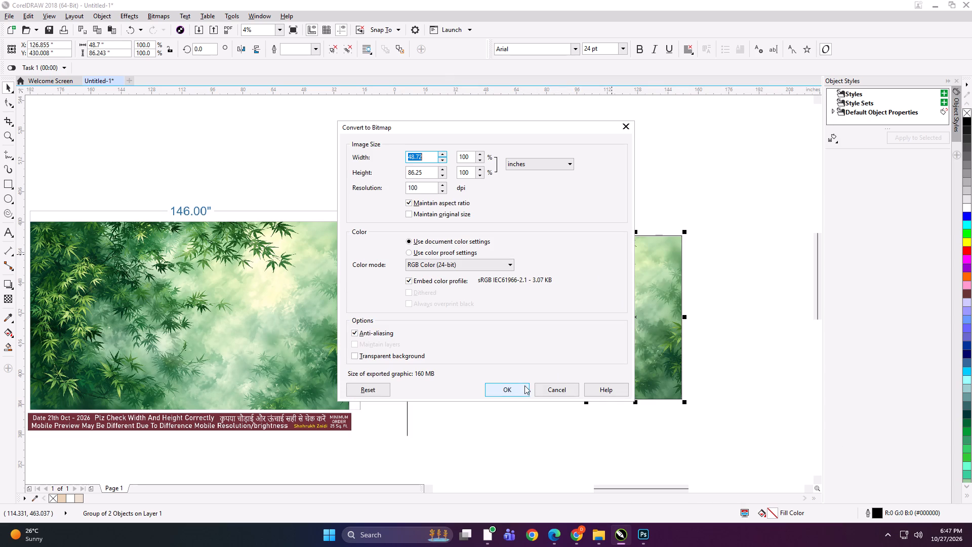
{"action": "left_click", "coordinate": [516, 390]}
Reopen the export dialog with the right bamboo panel selected.
{"action": "key", "text": "ctrl+e"}
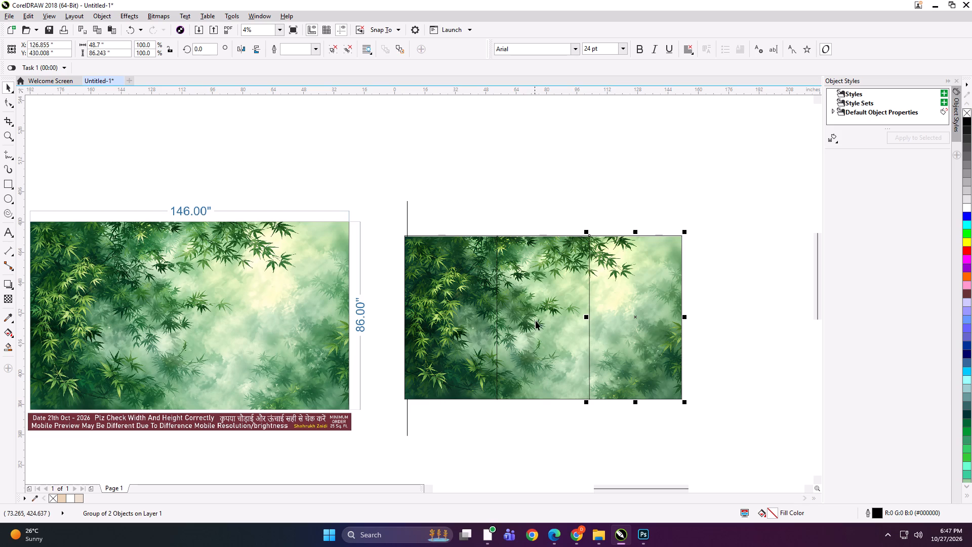
Delete the misnamed file "49x86 CNW" from the GLOBEX INTERIOR folder without exporting anything.
{"action": "left_click", "coordinate": [578, 184]}
{"action": "left_click", "coordinate": [615, 266]}
{"action": "key", "text": "ctrl+e"}
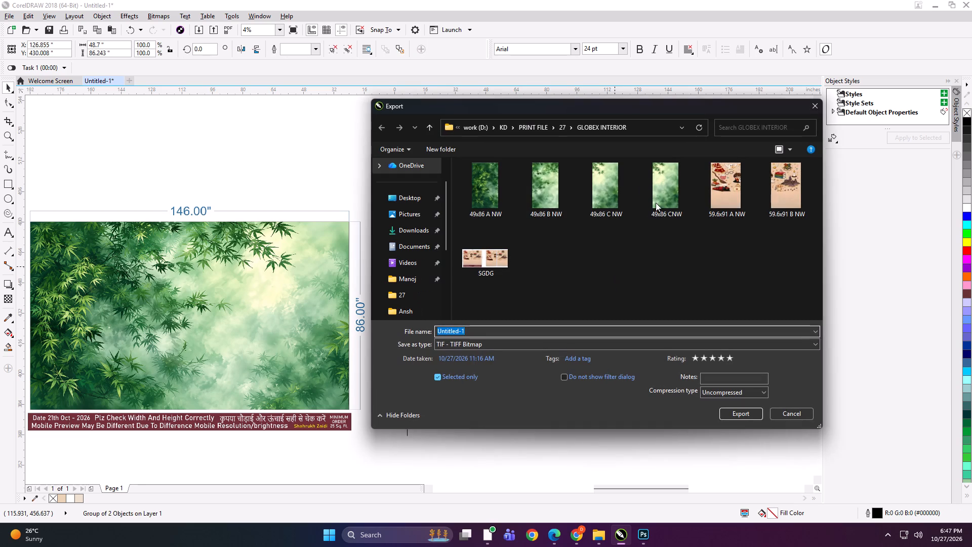
{"action": "left_click", "coordinate": [669, 198]}
{"action": "key", "text": "Delete"}
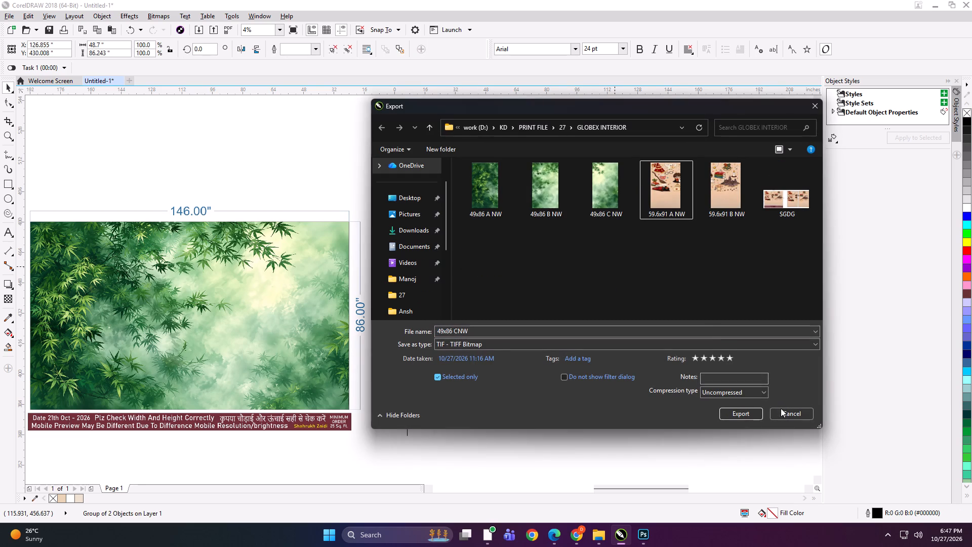
{"action": "left_click", "coordinate": [781, 409]}
Shift the middle and right bamboo panels sideways so that narrow, even gaps separate the three panels.
{"action": "left_click", "coordinate": [508, 182]}
{"action": "left_click_drag", "start_coordinate": [468, 199], "coordinate": [827, 473]}
{"action": "key", "text": "Right"}
{"action": "key", "text": "Right"}
{"action": "key", "text": "Right"}
{"action": "key", "text": "Right"}
{"action": "key", "text": "Right"}
{"action": "key", "text": "Right"}
{"action": "key", "text": "Right"}
{"action": "key", "text": "Right"}
{"action": "key", "text": "Right"}
{"action": "key", "text": "Right"}
{"action": "key", "text": "Right"}
{"action": "key", "text": "Right"}
{"action": "key", "text": "Right"}
{"action": "key", "text": "Right"}
{"action": "key", "text": "Right"}
{"action": "key", "text": "Right"}
{"action": "key", "text": "Right"}
{"action": "key", "text": "Right"}
{"action": "key", "text": "Right"}
{"action": "key", "text": "Right"}
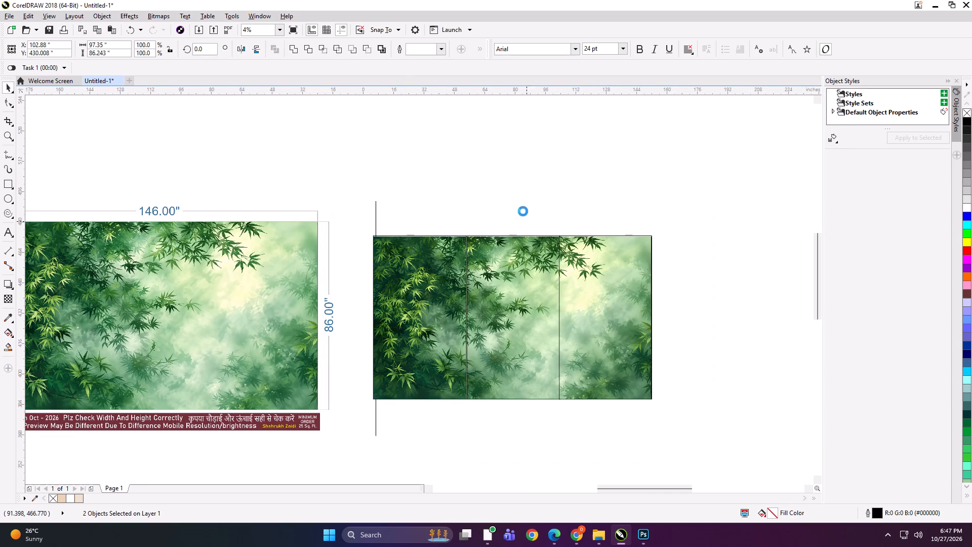
{"action": "left_click_drag", "start_coordinate": [519, 199], "coordinate": [668, 405]}
{"action": "key", "text": "Right"}
{"action": "key", "text": "Right"}
Enlarge the three separated bamboo panels to about 120%, nudge them slightly, and group them with the dimensioned 146 x 86 inch preview.
{"action": "left_click_drag", "start_coordinate": [702, 202], "coordinate": [334, 437]}
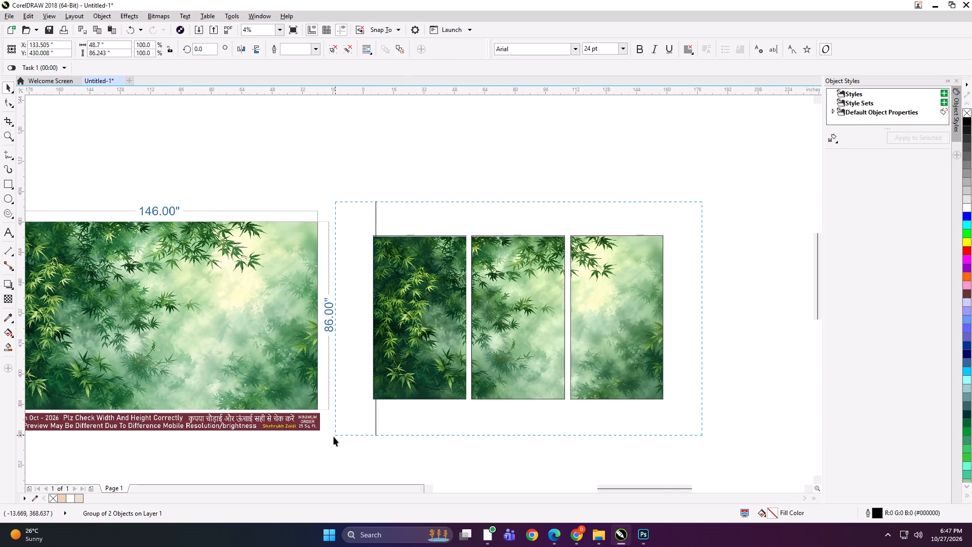
{"action": "left_click_drag", "start_coordinate": [334, 437], "coordinate": [332, 436]}
{"action": "left_click_drag", "start_coordinate": [666, 403], "coordinate": [696, 426], "text": "shift"}
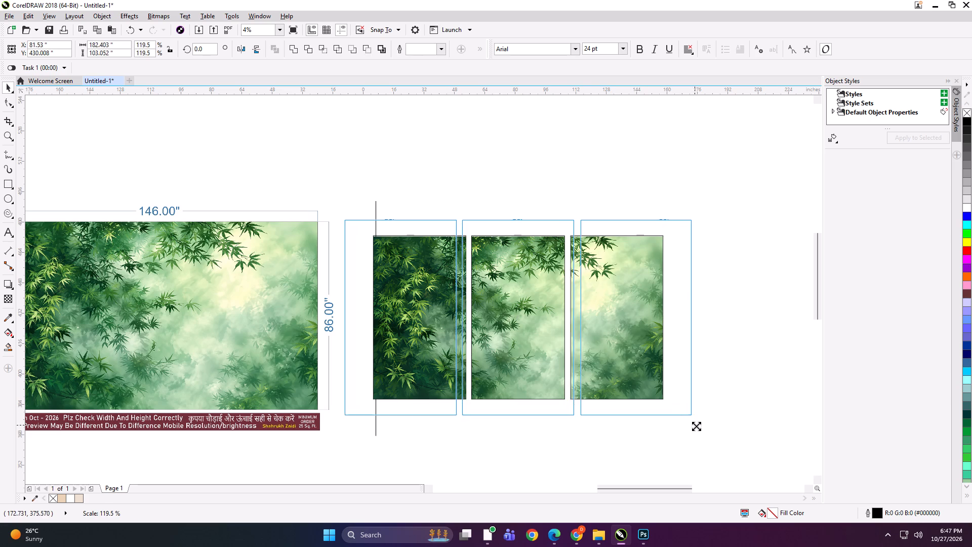
{"action": "left_click_drag", "start_coordinate": [696, 426], "coordinate": [697, 427], "text": "shift"}
{"action": "left_click_drag", "start_coordinate": [376, 320], "coordinate": [384, 322]}
{"action": "left_click", "coordinate": [319, 320], "text": "shift"}
{"action": "key", "text": "ctrl+g"}
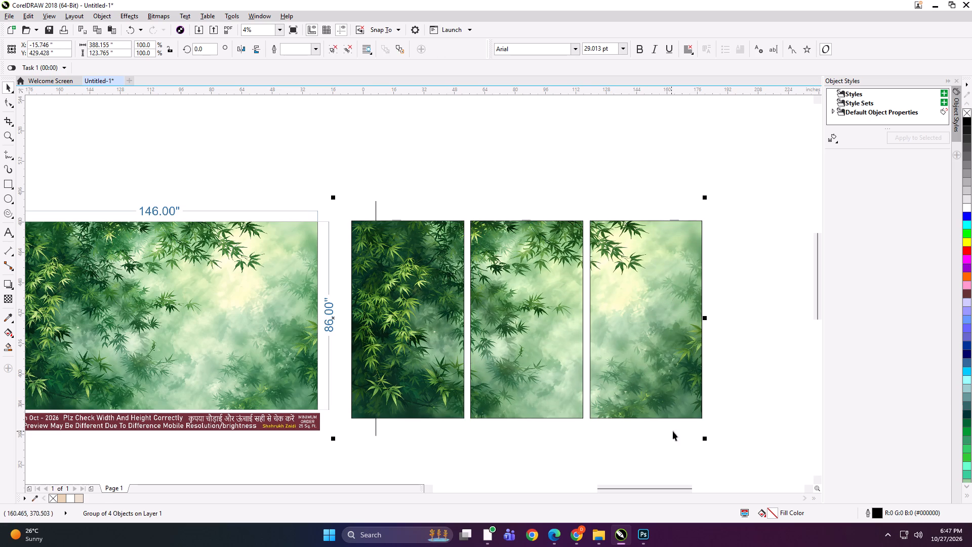
Scale the grouped preview and panels down proportionally to about 6.76 x 2.15 inches.
{"action": "left_click_drag", "start_coordinate": [708, 438], "coordinate": [354, 332], "text": "shift"}
{"action": "scroll", "coordinate": [334, 323], "scroll_direction": "up", "scroll_amount": 2}
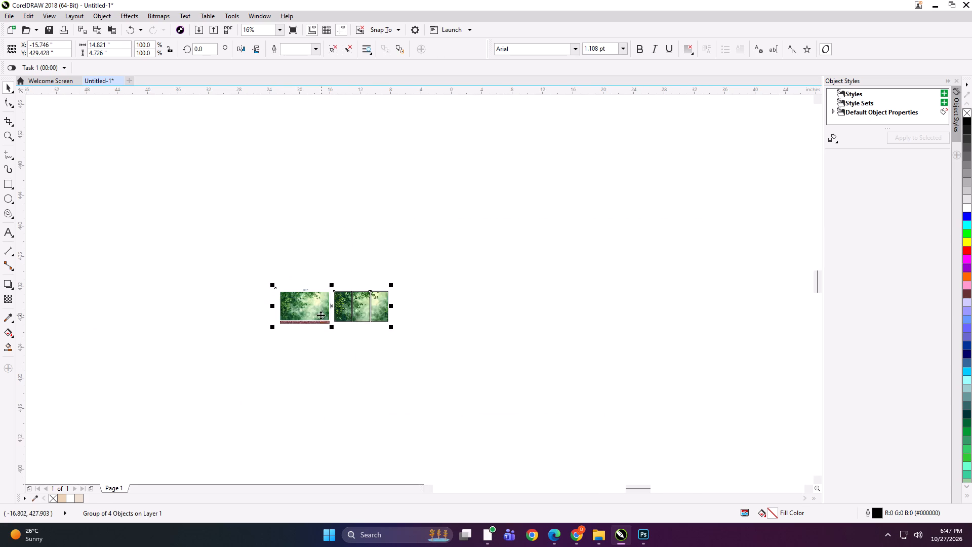
{"action": "scroll", "coordinate": [320, 315], "scroll_direction": "up", "scroll_amount": 2}
{"action": "left_click_drag", "start_coordinate": [586, 373], "coordinate": [565, 373], "text": "shift"}
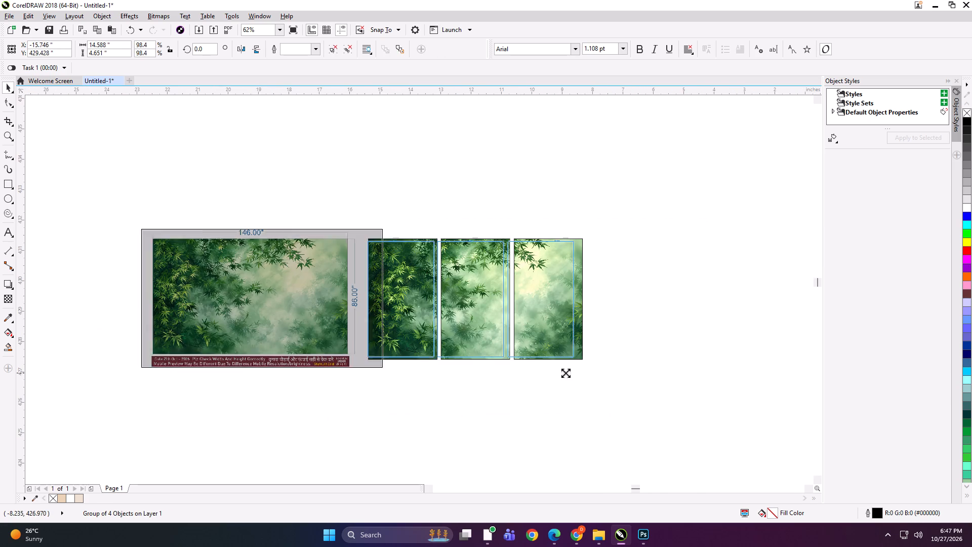
{"action": "left_click_drag", "start_coordinate": [565, 373], "coordinate": [472, 346], "text": "shift"}
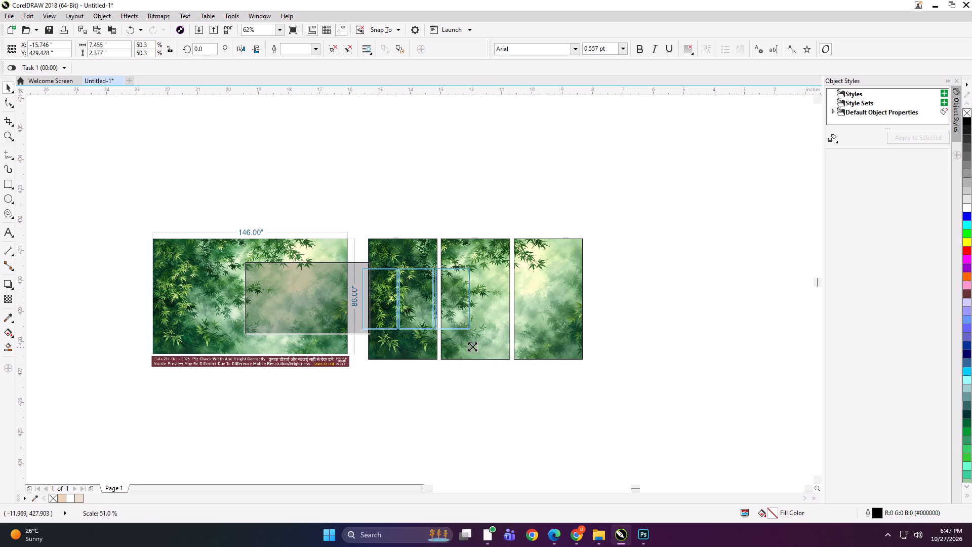
{"action": "left_click_drag", "start_coordinate": [472, 346], "coordinate": [464, 346], "text": "shift"}
Export the scaled-down overview group of the bamboo preview and panels under the name "SFDGH".
{"action": "key", "text": "ctrl+e"}
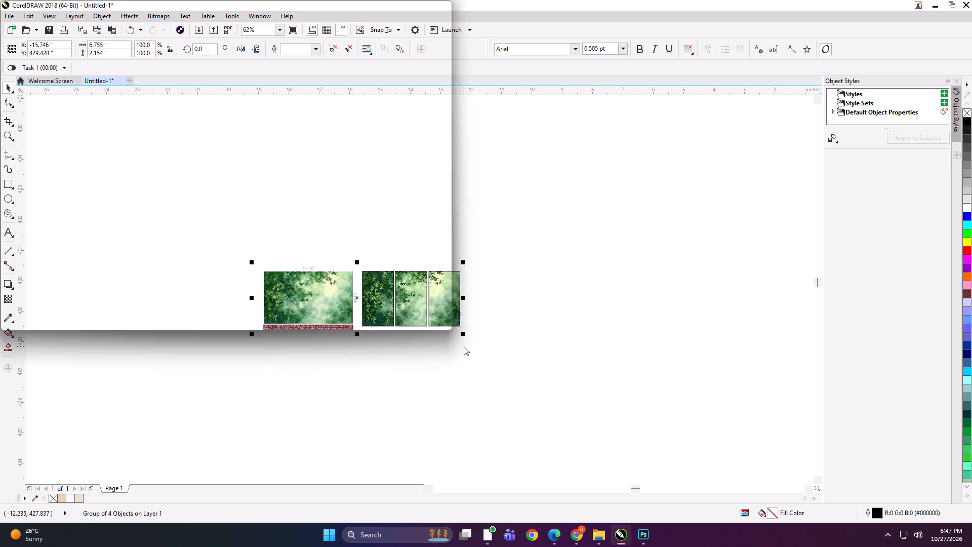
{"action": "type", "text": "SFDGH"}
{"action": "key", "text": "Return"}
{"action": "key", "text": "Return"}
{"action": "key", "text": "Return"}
Delete the exported bamboo overview group from the page and show all remaining artworks.
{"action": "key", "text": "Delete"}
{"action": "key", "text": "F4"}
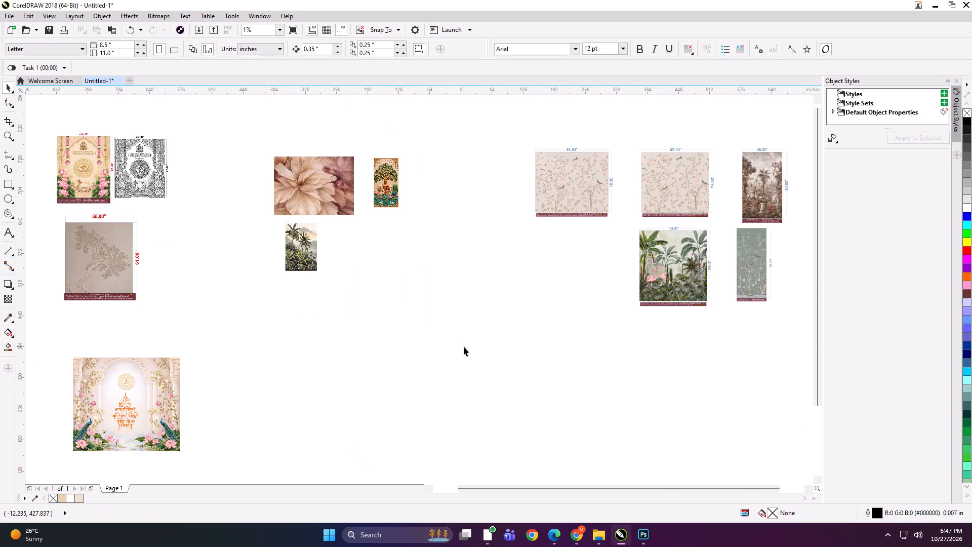
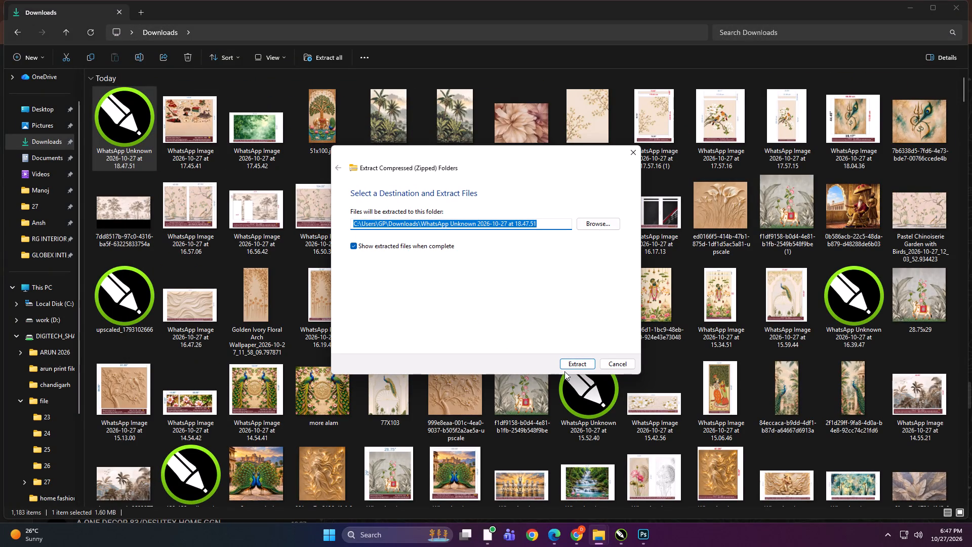
Extract the archive "WhatsApp Unknown 2026-10-27 at 18.47.51" into its own folder in Downloads.
{"action": "left_click", "coordinate": [568, 367]}
Import all five extracted WhatsApp preview images into the CorelDRAW document, in the empty area below the artworks.
{"action": "scroll", "coordinate": [332, 308], "scroll_direction": "up", "scroll_amount": 13, "text": "ctrl"}
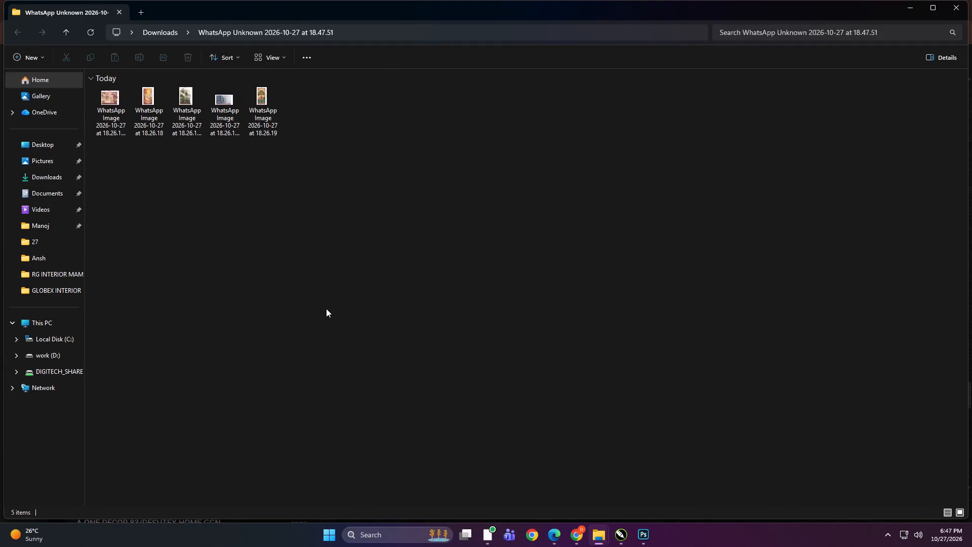
{"action": "scroll", "coordinate": [326, 308], "scroll_direction": "up", "scroll_amount": 7, "text": "ctrl"}
{"action": "key", "text": "ctrl+a"}
{"action": "left_click_drag", "start_coordinate": [184, 92], "coordinate": [622, 532]}
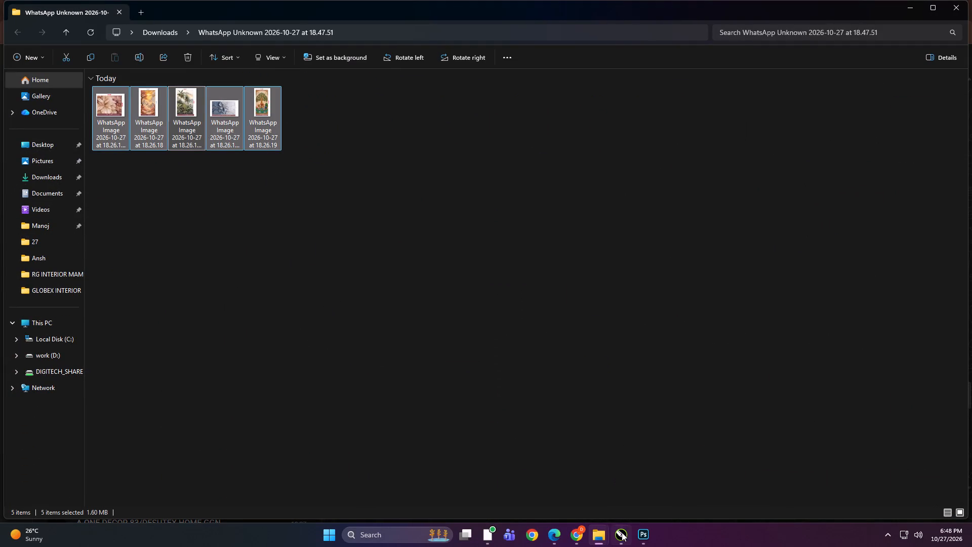
{"action": "left_click_drag", "start_coordinate": [622, 532], "coordinate": [467, 383]}
{"action": "left_click_drag", "start_coordinate": [440, 363], "coordinate": [444, 365]}
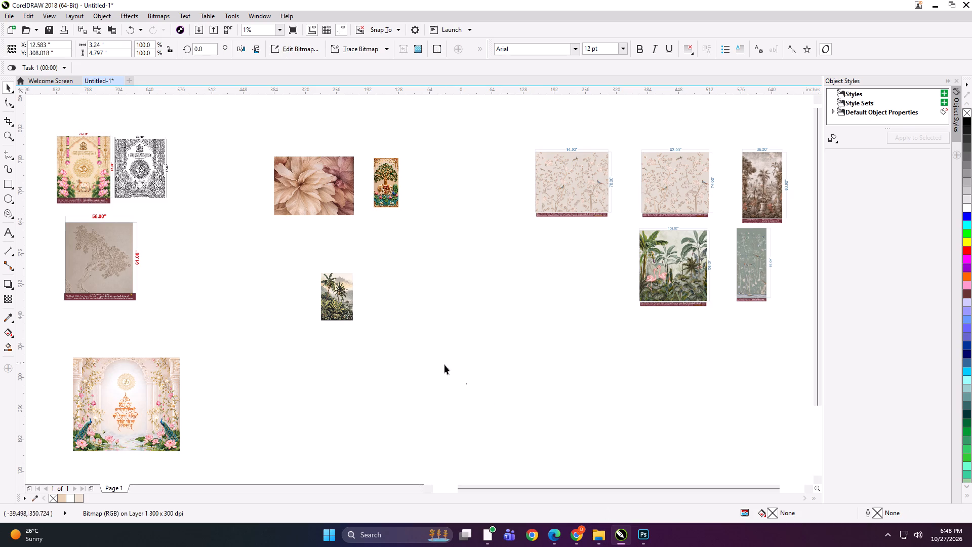
{"action": "left_click_drag", "start_coordinate": [444, 365], "coordinate": [488, 411]}
{"action": "left_click_drag", "start_coordinate": [471, 391], "coordinate": [502, 418], "text": "shift"}
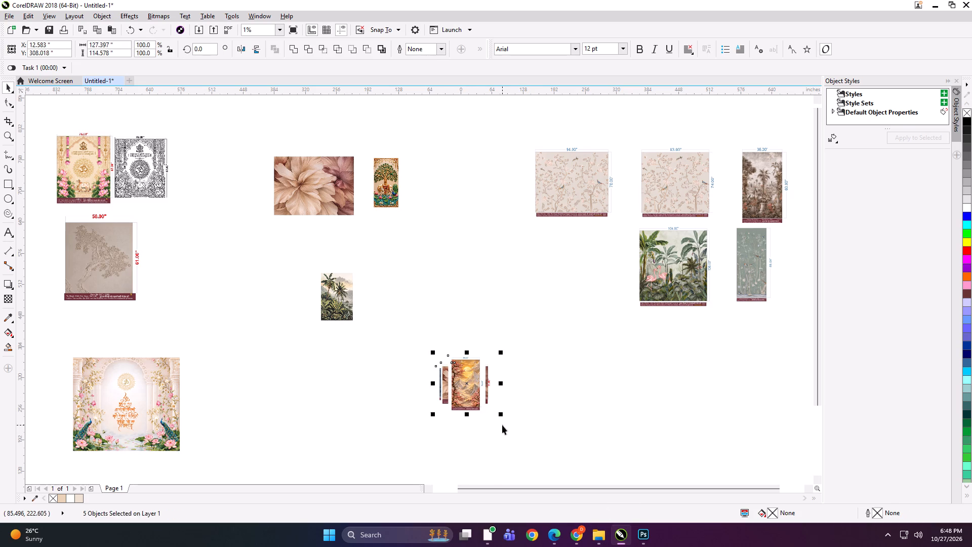
{"action": "left_click", "coordinate": [502, 425]}
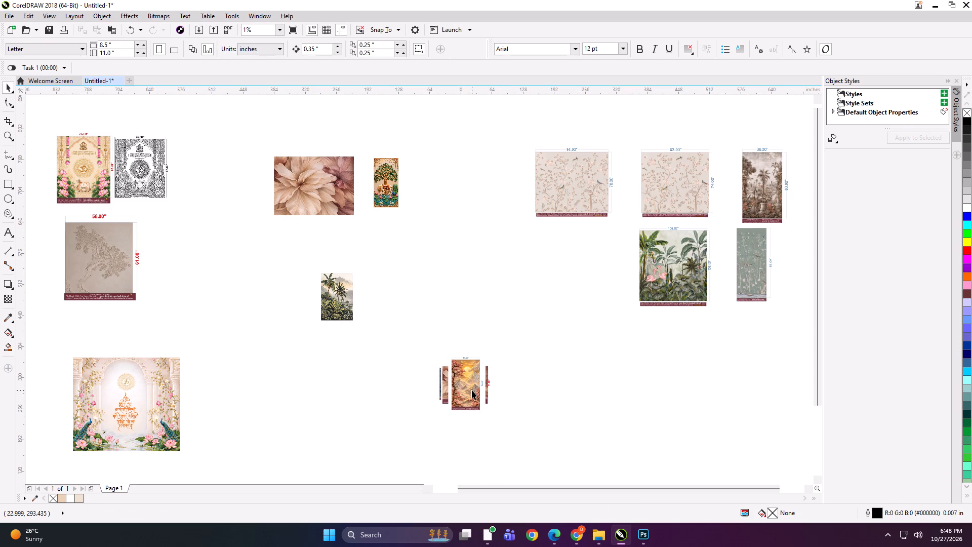
Separate the sunset mountain preview from the imported stack and place the peach flower preview and its large artwork side by side.
{"action": "left_click_drag", "start_coordinate": [472, 390], "coordinate": [406, 388]}
{"action": "left_click_drag", "start_coordinate": [464, 384], "coordinate": [445, 315]}
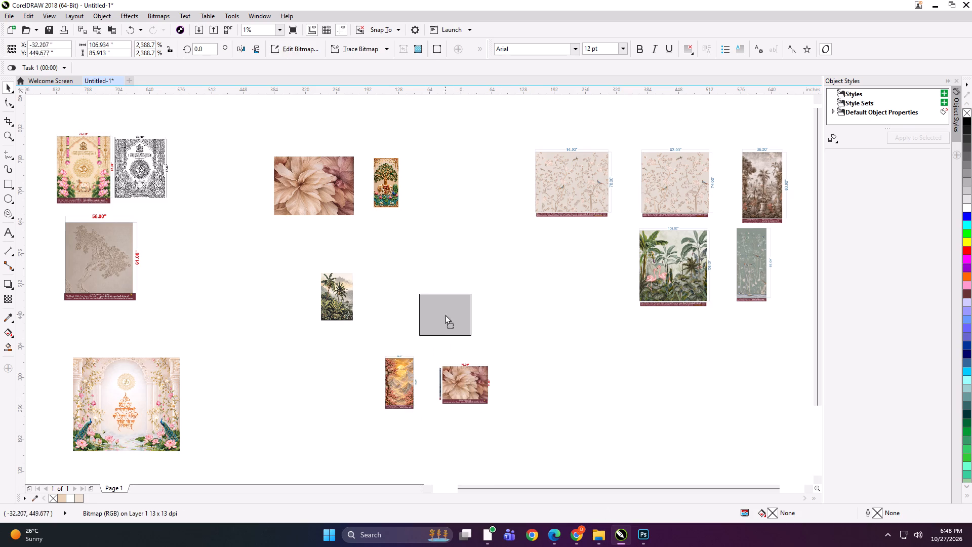
{"action": "left_click_drag", "start_coordinate": [445, 315], "coordinate": [443, 305]}
{"action": "left_click_drag", "start_coordinate": [433, 305], "coordinate": [421, 270]}
{"action": "left_click_drag", "start_coordinate": [326, 189], "coordinate": [516, 283]}
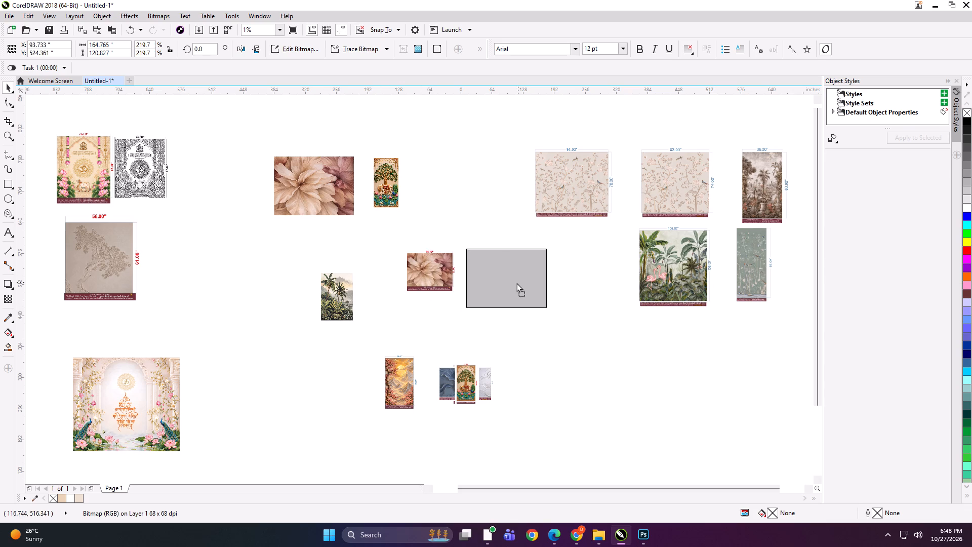
{"action": "left_click_drag", "start_coordinate": [516, 283], "coordinate": [515, 283]}
Place the tree-and-cow preview beside its matching artwork and move the pair below the peach flower artwork.
{"action": "left_click_drag", "start_coordinate": [461, 378], "coordinate": [414, 178]}
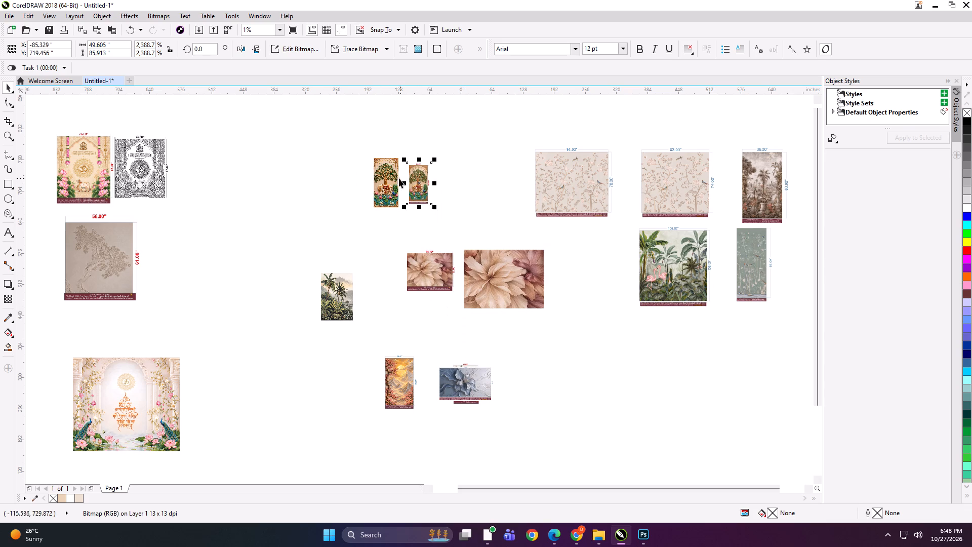
{"action": "left_click", "coordinate": [390, 178], "text": "shift"}
{"action": "left_click_drag", "start_coordinate": [386, 174], "coordinate": [510, 332]}
Move the blue flower preview aside and place the palm tree preview next to its matching palm artwork.
{"action": "left_click_drag", "start_coordinate": [456, 380], "coordinate": [523, 403]}
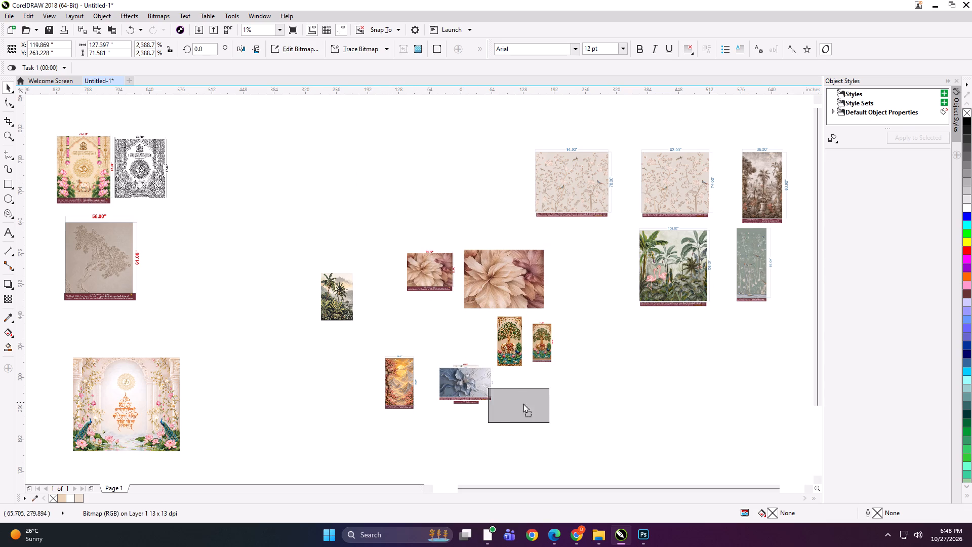
{"action": "left_click_drag", "start_coordinate": [523, 403], "coordinate": [540, 401]}
{"action": "left_click_drag", "start_coordinate": [466, 382], "coordinate": [373, 297]}
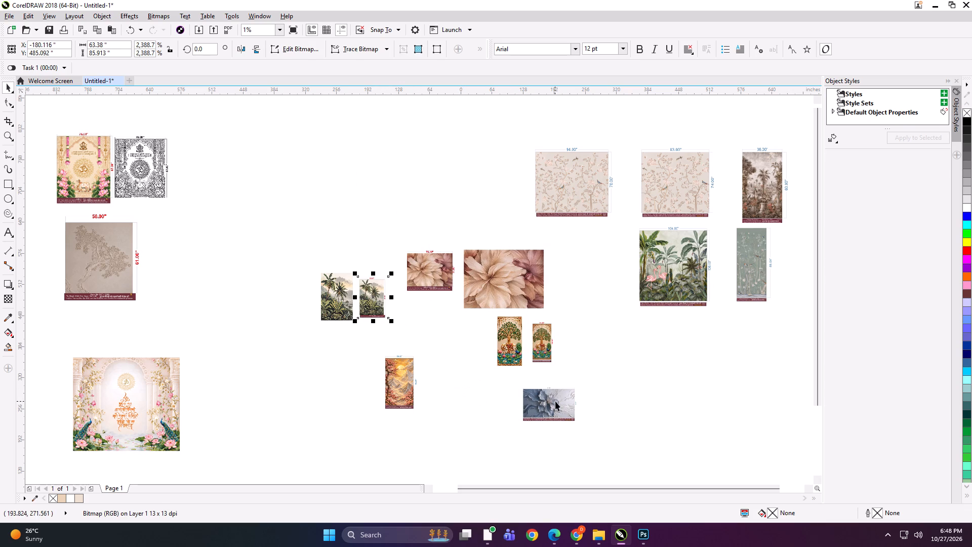
Position the blue flower preview beside the sunset mountain preview and shift both together below the palm pair.
{"action": "left_click_drag", "start_coordinate": [555, 401], "coordinate": [461, 368]}
{"action": "left_click", "coordinate": [411, 377], "text": "shift"}
{"action": "left_click_drag", "start_coordinate": [450, 376], "coordinate": [424, 377]}
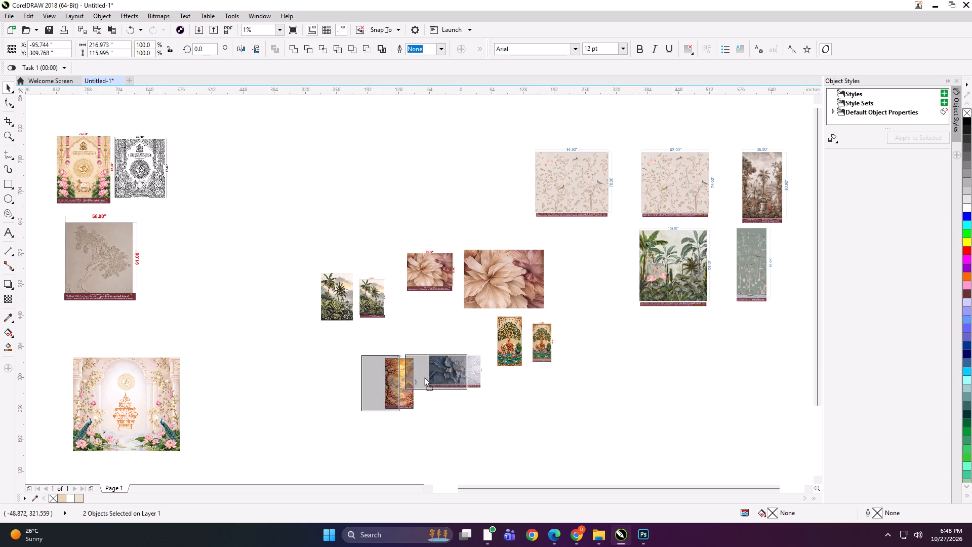
{"action": "left_click_drag", "start_coordinate": [424, 377], "coordinate": [423, 377]}
{"action": "left_click", "coordinate": [445, 331]}
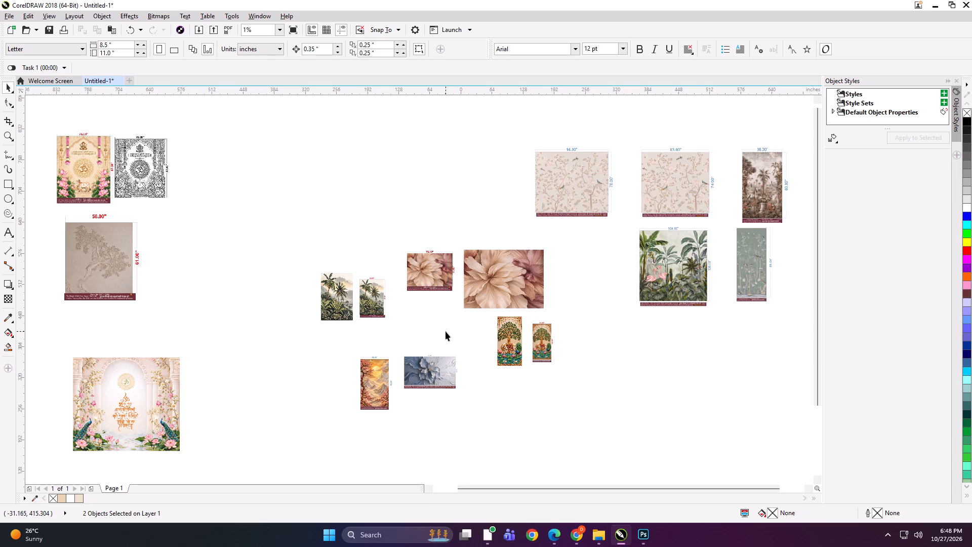
{"action": "left_click", "coordinate": [445, 331]}
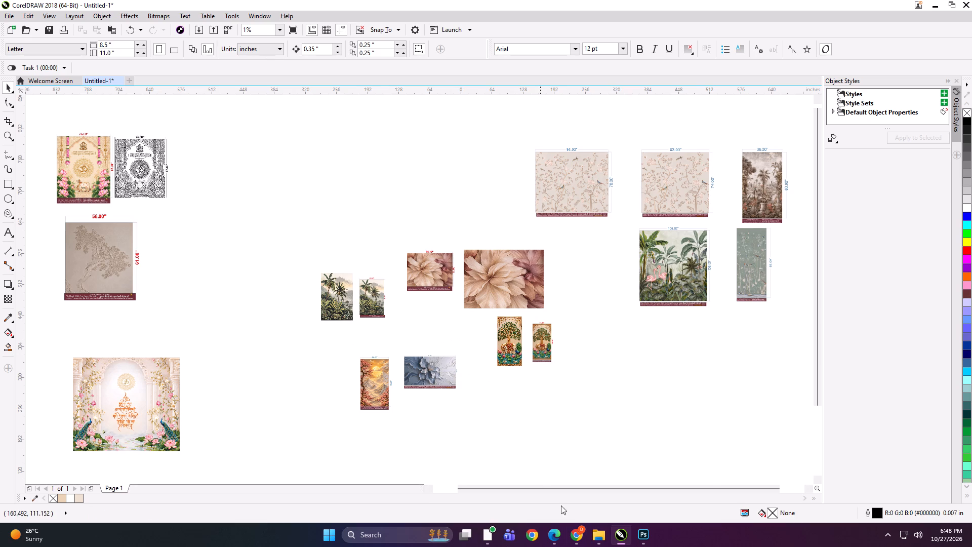
Examine the size labels of the five extracted previews and compare them with the artworks laid out in the CorelDRAW document.
{"action": "left_click", "coordinate": [601, 533]}
{"action": "left_click", "coordinate": [644, 482]}
{"action": "left_click", "coordinate": [451, 340]}
{"action": "scroll", "coordinate": [413, 342], "scroll_direction": "up", "scroll_amount": 6, "text": "ctrl"}
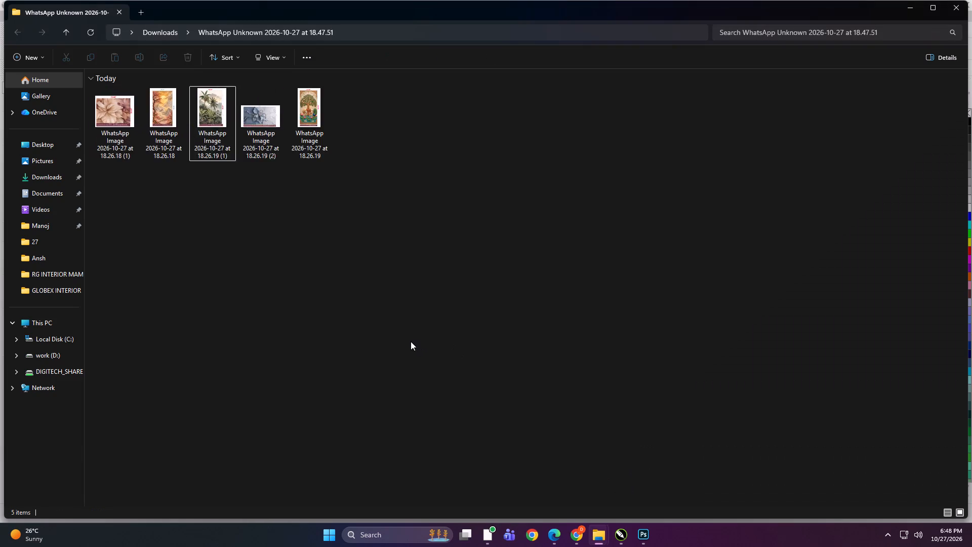
{"action": "scroll", "coordinate": [411, 341], "scroll_direction": "up", "scroll_amount": 16, "text": "ctrl"}
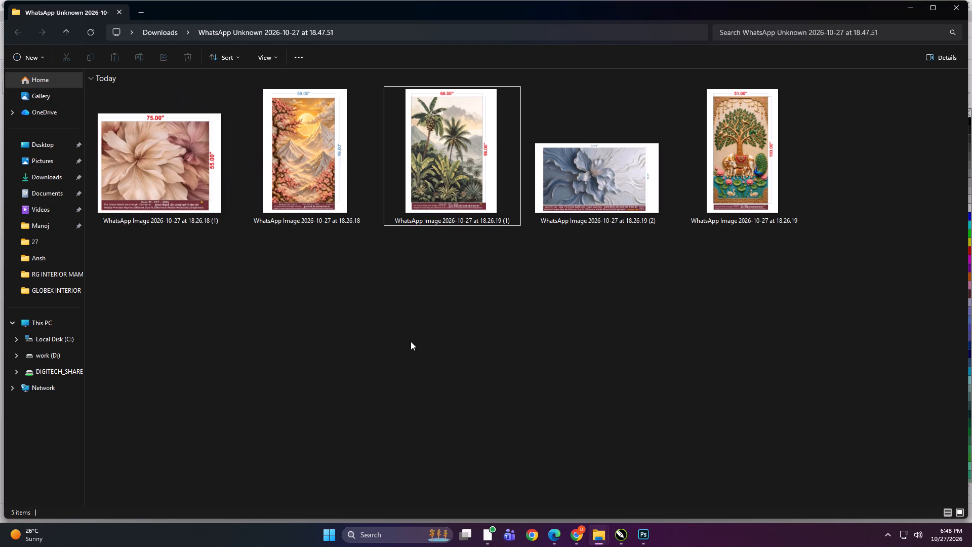
{"action": "left_click", "coordinate": [414, 342]}
{"action": "scroll", "coordinate": [414, 342], "scroll_direction": "up", "scroll_amount": 9, "text": "ctrl"}
{"action": "left_click", "coordinate": [414, 342]}
{"action": "left_click", "coordinate": [398, 284]}
{"action": "left_click", "coordinate": [627, 533]}
{"action": "left_click", "coordinate": [507, 420]}
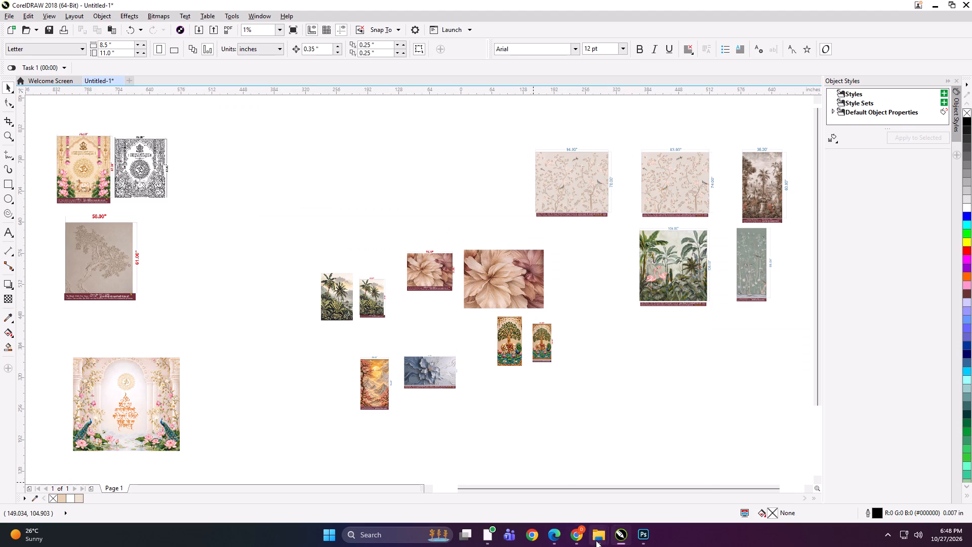
{"action": "left_click", "coordinate": [596, 540]}
{"action": "left_click", "coordinate": [641, 487]}
{"action": "left_click", "coordinate": [514, 426]}
{"action": "left_click", "coordinate": [625, 531]}
{"action": "left_click", "coordinate": [563, 404]}
{"action": "left_click", "coordinate": [594, 534]}
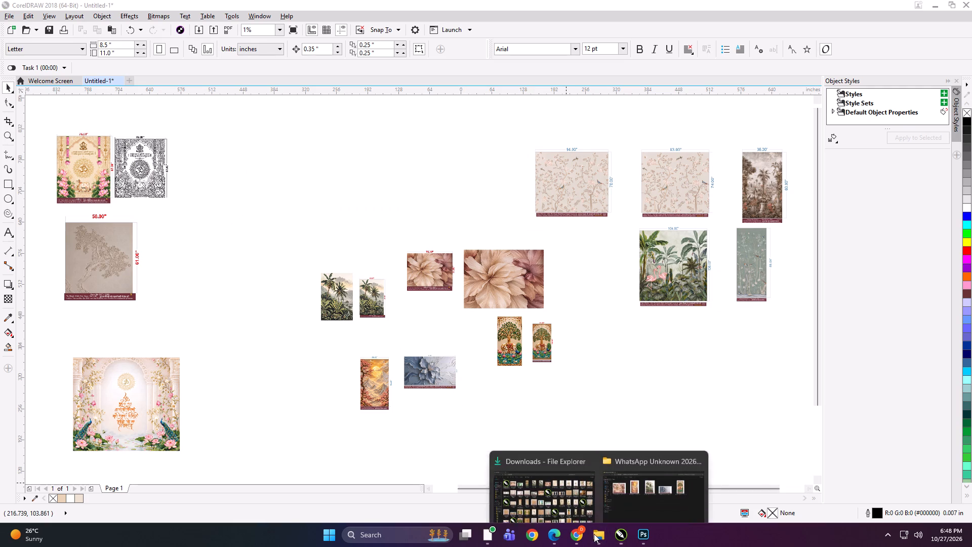
{"action": "left_click", "coordinate": [616, 486]}
{"action": "left_click", "coordinate": [506, 390]}
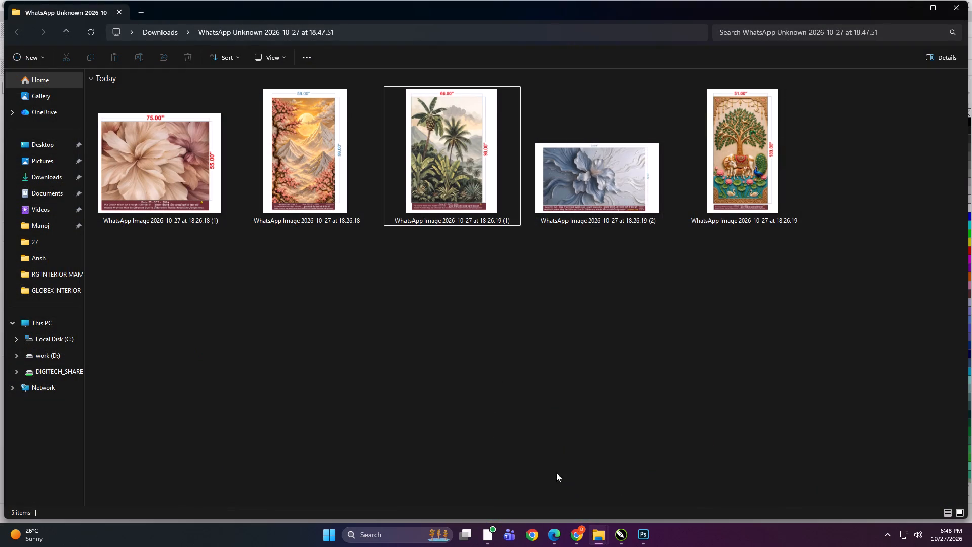
{"action": "left_click", "coordinate": [451, 381]}
{"action": "left_click", "coordinate": [619, 542]}
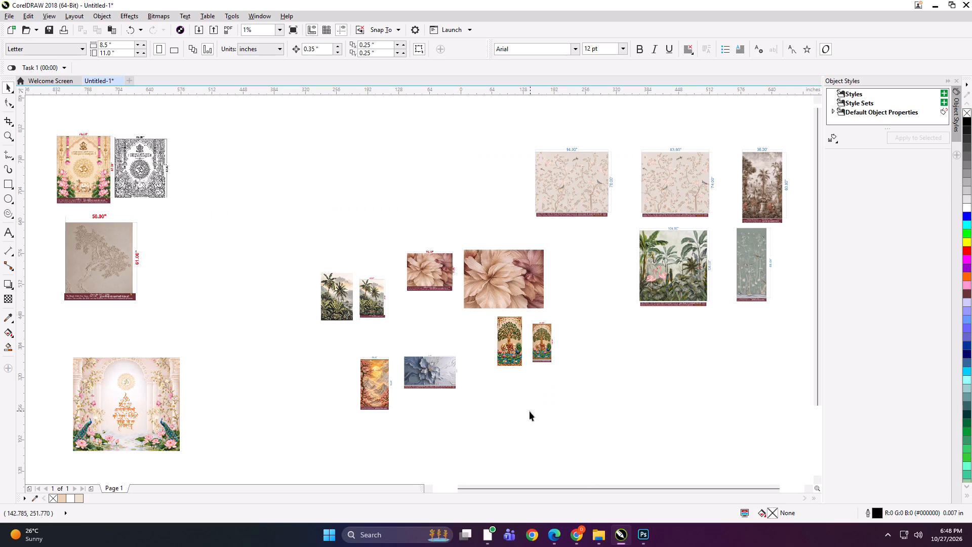
Import "93x52-01.jpg" from folder 27 inside the shared drive's "file" folder into CorelDRAW, just below the blue flower preview.
{"action": "left_click", "coordinate": [593, 537]}
{"action": "left_click", "coordinate": [563, 491]}
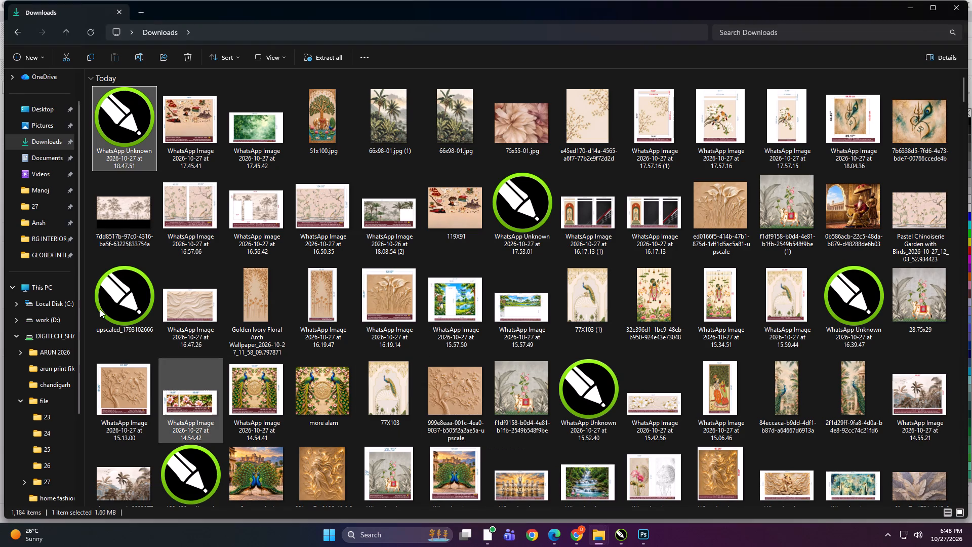
{"action": "left_click", "coordinate": [49, 288]}
{"action": "double_click", "coordinate": [131, 298]}
{"action": "left_click", "coordinate": [596, 107]}
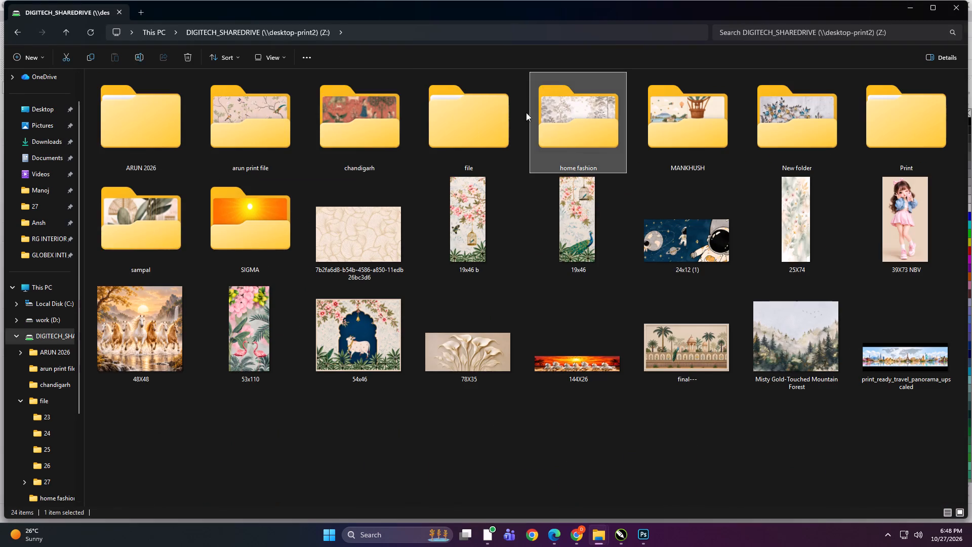
{"action": "double_click", "coordinate": [494, 114]}
{"action": "left_click", "coordinate": [512, 392]}
{"action": "key", "text": "BackSpace"}
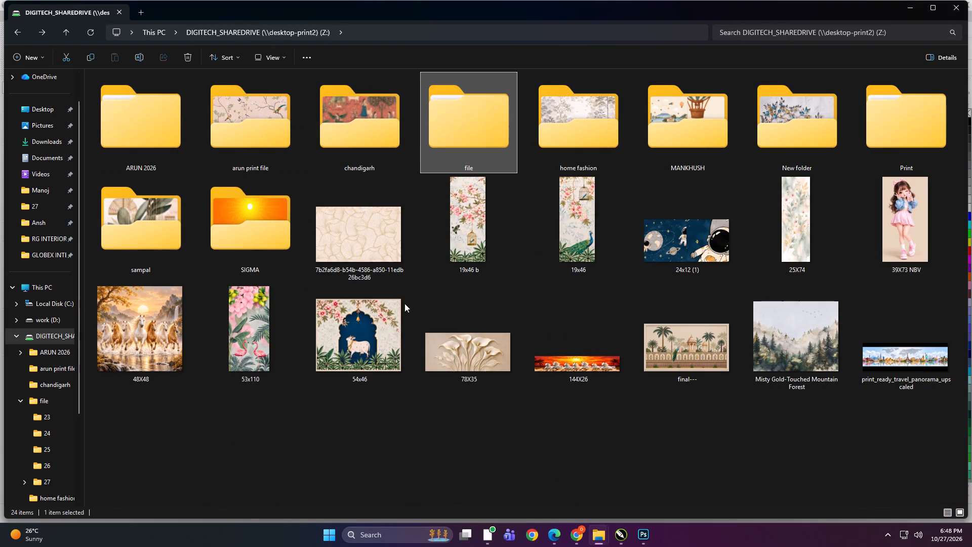
{"action": "left_click", "coordinate": [233, 118]}
{"action": "scroll", "coordinate": [278, 222], "scroll_direction": "up", "scroll_amount": 2}
{"action": "double_click", "coordinate": [481, 122]}
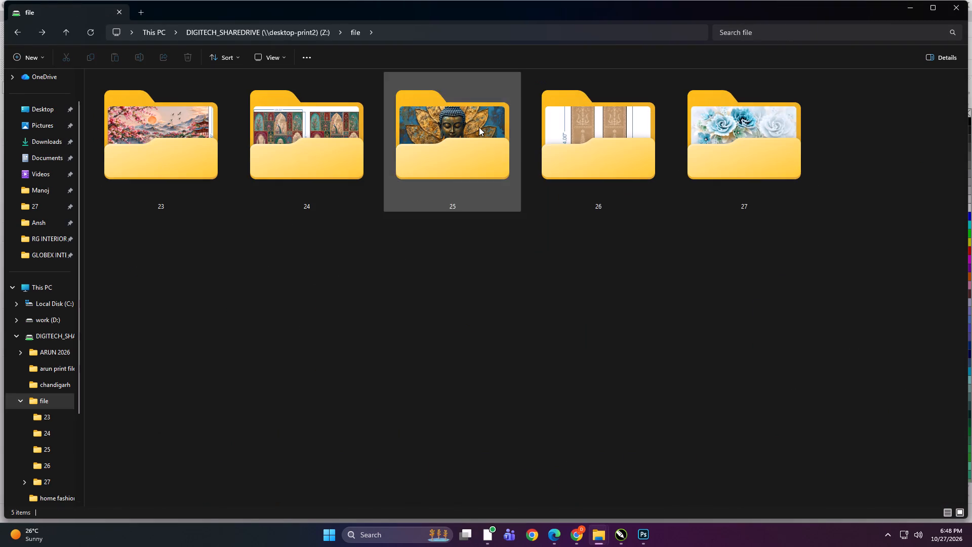
{"action": "double_click", "coordinate": [672, 149]}
{"action": "double_click", "coordinate": [714, 155]}
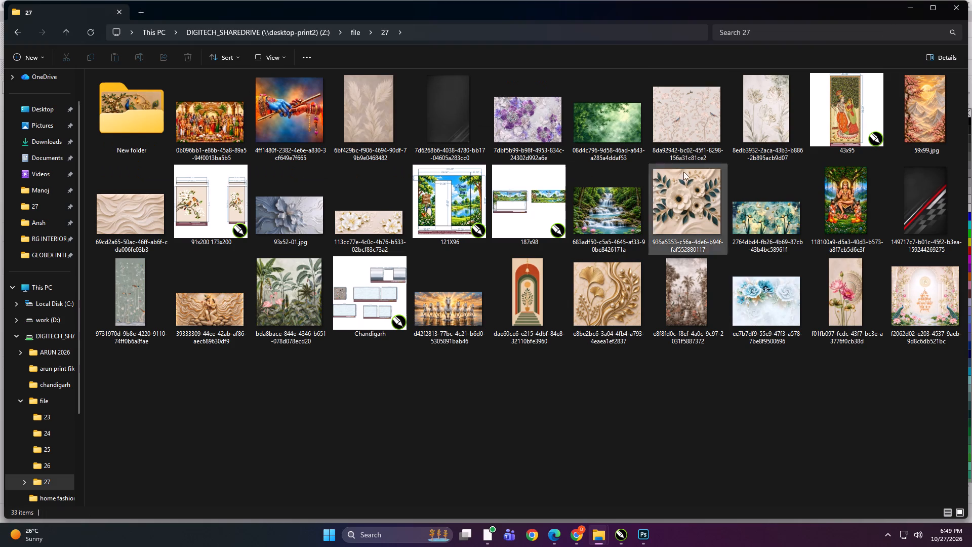
{"action": "left_click", "coordinate": [296, 216]}
{"action": "left_click_drag", "start_coordinate": [289, 208], "coordinate": [623, 533]}
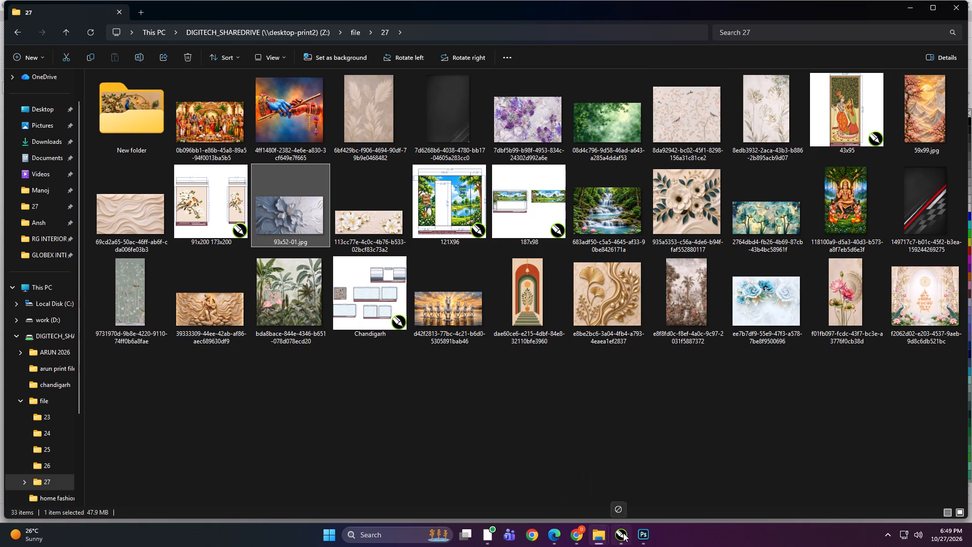
{"action": "left_click_drag", "start_coordinate": [623, 533], "coordinate": [481, 398]}
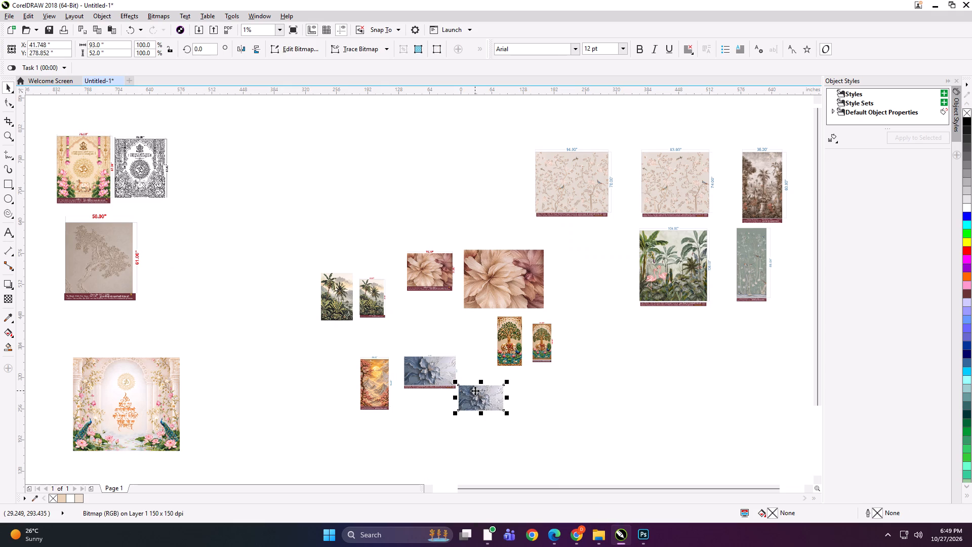
Move the blue floral bitmap to sit beneath its matching blue floral proof.
{"action": "left_click_drag", "start_coordinate": [473, 403], "coordinate": [431, 416]}
{"action": "left_click", "coordinate": [561, 429]}
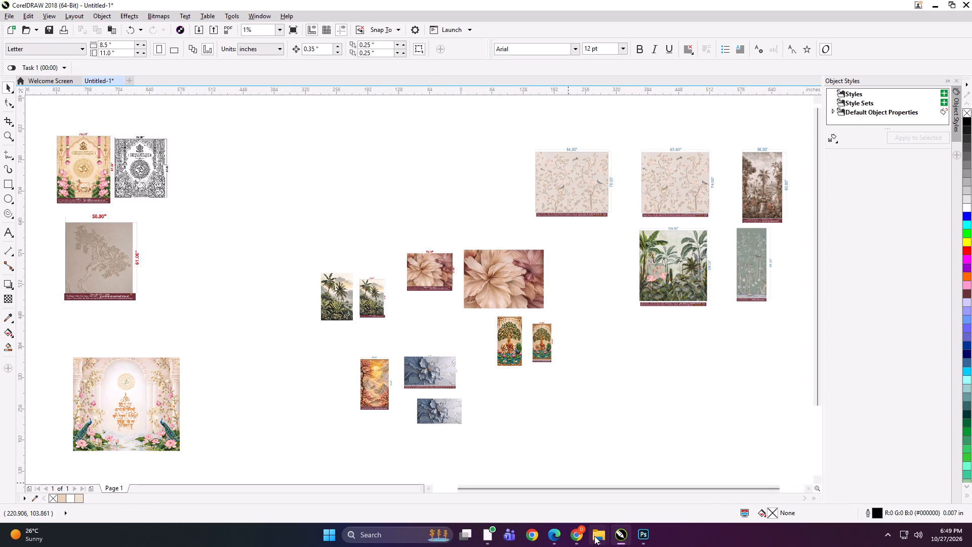
Import 59x99.jpg from folder 27, place it beside the blossom-and-mountain proof and enlarge it to about 54.6 x 91.7 inches.
{"action": "left_click", "coordinate": [595, 539]}
{"action": "left_click", "coordinate": [559, 492]}
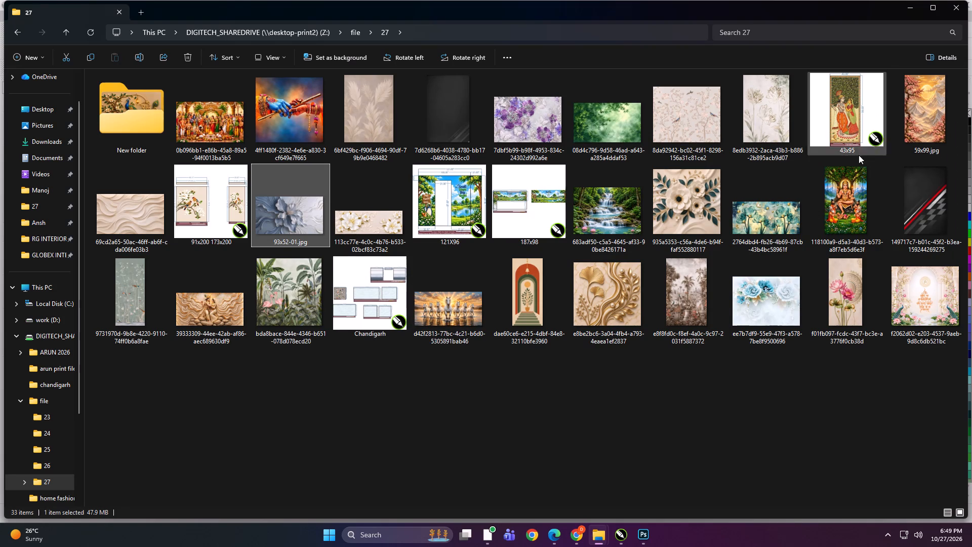
{"action": "left_click", "coordinate": [923, 123]}
{"action": "left_click_drag", "start_coordinate": [923, 103], "coordinate": [509, 460]}
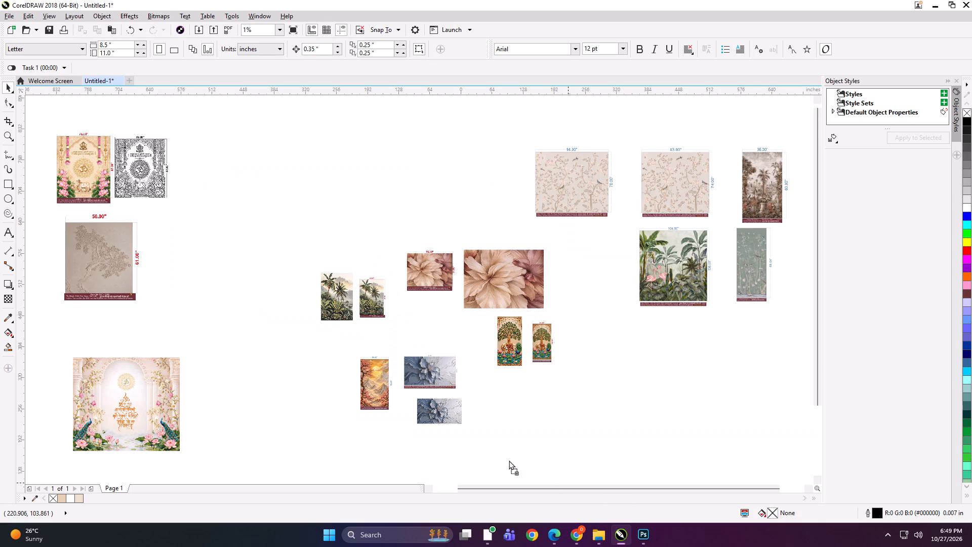
{"action": "left_click_drag", "start_coordinate": [509, 460], "coordinate": [345, 397]}
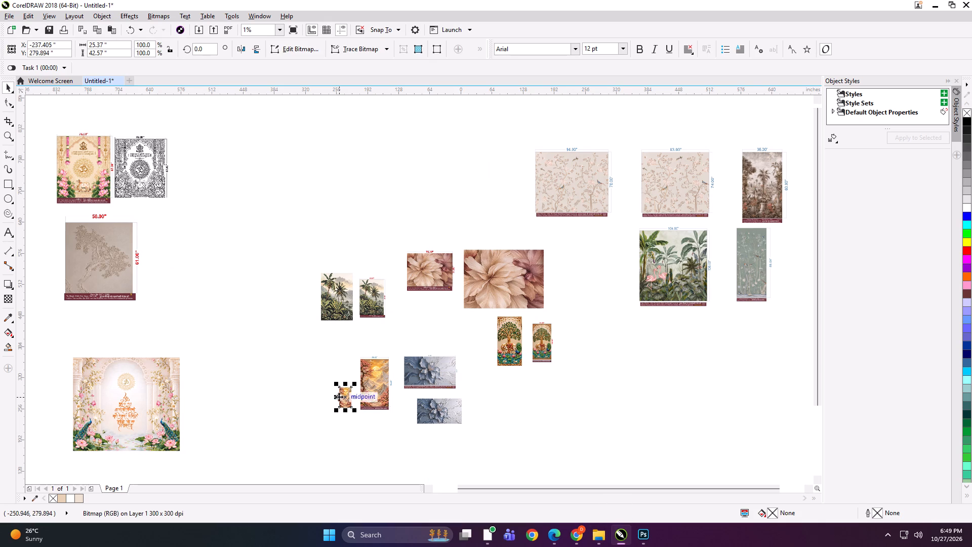
{"action": "left_click", "coordinate": [352, 411], "text": "shift"}
{"action": "left_click", "coordinate": [347, 403]}
{"action": "left_click_drag", "start_coordinate": [354, 413], "coordinate": [364, 425], "text": "shift"}
{"action": "left_click_drag", "start_coordinate": [352, 401], "coordinate": [342, 389]}
Move the wider beige bird-and-branch proof to the empty area below the flamingo jungle mural.
{"action": "left_click_drag", "start_coordinate": [556, 185], "coordinate": [658, 337]}
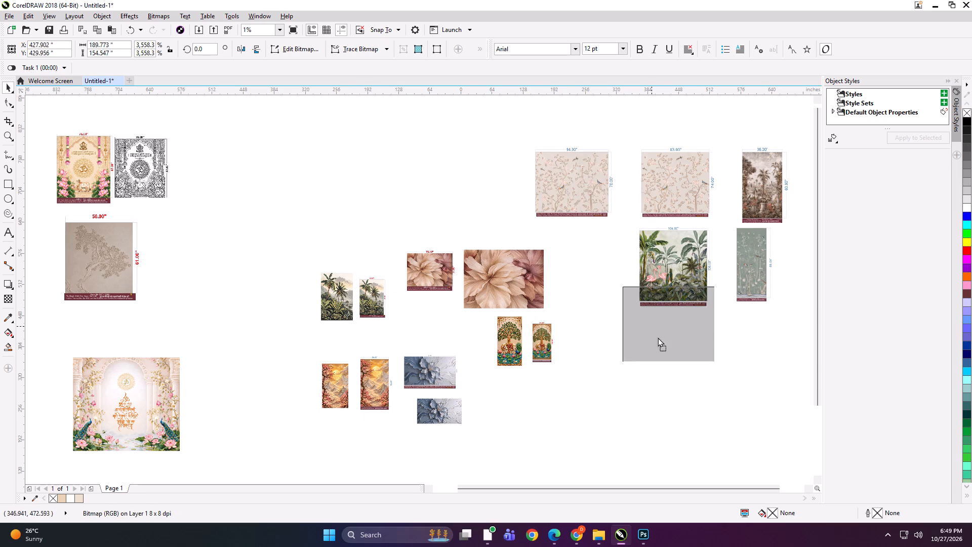
{"action": "left_click_drag", "start_coordinate": [658, 337], "coordinate": [708, 375]}
Resize the large peach floral artwork to 75 x 55 inches.
{"action": "left_click_drag", "start_coordinate": [559, 212], "coordinate": [264, 461]}
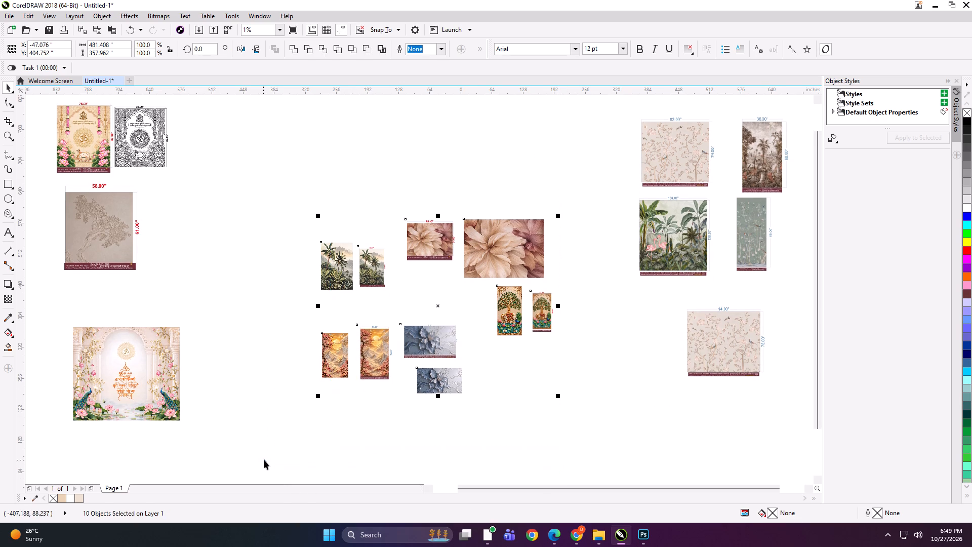
{"action": "key", "text": "shift+F2"}
{"action": "left_click", "coordinate": [97, 239]}
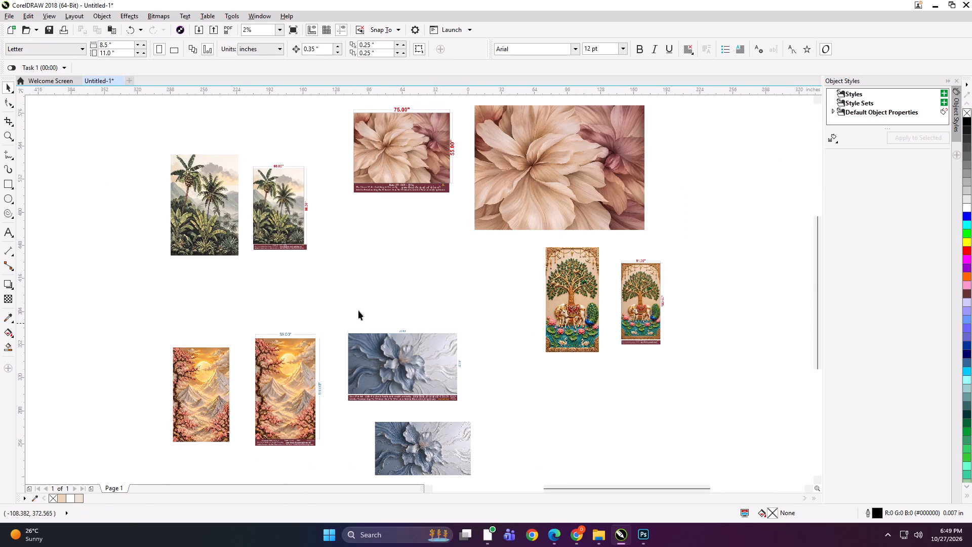
{"action": "scroll", "coordinate": [224, 170], "scroll_direction": "up", "scroll_amount": 2}
{"action": "scroll", "coordinate": [216, 165], "scroll_direction": "down", "scroll_amount": 2}
{"action": "scroll", "coordinate": [462, 133], "scroll_direction": "up", "scroll_amount": 1}
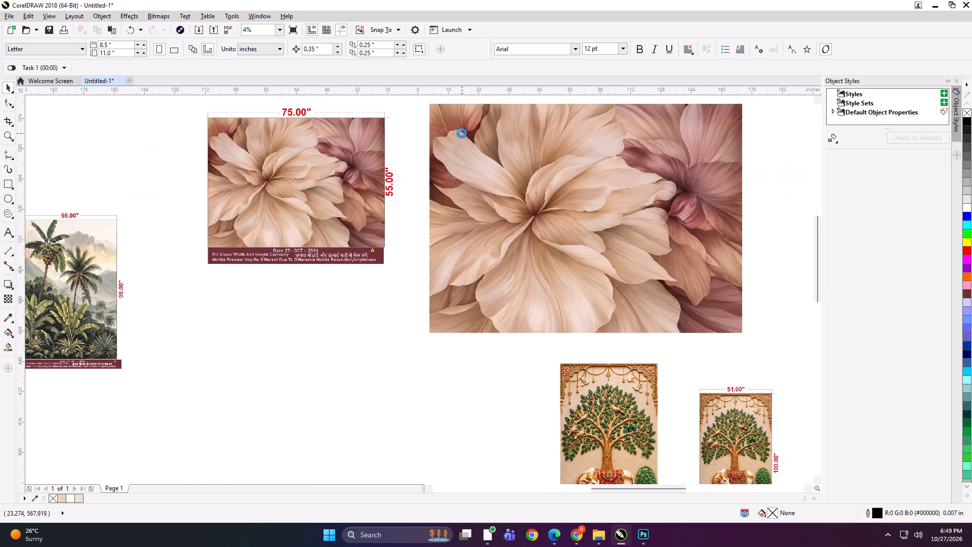
{"action": "scroll", "coordinate": [390, 225], "scroll_direction": "down", "scroll_amount": 1}
{"action": "scroll", "coordinate": [462, 195], "scroll_direction": "up", "scroll_amount": 1}
{"action": "left_click", "coordinate": [468, 194]}
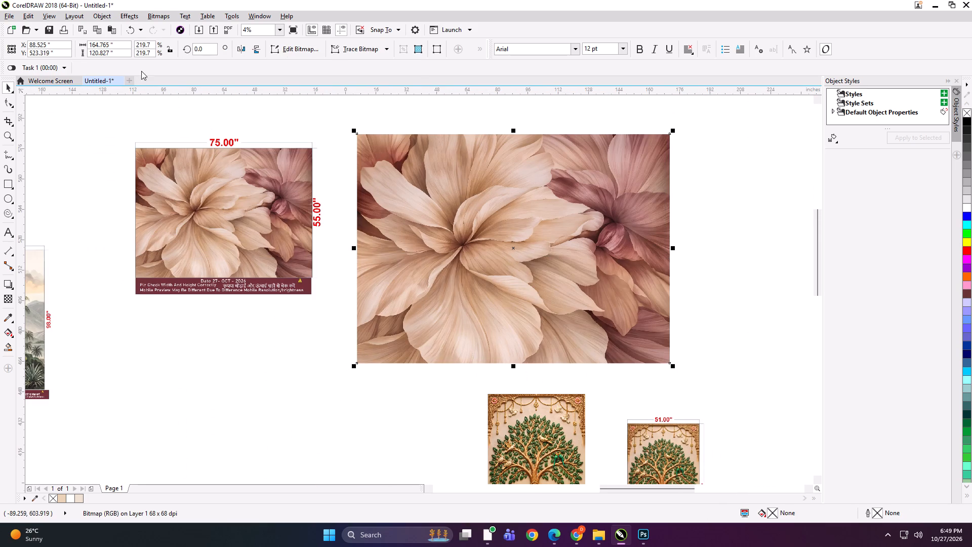
{"action": "left_click_drag", "start_coordinate": [123, 44], "coordinate": [37, 57]}
{"action": "type", "text": "75"}
{"action": "key", "text": "Tab"}
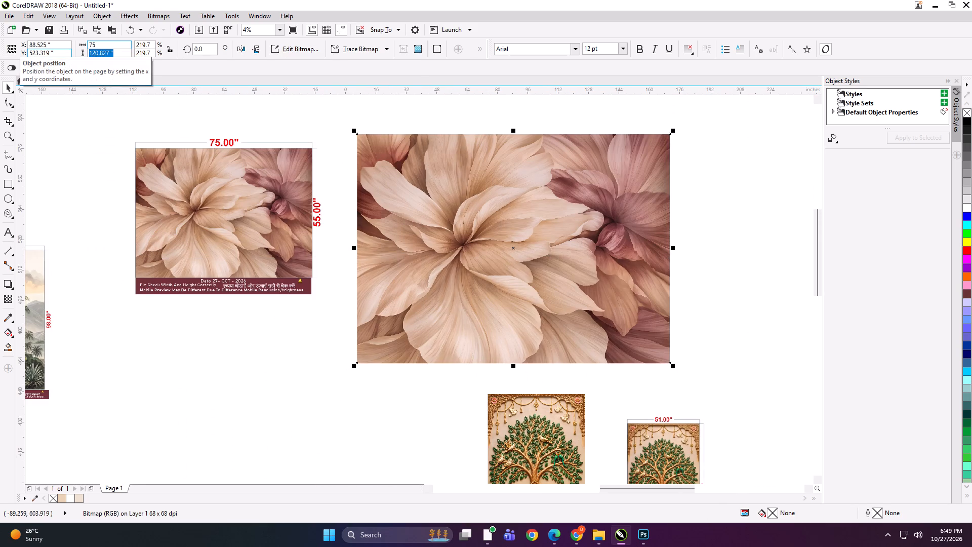
{"action": "type", "text": "55"}
{"action": "key", "text": "Return"}
Add a same-size rectangle outline around the 75 x 55 floral artwork and group the two.
{"action": "double_click", "coordinate": [8, 185], "text": "shift"}
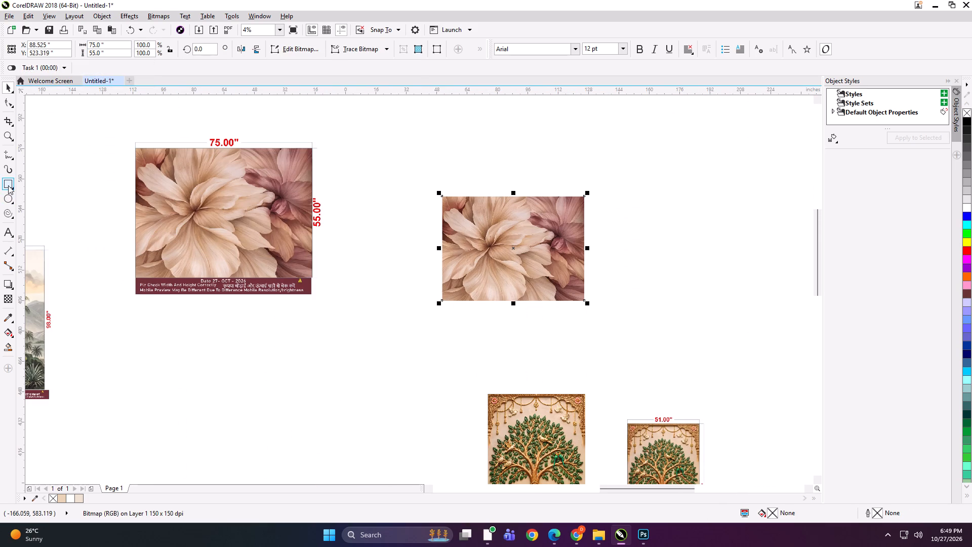
{"action": "key", "text": "shift+space"}
{"action": "left_click_drag", "start_coordinate": [661, 162], "coordinate": [412, 317]}
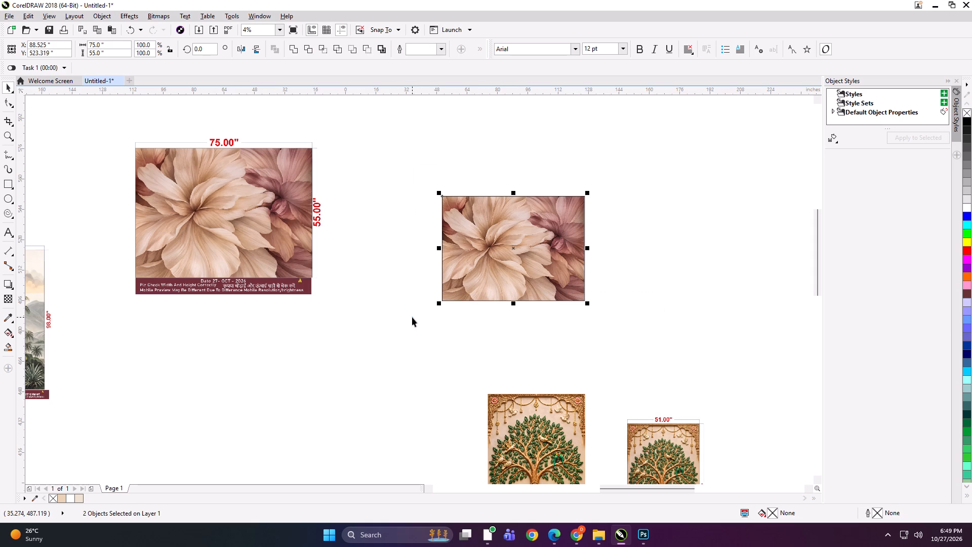
{"action": "key", "text": "ctrl+g"}
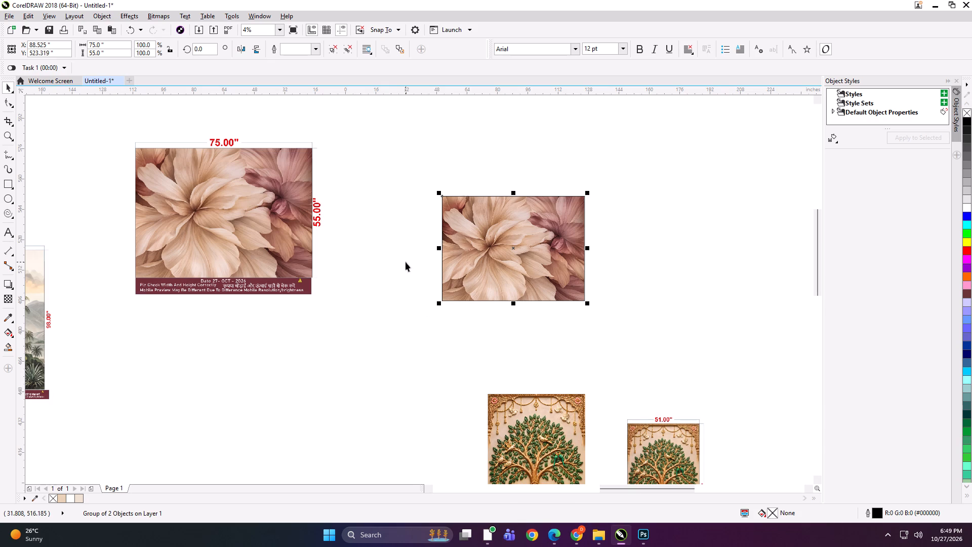
Export the framed floral group as a TIFF named "75x55 NW" in a new PRASANT folder inside folder 27.
{"action": "key", "text": "ctrl+e"}
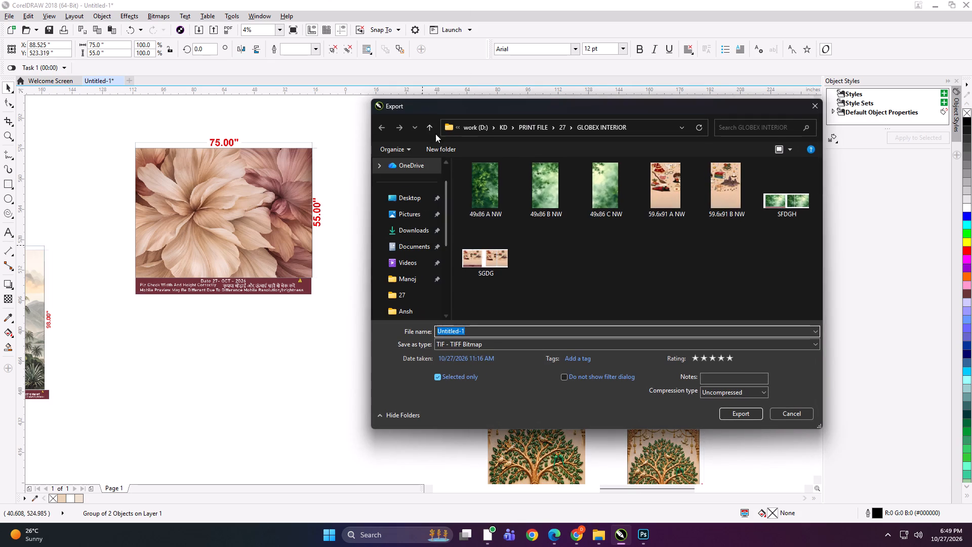
{"action": "left_click", "coordinate": [433, 127]}
{"action": "left_click", "coordinate": [438, 150]}
{"action": "type", "text": "PRASANT"}
{"action": "key", "text": "Return"}
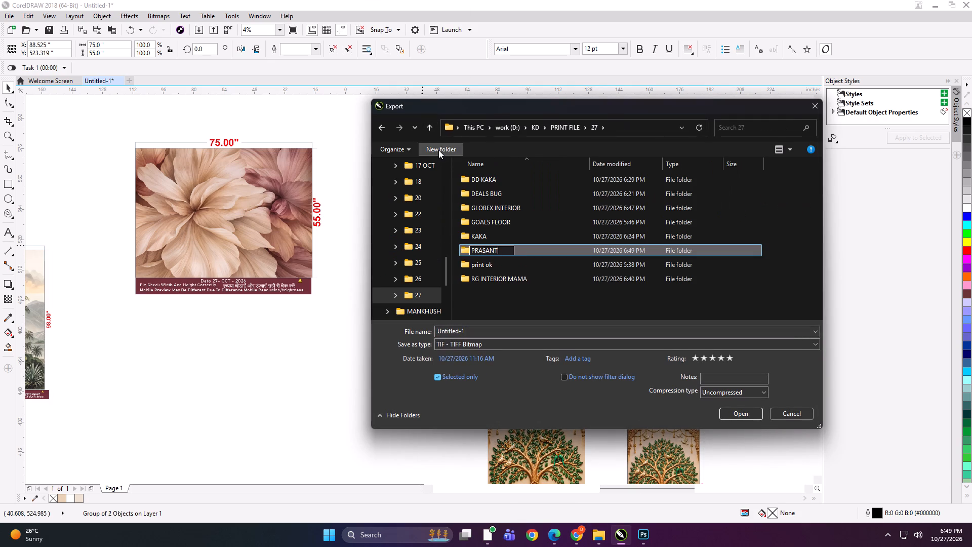
{"action": "double_click", "coordinate": [510, 249]}
{"action": "left_click", "coordinate": [497, 332]}
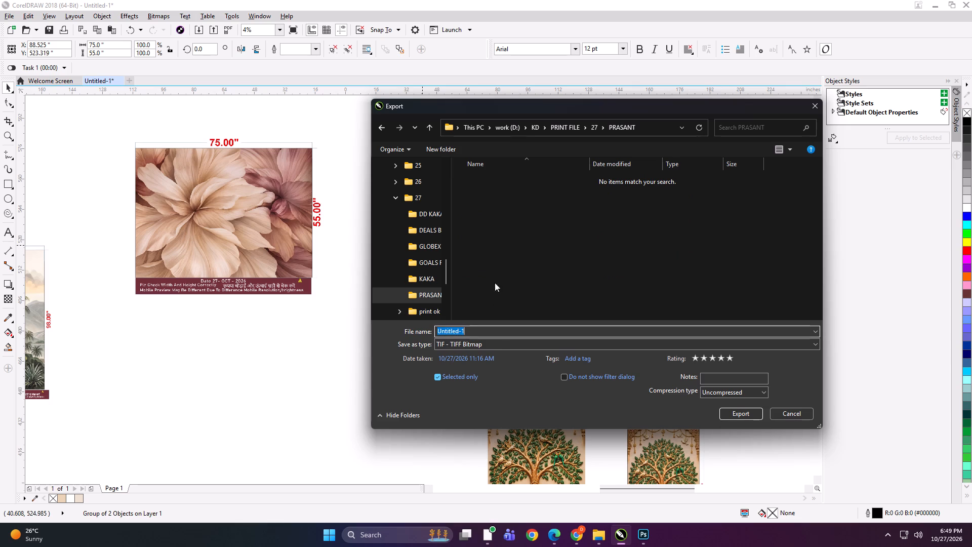
{"action": "type", "text": "75x55 NW"}
{"action": "key", "text": "Return"}
{"action": "key", "text": "Return"}
Place the framed floral print beside its proof, enlarge it to match, group the pair and reposition it.
{"action": "left_click_drag", "start_coordinate": [504, 245], "coordinate": [404, 207]}
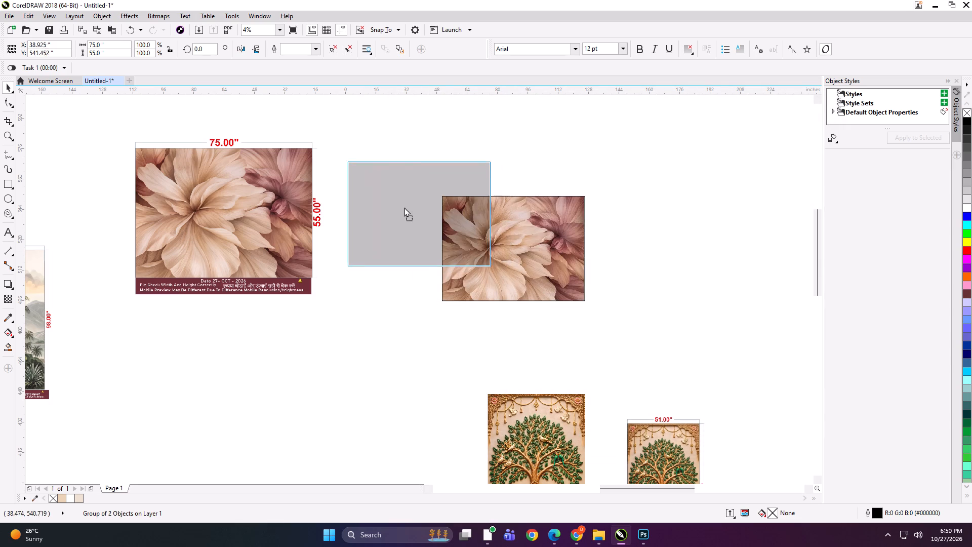
{"action": "left_click_drag", "start_coordinate": [404, 207], "coordinate": [399, 195]}
{"action": "left_click_drag", "start_coordinate": [485, 258], "coordinate": [533, 286]}
{"action": "left_click", "coordinate": [286, 243], "text": "shift"}
{"action": "key", "text": "ctrl+g"}
{"action": "scroll", "coordinate": [402, 256], "scroll_direction": "down", "scroll_amount": 1}
{"action": "left_click_drag", "start_coordinate": [386, 248], "coordinate": [407, 216]}
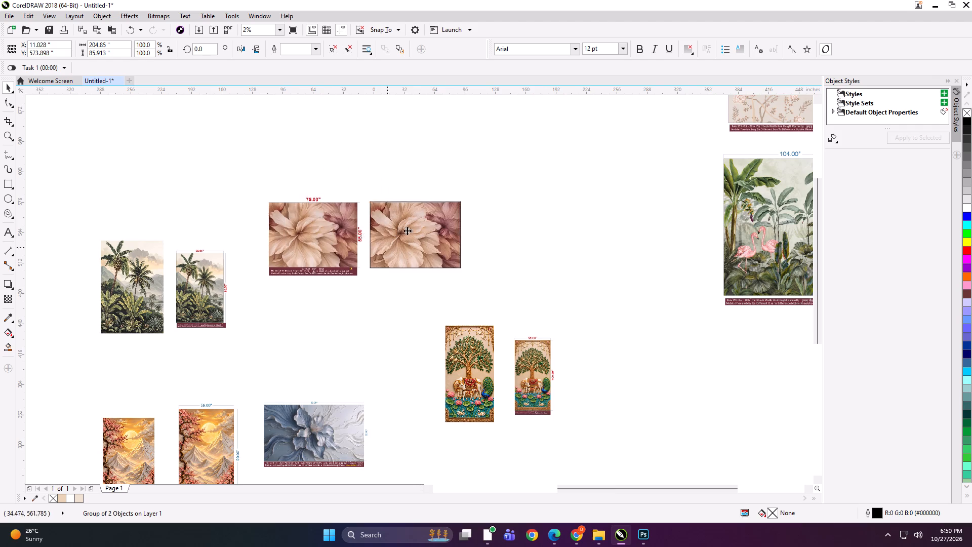
Resize the large tree-and-cows artwork to 51 x 100 inches.
{"action": "scroll", "coordinate": [540, 404], "scroll_direction": "up", "scroll_amount": 1}
{"action": "left_click", "coordinate": [427, 351]}
{"action": "left_click_drag", "start_coordinate": [116, 45], "coordinate": [89, 49]}
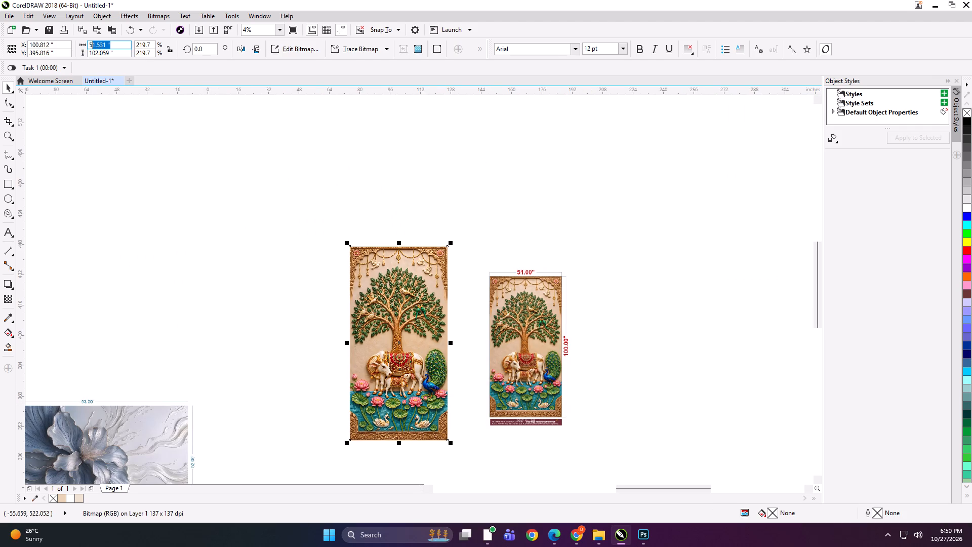
{"action": "left_click_drag", "start_coordinate": [89, 49], "coordinate": [82, 50]}
{"action": "type", "text": "51"}
{"action": "key", "text": "Tab"}
{"action": "type", "text": "100"}
{"action": "key", "text": "Return"}
Add a same-size rectangle outline around the tree-and-cows artwork and group the two.
{"action": "double_click", "coordinate": [6, 181], "text": "shift"}
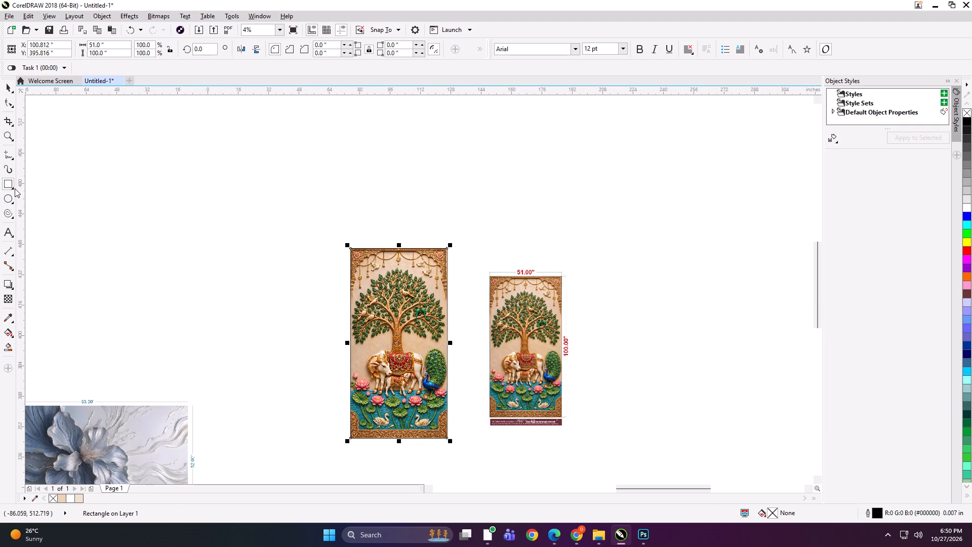
{"action": "key", "text": "space"}
{"action": "left_click_drag", "start_coordinate": [339, 217], "coordinate": [458, 473]}
{"action": "key", "text": "ctrl+g"}
Export the framed tree-and-cows group as a TIFF named "51x100 NW" in the PRASANT folder.
{"action": "key", "text": "ctrl+e"}
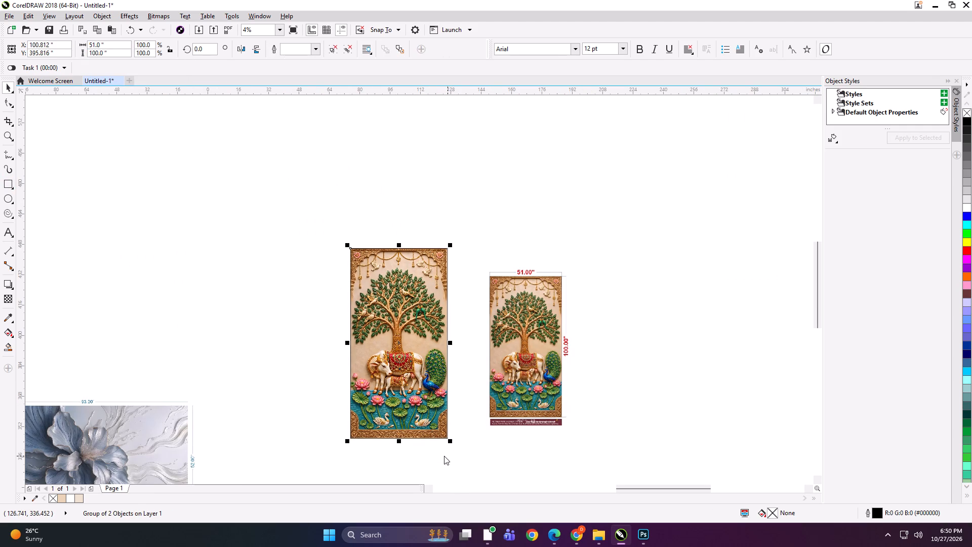
{"action": "type", "text": "51x100 NW"}
{"action": "key", "text": "Return"}
{"action": "key", "text": "Return"}
Scale the framed tree-and-cows print down to match its proof, place it alongside and group the pair.
{"action": "left_click_drag", "start_coordinate": [348, 246], "coordinate": [361, 259], "text": "shift"}
{"action": "left_click_drag", "start_coordinate": [406, 334], "coordinate": [438, 334]}
{"action": "left_click_drag", "start_coordinate": [394, 415], "coordinate": [393, 416]}
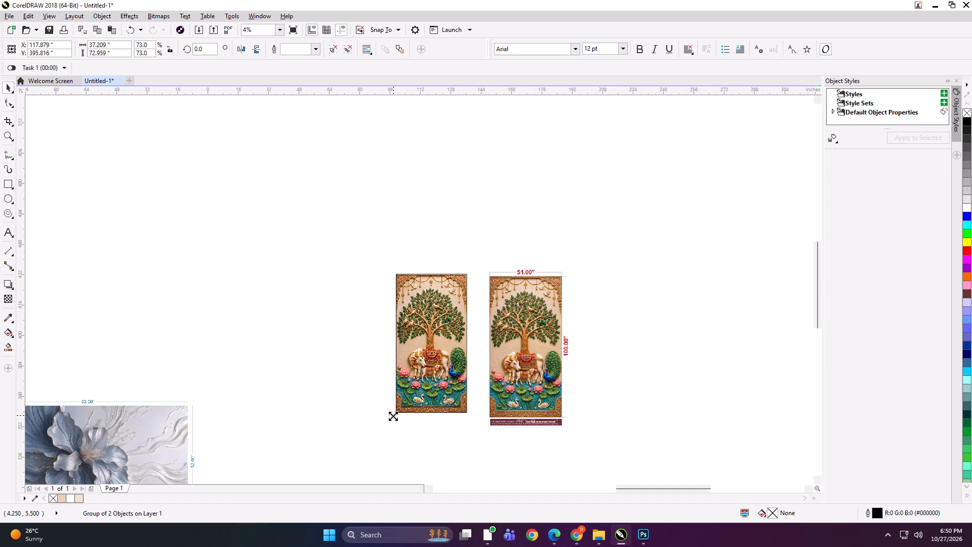
{"action": "left_click_drag", "start_coordinate": [393, 416], "coordinate": [382, 422]}
{"action": "left_click", "coordinate": [503, 383], "text": "shift"}
{"action": "key", "text": "ctrl+g"}
Move the tree-and-cows pair next to the peach floral pair, group both pairs and shift the group down.
{"action": "scroll", "coordinate": [479, 391], "scroll_direction": "down", "scroll_amount": 1}
{"action": "left_click_drag", "start_coordinate": [439, 382], "coordinate": [476, 239]}
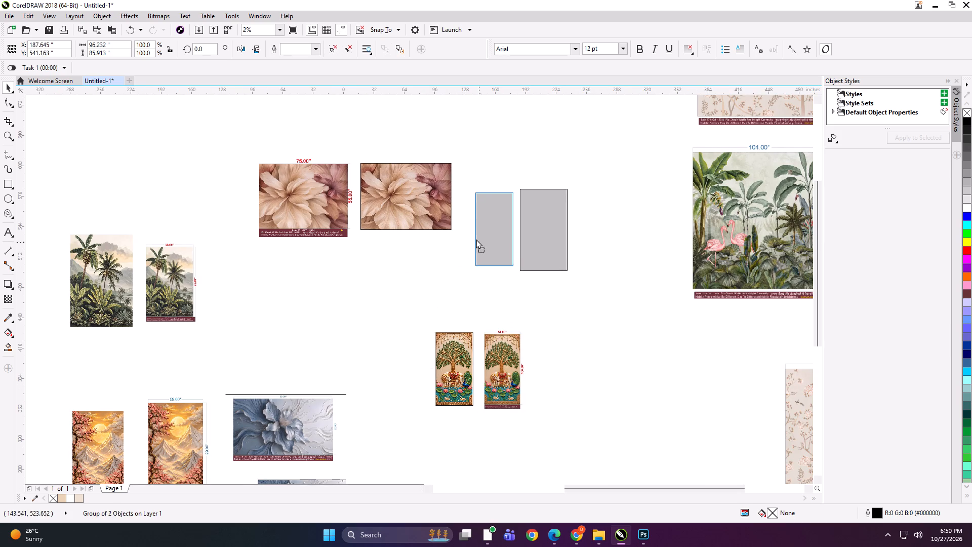
{"action": "left_click_drag", "start_coordinate": [476, 239], "coordinate": [470, 215]}
{"action": "left_click", "coordinate": [426, 211], "text": "shift"}
{"action": "key", "text": "ctrl+g"}
{"action": "left_click_drag", "start_coordinate": [421, 193], "coordinate": [429, 242]}
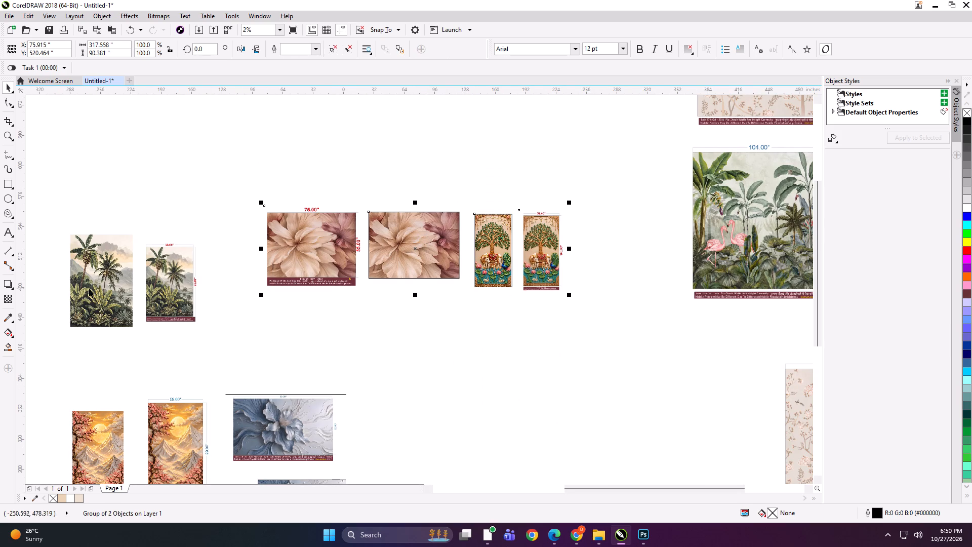
Check the size of the palm landscape artwork against its dimensioned proof.
{"action": "scroll", "coordinate": [62, 287], "scroll_direction": "up", "scroll_amount": 2}
{"action": "scroll", "coordinate": [230, 287], "scroll_direction": "down", "scroll_amount": 1}
{"action": "left_click", "coordinate": [230, 286]}
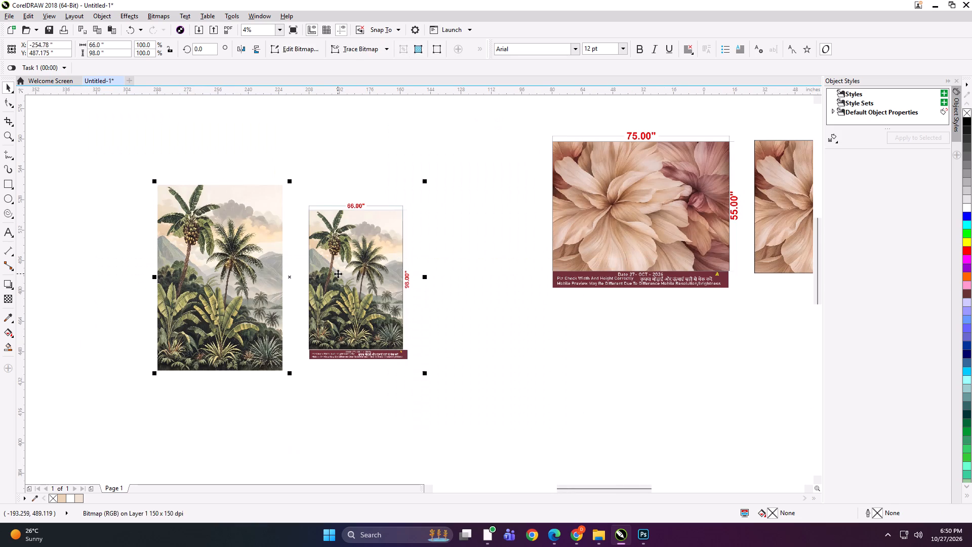
{"action": "left_click", "coordinate": [338, 273], "text": "shift"}
{"action": "key", "text": "shift+F2"}
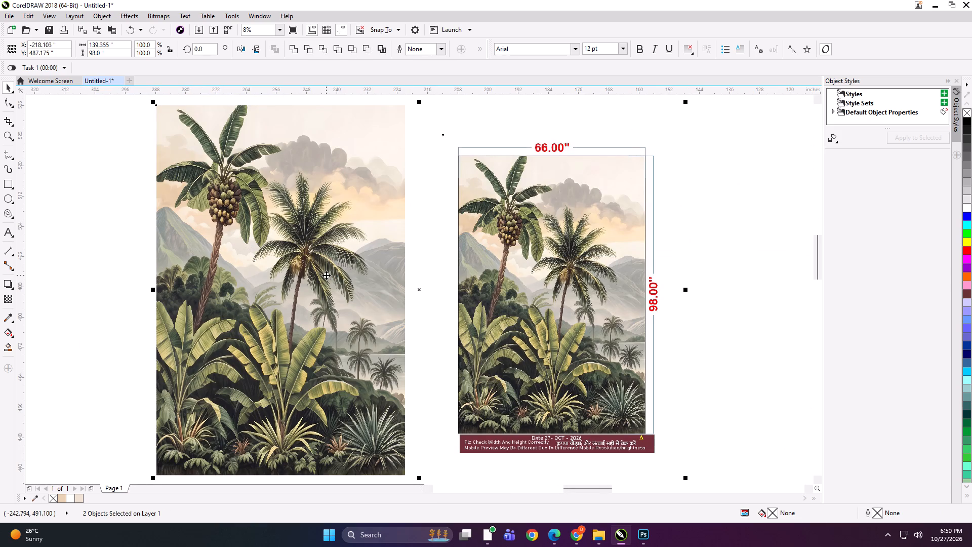
{"action": "left_click", "coordinate": [100, 216]}
{"action": "left_click", "coordinate": [194, 228]}
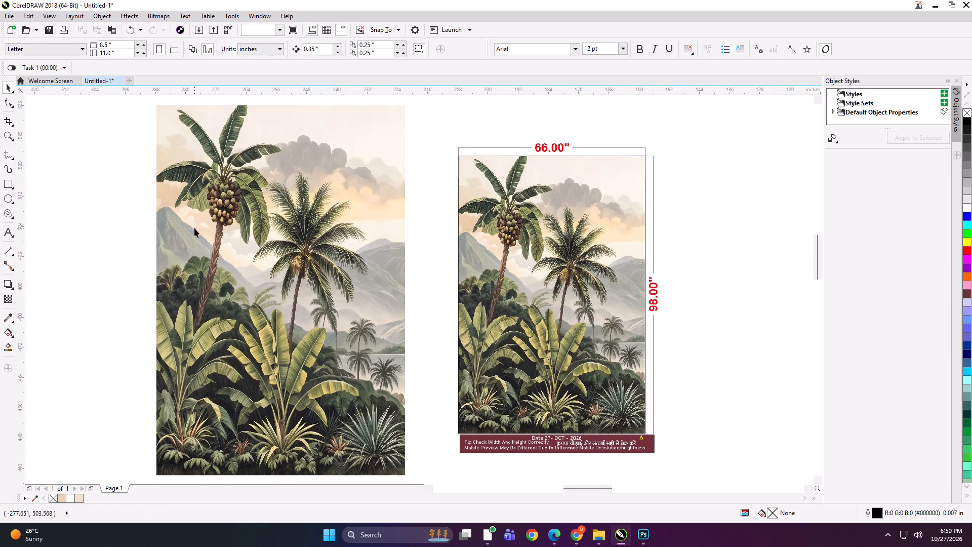
{"action": "left_click", "coordinate": [114, 46]}
{"action": "key", "text": "ctrl+a"}
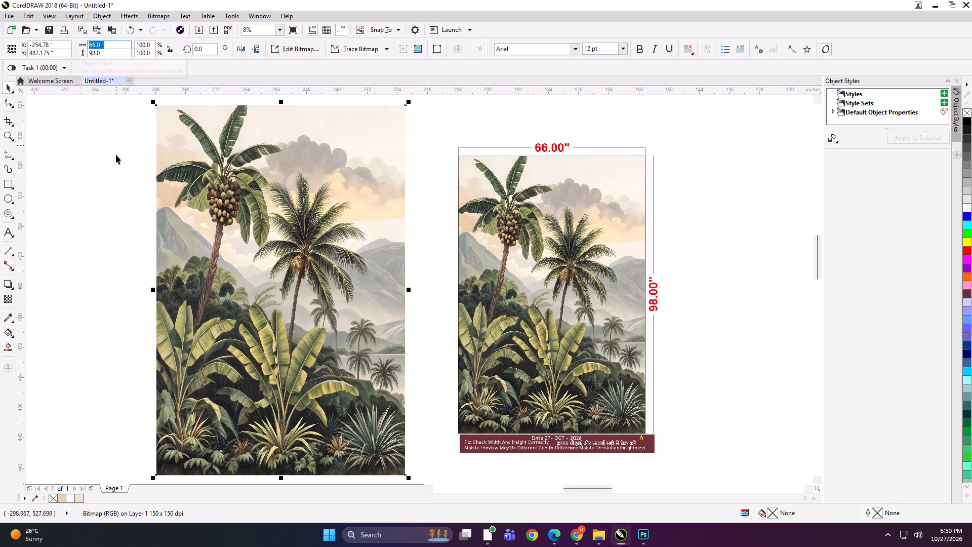
Resize the cherry-blossom mountain artwork to 59 by 99 inches to match its dimensioned proof.
{"action": "scroll", "coordinate": [122, 169], "scroll_direction": "down", "scroll_amount": 1}
{"action": "scroll", "coordinate": [213, 185], "scroll_direction": "down", "scroll_amount": 1}
{"action": "left_click", "coordinate": [388, 279]}
{"action": "scroll", "coordinate": [265, 426], "scroll_direction": "up", "scroll_amount": 1}
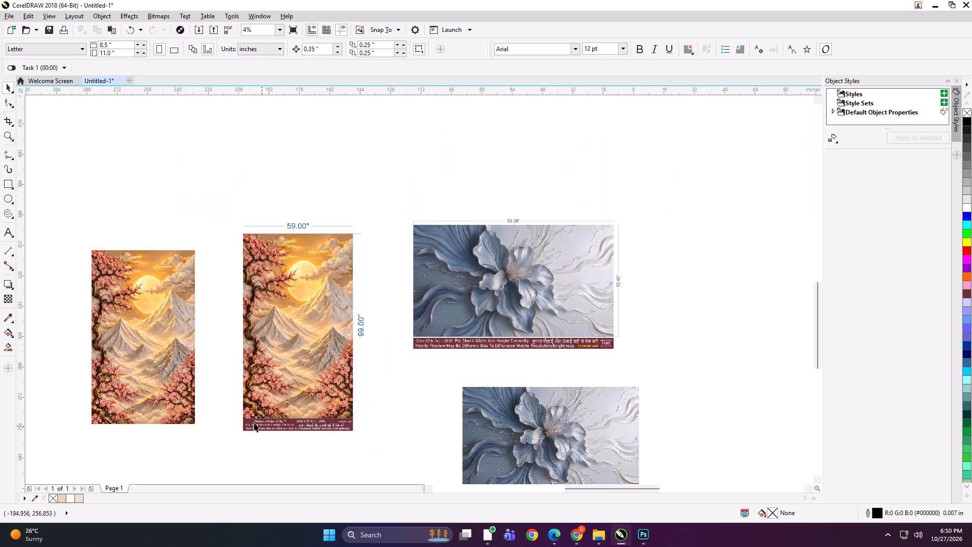
{"action": "scroll", "coordinate": [252, 385], "scroll_direction": "up", "scroll_amount": 1}
{"action": "scroll", "coordinate": [296, 329], "scroll_direction": "down", "scroll_amount": 1}
{"action": "left_click", "coordinate": [173, 305]}
{"action": "scroll", "coordinate": [167, 254], "scroll_direction": "up", "scroll_amount": 1}
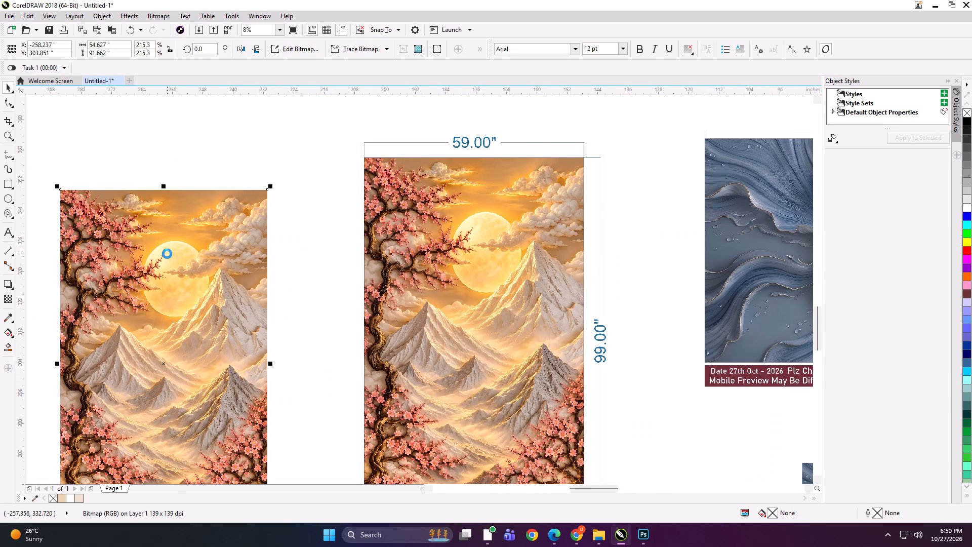
{"action": "left_click", "coordinate": [121, 45]}
{"action": "key", "text": "ctrl+a"}
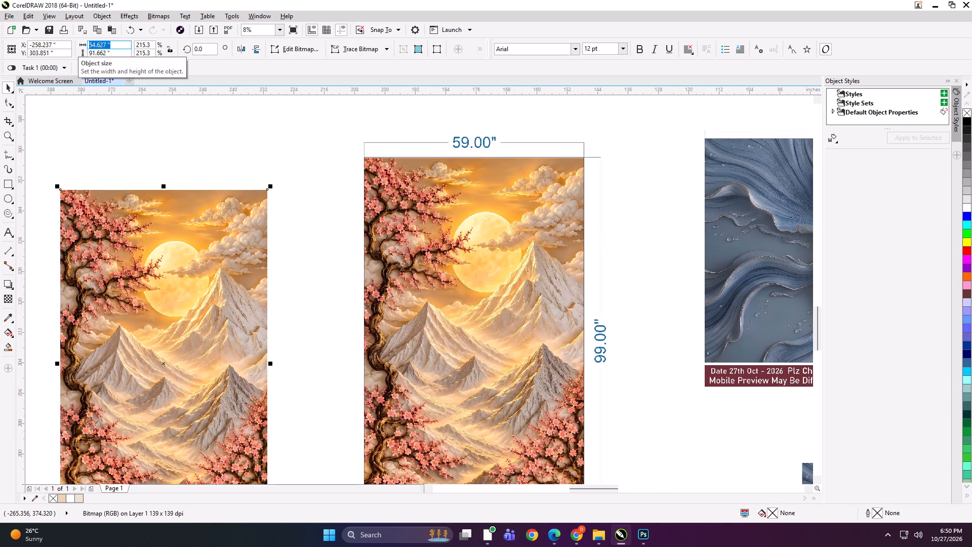
{"action": "type", "text": "5x"}
{"action": "key", "text": "BackSpace"}
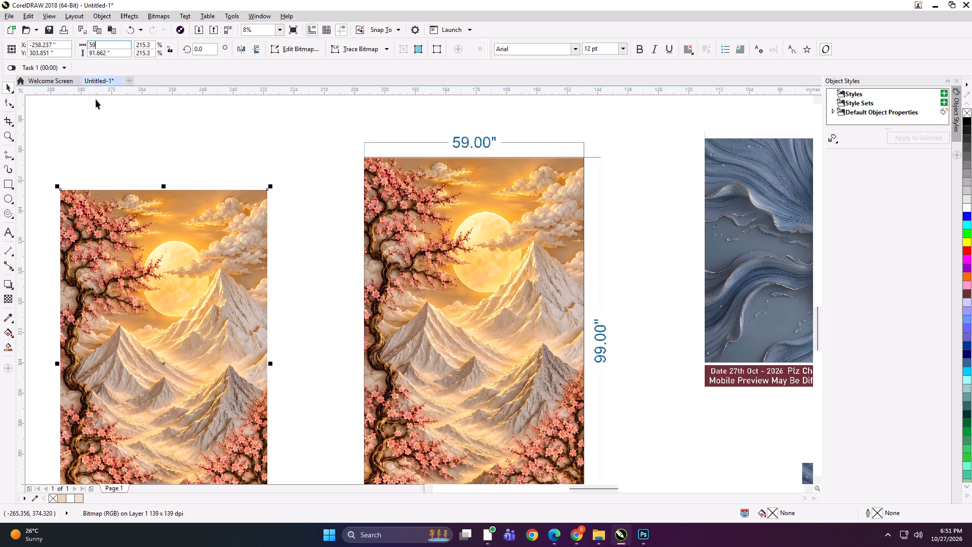
{"action": "key", "text": "Tab"}
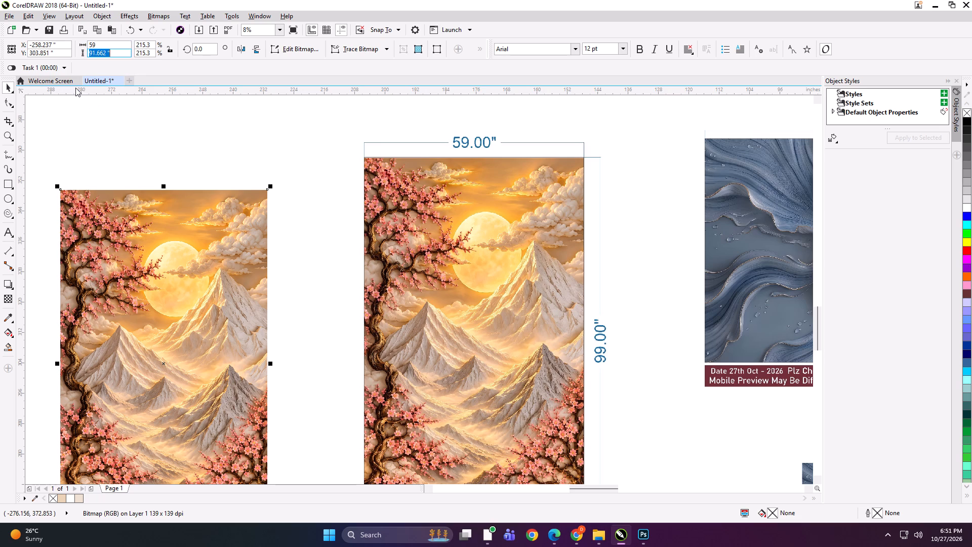
{"action": "type", "text": "99"}
{"action": "key", "text": "Return"}
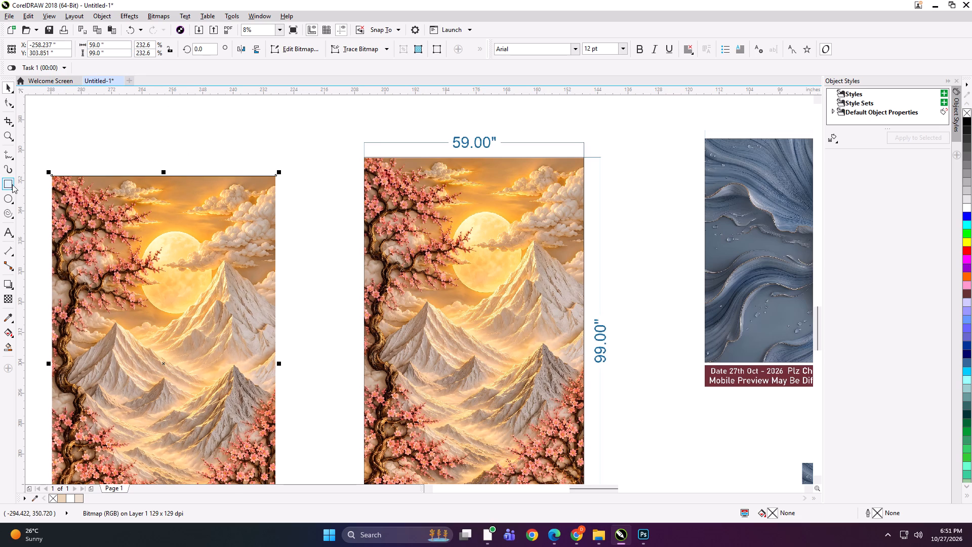
Frame the cherry-blossom mountain artwork with a matching outlined rectangle, placing the image inside it as a PowerClip.
{"action": "double_click", "coordinate": [8, 184], "text": "shift"}
{"action": "key", "text": "shift+space"}
{"action": "left_click", "coordinate": [135, 132]}
{"action": "left_click", "coordinate": [150, 203], "text": "alt"}
{"action": "key", "text": "shift+Return"}
{"action": "left_click", "coordinate": [162, 202]}
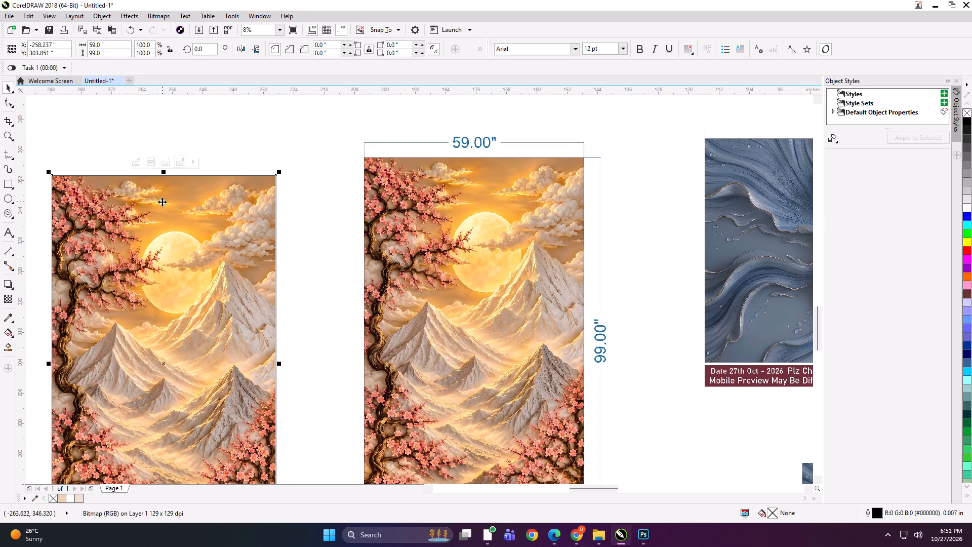
{"action": "scroll", "coordinate": [249, 154], "scroll_direction": "down", "scroll_amount": 1}
{"action": "scroll", "coordinate": [245, 173], "scroll_direction": "up", "scroll_amount": 1}
{"action": "scroll", "coordinate": [241, 173], "scroll_direction": "down", "scroll_amount": 1}
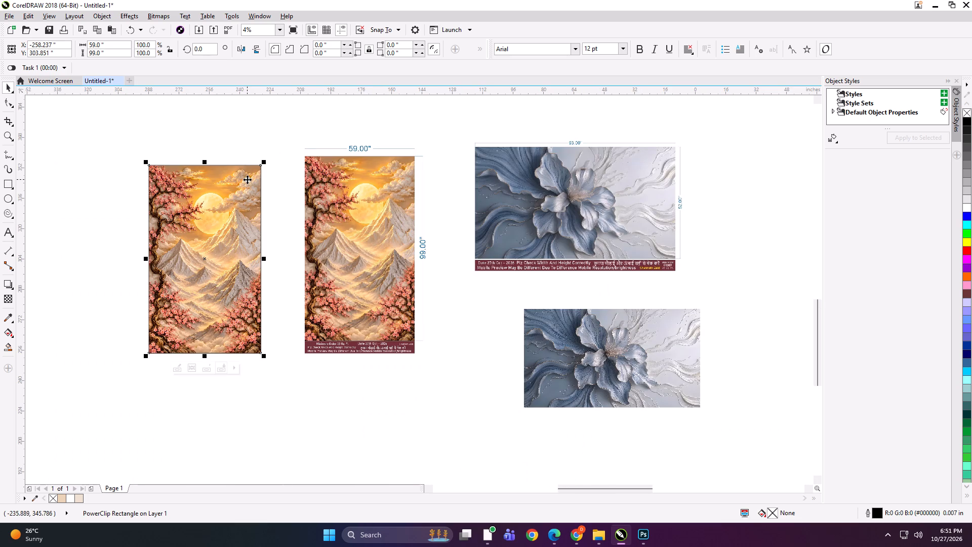
Export the framed cherry-blossom mountain print as a TIFF named "59x99 NW" in the PRASANT folder.
{"action": "key", "text": "ctrl+e"}
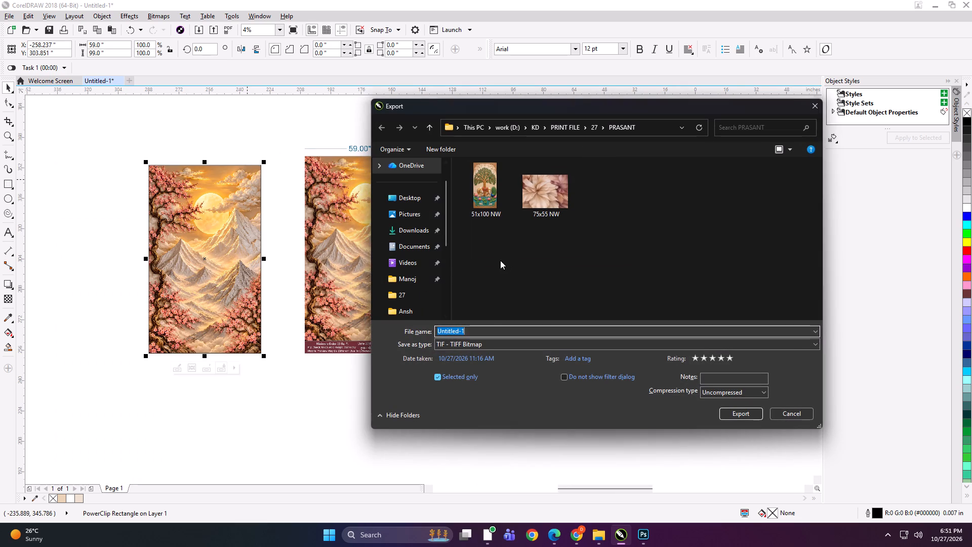
{"action": "type", "text": "59x9 NW"}
{"action": "key", "text": "Return"}
{"action": "key", "text": "Return"}
Move the cherry-blossom mountain print closer to its proof and group the two.
{"action": "left_click_drag", "start_coordinate": [251, 227], "coordinate": [264, 224]}
{"action": "left_click", "coordinate": [295, 220], "text": "shift"}
{"action": "key", "text": "ctrl+g"}
Check the blue flower artwork's size against its proof, add a matching outlined rectangle around it and group the two.
{"action": "scroll", "coordinate": [250, 221], "scroll_direction": "down", "scroll_amount": 1}
{"action": "scroll", "coordinate": [463, 229], "scroll_direction": "up", "scroll_amount": 1}
{"action": "left_click", "coordinate": [436, 300]}
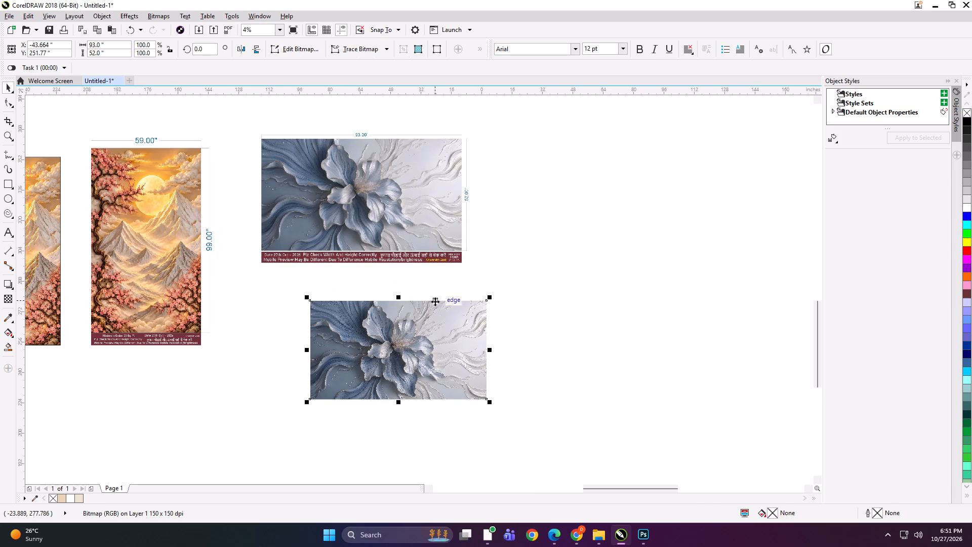
{"action": "scroll", "coordinate": [428, 214], "scroll_direction": "up", "scroll_amount": 1}
{"action": "scroll", "coordinate": [357, 241], "scroll_direction": "down", "scroll_amount": 1}
{"action": "scroll", "coordinate": [334, 175], "scroll_direction": "up", "scroll_amount": 1}
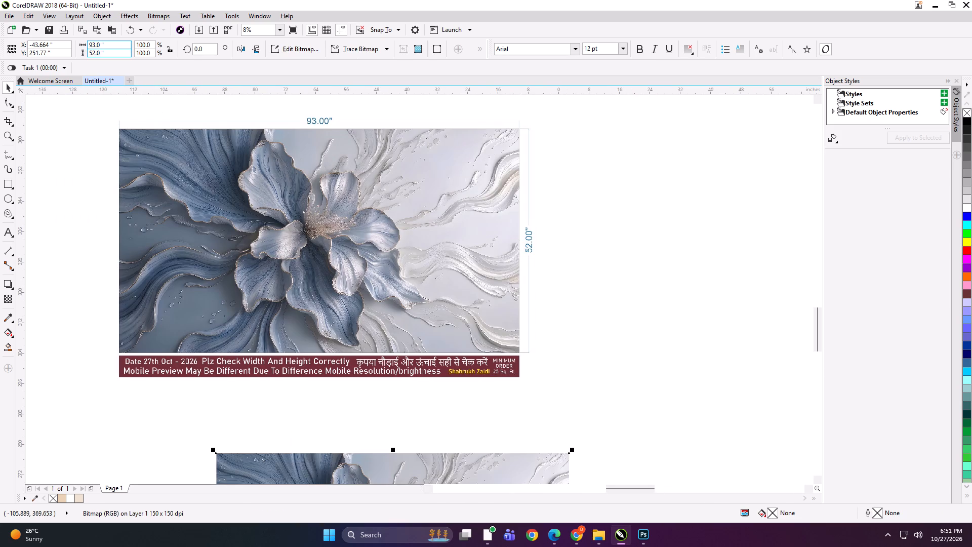
{"action": "scroll", "coordinate": [413, 261], "scroll_direction": "down", "scroll_amount": 1}
{"action": "double_click", "coordinate": [8, 186], "text": "shift"}
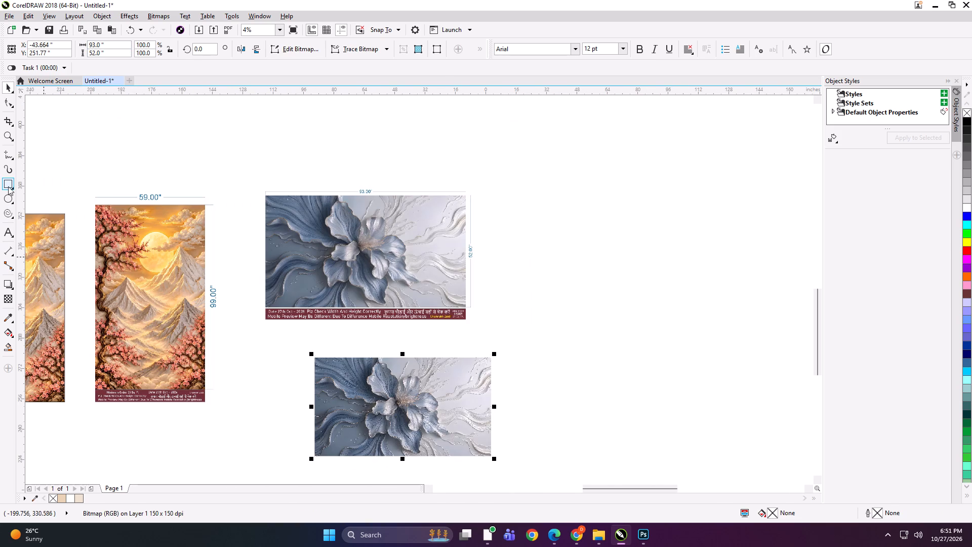
{"action": "key", "text": "shift+space"}
{"action": "left_click", "coordinate": [560, 341]}
{"action": "left_click_drag", "start_coordinate": [560, 341], "coordinate": [290, 467]}
{"action": "key", "text": "ctrl+g"}
Export the framed blue flower group as a TIFF named "93x52 NW" in the PRASANT folder.
{"action": "key", "text": "ctrl+e"}
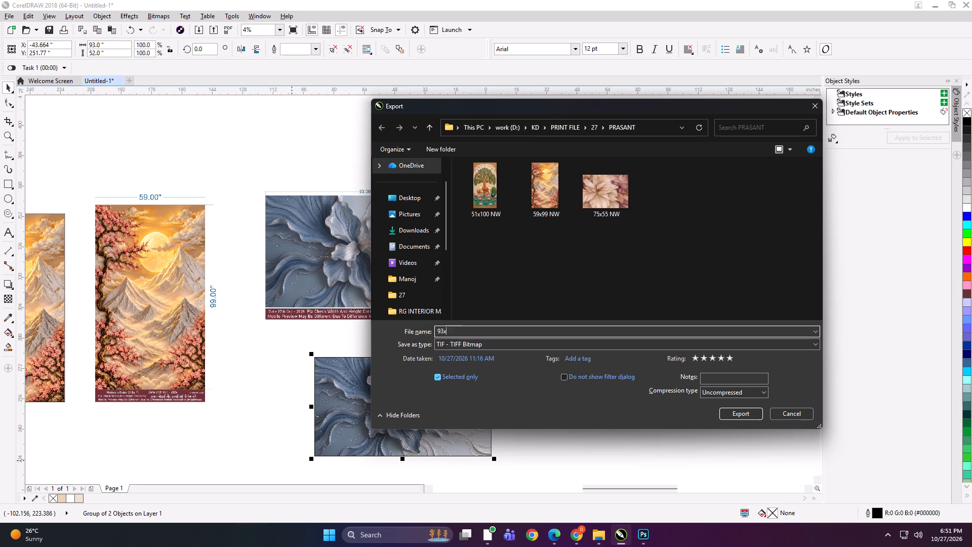
{"action": "type", "text": "NW"}
{"action": "key", "text": "Return"}
{"action": "key", "text": "Return"}
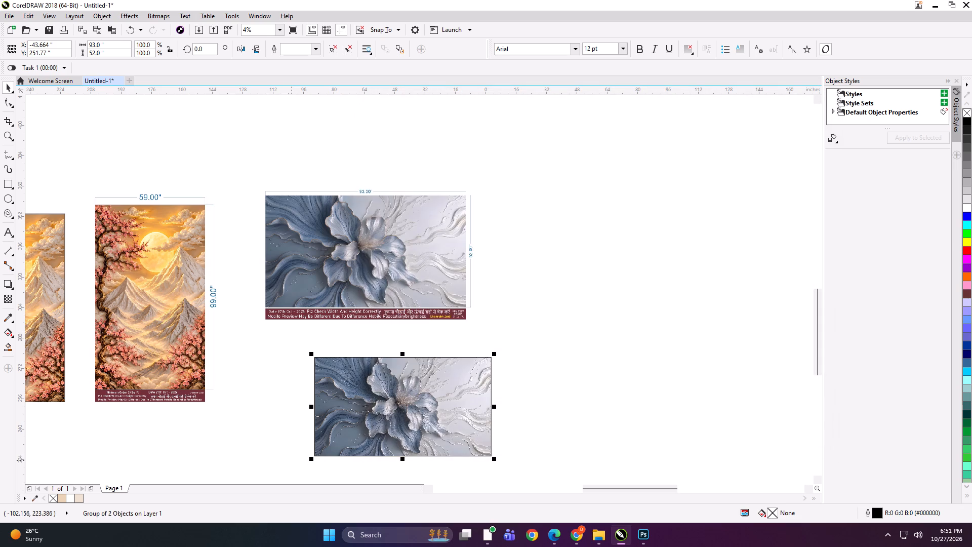
Move the blue flower print just beneath its proof, scale both down together and shift them beside the mountain pair.
{"action": "left_click", "coordinate": [444, 261]}
{"action": "left_click_drag", "start_coordinate": [440, 375], "coordinate": [398, 360]}
{"action": "left_click", "coordinate": [395, 279], "text": "shift"}
{"action": "left_click_drag", "start_coordinate": [493, 445], "coordinate": [465, 438], "text": "shift"}
{"action": "left_click_drag", "start_coordinate": [360, 289], "coordinate": [337, 278]}
Move the mountain and blue flower prints with their proofs together to just below the peach floral and tree-and-cows pairs.
{"action": "scroll", "coordinate": [499, 212], "scroll_direction": "down", "scroll_amount": 1}
{"action": "left_click", "coordinate": [508, 198]}
{"action": "scroll", "coordinate": [502, 294], "scroll_direction": "down", "scroll_amount": 1}
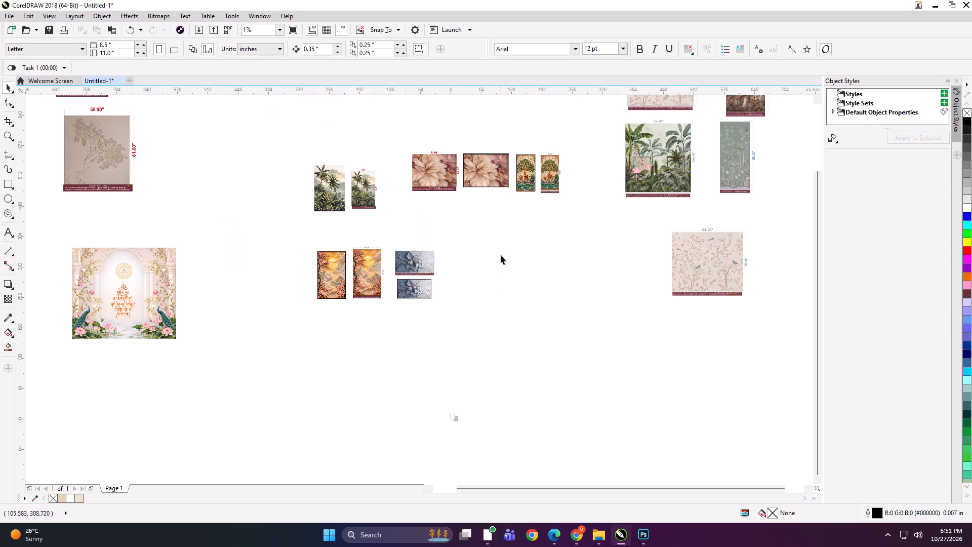
{"action": "left_click", "coordinate": [501, 238]}
{"action": "left_click_drag", "start_coordinate": [501, 230], "coordinate": [194, 349]}
{"action": "left_click_drag", "start_coordinate": [354, 287], "coordinate": [460, 250]}
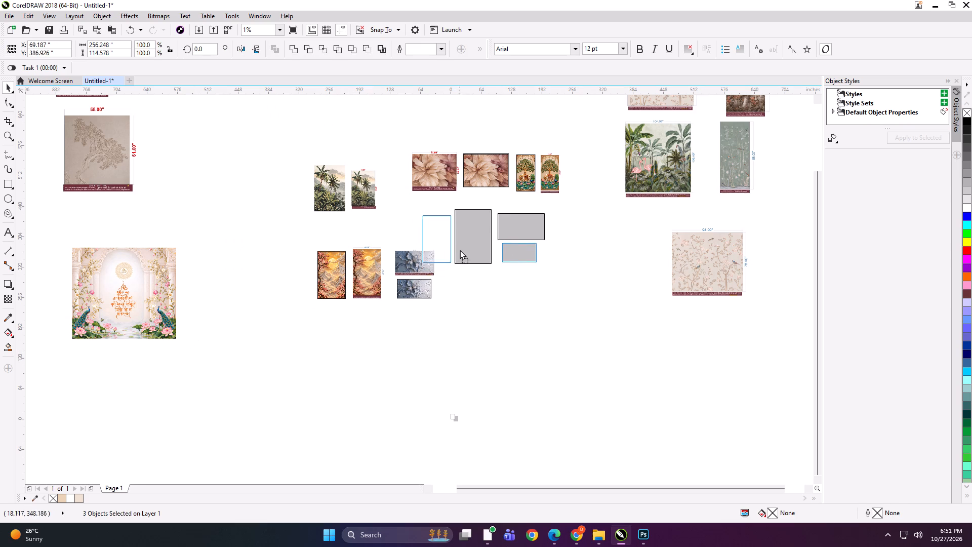
{"action": "left_click_drag", "start_coordinate": [460, 250], "coordinate": [461, 237]}
Open the TIFF export for the selected mountain and blue flower prints and proofs.
{"action": "scroll", "coordinate": [512, 147], "scroll_direction": "up", "scroll_amount": 1}
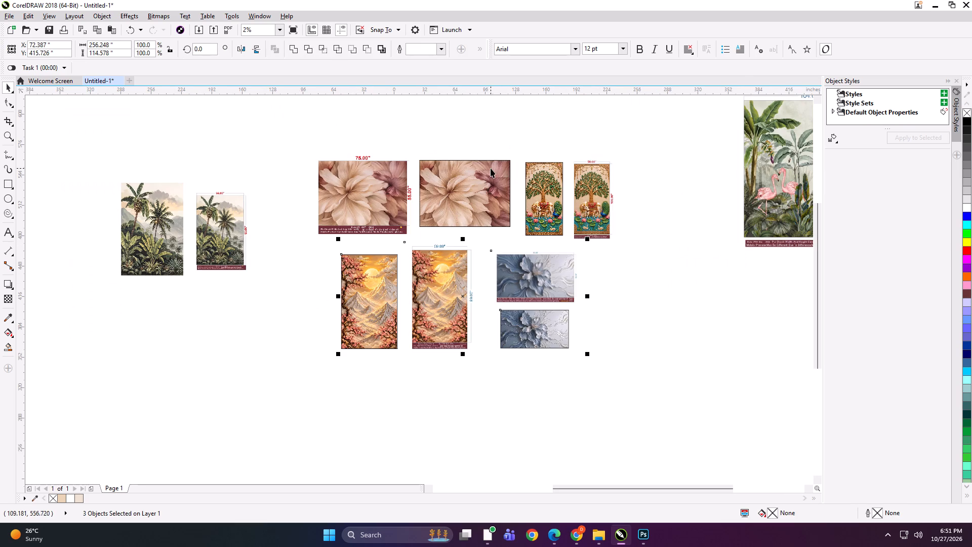
{"action": "key", "text": "ctrl+e"}
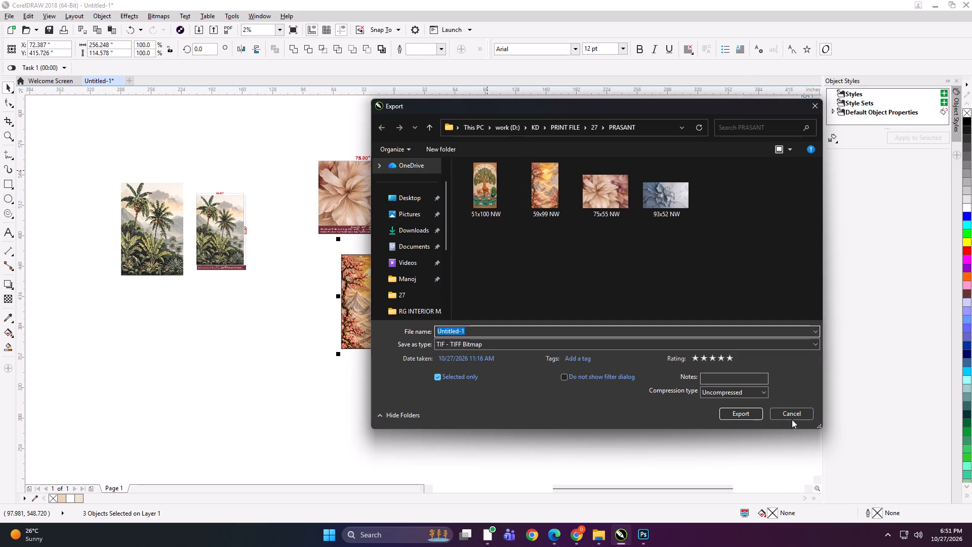
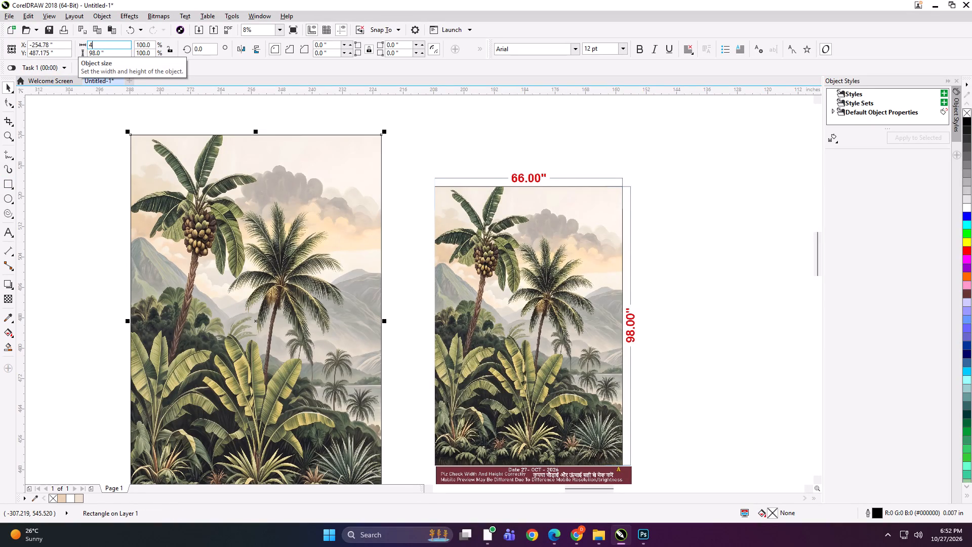
Set the outline rectangle's width to 49 inches and align it to the left edge of the large palm artwork.
{"action": "key", "text": "9"}
{"action": "key", "text": "Return"}
{"action": "left_click", "coordinate": [154, 173], "text": "shift"}
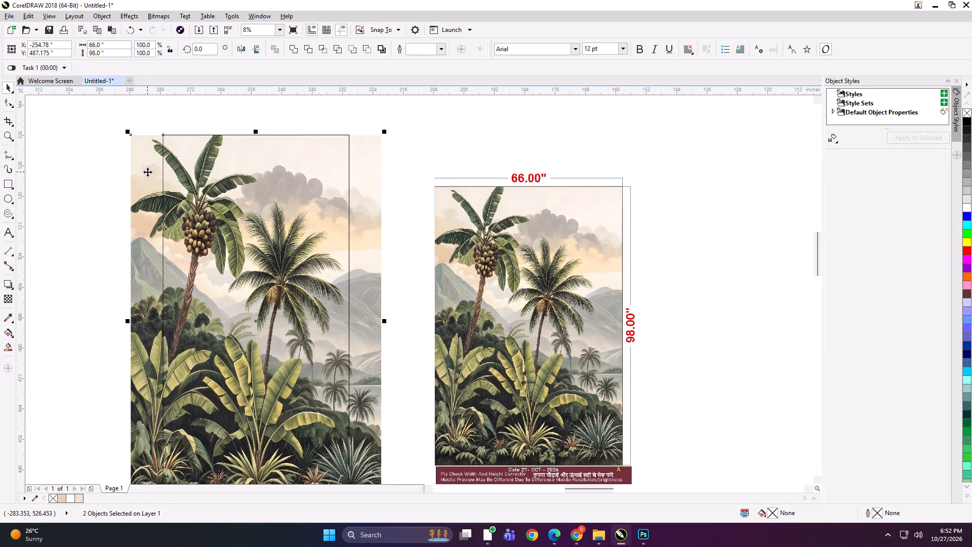
{"action": "key", "text": "l"}
{"action": "left_click", "coordinate": [66, 211]}
Mirror a copy of the rectangle onto its right side, overlap it by 0.35 inch, and narrow it to 17.35 inches at the artwork's edge.
{"action": "left_click", "coordinate": [173, 235]}
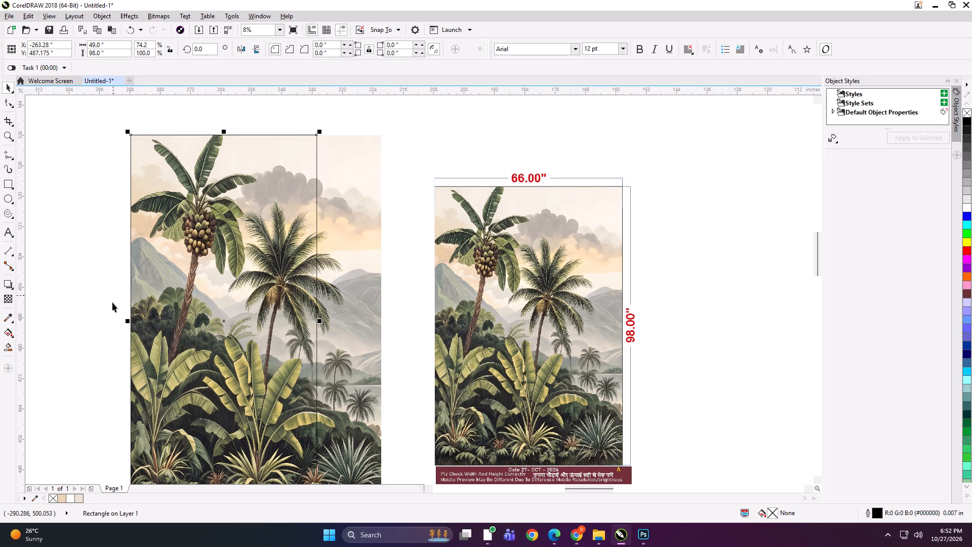
{"action": "left_click_drag", "start_coordinate": [127, 320], "coordinate": [334, 329]}
{"action": "right_click_drag", "start_coordinate": [333, 328], "coordinate": [334, 338], "text": "ctrl"}
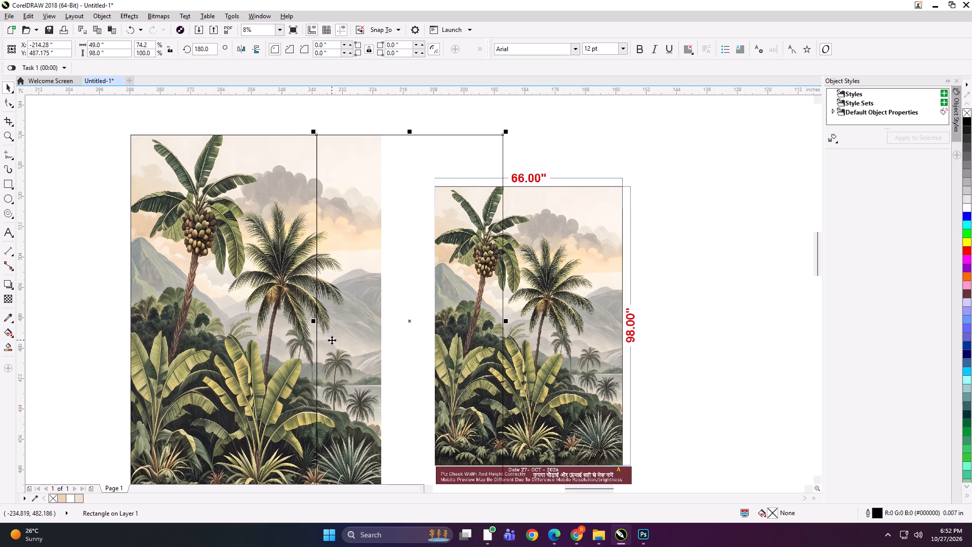
{"action": "key", "text": "Left"}
{"action": "left_click_drag", "start_coordinate": [507, 322], "coordinate": [399, 314]}
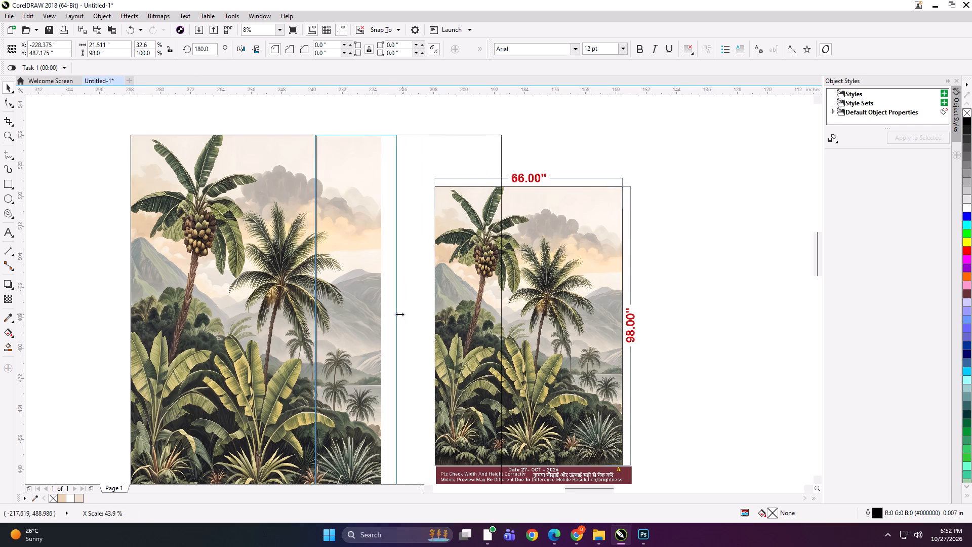
{"action": "left_click_drag", "start_coordinate": [399, 314], "coordinate": [387, 313]}
Group the two panel rectangles, PowerClip the palm artwork inside them, and ungroup them into separate panels.
{"action": "left_click", "coordinate": [265, 262], "text": "shift"}
{"action": "key", "text": "ctrl+g"}
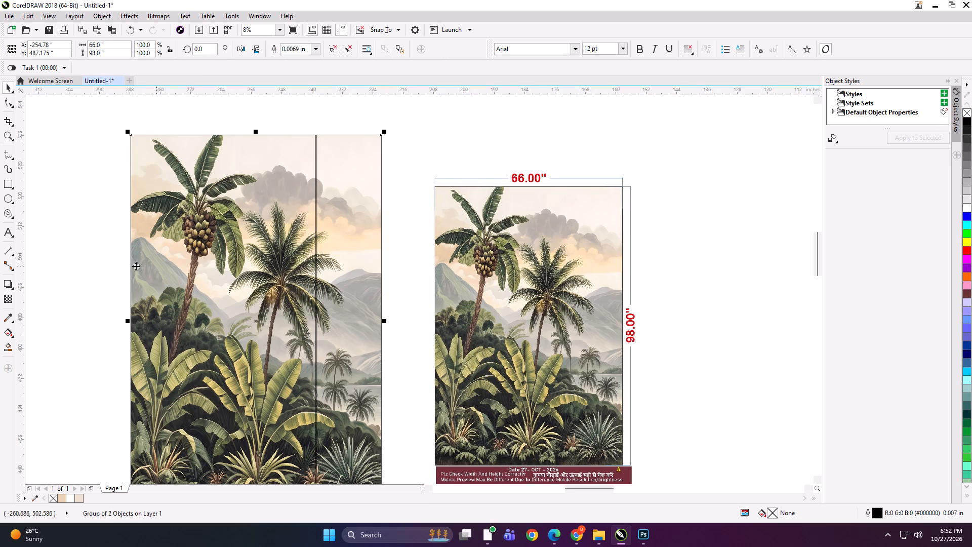
{"action": "left_click", "coordinate": [91, 268]}
{"action": "left_click", "coordinate": [210, 259], "text": "alt"}
{"action": "key", "text": "shift+Return"}
{"action": "left_click", "coordinate": [280, 246]}
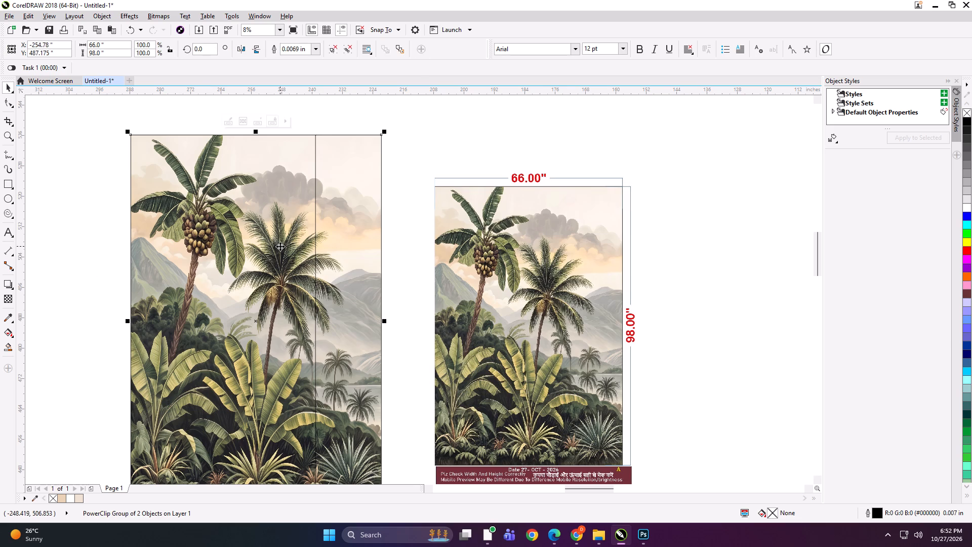
{"action": "key", "text": "ctrl+u"}
{"action": "left_click", "coordinate": [102, 237]}
Add the text label "66*98 PANEL 1" at the top edge of the wide palm panel.
{"action": "left_click", "coordinate": [6, 231]}
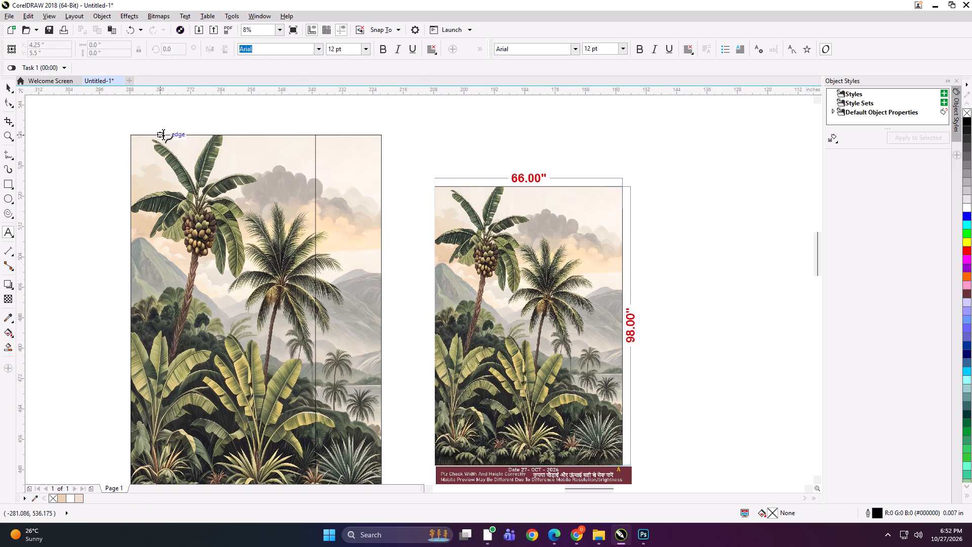
{"action": "left_click", "coordinate": [168, 133]}
{"action": "type", "text": "66*98 AP"}
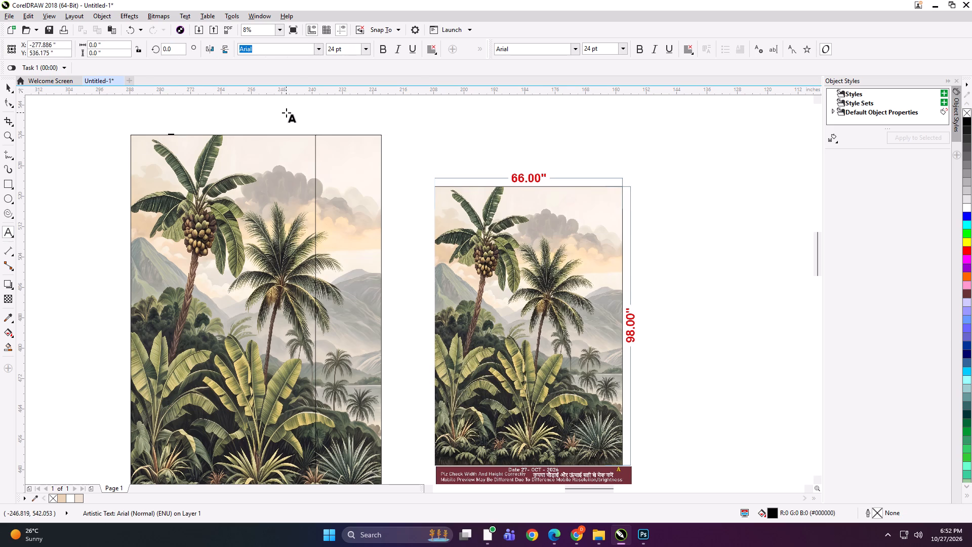
{"action": "key", "text": "BackSpace"}
{"action": "key", "text": "space"}
{"action": "type", "text": "PANE;L 1"}
{"action": "key", "text": "ctrl+a"}
{"action": "key", "text": "ctrl+c"}
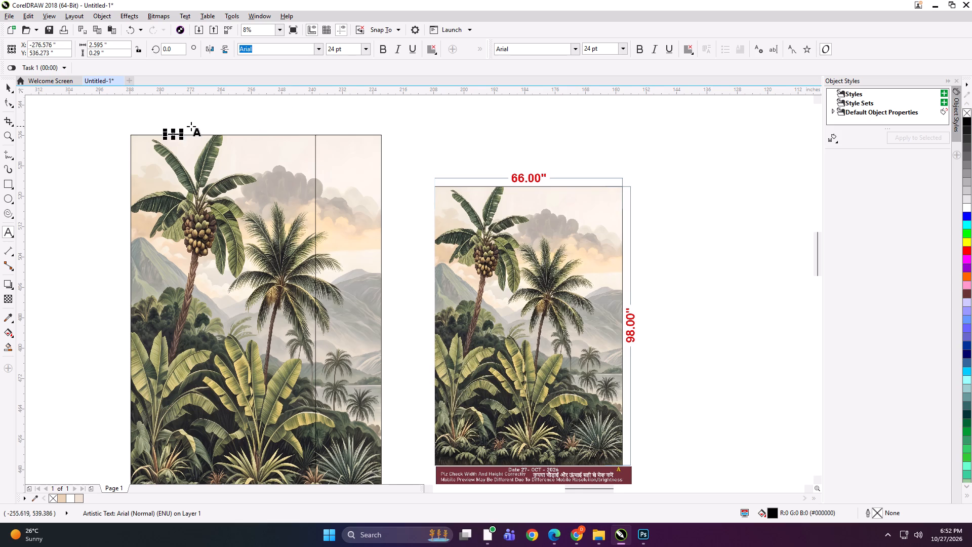
{"action": "scroll", "coordinate": [189, 128], "scroll_direction": "up", "scroll_amount": 3}
{"action": "scroll", "coordinate": [73, 177], "scroll_direction": "up", "scroll_amount": 1}
{"action": "left_click", "coordinate": [109, 185]}
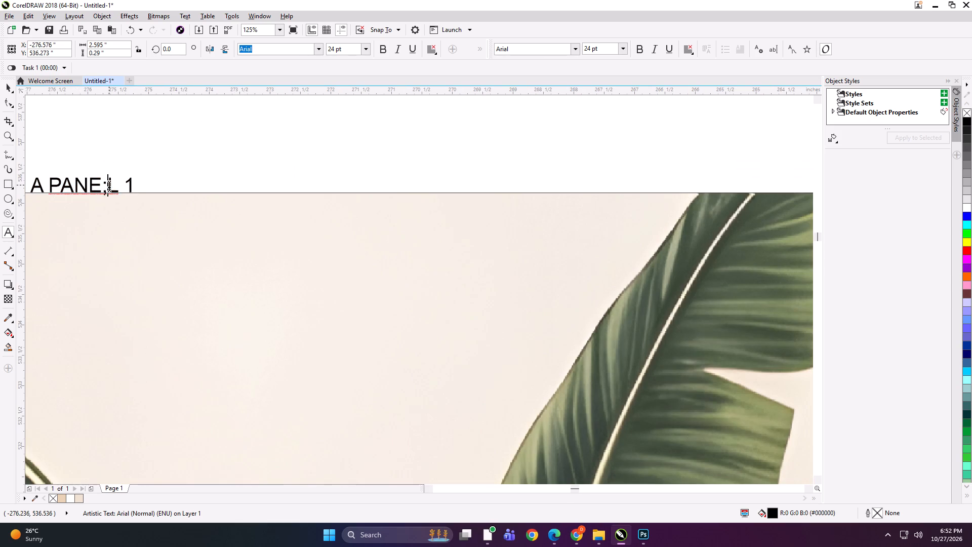
{"action": "key", "text": "BackSpace"}
{"action": "scroll", "coordinate": [189, 177], "scroll_direction": "down", "scroll_amount": 1}
{"action": "scroll", "coordinate": [116, 182], "scroll_direction": "up", "scroll_amount": 2}
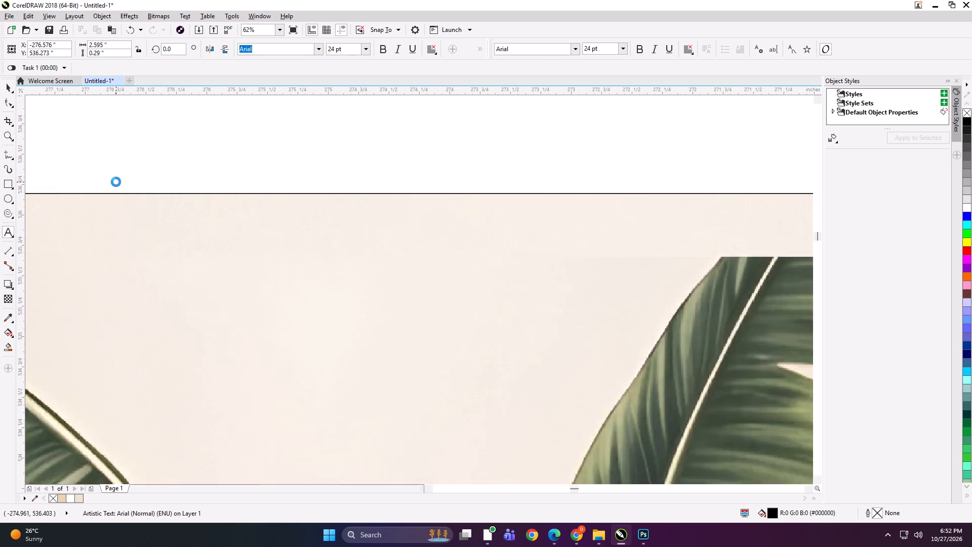
{"action": "left_click", "coordinate": [116, 182]}
{"action": "key", "text": "BackSpace"}
{"action": "key", "text": "BackSpace"}
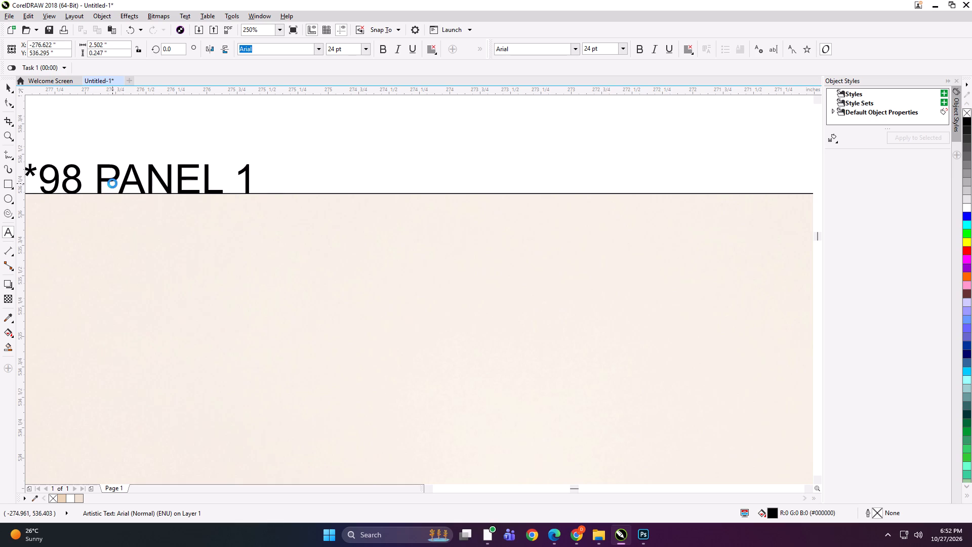
{"action": "scroll", "coordinate": [198, 187], "scroll_direction": "down", "scroll_amount": 1}
Copy the label to the top edge of the narrow panel and change it to read "66*98 PANEL 2".
{"action": "key", "text": "ctrl+a"}
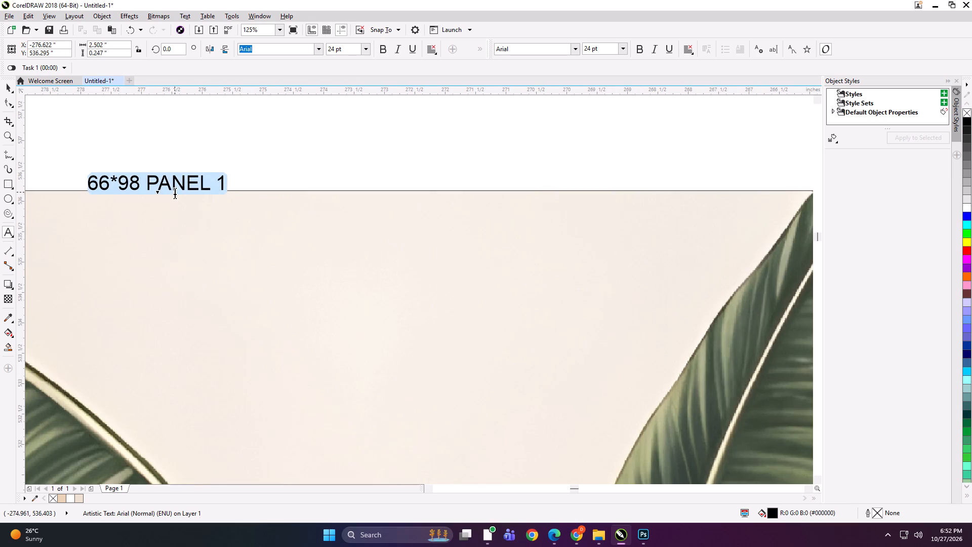
{"action": "key", "text": "ctrl+c"}
{"action": "scroll", "coordinate": [170, 163], "scroll_direction": "down", "scroll_amount": 3}
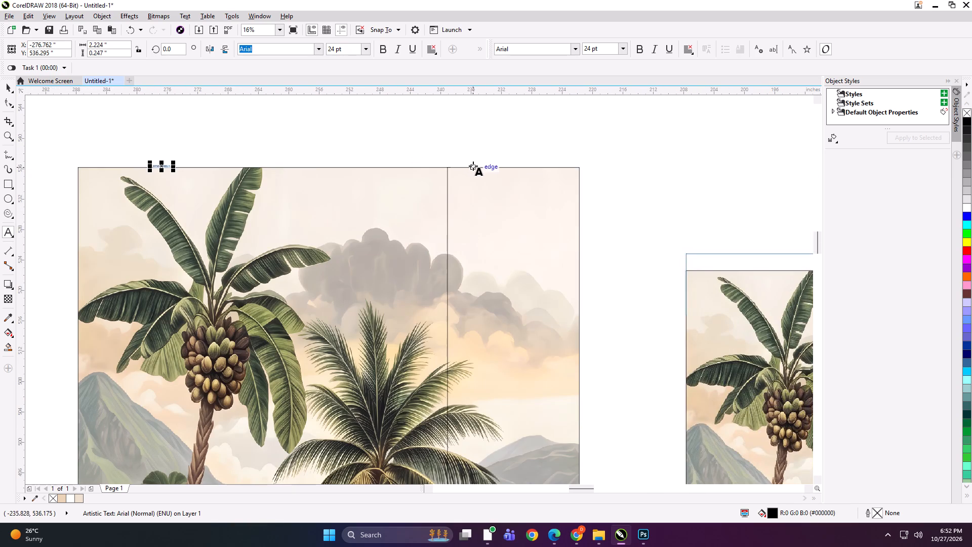
{"action": "left_click", "coordinate": [473, 166]}
{"action": "scroll", "coordinate": [474, 166], "scroll_direction": "up", "scroll_amount": 3}
{"action": "key", "text": "ctrl+v"}
{"action": "key", "text": "BackSpace"}
{"action": "key", "text": "2"}
{"action": "scroll", "coordinate": [469, 165], "scroll_direction": "down", "scroll_amount": 4}
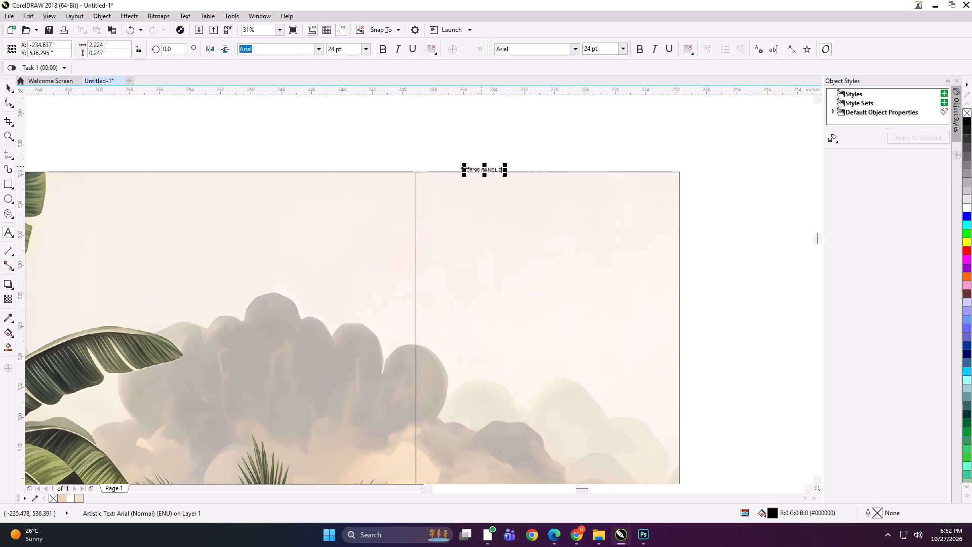
Group each panel label with its own palm panel, first the narrow one and then the wide one.
{"action": "left_click", "coordinate": [7, 95]}
{"action": "left_click", "coordinate": [8, 85]}
{"action": "scroll", "coordinate": [469, 126], "scroll_direction": "down", "scroll_amount": 1}
{"action": "left_click", "coordinate": [490, 204], "text": "shift"}
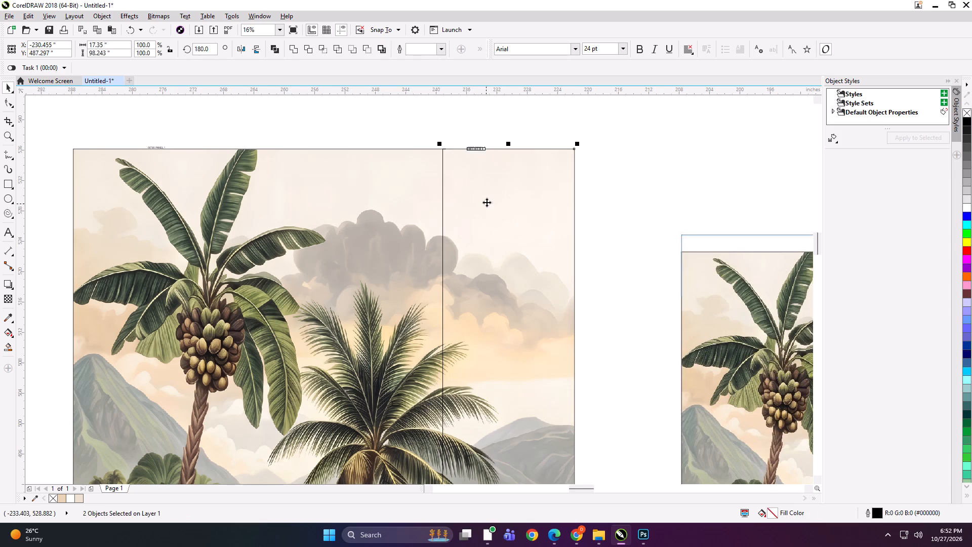
{"action": "key", "text": "ctrl+g"}
{"action": "scroll", "coordinate": [489, 201], "scroll_direction": "down", "scroll_amount": 1}
{"action": "left_click_drag", "start_coordinate": [389, 154], "coordinate": [278, 239]}
{"action": "left_click", "coordinate": [342, 228], "text": "shift"}
{"action": "key", "text": "ctrl+g"}
Export the wide palm panel as a TIFF named "49x98 A NW" in the PRASANT folder.
{"action": "scroll", "coordinate": [320, 224], "scroll_direction": "down", "scroll_amount": 1}
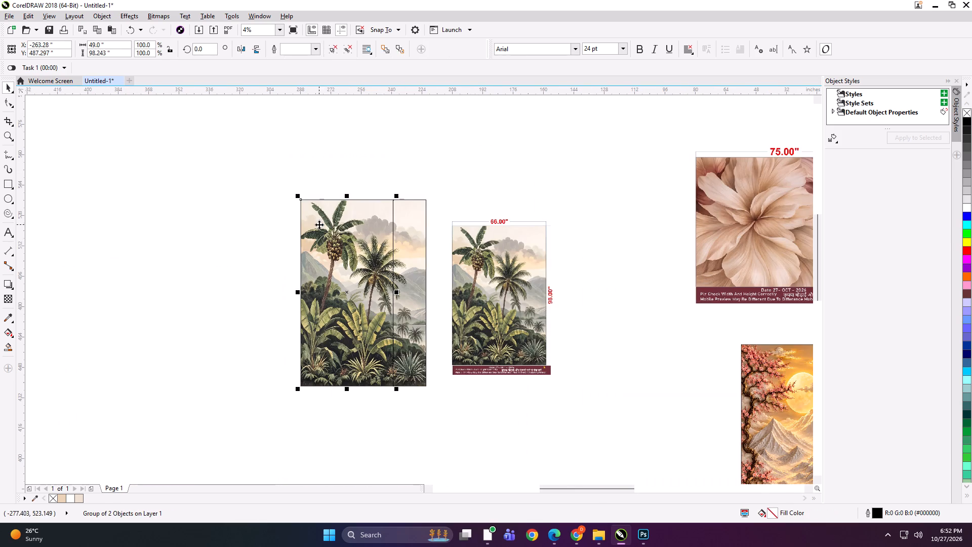
{"action": "key", "text": "ctrl+e"}
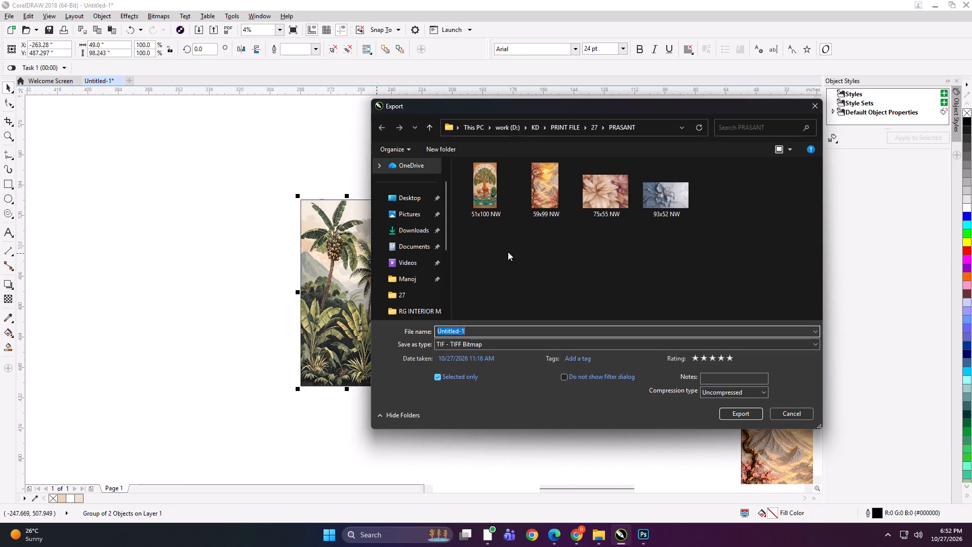
{"action": "type", "text": "49x8 A NW"}
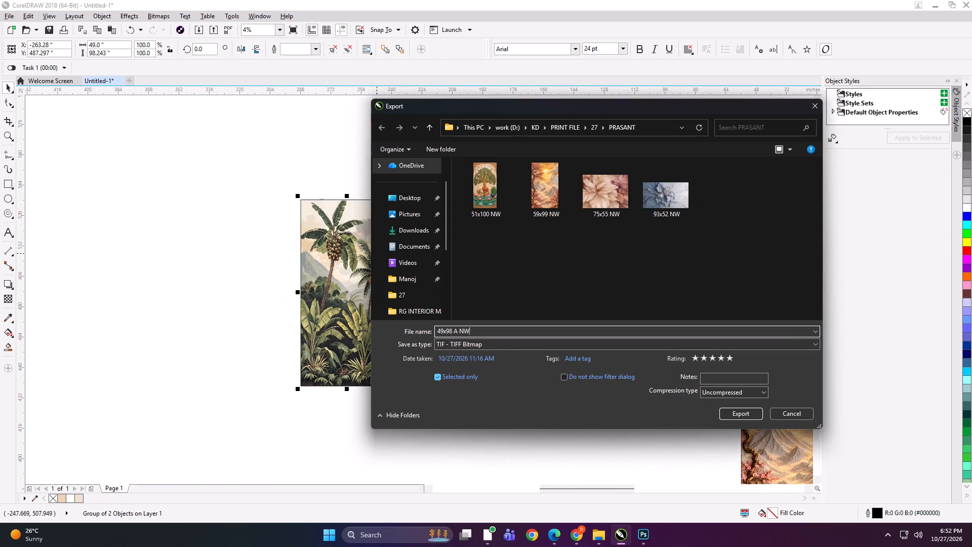
{"action": "key", "text": "Return"}
{"action": "key", "text": "Return"}
Export the narrow palm panel as a TIFF named "17.35x98 NW" in the PRASANT folder.
{"action": "left_click", "coordinate": [420, 256]}
{"action": "key", "text": "ctrl+e"}
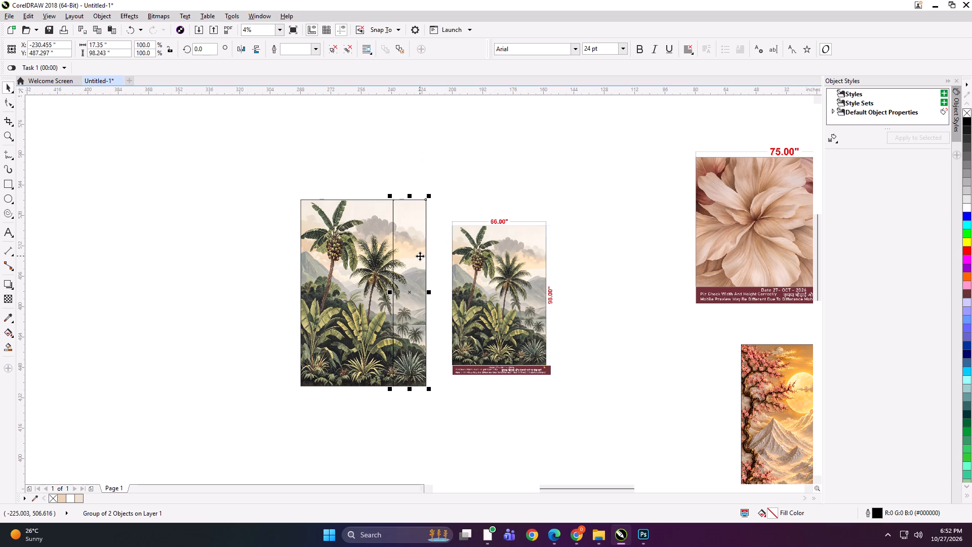
{"action": "key", "text": "ctrl+e"}
{"action": "type", "text": "17.x5"}
{"action": "key", "text": "space"}
{"action": "key", "text": "BackSpace"}
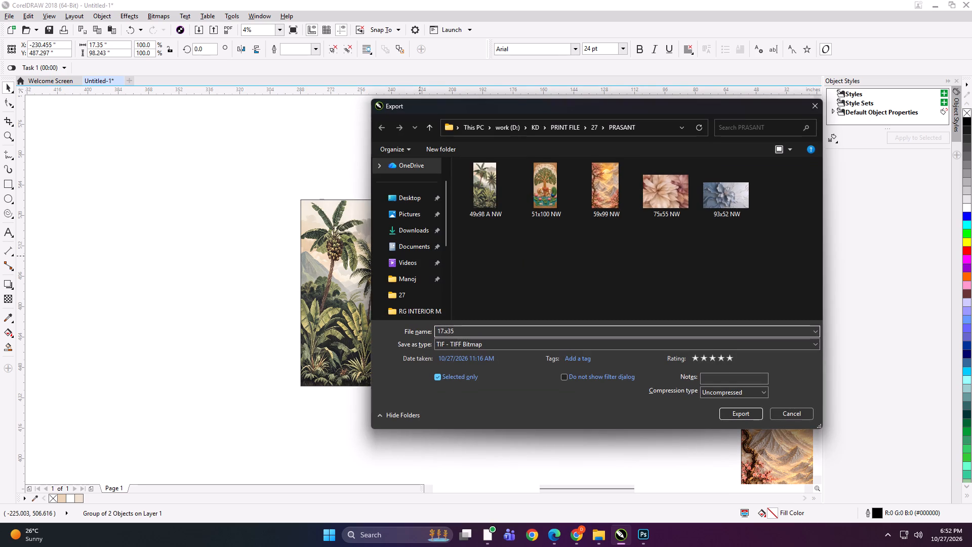
{"action": "key", "text": "BackSpace"}
{"action": "key", "text": "BackSpace"}
{"action": "key", "text": "BackSpace"}
{"action": "type", "text": "35x"}
{"action": "type", "text": "98"}
{"action": "key", "text": "space"}
{"action": "type", "text": "NW"}
{"action": "key", "text": "Return"}
{"action": "key", "text": "Return"}
Nudge the narrow palm panel away from the wide one to leave a gap between them.
{"action": "key", "text": "Right"}
{"action": "key", "text": "Right"}
{"action": "key", "text": "Right"}
{"action": "key", "text": "Right"}
{"action": "key", "text": "Right"}
{"action": "key", "text": "Right"}
{"action": "key", "text": "Right"}
{"action": "key", "text": "Right"}
{"action": "key", "text": "Right"}
{"action": "key", "text": "Right"}
{"action": "key", "text": "Right"}
{"action": "key", "text": "Right"}
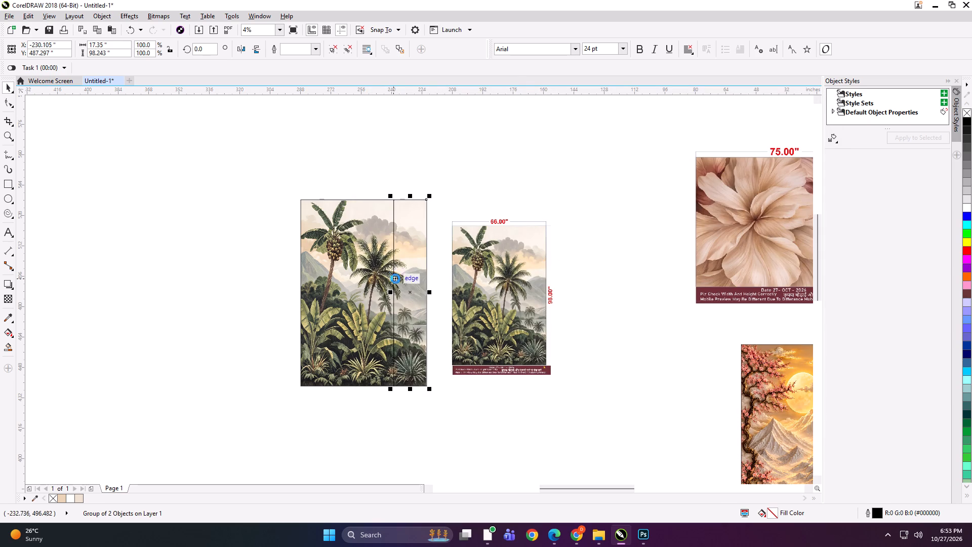
Scale both palm panels down together to roughly the proof's height and move the palm proof closer to them.
{"action": "left_click", "coordinate": [362, 271], "text": "shift"}
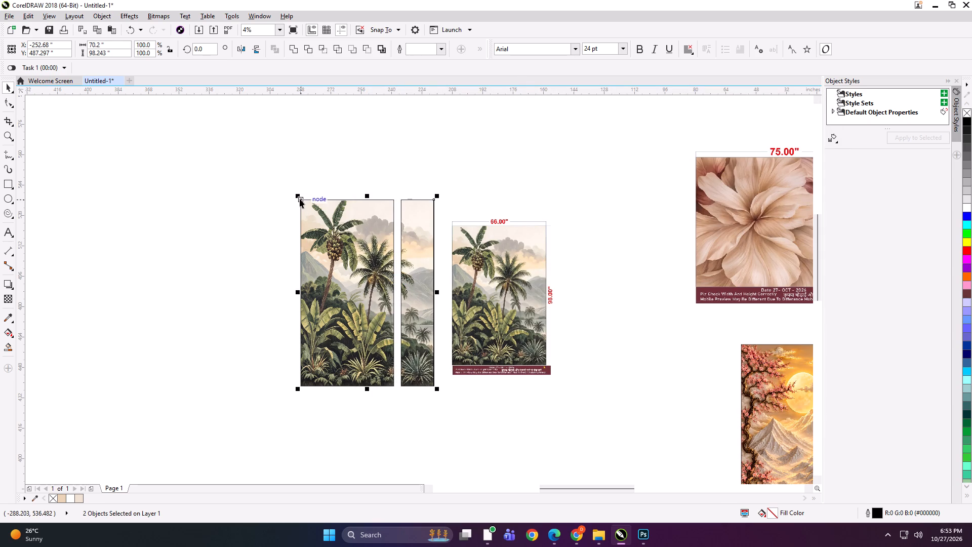
{"action": "left_click_drag", "start_coordinate": [299, 196], "coordinate": [316, 212], "text": "shift"}
{"action": "left_click_drag", "start_coordinate": [508, 282], "coordinate": [492, 273]}
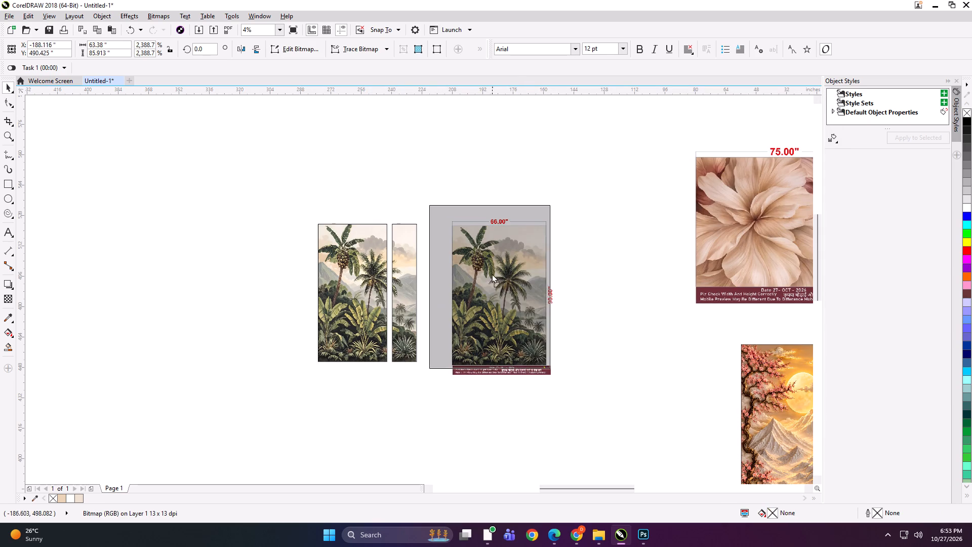
{"action": "left_click_drag", "start_coordinate": [492, 273], "coordinate": [491, 273]}
Group the palm panels with their proof, enlarge the group to about 234 x 166 inches and position it beside the peach floral pair.
{"action": "left_click_drag", "start_coordinate": [222, 183], "coordinate": [629, 445]}
{"action": "key", "text": "ctrl+g"}
{"action": "scroll", "coordinate": [387, 314], "scroll_direction": "down", "scroll_amount": 1}
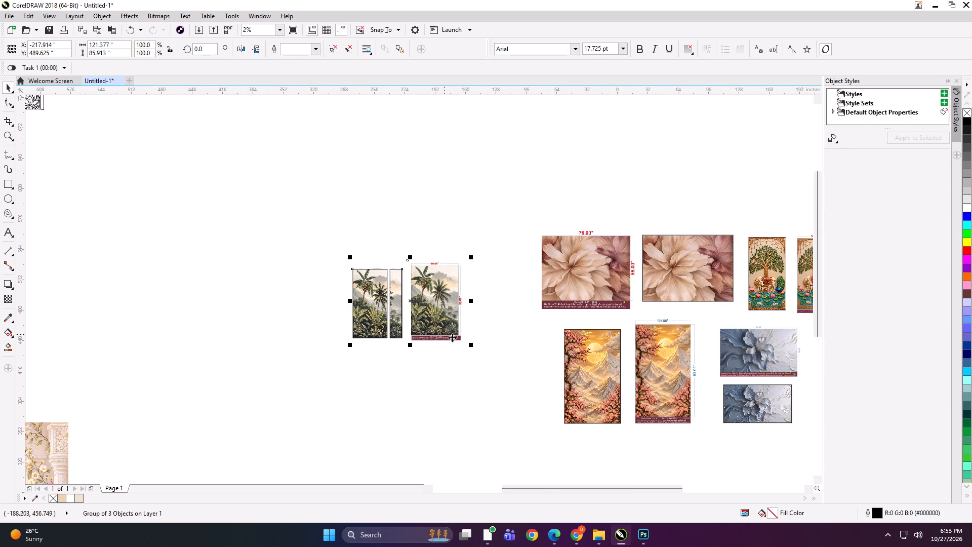
{"action": "left_click_drag", "start_coordinate": [472, 345], "coordinate": [525, 408], "text": "shift"}
{"action": "left_click_drag", "start_coordinate": [466, 290], "coordinate": [455, 308]}
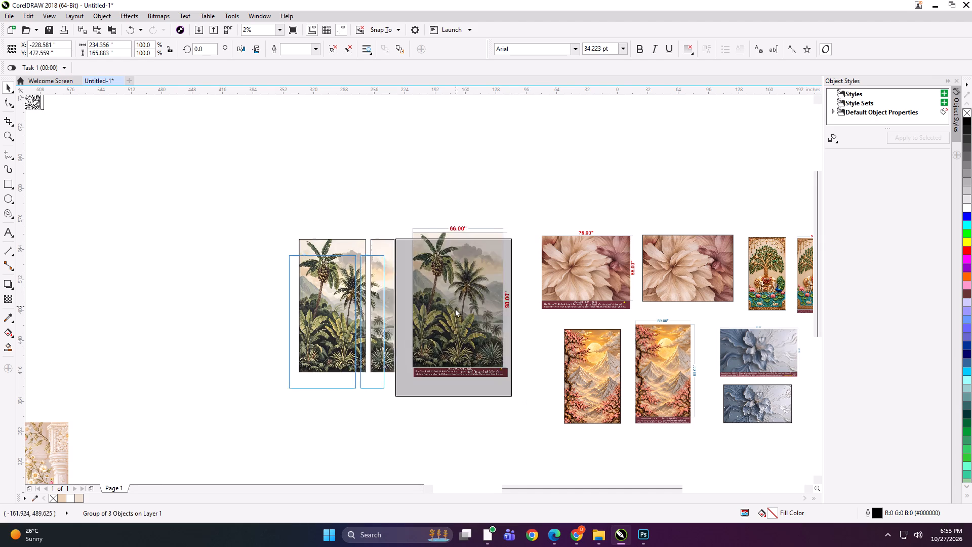
{"action": "left_click_drag", "start_coordinate": [455, 308], "coordinate": [454, 309]}
Group the palm set with the floral, tree-and-cows, mountain and blue flower pairs and shrink the whole group to a small overview.
{"action": "scroll", "coordinate": [431, 253], "scroll_direction": "down", "scroll_amount": 1}
{"action": "left_click_drag", "start_coordinate": [239, 217], "coordinate": [600, 411]}
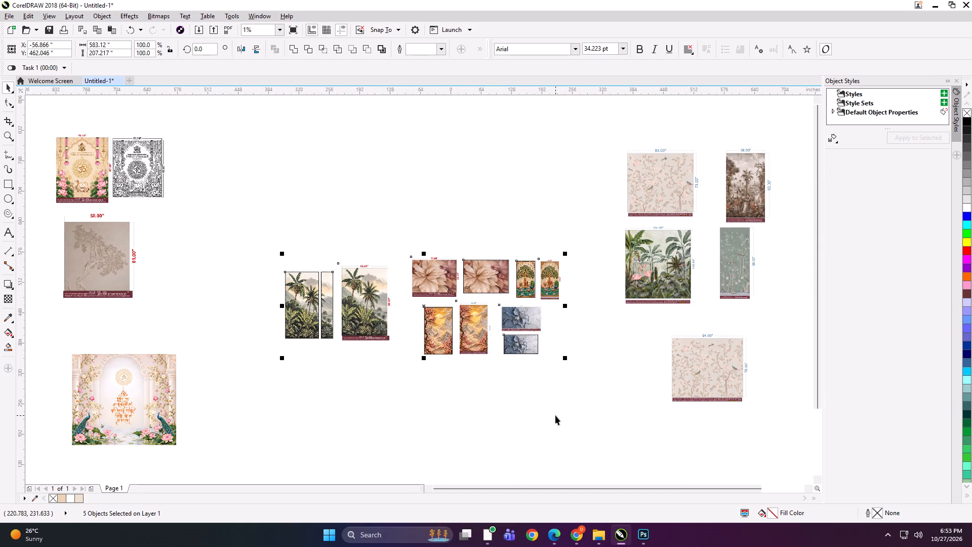
{"action": "key", "text": "ctrl+g"}
{"action": "left_click_drag", "start_coordinate": [566, 359], "coordinate": [433, 329], "text": "shift"}
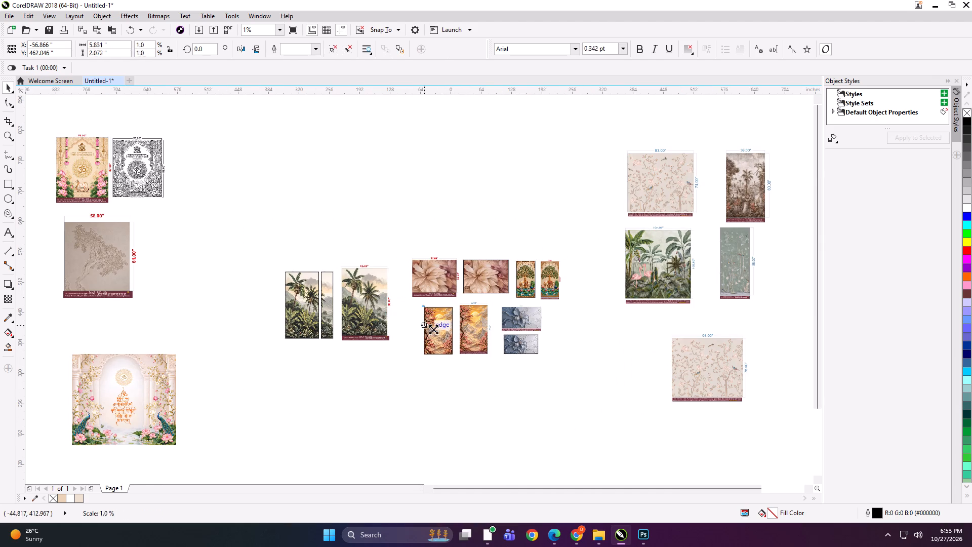
{"action": "left_click_drag", "start_coordinate": [433, 329], "coordinate": [437, 327], "text": "shift"}
{"action": "scroll", "coordinate": [431, 309], "scroll_direction": "up", "scroll_amount": 2}
{"action": "scroll", "coordinate": [511, 307], "scroll_direction": "up", "scroll_amount": 2}
{"action": "scroll", "coordinate": [630, 292], "scroll_direction": "up", "scroll_amount": 1}
{"action": "left_click_drag", "start_coordinate": [595, 251], "coordinate": [491, 254]}
{"action": "left_click_drag", "start_coordinate": [749, 411], "coordinate": [573, 351], "text": "shift"}
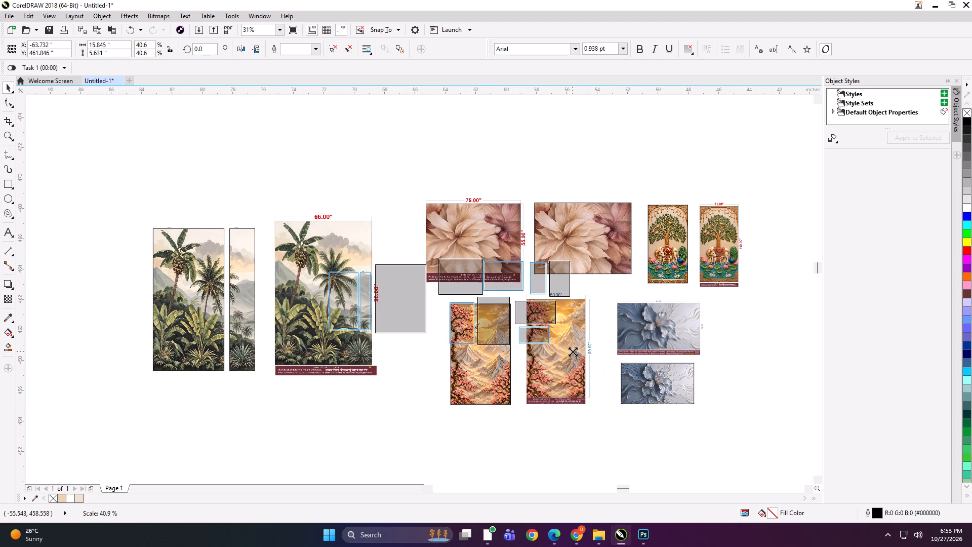
{"action": "left_click_drag", "start_coordinate": [573, 351], "coordinate": [533, 344], "text": "shift"}
Export the shrunken overview group of prints and proofs under the name "SFDGH".
{"action": "key", "text": "ctrl+e"}
{"action": "type", "text": "SFDGH"}
{"action": "key", "text": "Return"}
{"action": "key", "text": "Return"}
{"action": "key", "text": "Return"}
Delete the overview group from the drawing and fit the remaining artwork in view.
{"action": "key", "text": "Delete"}
{"action": "key", "text": "F4"}
{"action": "left_click", "coordinate": [532, 274]}
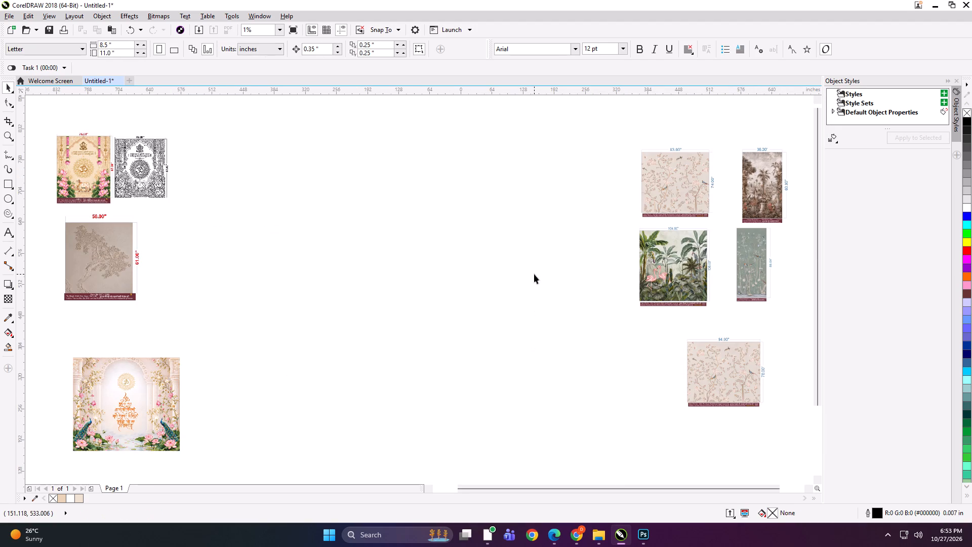
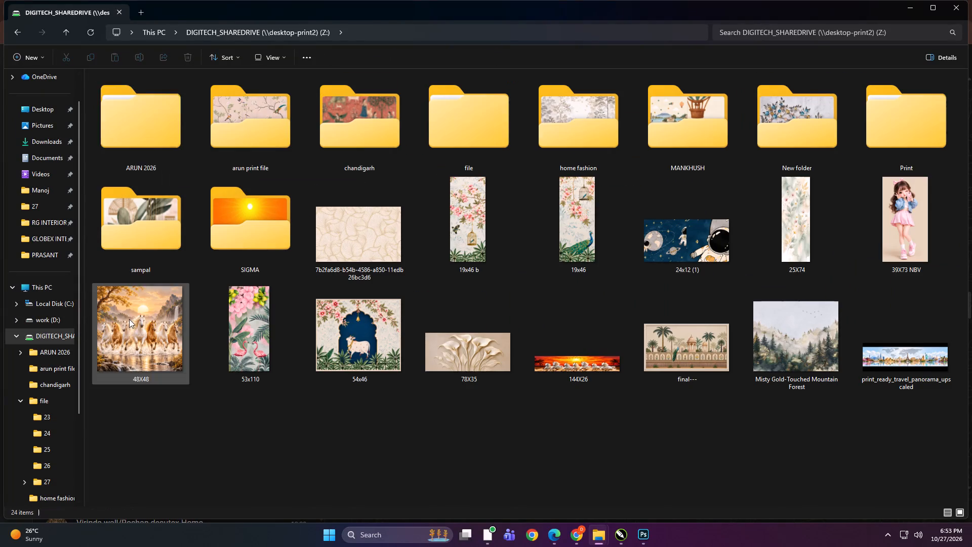
Look through the arun print file, ARUN 2026 and file folders on the shared drive, examining the artwork thumbnails.
{"action": "double_click", "coordinate": [244, 125]}
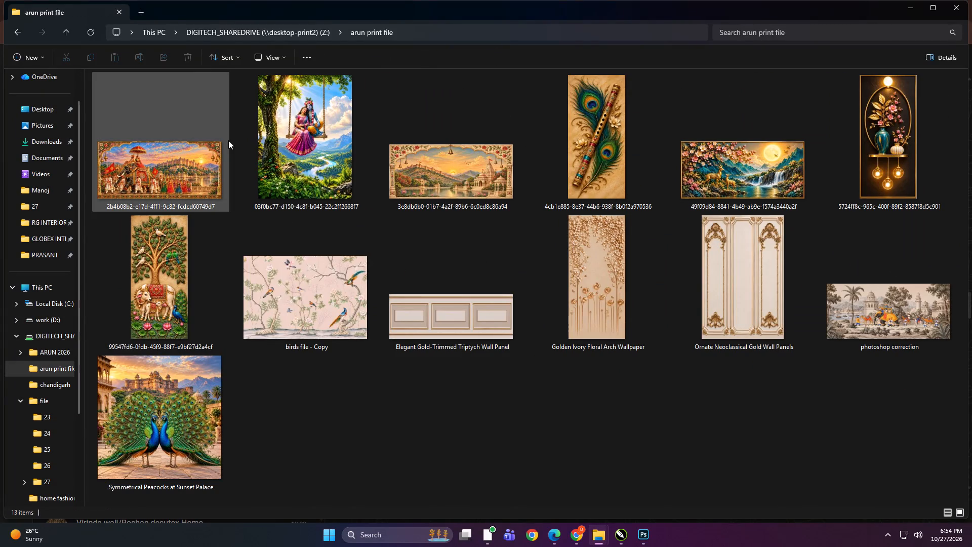
{"action": "key", "text": "BackSpace"}
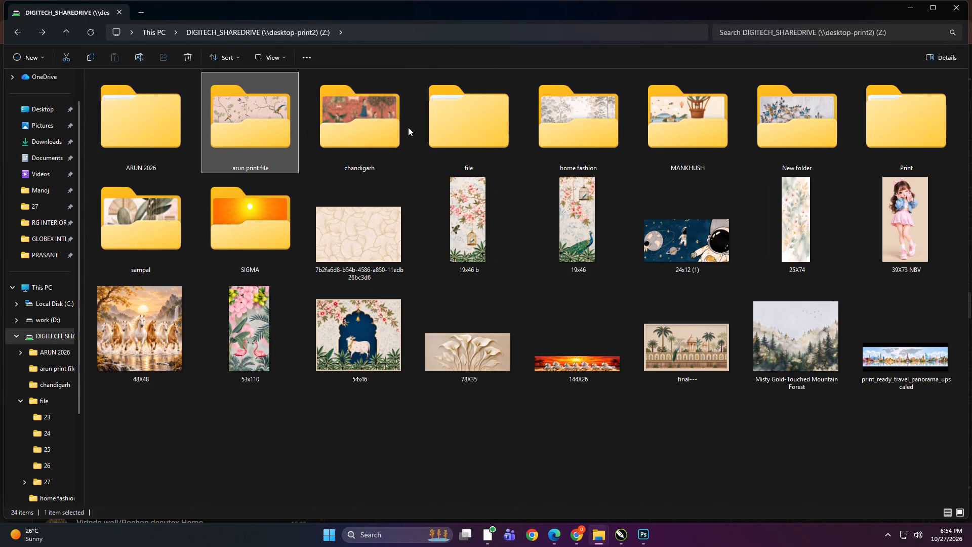
{"action": "double_click", "coordinate": [138, 144]}
{"action": "key", "text": "BackSpace"}
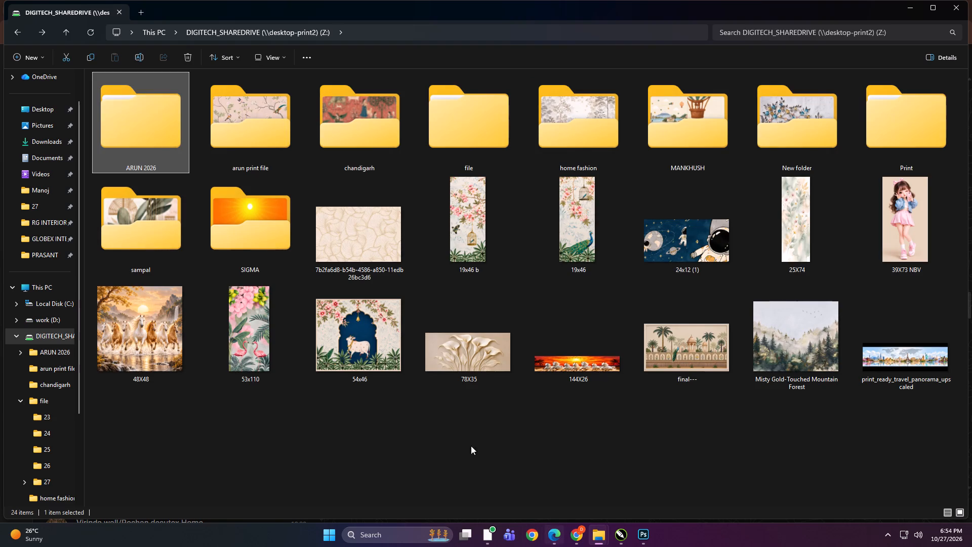
{"action": "left_click", "coordinate": [375, 409]}
{"action": "left_click", "coordinate": [273, 64]}
{"action": "double_click", "coordinate": [264, 104]}
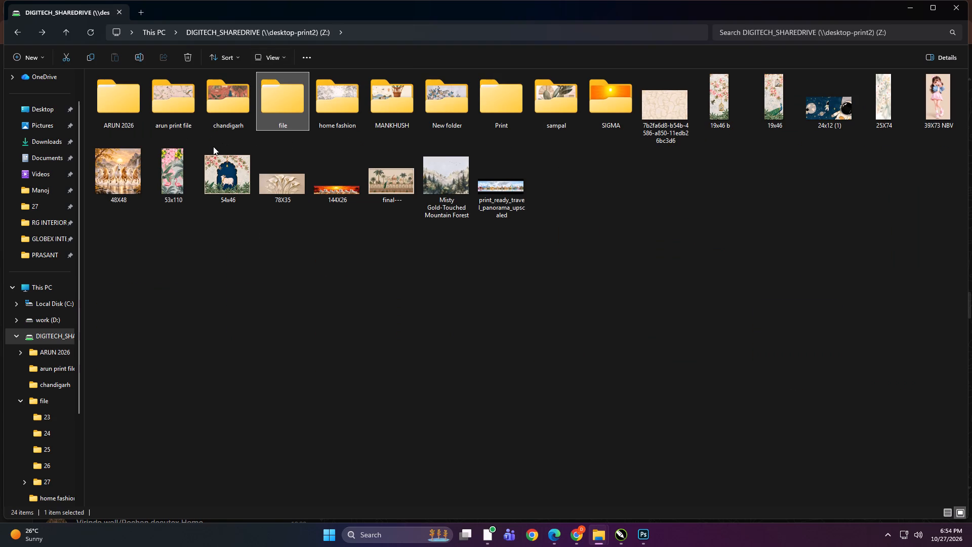
{"action": "scroll", "coordinate": [279, 220], "scroll_direction": "up", "scroll_amount": 12, "text": "ctrl"}
{"action": "double_click", "coordinate": [250, 158]}
{"action": "scroll", "coordinate": [283, 231], "scroll_direction": "down", "scroll_amount": 1, "text": "ctrl"}
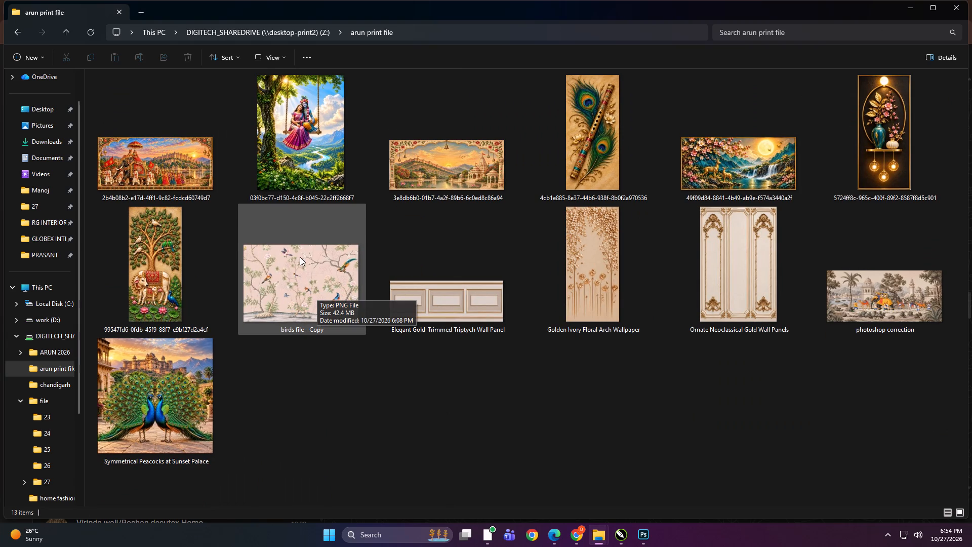
Switch back to the CorelDRAW drawing containing the wallpaper and mural layouts.
{"action": "left_click", "coordinate": [619, 540]}
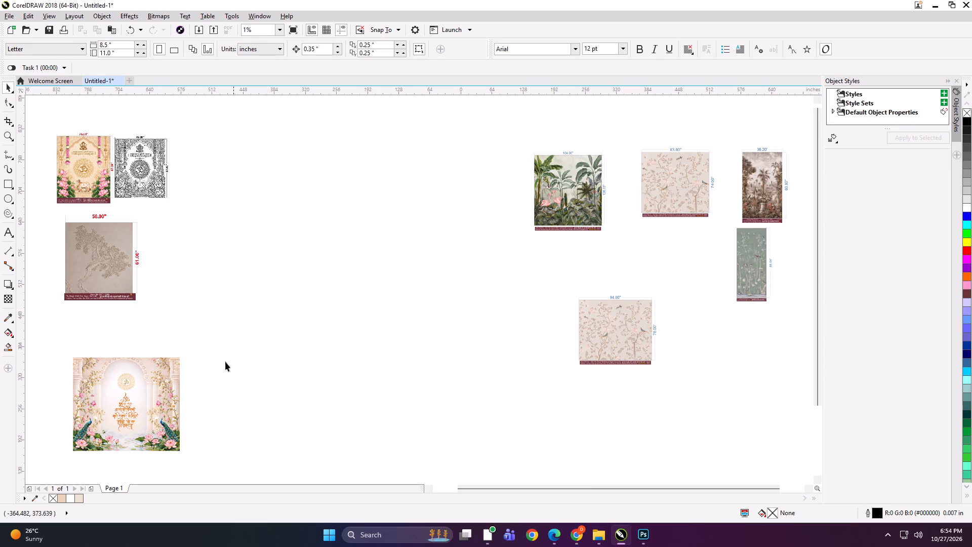
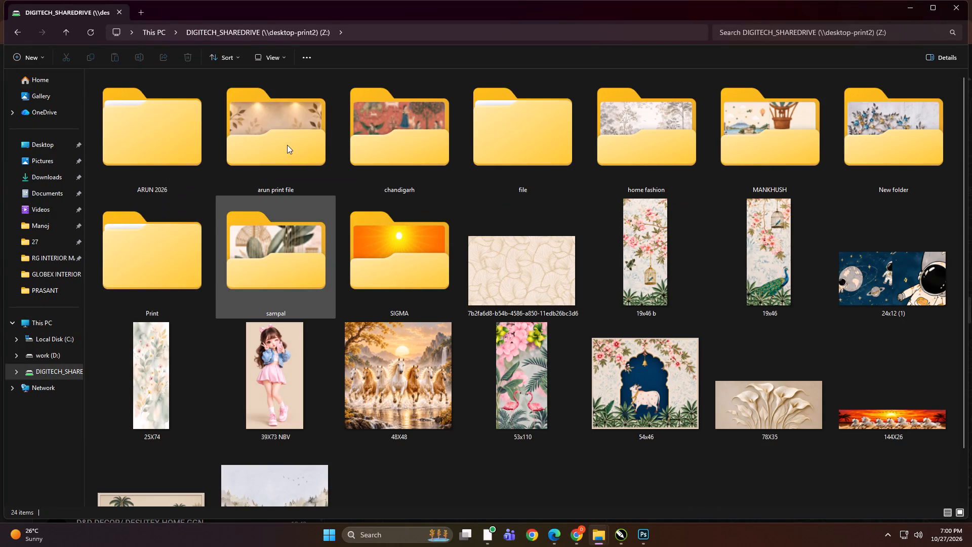
Examine the artwork thumbnails in the arun print file folder, then return to the shared drive's top level and select the chandigarh folder.
{"action": "double_click", "coordinate": [287, 145]}
{"action": "scroll", "coordinate": [284, 173], "scroll_direction": "down", "scroll_amount": 2, "text": "ctrl"}
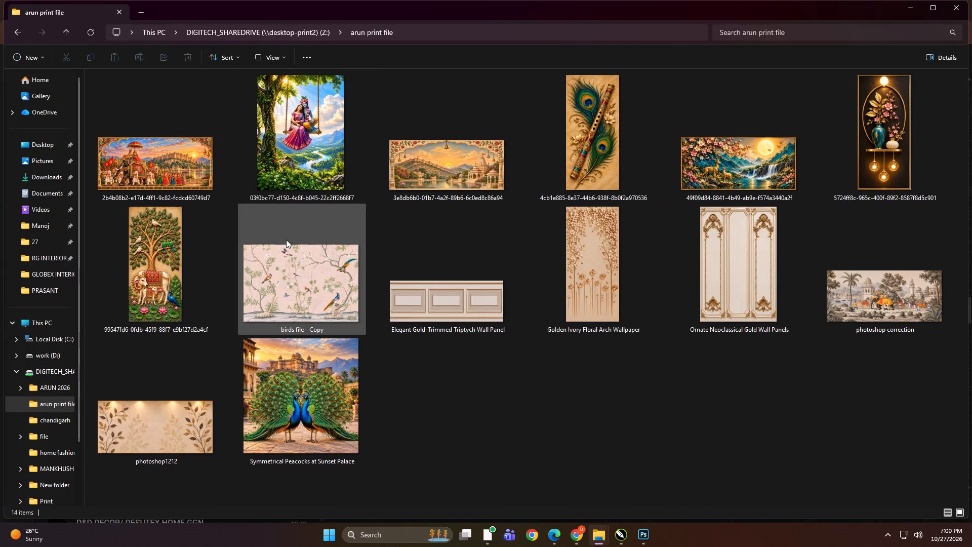
{"action": "left_click", "coordinate": [381, 357]}
{"action": "key", "text": "BackSpace"}
{"action": "left_click", "coordinate": [401, 148]}
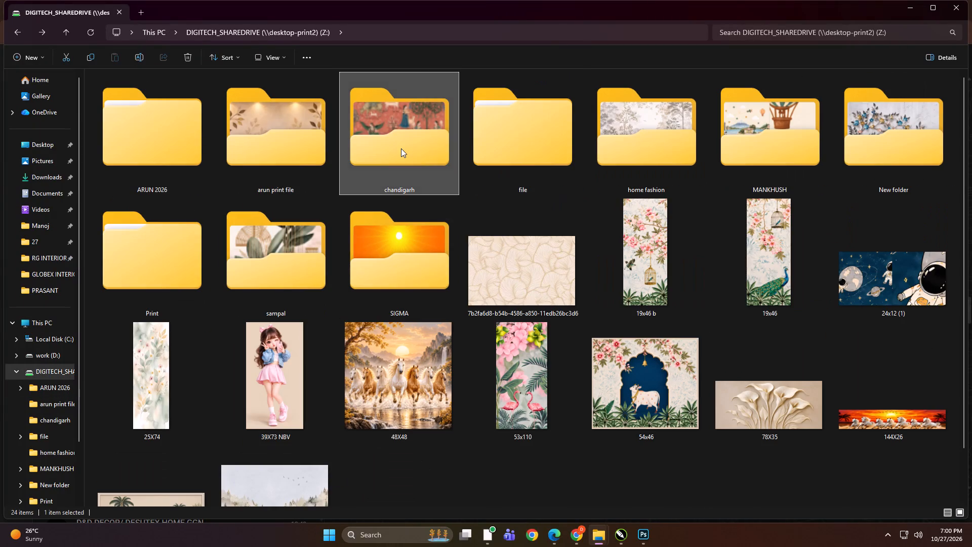
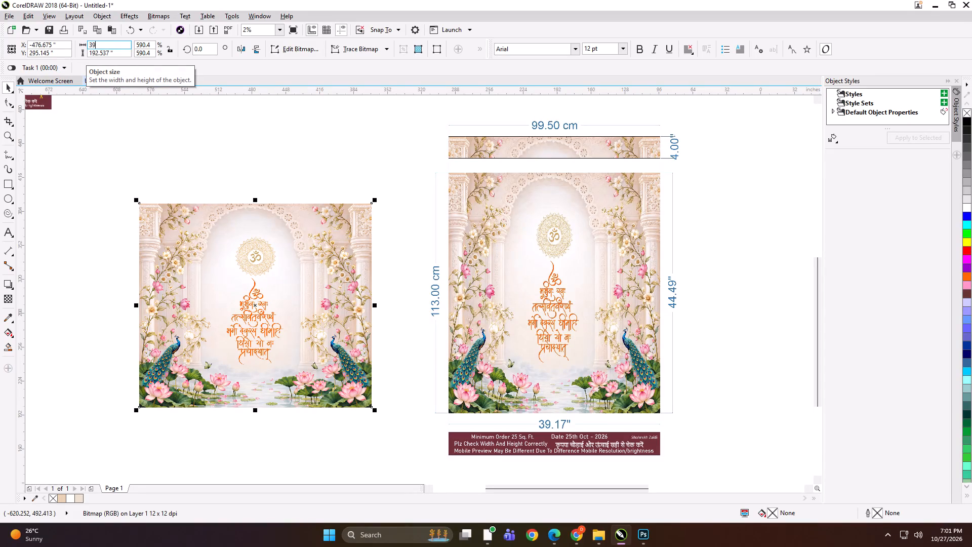
Resize the Om peacock arch artwork to 39.17 inches wide by 44.49 inches high.
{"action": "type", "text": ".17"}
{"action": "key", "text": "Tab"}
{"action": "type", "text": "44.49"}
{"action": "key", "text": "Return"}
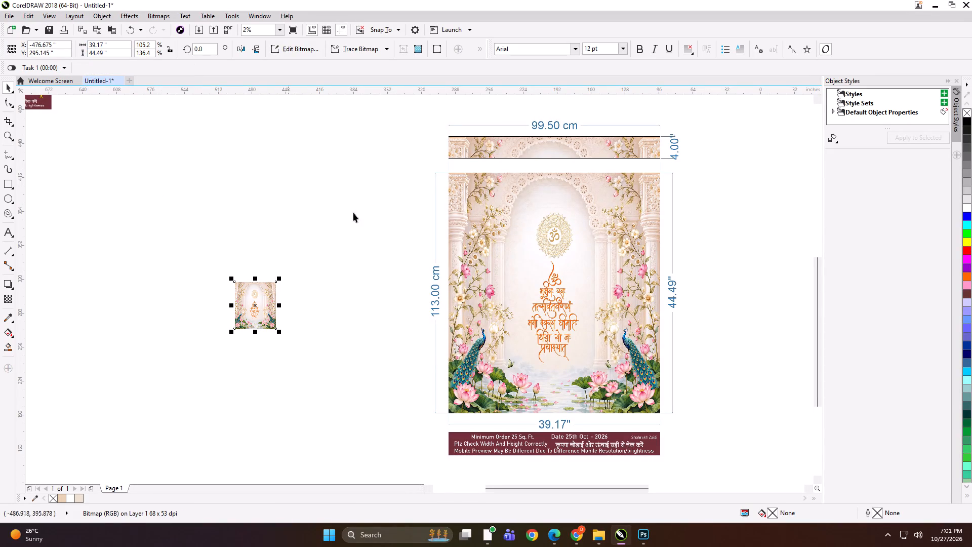
Shrink the dimensioned Om arch preview group to about 72 × 88 inches and place it beside the resized artwork.
{"action": "left_click_drag", "start_coordinate": [508, 248], "coordinate": [428, 251]}
{"action": "left_click_drag", "start_coordinate": [313, 102], "coordinate": [373, 199], "text": "shift"}
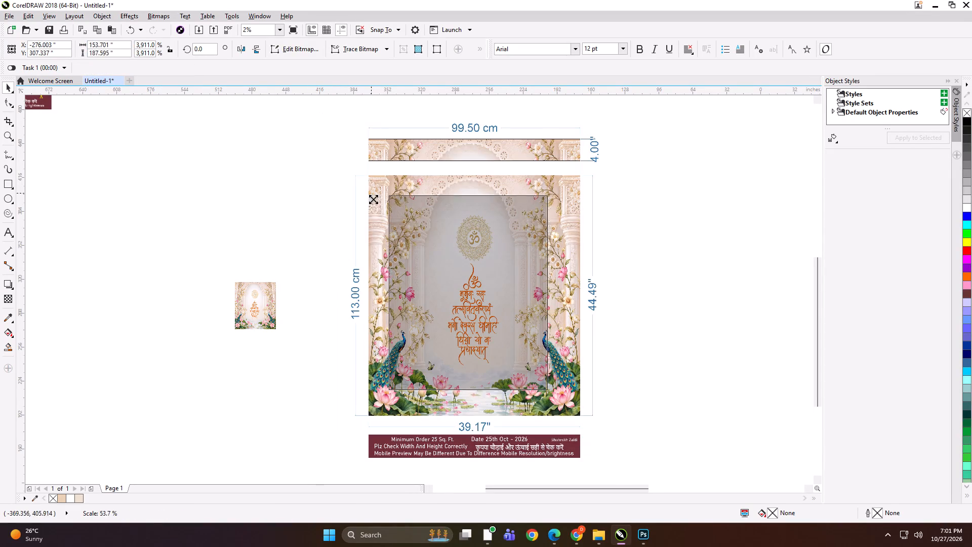
{"action": "left_click_drag", "start_coordinate": [373, 199], "coordinate": [396, 241], "text": "shift"}
{"action": "left_click_drag", "start_coordinate": [496, 281], "coordinate": [352, 284]}
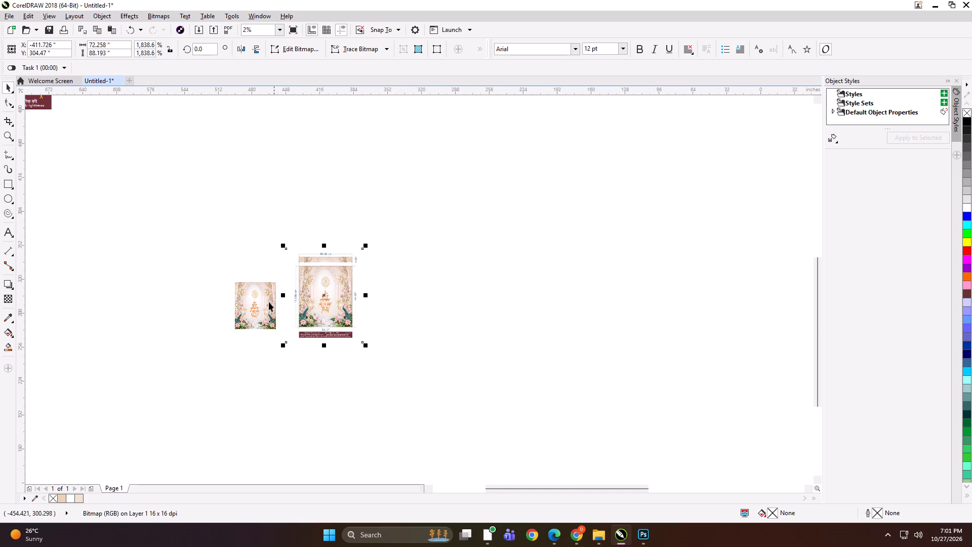
Duplicate the Om arch artwork in place and add a rectangle 39.17 inches wide and 4 inches high, aligned to its top edge.
{"action": "scroll", "coordinate": [255, 303], "scroll_direction": "up", "scroll_amount": 2}
{"action": "left_click", "coordinate": [267, 277]}
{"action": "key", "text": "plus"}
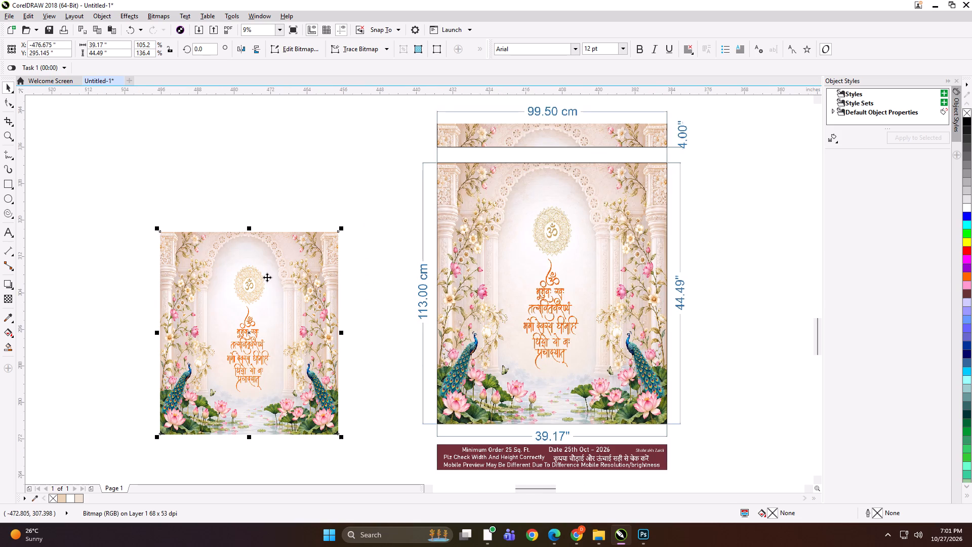
{"action": "double_click", "coordinate": [9, 179], "text": "shift"}
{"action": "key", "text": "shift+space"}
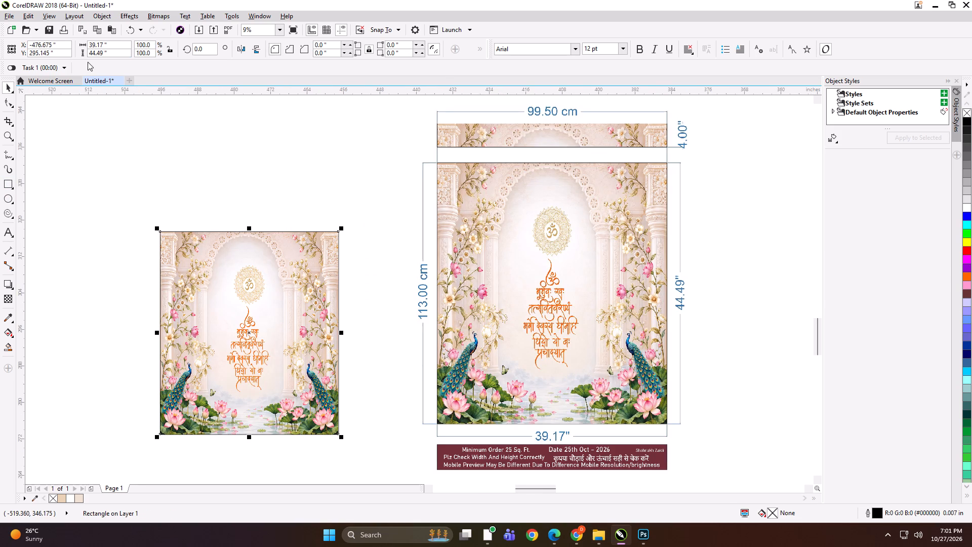
{"action": "left_click_drag", "start_coordinate": [112, 54], "coordinate": [66, 55]}
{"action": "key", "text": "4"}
{"action": "key", "text": "Return"}
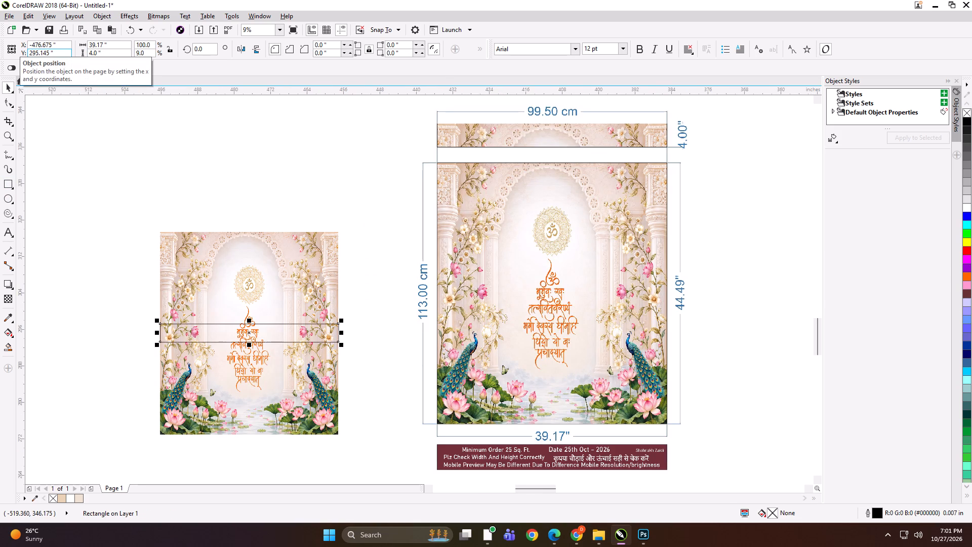
{"action": "left_click", "coordinate": [243, 287], "text": "shift"}
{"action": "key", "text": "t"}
{"action": "left_click", "coordinate": [206, 197]}
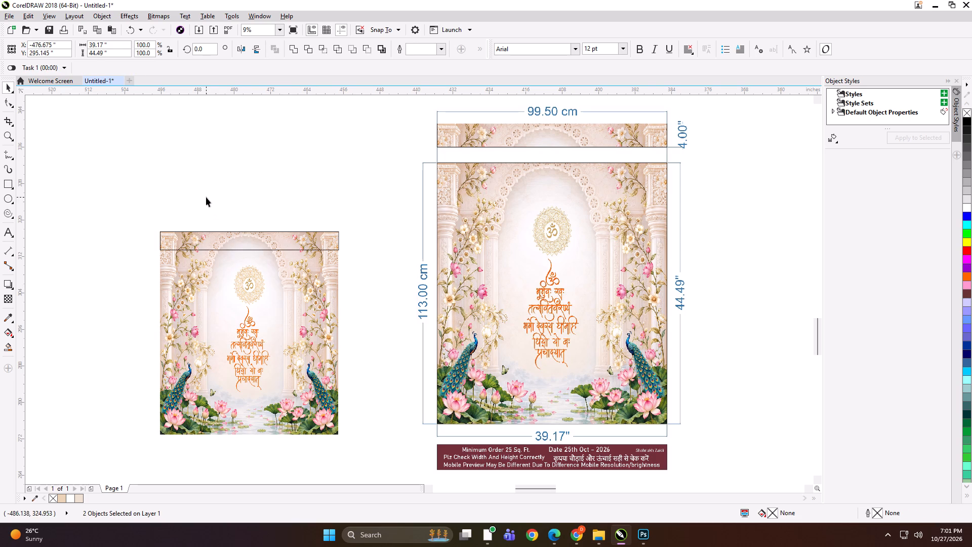
PowerClip the duplicate Om arch artwork into the 4-inch-high rectangle along its top.
{"action": "left_click", "coordinate": [216, 290]}
{"action": "key", "text": "shift+Return"}
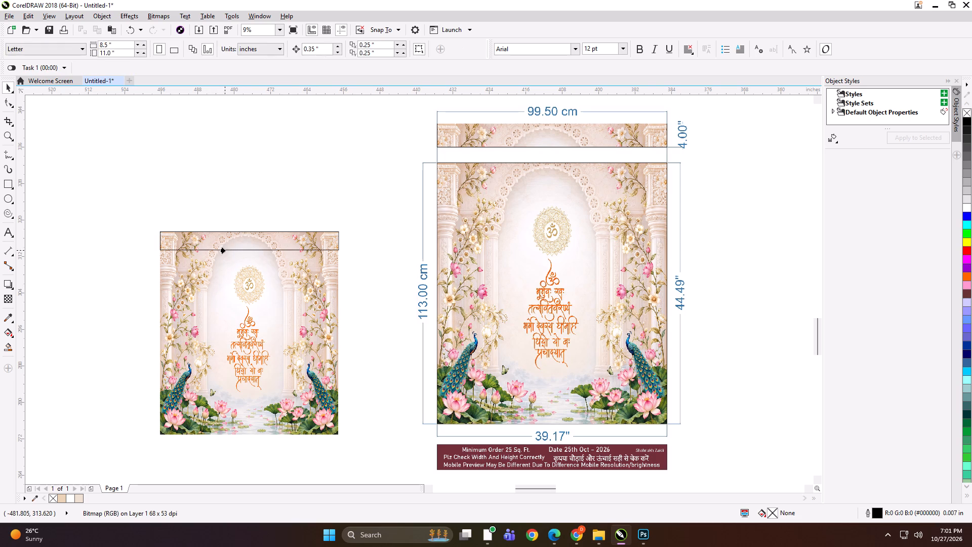
Move the 4-inch top strip up off the smaller Om peacock artwork, leaving a gap of about 4 inches above it.
{"action": "left_click", "coordinate": [226, 245]}
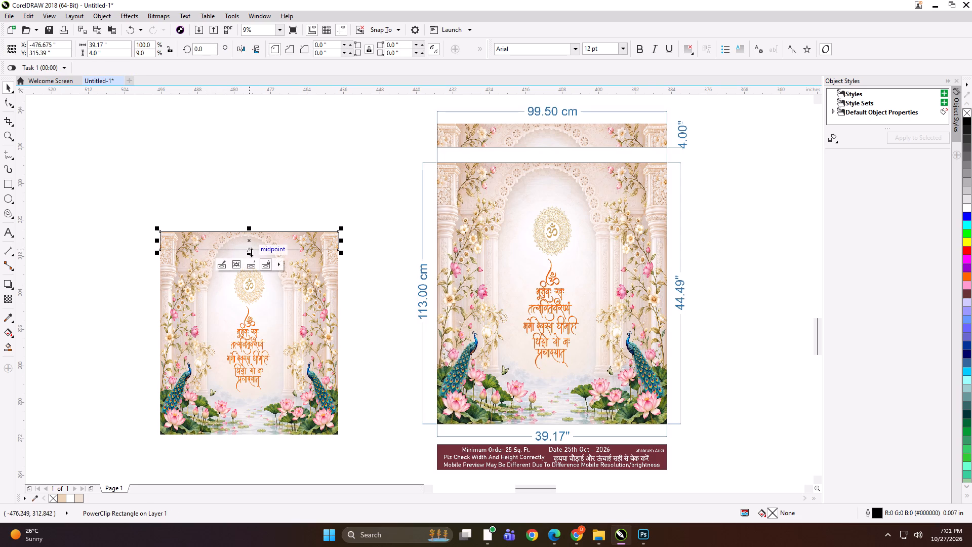
{"action": "left_click_drag", "start_coordinate": [251, 252], "coordinate": [250, 225]}
{"action": "left_click_drag", "start_coordinate": [251, 236], "coordinate": [251, 236]}
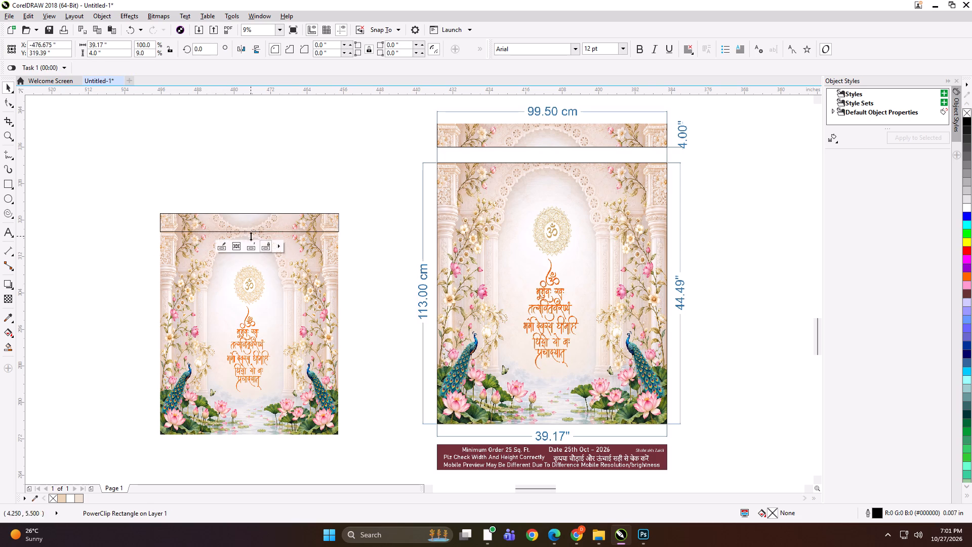
{"action": "left_click_drag", "start_coordinate": [251, 236], "coordinate": [248, 207]}
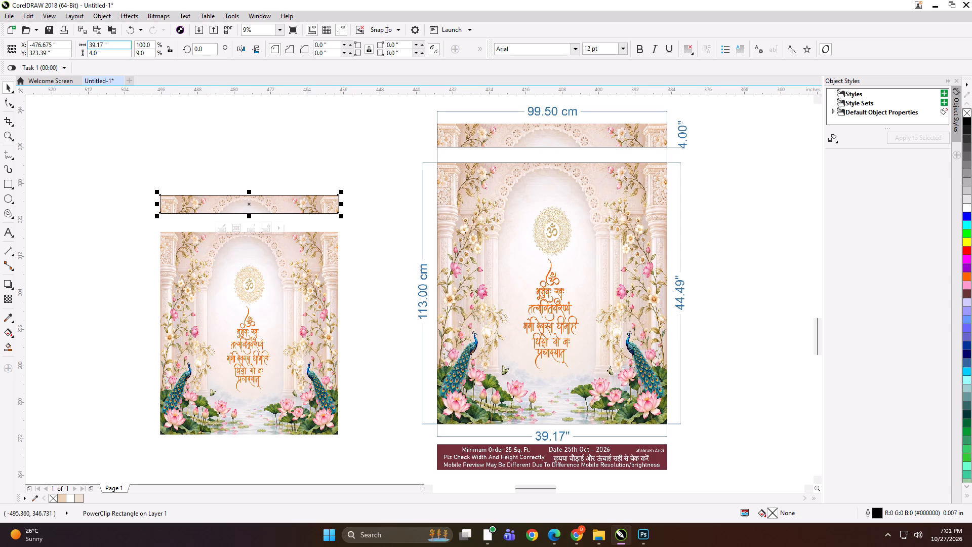
Widen the separated top strip to 40.17 inches and centre it horizontally with the peacock artwork below.
{"action": "left_click", "coordinate": [119, 44]}
{"action": "key", "text": "1"}
{"action": "key", "text": "Return"}
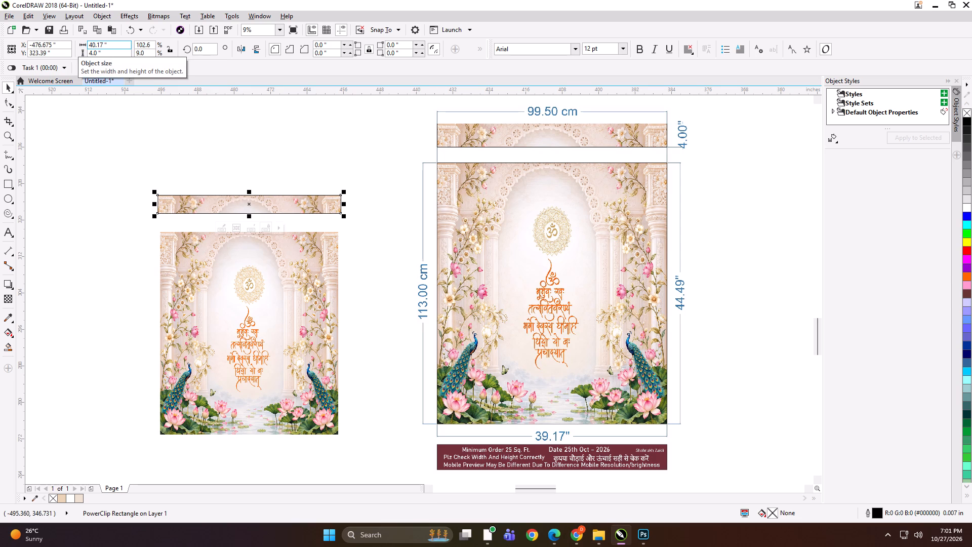
{"action": "left_click", "coordinate": [228, 259], "text": "shift"}
{"action": "key", "text": "c"}
Group the top strip and the peacock artwork beneath it into one object.
{"action": "left_click", "coordinate": [84, 237]}
{"action": "left_click", "coordinate": [218, 243]}
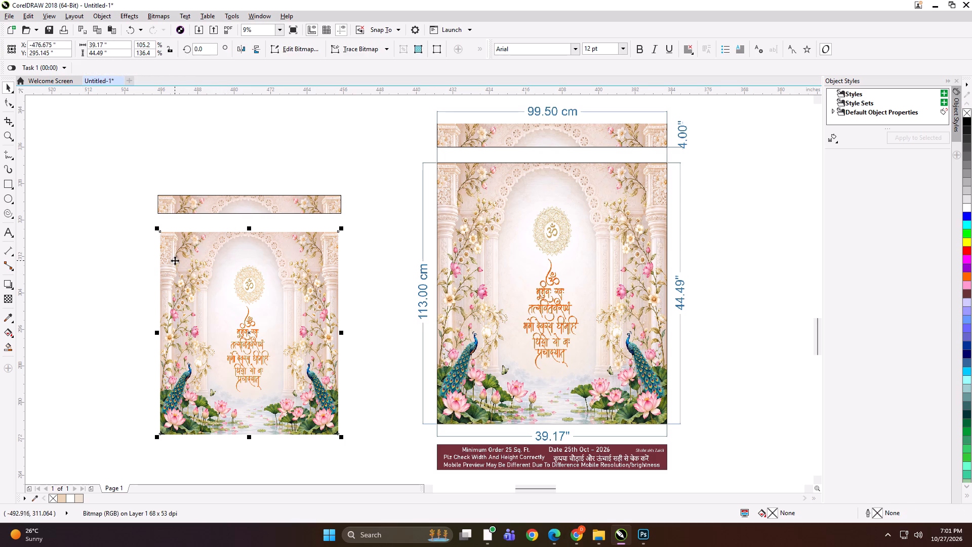
{"action": "left_click_drag", "start_coordinate": [137, 170], "coordinate": [306, 435]}
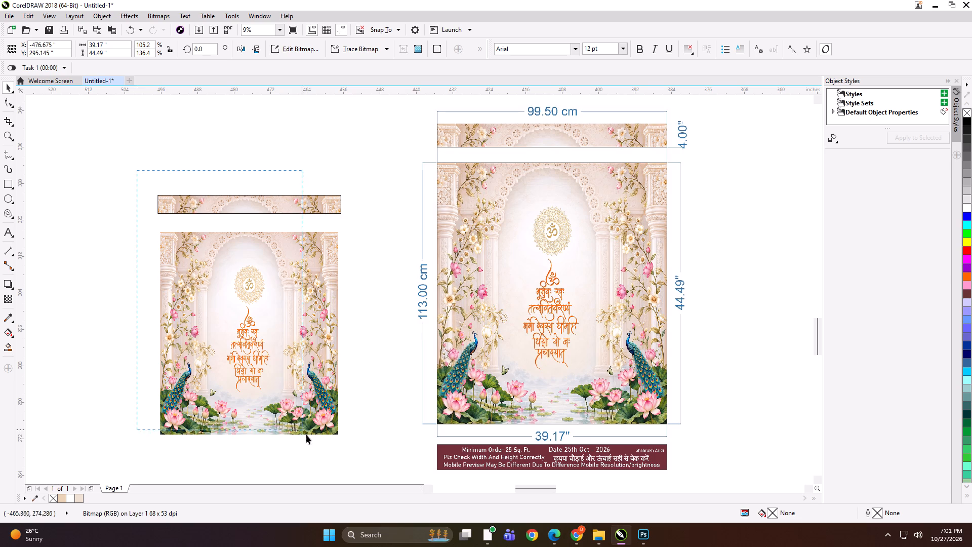
{"action": "left_click_drag", "start_coordinate": [306, 435], "coordinate": [355, 451]}
{"action": "key", "text": "ctrl+g"}
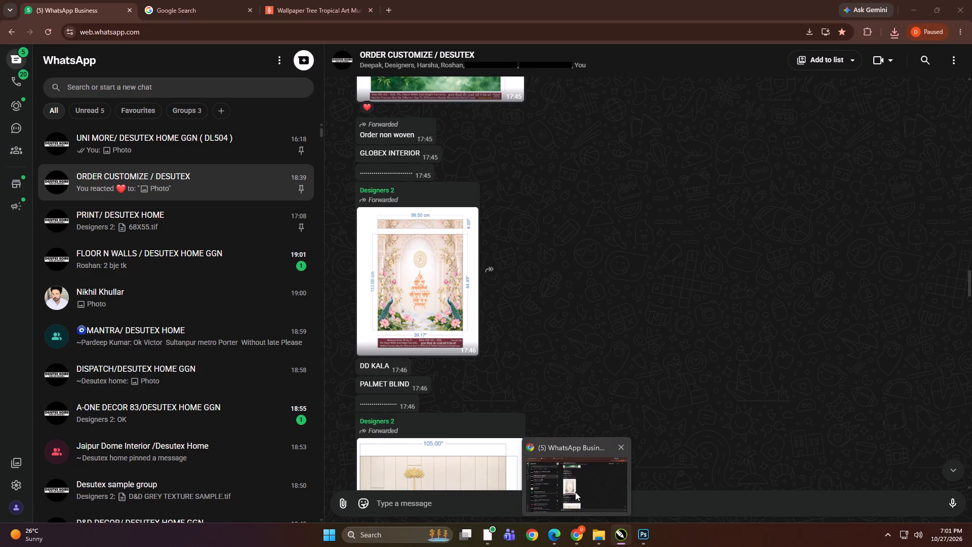
Export the grouped strip and artwork as an uncompressed TIFF, selected objects only, within the PRINT FILE folder 27.
{"action": "key", "text": "ctrl+e"}
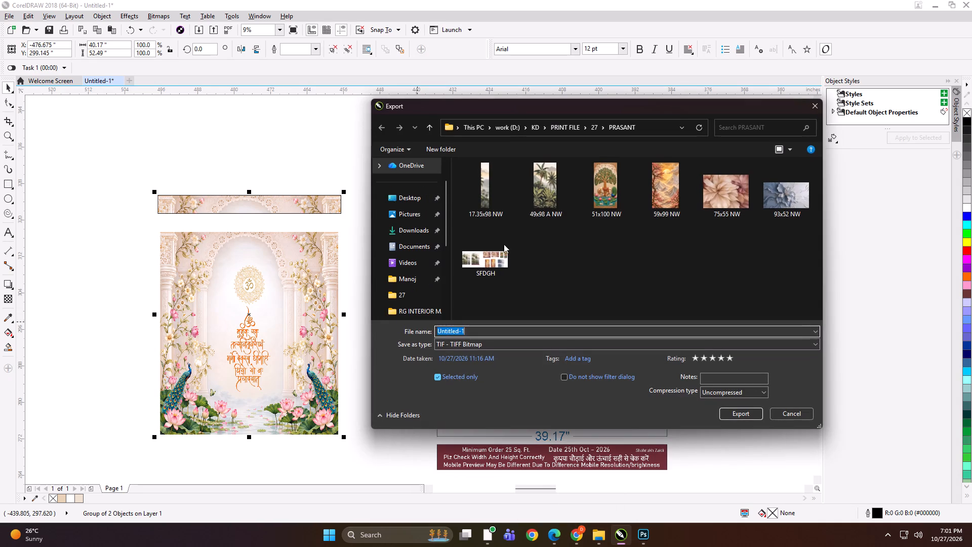
{"action": "left_click", "coordinate": [432, 126]}
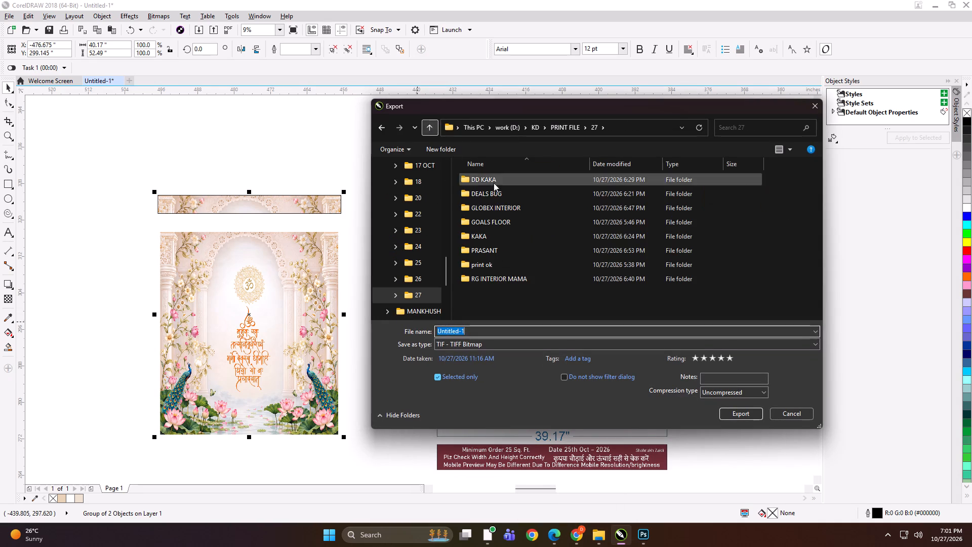
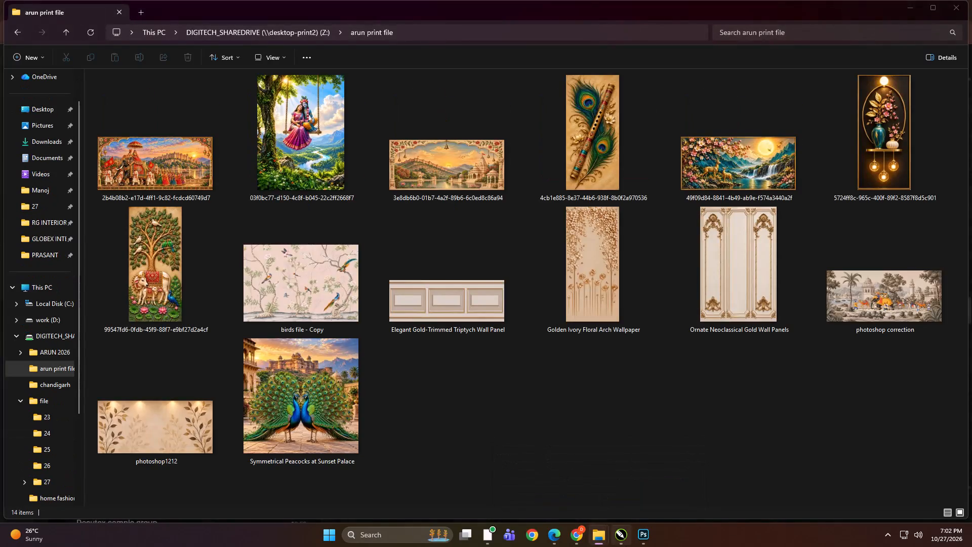
Rename the DD KAKA folder inside PRINT FILE folder 27 as DD KALA.
{"action": "right_click", "coordinate": [499, 180]}
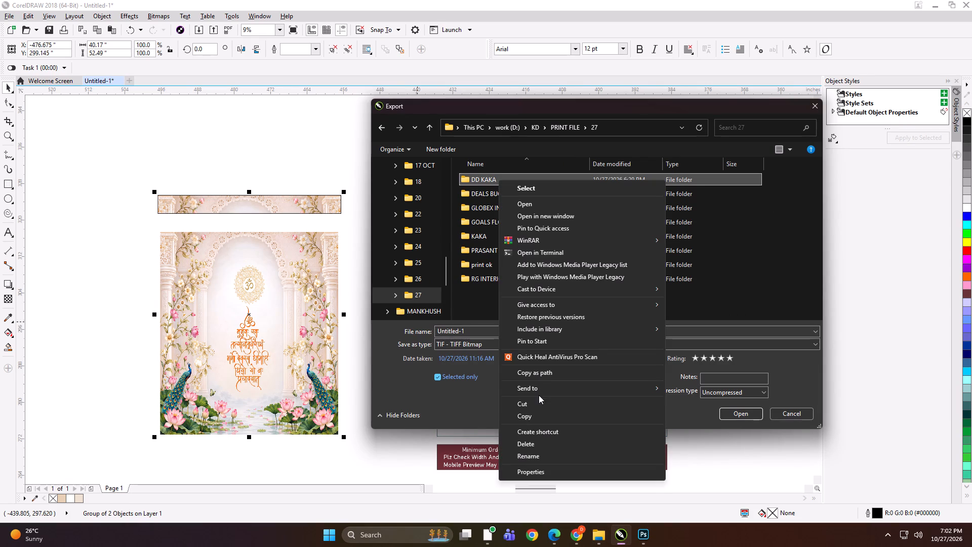
{"action": "left_click", "coordinate": [535, 455]}
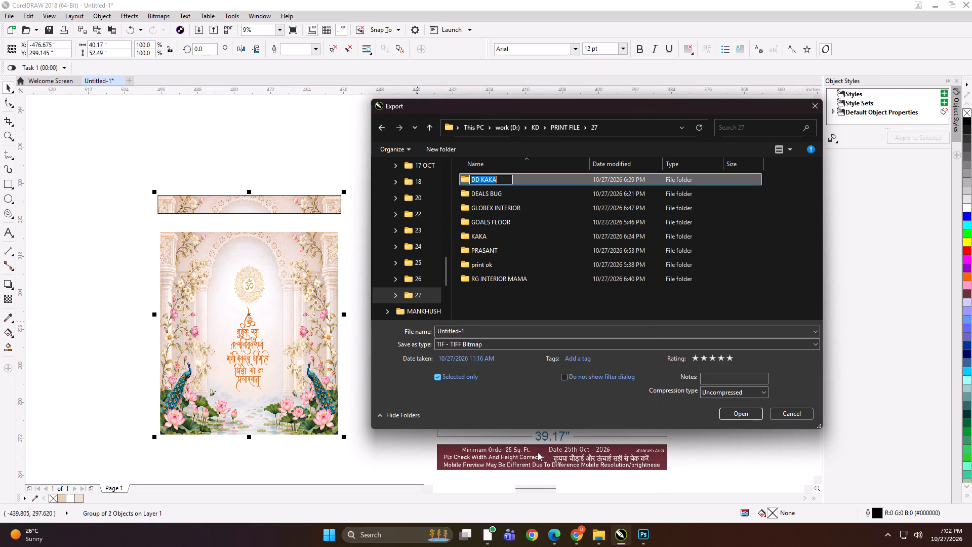
{"action": "key", "text": "Right"}
{"action": "key", "text": "BackSpace"}
{"action": "key", "text": "BackSpace"}
{"action": "type", "text": "LA"}
{"action": "left_click", "coordinate": [478, 316]}
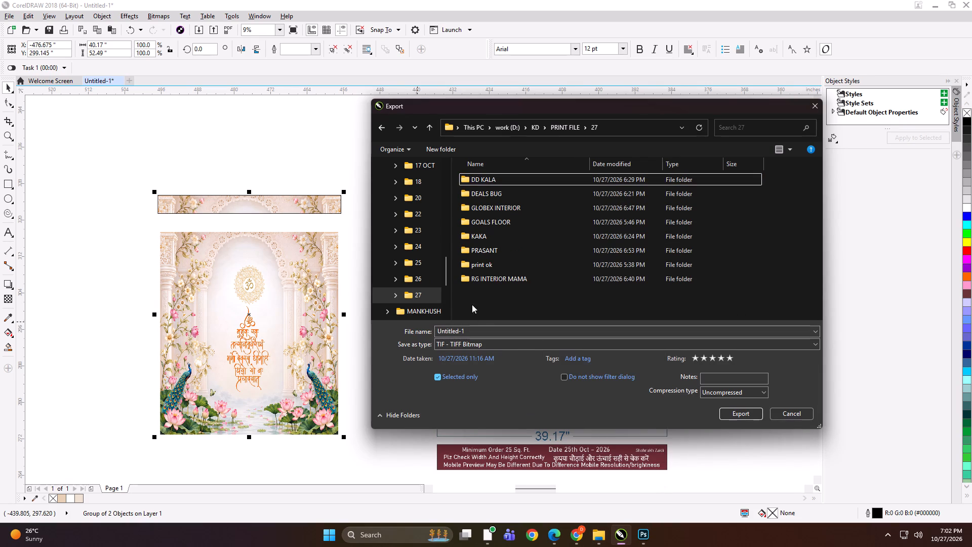
Create a folder named KALA inside PRINT FILE folder 27 and open it as the export location.
{"action": "left_click", "coordinate": [450, 149]}
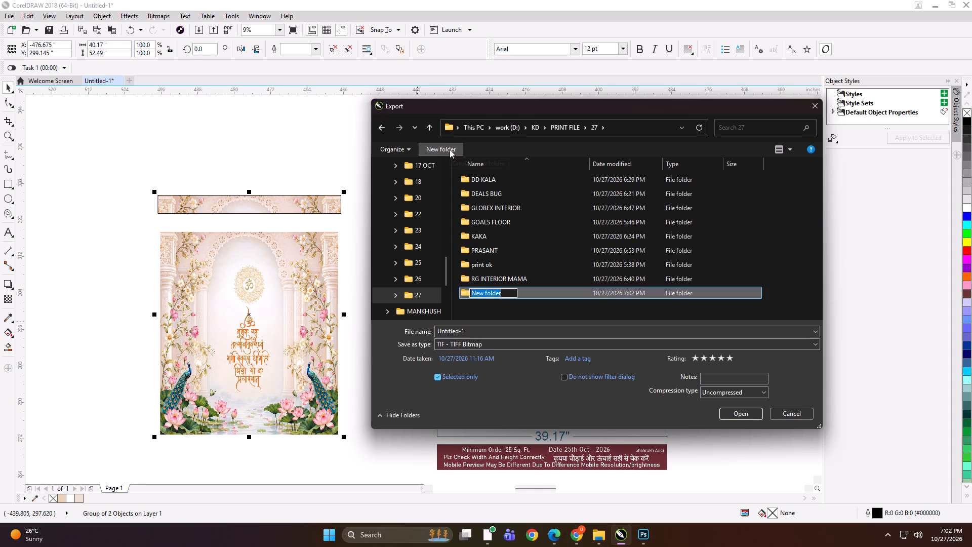
{"action": "type", "text": "KALA"}
{"action": "key", "text": "Return"}
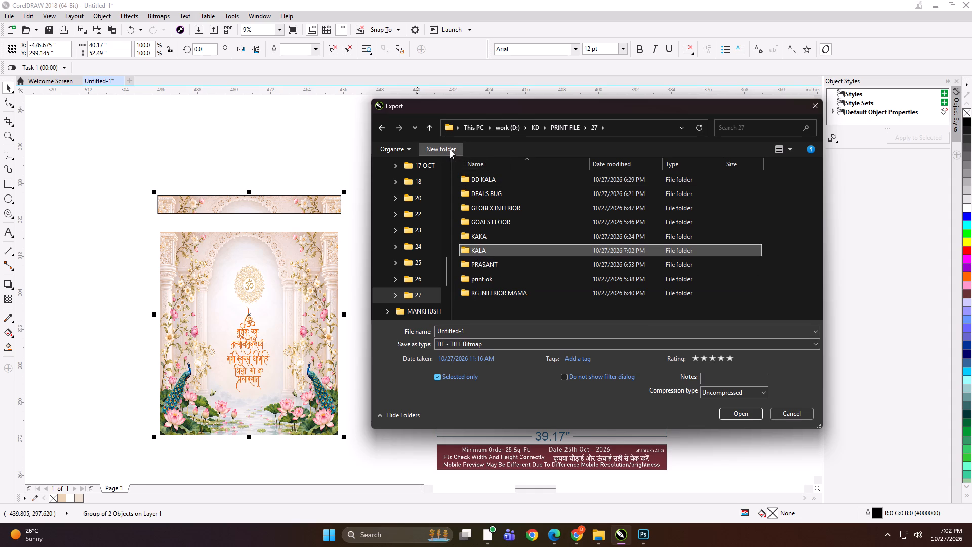
{"action": "double_click", "coordinate": [498, 249]}
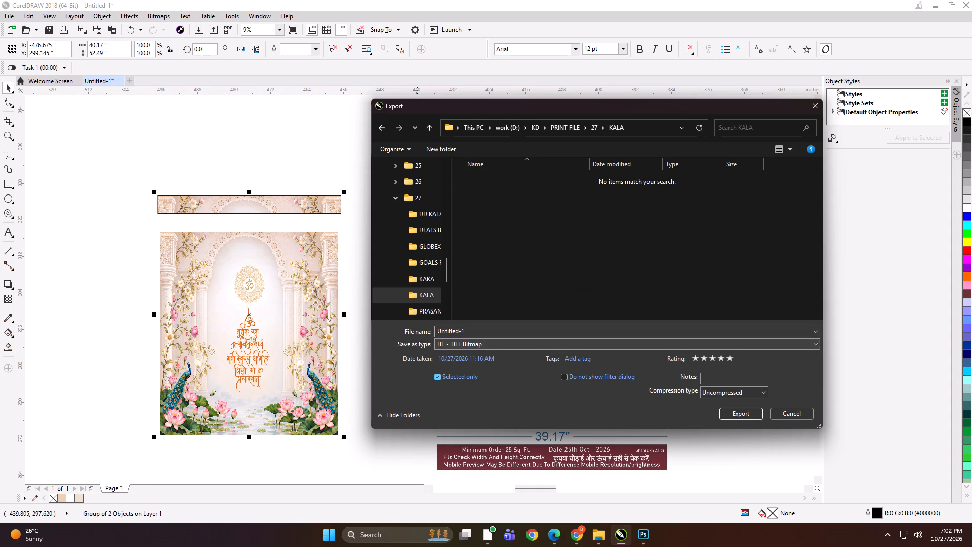
Export the grouped strip and artwork into the KALA folder as an uncompressed TIFF named 40x52 BLIND.
{"action": "left_click", "coordinate": [487, 329]}
{"action": "type", "text": "40x52"}
{"action": "key", "text": "space"}
{"action": "type", "text": "BLIND"}
{"action": "key", "text": "Return"}
{"action": "key", "text": "Return"}
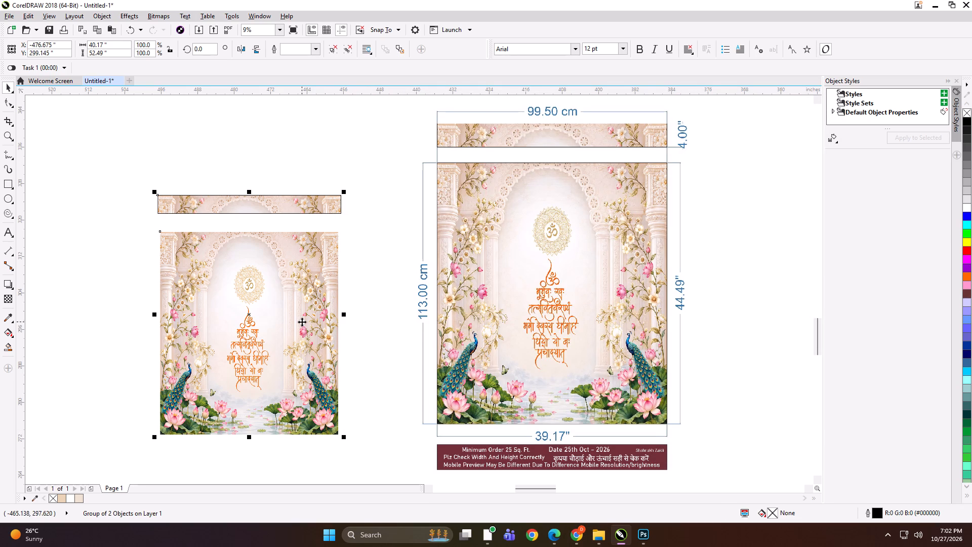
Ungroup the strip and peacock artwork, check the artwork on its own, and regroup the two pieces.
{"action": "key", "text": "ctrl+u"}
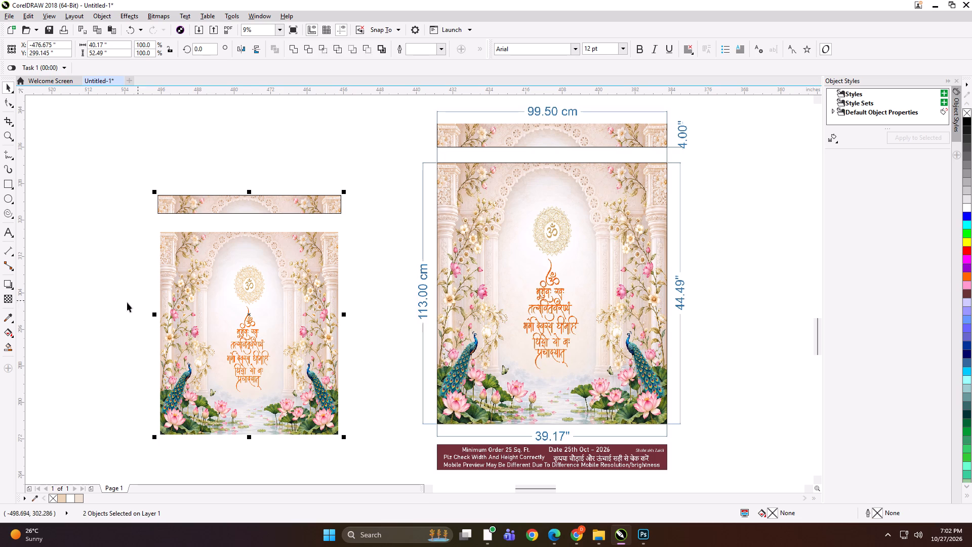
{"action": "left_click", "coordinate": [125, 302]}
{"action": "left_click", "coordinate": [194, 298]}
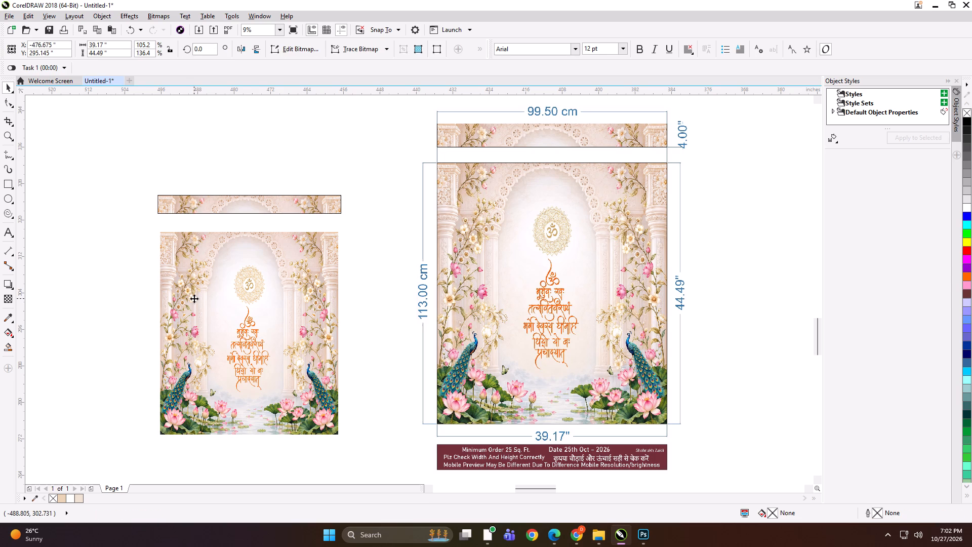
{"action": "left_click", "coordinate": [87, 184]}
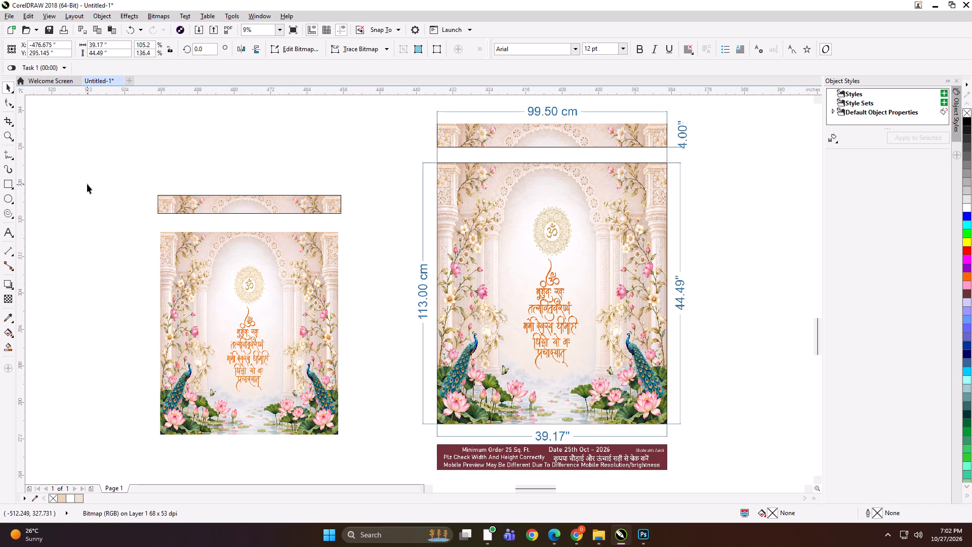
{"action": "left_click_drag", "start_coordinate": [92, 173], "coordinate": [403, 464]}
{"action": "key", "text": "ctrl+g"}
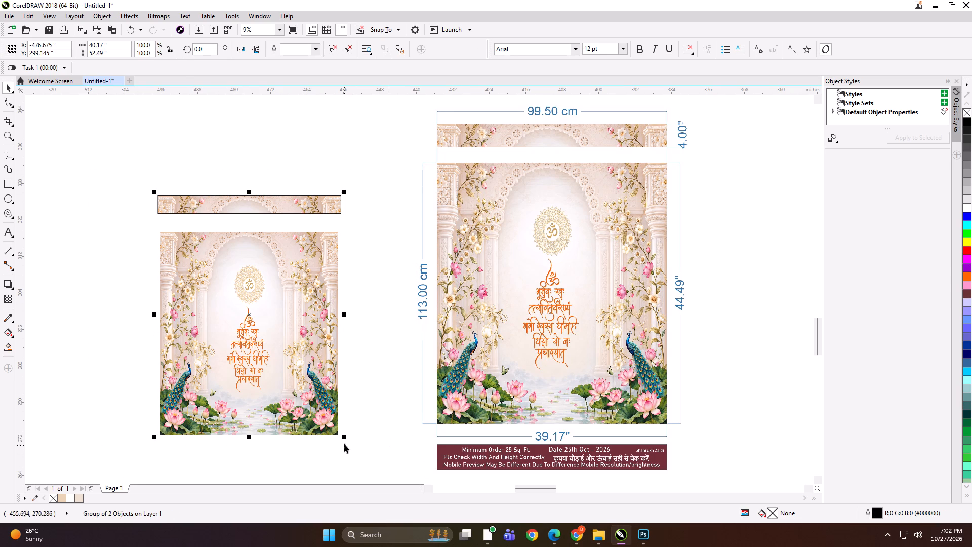
Enlarge the print group slightly beyond the dimensioned layout's size, place it alongside, and group it with that layout.
{"action": "left_click_drag", "start_coordinate": [344, 441], "coordinate": [384, 486], "text": "shift"}
{"action": "left_click_drag", "start_coordinate": [339, 365], "coordinate": [343, 332]}
{"action": "left_click", "coordinate": [489, 330], "text": "shift"}
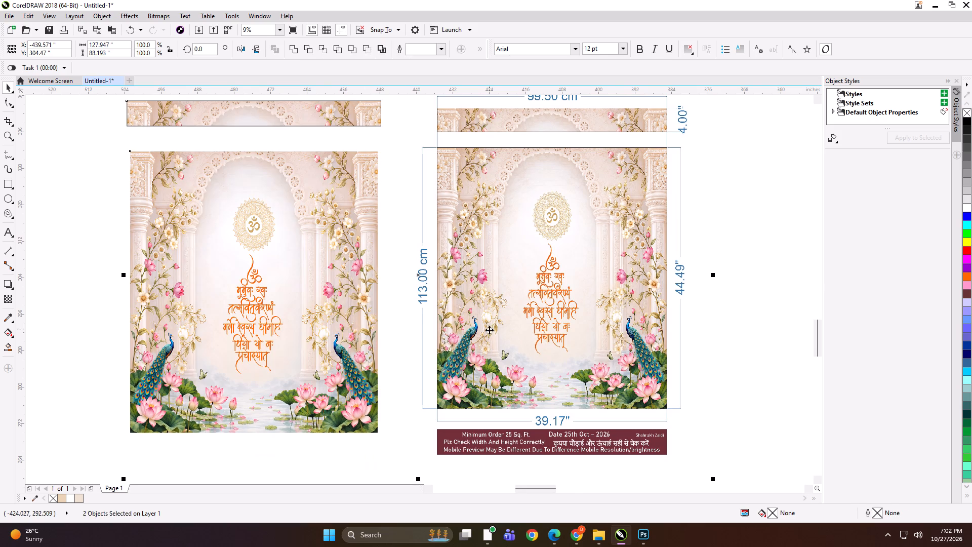
{"action": "key", "text": "ctrl+g"}
Scale the combined print artwork and dimensioned layout group down proportionally to about 3.31 by 2.28 inches.
{"action": "scroll", "coordinate": [449, 359], "scroll_direction": "down", "scroll_amount": 1}
{"action": "left_click_drag", "start_coordinate": [584, 422], "coordinate": [462, 362], "text": "shift"}
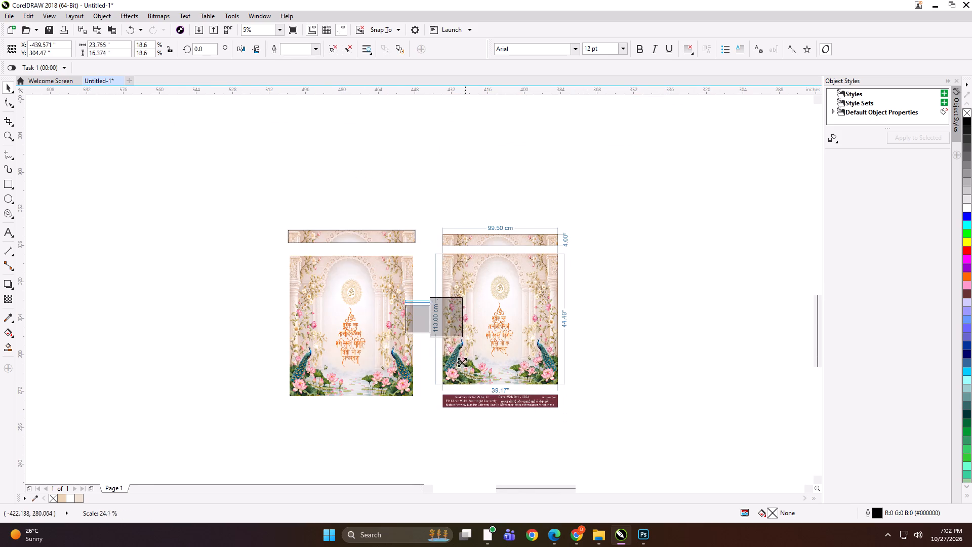
{"action": "left_click_drag", "start_coordinate": [462, 362], "coordinate": [442, 329], "text": "shift"}
Export the reduced combined group into the KALA folder as an uncompressed TIFF named SDGFDGH.
{"action": "scroll", "coordinate": [437, 321], "scroll_direction": "up", "scroll_amount": 6}
{"action": "key", "text": "ctrl+e"}
{"action": "type", "text": "SDGFDGH"}
{"action": "key", "text": "Return"}
{"action": "key", "text": "Return"}
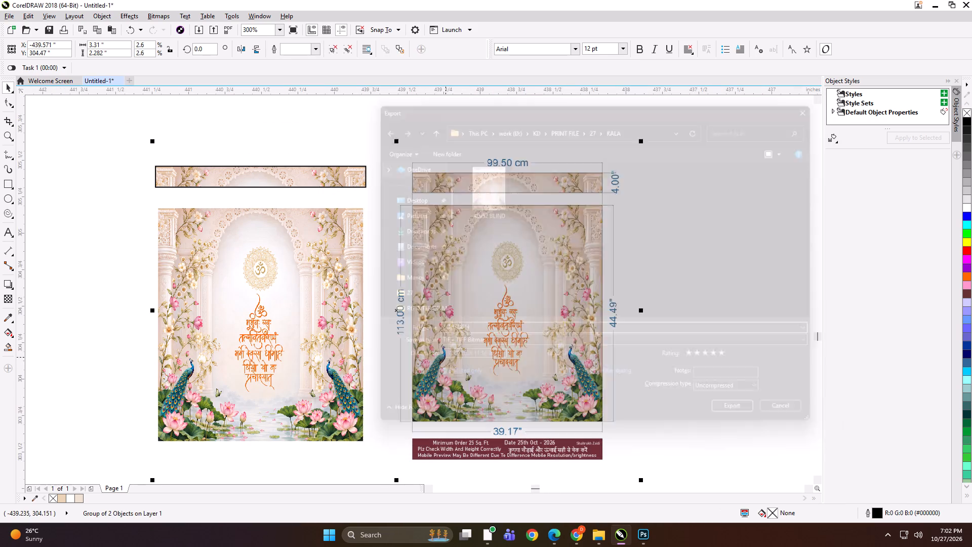
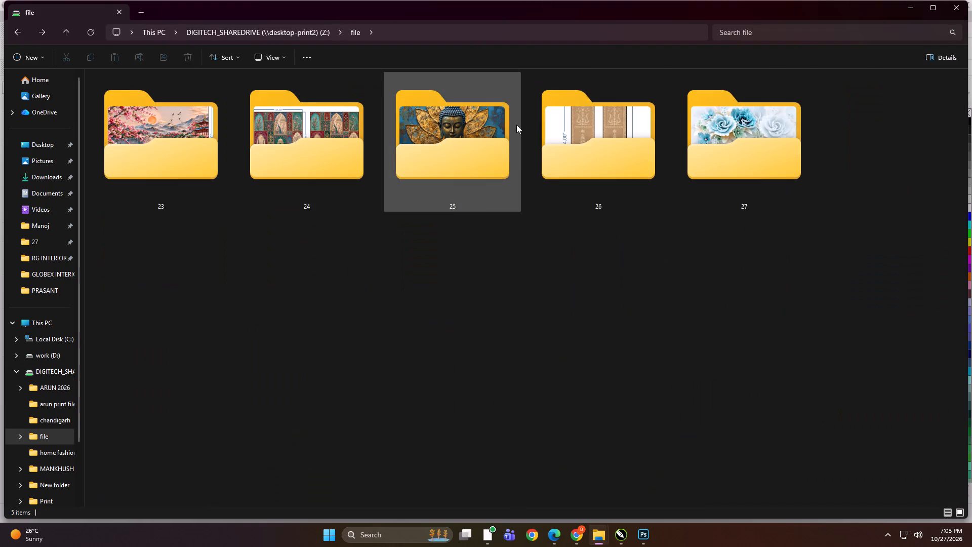
Bring the blossom-and-birds image starting 8da92942 from shared folder 27 into the CorelDRAW document and inspect it up close.
{"action": "double_click", "coordinate": [732, 144]}
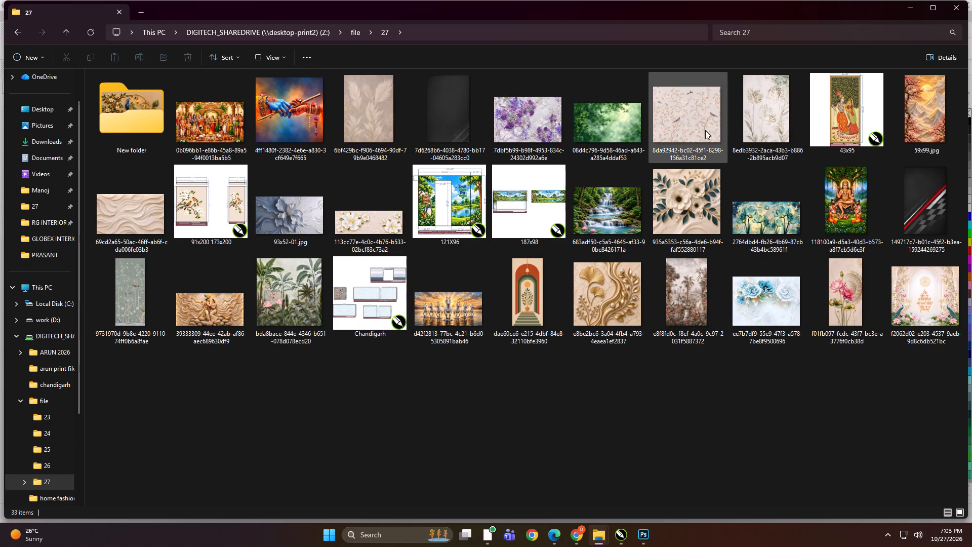
{"action": "left_click", "coordinate": [702, 107]}
{"action": "left_click_drag", "start_coordinate": [717, 103], "coordinate": [622, 536]}
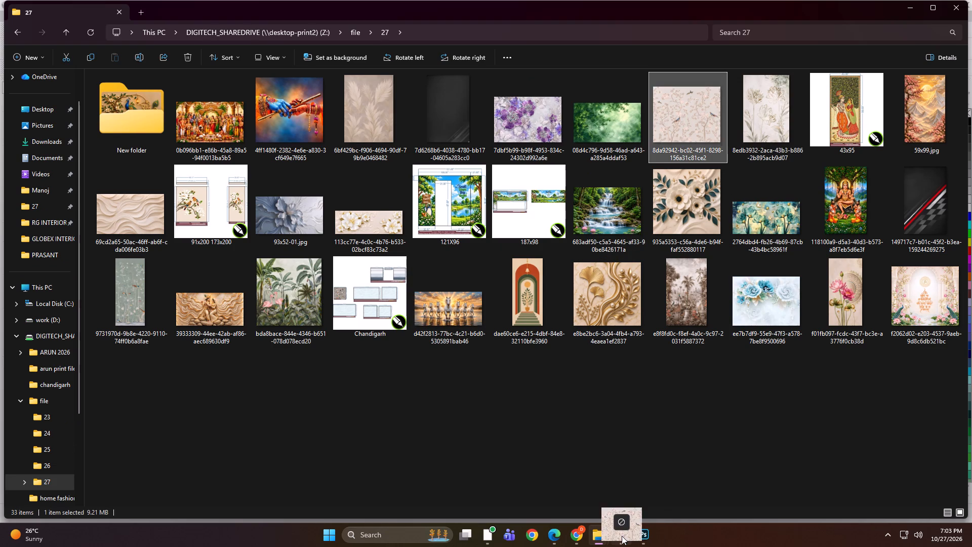
{"action": "left_click_drag", "start_coordinate": [622, 536], "coordinate": [485, 331]}
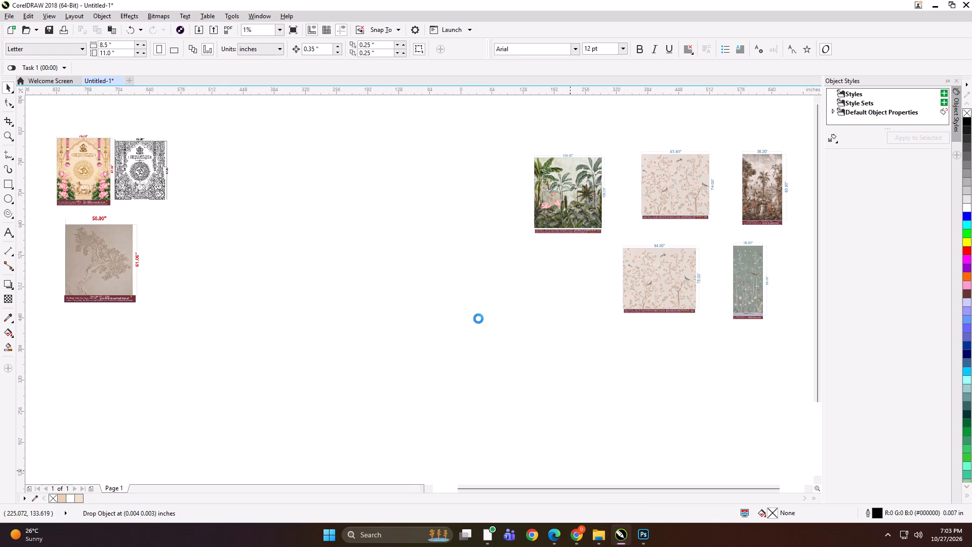
{"action": "left_click_drag", "start_coordinate": [512, 354], "coordinate": [578, 407], "text": "shift"}
{"action": "scroll", "coordinate": [526, 366], "scroll_direction": "up", "scroll_amount": 3}
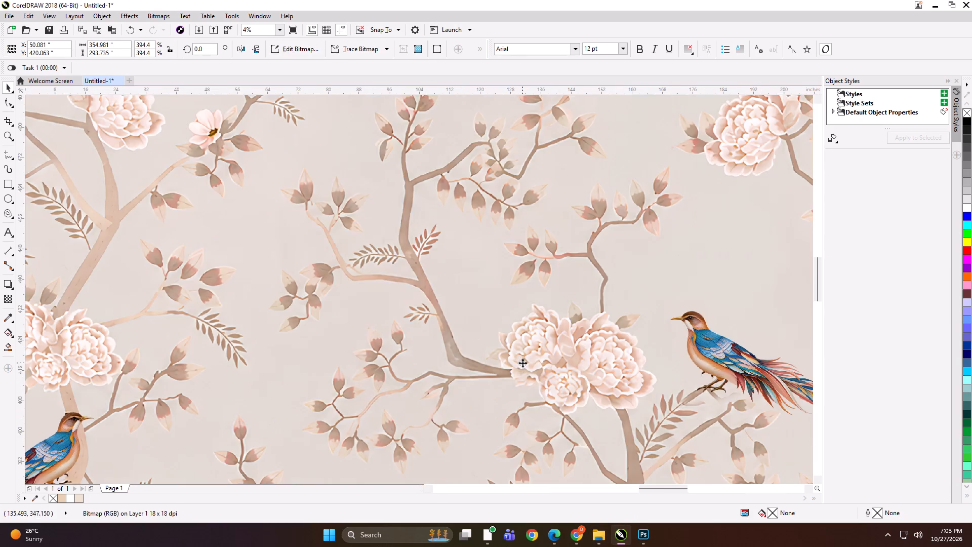
{"action": "scroll", "coordinate": [550, 365], "scroll_direction": "up", "scroll_amount": 1}
{"action": "scroll", "coordinate": [544, 366], "scroll_direction": "down", "scroll_amount": 1}
{"action": "scroll", "coordinate": [626, 350], "scroll_direction": "down", "scroll_amount": 4}
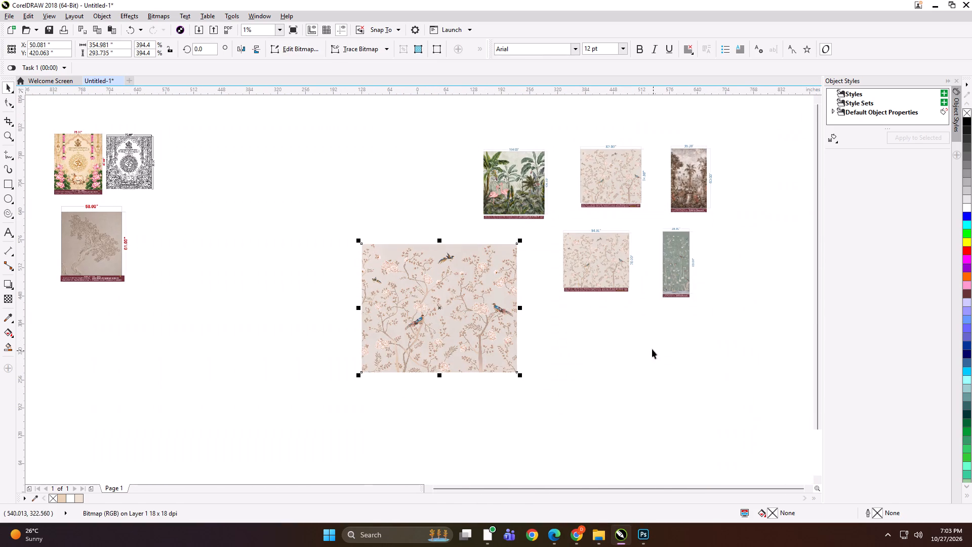
Scale the blossom-and-birds artwork to about 153.66 by 127.15 inches and place it beside the lower blossom layout.
{"action": "left_click_drag", "start_coordinate": [519, 376], "coordinate": [475, 349], "text": "shift"}
{"action": "left_click_drag", "start_coordinate": [443, 322], "coordinate": [522, 330]}
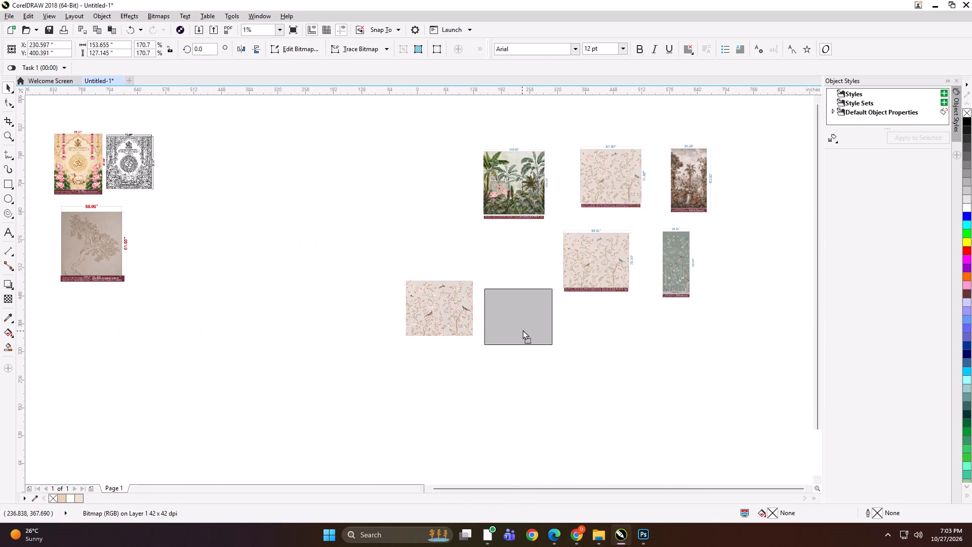
{"action": "left_click_drag", "start_coordinate": [522, 330], "coordinate": [529, 272]}
{"action": "left_click", "coordinate": [515, 366]}
Bring the palm-and-flamingo image starting bda8bace from folder 27 into CorelDRAW, place it beside its dimensioned layout, and enlarge it to a similar size.
{"action": "left_click", "coordinate": [600, 538]}
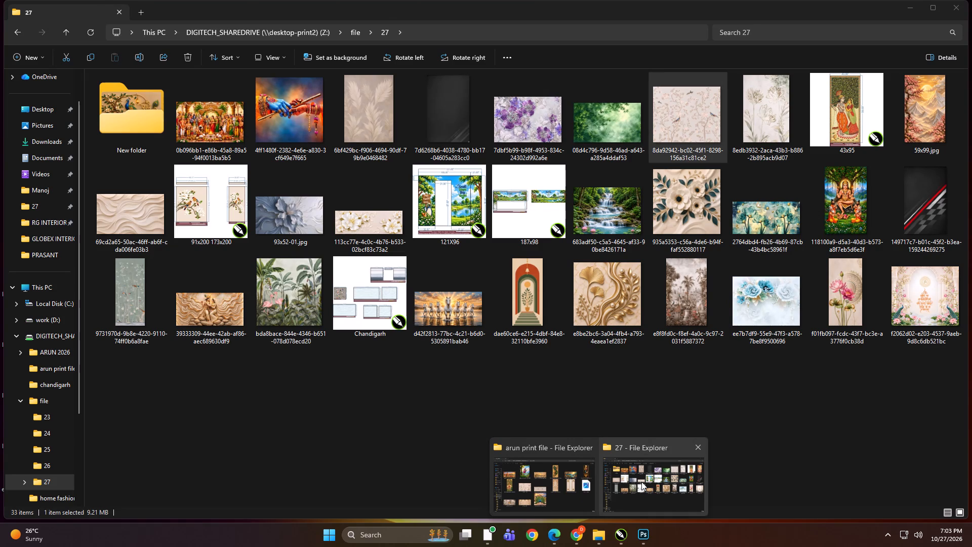
{"action": "left_click", "coordinate": [641, 482]}
{"action": "left_click", "coordinate": [279, 320]}
{"action": "left_click_drag", "start_coordinate": [281, 297], "coordinate": [521, 452]}
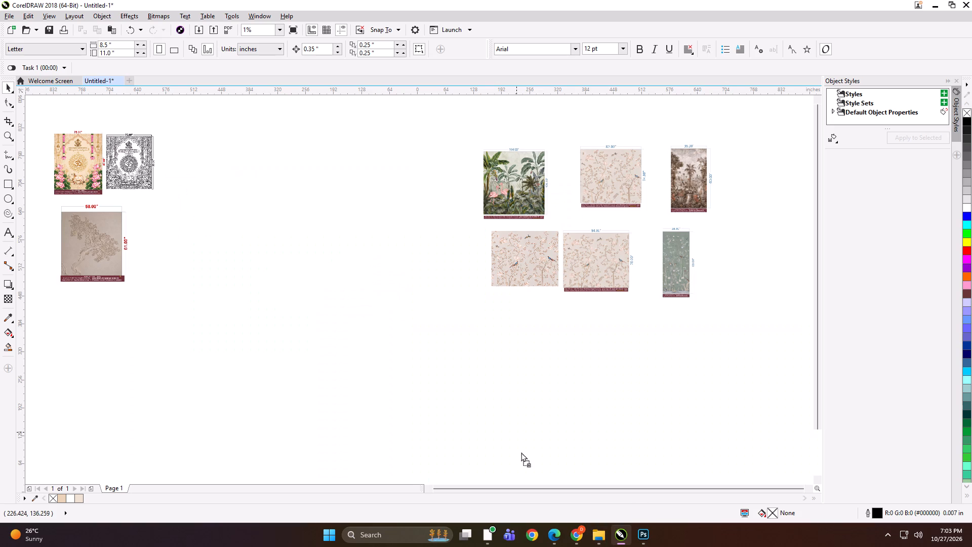
{"action": "left_click_drag", "start_coordinate": [521, 452], "coordinate": [457, 375]}
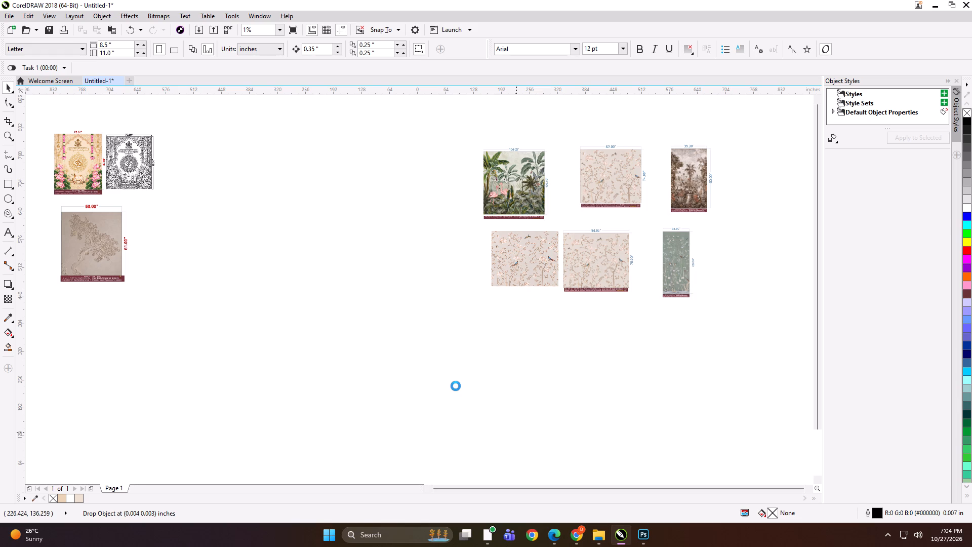
{"action": "left_click_drag", "start_coordinate": [457, 386], "coordinate": [450, 210]}
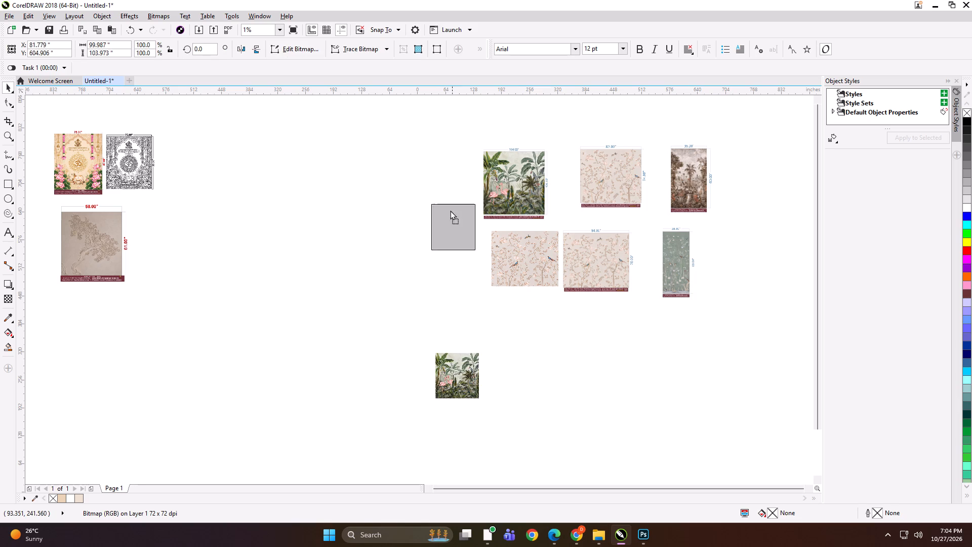
{"action": "left_click_drag", "start_coordinate": [450, 210], "coordinate": [455, 185]}
{"action": "left_click_drag", "start_coordinate": [430, 200], "coordinate": [413, 221]}
Move the palm artwork and its dimensioned layout together below the blossom-and-birds pair.
{"action": "left_click", "coordinate": [549, 200], "text": "shift"}
{"action": "left_click_drag", "start_coordinate": [508, 178], "coordinate": [583, 333]}
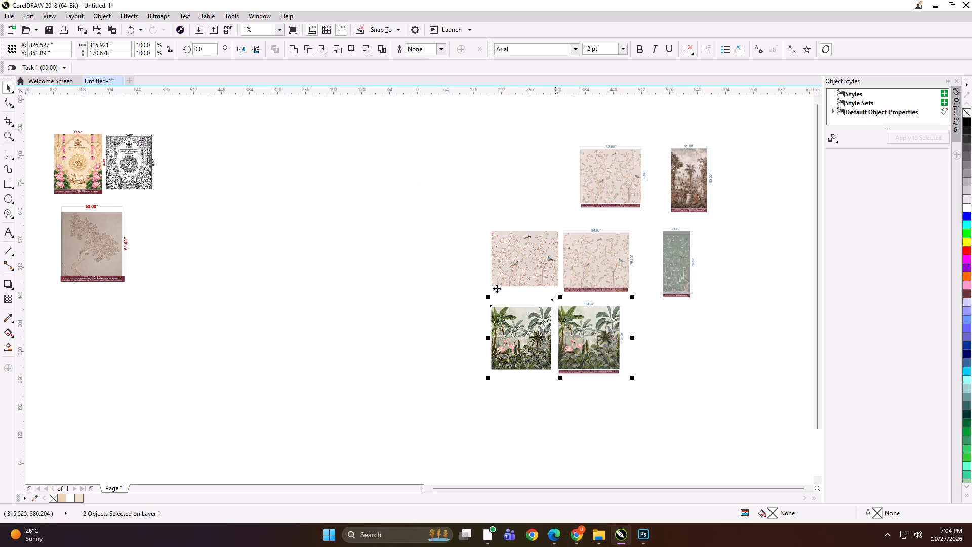
{"action": "left_click_drag", "start_coordinate": [431, 226], "coordinate": [430, 232]}
Duplicate the blossom-and-birds artwork and place the copy beside the upper blossom layout.
{"action": "left_click_drag", "start_coordinate": [519, 262], "coordinate": [523, 194]}
{"action": "right_click", "coordinate": [523, 194]}
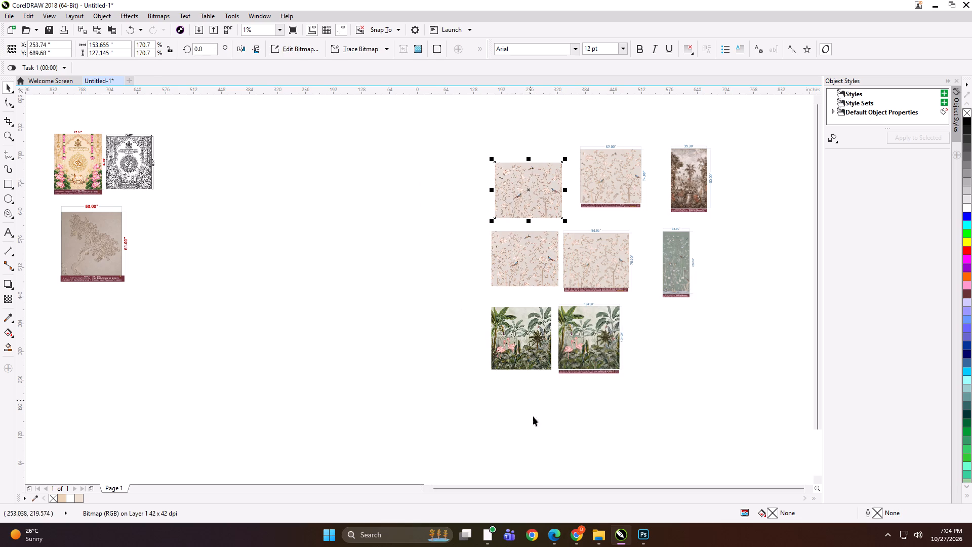
Bring the narrow green garden image starting 9731970d from folder 27 into CorelDRAW and place it beside its matching dimensioned layout.
{"action": "left_click", "coordinate": [598, 542]}
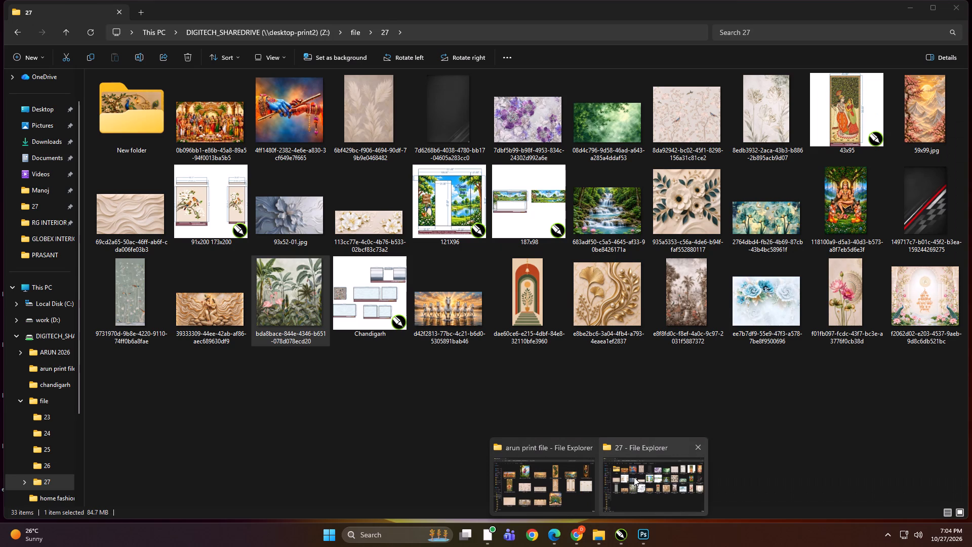
{"action": "left_click", "coordinate": [634, 477]}
{"action": "left_click", "coordinate": [142, 316]}
{"action": "left_click_drag", "start_coordinate": [131, 285], "coordinate": [174, 371]}
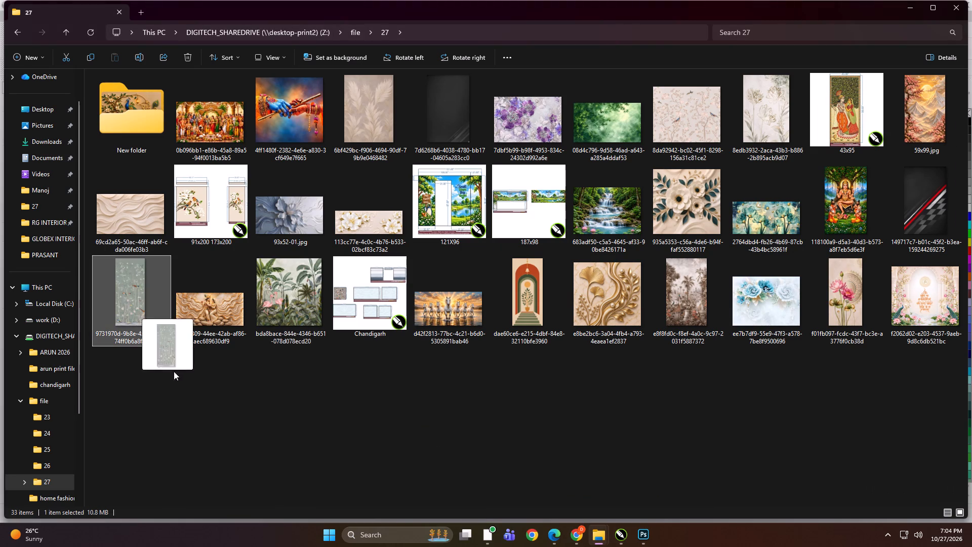
{"action": "left_click_drag", "start_coordinate": [174, 371], "coordinate": [608, 507]}
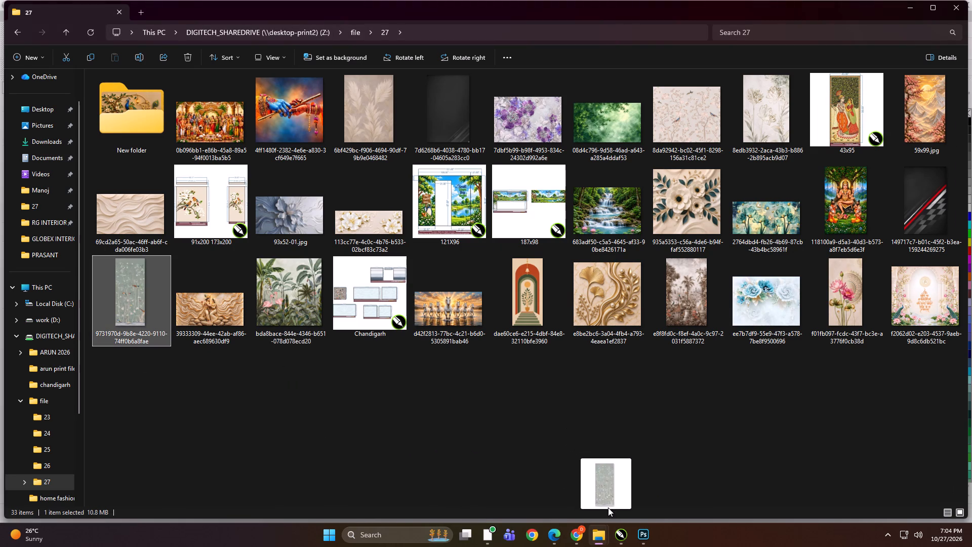
{"action": "left_click_drag", "start_coordinate": [608, 507], "coordinate": [456, 400]}
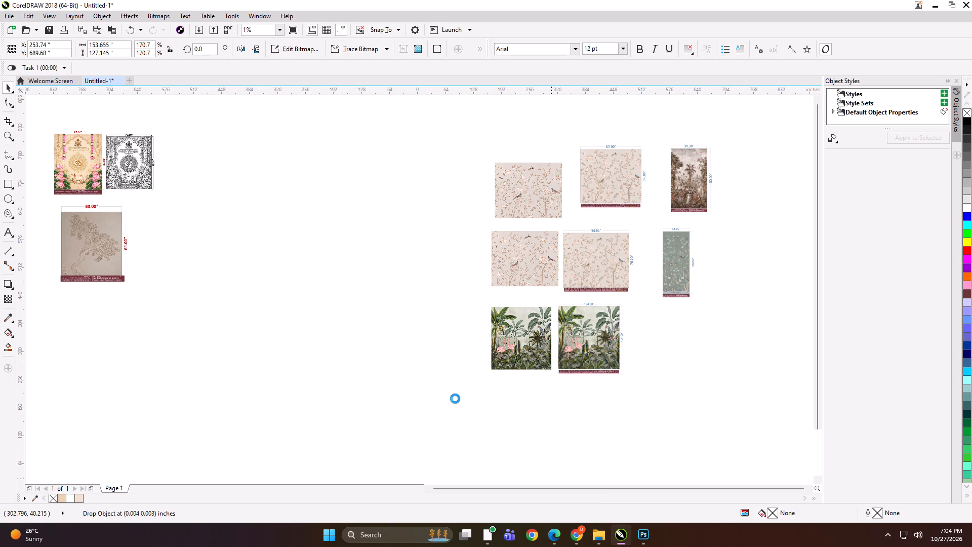
{"action": "left_click_drag", "start_coordinate": [455, 399], "coordinate": [458, 399]}
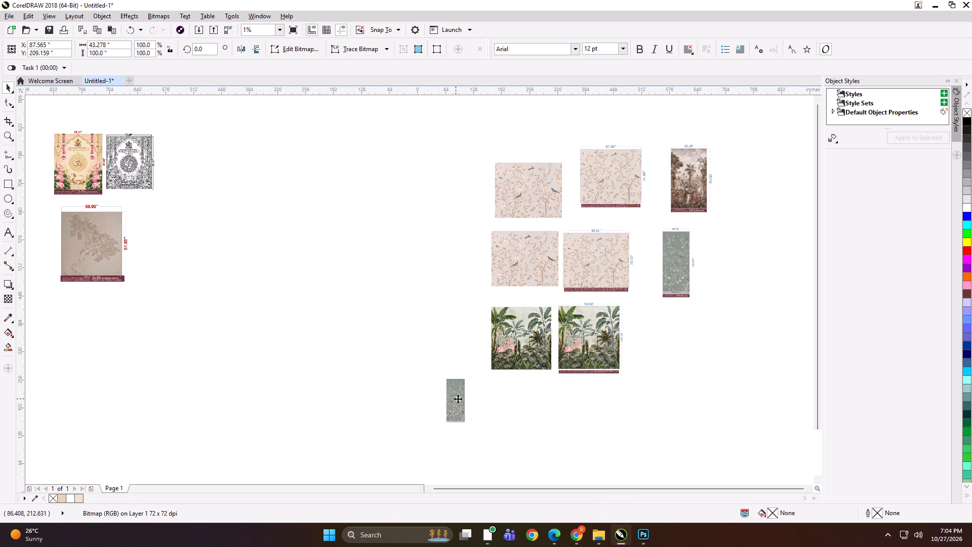
{"action": "left_click_drag", "start_coordinate": [458, 399], "coordinate": [714, 262]}
Bring the brown palm forest image starting e8f8fd0c from folder 27 into CorelDRAW and move it near the narrow green artwork.
{"action": "left_click", "coordinate": [594, 538]}
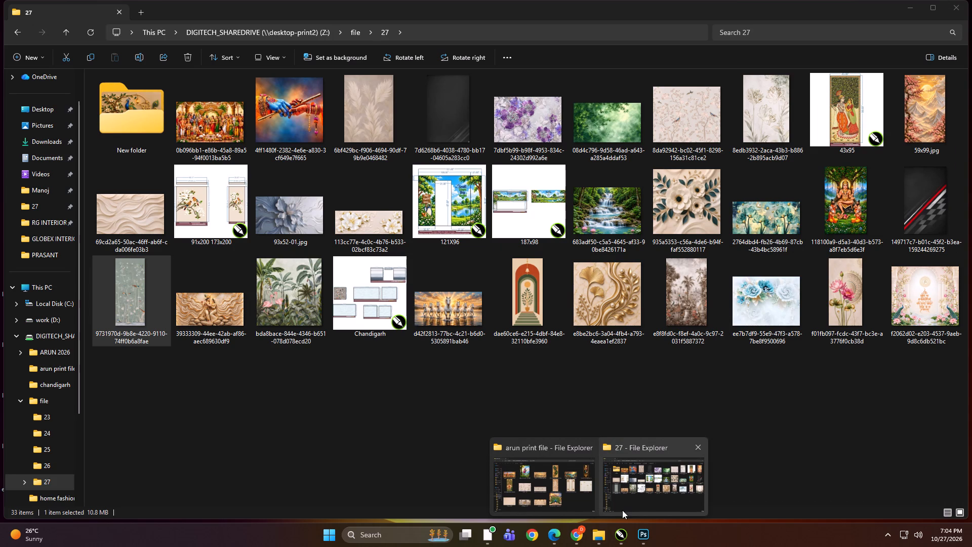
{"action": "left_click", "coordinate": [653, 483]}
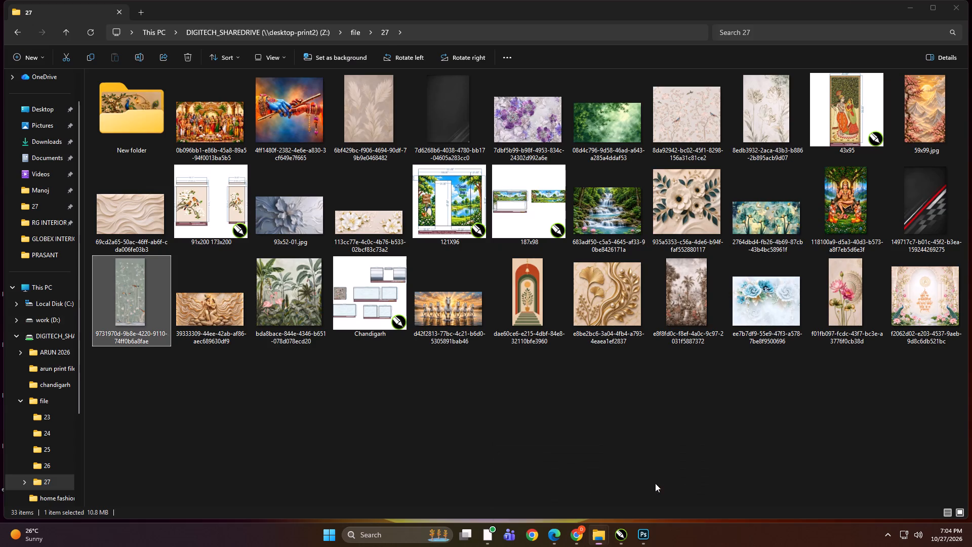
{"action": "left_click", "coordinate": [677, 322]}
{"action": "left_click_drag", "start_coordinate": [688, 288], "coordinate": [674, 362]}
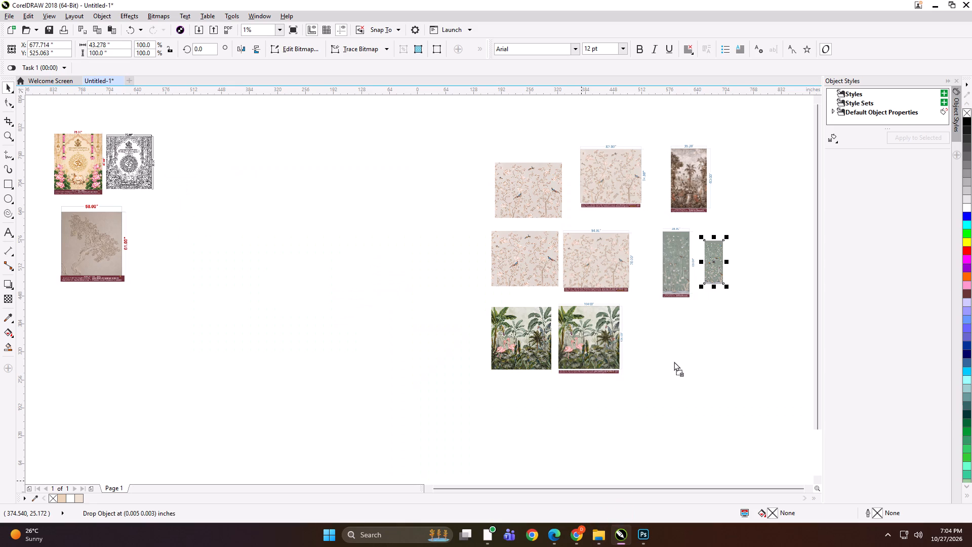
{"action": "left_click_drag", "start_coordinate": [674, 362], "coordinate": [675, 359]}
{"action": "left_click_drag", "start_coordinate": [675, 366], "coordinate": [737, 255]}
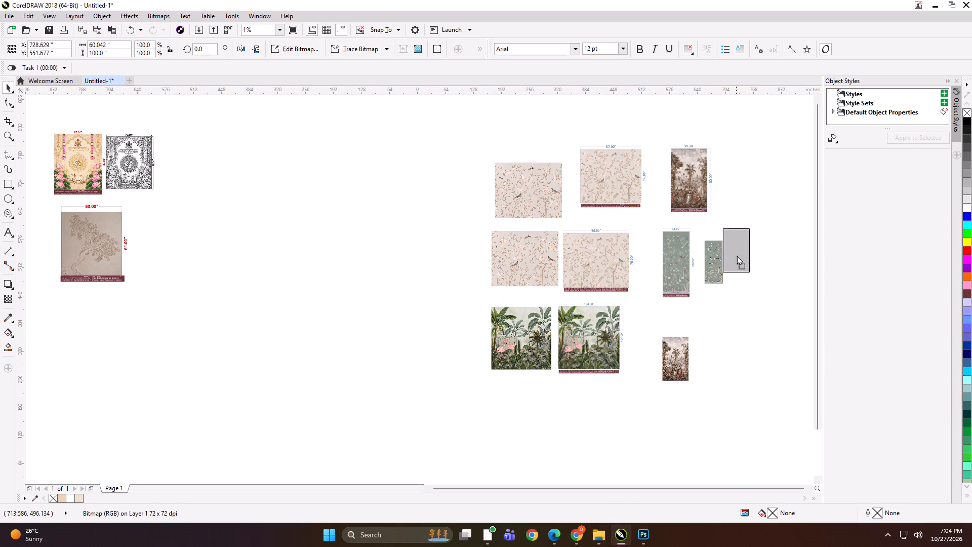
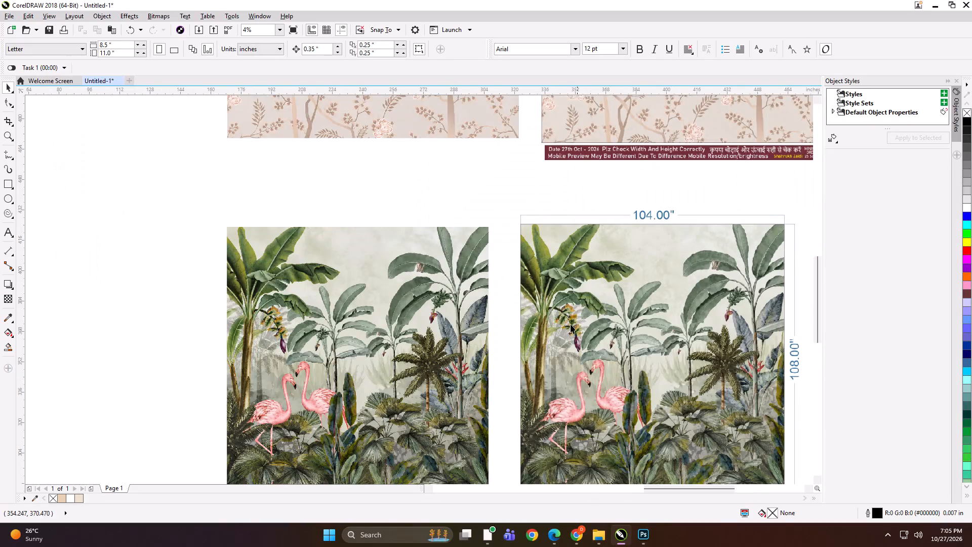
Resize the flamingo palm artwork beside its dimensioned layout to 104 inches wide by 108 inches high.
{"action": "scroll", "coordinate": [508, 307], "scroll_direction": "down", "scroll_amount": 1}
{"action": "left_click", "coordinate": [460, 313]}
{"action": "left_click", "coordinate": [545, 309], "text": "shift"}
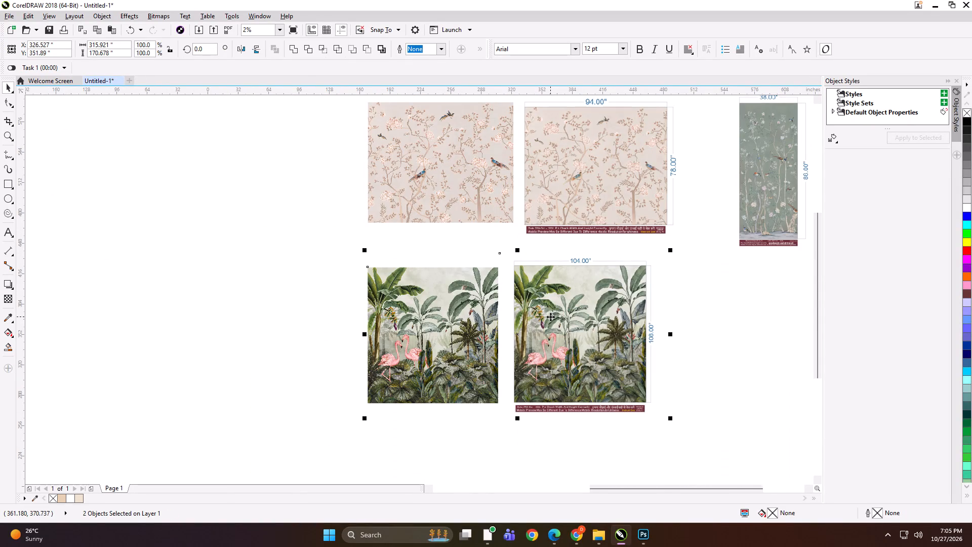
{"action": "key", "text": "shift+F2"}
{"action": "left_click", "coordinate": [53, 221]}
{"action": "left_click", "coordinate": [206, 201]}
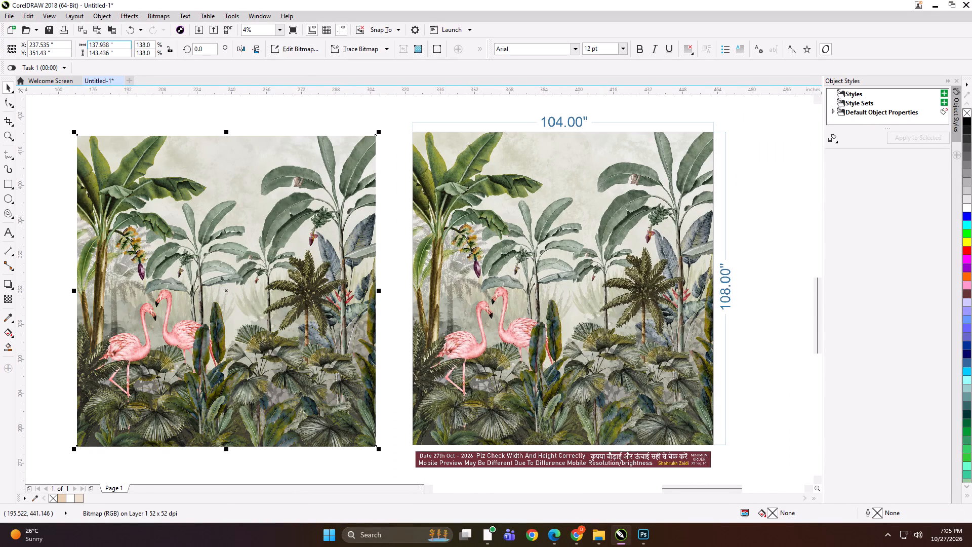
{"action": "left_click", "coordinate": [116, 46]}
{"action": "key", "text": "ctrl+a"}
{"action": "type", "text": "104"}
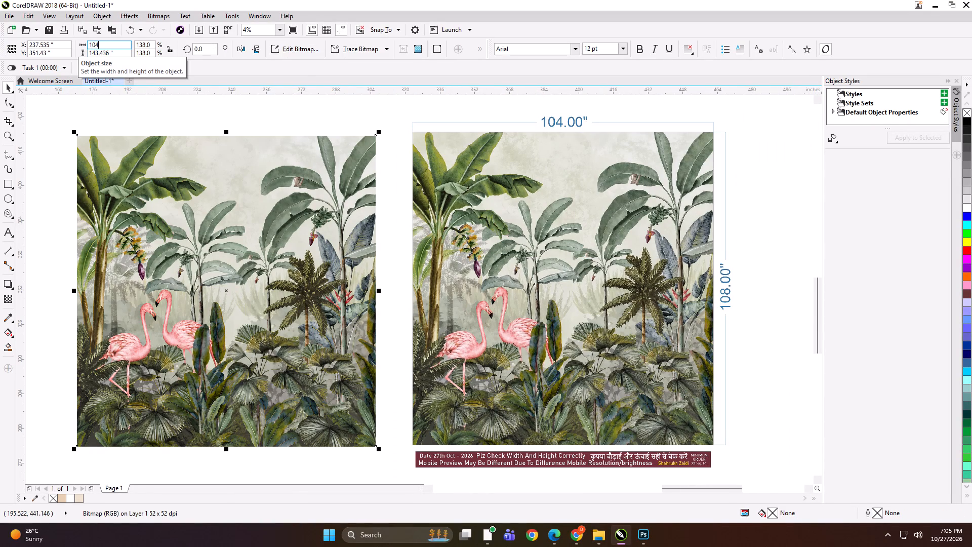
{"action": "key", "text": "Tab"}
{"action": "type", "text": "108"}
{"action": "key", "text": "Return"}
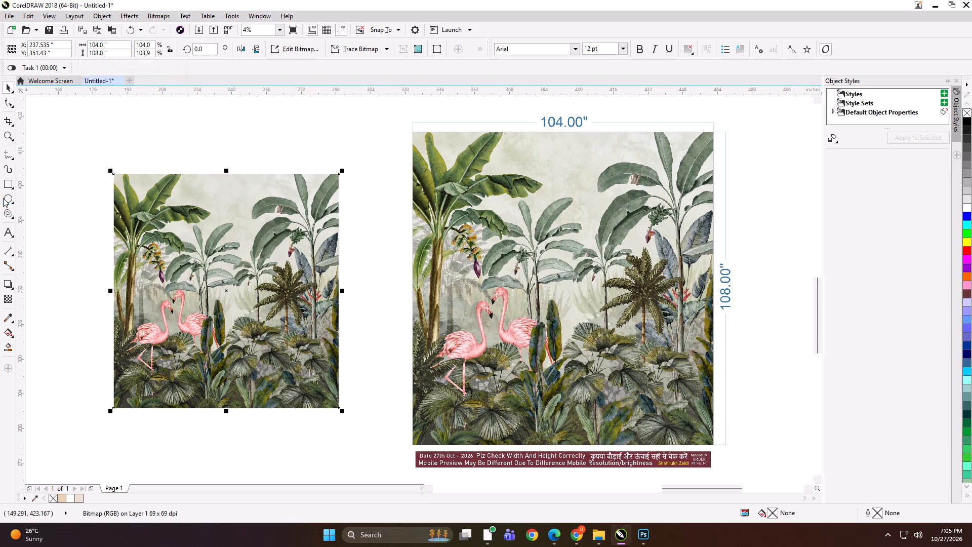
Draw a rectangle matching the flamingo palm artwork, set its width to 49 inches and align it to the artwork's left edge.
{"action": "double_click", "coordinate": [8, 186], "text": "shift"}
{"action": "key", "text": "shift+space"}
{"action": "left_click", "coordinate": [121, 47]}
{"action": "key", "text": "ctrl+a"}
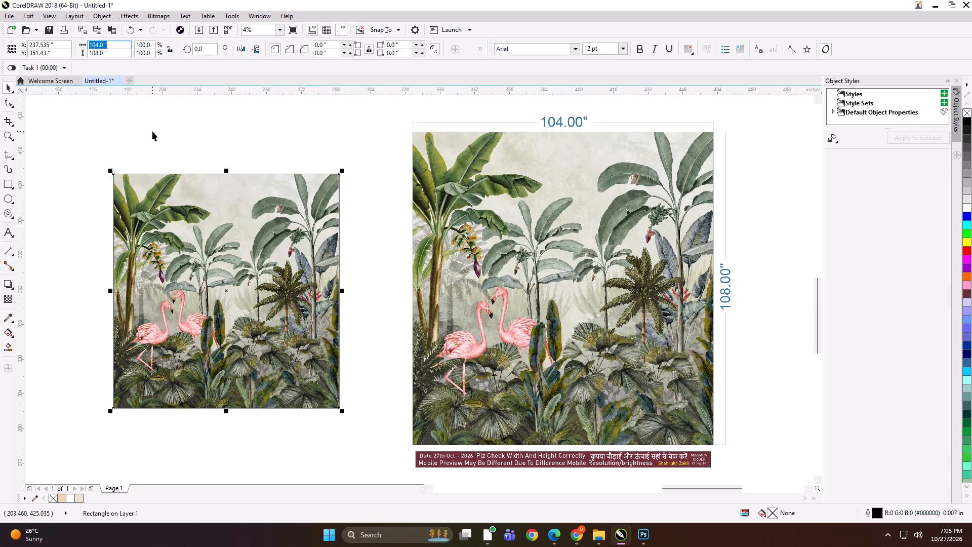
{"action": "type", "text": "49"}
{"action": "key", "text": "Return"}
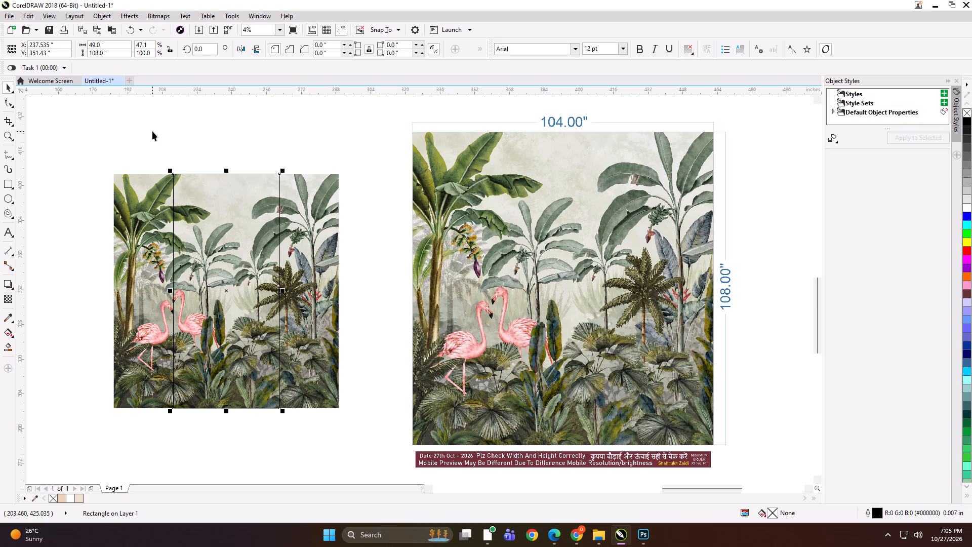
{"action": "left_click", "coordinate": [133, 214], "text": "shift"}
{"action": "key", "text": "l"}
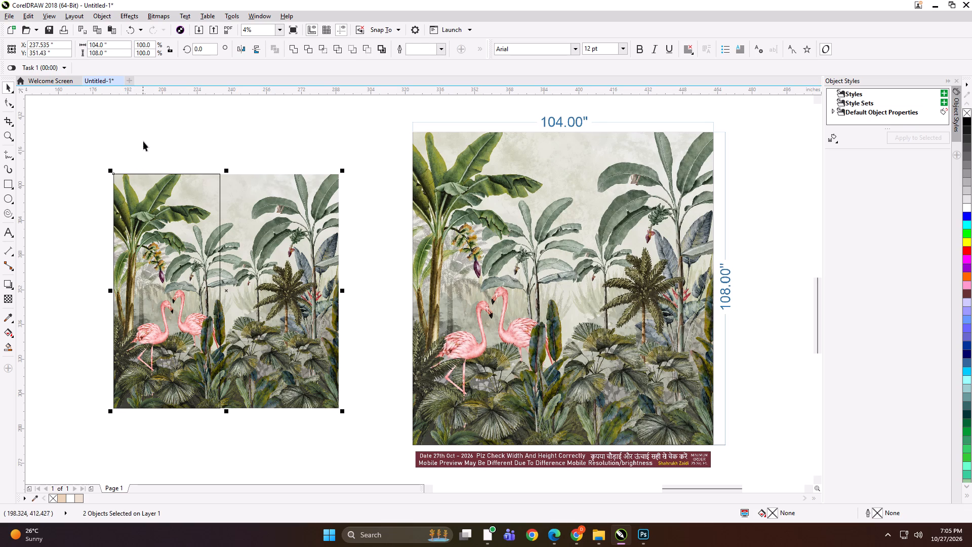
Make two mirrored copies of the 49-inch panel rectangle successively to the right, nudging each slightly left to overlap its neighbour.
{"action": "left_click", "coordinate": [144, 135]}
{"action": "left_click", "coordinate": [163, 243]}
{"action": "left_click_drag", "start_coordinate": [107, 290], "coordinate": [254, 287]}
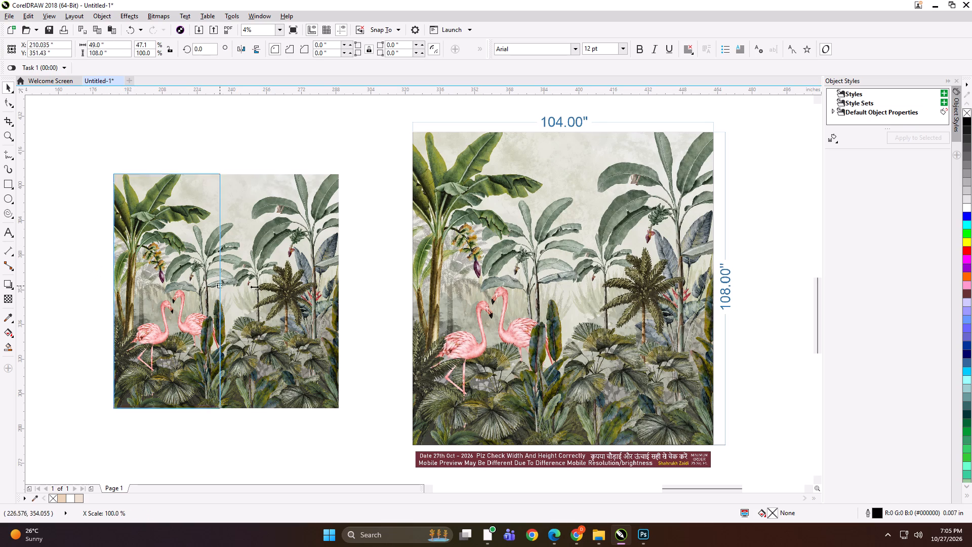
{"action": "left_click_drag", "start_coordinate": [254, 287], "coordinate": [292, 288]}
{"action": "right_click", "coordinate": [292, 288], "text": "ctrl"}
{"action": "key", "text": "Left"}
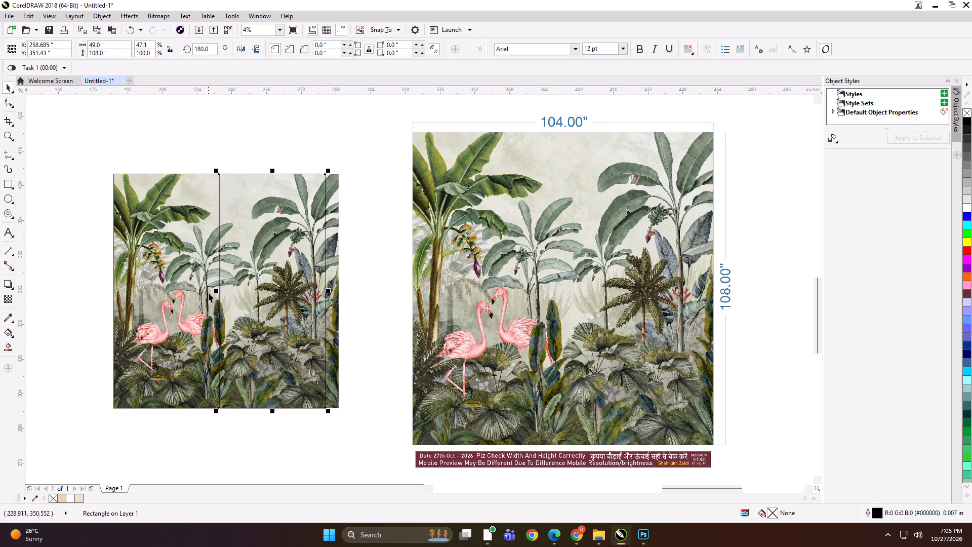
{"action": "left_click_drag", "start_coordinate": [214, 293], "coordinate": [353, 291]}
{"action": "right_click", "coordinate": [353, 291], "text": "ctrl"}
{"action": "key", "text": "Left"}
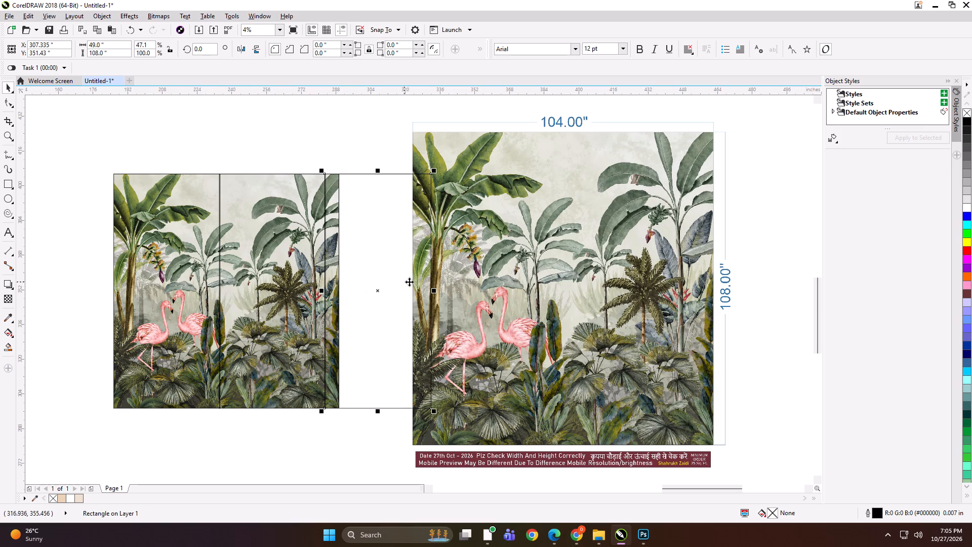
Narrow the third panel rectangle so it ends at the right edge of the flamingo palm artwork.
{"action": "left_click", "coordinate": [438, 292]}
{"action": "left_click", "coordinate": [367, 289]}
{"action": "left_click_drag", "start_coordinate": [435, 293], "coordinate": [344, 280]}
Group the three panel rectangles over the flamingo palm artwork.
{"action": "left_click", "coordinate": [266, 261]}
{"action": "left_click", "coordinate": [148, 252]}
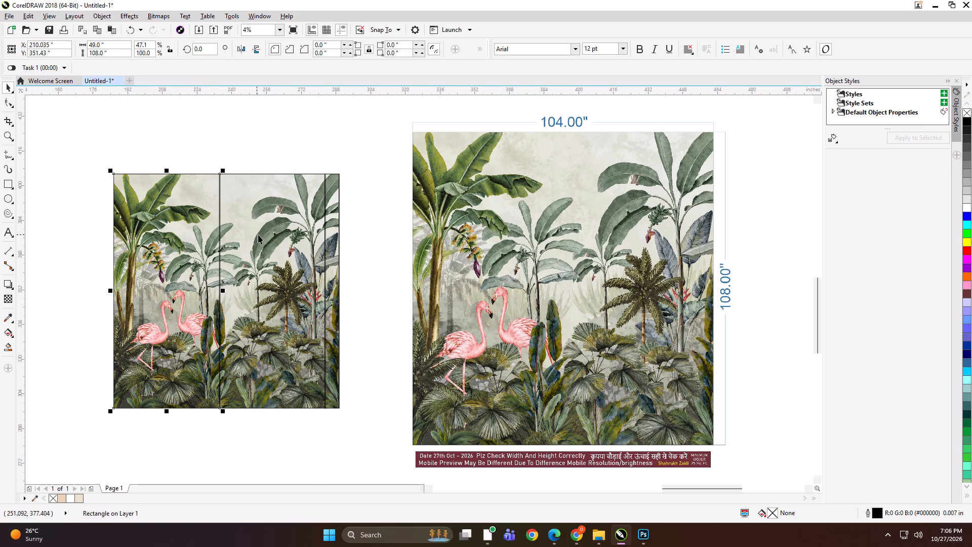
{"action": "left_click", "coordinate": [258, 235], "text": "shift"}
{"action": "left_click", "coordinate": [333, 241], "text": "shift"}
{"action": "key", "text": "ctrl+g"}
PowerClip the flamingo palm artwork into the grouped panel rectangles.
{"action": "left_click", "coordinate": [238, 128]}
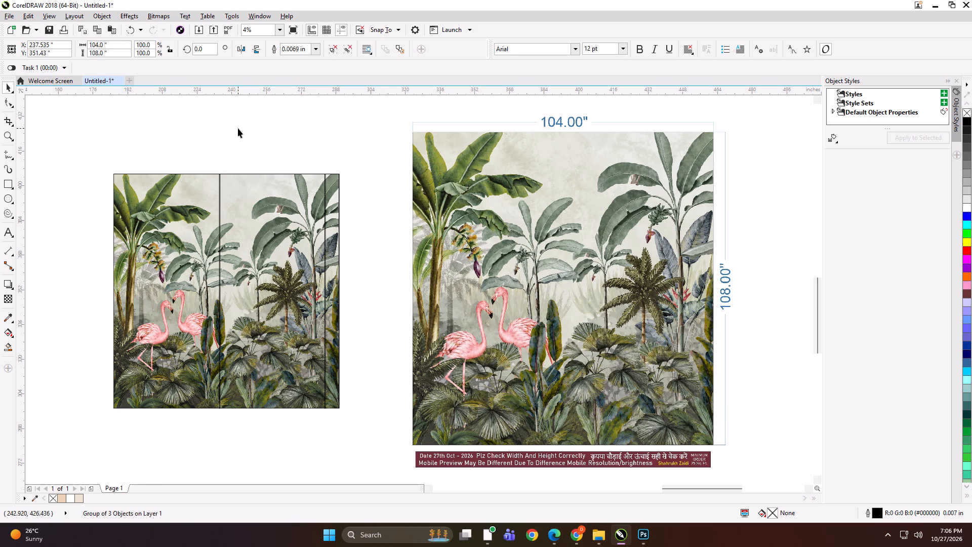
{"action": "left_click", "coordinate": [267, 245], "text": "alt"}
{"action": "key", "text": "shift+Return"}
{"action": "left_click", "coordinate": [267, 245]}
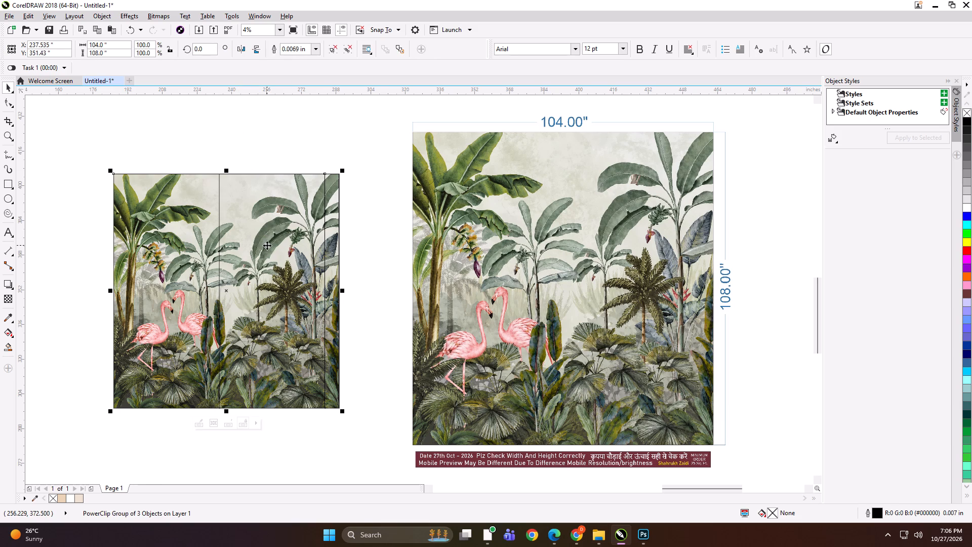
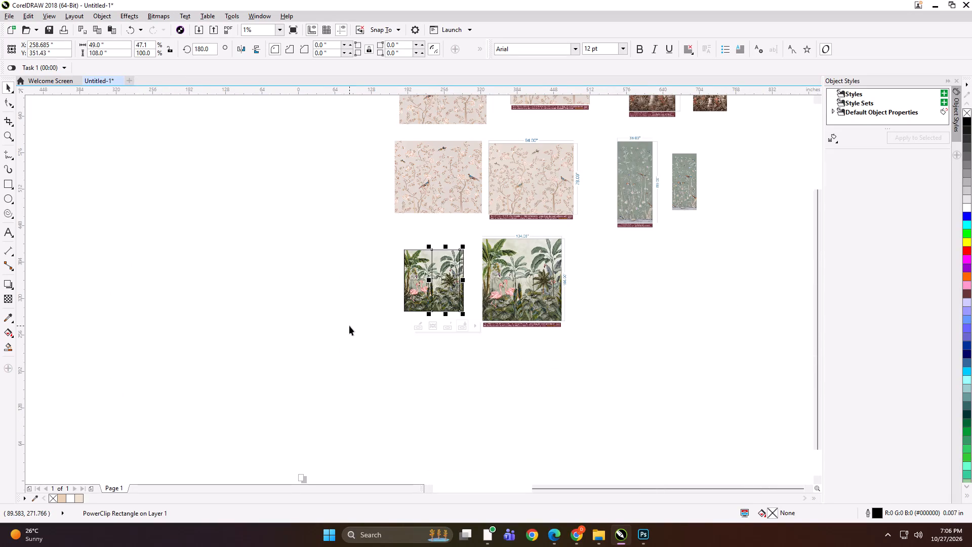
Add the text label "104x108 PANEL 1" at the top edge of the first flamingo palm panel.
{"action": "scroll", "coordinate": [455, 279], "scroll_direction": "up", "scroll_amount": 1}
{"action": "scroll", "coordinate": [392, 208], "scroll_direction": "up", "scroll_amount": 1}
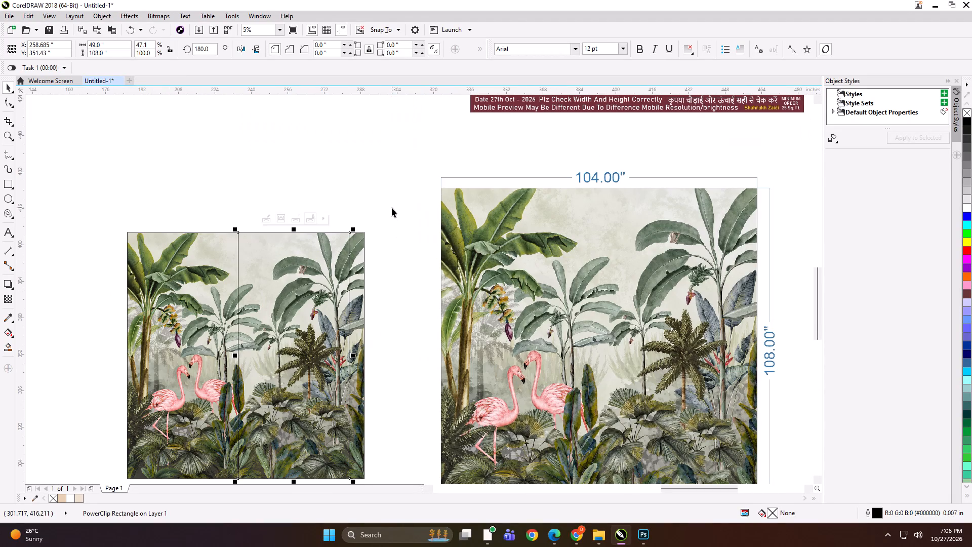
{"action": "left_click", "coordinate": [171, 205]}
{"action": "left_click", "coordinate": [7, 230]}
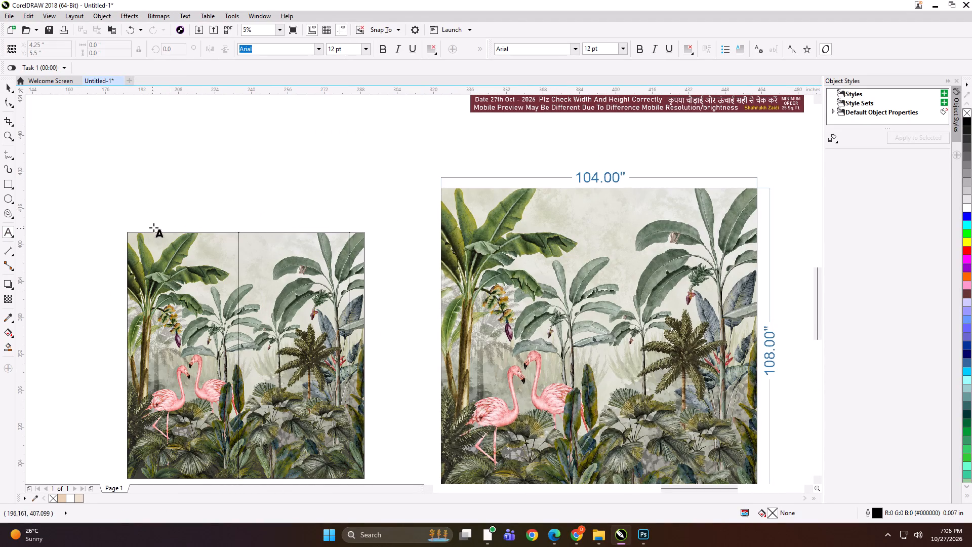
{"action": "left_click", "coordinate": [161, 230]}
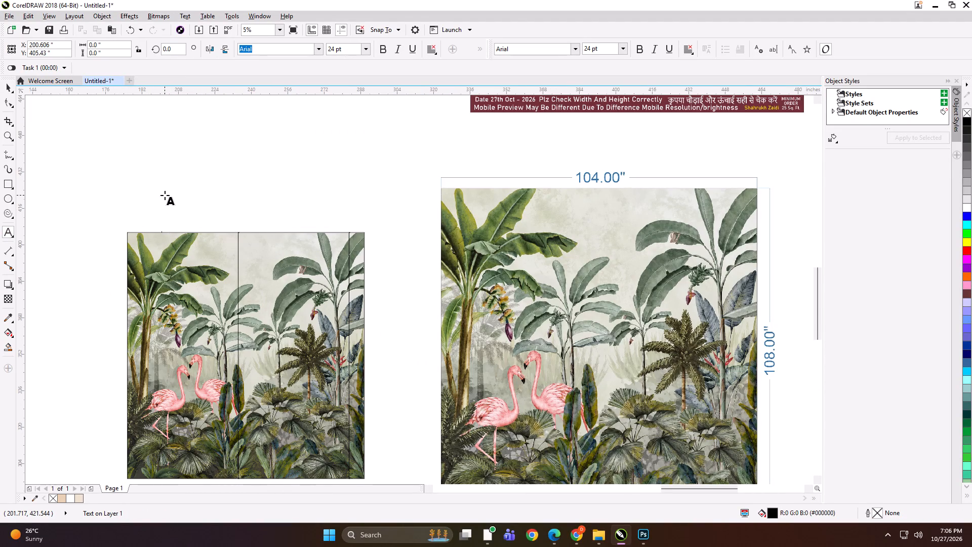
{"action": "type", "text": "104x108"}
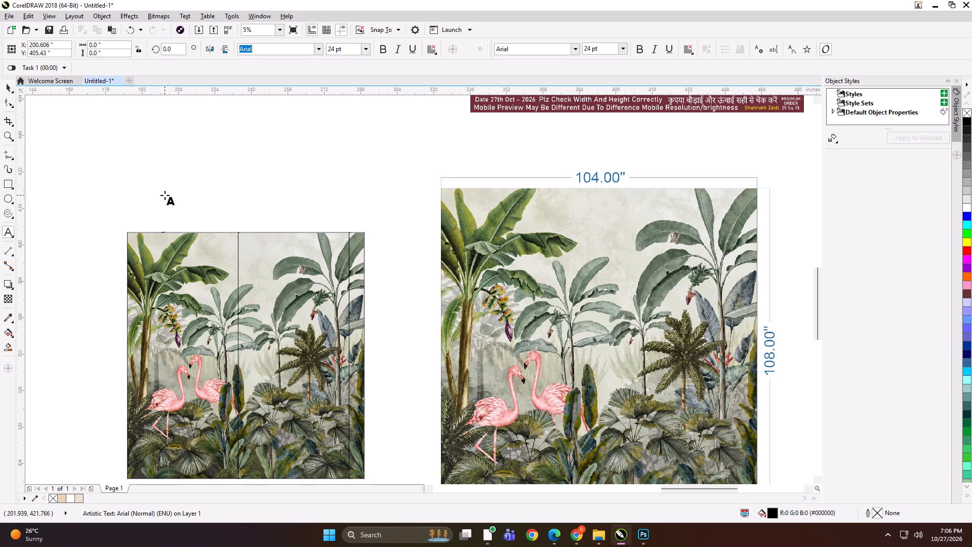
{"action": "key", "text": "space"}
{"action": "type", "text": "PANEL 1"}
Copy the label onto the top edges of the second and third panels, numbering them PANEL 2 and PANEL 3.
{"action": "key", "text": "ctrl+a"}
{"action": "key", "text": "ctrl+c"}
{"action": "left_click", "coordinate": [265, 231]}
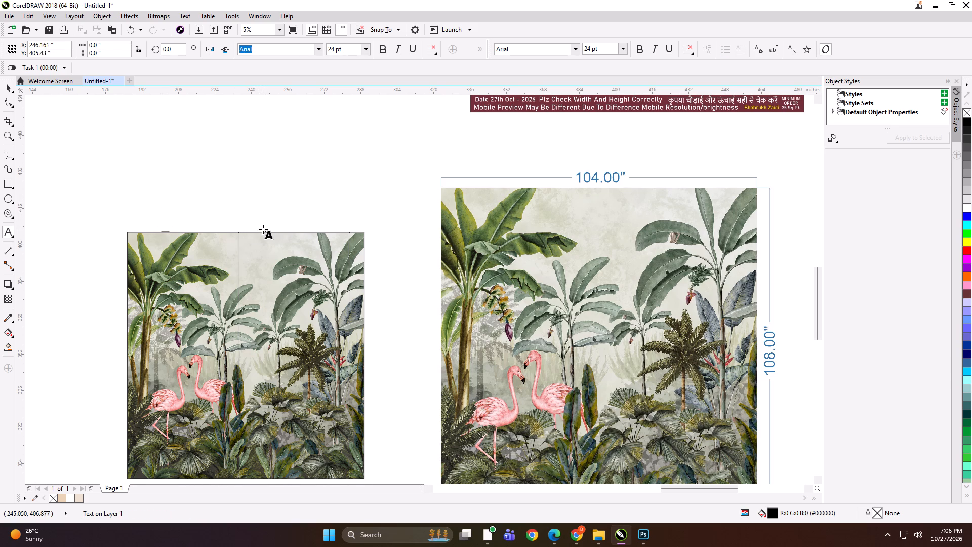
{"action": "key", "text": "ctrl+v"}
{"action": "key", "text": "BackSpace"}
{"action": "key", "text": "2"}
{"action": "scroll", "coordinate": [370, 232], "scroll_direction": "up", "scroll_amount": 1}
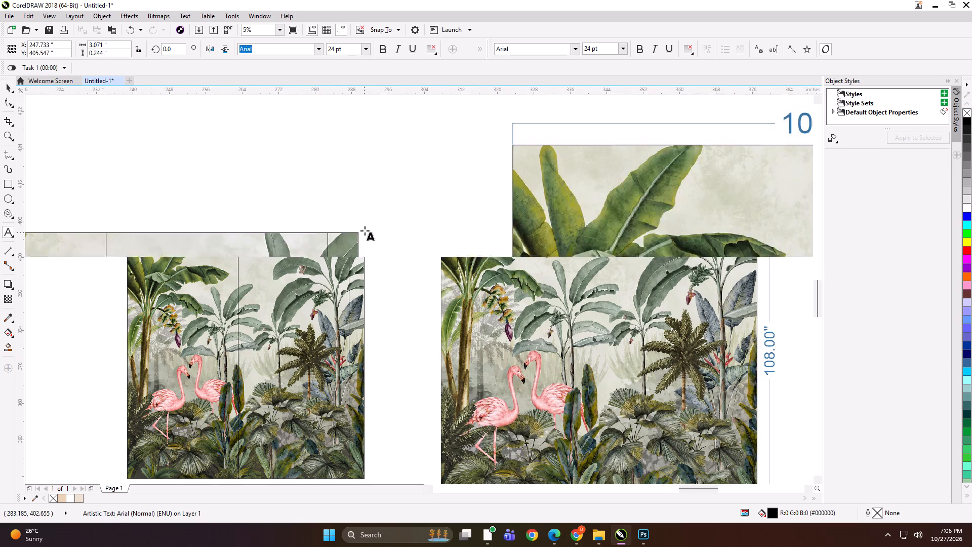
{"action": "scroll", "coordinate": [348, 227], "scroll_direction": "up", "scroll_amount": 2}
{"action": "scroll", "coordinate": [277, 253], "scroll_direction": "up", "scroll_amount": 2}
{"action": "left_click", "coordinate": [287, 238]}
{"action": "key", "text": "ctrl+v"}
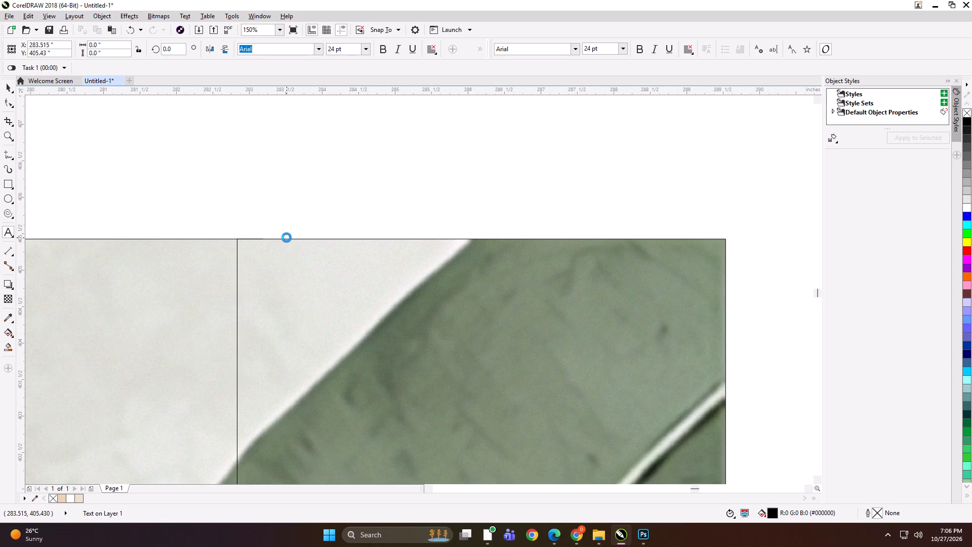
{"action": "key", "text": "BackSpace"}
{"action": "key", "text": "3"}
Group each of the three text labels with its own flamingo palm panel.
{"action": "scroll", "coordinate": [287, 238], "scroll_direction": "down", "scroll_amount": 4}
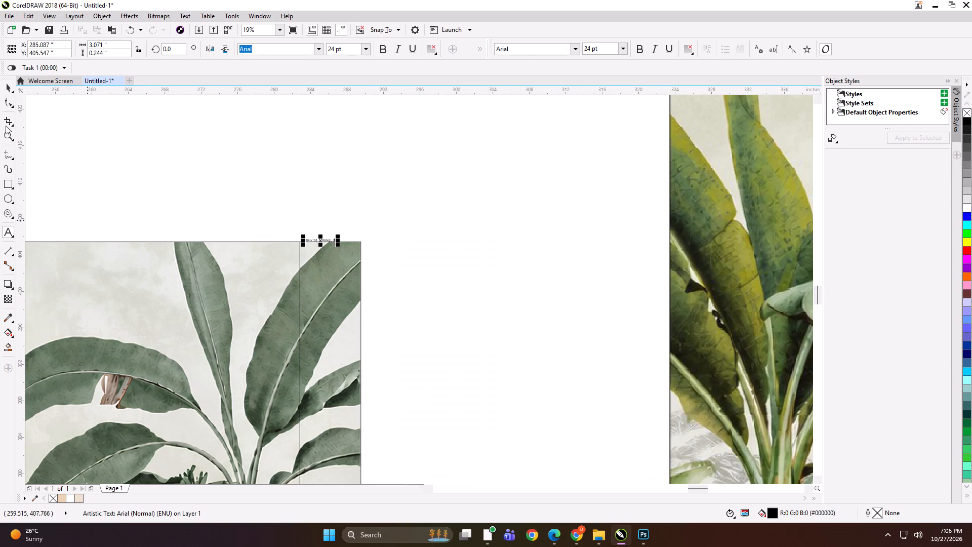
{"action": "left_click", "coordinate": [11, 87]}
{"action": "left_click", "coordinate": [317, 280], "text": "shift"}
{"action": "key", "text": "ctrl+g"}
{"action": "scroll", "coordinate": [416, 209], "scroll_direction": "down", "scroll_amount": 1}
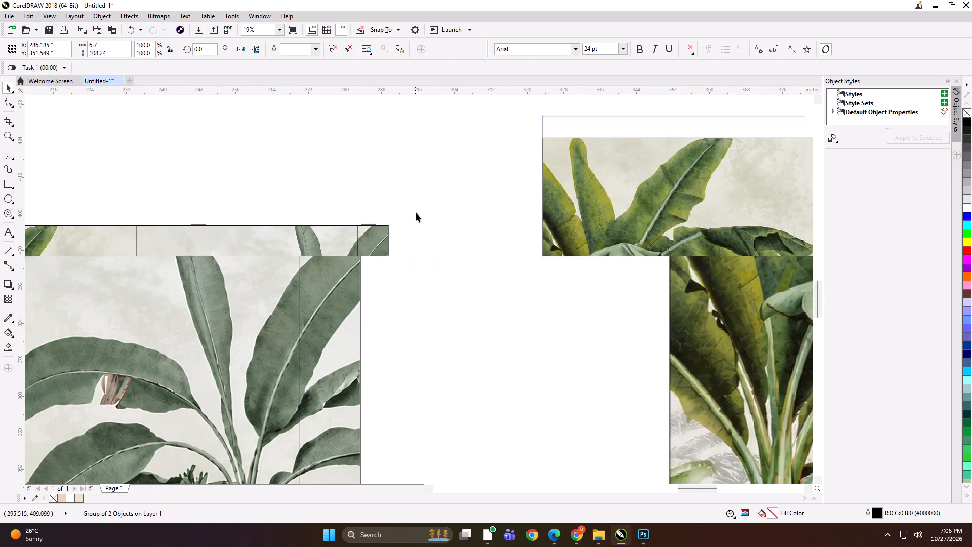
{"action": "left_click_drag", "start_coordinate": [286, 193], "coordinate": [154, 276]}
{"action": "left_click", "coordinate": [194, 269], "text": "shift"}
{"action": "key", "text": "ctrl+g"}
{"action": "scroll", "coordinate": [302, 236], "scroll_direction": "down", "scroll_amount": 2}
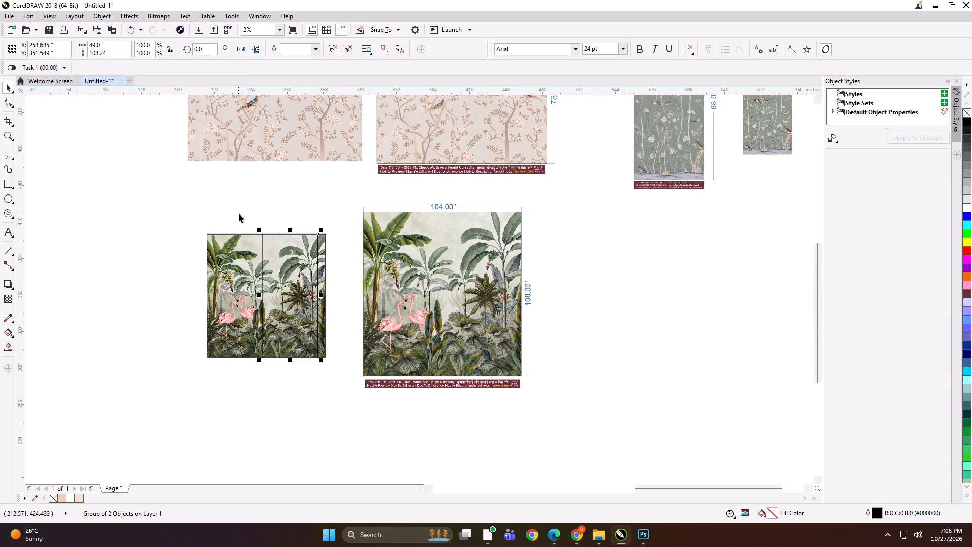
{"action": "left_click_drag", "start_coordinate": [246, 217], "coordinate": [216, 273]}
{"action": "left_click", "coordinate": [231, 269], "text": "shift"}
{"action": "key", "text": "ctrl+g"}
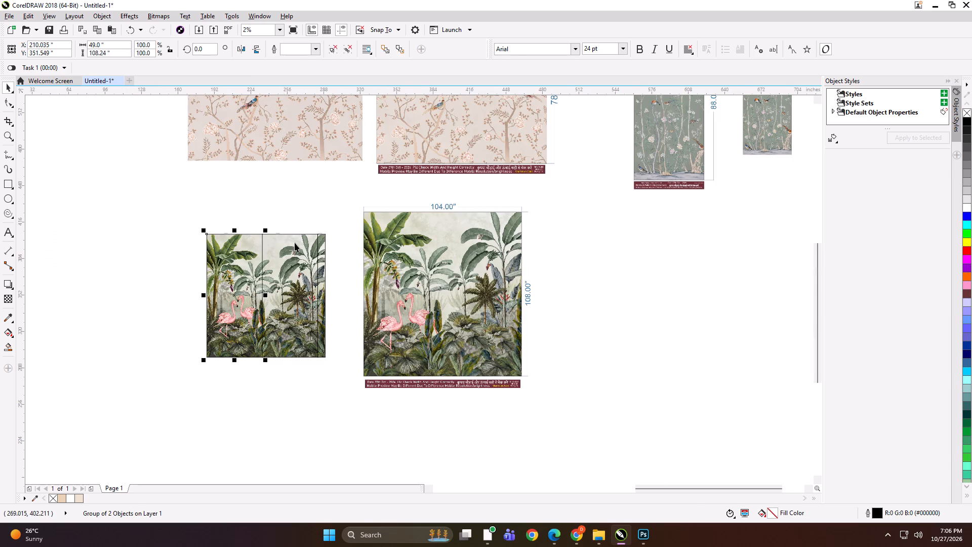
Start exporting the first panel and create and open a customer folder named MANTRA inside folder 27.
{"action": "scroll", "coordinate": [295, 243], "scroll_direction": "up", "scroll_amount": 1}
{"action": "key", "text": "ctrl+e"}
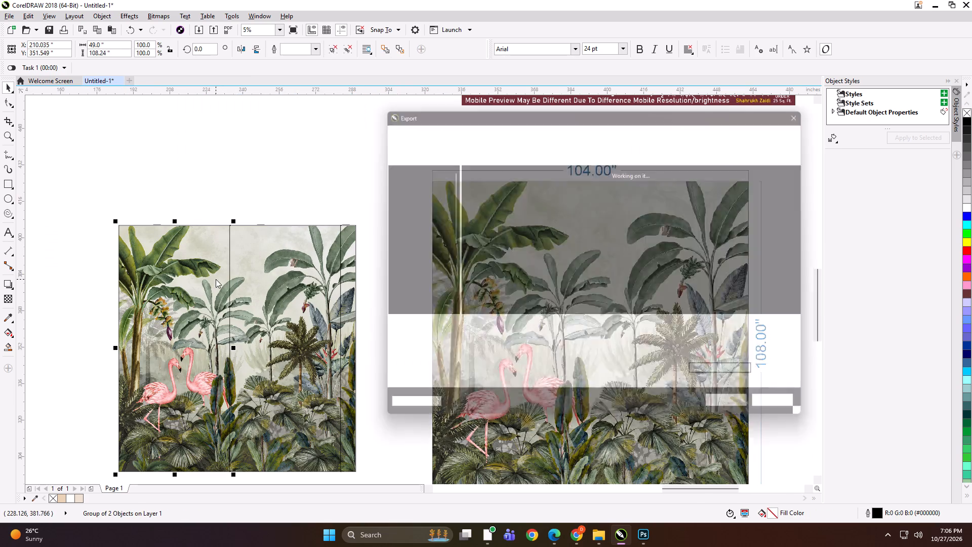
{"action": "left_click", "coordinate": [427, 131]}
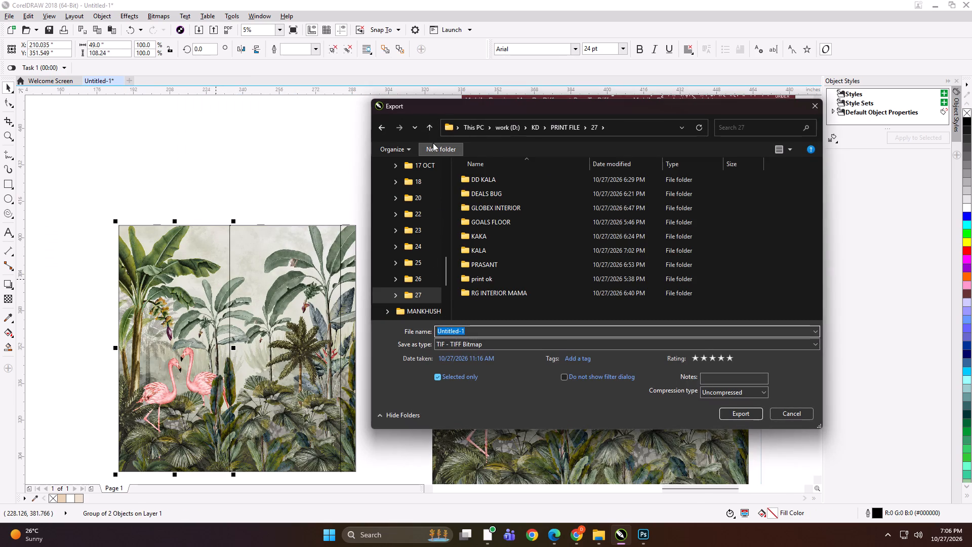
{"action": "left_click", "coordinate": [434, 151]}
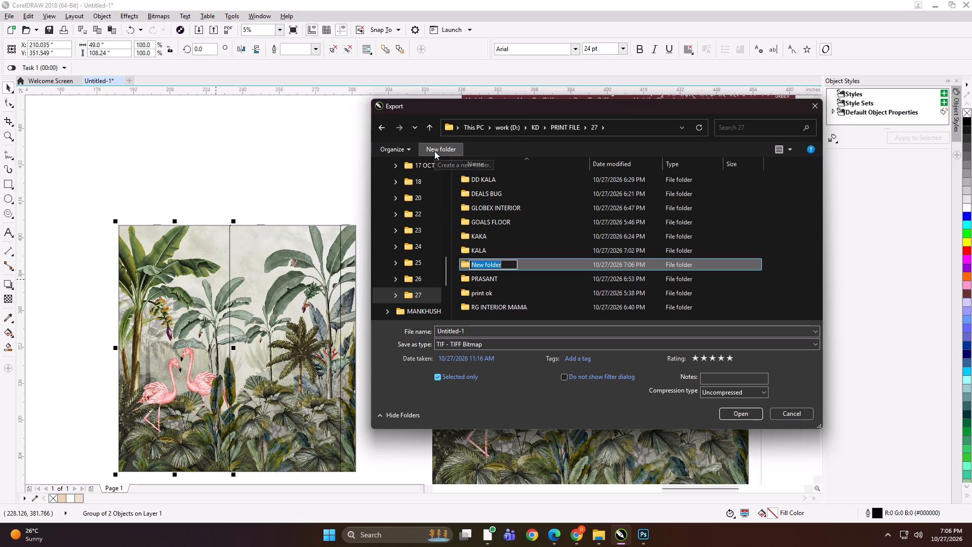
{"action": "type", "text": "MANTRA"}
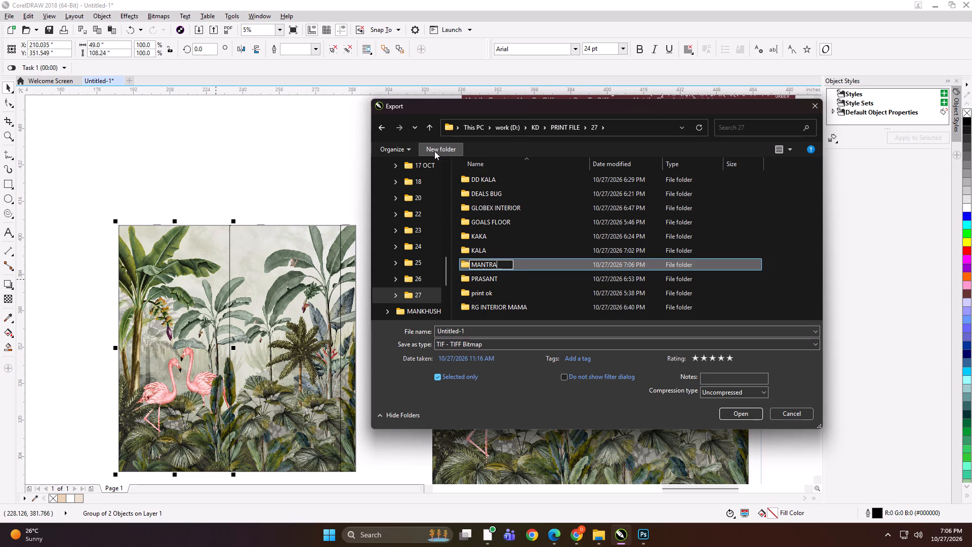
{"action": "key", "text": "Return"}
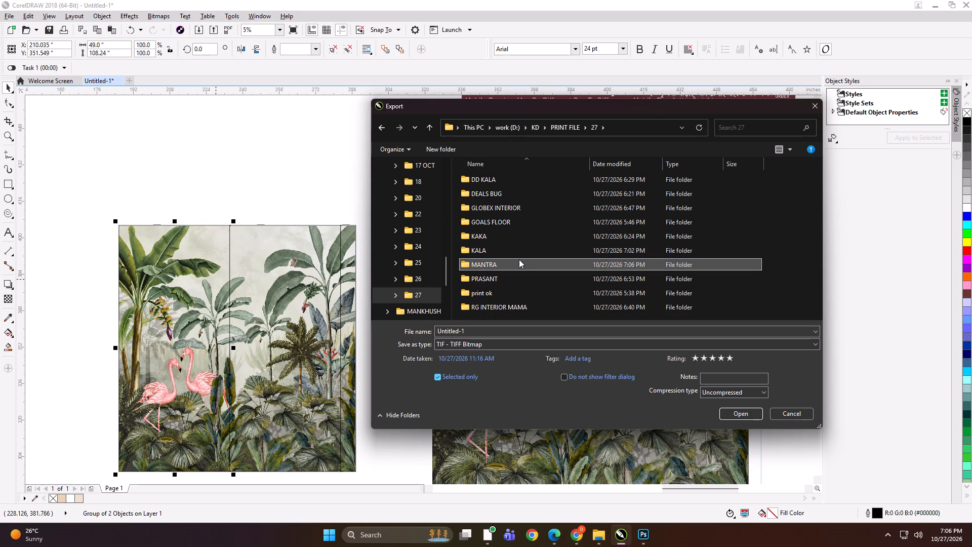
{"action": "double_click", "coordinate": [519, 259]}
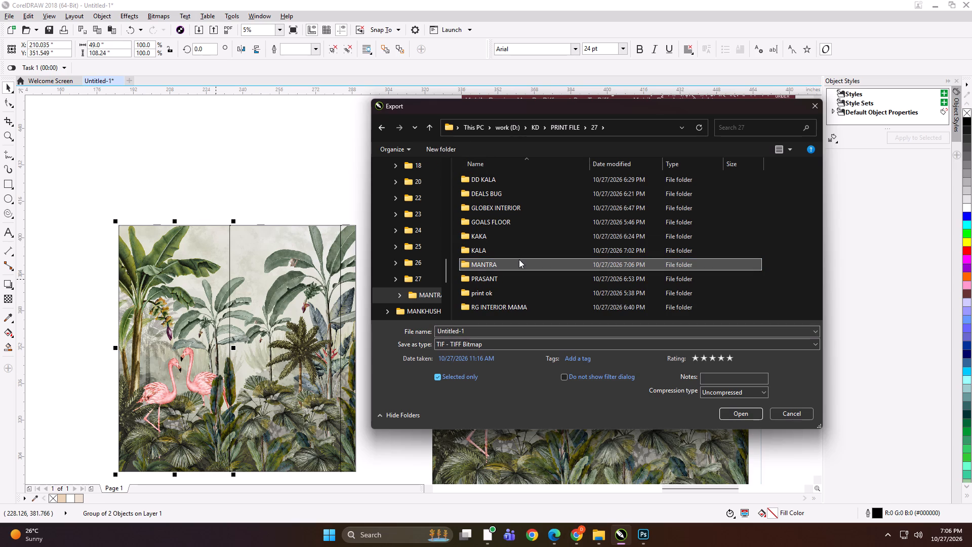
Create a subfolder named 104x108 inside the MANTRA folder and open it.
{"action": "left_click", "coordinate": [449, 147]}
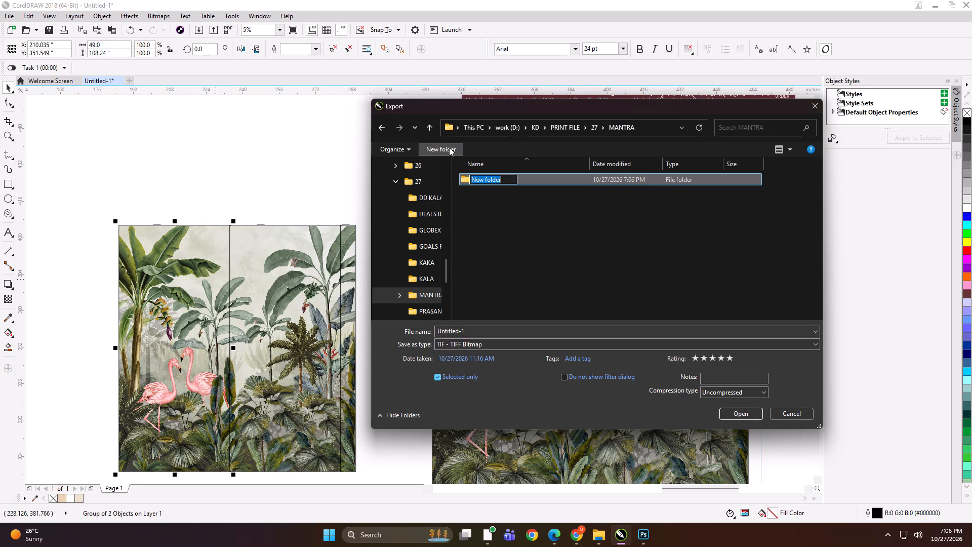
{"action": "type", "text": "104x108"}
{"action": "key", "text": "space"}
{"action": "type", "text": "CANVA"}
{"action": "key", "text": "BackSpace"}
{"action": "key", "text": "BackSpace"}
{"action": "key", "text": "BackSpace"}
{"action": "key", "text": "BackSpace"}
{"action": "key", "text": "BackSpace"}
{"action": "key", "text": "Return"}
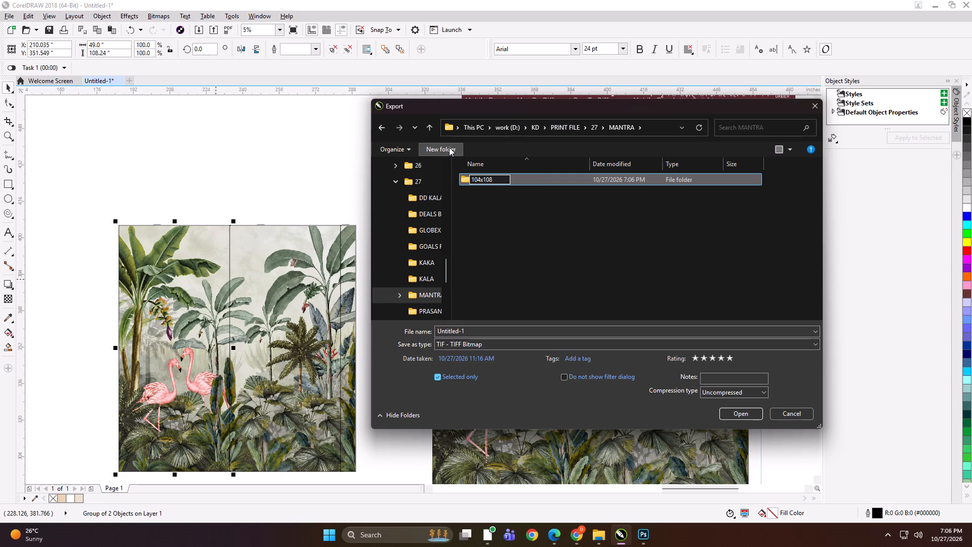
{"action": "double_click", "coordinate": [505, 181]}
Export the first panel as a TIFF named "49x108 A CANVAS".
{"action": "left_click", "coordinate": [491, 326]}
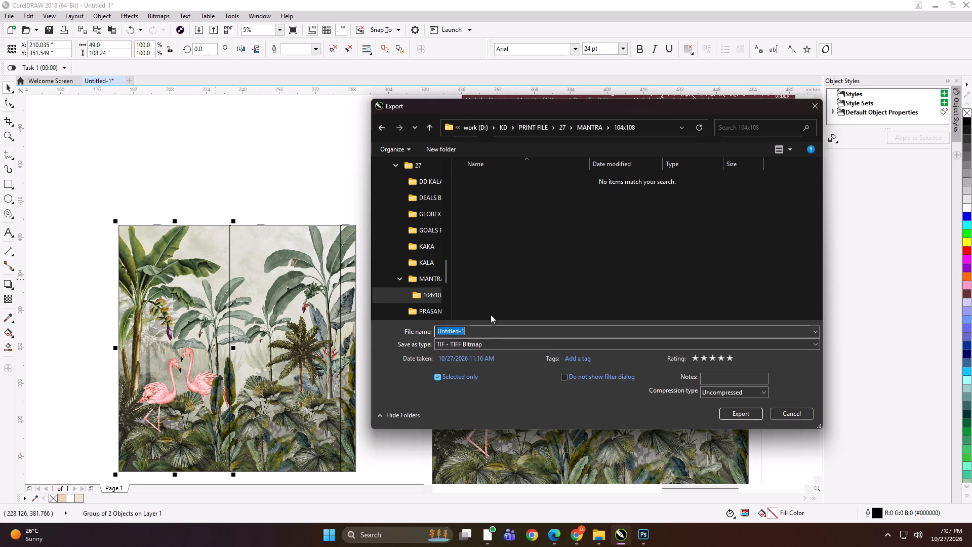
{"action": "type", "text": "9x108 A CANVAS"}
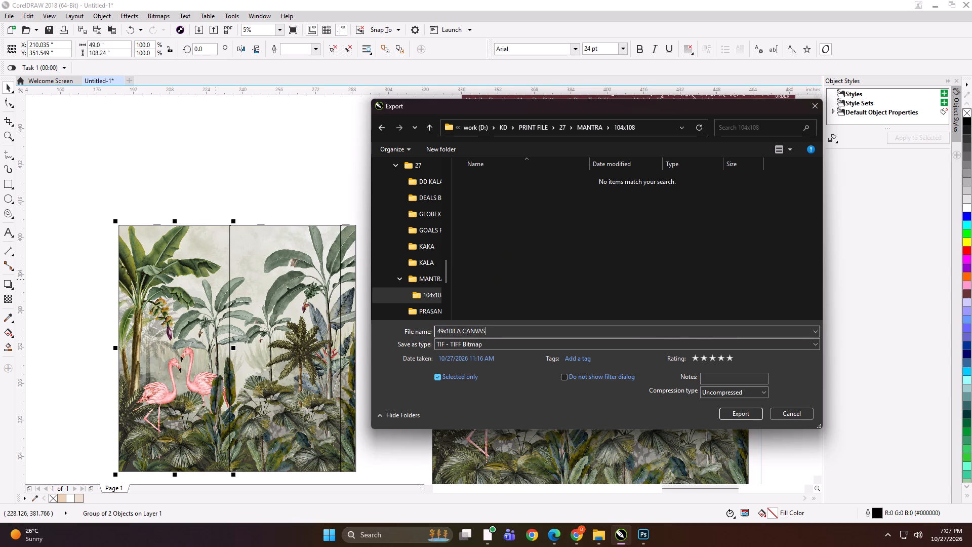
{"action": "key", "text": "Return"}
{"action": "key", "text": "Return"}
Export the middle flamingo palm panel as a TIFF named "49x108 B CANVAS" in the same 104x108 folder.
{"action": "left_click", "coordinate": [292, 258]}
{"action": "key", "text": "ctrl+e"}
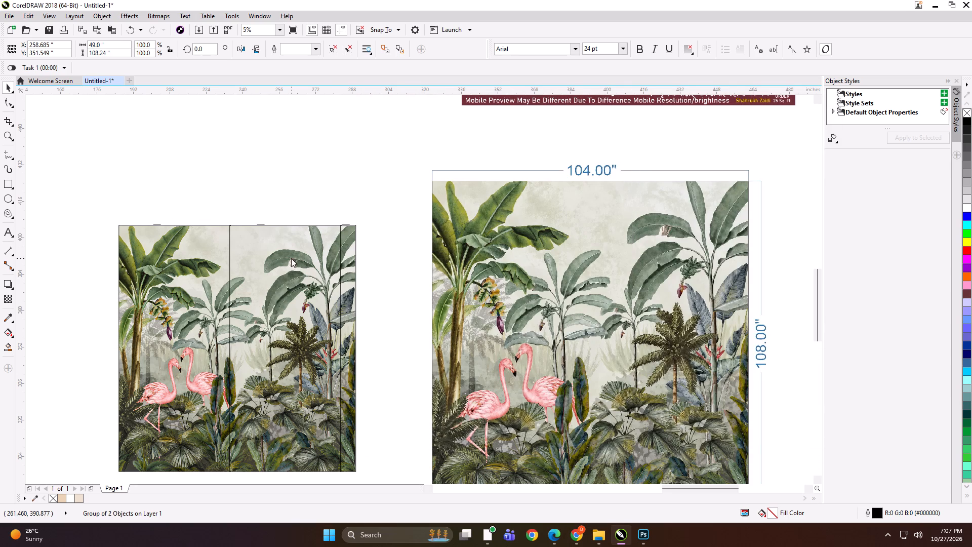
{"action": "left_click", "coordinate": [481, 193]}
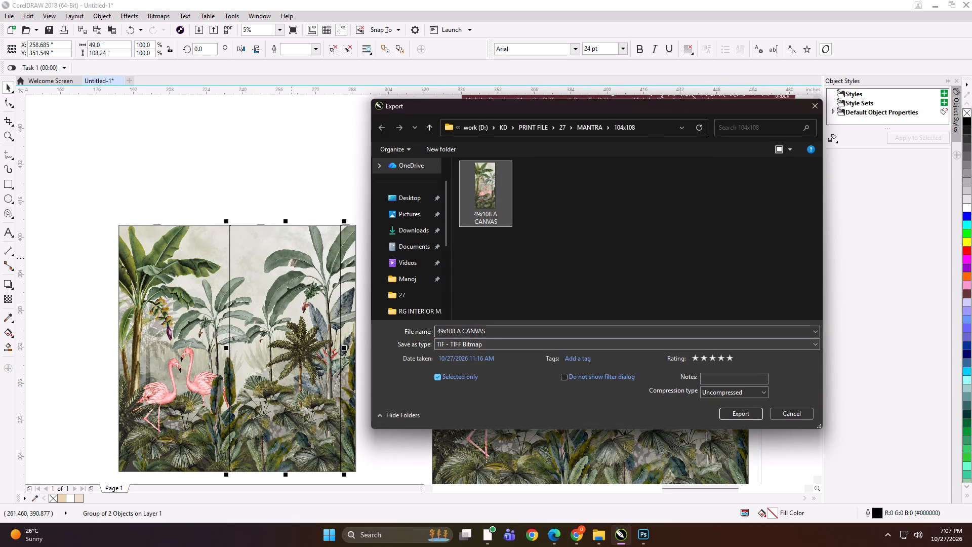
{"action": "double_click", "coordinate": [461, 331]}
{"action": "type", "text": "B"}
{"action": "key", "text": "space"}
{"action": "key", "text": "Return"}
{"action": "key", "text": "Return"}
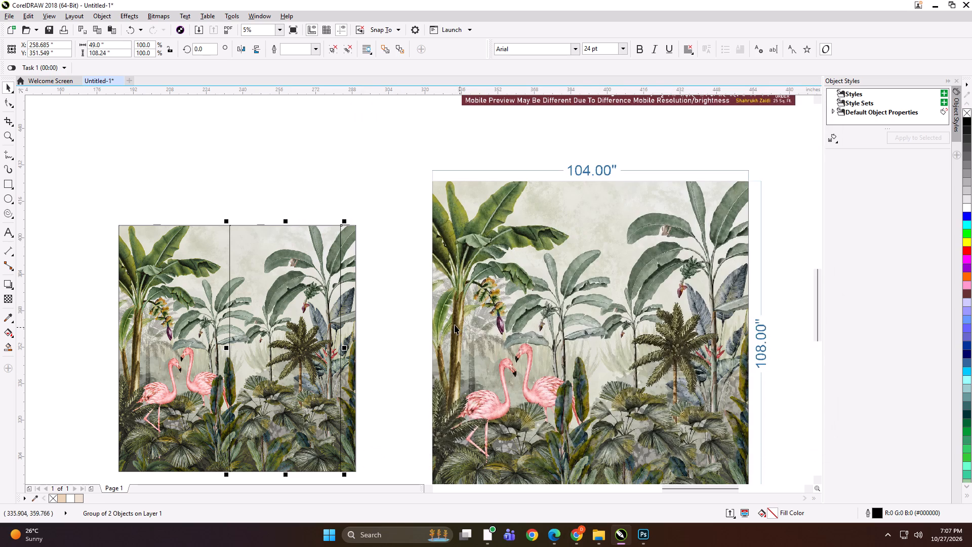
Export the narrow third panel as a TIFF named "6.7x108 C CANVAS" in the same 104x108 folder.
{"action": "left_click", "coordinate": [355, 247]}
{"action": "key", "text": "ctrl+e"}
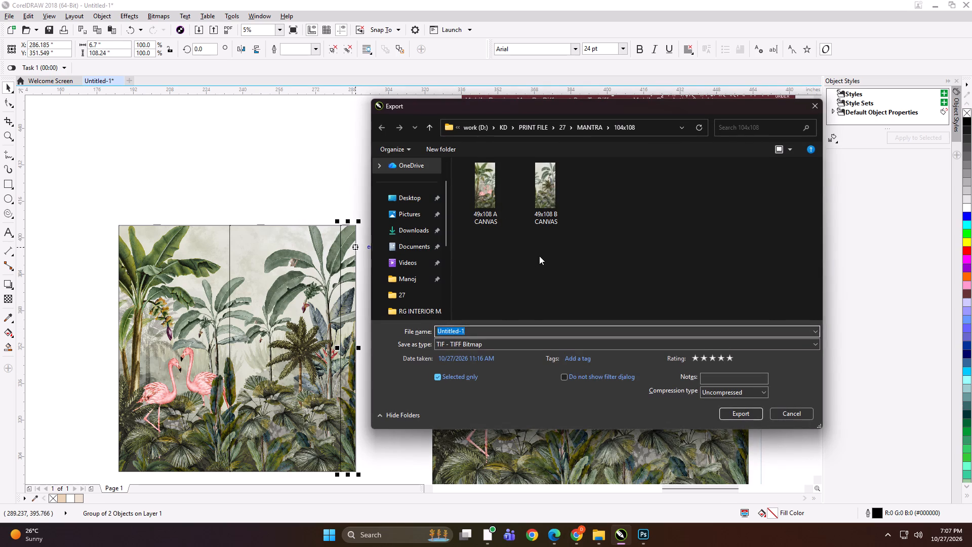
{"action": "type", "text": "6.7x108 C CANVAS"}
{"action": "key", "text": "Return"}
{"action": "key", "text": "Return"}
{"action": "key", "text": "Return"}
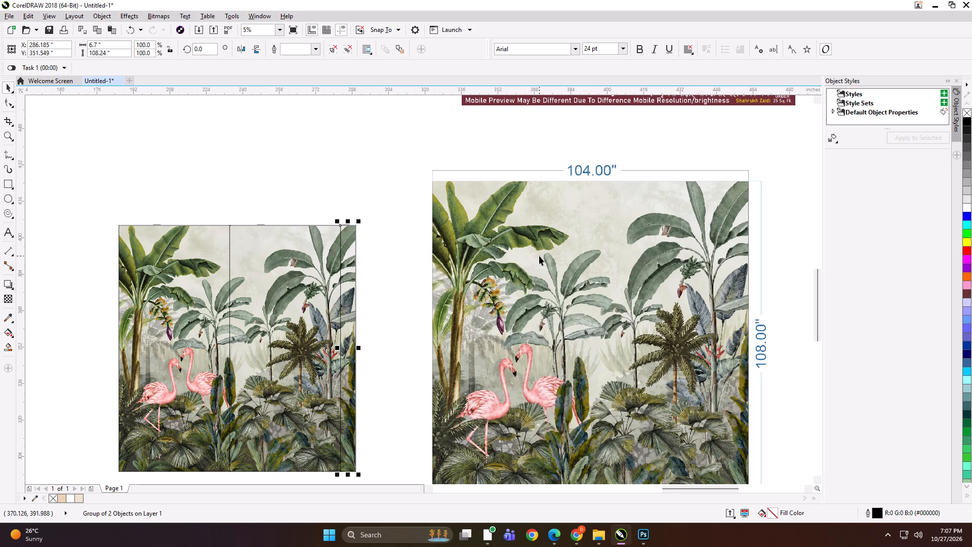
Spread the panels apart by nudging the third panel right and the first panel left, leaving gaps beside the middle one.
{"action": "key", "text": "Right"}
{"action": "key", "text": "Right"}
{"action": "key", "text": "Right"}
{"action": "key", "text": "Right"}
{"action": "key", "text": "Right"}
{"action": "key", "text": "Right"}
{"action": "key", "text": "Right"}
{"action": "key", "text": "Right"}
{"action": "key", "text": "Right"}
{"action": "left_click", "coordinate": [194, 283]}
{"action": "key", "text": "Left"}
{"action": "key", "text": "Left"}
{"action": "key", "text": "Left"}
{"action": "key", "text": "Left"}
{"action": "key", "text": "Left"}
{"action": "key", "text": "Left"}
{"action": "key", "text": "Left"}
{"action": "key", "text": "Left"}
{"action": "key", "text": "Left"}
{"action": "key", "text": "Left"}
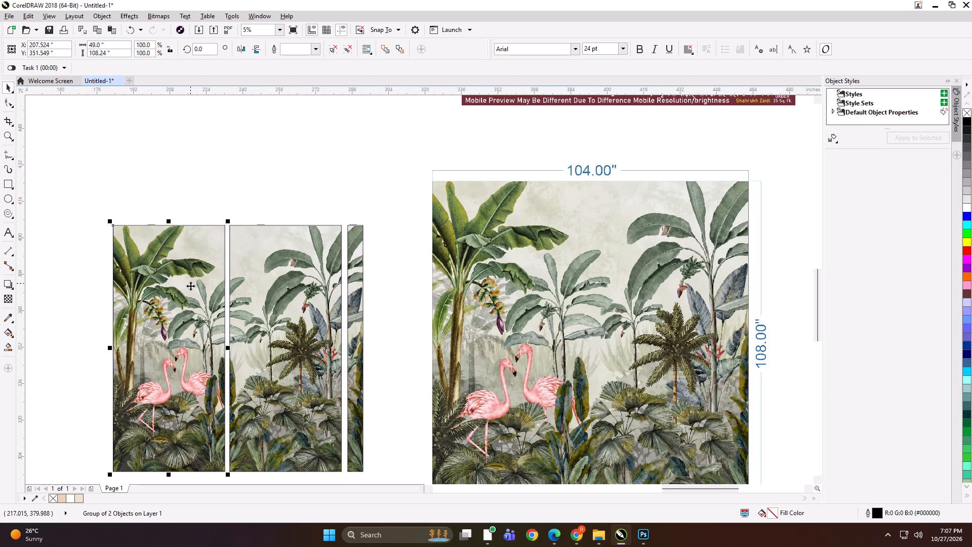
Enlarge the three separated panels together to about the height of the neighbouring 104 x 108 layout.
{"action": "scroll", "coordinate": [267, 197], "scroll_direction": "down", "scroll_amount": 1}
{"action": "left_click_drag", "start_coordinate": [156, 205], "coordinate": [342, 369]}
{"action": "left_click_drag", "start_coordinate": [318, 339], "coordinate": [322, 340], "text": "shift"}
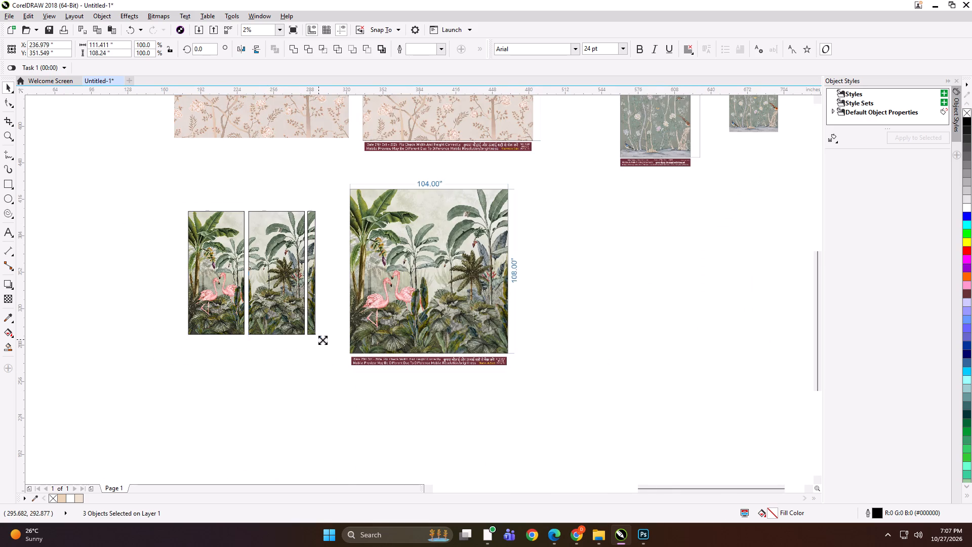
{"action": "left_click_drag", "start_coordinate": [322, 340], "coordinate": [357, 361], "text": "shift"}
Group the three panels with the 104 x 108 layout and shrink the group to about 3.9 by 2.0 inches.
{"action": "left_click", "coordinate": [387, 330], "text": "shift"}
{"action": "key", "text": "ctrl+g"}
{"action": "left_click_drag", "start_coordinate": [539, 375], "coordinate": [466, 358], "text": "shift"}
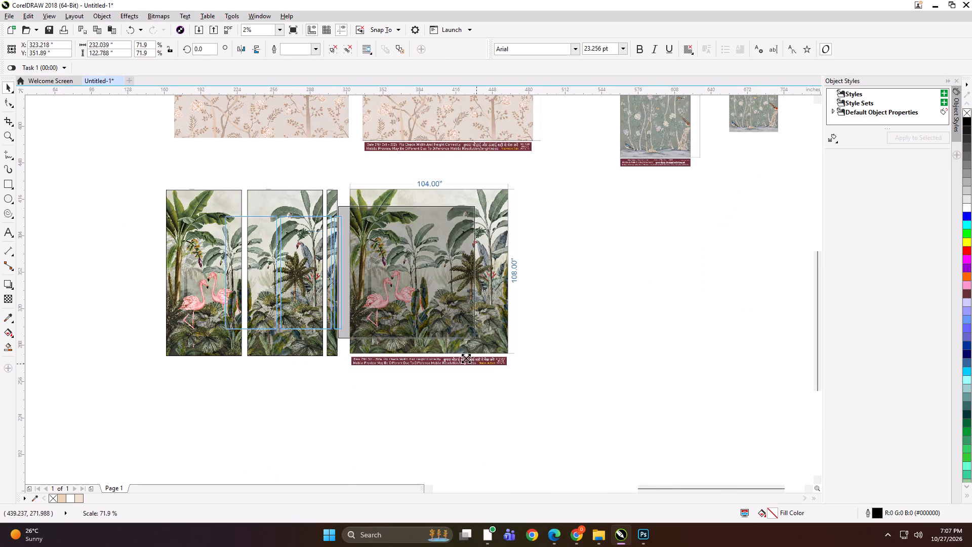
{"action": "left_click_drag", "start_coordinate": [466, 358], "coordinate": [360, 284], "text": "shift"}
{"action": "scroll", "coordinate": [350, 275], "scroll_direction": "up", "scroll_amount": 4}
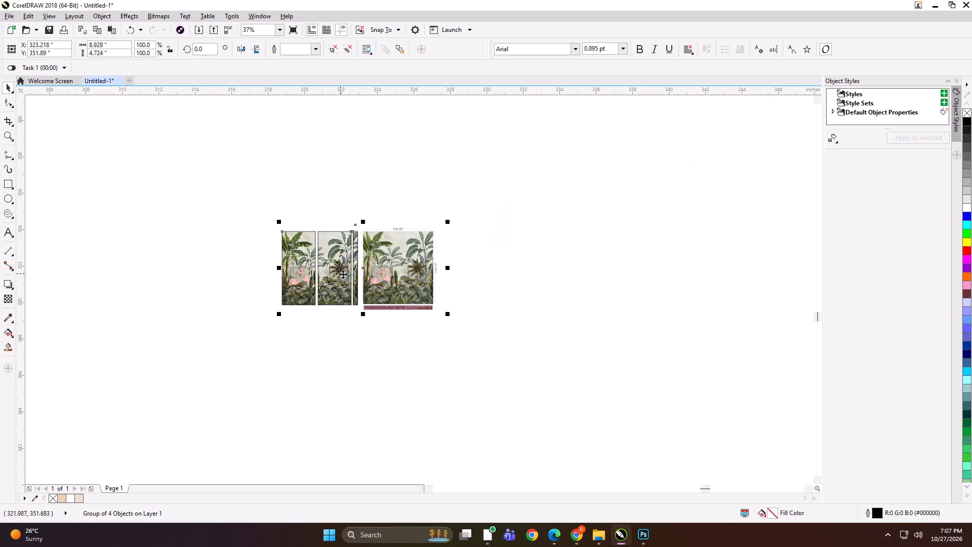
{"action": "scroll", "coordinate": [350, 272], "scroll_direction": "up", "scroll_amount": 2}
{"action": "left_click_drag", "start_coordinate": [714, 436], "coordinate": [530, 348], "text": "shift"}
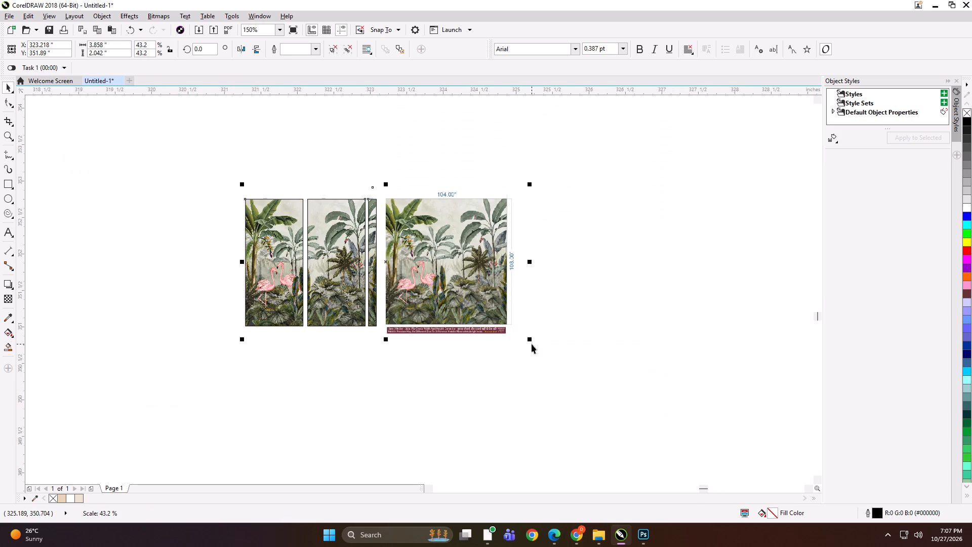
Export the shrunken panel and layout group as a proof file named FSGDH.
{"action": "key", "text": "ctrl+e"}
{"action": "type", "text": "FSGDH"}
{"action": "key", "text": "Return"}
{"action": "key", "text": "Return"}
{"action": "key", "text": "Return"}
{"action": "key", "text": "Return"}
Delete the shrunken flamingo palm proof group from the drawing.
{"action": "key", "text": "Delete"}
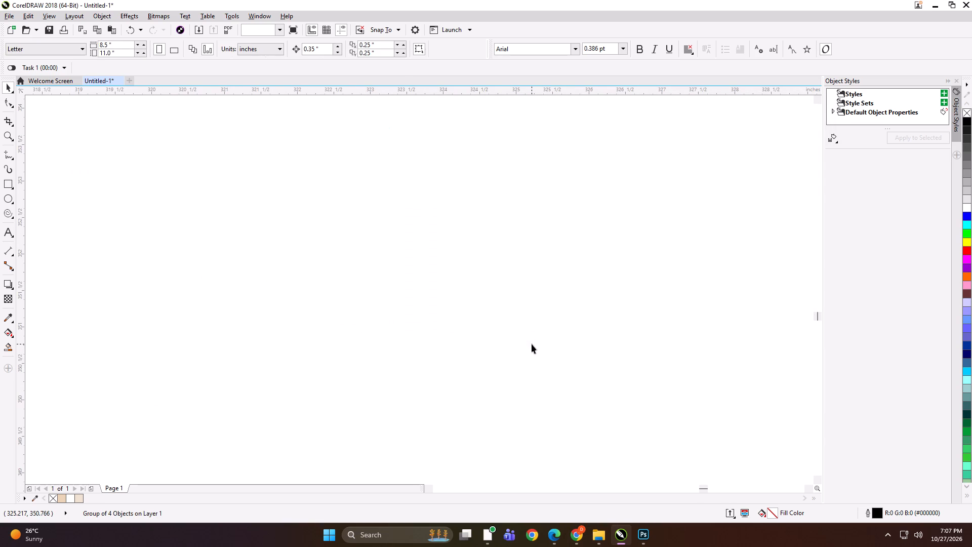
Set the green chinoiserie artwork beside the 38 x 88 layout to 38 inches wide by 88 inches high.
{"action": "key", "text": "F4"}
{"action": "left_click", "coordinate": [532, 344]}
{"action": "scroll", "coordinate": [785, 290], "scroll_direction": "up", "scroll_amount": 1}
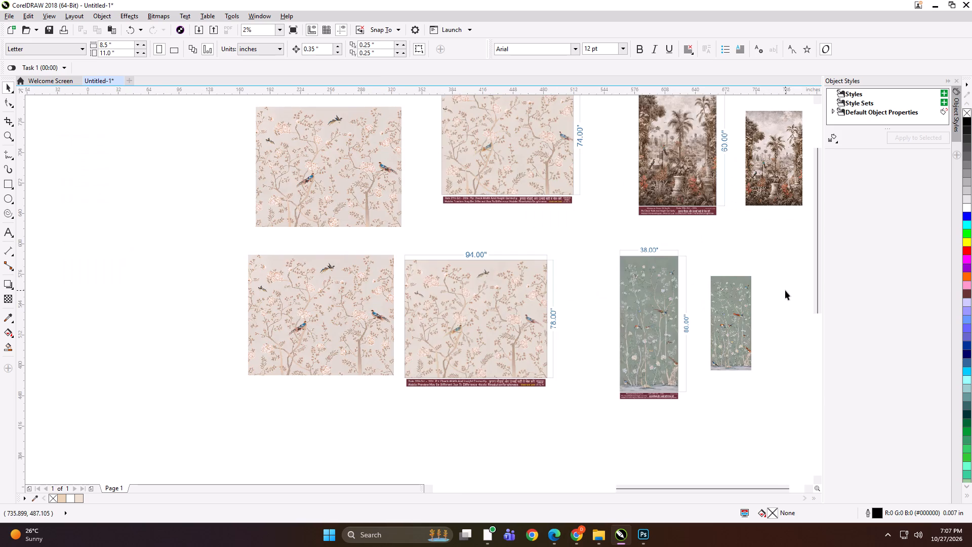
{"action": "scroll", "coordinate": [741, 298], "scroll_direction": "up", "scroll_amount": 1}
{"action": "scroll", "coordinate": [501, 224], "scroll_direction": "down", "scroll_amount": 1}
{"action": "scroll", "coordinate": [620, 277], "scroll_direction": "up", "scroll_amount": 1}
{"action": "left_click", "coordinate": [620, 277]}
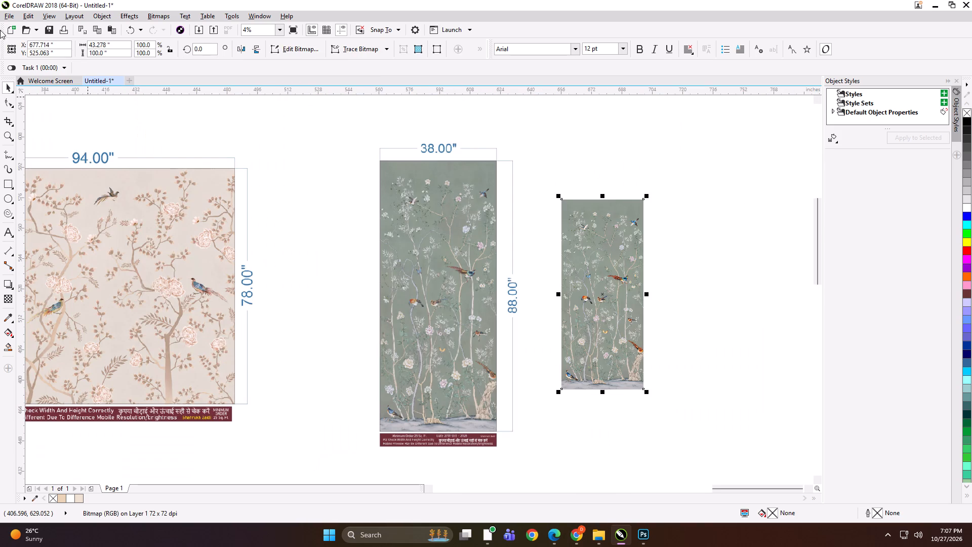
{"action": "left_click_drag", "start_coordinate": [123, 45], "coordinate": [82, 49]}
{"action": "type", "text": "38"}
{"action": "key", "text": "Tab"}
{"action": "type", "text": "88"}
{"action": "key", "text": "Return"}
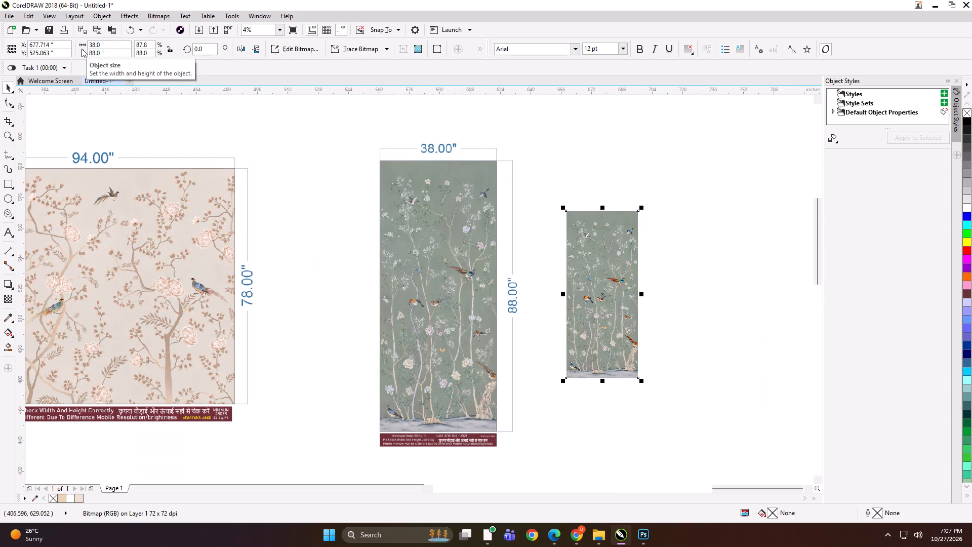
Export the resized green artwork as a TIFF named 38x88 in the MANTRA folder.
{"action": "key", "text": "ctrl+e"}
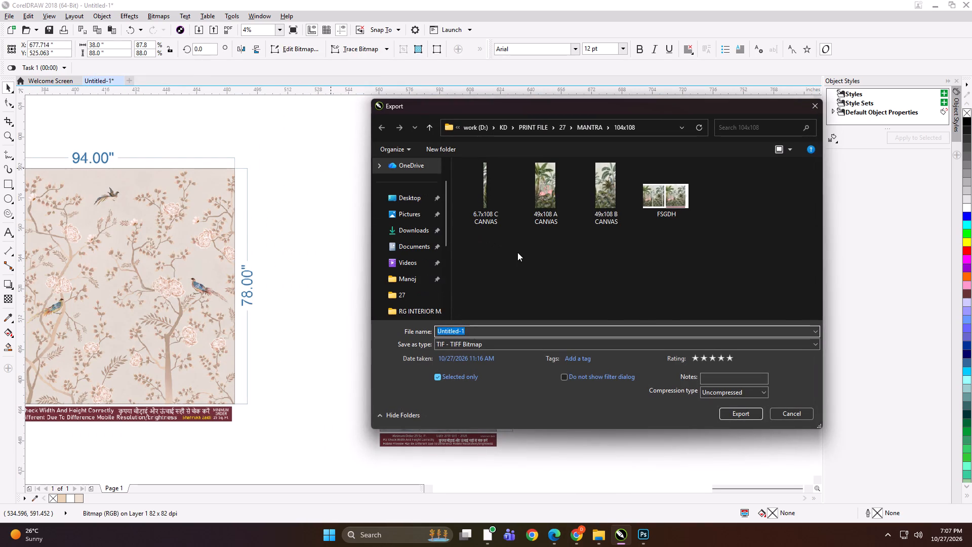
{"action": "left_click", "coordinate": [433, 128]}
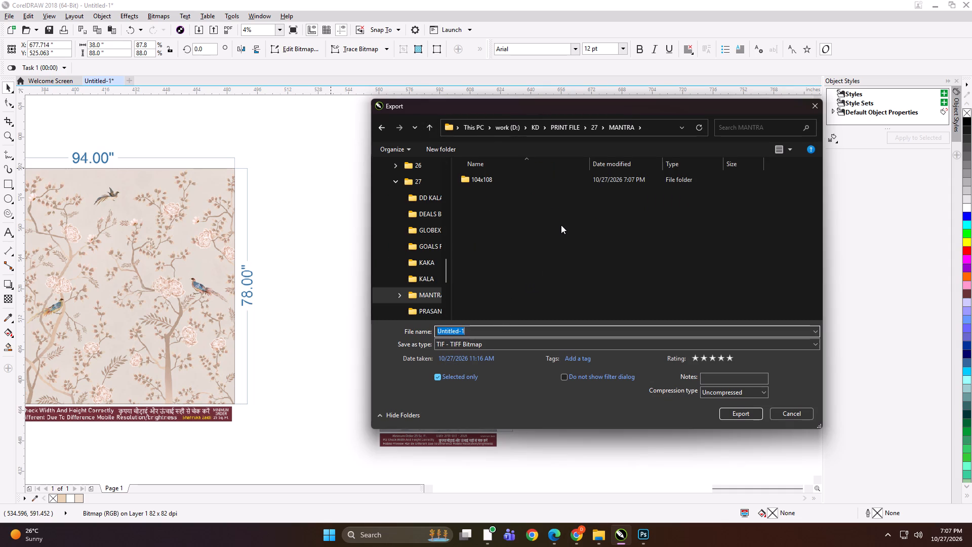
{"action": "type", "text": "38x88"}
{"action": "key", "text": "space"}
{"action": "key", "text": "Return"}
{"action": "key", "text": "Return"}
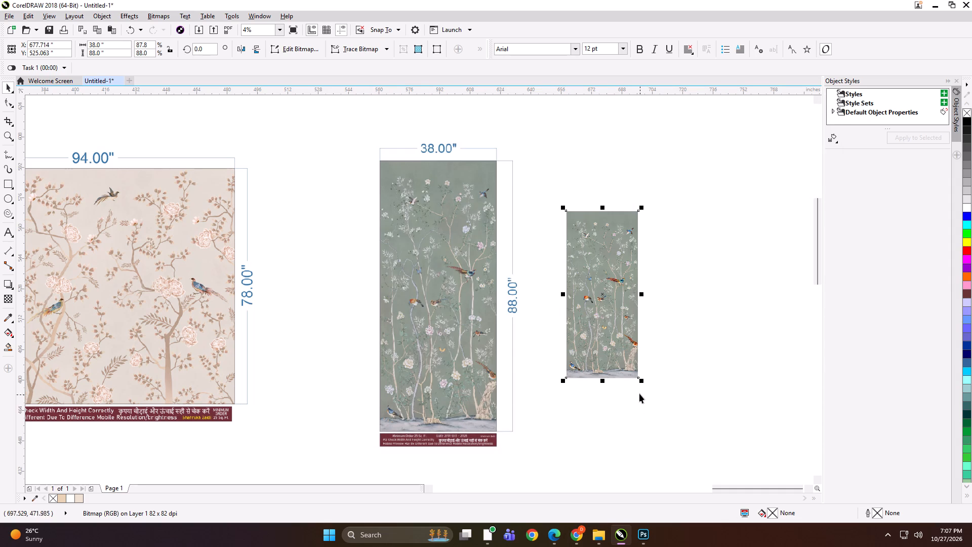
Enlarge the green artwork to about the height of its 38 x 88 layout and group the two.
{"action": "left_click_drag", "start_coordinate": [641, 381], "coordinate": [678, 434], "text": "shift"}
{"action": "left_click", "coordinate": [479, 353], "text": "shift"}
{"action": "key", "text": "ctrl+g"}
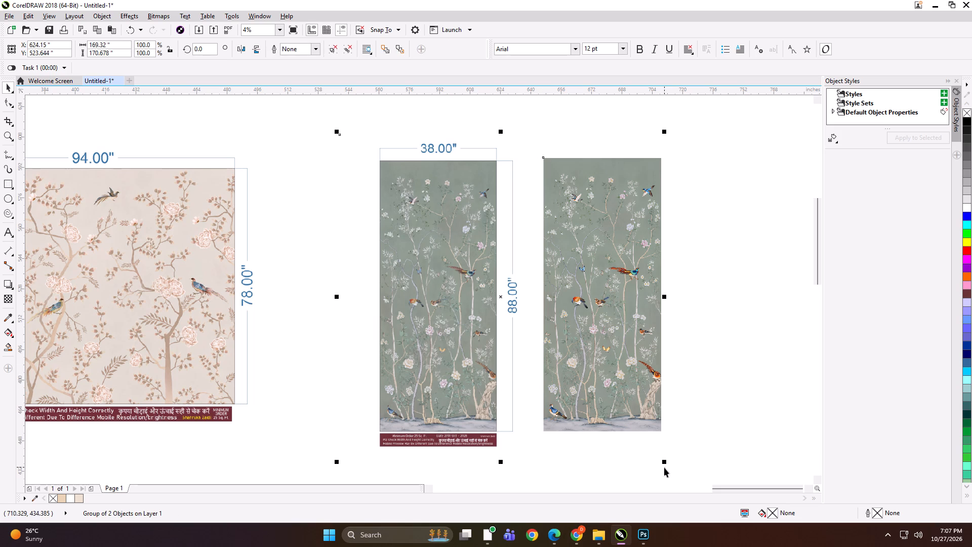
Shrink the green artwork and layout group to about 2.4 by 2.4 inches.
{"action": "left_click_drag", "start_coordinate": [664, 464], "coordinate": [509, 315], "text": "shift"}
{"action": "scroll", "coordinate": [498, 300], "scroll_direction": "up", "scroll_amount": 3}
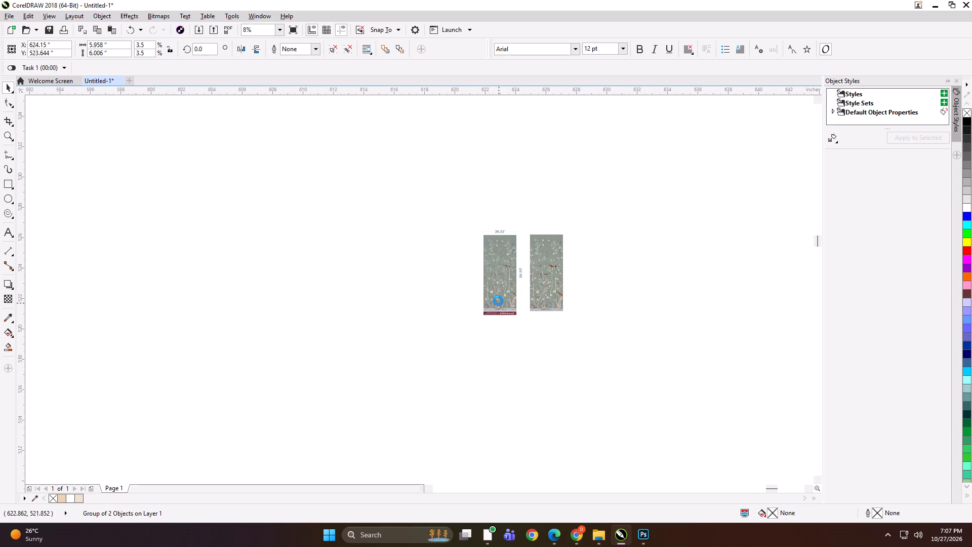
{"action": "scroll", "coordinate": [510, 269], "scroll_direction": "up", "scroll_amount": 1}
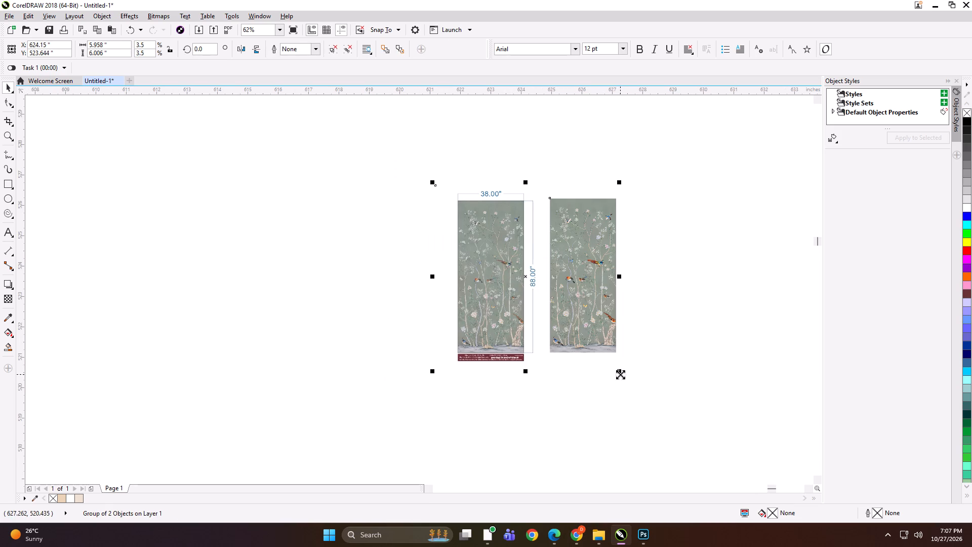
{"action": "left_click_drag", "start_coordinate": [620, 374], "coordinate": [565, 325], "text": "shift"}
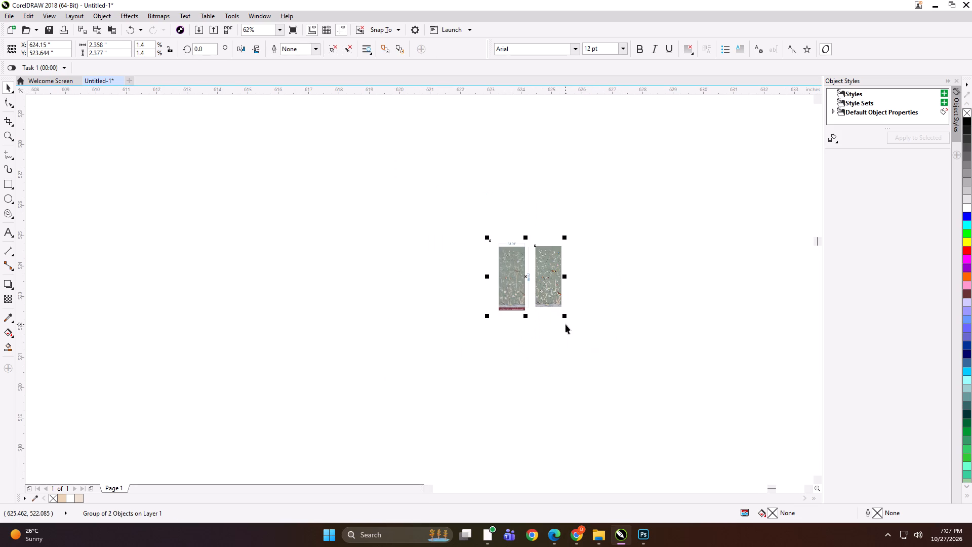
Export the shrunken green group as a proof file named FSGDG.
{"action": "key", "text": "ctrl+e"}
{"action": "type", "text": "FSGDG"}
{"action": "key", "text": "Return"}
{"action": "key", "text": "Return"}
{"action": "key", "text": "Return"}
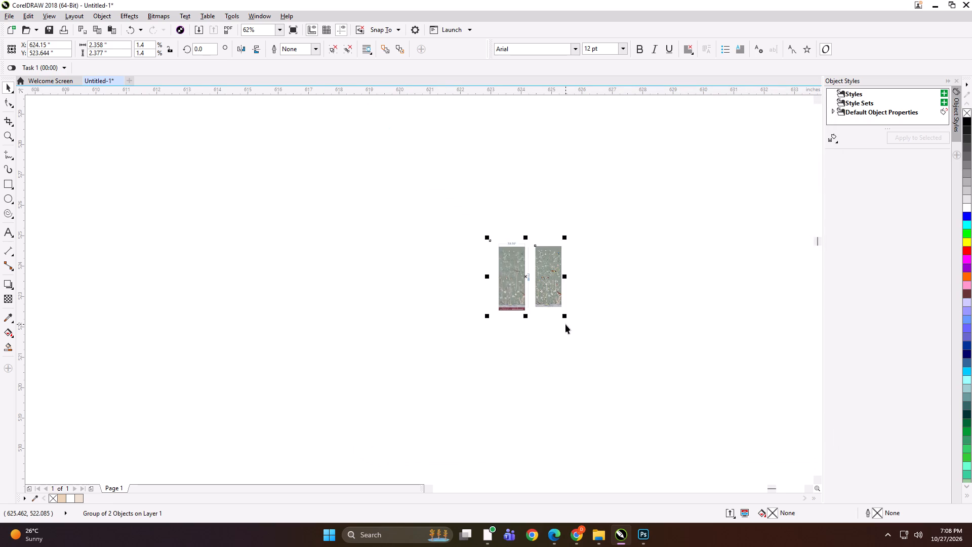
Delete the shrunken green proof group from the drawing.
{"action": "key", "text": "Delete"}
Set the tropical palm artwork beside the 36 x 60 layout to 36 inches wide by 60 inches high.
{"action": "key", "text": "F4"}
{"action": "left_click", "coordinate": [565, 324]}
{"action": "scroll", "coordinate": [759, 136], "scroll_direction": "up", "scroll_amount": 1}
{"action": "scroll", "coordinate": [756, 211], "scroll_direction": "up", "scroll_amount": 1}
{"action": "scroll", "coordinate": [358, 163], "scroll_direction": "down", "scroll_amount": 1}
{"action": "scroll", "coordinate": [657, 296], "scroll_direction": "up", "scroll_amount": 1}
{"action": "left_click", "coordinate": [657, 295]}
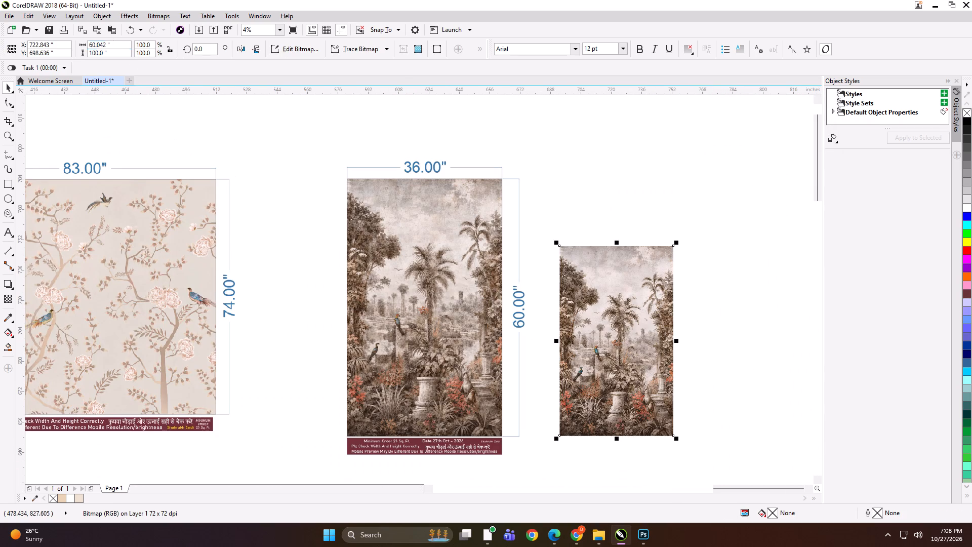
{"action": "left_click_drag", "start_coordinate": [124, 46], "coordinate": [69, 52]}
{"action": "type", "text": "36"}
{"action": "key", "text": "Tab"}
{"action": "type", "text": "60"}
{"action": "key", "text": "Return"}
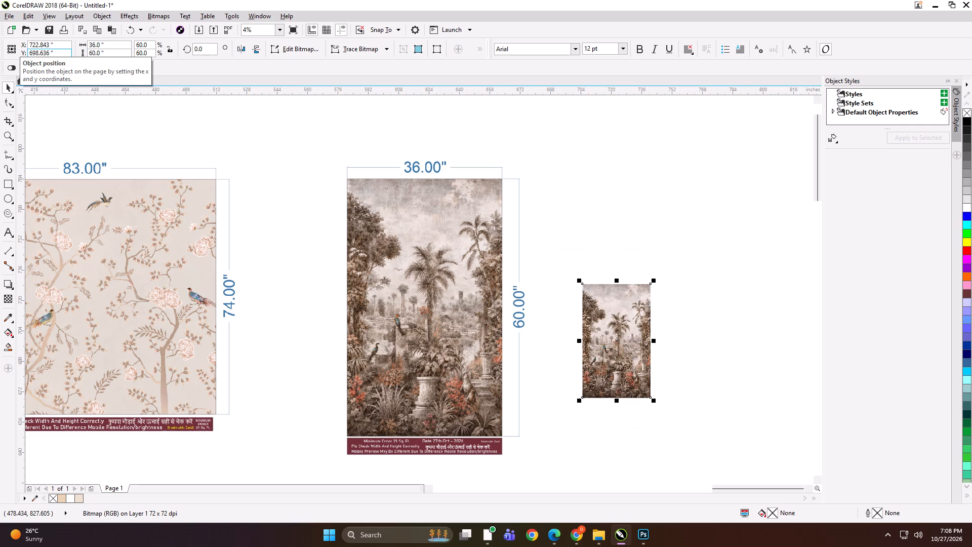
Add a matching 36 x 60 inch rectangle frame around the tropical artwork and group it with the artwork.
{"action": "double_click", "coordinate": [10, 186], "text": "shift"}
{"action": "key", "text": "shift+space"}
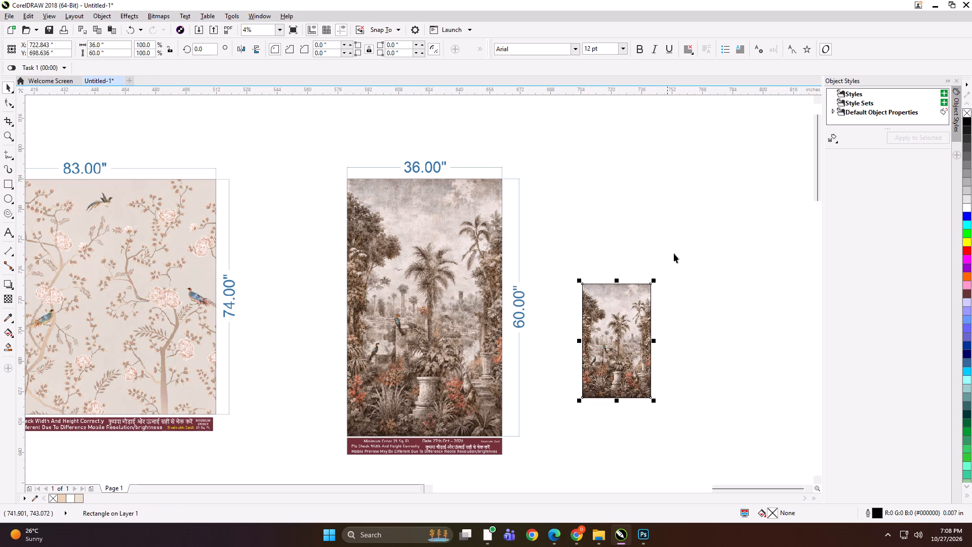
{"action": "left_click", "coordinate": [678, 253]}
{"action": "left_click_drag", "start_coordinate": [695, 253], "coordinate": [567, 438]}
{"action": "key", "text": "ctrl+g"}
Export the framed tropical artwork as a TIFF named 36x60 in the MANTRA folder.
{"action": "key", "text": "ctrl+e"}
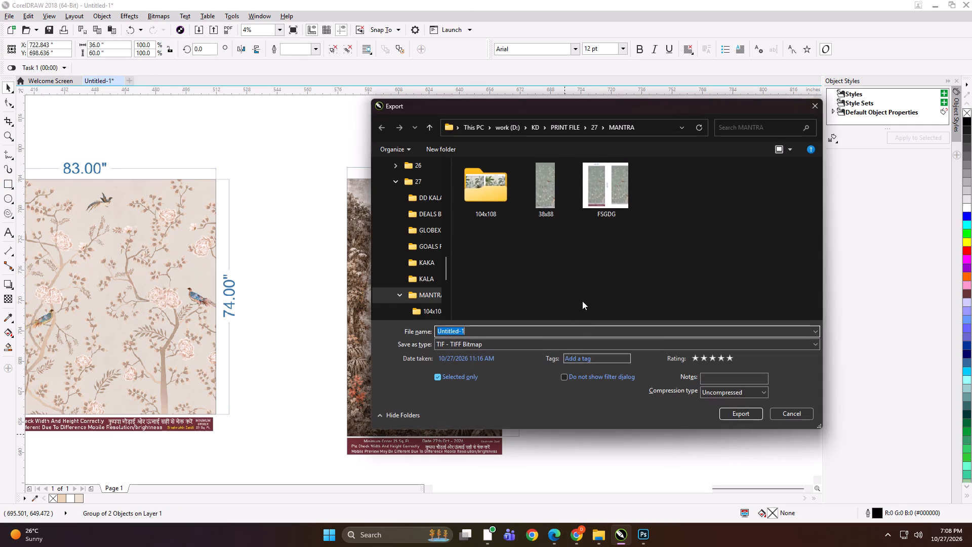
{"action": "type", "text": "36x0"}
{"action": "key", "text": "space"}
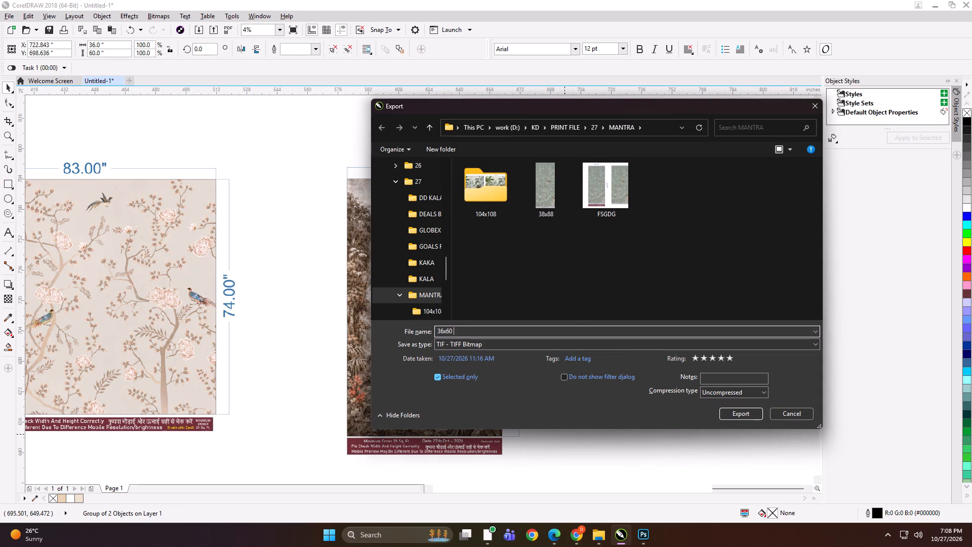
{"action": "key", "text": "Return"}
{"action": "key", "text": "Return"}
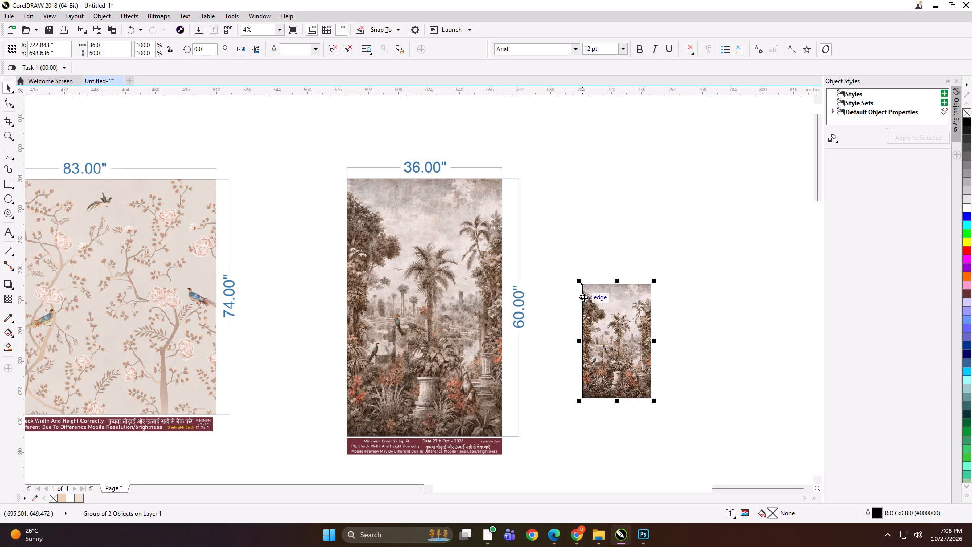
Enlarge the framed tropical artwork to nearly its layout's height, level it with the 36 x 60 layout and group the two.
{"action": "left_click_drag", "start_coordinate": [654, 402], "coordinate": [701, 465], "text": "shift"}
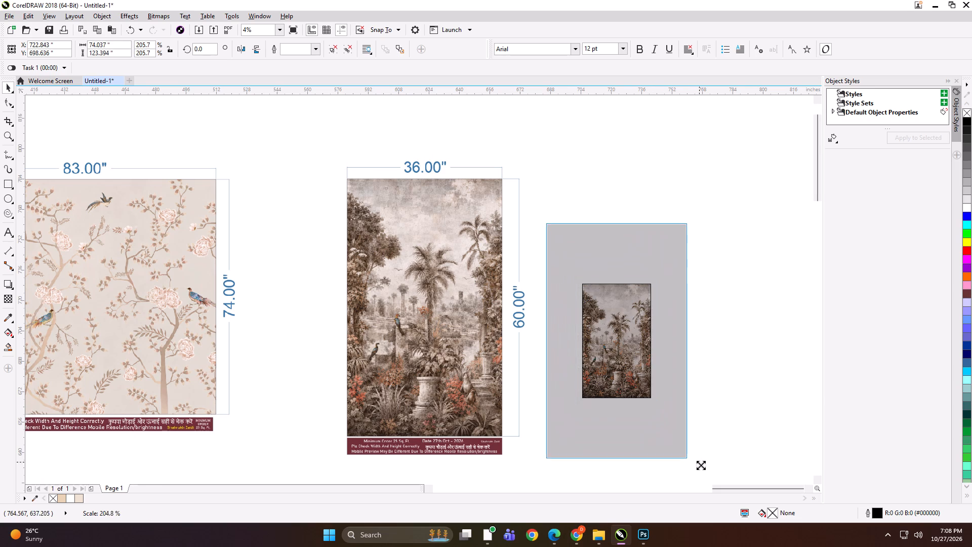
{"action": "left_click_drag", "start_coordinate": [701, 465], "coordinate": [702, 466], "text": "shift"}
{"action": "left_click_drag", "start_coordinate": [645, 369], "coordinate": [644, 333]}
{"action": "left_click", "coordinate": [484, 330], "text": "shift"}
{"action": "key", "text": "ctrl+g"}
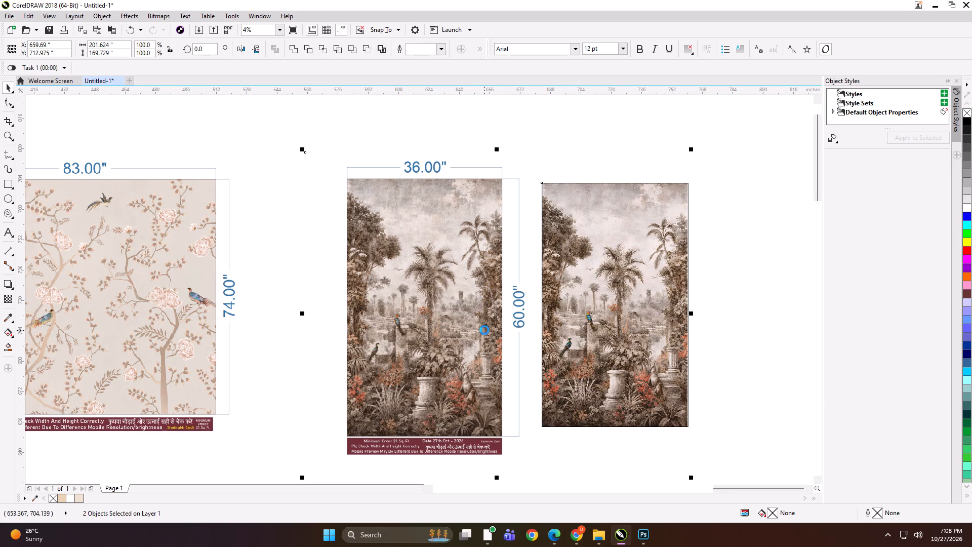
Shrink the tropical artwork and layout group to about 2.6 by 2.2 inches.
{"action": "left_click", "coordinate": [691, 475], "text": "shift"}
{"action": "left_click_drag", "start_coordinate": [692, 478], "coordinate": [512, 322], "text": "shift"}
{"action": "scroll", "coordinate": [505, 318], "scroll_direction": "up", "scroll_amount": 4}
{"action": "scroll", "coordinate": [463, 320], "scroll_direction": "up", "scroll_amount": 1}
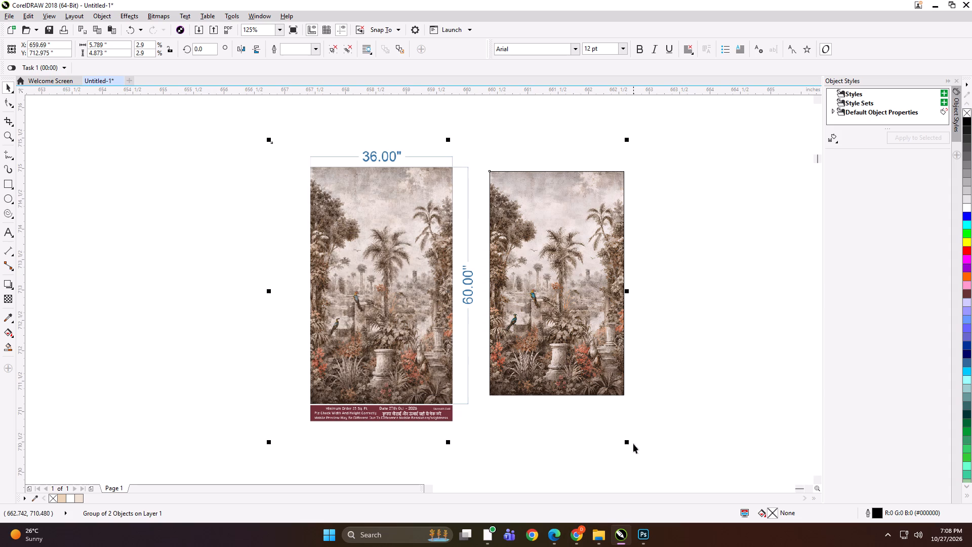
{"action": "left_click_drag", "start_coordinate": [629, 442], "coordinate": [541, 361], "text": "shift"}
Export the shrunken tropical group as a proof file named SDG.
{"action": "key", "text": "ctrl+e"}
{"action": "type", "text": "SDG"}
{"action": "key", "text": "Return"}
{"action": "key", "text": "Return"}
{"action": "key", "text": "Return"}
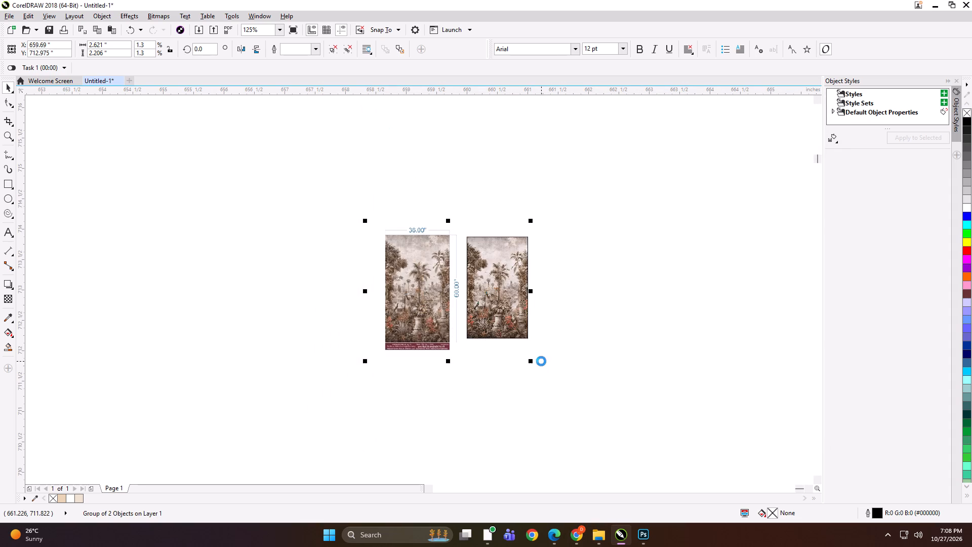
{"action": "key", "text": "Return"}
Delete the shrunken tropical proof group from the drawing.
{"action": "key", "text": "Delete"}
Move the upper beige floral bird artwork level with and closer to its 83 x 74 layout.
{"action": "key", "text": "F4"}
{"action": "left_click", "coordinate": [541, 361]}
{"action": "scroll", "coordinate": [685, 213], "scroll_direction": "up", "scroll_amount": 1}
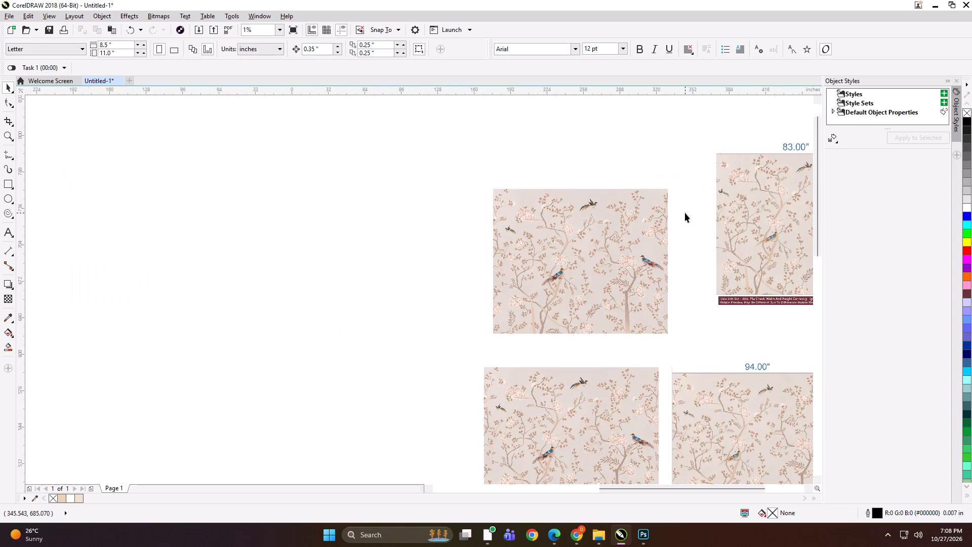
{"action": "scroll", "coordinate": [450, 216], "scroll_direction": "down", "scroll_amount": 1}
{"action": "scroll", "coordinate": [588, 206], "scroll_direction": "up", "scroll_amount": 1}
{"action": "left_click_drag", "start_coordinate": [474, 256], "coordinate": [493, 223]}
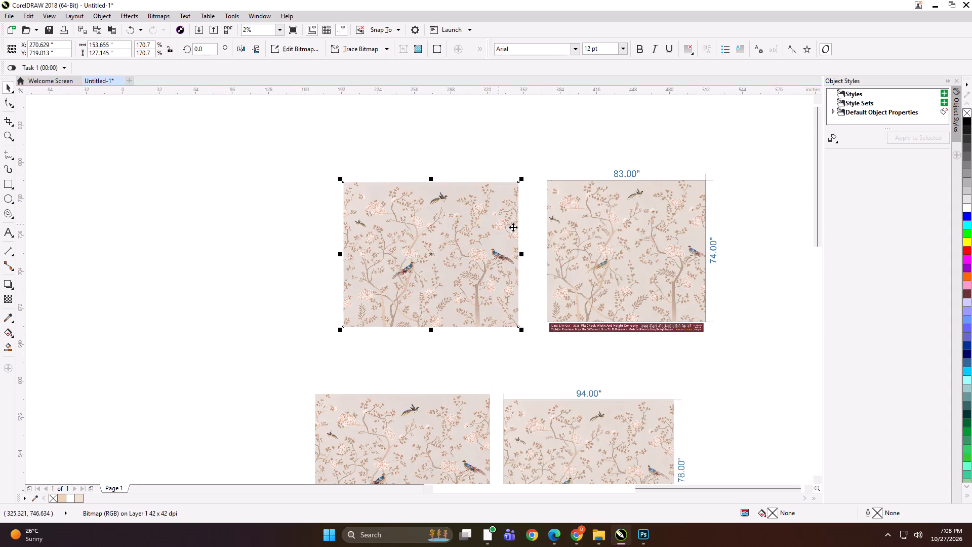
Set the upper beige floral artwork to 83 inches wide by 74 inches high.
{"action": "left_click", "coordinate": [650, 235], "text": "shift"}
{"action": "key", "text": "shift+F2"}
{"action": "left_click", "coordinate": [331, 132]}
{"action": "left_click", "coordinate": [292, 258]}
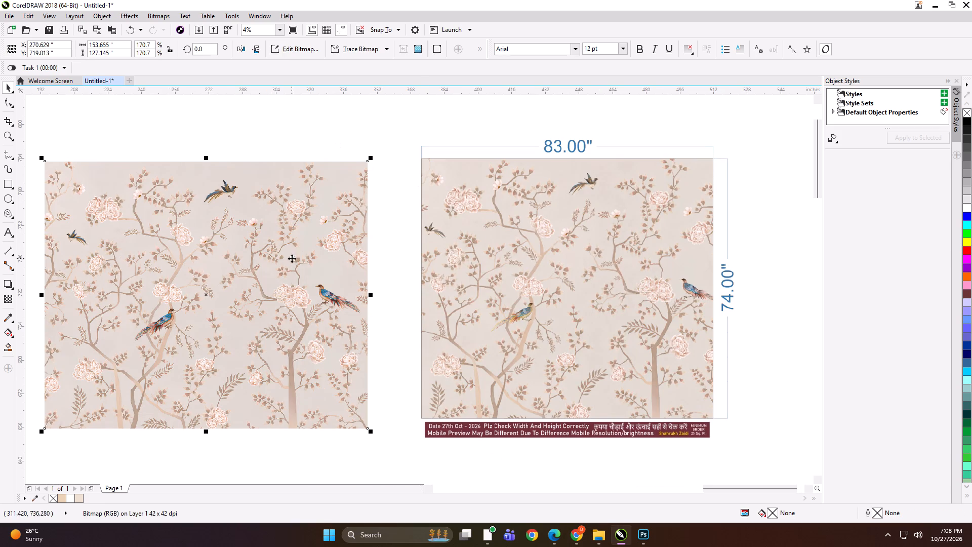
{"action": "left_click", "coordinate": [119, 40]}
{"action": "left_click", "coordinate": [122, 43]}
{"action": "key", "text": "ctrl+a"}
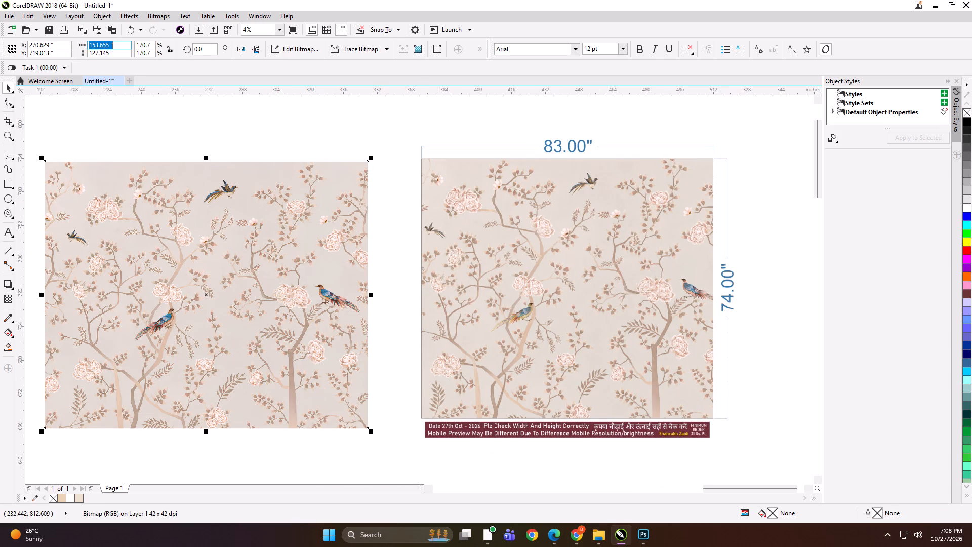
{"action": "type", "text": "83"}
{"action": "key", "text": "Tab"}
{"action": "type", "text": "74"}
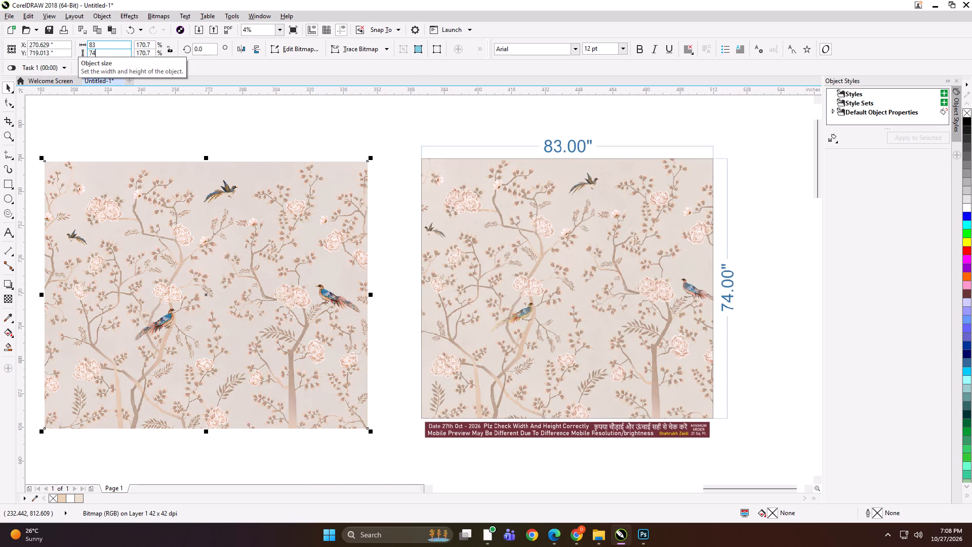
{"action": "key", "text": "Return"}
Add a rectangle frame over the 83 x 74 floral artwork and set its width to 49 inches.
{"action": "double_click", "coordinate": [7, 182], "text": "shift"}
{"action": "key", "text": "shift+space"}
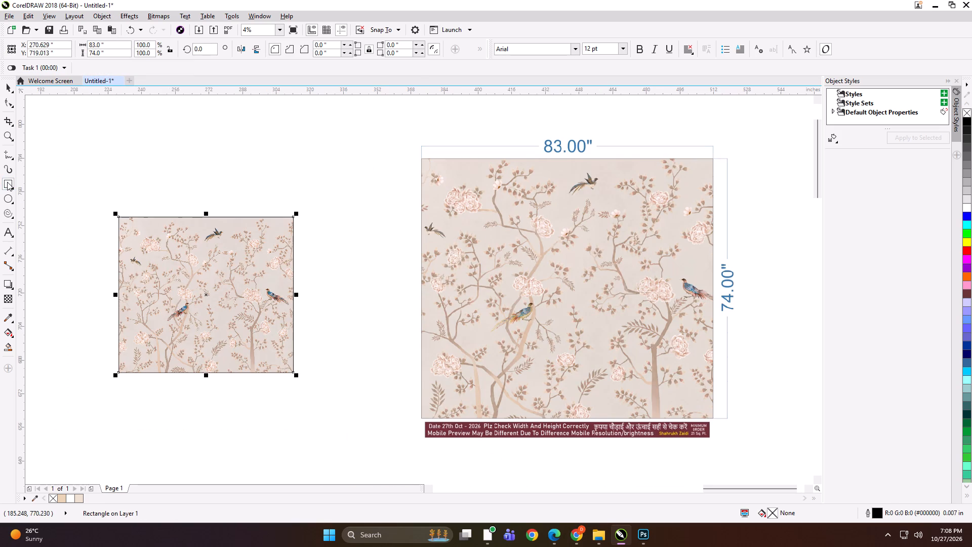
{"action": "left_click", "coordinate": [118, 47]}
{"action": "key", "text": "ctrl+a"}
{"action": "key", "text": "4"}
{"action": "key", "text": "Return"}
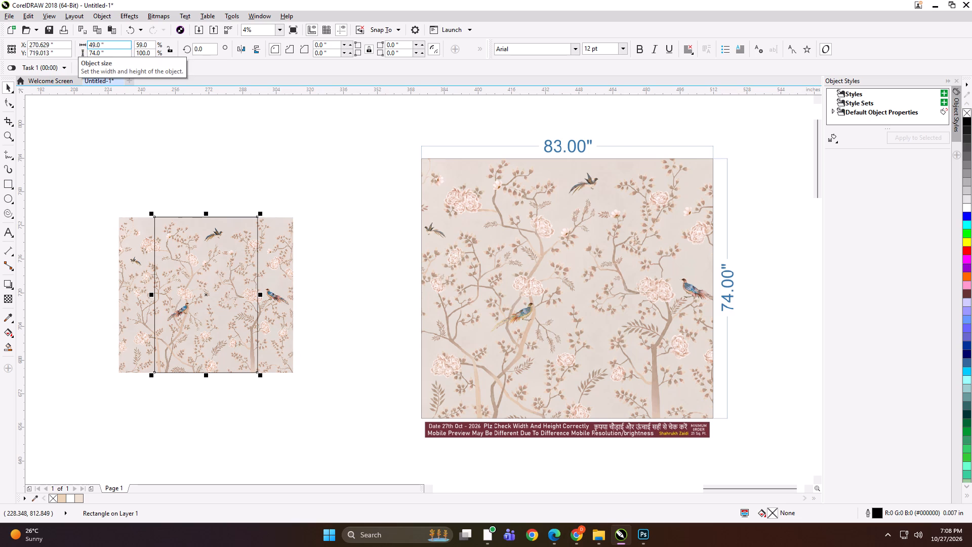
Align the 49-inch panel rectangle with the left edge of the floral artwork.
{"action": "left_click", "coordinate": [136, 262], "text": "shift"}
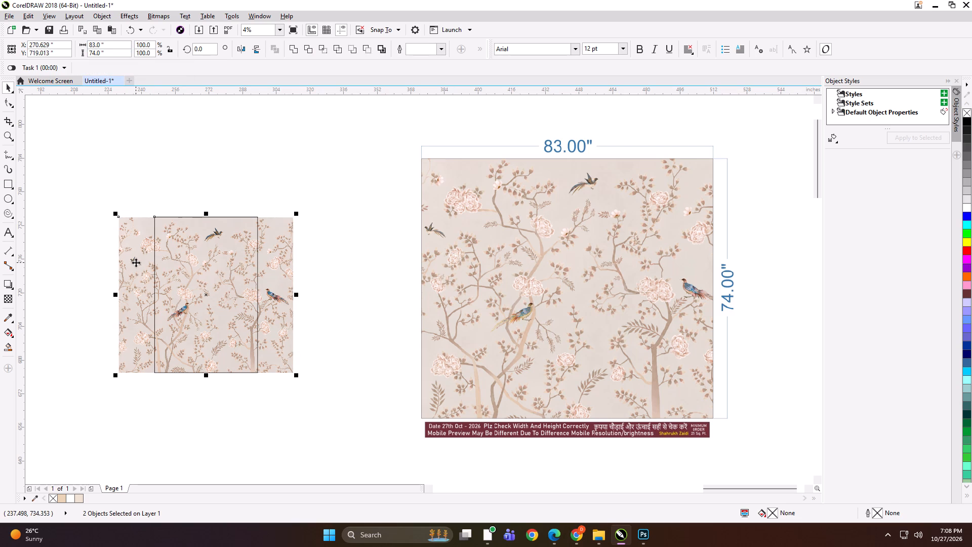
{"action": "key", "text": "l"}
{"action": "left_click", "coordinate": [127, 184]}
Mirror-copy the panel rectangle to its right, nudge it left for a 0.35 inch overlap, and trim it to the artwork's right edge.
{"action": "left_click", "coordinate": [171, 280]}
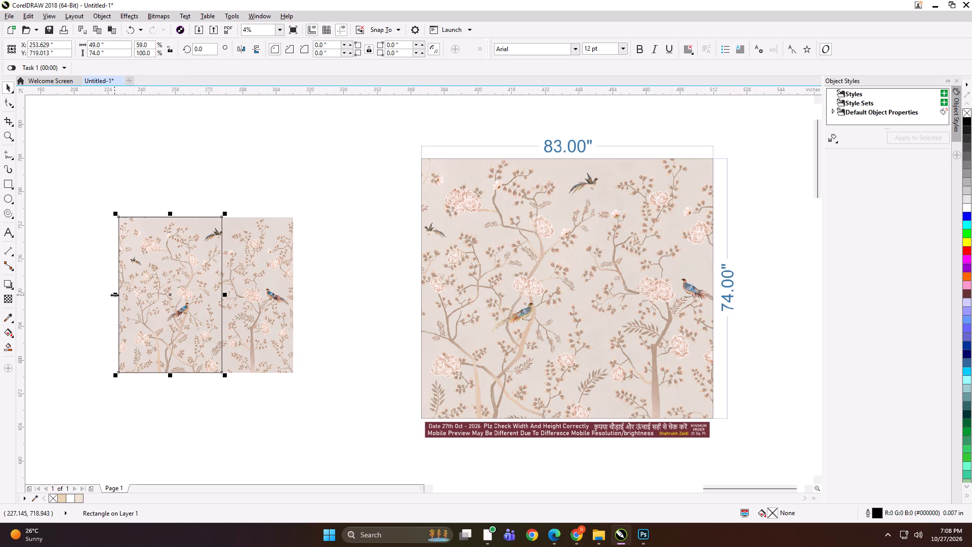
{"action": "left_click_drag", "start_coordinate": [114, 295], "coordinate": [267, 289]}
{"action": "right_click", "coordinate": [267, 290], "text": "ctrl"}
{"action": "scroll", "coordinate": [222, 263], "scroll_direction": "up", "scroll_amount": 1}
{"action": "key", "text": "Left"}
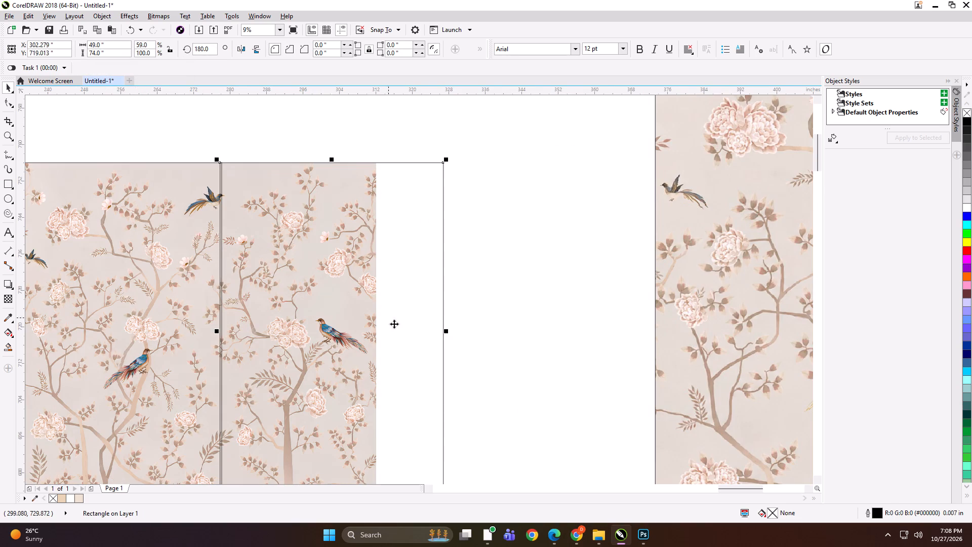
{"action": "left_click_drag", "start_coordinate": [447, 332], "coordinate": [378, 331]}
Group the two panel rectangles, PowerClip the floral artwork inside them, and ungroup the panels.
{"action": "left_click", "coordinate": [184, 253], "text": "shift"}
{"action": "key", "text": "ctrl+g"}
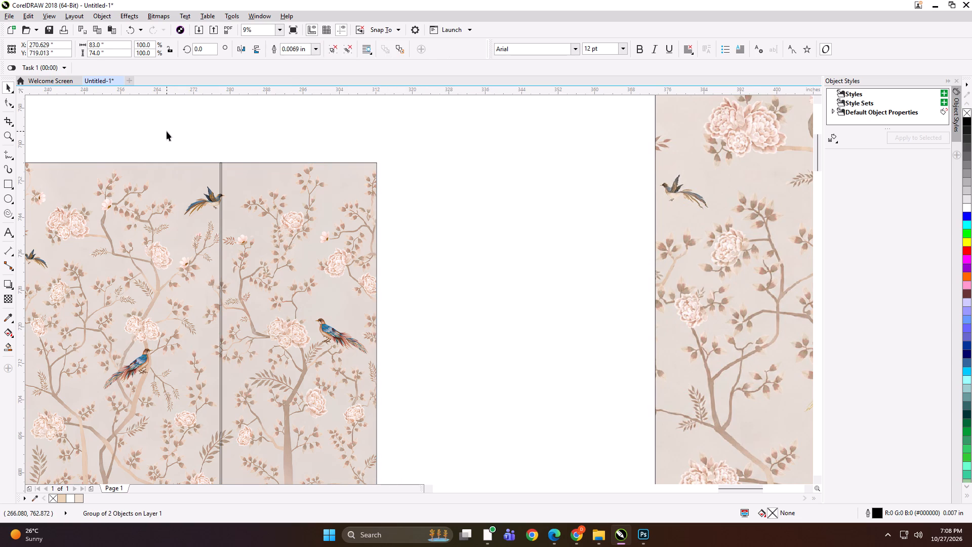
{"action": "left_click", "coordinate": [167, 131]}
{"action": "left_click", "coordinate": [227, 202], "text": "alt"}
{"action": "key", "text": "shift+Return"}
{"action": "left_click", "coordinate": [257, 206]}
{"action": "scroll", "coordinate": [271, 206], "scroll_direction": "down", "scroll_amount": 1}
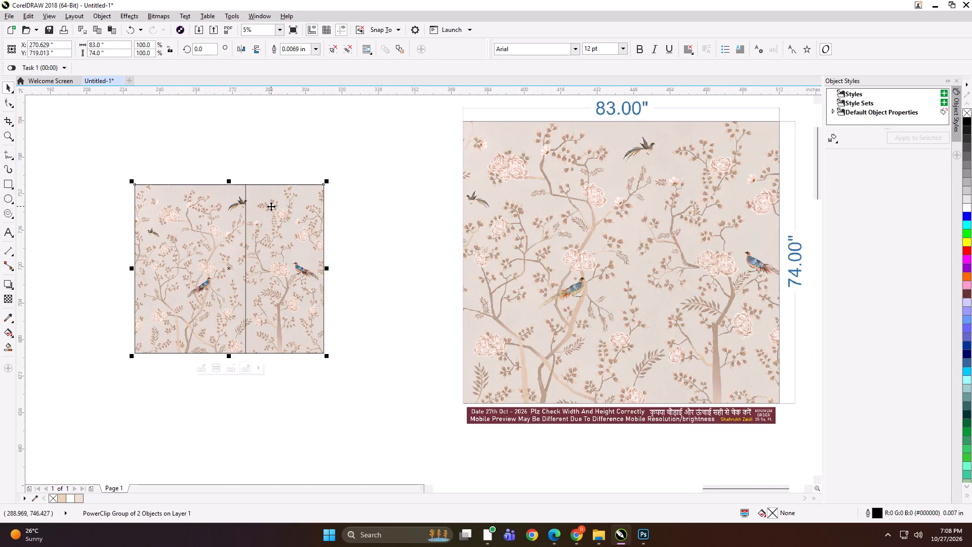
{"action": "key", "text": "ctrl+u"}
{"action": "left_click", "coordinate": [194, 130]}
Label the left panel's top edge "83*74 PANEL 1" and the right panel's top edge "83*74 PANEL 2".
{"action": "left_click", "coordinate": [5, 232]}
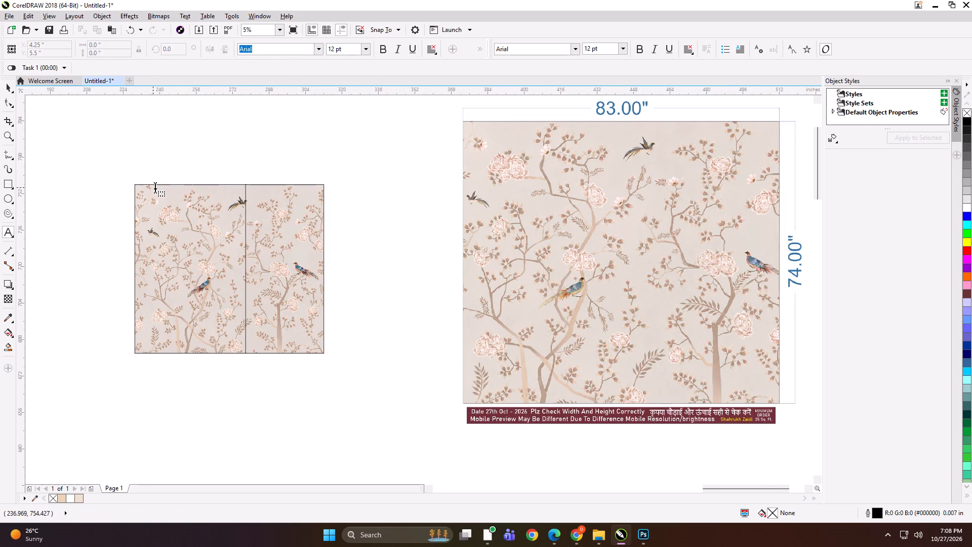
{"action": "left_click", "coordinate": [166, 183]}
{"action": "type", "text": "83*74 PANEL 1"}
{"action": "key", "text": "ctrl+a"}
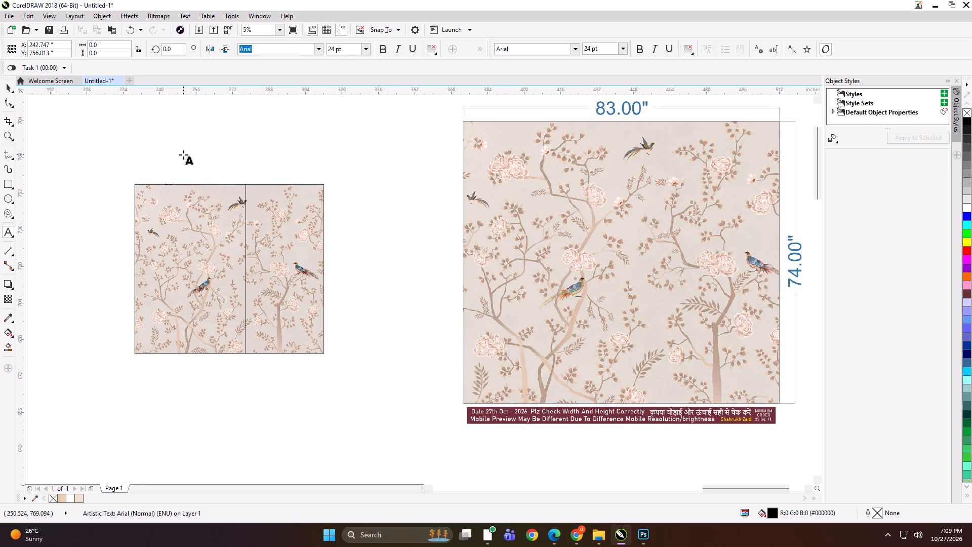
{"action": "key", "text": "ctrl+c"}
{"action": "left_click", "coordinate": [261, 183]}
{"action": "key", "text": "ctrl+v"}
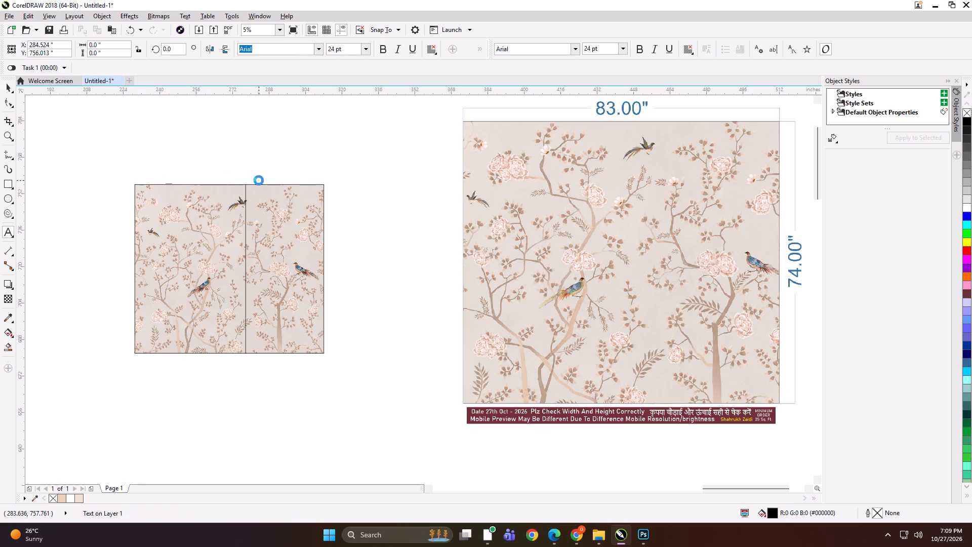
{"action": "key", "text": "BackSpace"}
{"action": "key", "text": "2"}
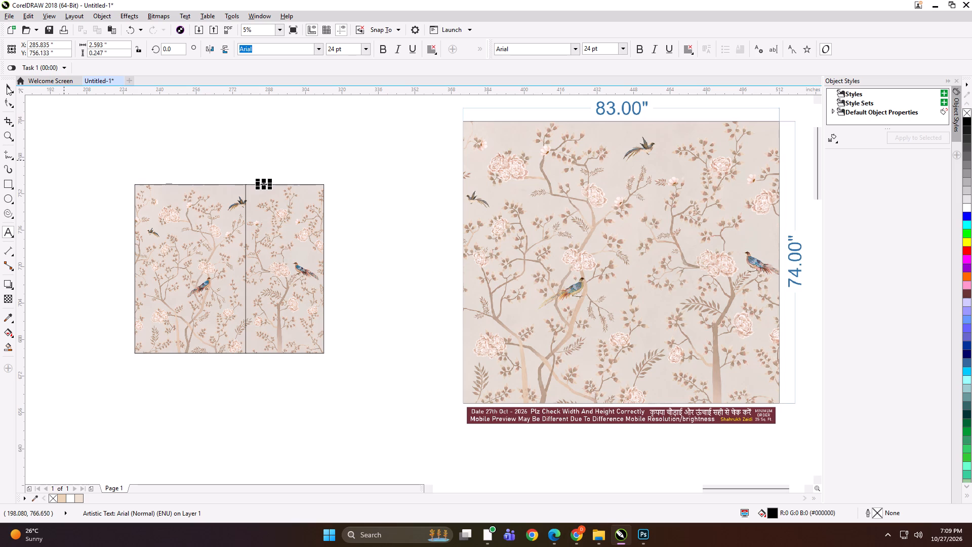
Group each floral panel with its own label text.
{"action": "left_click", "coordinate": [7, 86]}
{"action": "left_click", "coordinate": [265, 212], "text": "shift"}
{"action": "key", "text": "ctrl+g"}
{"action": "left_click_drag", "start_coordinate": [210, 161], "coordinate": [117, 227]}
{"action": "left_click", "coordinate": [191, 222], "text": "shift"}
{"action": "key", "text": "ctrl+g"}
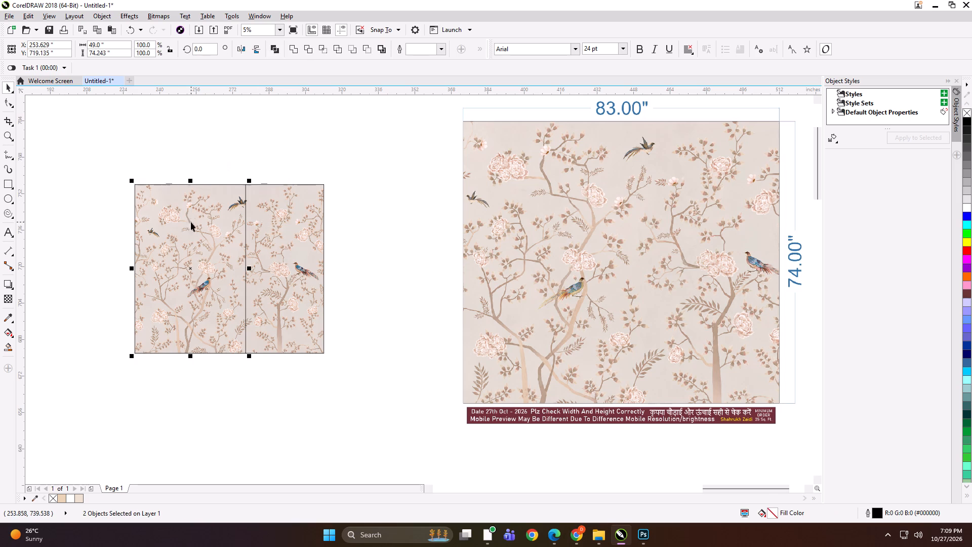
Create an 83x74 folder inside MANTRA and export the left panel group into it as TIFF "49x74 A NW".
{"action": "key", "text": "ctrl+e"}
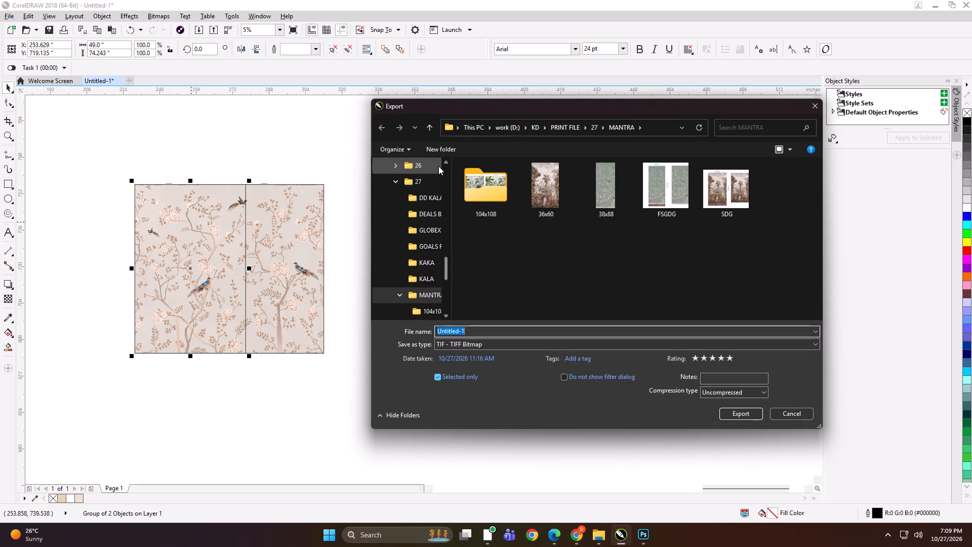
{"action": "left_click_drag", "start_coordinate": [489, 106], "coordinate": [380, 145]}
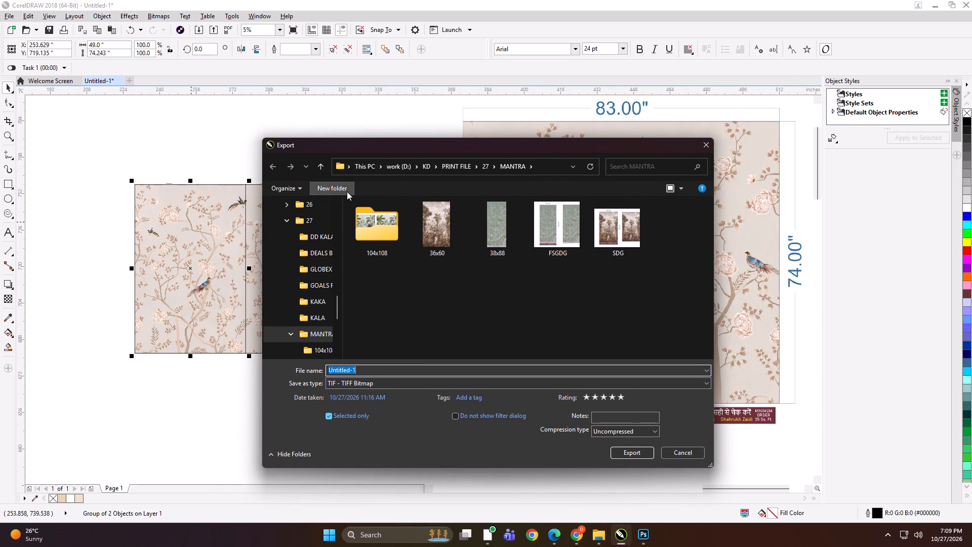
{"action": "left_click", "coordinate": [342, 190]}
{"action": "type", "text": "83x74"}
{"action": "key", "text": "space"}
{"action": "key", "text": "Return"}
{"action": "double_click", "coordinate": [380, 225]}
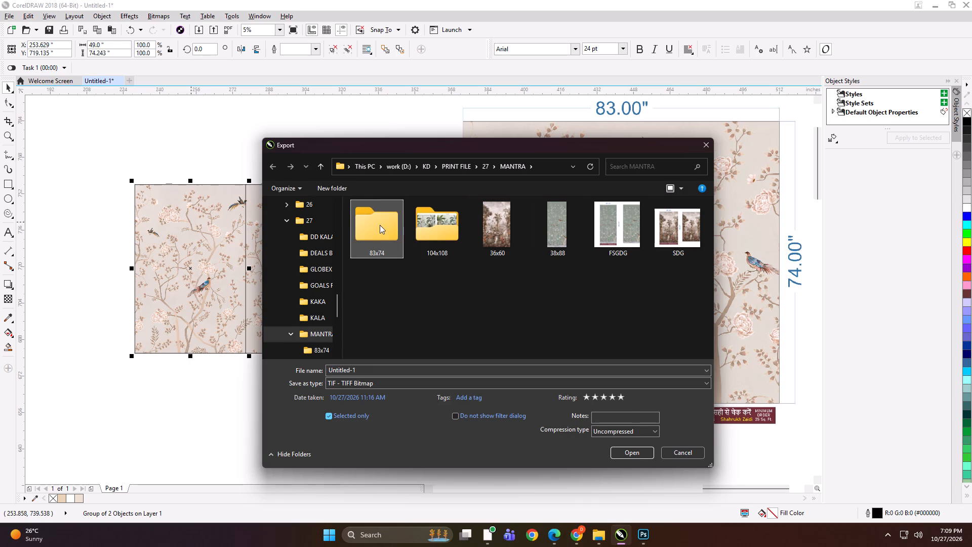
{"action": "left_click", "coordinate": [396, 372]}
{"action": "type", "text": "49x74 A NW"}
{"action": "key", "text": "Return"}
{"action": "key", "text": "Return"}
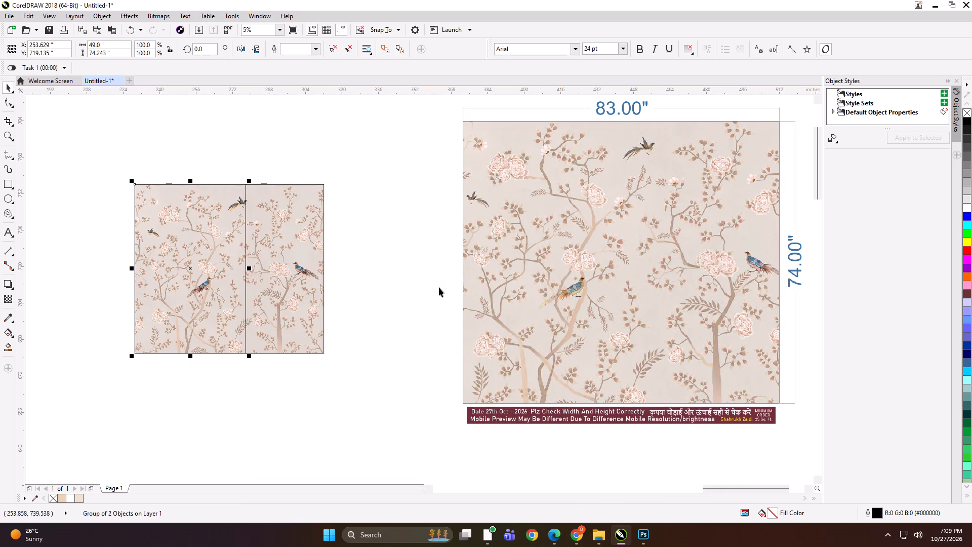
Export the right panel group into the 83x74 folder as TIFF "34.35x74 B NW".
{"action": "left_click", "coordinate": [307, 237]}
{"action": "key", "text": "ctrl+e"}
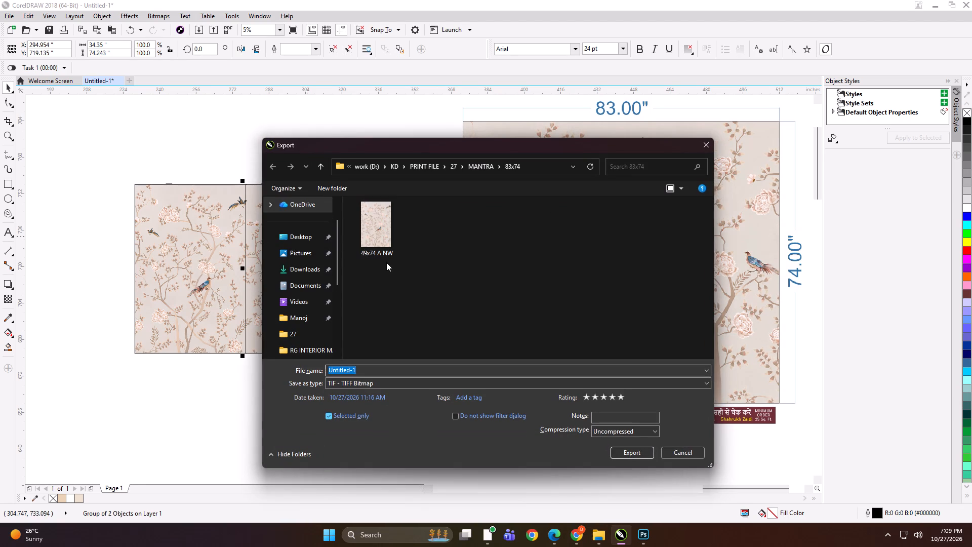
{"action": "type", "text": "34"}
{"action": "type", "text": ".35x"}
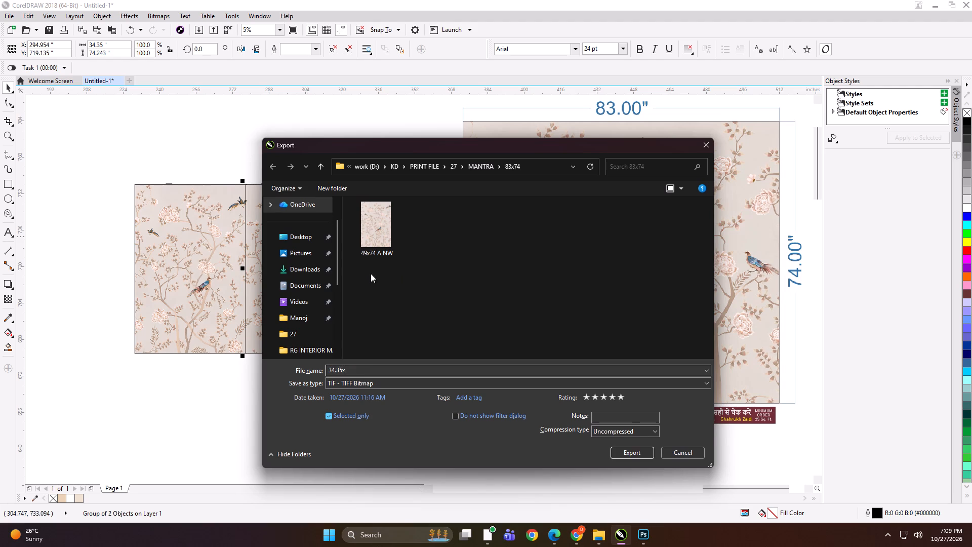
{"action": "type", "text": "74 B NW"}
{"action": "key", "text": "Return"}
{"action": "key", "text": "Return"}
Set the nudge distance to 0.5 inch and move the right panel group 3.5 inches away from the left panel.
{"action": "left_click", "coordinate": [391, 308]}
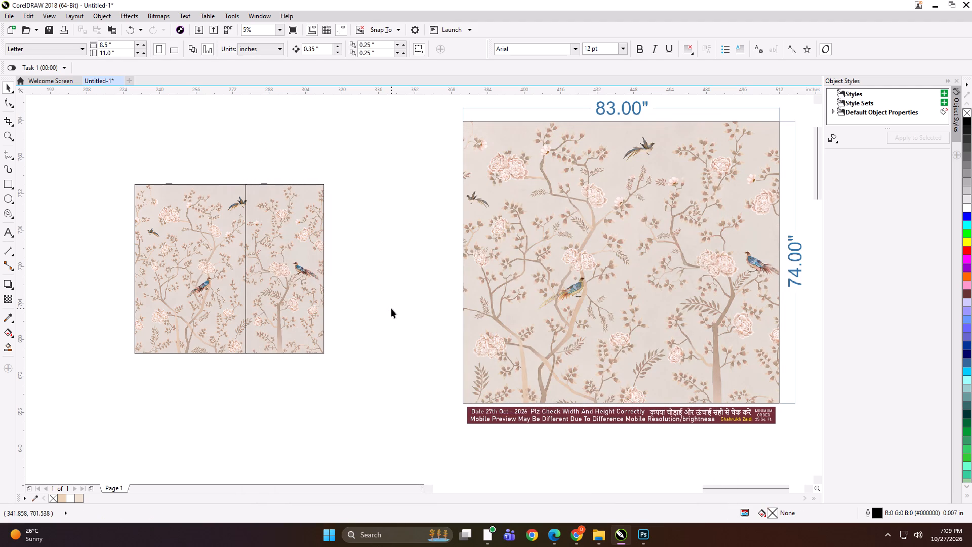
{"action": "left_click_drag", "start_coordinate": [323, 48], "coordinate": [261, 48]}
{"action": "type", "text": ".5"}
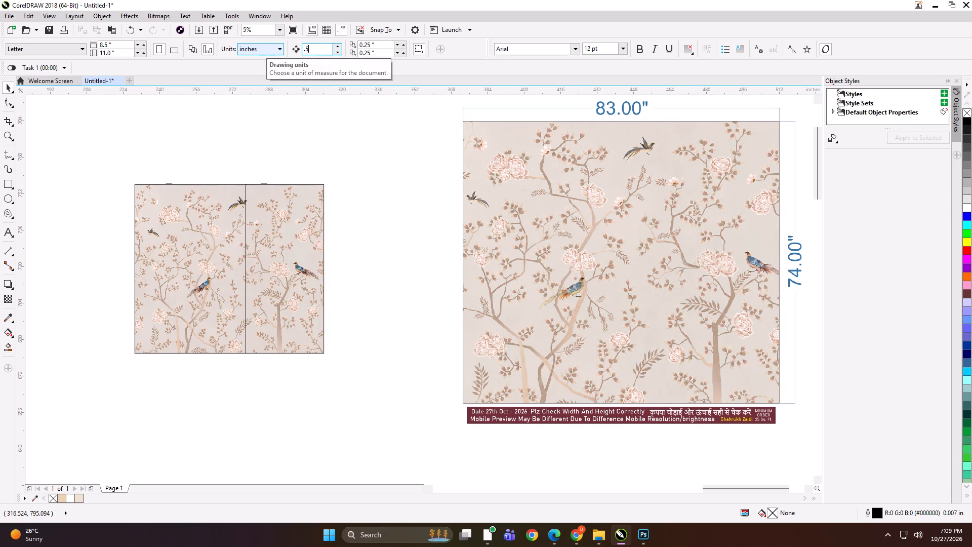
{"action": "key", "text": "Return"}
{"action": "left_click", "coordinate": [260, 239]}
{"action": "key", "text": "Right"}
{"action": "key", "text": "Right"}
{"action": "key", "text": "Right"}
{"action": "key", "text": "Right"}
{"action": "key", "text": "Right"}
{"action": "key", "text": "Right"}
{"action": "key", "text": "Right"}
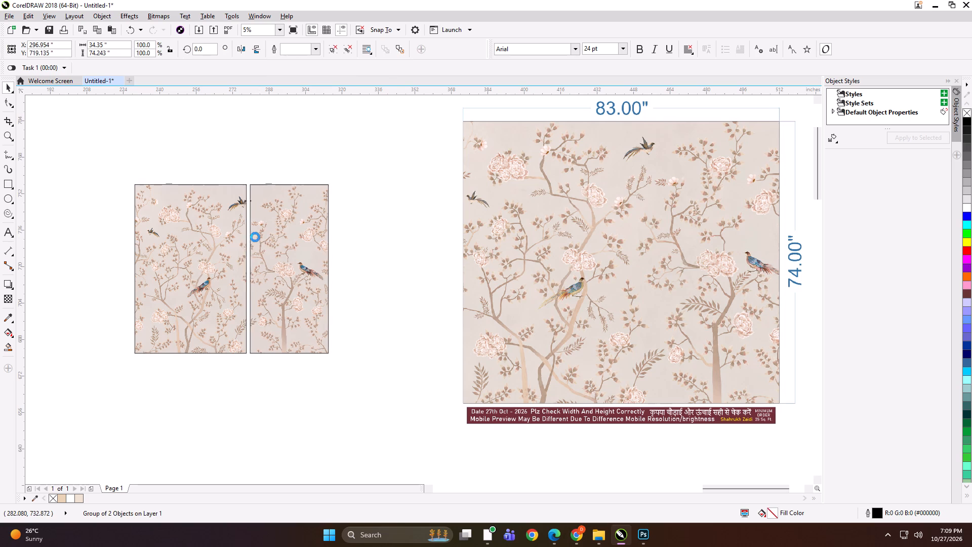
Ungroup the right panel, convert its rectangle to curves, and extend its left edge outward by 0.5 inch.
{"action": "key", "text": "ctrl+u"}
{"action": "key", "text": "ctrl+u"}
{"action": "left_click", "coordinate": [249, 169]}
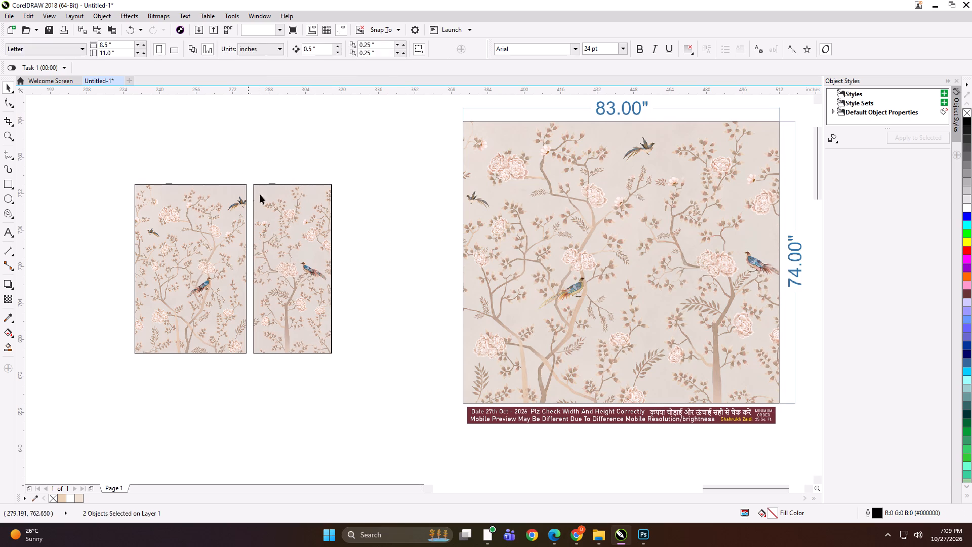
{"action": "left_click", "coordinate": [267, 213]}
{"action": "key", "text": "F10"}
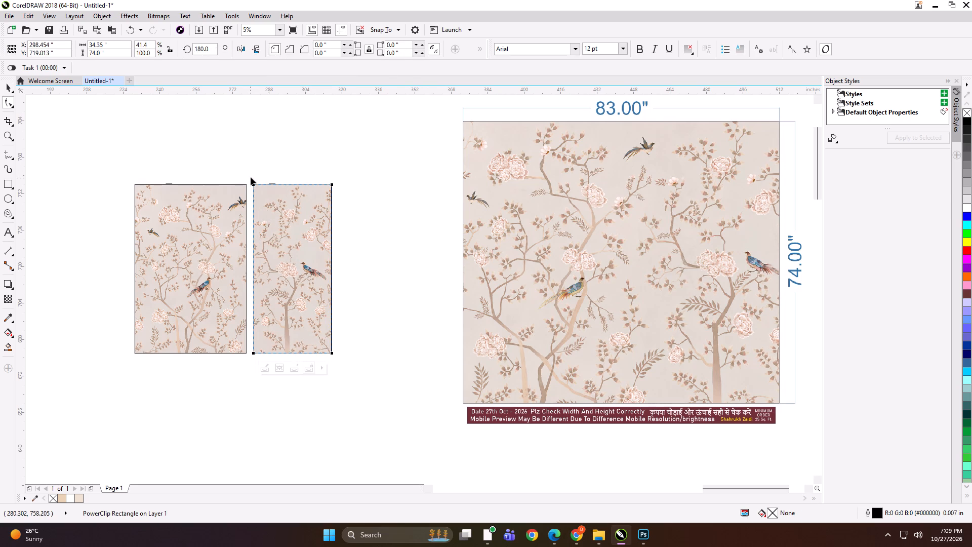
{"action": "key", "text": "ctrl+q"}
{"action": "left_click_drag", "start_coordinate": [251, 175], "coordinate": [262, 380]}
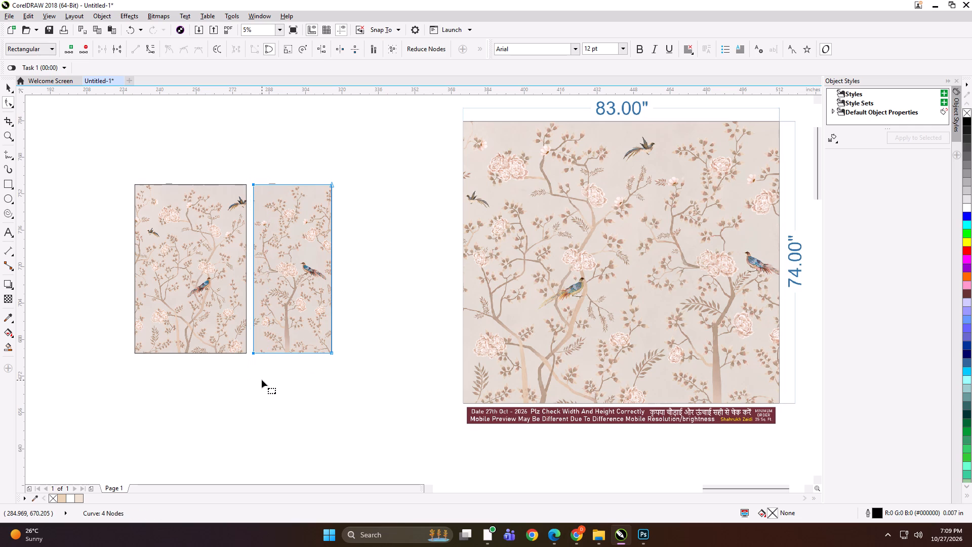
{"action": "key", "text": "Left"}
{"action": "key", "text": "space"}
Regroup the widened right panel with its label and replace the 34.35x74 B NW file with a TIFF export named "34.85x74 B NW".
{"action": "left_click_drag", "start_coordinate": [236, 149], "coordinate": [248, 190]}
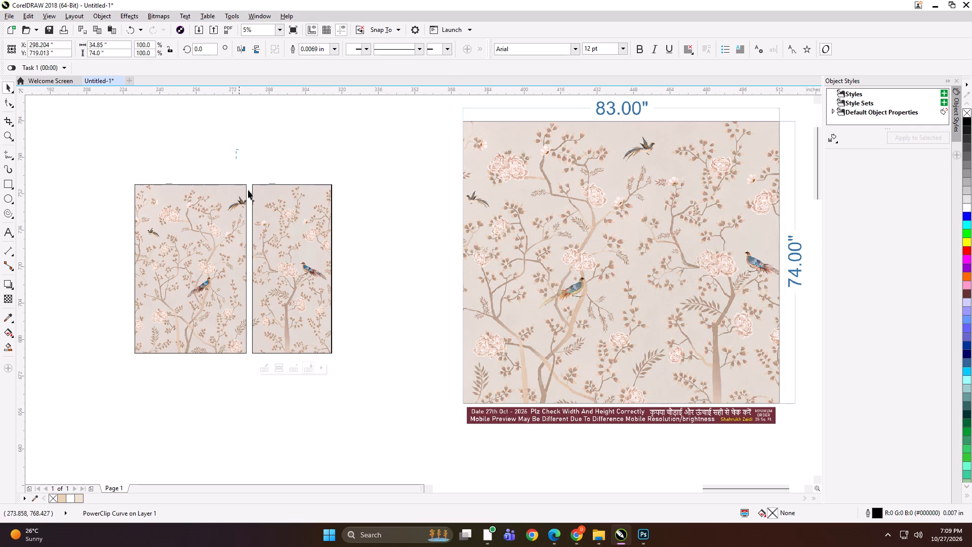
{"action": "left_click_drag", "start_coordinate": [248, 190], "coordinate": [346, 387]}
{"action": "key", "text": "ctrl+g"}
{"action": "key", "text": "ctrl+e"}
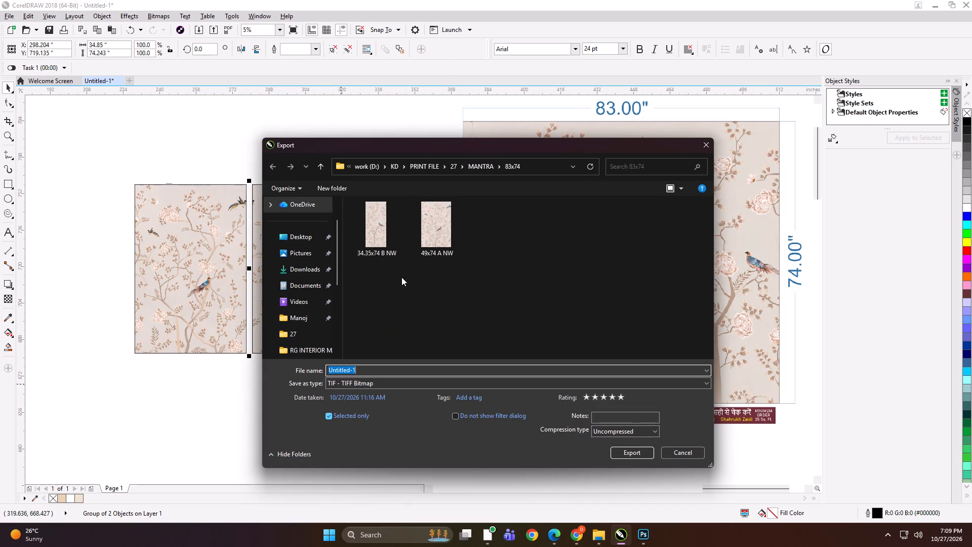
{"action": "left_click", "coordinate": [371, 229]}
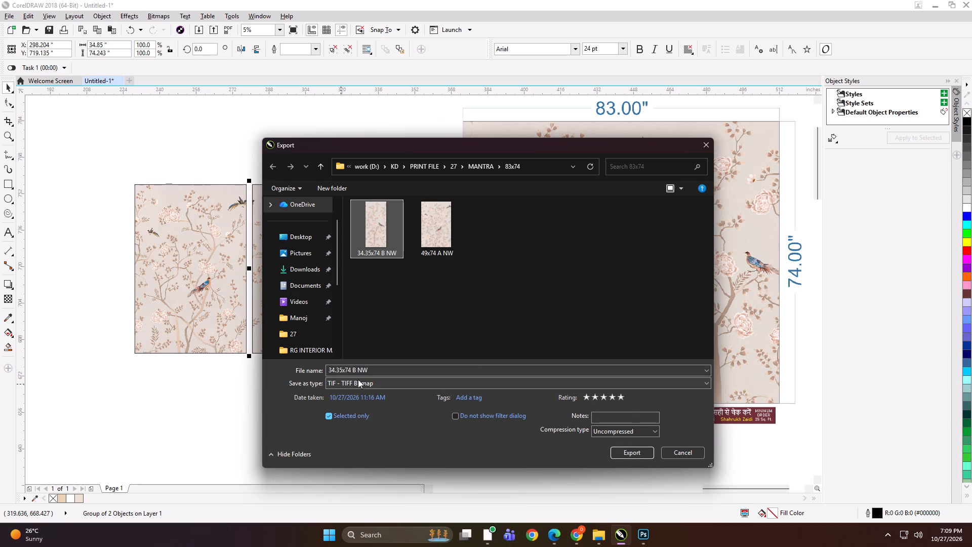
{"action": "key", "text": "Delete"}
{"action": "triple_click", "coordinate": [339, 369]}
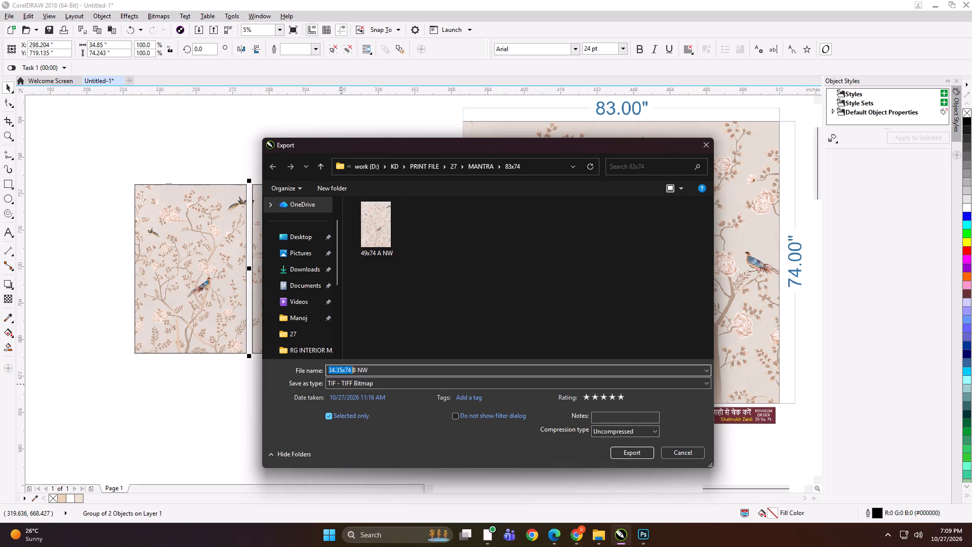
{"action": "key", "text": "BackSpace"}
{"action": "key", "text": "8"}
{"action": "key", "text": "Return"}
{"action": "key", "text": "Return"}
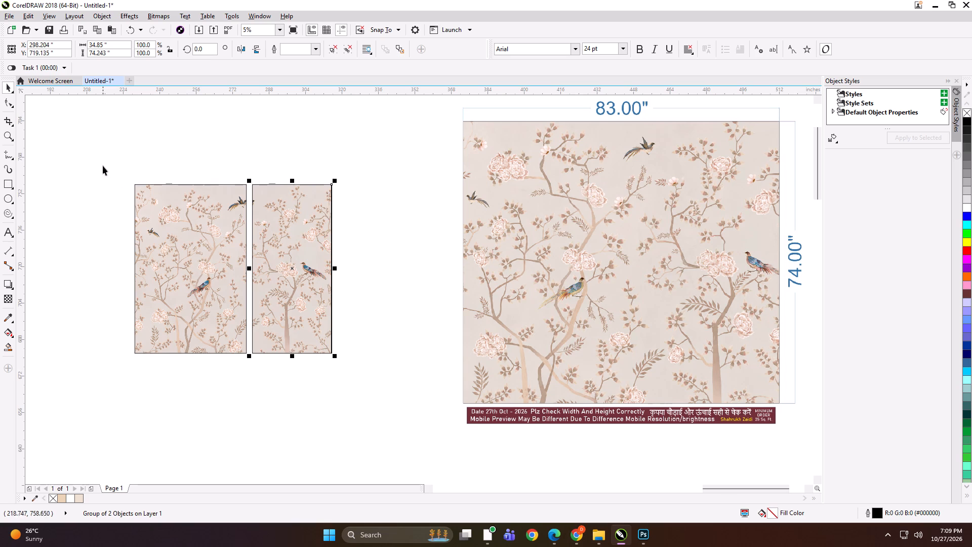
Group the two panels, enlarge them beside the 83 x 74 layout, and group them with that layout.
{"action": "left_click_drag", "start_coordinate": [103, 166], "coordinate": [359, 386]}
{"action": "key", "text": "ctrl+g"}
{"action": "scroll", "coordinate": [319, 317], "scroll_direction": "down", "scroll_amount": 1}
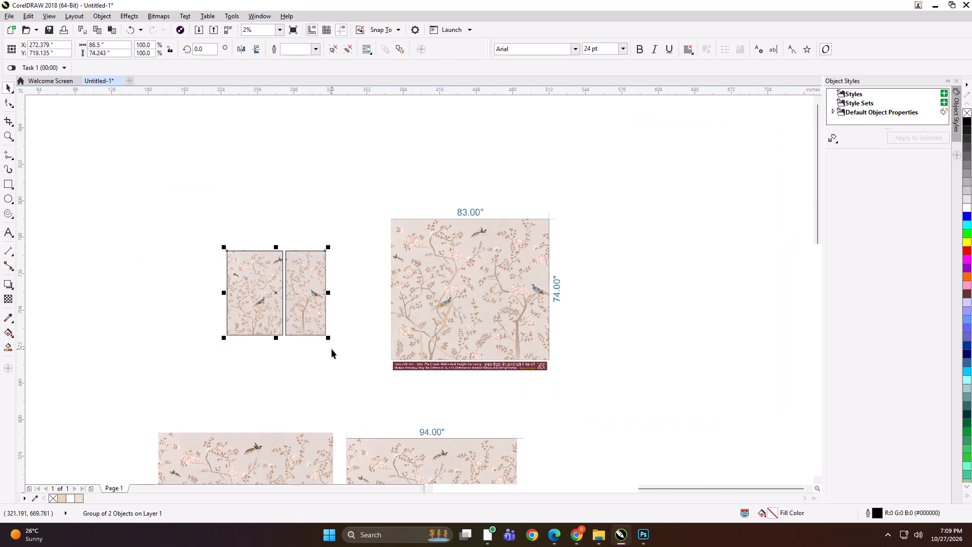
{"action": "left_click_drag", "start_coordinate": [332, 341], "coordinate": [390, 375], "text": "shift"}
{"action": "left_click", "coordinate": [412, 318], "text": "shift"}
{"action": "key", "text": "ctrl+g"}
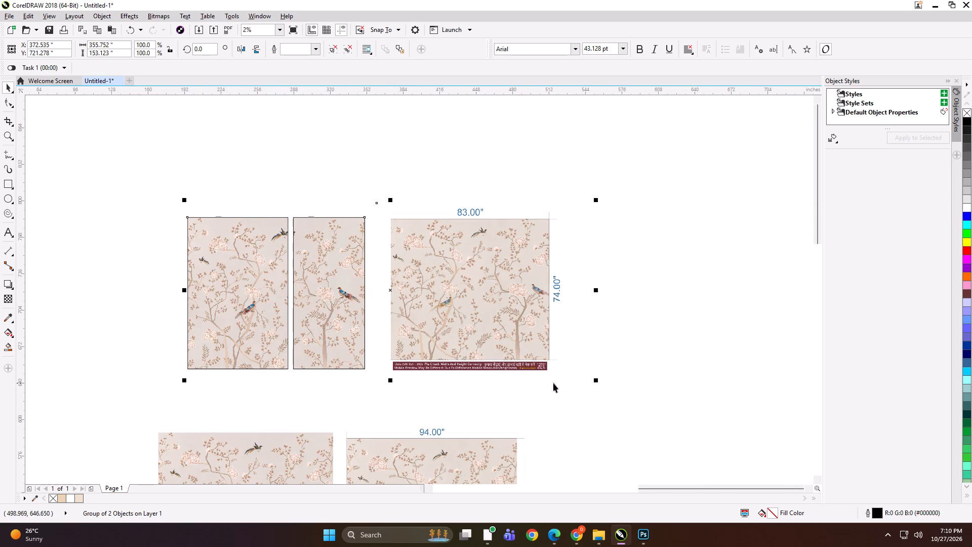
Scale the combined panels and layout down to about 5.8 x 2.5 inches and export the proof as "SGDG".
{"action": "left_click_drag", "start_coordinate": [596, 383], "coordinate": [404, 310], "text": "shift"}
{"action": "scroll", "coordinate": [394, 295], "scroll_direction": "up", "scroll_amount": 2}
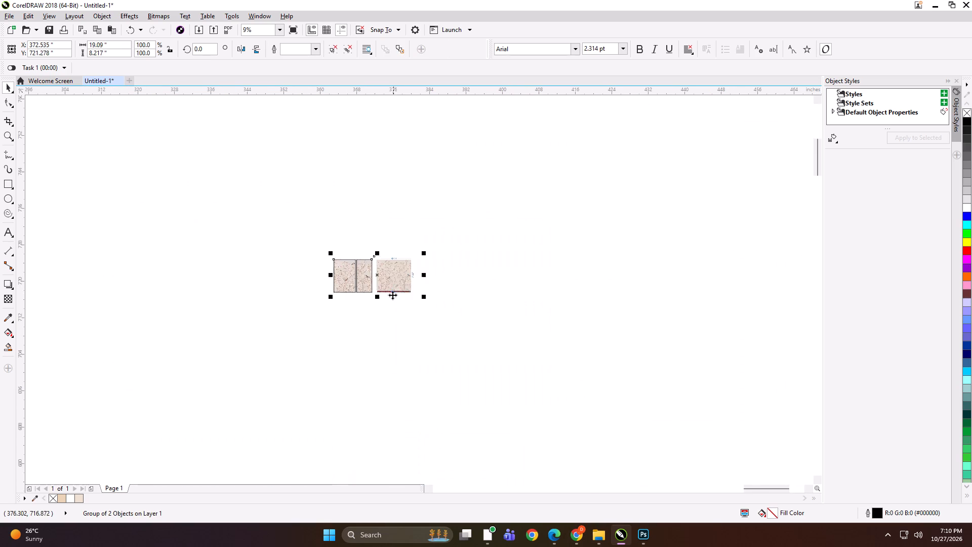
{"action": "scroll", "coordinate": [392, 295], "scroll_direction": "up", "scroll_amount": 2}
{"action": "left_click_drag", "start_coordinate": [548, 334], "coordinate": [494, 317], "text": "shift"}
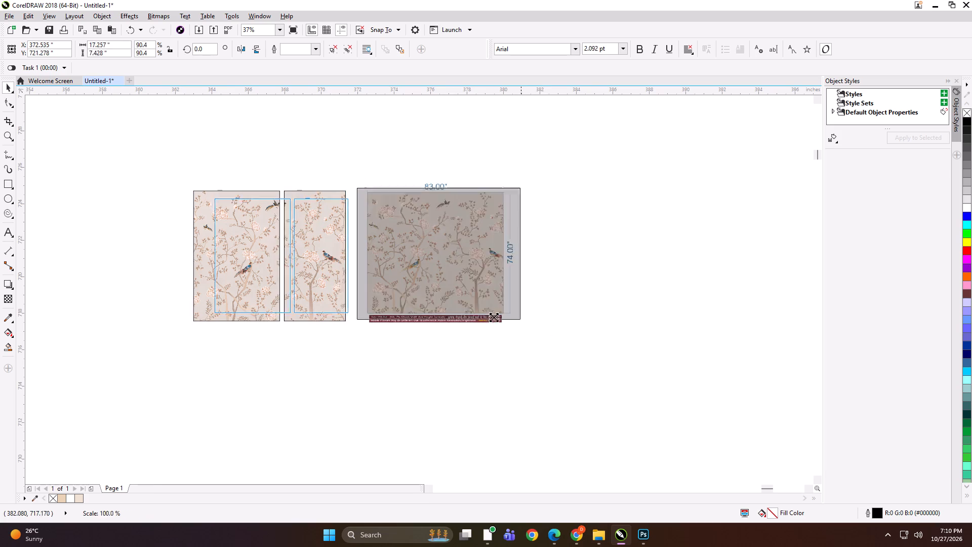
{"action": "left_click_drag", "start_coordinate": [494, 317], "coordinate": [427, 288], "text": "shift"}
{"action": "key", "text": "ctrl+e"}
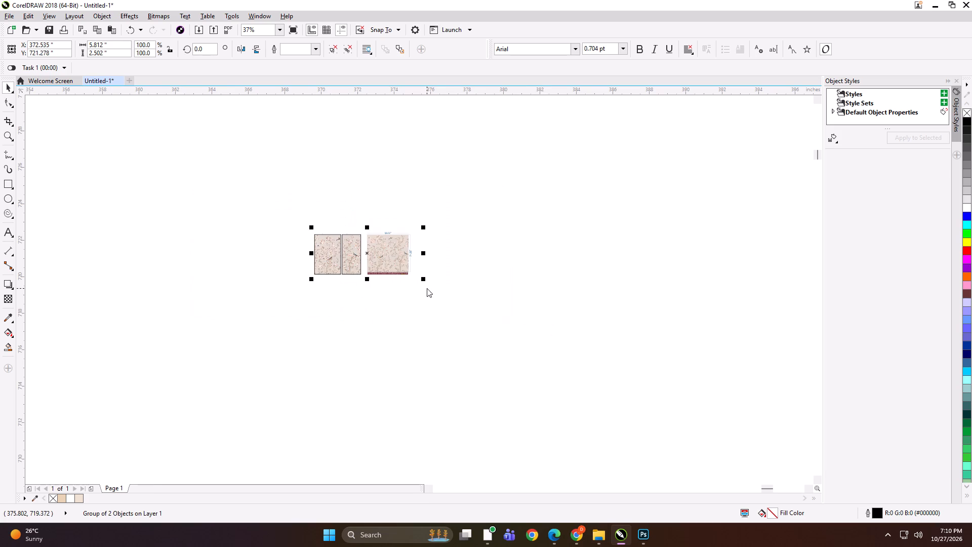
{"action": "type", "text": "SGDG"}
{"action": "key", "text": "Return"}
{"action": "key", "text": "Return"}
{"action": "key", "text": "Return"}
Delete the exported 83 x 74 proof group from the page.
{"action": "key", "text": "Delete"}
{"action": "key", "text": "F4"}
{"action": "left_click", "coordinate": [427, 288]}
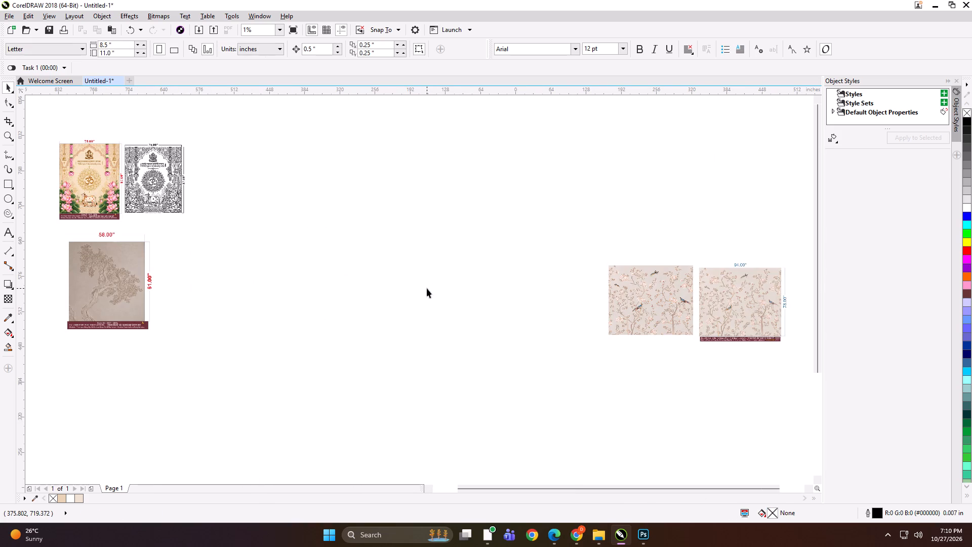
Resize the floral artwork beside the 94 x 78 layout to 94 x 78 inches.
{"action": "scroll", "coordinate": [801, 308], "scroll_direction": "up", "scroll_amount": 1}
{"action": "scroll", "coordinate": [732, 400], "scroll_direction": "up", "scroll_amount": 1}
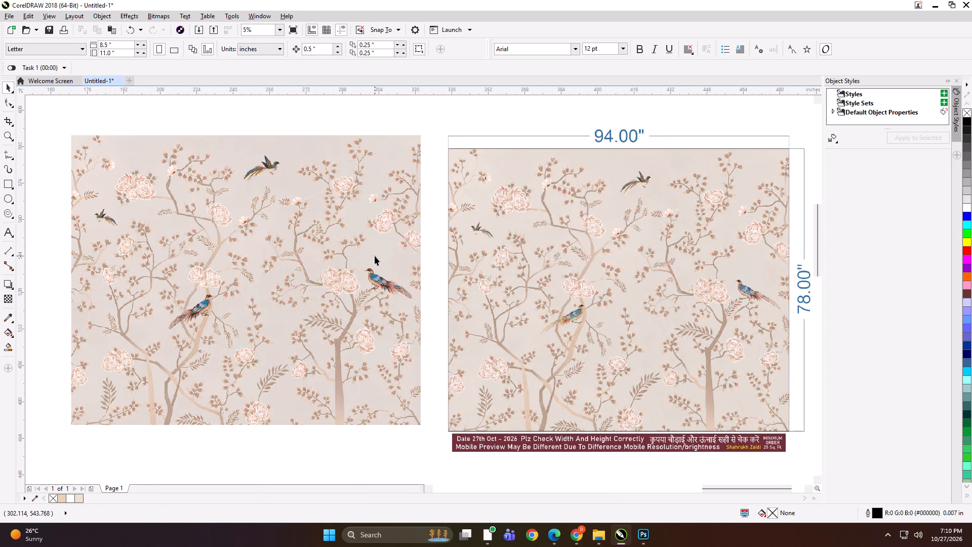
{"action": "left_click", "coordinate": [375, 256]}
{"action": "left_click_drag", "start_coordinate": [119, 46], "coordinate": [94, 46]}
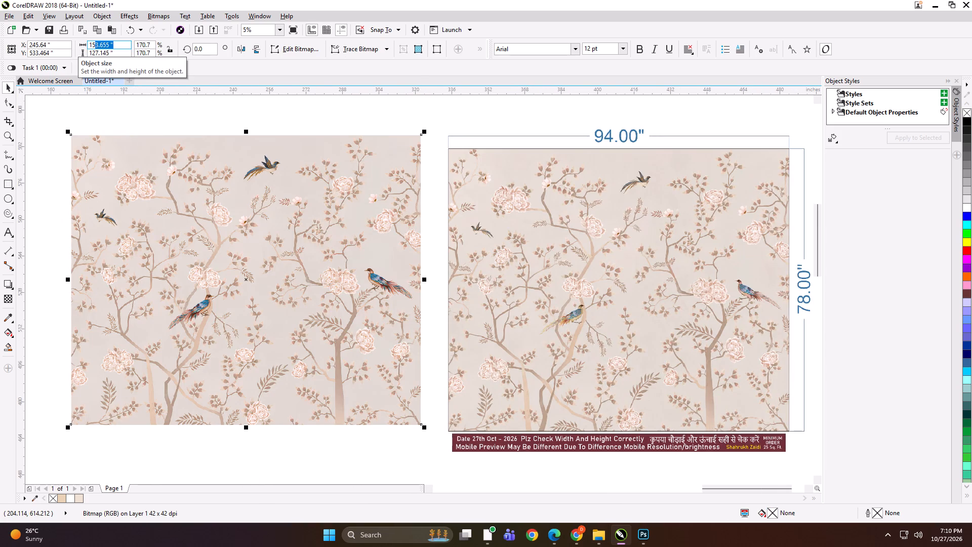
{"action": "key", "text": "ctrl+a"}
{"action": "key", "text": "4"}
{"action": "key", "text": "Tab"}
{"action": "type", "text": "78"}
{"action": "key", "text": "Return"}
Add a rectangle frame over the 94 x 78 floral artwork and set its width to 49 inches.
{"action": "double_click", "coordinate": [10, 185], "text": "shift"}
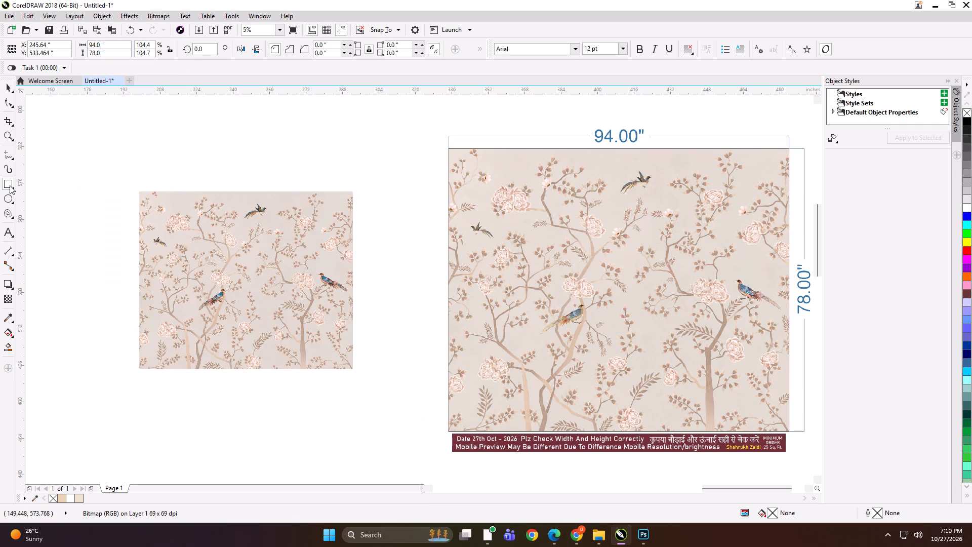
{"action": "key", "text": "space"}
{"action": "left_click", "coordinate": [122, 50]}
{"action": "left_click", "coordinate": [119, 46], "text": "ctrl"}
{"action": "key", "text": "ctrl+a"}
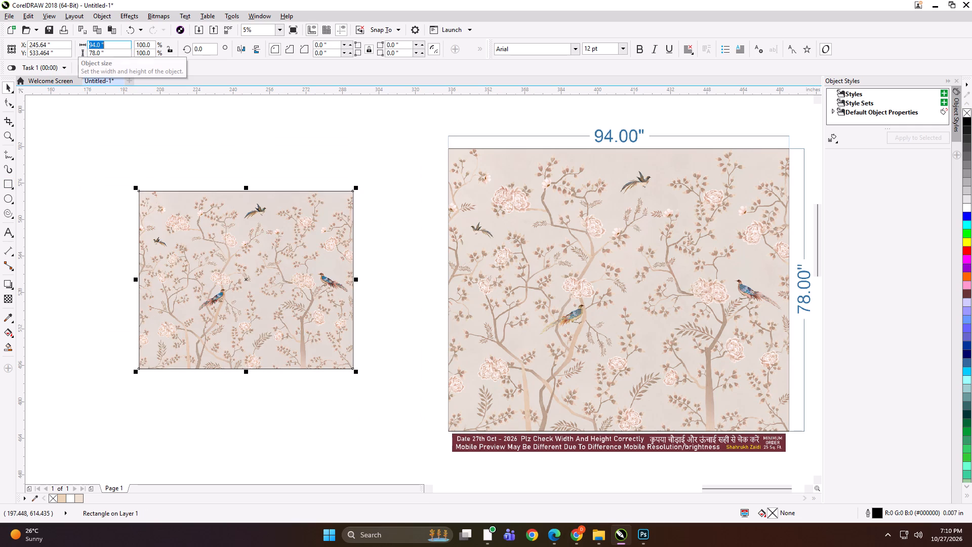
{"action": "type", "text": "49"}
{"action": "key", "text": "Return"}
Align the 49-inch panel rectangle with the left edge of the 94 x 78 floral artwork.
{"action": "left_click", "coordinate": [173, 258], "text": "shift"}
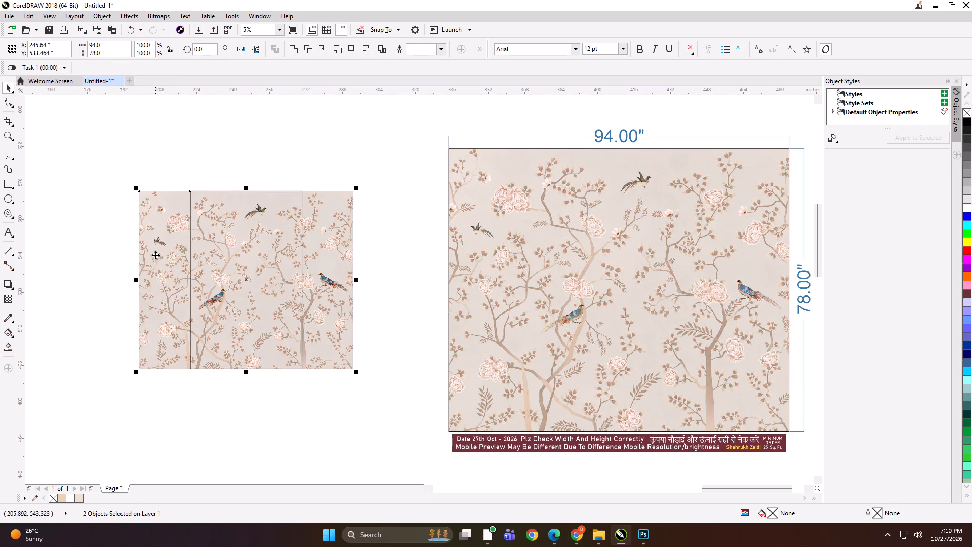
{"action": "key", "text": "l"}
{"action": "left_click", "coordinate": [159, 164]}
Mirror a copy of the 49-inch panel rectangle onto the rest of the artwork, overlapping 0.5 inch, and trim its width to 45.5 inches.
{"action": "left_click", "coordinate": [187, 264]}
{"action": "left_click_drag", "start_coordinate": [135, 280], "coordinate": [266, 280]}
{"action": "right_click", "coordinate": [266, 280], "text": "ctrl"}
{"action": "scroll", "coordinate": [238, 282], "scroll_direction": "up", "scroll_amount": 1}
{"action": "key", "text": "Left"}
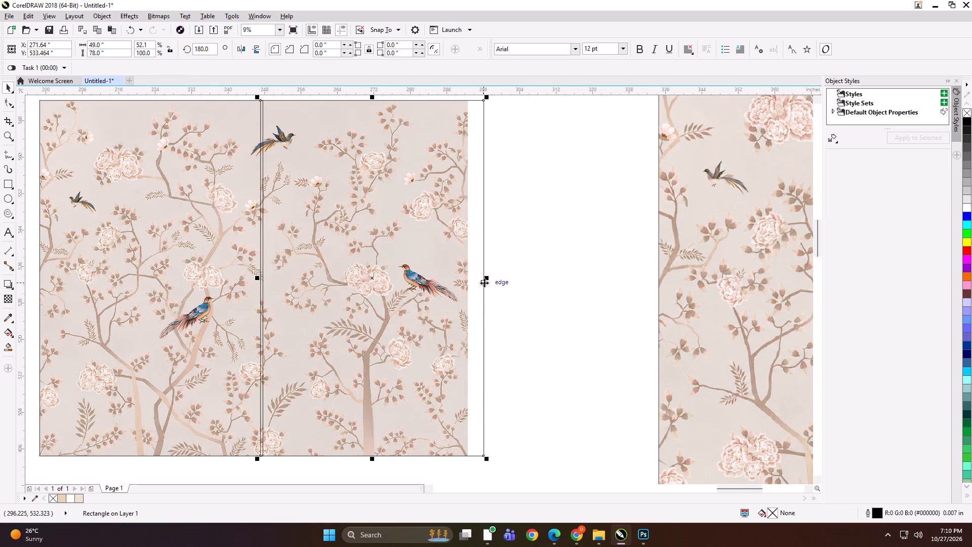
{"action": "left_click_drag", "start_coordinate": [487, 279], "coordinate": [472, 279]}
{"action": "scroll", "coordinate": [427, 258], "scroll_direction": "down", "scroll_amount": 1}
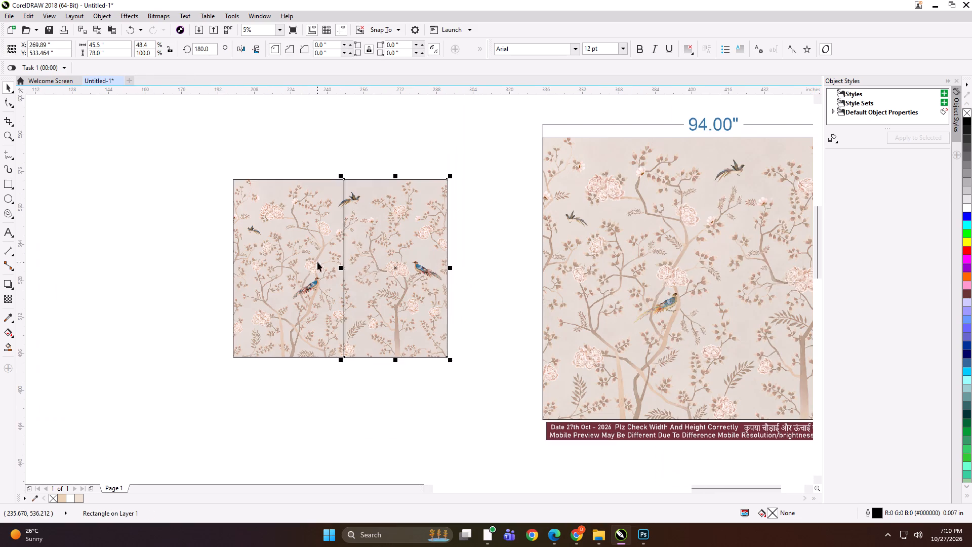
Group the two panel rectangles, clip the floral artwork inside them, and ungroup the result into separate panels.
{"action": "left_click", "coordinate": [317, 262], "text": "shift"}
{"action": "key", "text": "ctrl+g"}
{"action": "left_click", "coordinate": [189, 252]}
{"action": "left_click", "coordinate": [307, 246], "text": "alt"}
{"action": "key", "text": "shift+Return"}
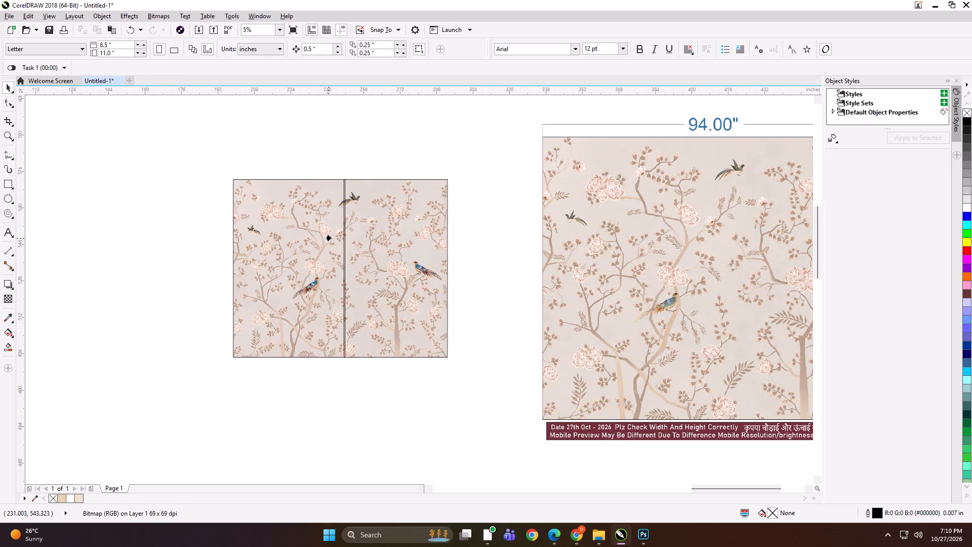
{"action": "left_click", "coordinate": [331, 238]}
{"action": "key", "text": "ctrl+u"}
{"action": "left_click", "coordinate": [188, 240]}
Add the text label "94*78 PANEL 1" along the top edge of the 49-inch panel.
{"action": "left_click", "coordinate": [6, 231]}
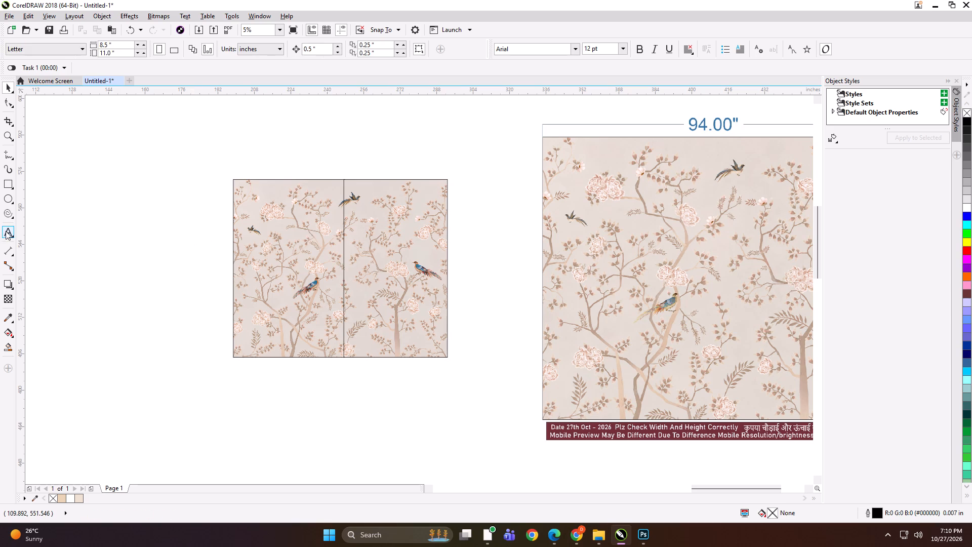
{"action": "left_click", "coordinate": [277, 179]}
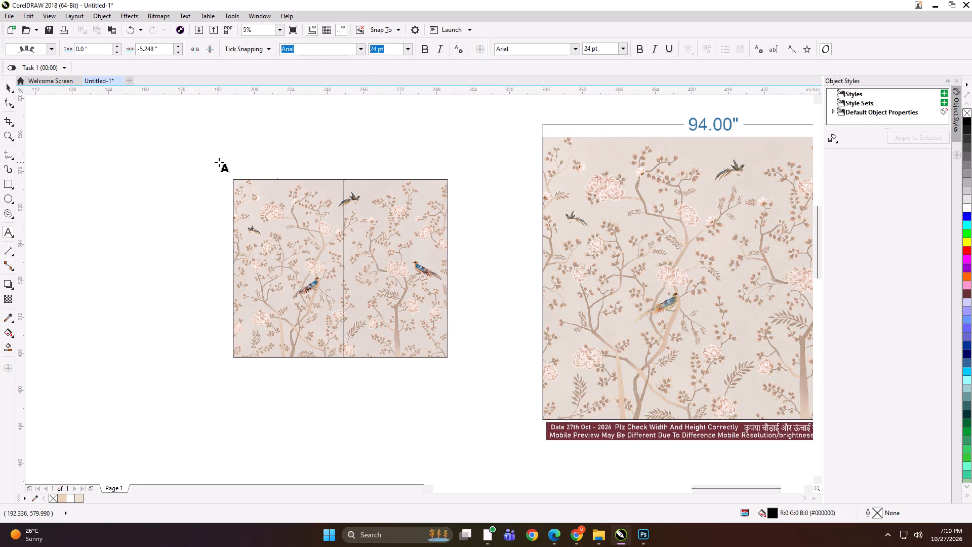
{"action": "type", "text": "94*"}
{"action": "scroll", "coordinate": [287, 237], "scroll_direction": "down", "scroll_amount": 1}
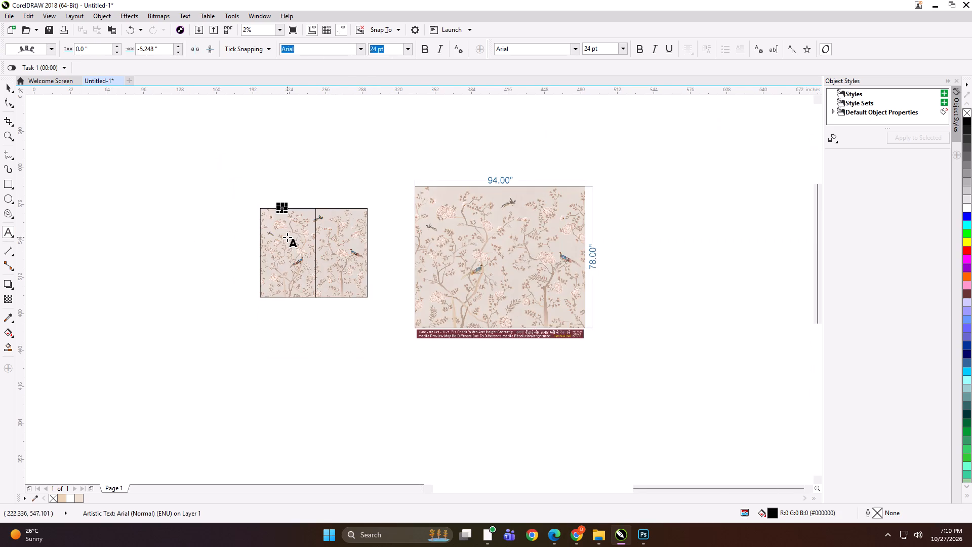
{"action": "scroll", "coordinate": [447, 236], "scroll_direction": "up", "scroll_amount": 1}
{"action": "type", "text": "78 PANEL 1"}
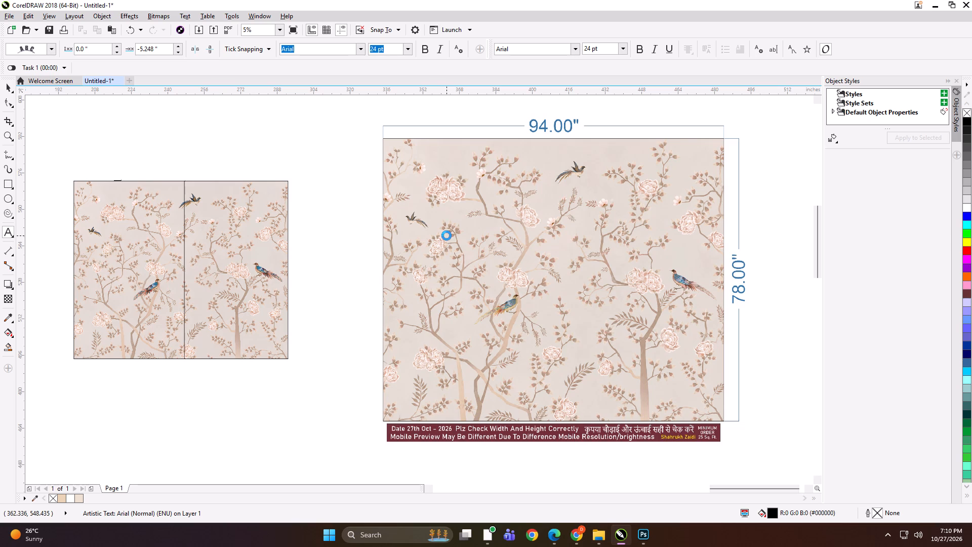
Copy the label onto the top edge of the 45.5-inch panel and change its ending to PANEL 2.
{"action": "key", "text": "ctrl+a"}
{"action": "key", "text": "ctrl+a"}
{"action": "key", "text": "ctrl+c"}
{"action": "scroll", "coordinate": [114, 187], "scroll_direction": "up", "scroll_amount": 4}
{"action": "scroll", "coordinate": [132, 191], "scroll_direction": "down", "scroll_amount": 4}
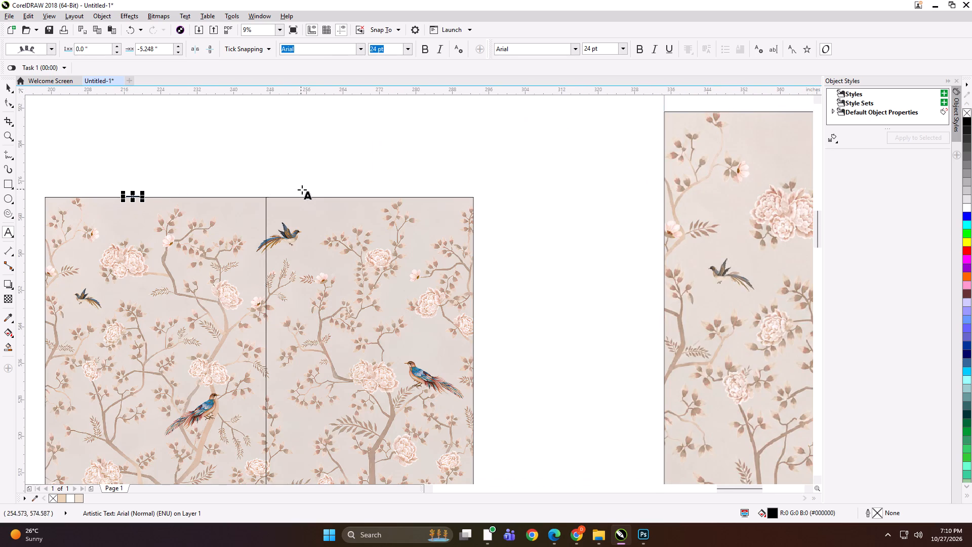
{"action": "left_click", "coordinate": [309, 195]}
{"action": "key", "text": "ctrl+v"}
{"action": "key", "text": "BackSpace"}
{"action": "key", "text": "2"}
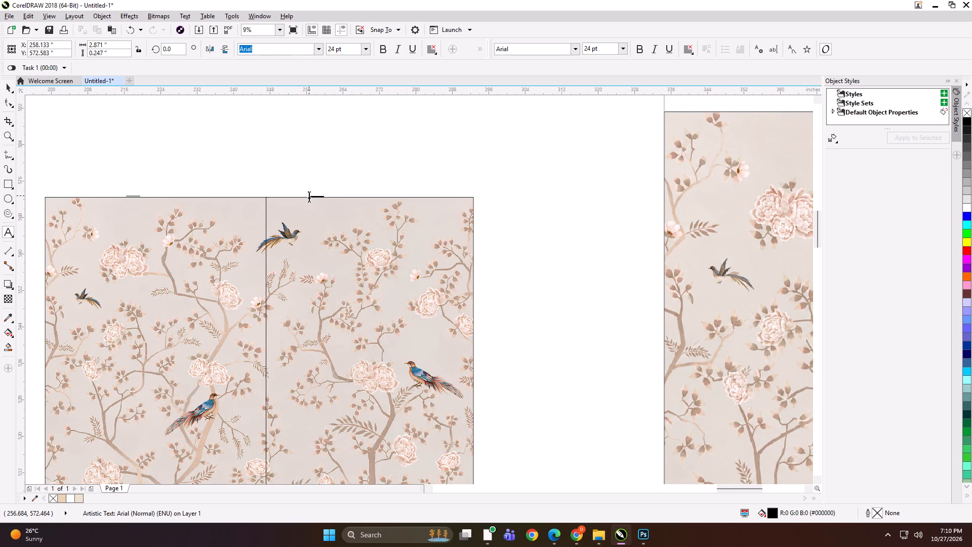
Group each floral panel with its own text label.
{"action": "left_click", "coordinate": [9, 89]}
{"action": "left_click", "coordinate": [297, 238], "text": "shift"}
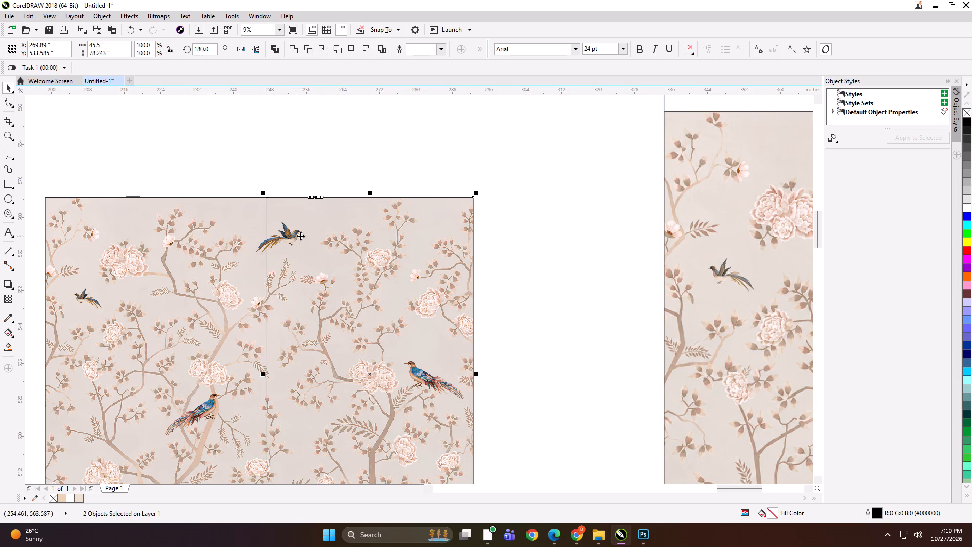
{"action": "key", "text": "ctrl+g"}
{"action": "left_click_drag", "start_coordinate": [215, 159], "coordinate": [103, 248]}
{"action": "left_click", "coordinate": [129, 245], "text": "shift"}
{"action": "left_click", "coordinate": [129, 245]}
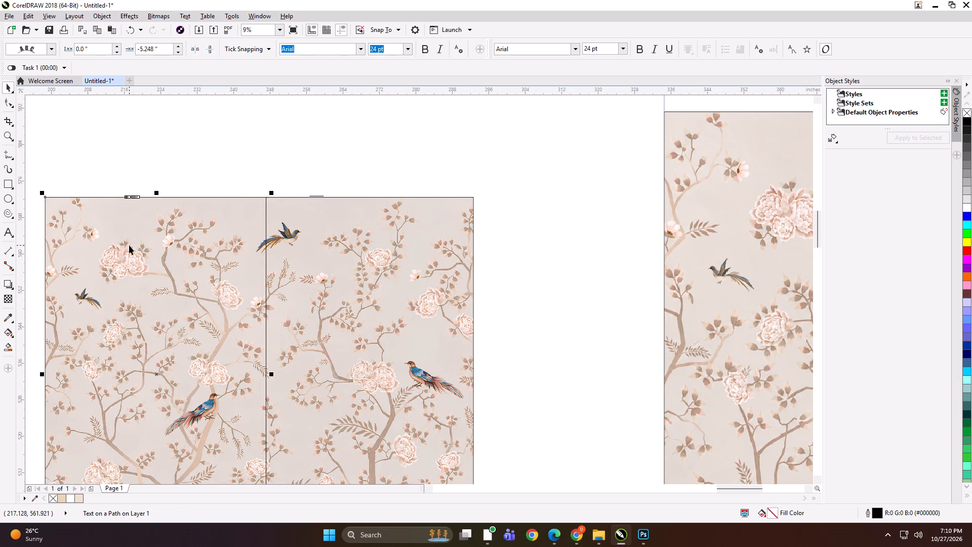
{"action": "key", "text": "ctrl+g"}
Start exporting the grouped 49-inch panel and create a 94x78 folder inside the MANTRA folder as its destination.
{"action": "scroll", "coordinate": [174, 231], "scroll_direction": "down", "scroll_amount": 1}
{"action": "key", "text": "ctrl+e"}
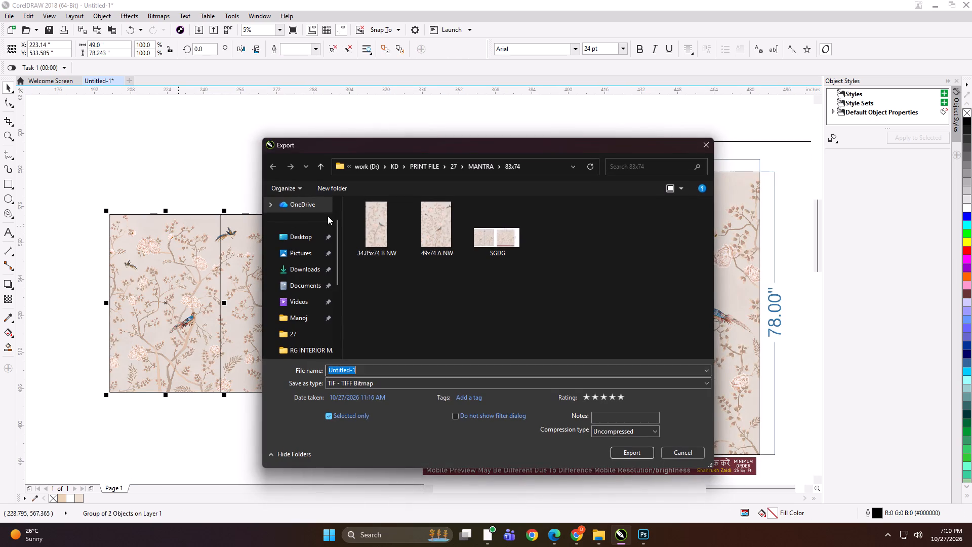
{"action": "left_click", "coordinate": [319, 166]}
{"action": "left_click", "coordinate": [325, 186]}
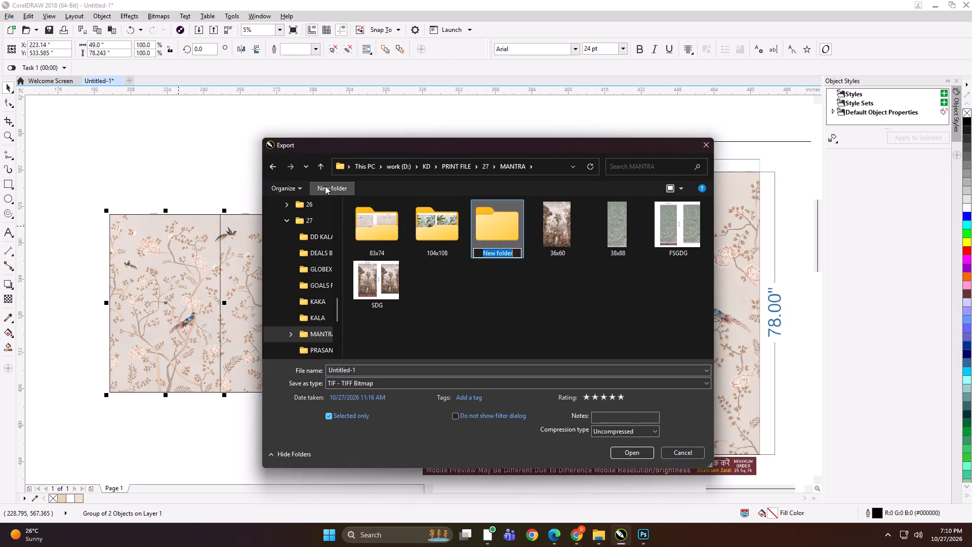
{"action": "type", "text": "94x78"}
{"action": "key", "text": "space"}
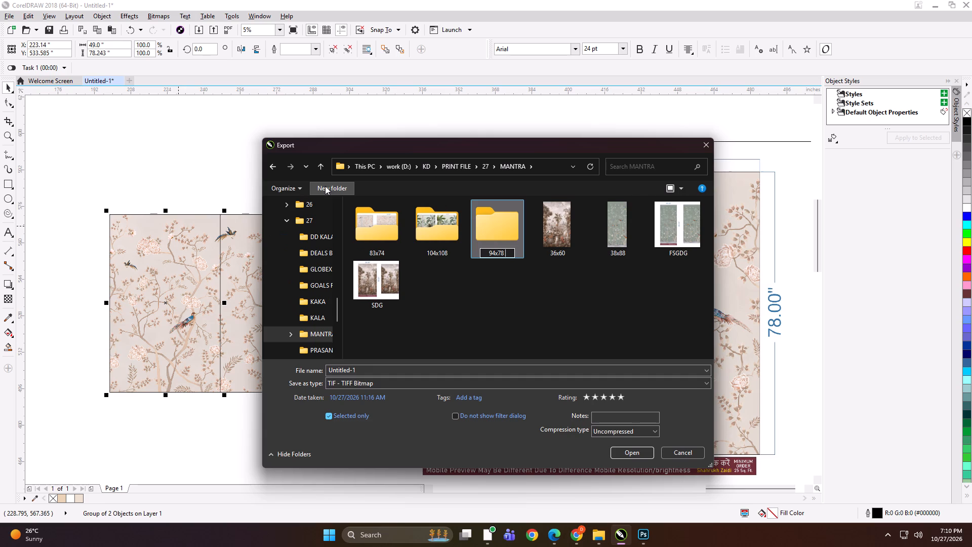
{"action": "key", "text": "Return"}
{"action": "double_click", "coordinate": [449, 231]}
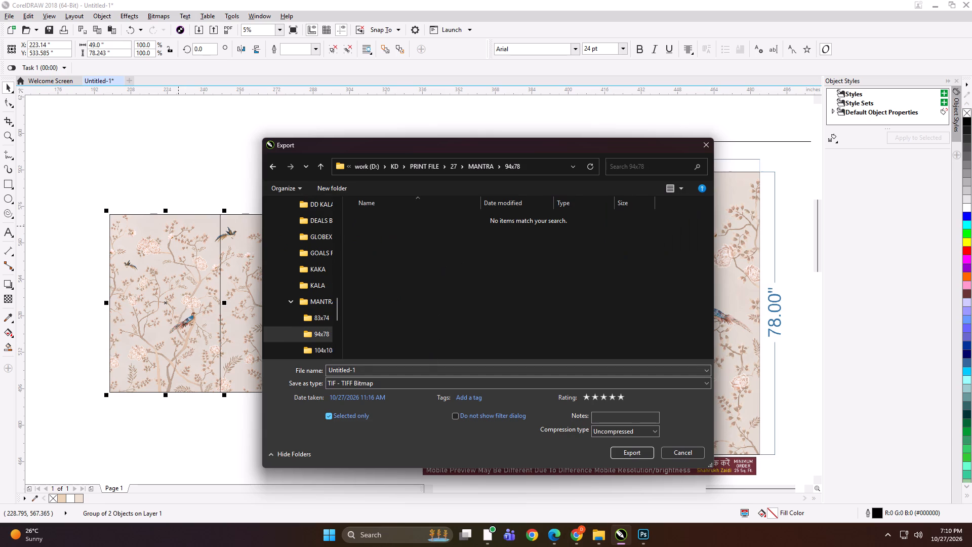
Export the 49-inch panel as a TIFF named 49x78 A NW.
{"action": "left_click", "coordinate": [429, 367]}
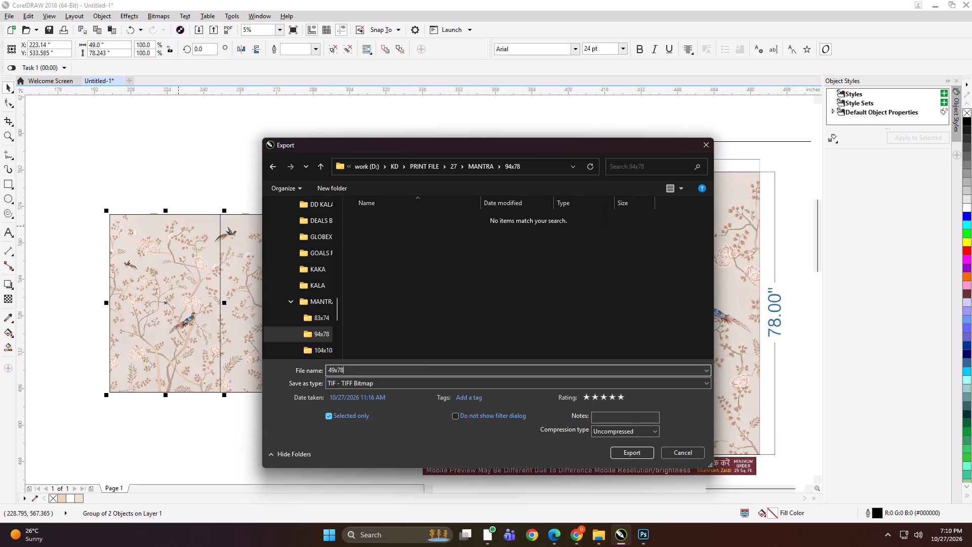
{"action": "key", "text": "Return"}
{"action": "key", "text": "Return"}
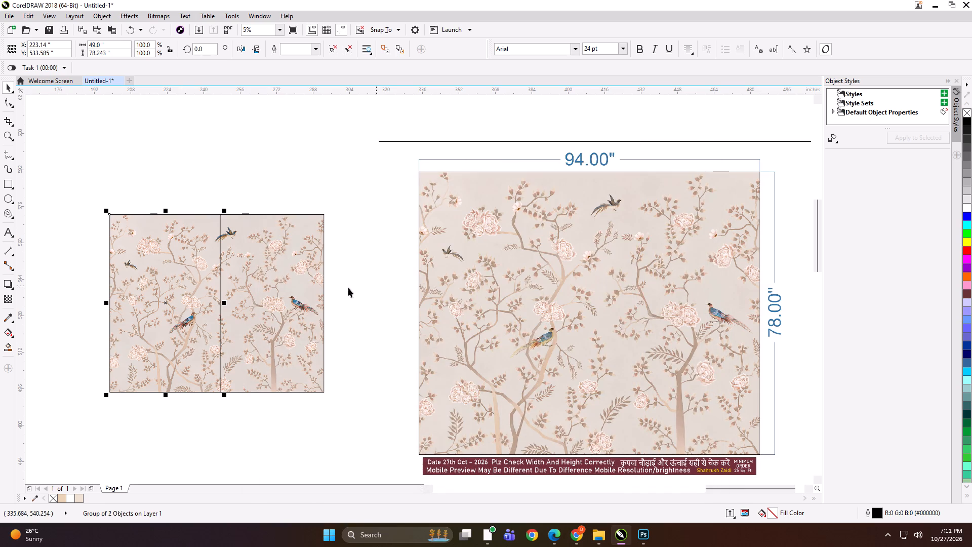
Export the 45.5-inch panel as a TIFF named 45.5x78 B NW in the 94x78 folder.
{"action": "left_click", "coordinate": [295, 300]}
{"action": "key", "text": "ctrl+e"}
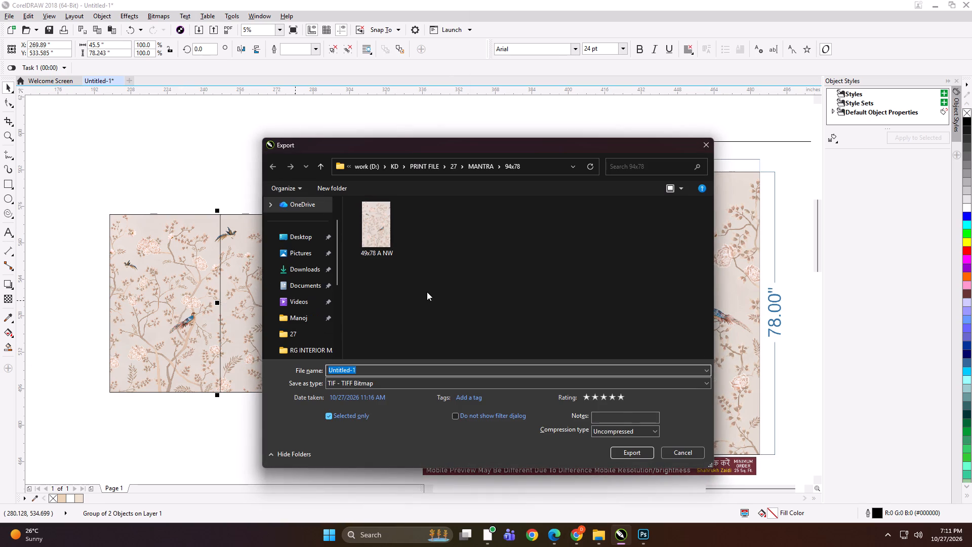
{"action": "type", "text": "45.5x78 B NW"}
{"action": "key", "text": "Return"}
{"action": "key", "text": "Return"}
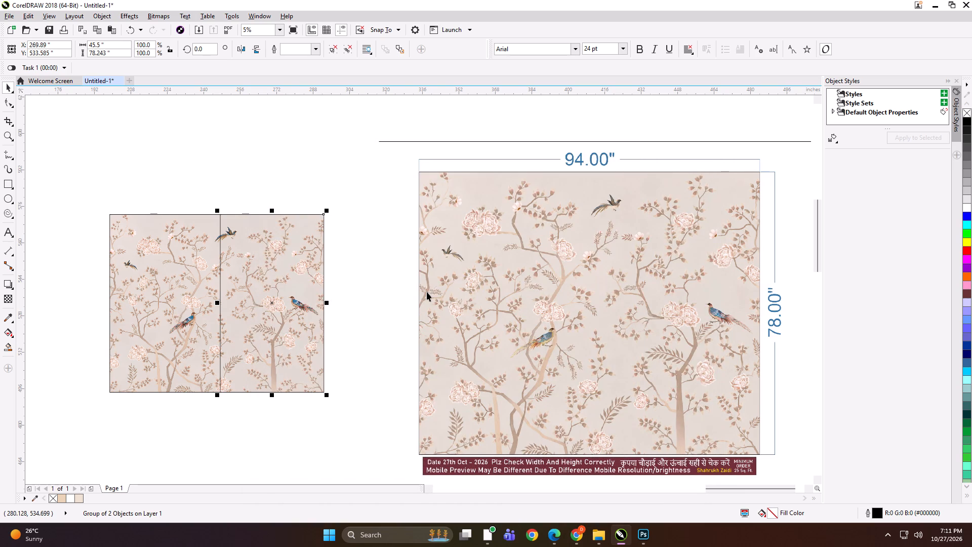
Move the 45.5-inch panel 5.5 inches away from the 49-inch panel to leave a gap between them.
{"action": "key", "text": "Right"}
{"action": "key", "text": "Right"}
{"action": "key", "text": "Right"}
{"action": "key", "text": "Right"}
{"action": "key", "text": "Right"}
{"action": "key", "text": "Right"}
{"action": "key", "text": "Right"}
{"action": "key", "text": "Right"}
{"action": "key", "text": "Right"}
{"action": "key", "text": "Right"}
{"action": "key", "text": "Right"}
Enlarge both floral panels together to roughly the height of the 94 x 78 dimensioned layout.
{"action": "scroll", "coordinate": [307, 257], "scroll_direction": "down", "scroll_amount": 1}
{"action": "left_click", "coordinate": [257, 280], "text": "shift"}
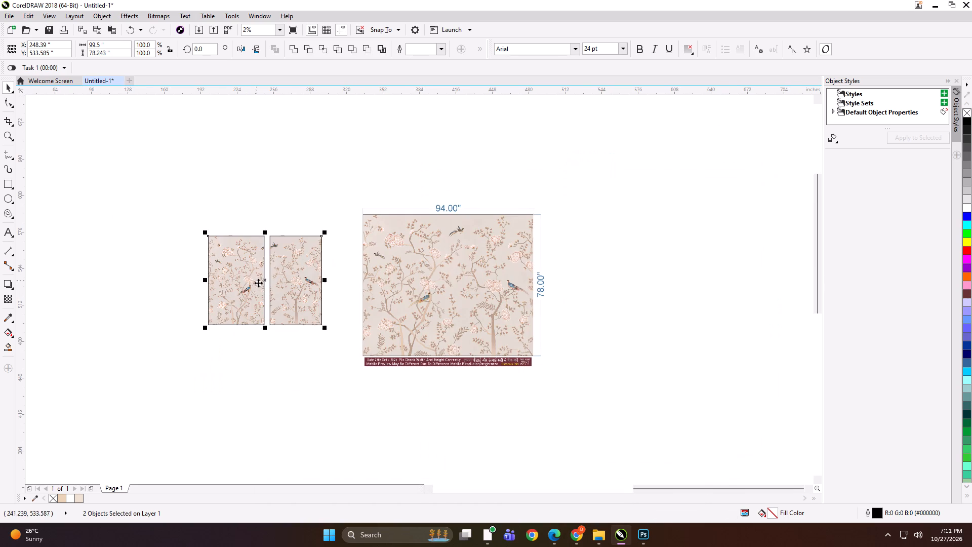
{"action": "left_click_drag", "start_coordinate": [327, 329], "coordinate": [358, 358], "text": "shift"}
Group the two panels with the 94 x 78 layout and scale the group down to about 5.55 x 2.55 inches.
{"action": "left_click", "coordinate": [447, 334], "text": "shift"}
{"action": "key", "text": "ctrl+g"}
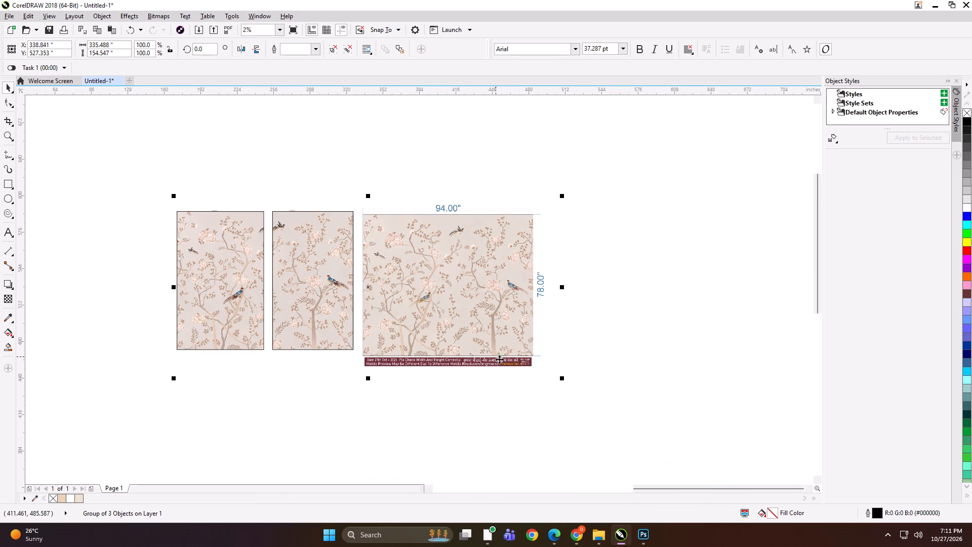
{"action": "left_click_drag", "start_coordinate": [560, 378], "coordinate": [379, 295], "text": "shift"}
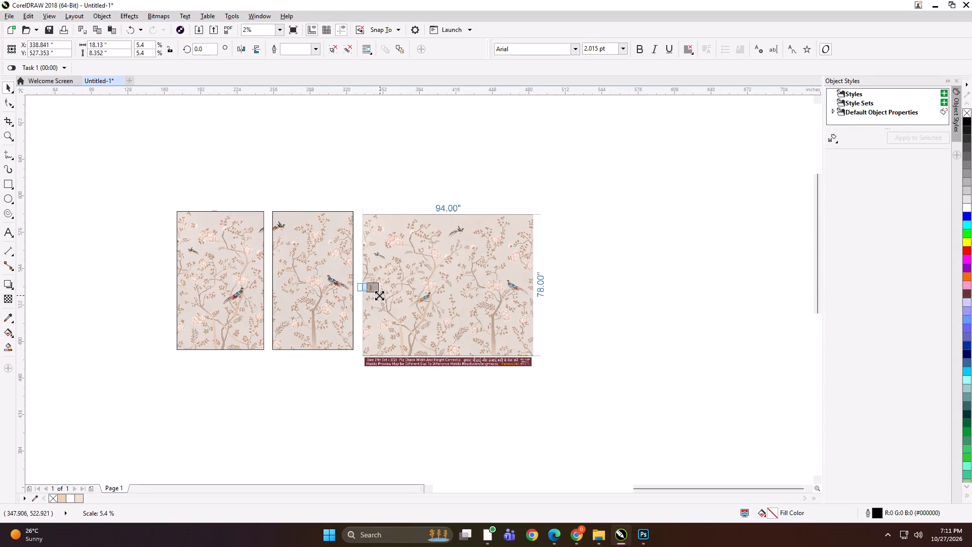
{"action": "left_click_drag", "start_coordinate": [379, 295], "coordinate": [375, 295], "text": "shift"}
{"action": "scroll", "coordinate": [373, 293], "scroll_direction": "up", "scroll_amount": 4}
{"action": "scroll", "coordinate": [342, 258], "scroll_direction": "up", "scroll_amount": 1}
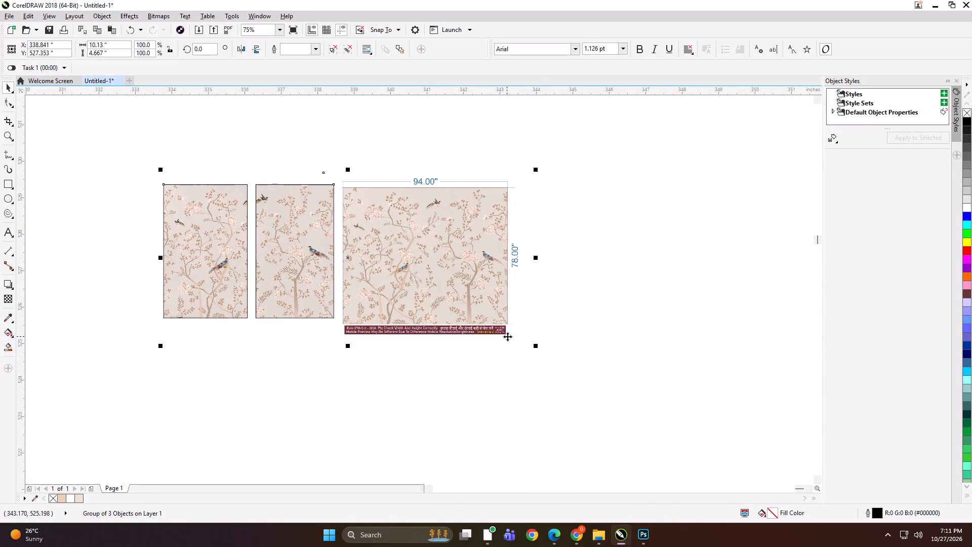
{"action": "left_click_drag", "start_coordinate": [537, 346], "coordinate": [453, 314], "text": "shift"}
Export the reduced proof group as a TIFF named SFDG in the 94x78 folder.
{"action": "key", "text": "ctrl+e"}
{"action": "type", "text": "SFDG"}
{"action": "key", "text": "Return"}
{"action": "key", "text": "Return"}
{"action": "key", "text": "Return"}
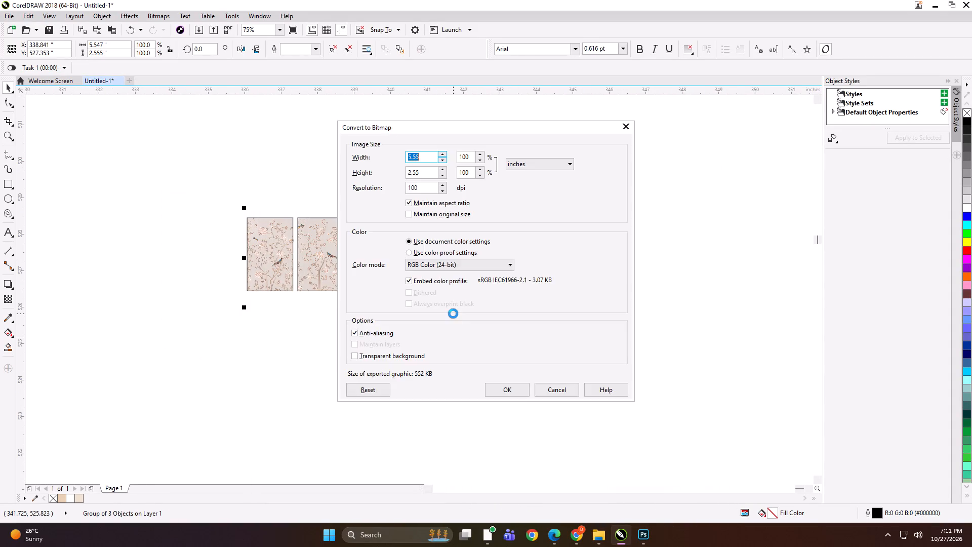
Delete the exported 94 x 78 proof group from the page.
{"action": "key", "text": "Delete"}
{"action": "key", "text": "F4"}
{"action": "left_click", "coordinate": [453, 314]}
{"action": "scroll", "coordinate": [425, 255], "scroll_direction": "down", "scroll_amount": 1}
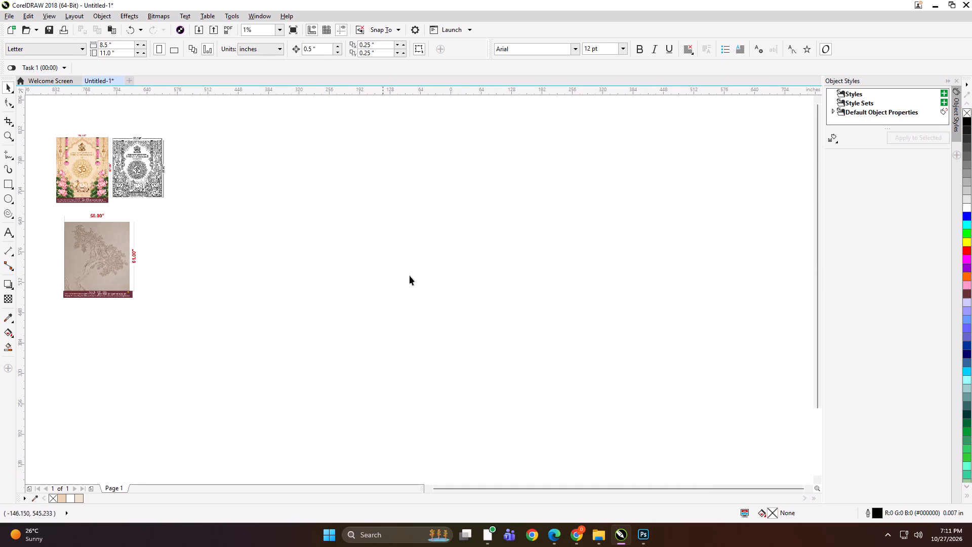
Bring the photoshop 1243124 and photoshop 121232 artworks from the arun print file folder into the open CorelDRAW document.
{"action": "left_click", "coordinate": [597, 541]}
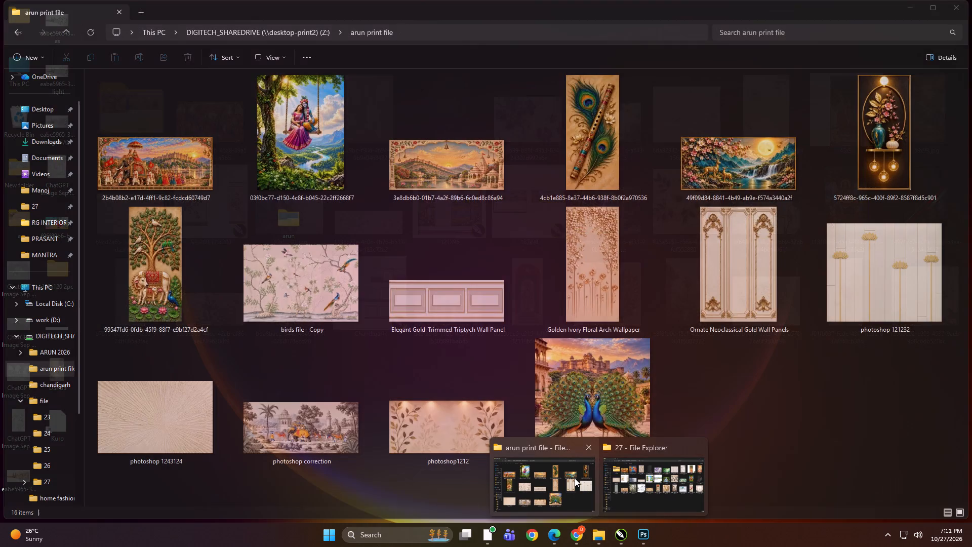
{"action": "left_click", "coordinate": [582, 472]}
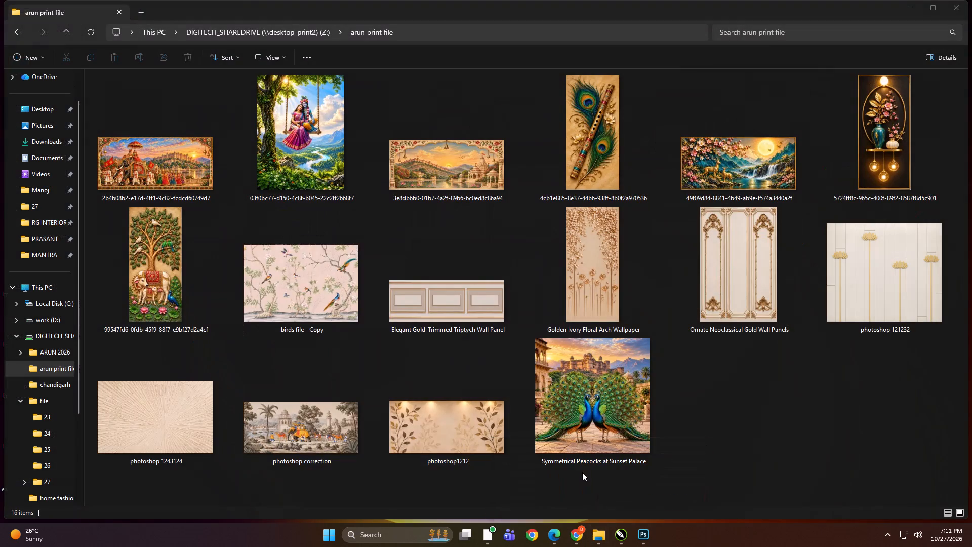
{"action": "left_click", "coordinate": [152, 412]}
{"action": "left_click", "coordinate": [874, 286], "text": "ctrl"}
{"action": "left_click_drag", "start_coordinate": [882, 269], "coordinate": [844, 297]}
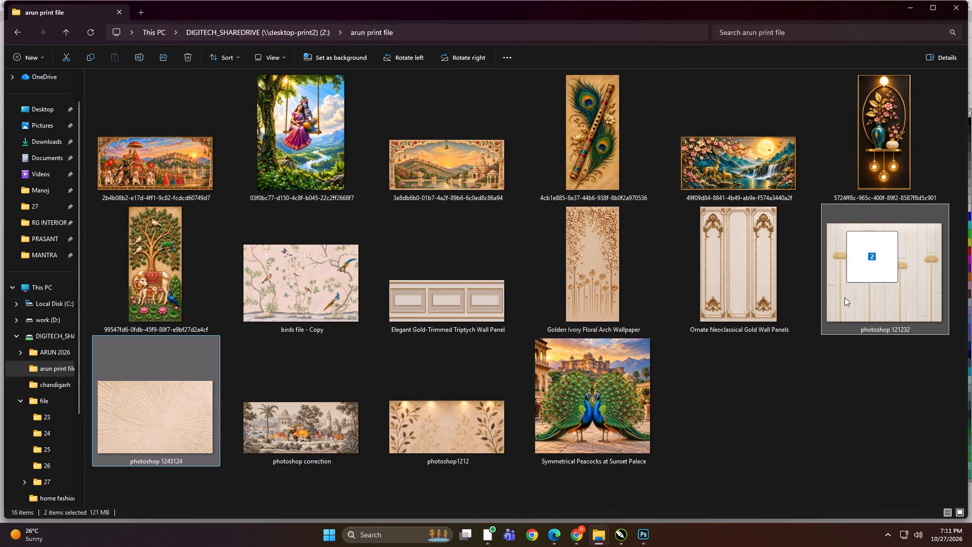
{"action": "left_click_drag", "start_coordinate": [844, 297], "coordinate": [488, 351]}
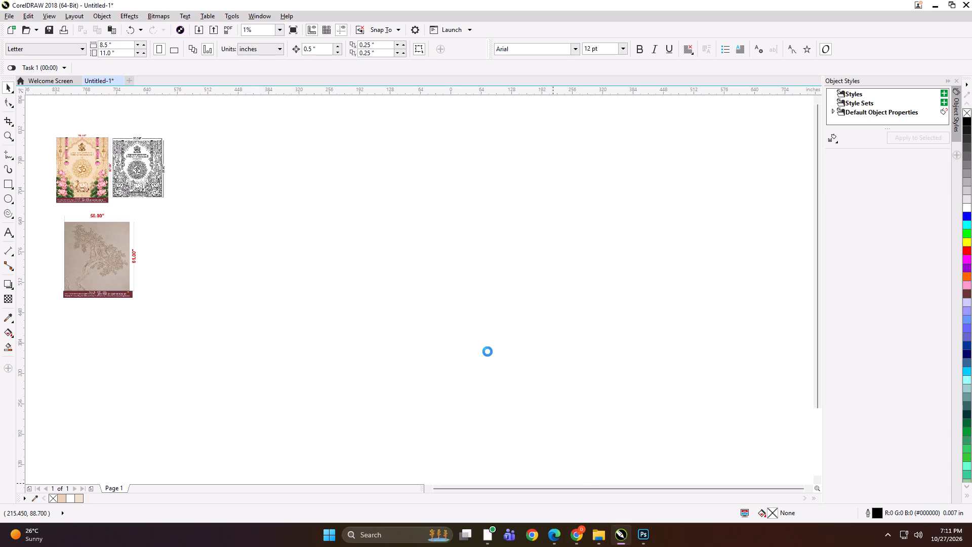
Switch to the File Explorer window showing the 27 folder.
{"action": "key", "text": "alt+Tab"}
{"action": "key", "text": "alt+Tab"}
{"action": "key", "text": "alt+Tab"}
{"action": "key", "text": "alt+Tab"}
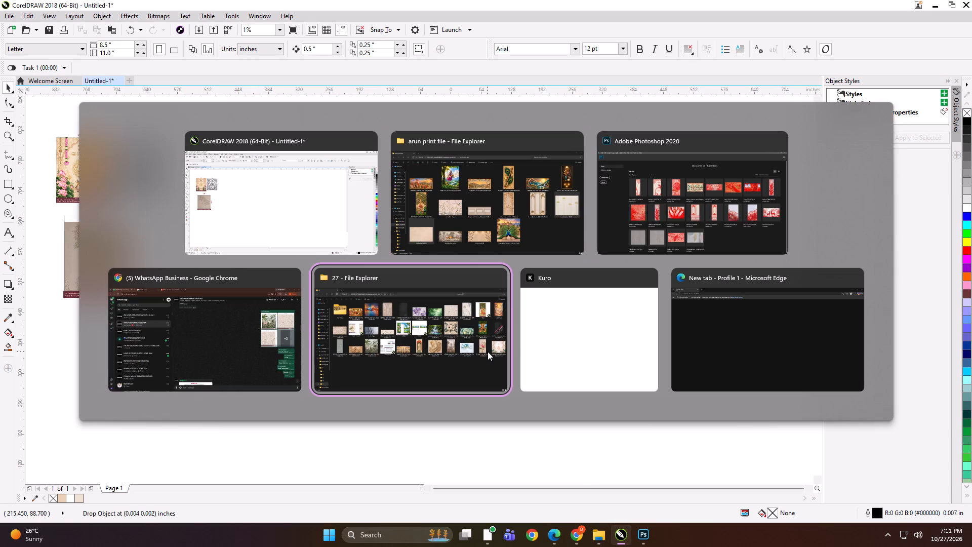
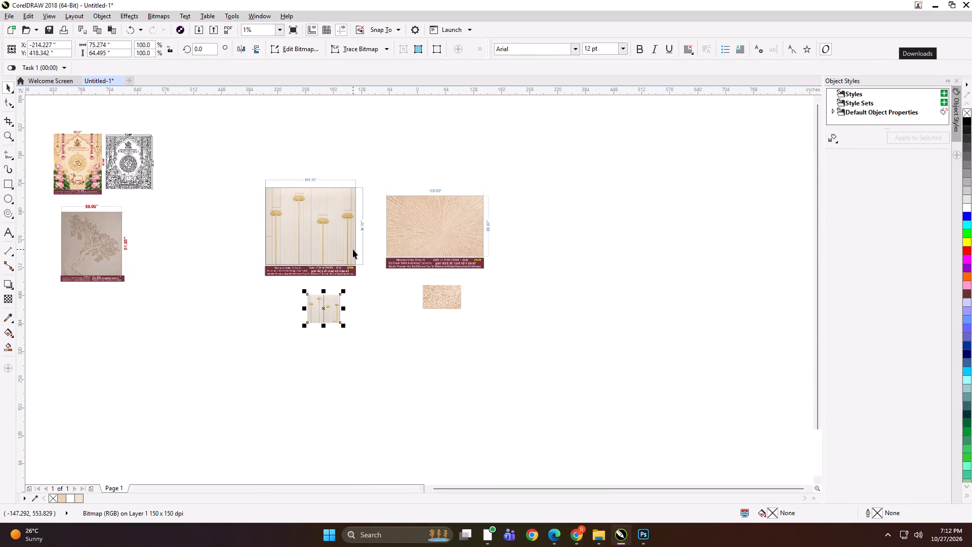
Examine the 105 x 90 lotus layout and the 105 x 66 sunburst layout together with the small artworks below them.
{"action": "left_click_drag", "start_coordinate": [211, 140], "coordinate": [537, 361]}
{"action": "key", "text": "shift+F2"}
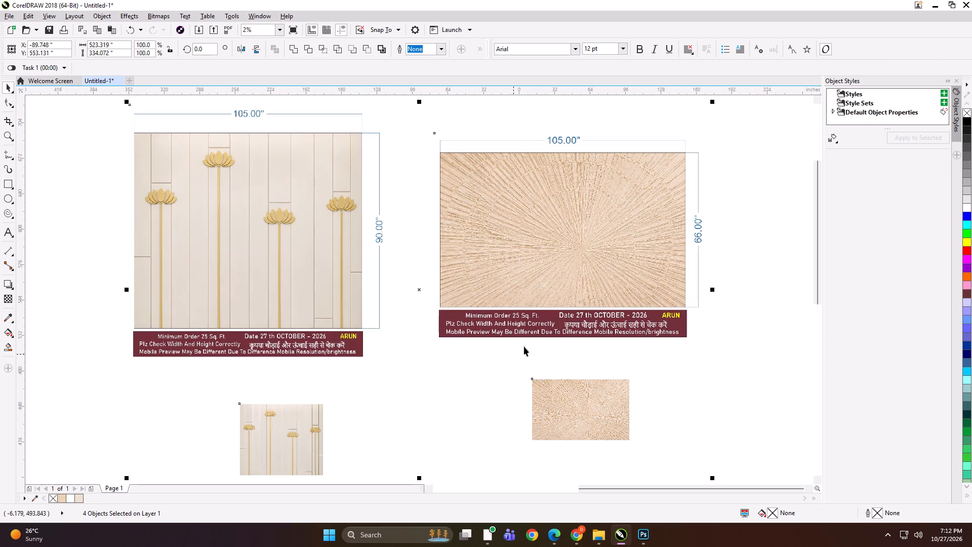
{"action": "left_click", "coordinate": [437, 349]}
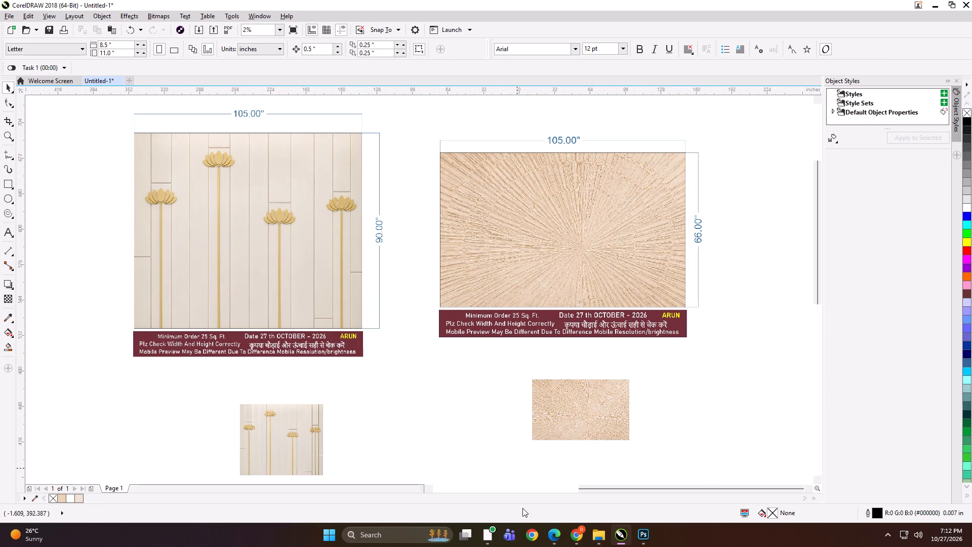
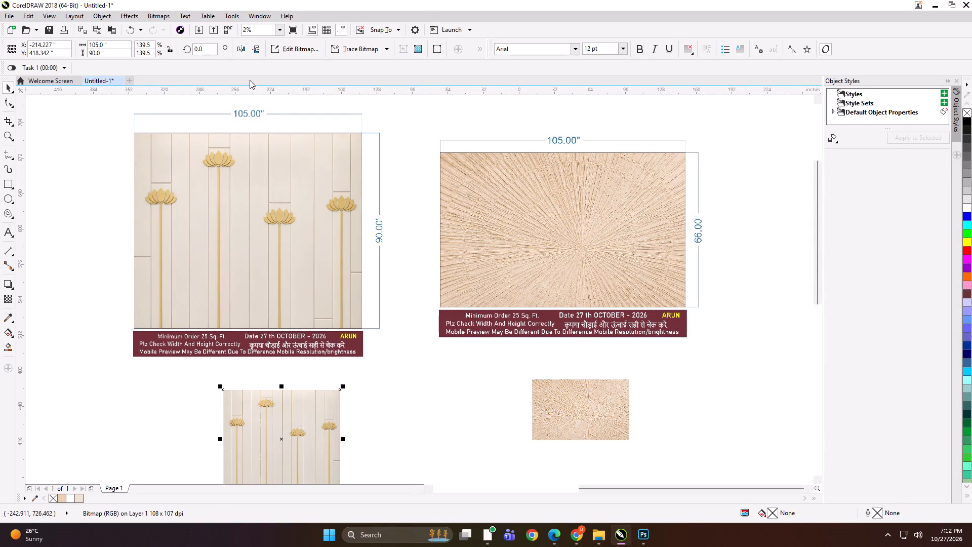
Scale the 105 x 90 dimensioned lotus layout down to about 91 x 89 inches and place it beside the lotus artwork.
{"action": "scroll", "coordinate": [293, 282], "scroll_direction": "down", "scroll_amount": 1}
{"action": "left_click_drag", "start_coordinate": [266, 278], "coordinate": [210, 321]}
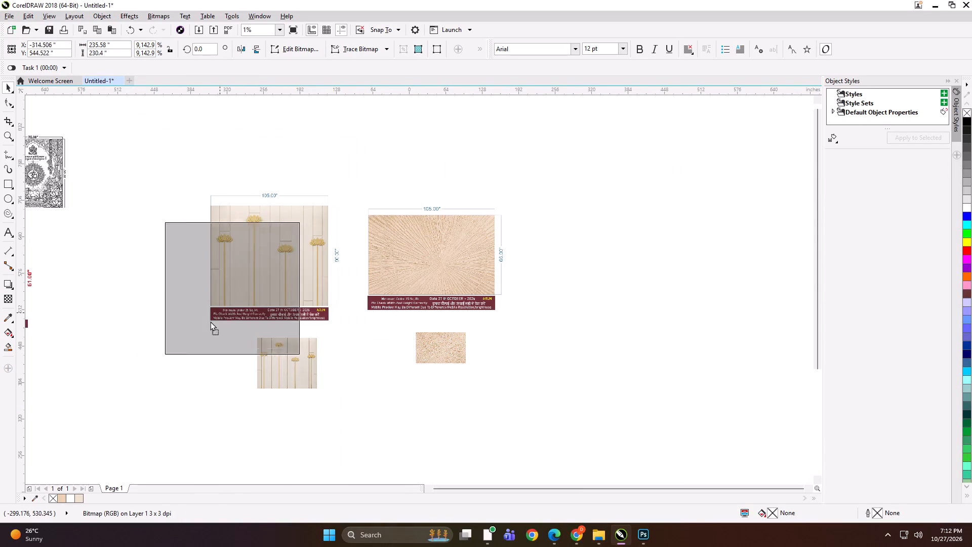
{"action": "left_click_drag", "start_coordinate": [210, 321], "coordinate": [188, 363]}
{"action": "left_click_drag", "start_coordinate": [267, 413], "coordinate": [232, 410], "text": "shift"}
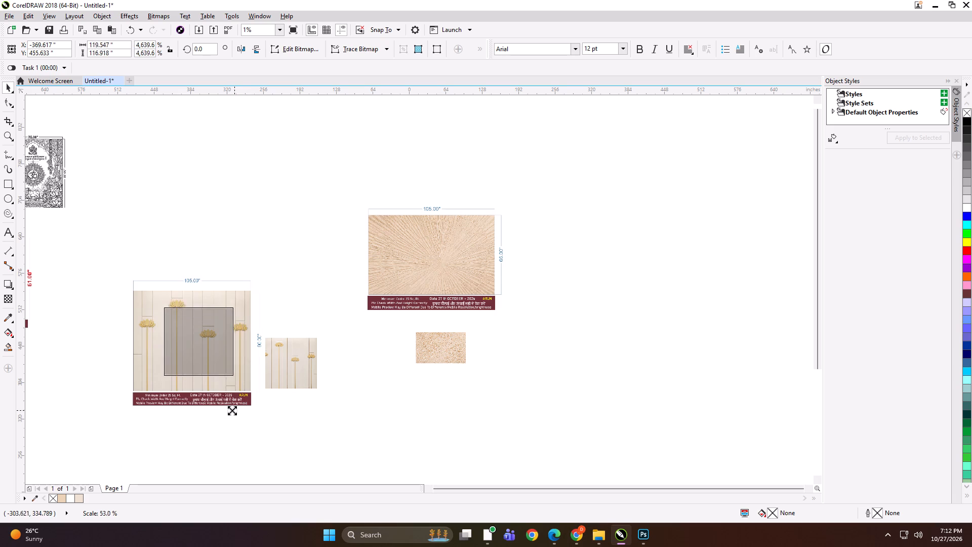
{"action": "left_click_drag", "start_coordinate": [232, 410], "coordinate": [226, 410], "text": "shift"}
{"action": "left_click_drag", "start_coordinate": [211, 337], "coordinate": [236, 356]}
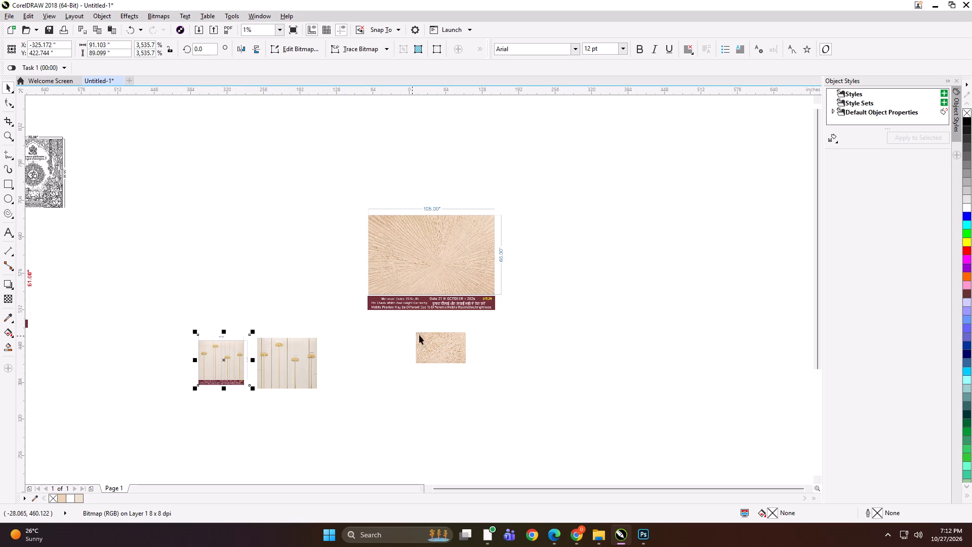
Resize the sunburst artwork to 105 inches wide and 66 inches high.
{"action": "left_click", "coordinate": [425, 333]}
{"action": "scroll", "coordinate": [451, 194], "scroll_direction": "up", "scroll_amount": 1}
{"action": "left_click_drag", "start_coordinate": [121, 48], "coordinate": [99, 49]}
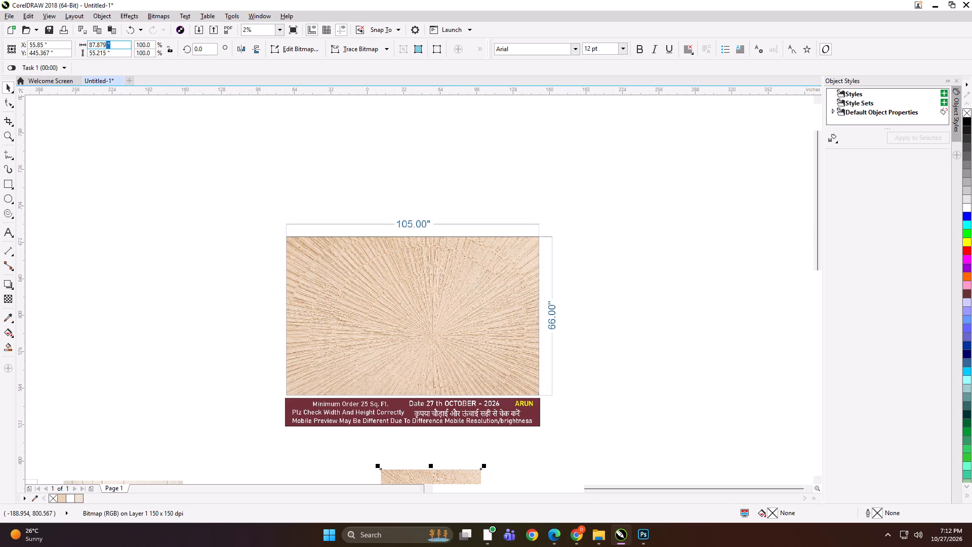
{"action": "left_click_drag", "start_coordinate": [99, 49], "coordinate": [71, 52]}
{"action": "type", "text": "105"}
{"action": "key", "text": "Tab"}
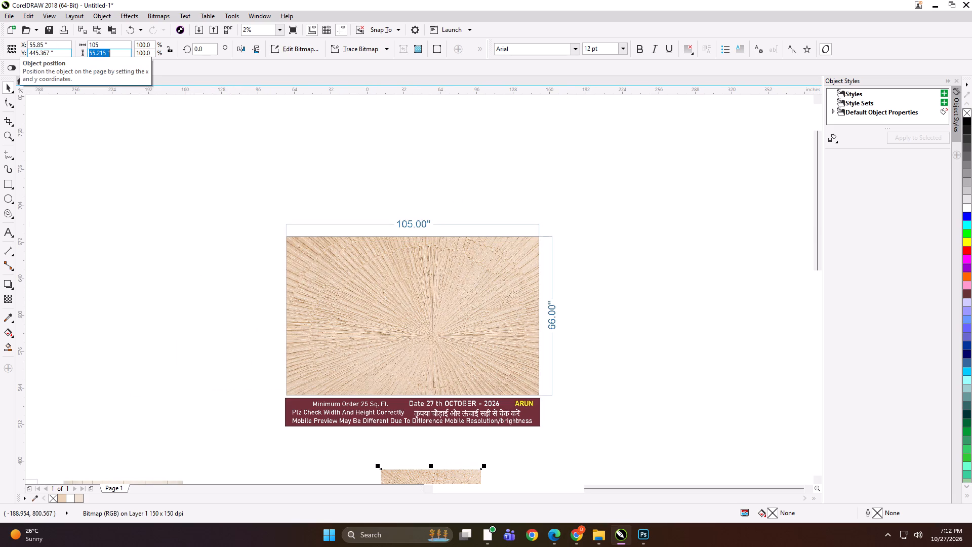
{"action": "type", "text": "66"}
{"action": "key", "text": "Return"}
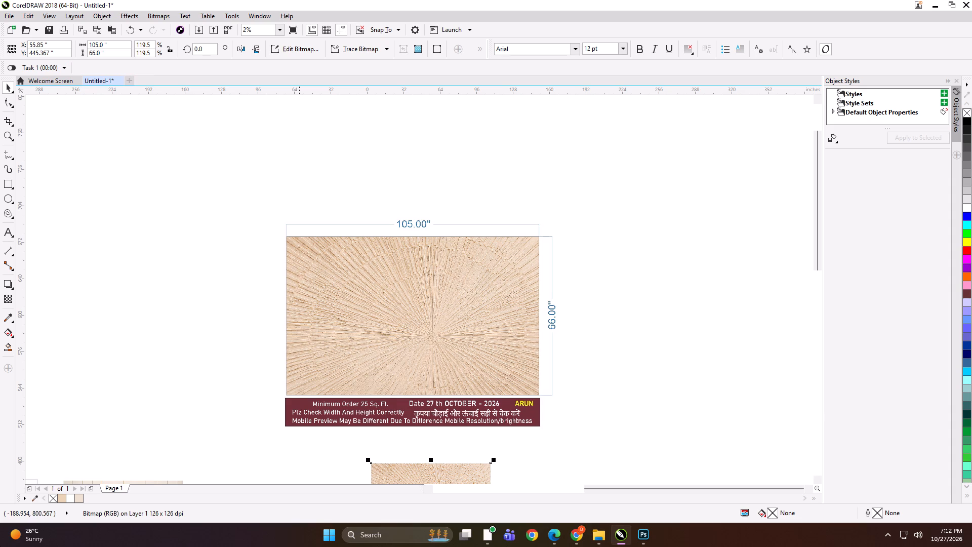
Scale the 105 x 66 layout to about 103 x 78 inches and line it up with the sunburst artwork in the lotus row.
{"action": "scroll", "coordinate": [365, 182], "scroll_direction": "down", "scroll_amount": 1}
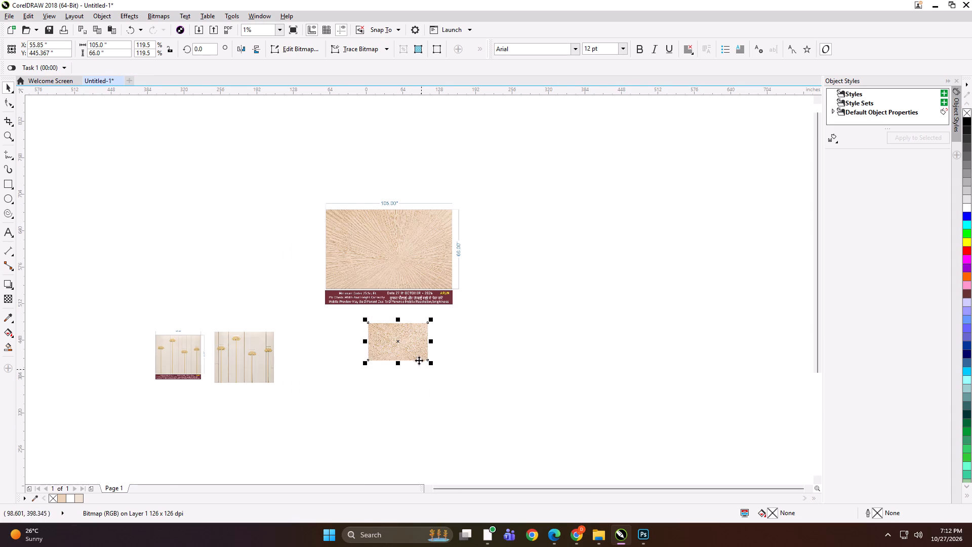
{"action": "left_click_drag", "start_coordinate": [413, 340], "coordinate": [380, 348]}
{"action": "left_click", "coordinate": [389, 272]}
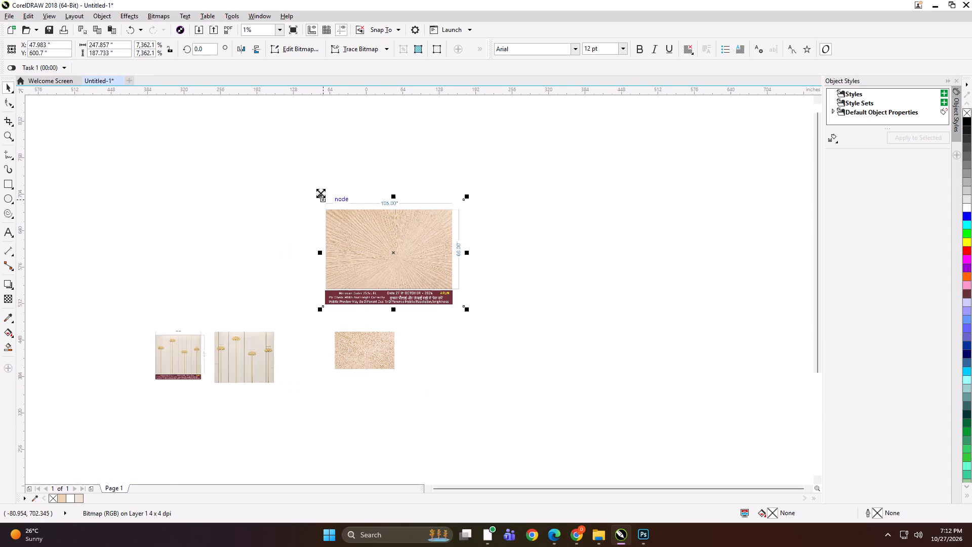
{"action": "left_click_drag", "start_coordinate": [320, 192], "coordinate": [361, 219], "text": "shift"}
{"action": "left_click_drag", "start_coordinate": [399, 249], "coordinate": [433, 343]}
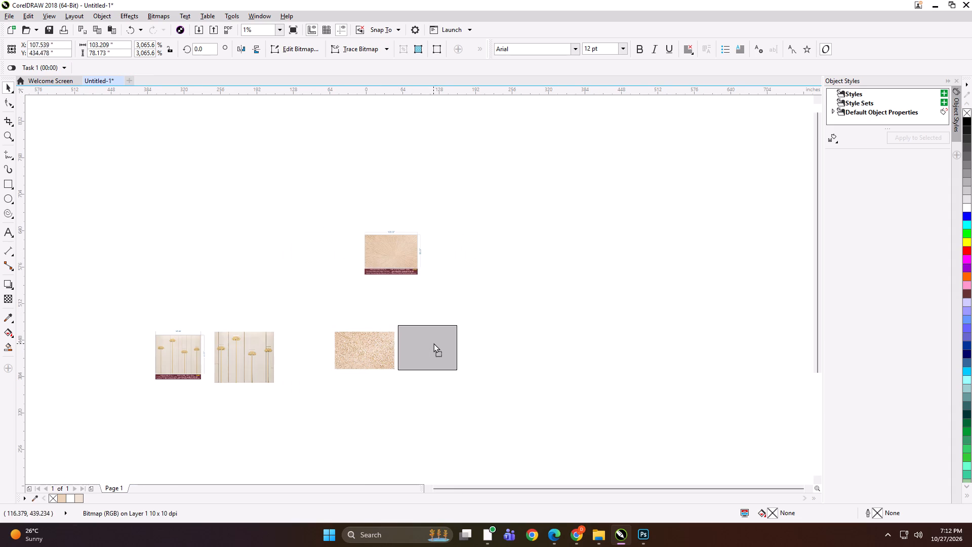
{"action": "left_click_drag", "start_coordinate": [433, 343], "coordinate": [433, 343]}
{"action": "left_click", "coordinate": [361, 353], "text": "shift"}
{"action": "left_click_drag", "start_coordinate": [375, 354], "coordinate": [326, 358]}
{"action": "left_click_drag", "start_coordinate": [127, 293], "coordinate": [531, 450]}
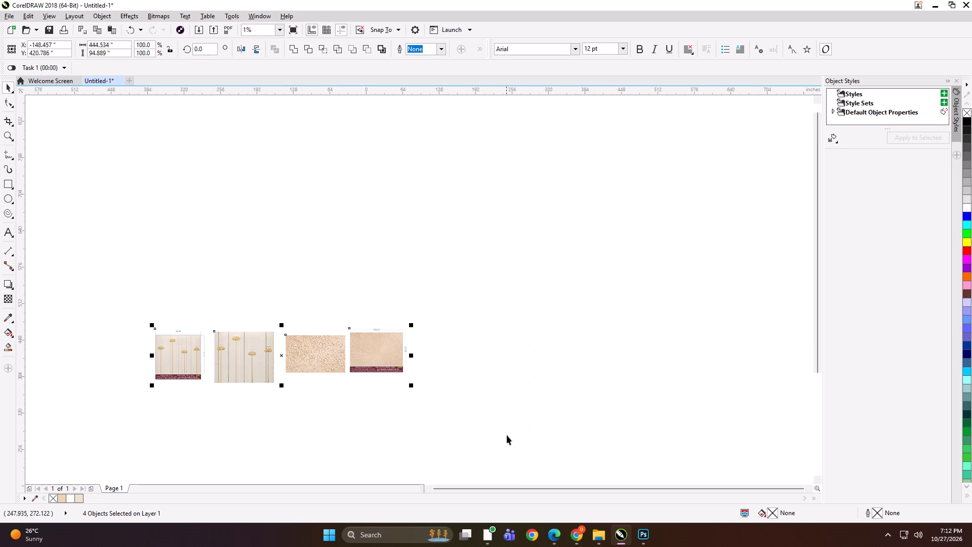
{"action": "key", "text": "shift+F2"}
{"action": "left_click", "coordinate": [346, 141]}
Create a 49 x 90 inch frame rectangle over the lotus artwork, aligned to the artwork's left edge.
{"action": "left_click", "coordinate": [325, 241]}
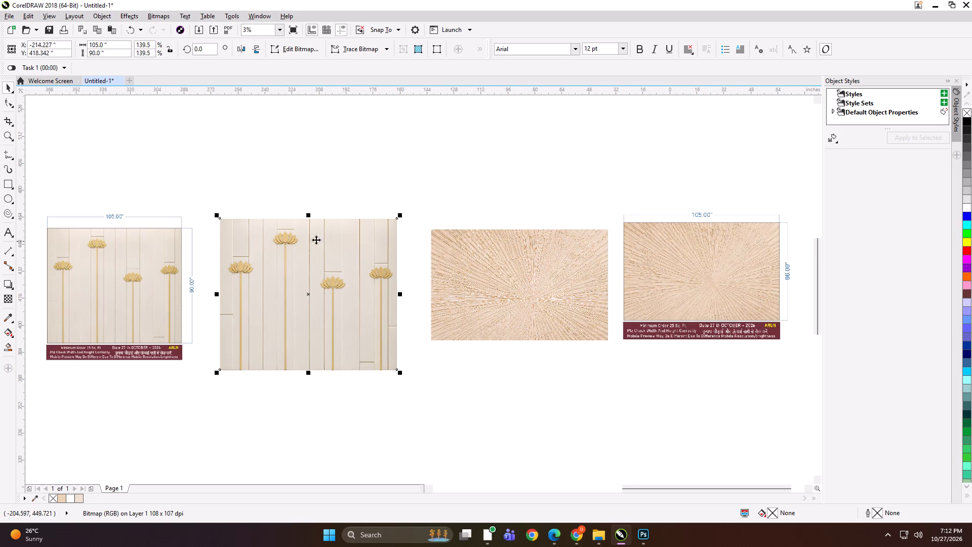
{"action": "double_click", "coordinate": [6, 182], "text": "shift"}
{"action": "key", "text": "shift+space"}
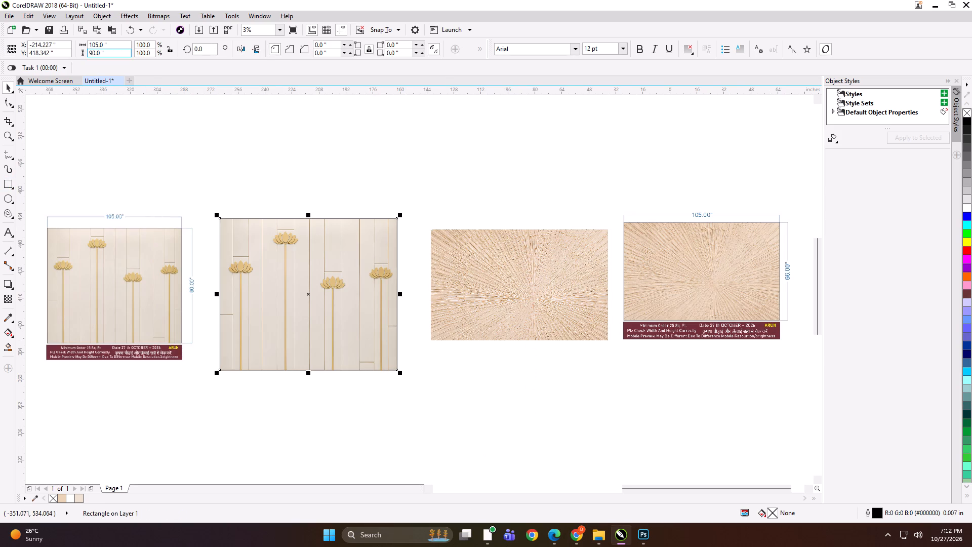
{"action": "left_click", "coordinate": [113, 45]}
{"action": "key", "text": "ctrl+a"}
{"action": "type", "text": "49"}
{"action": "key", "text": "Return"}
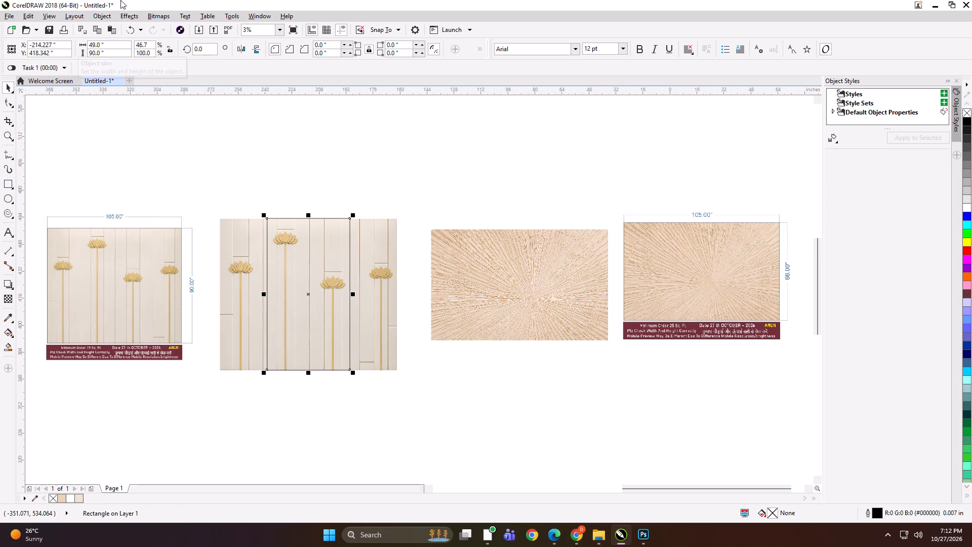
{"action": "left_click", "coordinate": [235, 248], "text": "shift"}
{"action": "key", "text": "l"}
{"action": "left_click", "coordinate": [268, 192]}
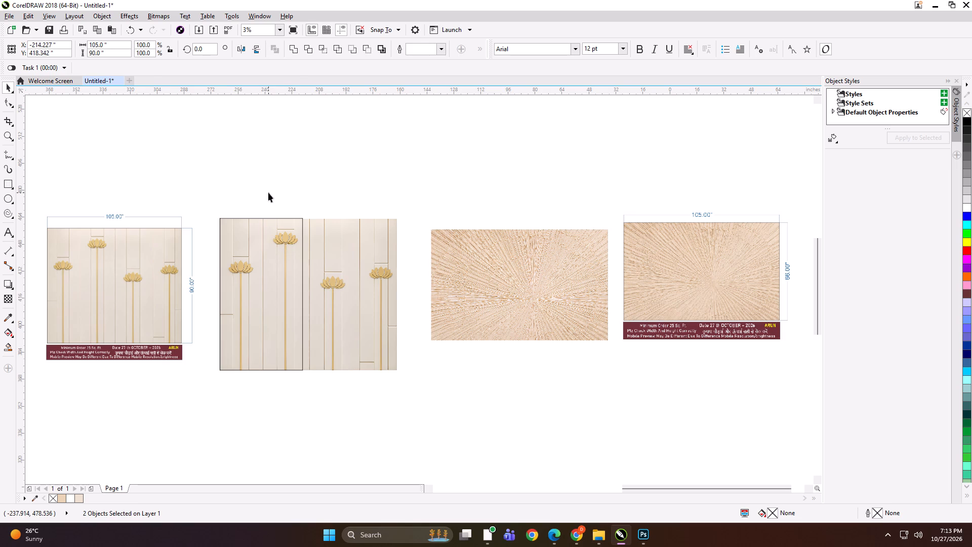
Add two adjoining frame copies with 0.5 inch overlaps, narrowing the last to 8 inches to end at the lotus artwork's edge.
{"action": "left_click", "coordinate": [257, 260]}
{"action": "left_click_drag", "start_coordinate": [216, 295], "coordinate": [321, 286]}
{"action": "right_click", "coordinate": [321, 286], "text": "ctrl"}
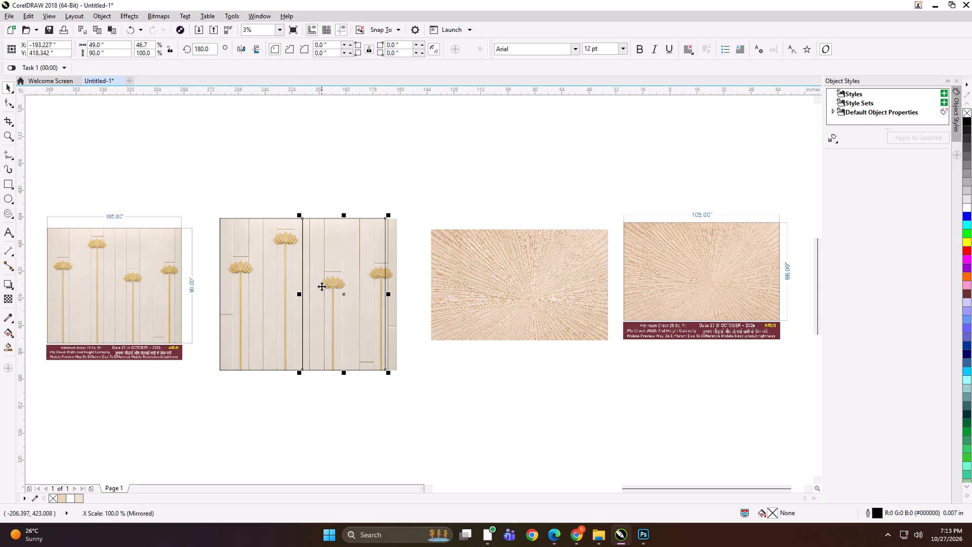
{"action": "key", "text": "Left"}
{"action": "left_click_drag", "start_coordinate": [296, 295], "coordinate": [403, 291]}
{"action": "right_click", "coordinate": [403, 291], "text": "ctrl"}
{"action": "key", "text": "Left"}
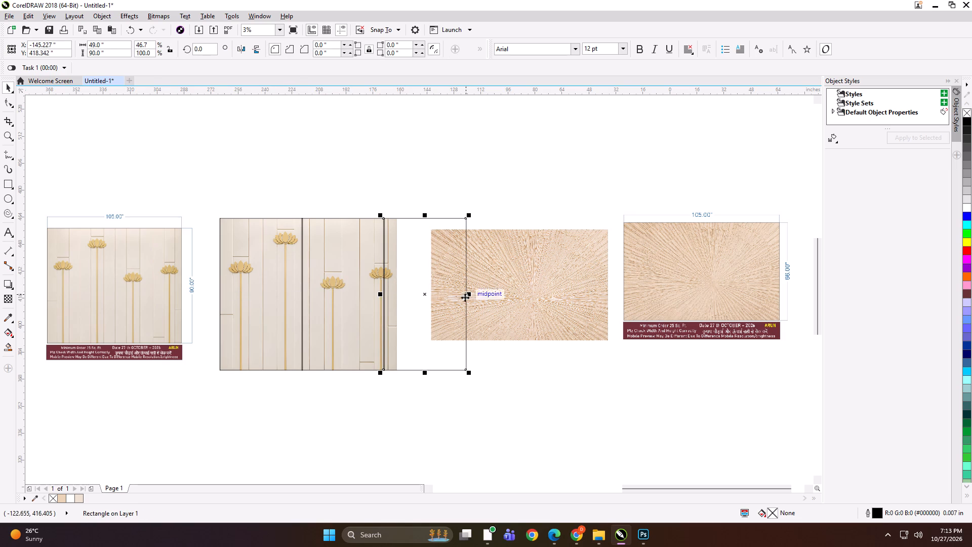
{"action": "left_click_drag", "start_coordinate": [469, 295], "coordinate": [402, 281]}
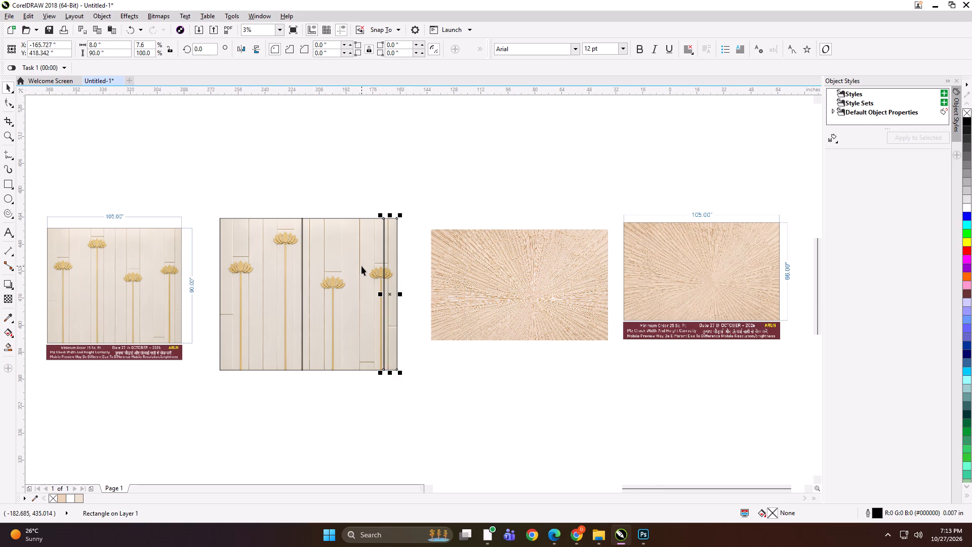
Group the two 49-inch panel frames on the lotus artwork.
{"action": "scroll", "coordinate": [361, 266], "scroll_direction": "up", "scroll_amount": 1}
{"action": "left_click", "coordinate": [361, 266], "text": "shift"}
{"action": "left_click", "coordinate": [254, 264], "text": "shift"}
{"action": "left_click", "coordinate": [324, 258]}
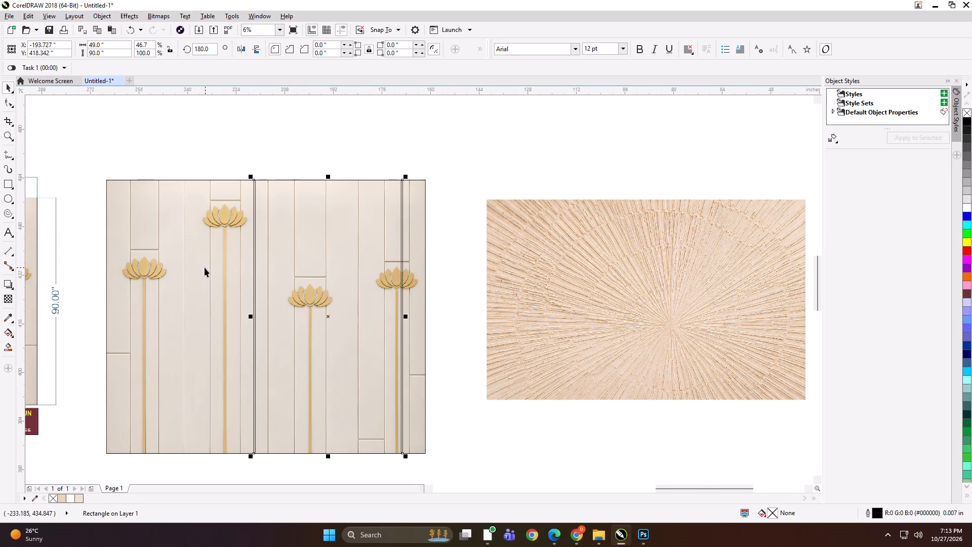
{"action": "left_click", "coordinate": [205, 267], "text": "shift"}
{"action": "scroll", "coordinate": [371, 255], "scroll_direction": "down", "scroll_amount": 1}
{"action": "key", "text": "ctrl+g"}
{"action": "left_click", "coordinate": [307, 196]}
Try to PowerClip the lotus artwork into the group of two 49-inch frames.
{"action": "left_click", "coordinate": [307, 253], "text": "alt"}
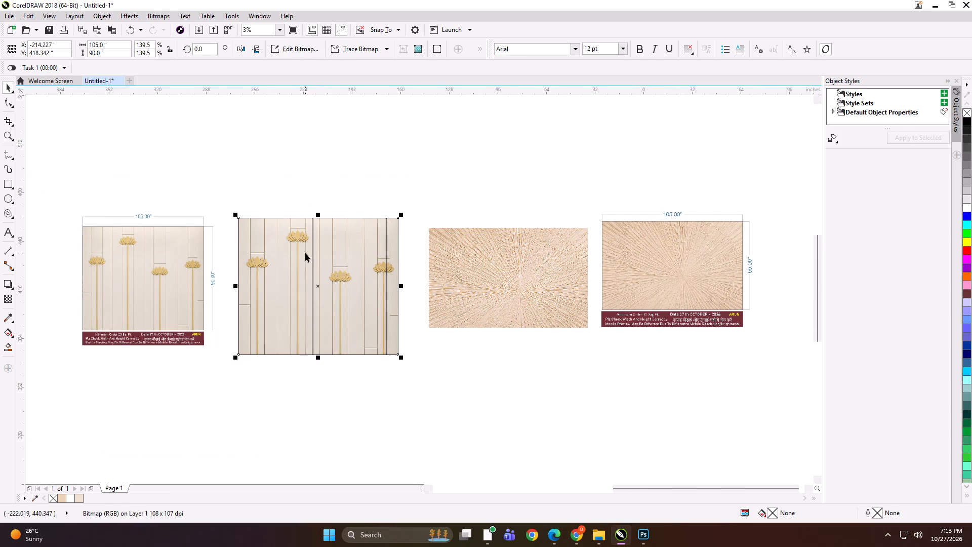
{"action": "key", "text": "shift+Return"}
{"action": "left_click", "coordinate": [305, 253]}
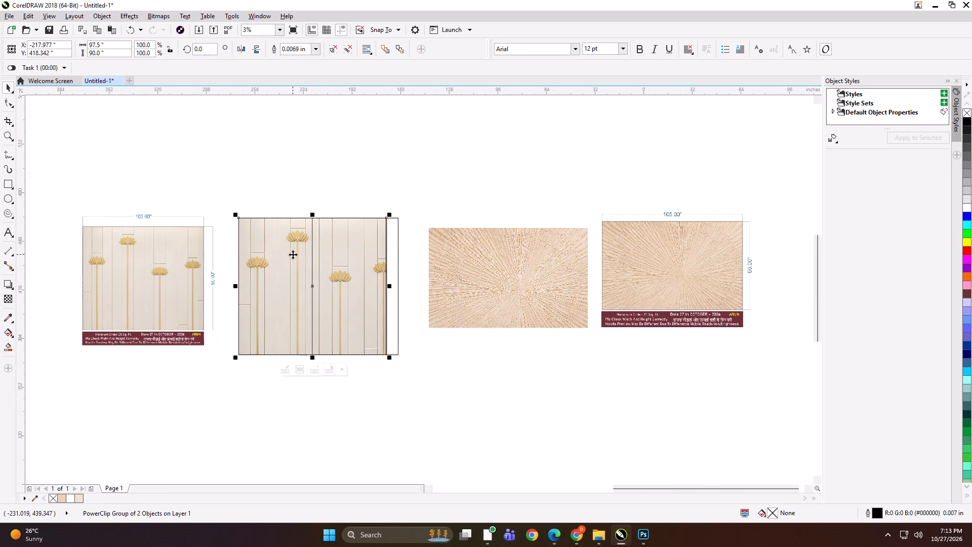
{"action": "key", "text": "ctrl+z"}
Group the 8-inch frame with the other two, PowerClip the lotus artwork into the group, and ungroup it into separate panels.
{"action": "left_click", "coordinate": [296, 183]}
{"action": "left_click", "coordinate": [288, 237]}
{"action": "left_click", "coordinate": [390, 247], "text": "shift"}
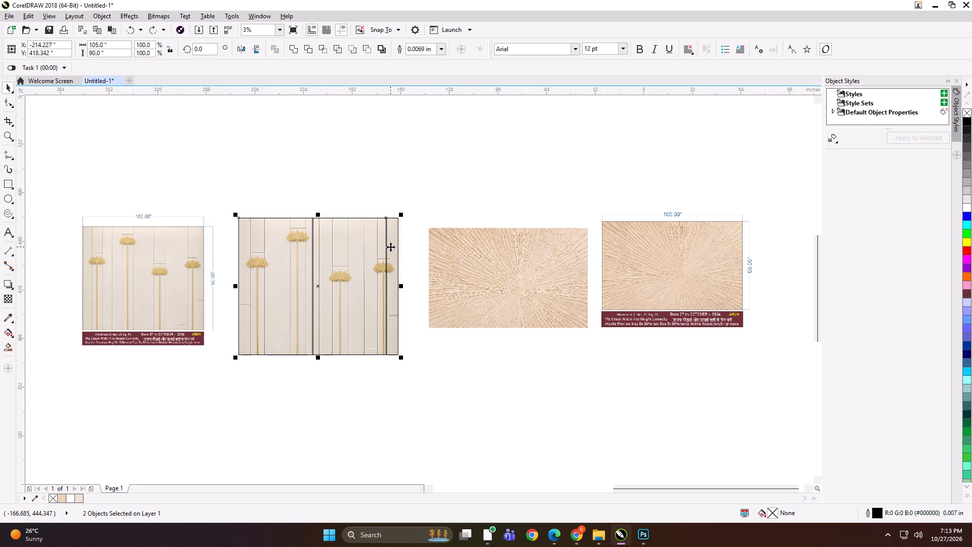
{"action": "key", "text": "ctrl+g"}
{"action": "left_click", "coordinate": [319, 183]}
{"action": "left_click", "coordinate": [341, 250], "text": "alt"}
{"action": "key", "text": "shift+Return"}
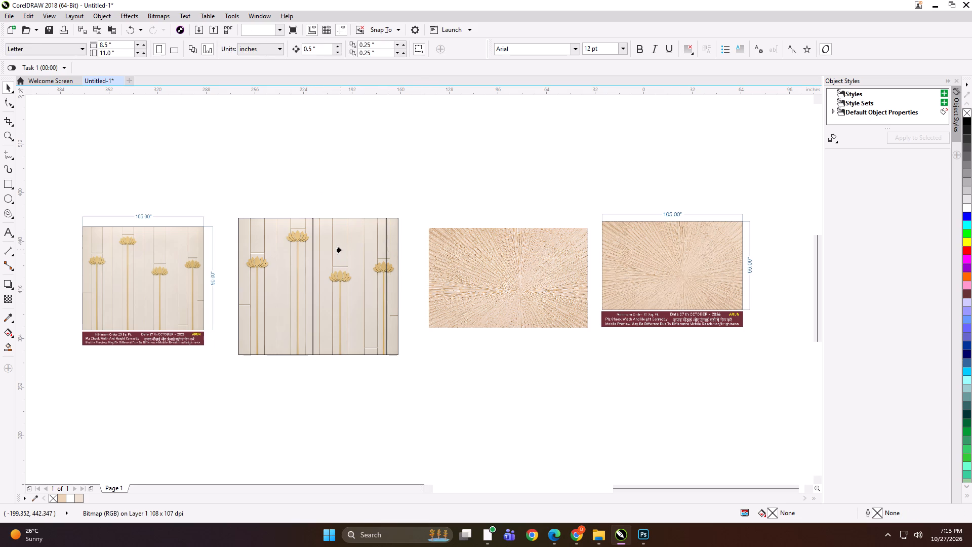
{"action": "left_click", "coordinate": [341, 250]}
{"action": "key", "text": "ctrl+u"}
{"action": "key", "text": "ctrl+u"}
{"action": "key", "text": "ctrl+u"}
{"action": "left_click", "coordinate": [292, 167]}
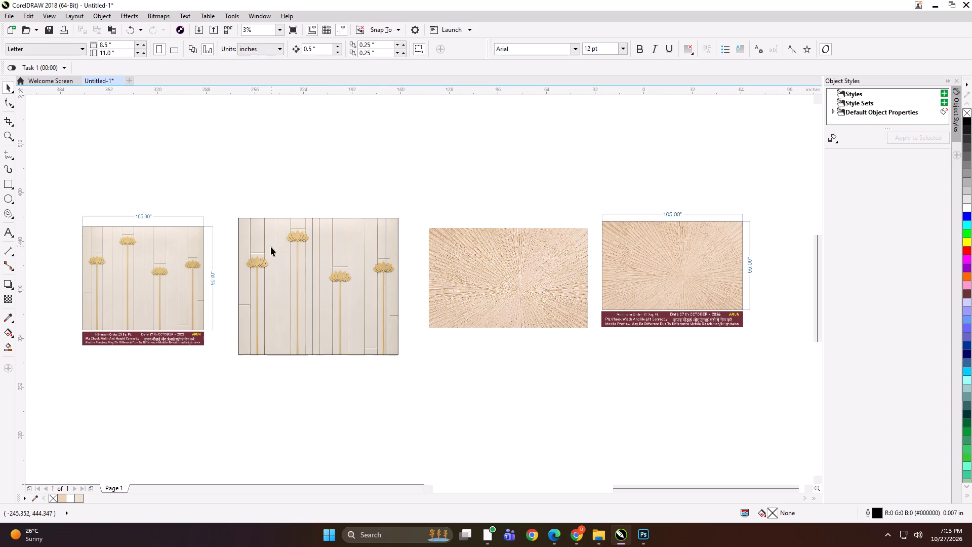
{"action": "left_click", "coordinate": [271, 247]}
{"action": "left_click", "coordinate": [293, 203]}
{"action": "left_click", "coordinate": [334, 229]}
{"action": "left_click", "coordinate": [397, 234]}
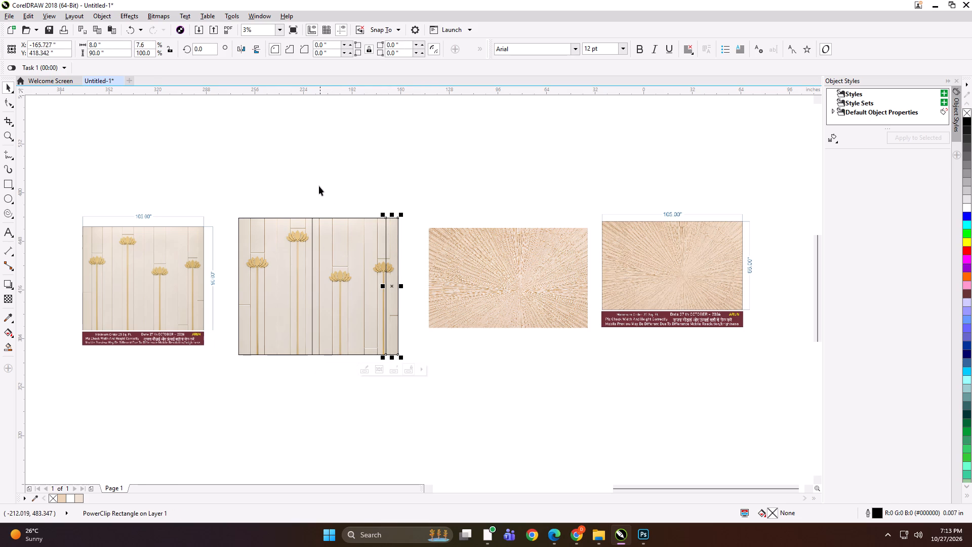
{"action": "left_click", "coordinate": [319, 186]}
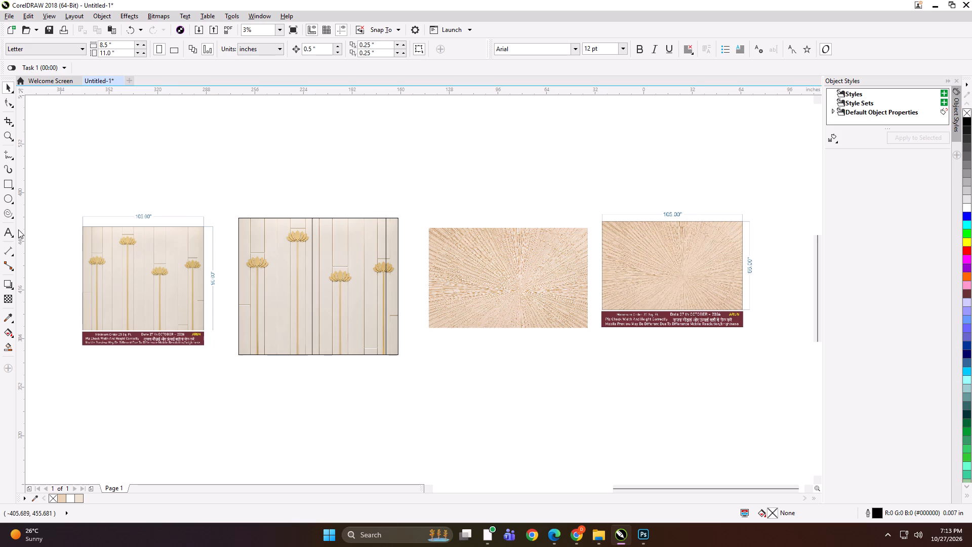
Add the text label "105*90 PANEL 1" at the top edge of the first lotus panel.
{"action": "left_click", "coordinate": [88, 225]}
{"action": "left_click", "coordinate": [395, 232], "text": "shift"}
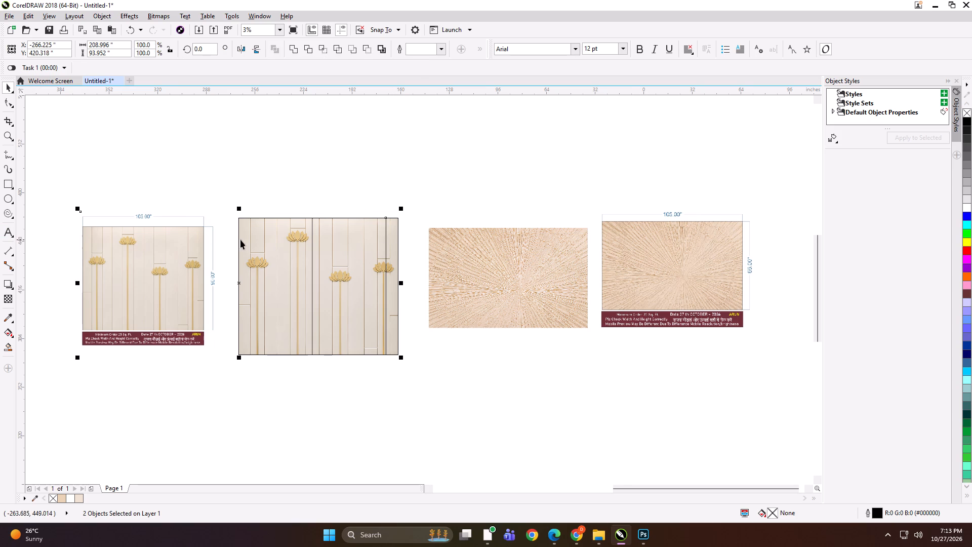
{"action": "key", "text": "shift+F2"}
{"action": "left_click", "coordinate": [457, 114]}
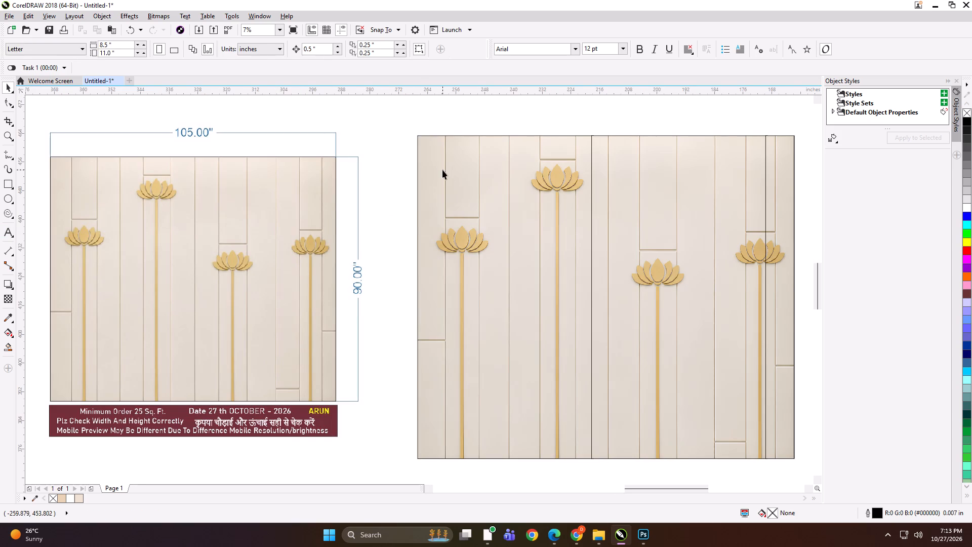
{"action": "left_click", "coordinate": [442, 170]}
{"action": "left_click", "coordinate": [473, 120]}
{"action": "left_click", "coordinate": [7, 229]}
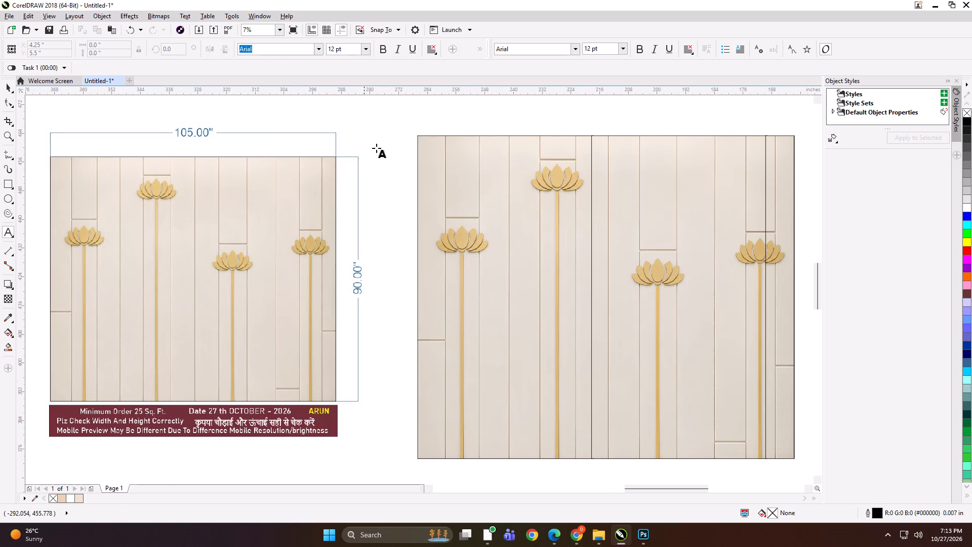
{"action": "left_click", "coordinate": [453, 133]}
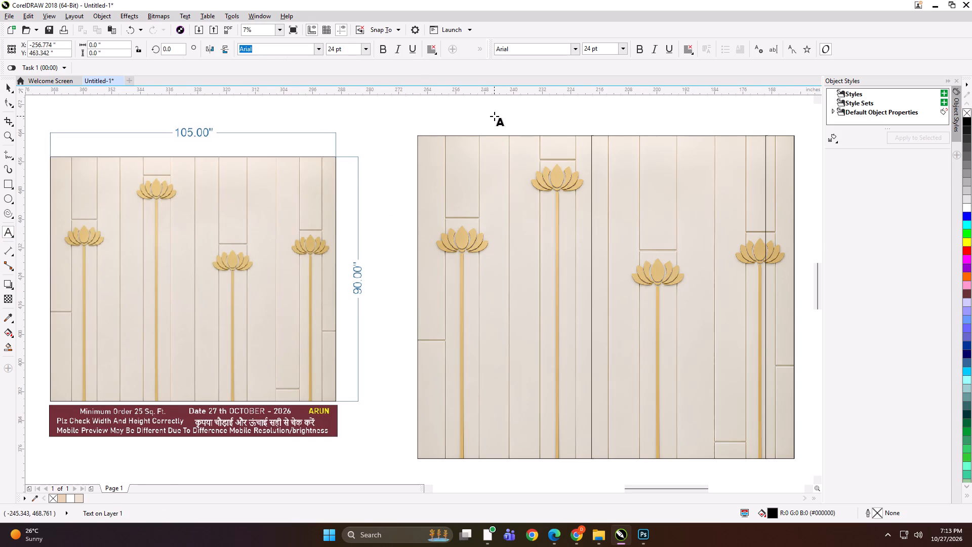
{"action": "type", "text": "105*90 PANEL 1"}
Copy the label to the top edge of the second lotus panel and change it to "105*90 PANEL 2".
{"action": "key", "text": "ctrl+a"}
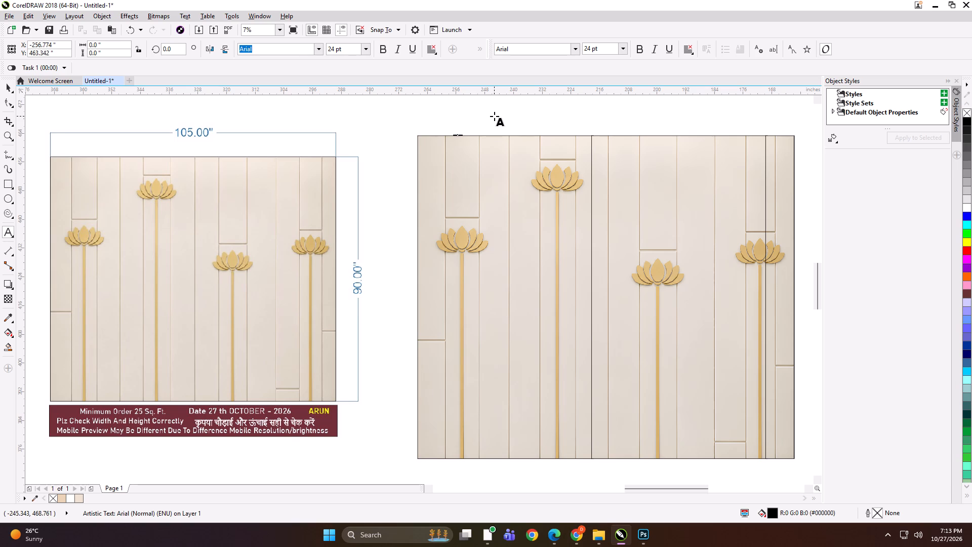
{"action": "key", "text": "ctrl+c"}
{"action": "scroll", "coordinate": [488, 144], "scroll_direction": "down", "scroll_amount": 1}
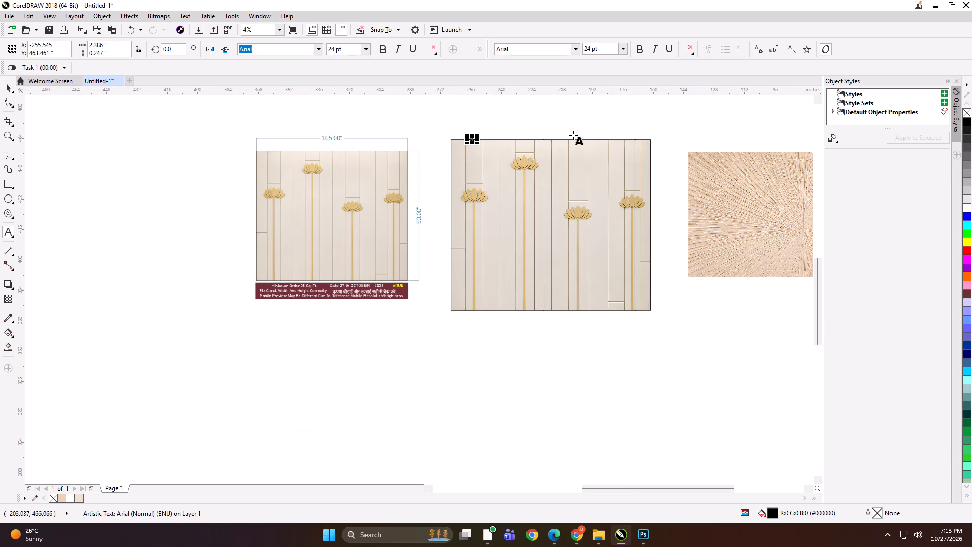
{"action": "left_click", "coordinate": [576, 138]}
{"action": "scroll", "coordinate": [576, 138], "scroll_direction": "up", "scroll_amount": 3}
{"action": "key", "text": "ctrl+v"}
{"action": "key", "text": "BackSpace"}
{"action": "key", "text": "2"}
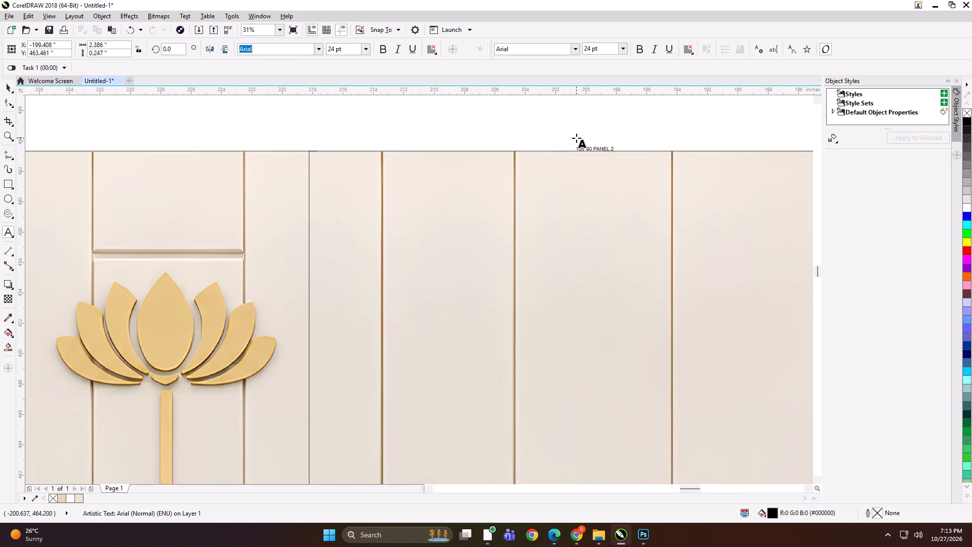
Paste the label on the top edge of the narrow third lotus panel and change it to "105*90 PANEL 3".
{"action": "scroll", "coordinate": [403, 213], "scroll_direction": "down", "scroll_amount": 2}
{"action": "scroll", "coordinate": [560, 208], "scroll_direction": "up", "scroll_amount": 2}
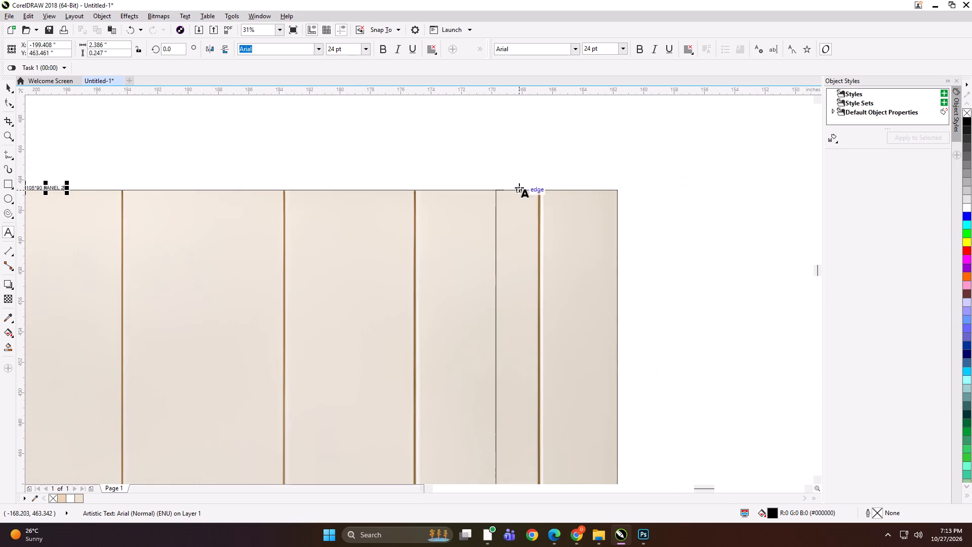
{"action": "left_click", "coordinate": [521, 189]}
{"action": "key", "text": "ctrl+v"}
{"action": "key", "text": "BackSpace"}
{"action": "key", "text": "3"}
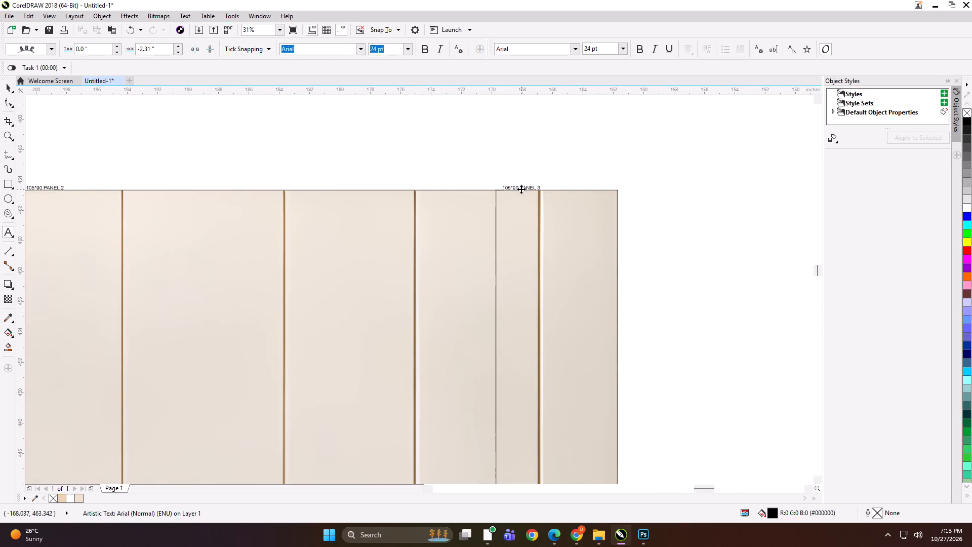
{"action": "scroll", "coordinate": [521, 189], "scroll_direction": "up", "scroll_amount": 1}
{"action": "scroll", "coordinate": [521, 189], "scroll_direction": "down", "scroll_amount": 3}
Group each of the three lotus panels with its own label.
{"action": "left_click", "coordinate": [9, 90]}
{"action": "left_click", "coordinate": [525, 232], "text": "shift"}
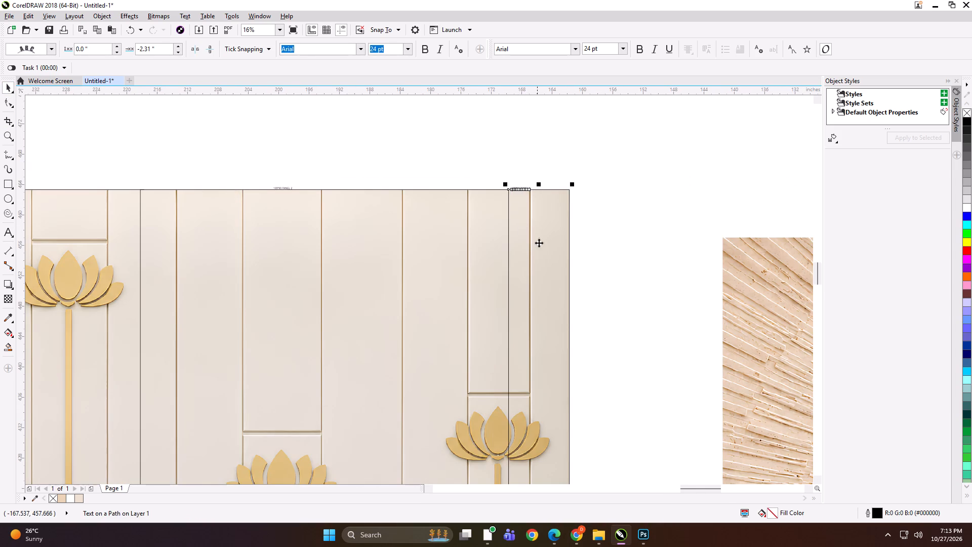
{"action": "key", "text": "ctrl+g"}
{"action": "scroll", "coordinate": [515, 169], "scroll_direction": "down", "scroll_amount": 1}
{"action": "left_click_drag", "start_coordinate": [450, 153], "coordinate": [364, 202]}
{"action": "left_click", "coordinate": [402, 205], "text": "shift"}
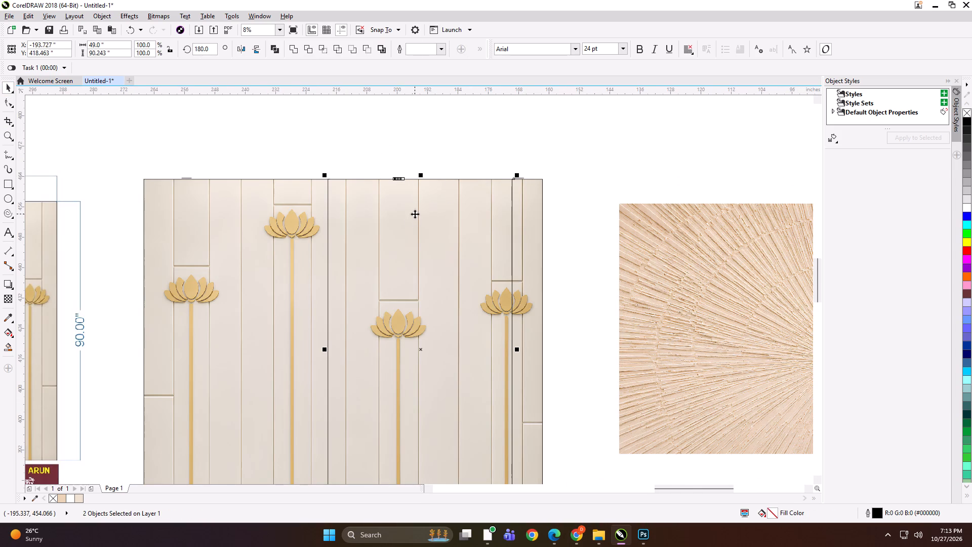
{"action": "key", "text": "ctrl+g"}
{"action": "left_click_drag", "start_coordinate": [268, 141], "coordinate": [126, 225]}
{"action": "left_click", "coordinate": [197, 214], "text": "shift"}
{"action": "key", "text": "ctrl+g"}
Start exporting the first labelled 49-inch lotus panel as a TIFF of the selection only.
{"action": "scroll", "coordinate": [283, 215], "scroll_direction": "down", "scroll_amount": 1}
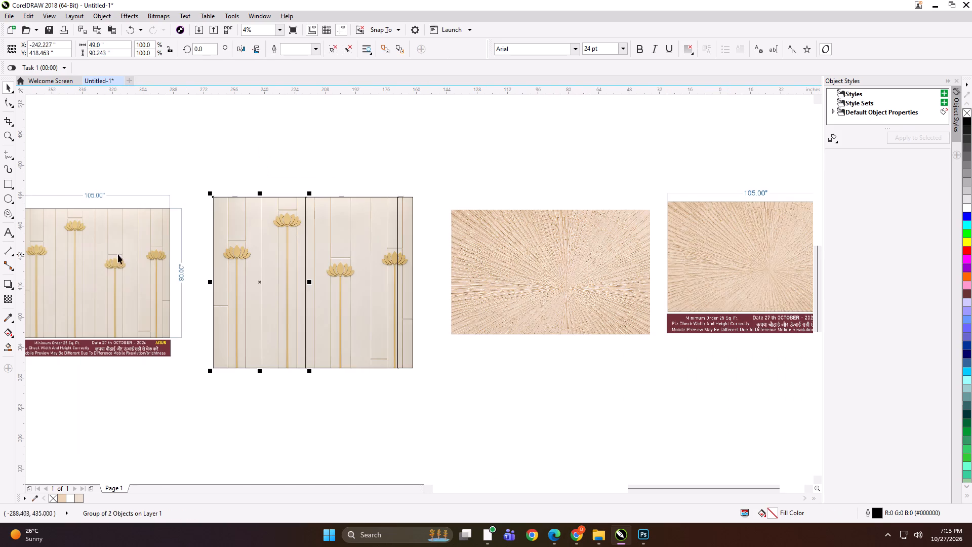
{"action": "scroll", "coordinate": [199, 242], "scroll_direction": "down", "scroll_amount": 1}
{"action": "scroll", "coordinate": [127, 259], "scroll_direction": "up", "scroll_amount": 1}
{"action": "left_click", "coordinate": [479, 262]}
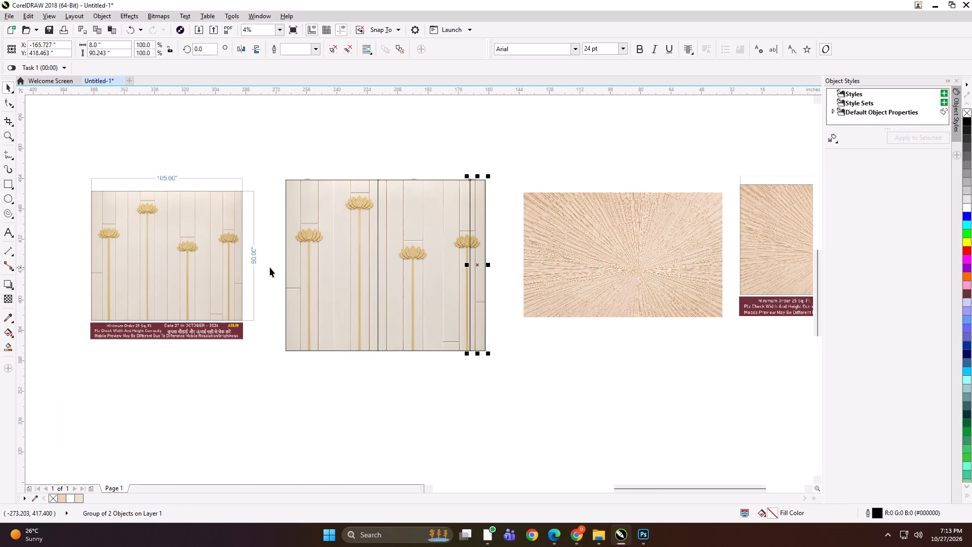
{"action": "left_click", "coordinate": [236, 268], "text": "shift"}
{"action": "key", "text": "shift+F2"}
{"action": "left_click", "coordinate": [466, 108]}
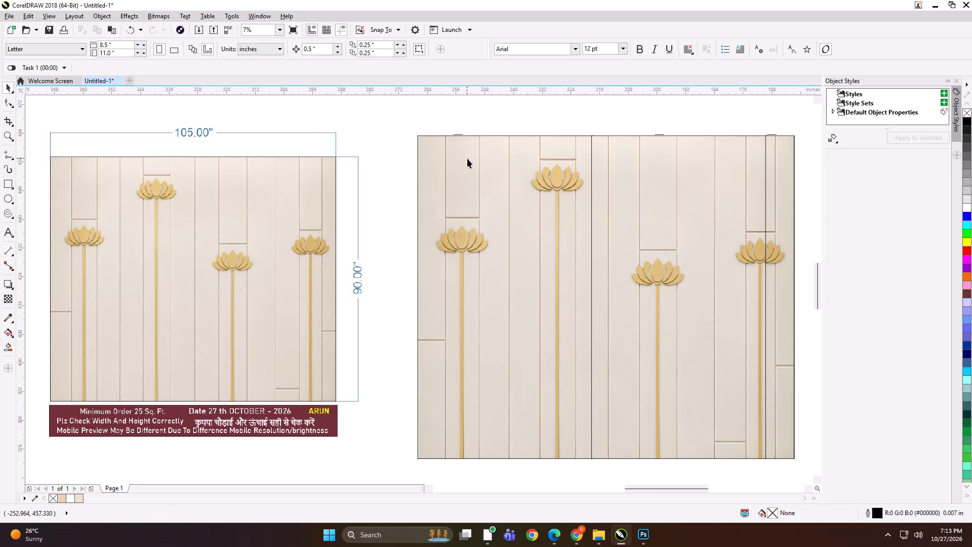
{"action": "left_click", "coordinate": [467, 159]}
{"action": "key", "text": "ctrl+e"}
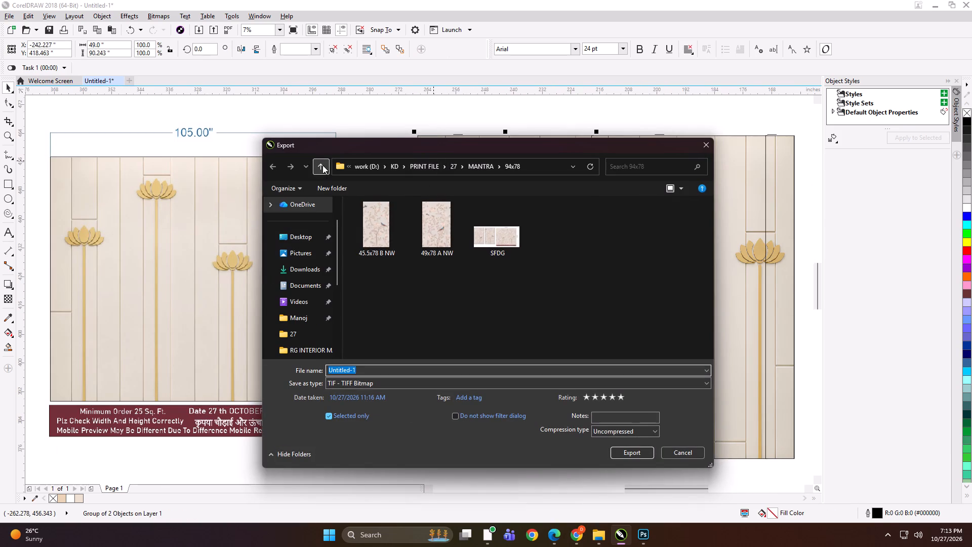
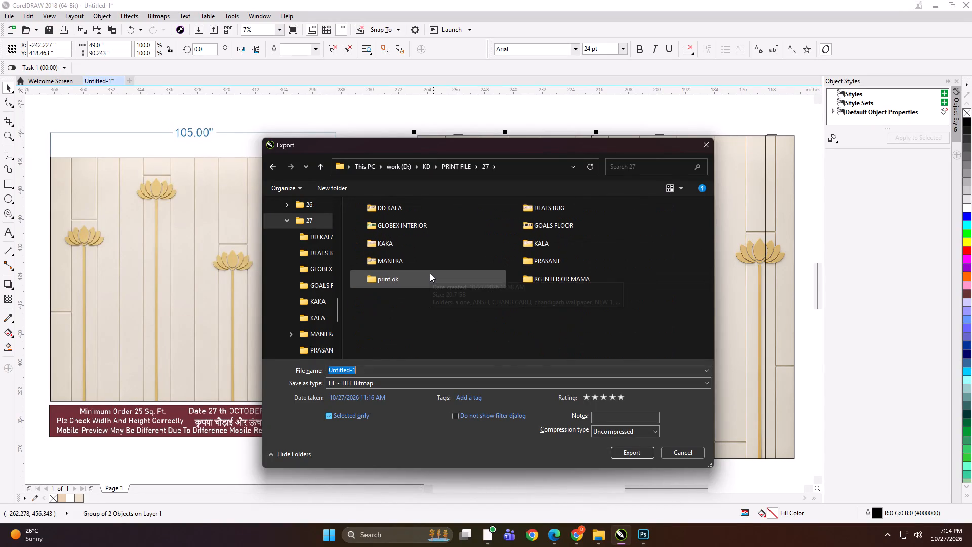
Create a CHANDIGARH WALLPAPER folder inside the 27 print folder and open it as the export location.
{"action": "left_click", "coordinate": [343, 189]}
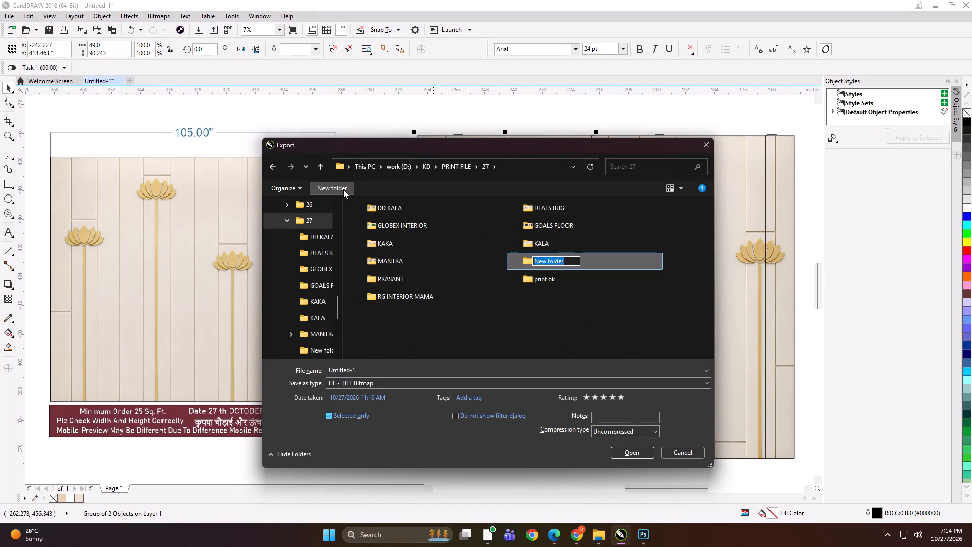
{"action": "key", "text": "ctrl+v"}
{"action": "key", "text": "Return"}
{"action": "double_click", "coordinate": [463, 211]}
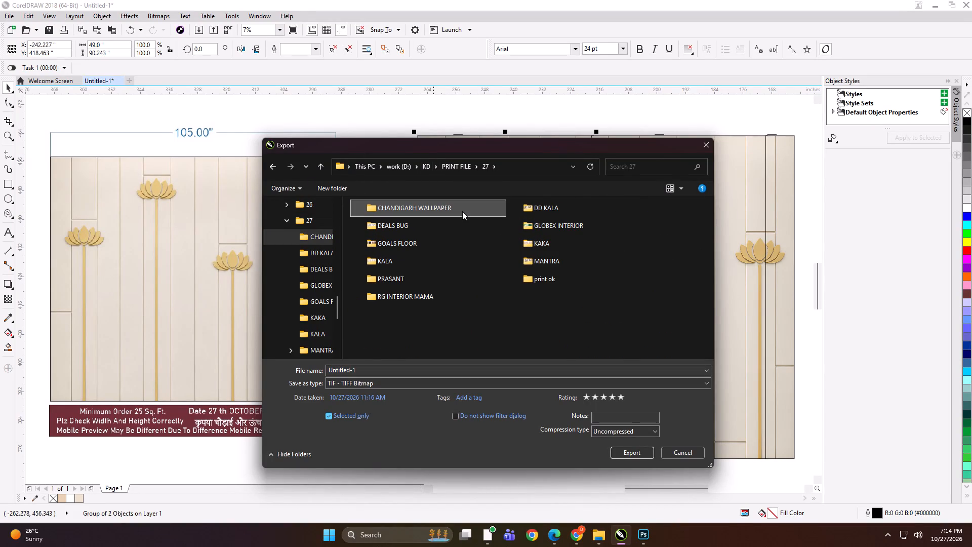
Name the first lotus panel's TIFF "49x90 A CANVAS" and complete its export.
{"action": "left_click", "coordinate": [407, 371]}
{"action": "type", "text": "49x0 A"}
{"action": "key", "text": "space"}
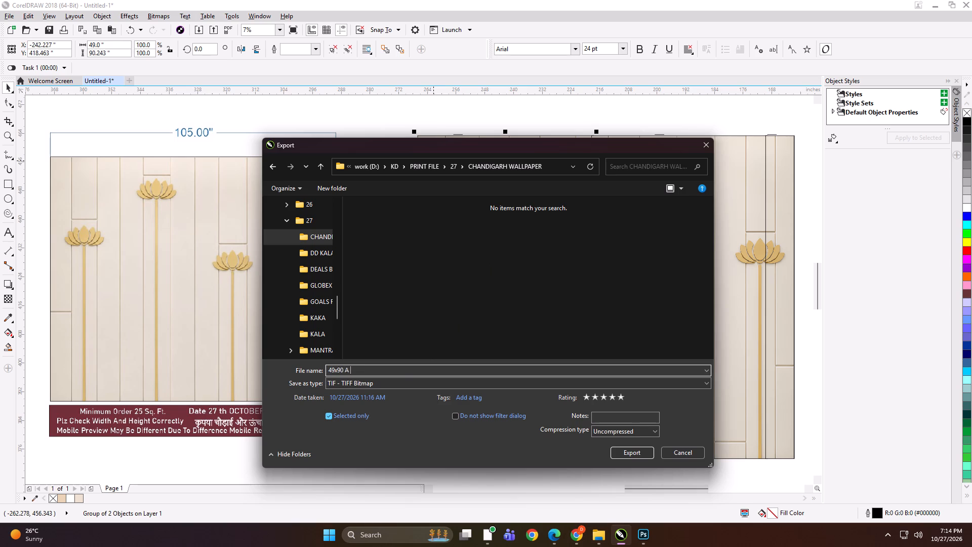
{"action": "type", "text": "CANVAS"}
{"action": "key", "text": "Return"}
{"action": "key", "text": "Return"}
Export the second 49-inch lotus panel as a TIFF named "49x90 B CANVAS" in the same folder.
{"action": "left_click", "coordinate": [588, 245]}
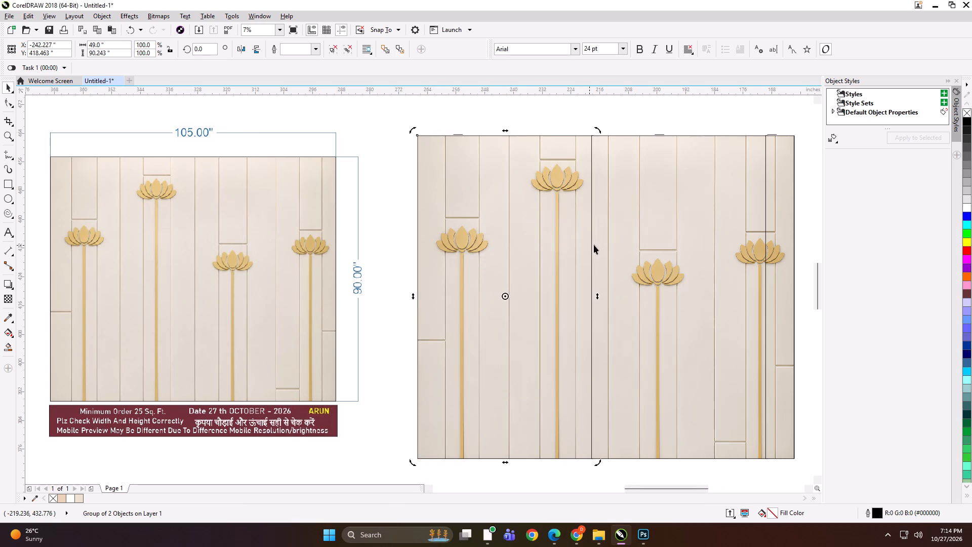
{"action": "left_click", "coordinate": [622, 243]}
{"action": "key", "text": "ctrl+e"}
{"action": "left_click", "coordinate": [368, 231]}
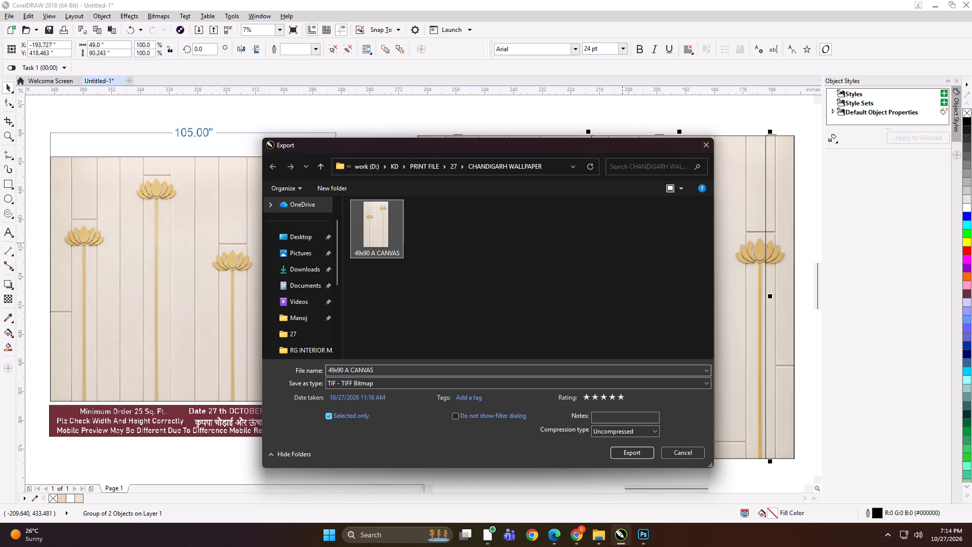
{"action": "double_click", "coordinate": [348, 372]}
{"action": "type", "text": "B"}
{"action": "key", "text": "space"}
{"action": "key", "text": "Return"}
{"action": "key", "text": "Return"}
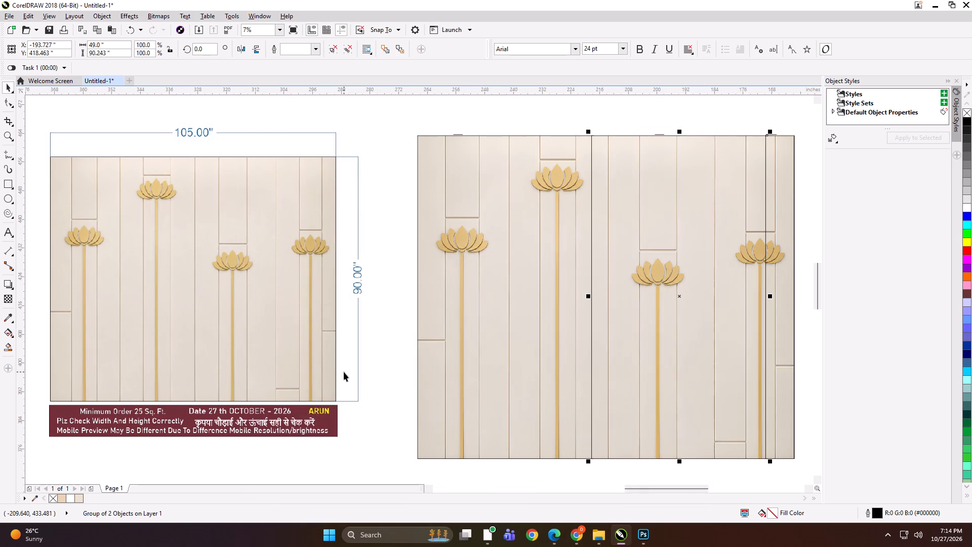
Export the narrow third lotus panel as a TIFF named "8x90 C CANVAS" in the same folder.
{"action": "scroll", "coordinate": [347, 360], "scroll_direction": "down", "scroll_amount": 1}
{"action": "left_click", "coordinate": [582, 321]}
{"action": "key", "text": "ctrl+e"}
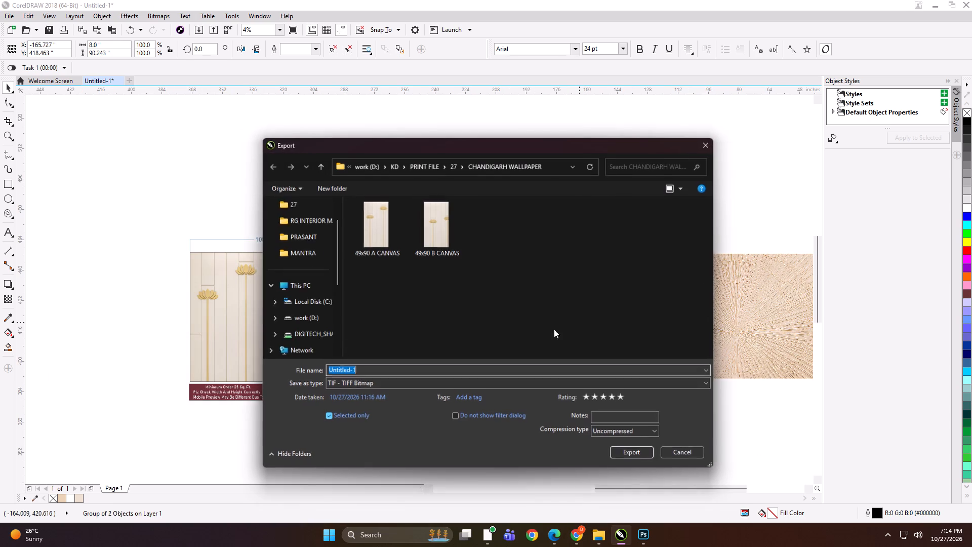
{"action": "type", "text": "8x90 C CANVAS"}
{"action": "key", "text": "Return"}
{"action": "key", "text": "Return"}
Nudge the narrow third lotus panel and the first panel outward, leaving small gaps on both sides of the second panel.
{"action": "key", "text": "Right"}
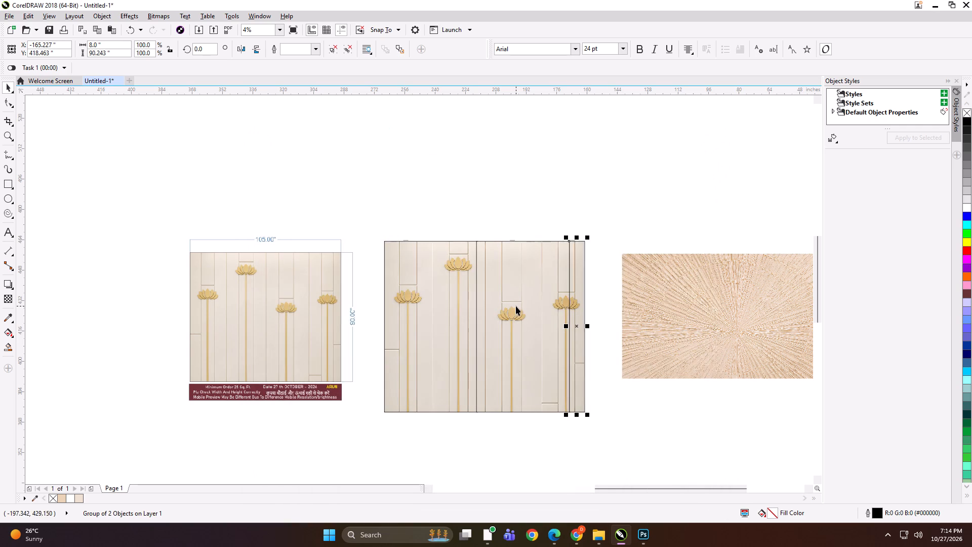
{"action": "key", "text": "Right"}
{"action": "key", "text": "Right"}
{"action": "key", "text": "Right"}
{"action": "key", "text": "Right"}
{"action": "key", "text": "Right"}
{"action": "left_click", "coordinate": [438, 320]}
{"action": "key", "text": "Left"}
{"action": "key", "text": "Left"}
{"action": "key", "text": "Left"}
{"action": "key", "text": "Left"}
{"action": "key", "text": "Left"}
{"action": "key", "text": "Left"}
{"action": "key", "text": "Left"}
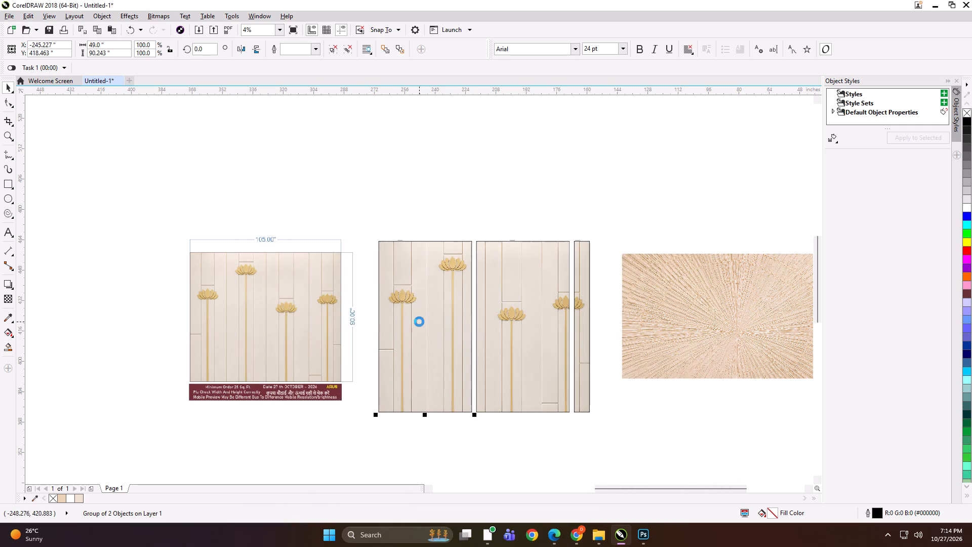
{"action": "key", "text": "Left"}
Shrink the three lotus panels together to about 90 inches wide, place them beside the 105 x 90 layout and group everything.
{"action": "left_click", "coordinate": [520, 306], "text": "shift"}
{"action": "left_click", "coordinate": [584, 330], "text": "shift"}
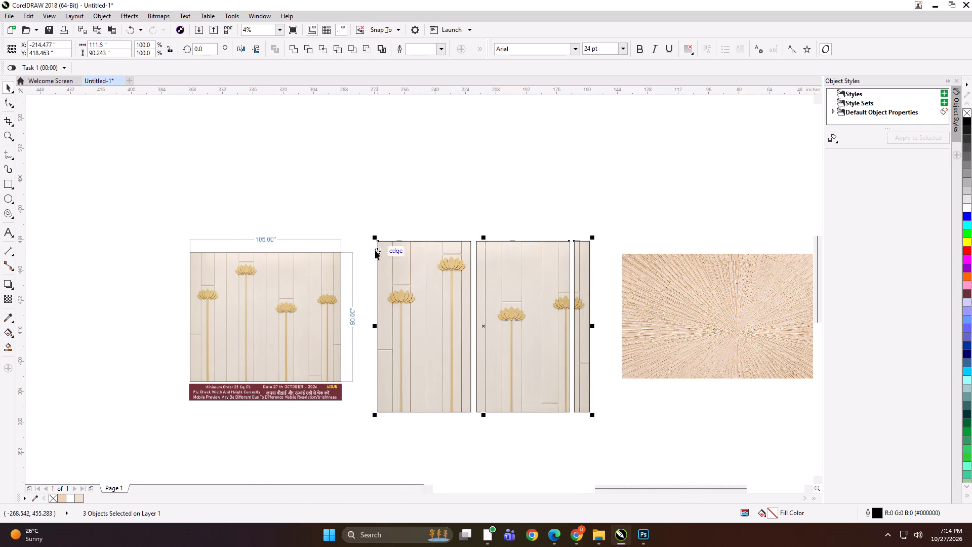
{"action": "left_click_drag", "start_coordinate": [374, 239], "coordinate": [392, 255], "text": "shift"}
{"action": "left_click_drag", "start_coordinate": [424, 316], "coordinate": [399, 307]}
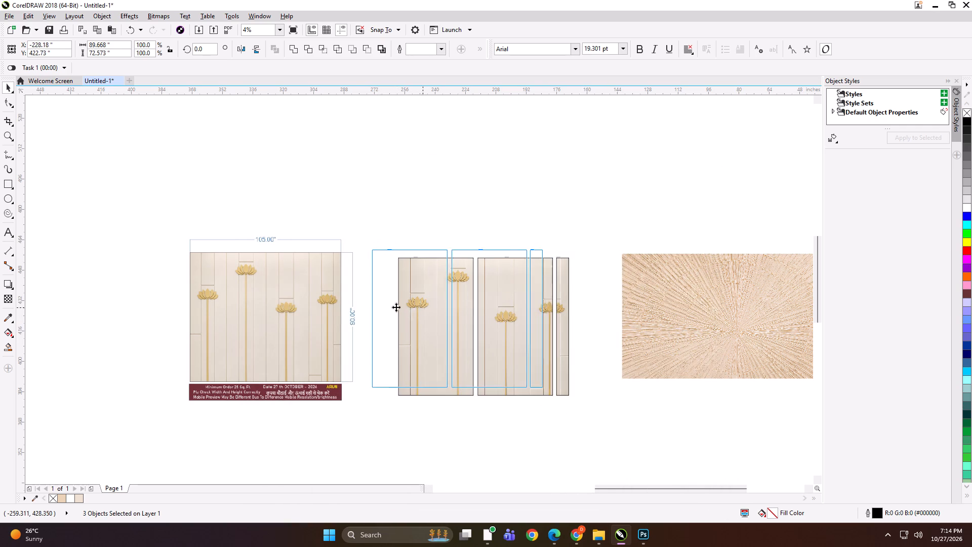
{"action": "left_click", "coordinate": [361, 305], "text": "shift"}
{"action": "key", "text": "ctrl+g"}
{"action": "left_click", "coordinate": [353, 305], "text": "shift"}
{"action": "key", "text": "ctrl+g"}
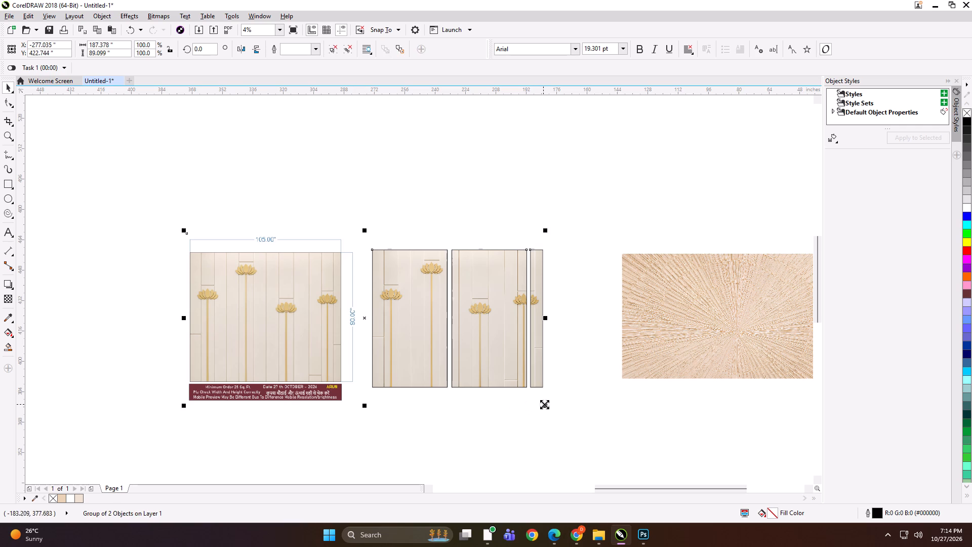
Scale the grouped lotus layout and panels down proportionally to a few inches wide for a small proof.
{"action": "left_click_drag", "start_coordinate": [547, 404], "coordinate": [376, 332], "text": "shift"}
{"action": "scroll", "coordinate": [367, 321], "scroll_direction": "up", "scroll_amount": 4}
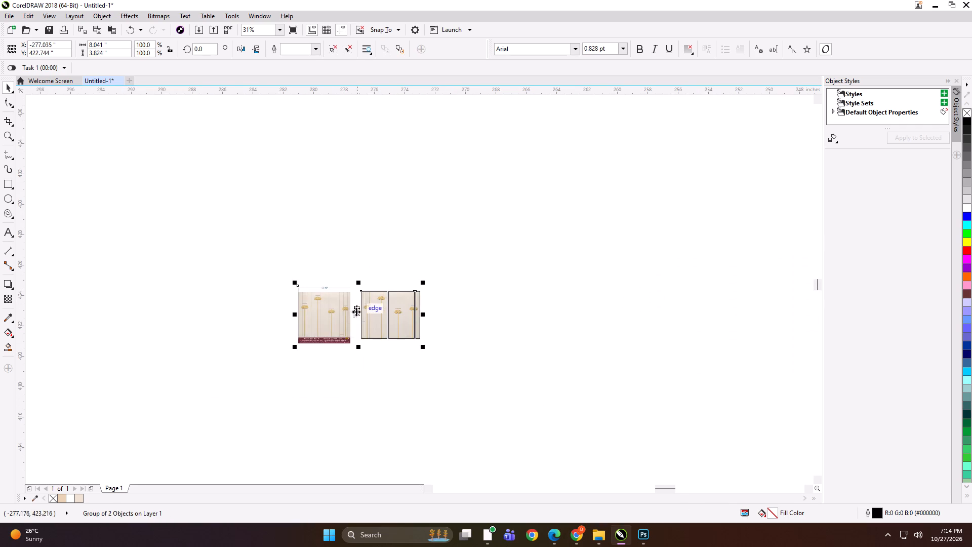
{"action": "scroll", "coordinate": [356, 316], "scroll_direction": "up", "scroll_amount": 2}
{"action": "left_click_drag", "start_coordinate": [614, 430], "coordinate": [462, 368], "text": "shift"}
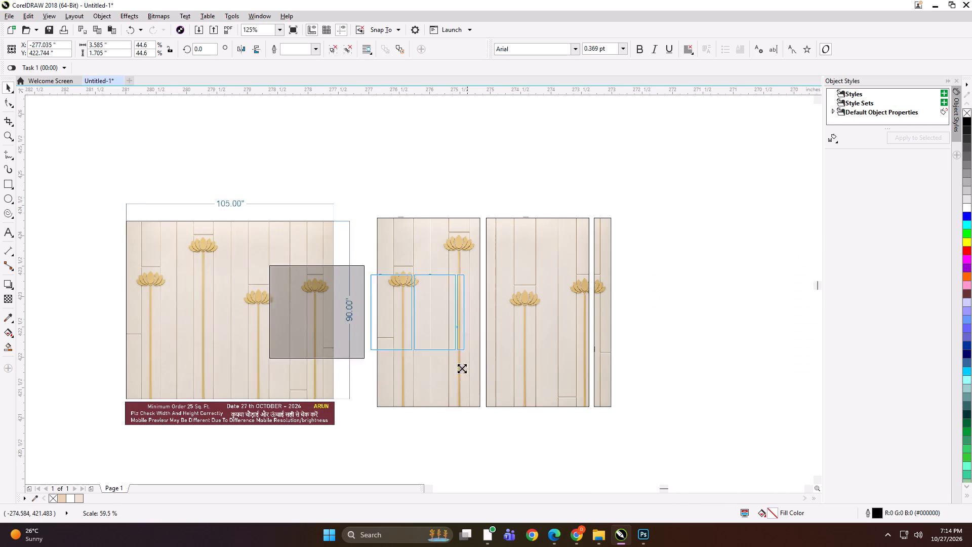
{"action": "left_click_drag", "start_coordinate": [462, 368], "coordinate": [473, 367], "text": "shift"}
Export the reduced lotus proof group under the file name "SFDG".
{"action": "key", "text": "ctrl+e"}
{"action": "type", "text": "SFDG"}
{"action": "key", "text": "Return"}
{"action": "key", "text": "Return"}
{"action": "key", "text": "Return"}
Delete the lotus proof group from the drawing.
{"action": "key", "text": "Delete"}
Move the radial-texture artwork and its 105 x 66 dimensioned layout side by side into the empty area of the drawing.
{"action": "key", "text": "F4"}
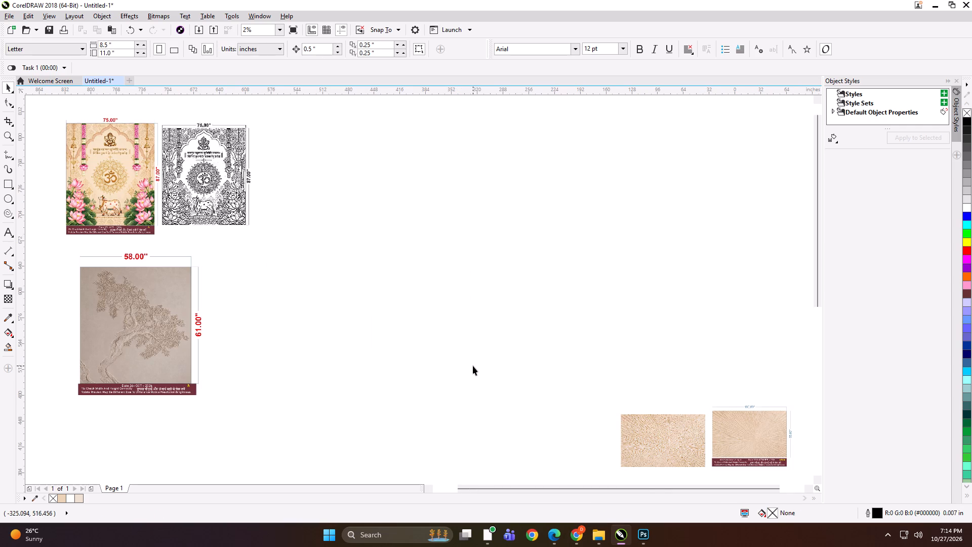
{"action": "left_click_drag", "start_coordinate": [664, 442], "coordinate": [507, 348]}
{"action": "left_click_drag", "start_coordinate": [731, 439], "coordinate": [578, 362]}
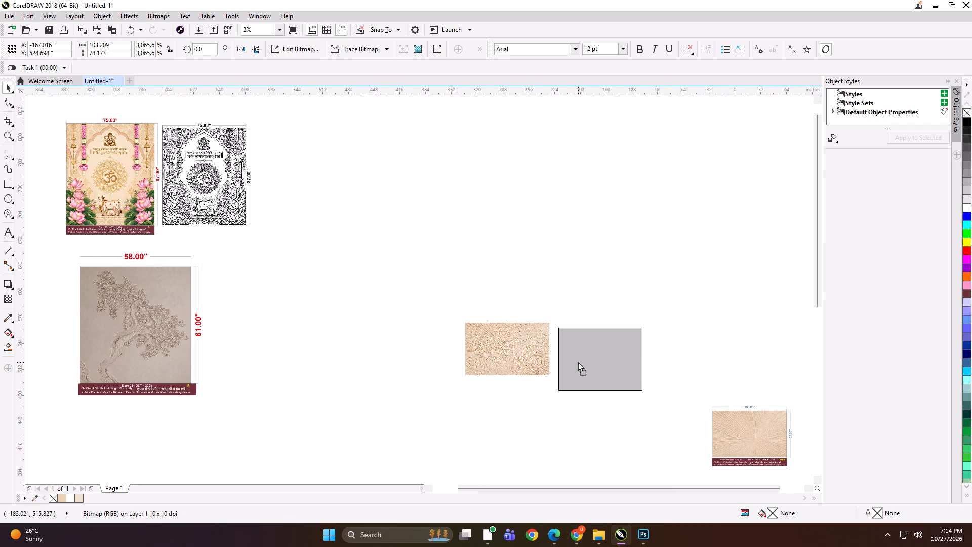
{"action": "left_click_drag", "start_coordinate": [578, 362], "coordinate": [574, 350]}
Add a rectangle matching the radial artwork, set its width to 49 inches and align it to the artwork's left edge.
{"action": "scroll", "coordinate": [579, 360], "scroll_direction": "up", "scroll_amount": 2}
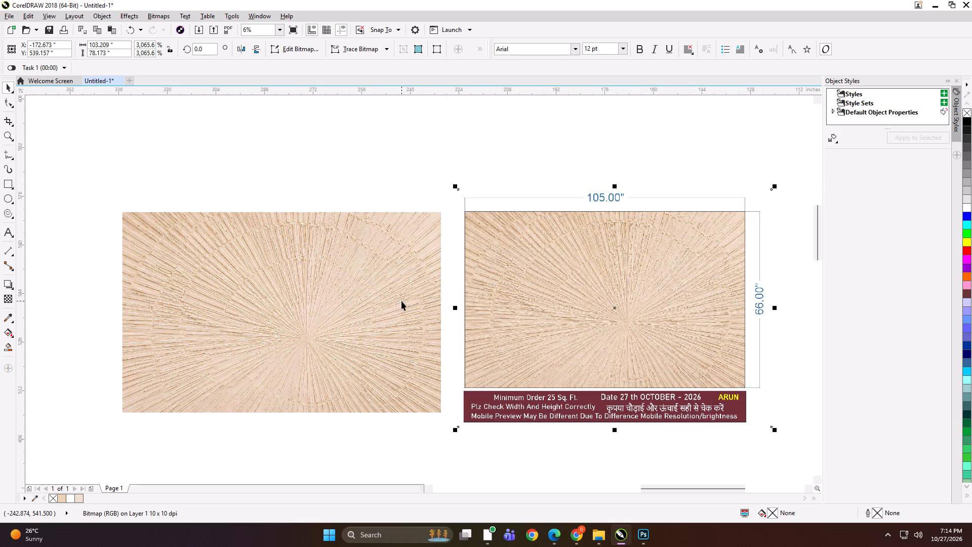
{"action": "left_click", "coordinate": [387, 294]}
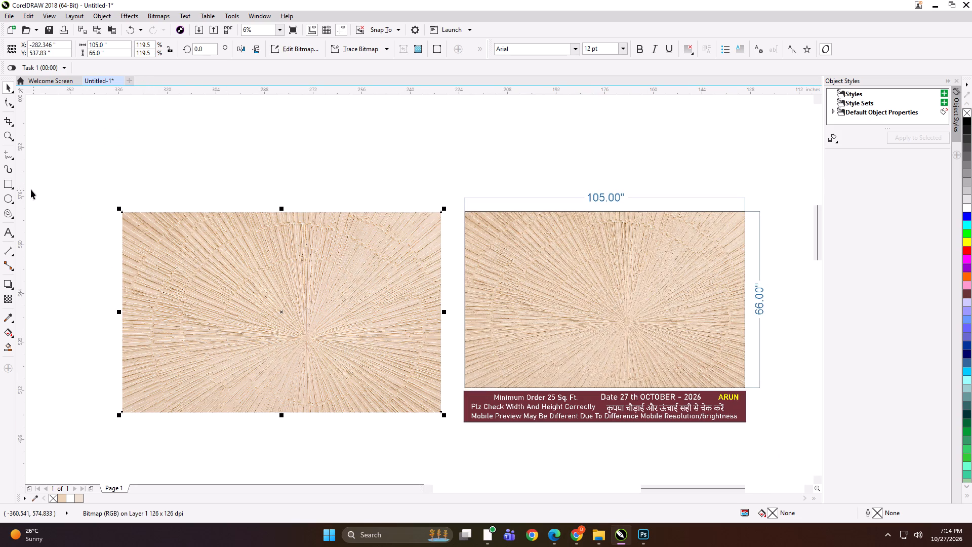
{"action": "double_click", "coordinate": [10, 184], "text": "shift"}
{"action": "key", "text": "shift+space"}
{"action": "left_click", "coordinate": [115, 46]}
{"action": "key", "text": "ctrl+a"}
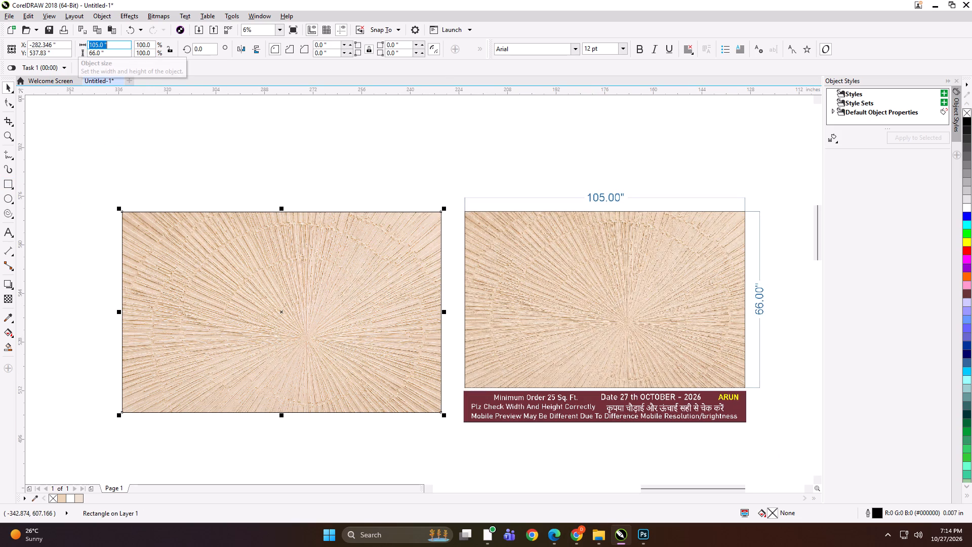
{"action": "type", "text": "49"}
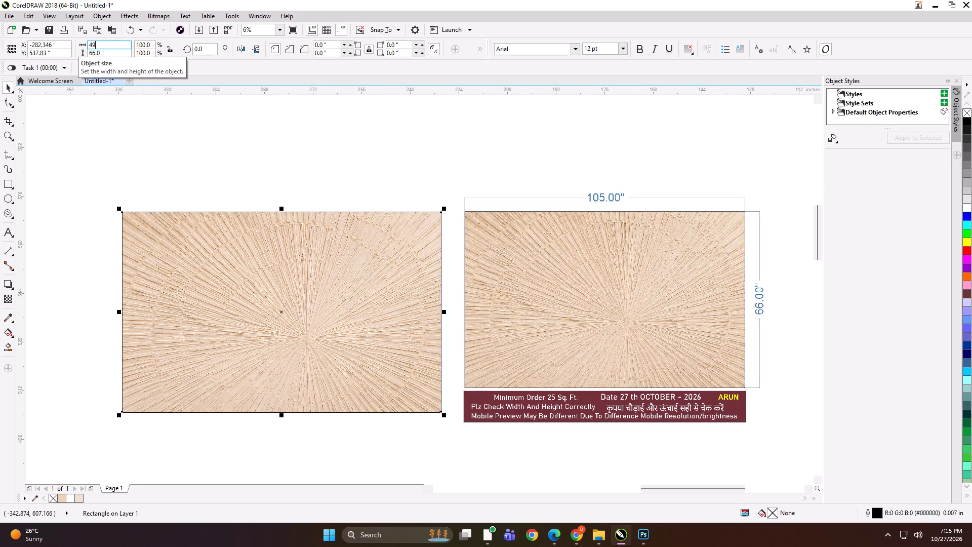
{"action": "key", "text": "Return"}
{"action": "left_click", "coordinate": [172, 258], "text": "shift"}
{"action": "key", "text": "l"}
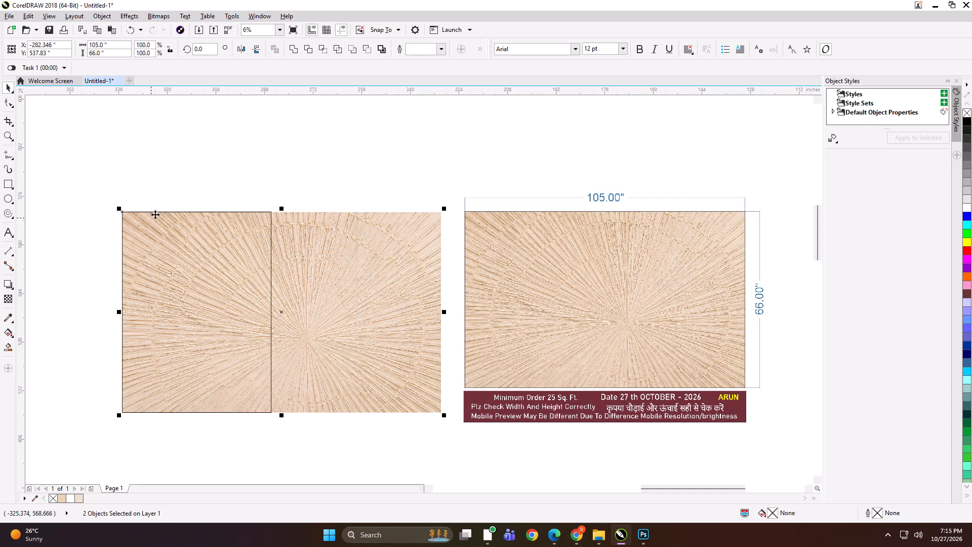
Mirror a copy of the 49-inch rectangle to its right and nudge it back for a 0.5-inch overlap.
{"action": "left_click", "coordinate": [176, 166]}
{"action": "left_click", "coordinate": [186, 273]}
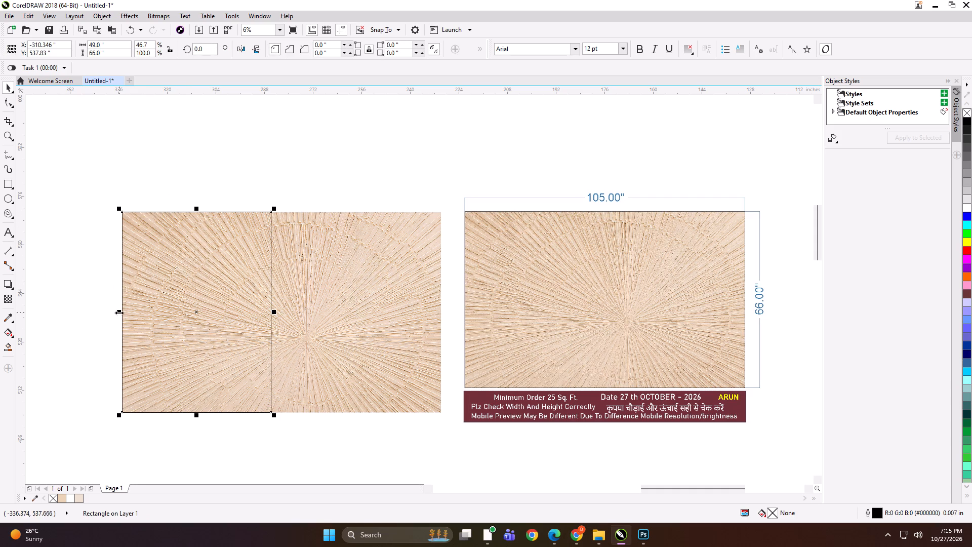
{"action": "left_click_drag", "start_coordinate": [119, 312], "coordinate": [307, 313]}
{"action": "right_click", "coordinate": [307, 313], "text": "ctrl"}
{"action": "key", "text": "Left"}
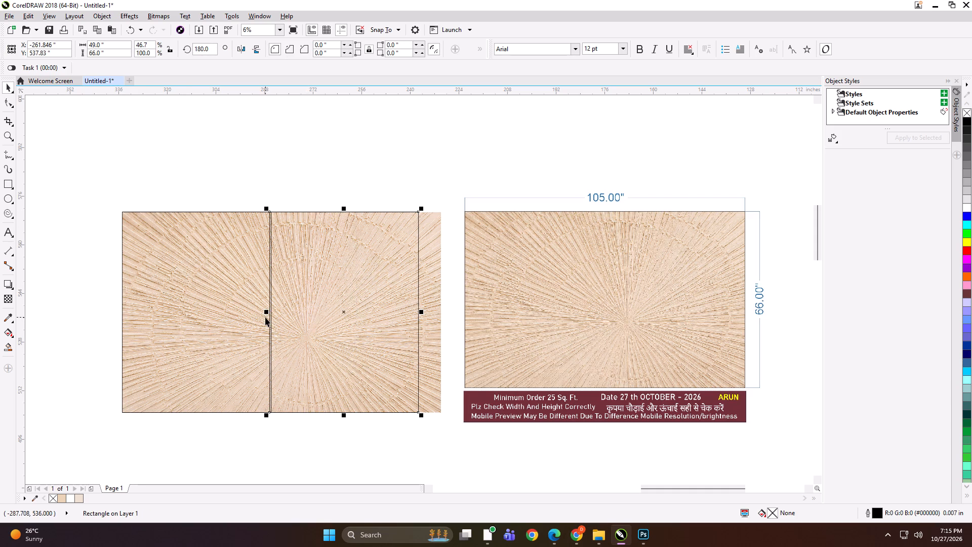
Mirror a third rectangle rightward with a 0.5-inch overlap and narrow it to 8 inches at the artwork's right edge.
{"action": "left_click_drag", "start_coordinate": [265, 312], "coordinate": [475, 301]}
{"action": "right_click", "coordinate": [473, 301], "text": "ctrl"}
{"action": "key", "text": "Left"}
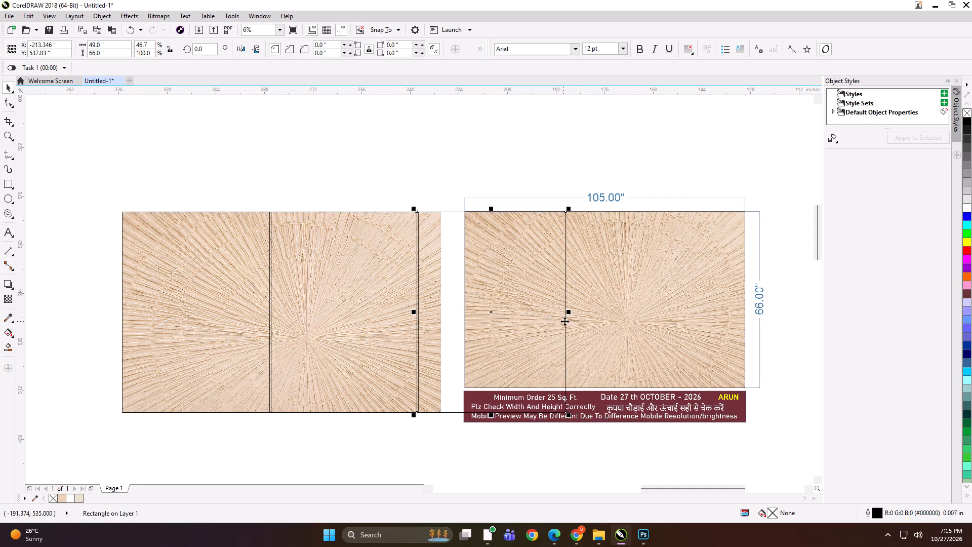
{"action": "left_click_drag", "start_coordinate": [570, 312], "coordinate": [446, 301]}
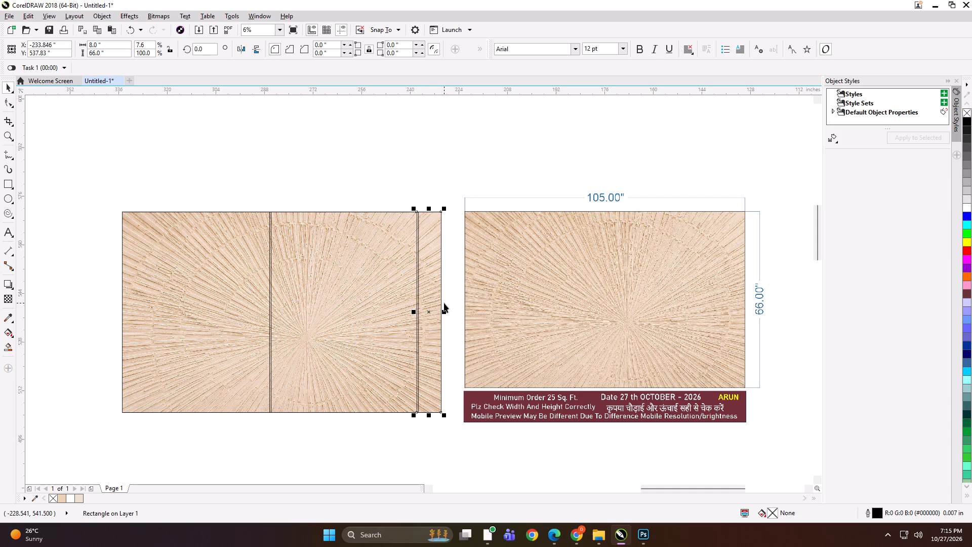
PowerClip the radial artwork into the grouped three rectangles and ungroup them into separate panels.
{"action": "left_click", "coordinate": [337, 276], "text": "shift"}
{"action": "left_click", "coordinate": [248, 279], "text": "shift"}
{"action": "key", "text": "ctrl+g"}
{"action": "left_click", "coordinate": [262, 169]}
{"action": "left_click", "coordinate": [308, 250], "text": "alt"}
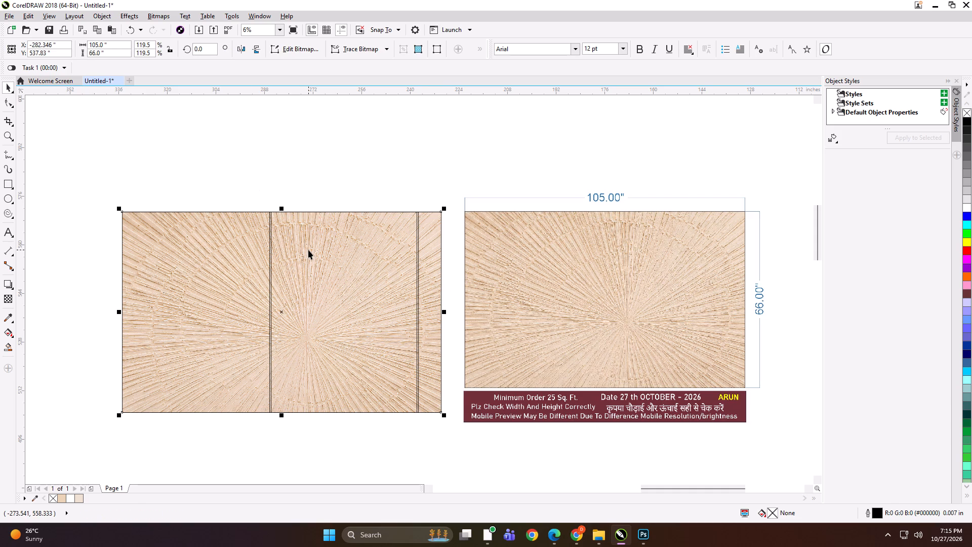
{"action": "key", "text": "shift+Return"}
{"action": "left_click", "coordinate": [311, 250]}
{"action": "key", "text": "ctrl+u"}
{"action": "left_click", "coordinate": [282, 176]}
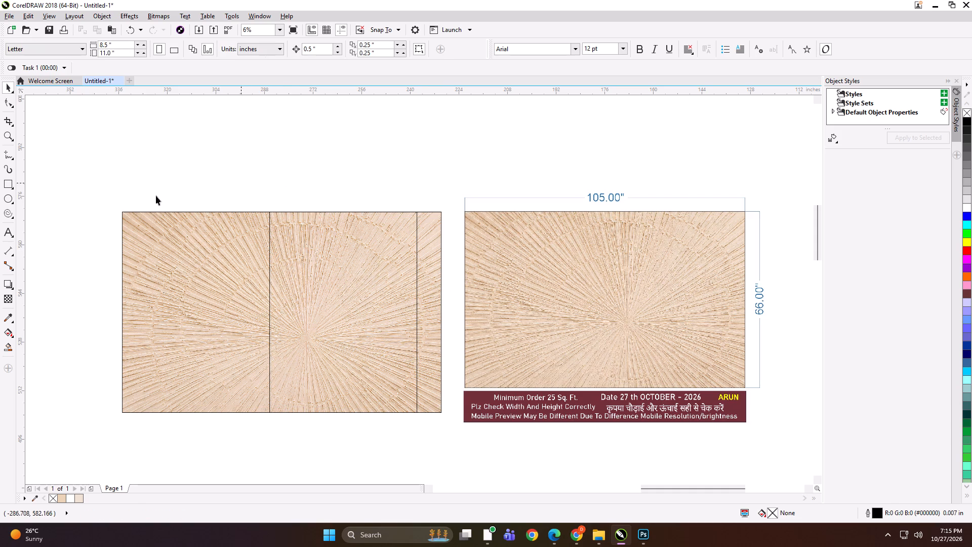
Add the text label "105*66 PANEL 1" on the top edge of the first radial panel.
{"action": "left_click", "coordinate": [12, 229]}
{"action": "left_click", "coordinate": [144, 210]}
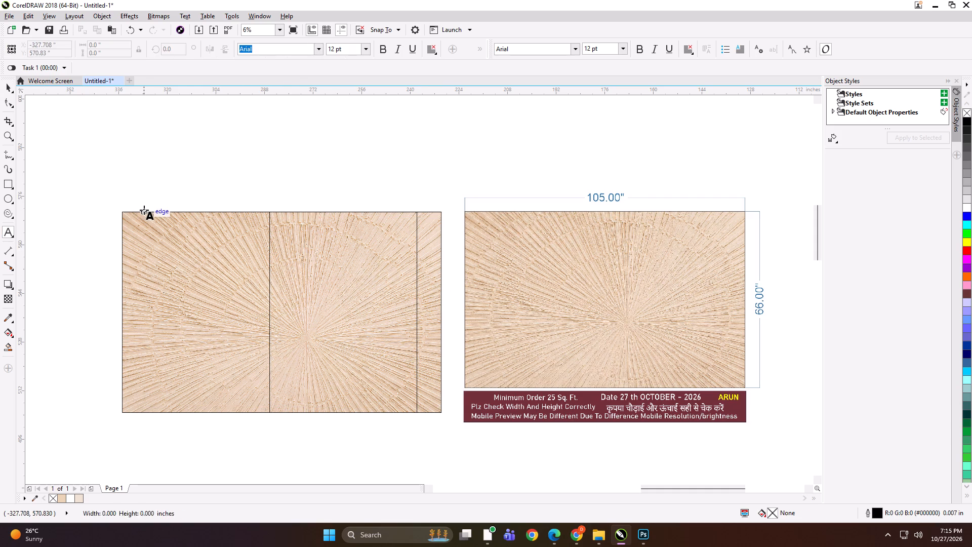
{"action": "type", "text": "105*66 PANEL 1"}
Copy the label to the top edge of the second radial panel and change it to "105*66 PANEL 2".
{"action": "key", "text": "ctrl+a"}
{"action": "key", "text": "ctrl+c"}
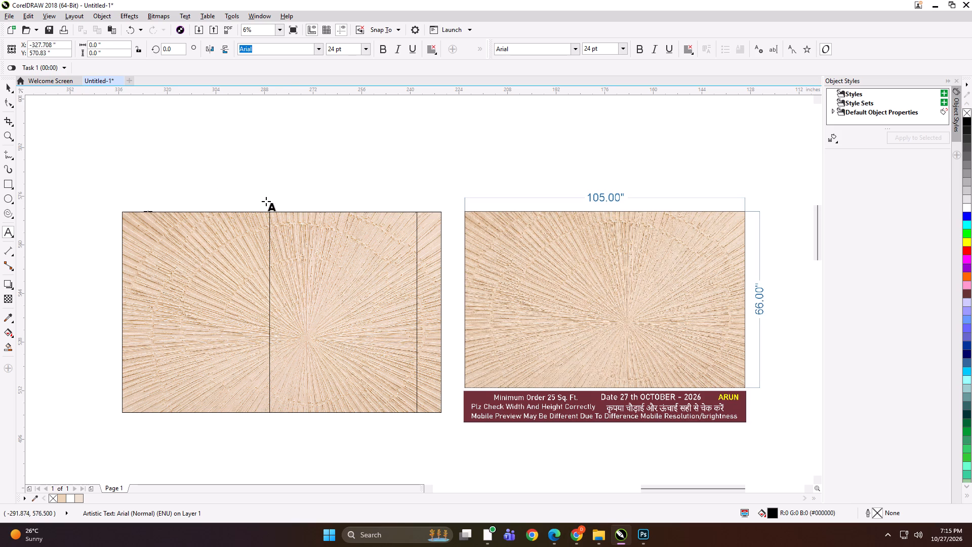
{"action": "left_click", "coordinate": [291, 210]}
{"action": "key", "text": "ctrl+v"}
{"action": "key", "text": "BackSpace"}
{"action": "key", "text": "2"}
Paste the label on the top edge of the narrow third radial panel and change it to "105*66 PANEL 3".
{"action": "scroll", "coordinate": [283, 210], "scroll_direction": "up", "scroll_amount": 3}
{"action": "scroll", "coordinate": [228, 223], "scroll_direction": "down", "scroll_amount": 3}
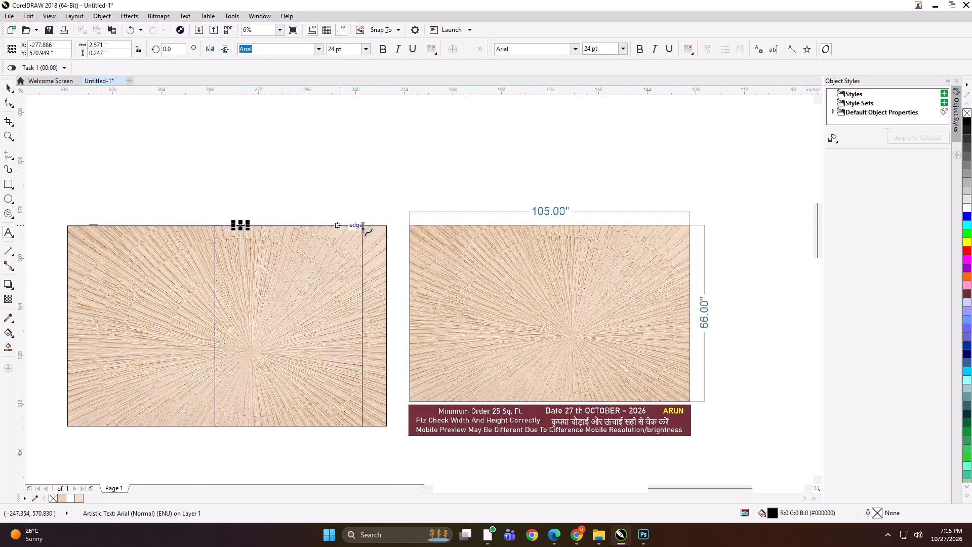
{"action": "scroll", "coordinate": [365, 226], "scroll_direction": "up", "scroll_amount": 3}
{"action": "left_click", "coordinate": [366, 218]}
{"action": "key", "text": "ctrl+v"}
{"action": "key", "text": "BackSpace"}
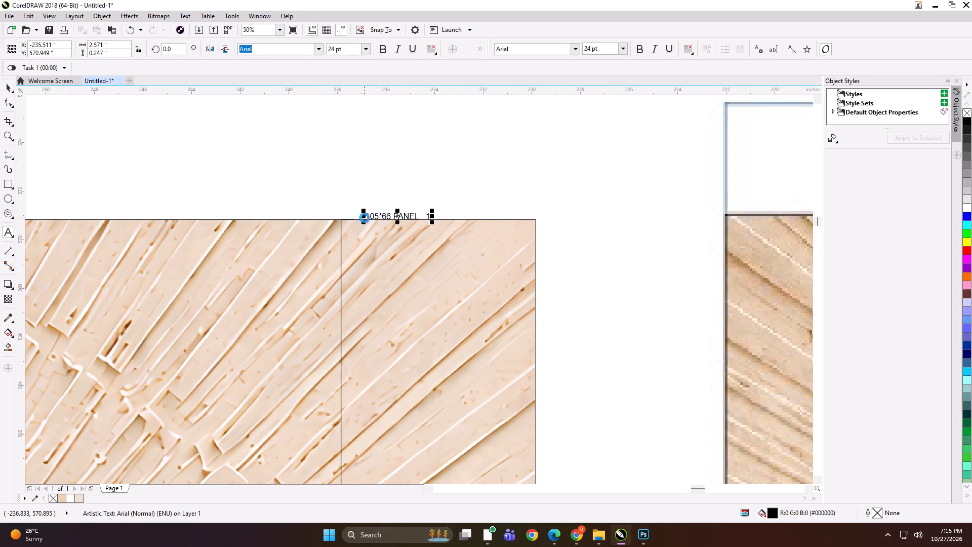
{"action": "key", "text": "3"}
{"action": "scroll", "coordinate": [352, 133], "scroll_direction": "down", "scroll_amount": 1}
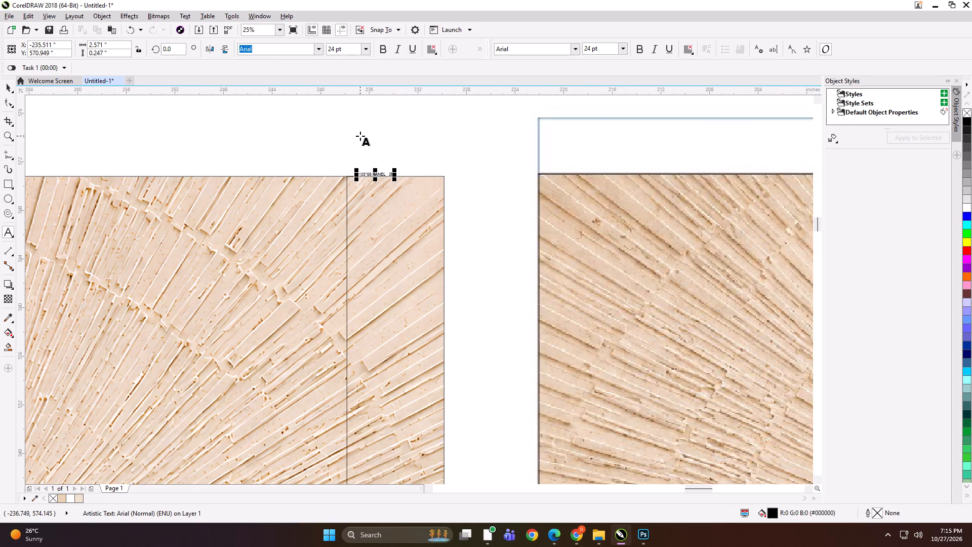
{"action": "scroll", "coordinate": [356, 153], "scroll_direction": "down", "scroll_amount": 2}
{"action": "left_click", "coordinate": [6, 88]}
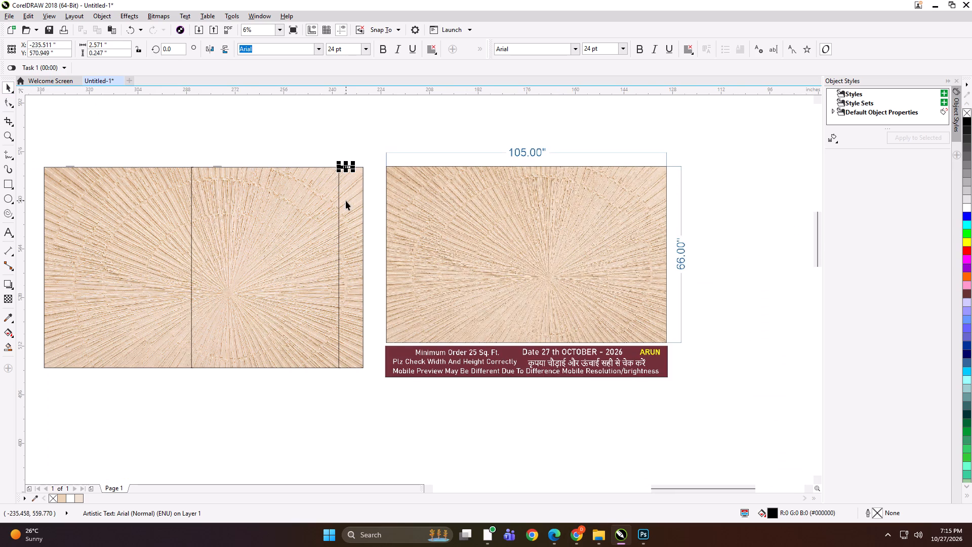
Group each panel label with its radial panel, making three separate groups.
{"action": "left_click", "coordinate": [346, 201], "text": "shift"}
{"action": "key", "text": "ctrl+g"}
{"action": "left_click_drag", "start_coordinate": [179, 131], "coordinate": [255, 225]}
{"action": "left_click", "coordinate": [254, 225], "text": "shift"}
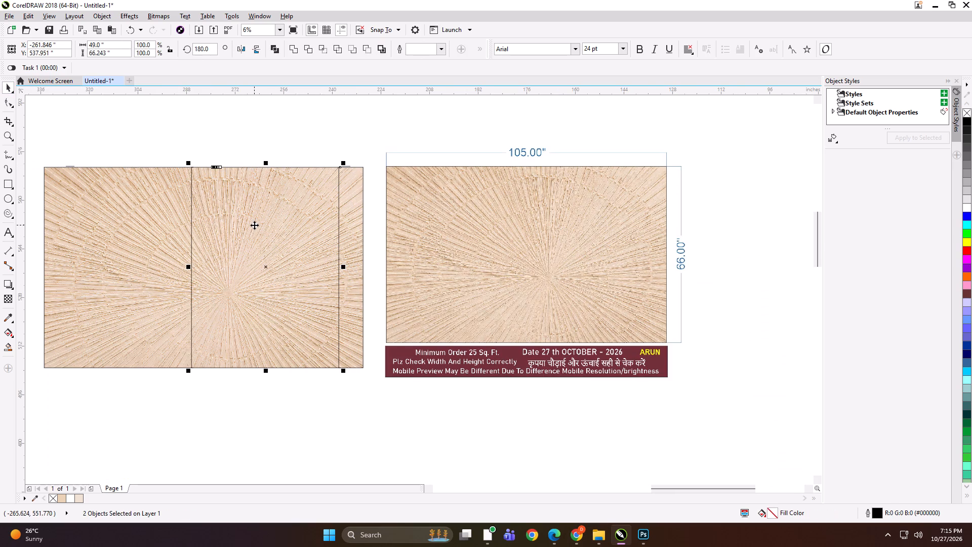
{"action": "key", "text": "ctrl+g"}
{"action": "scroll", "coordinate": [303, 213], "scroll_direction": "down", "scroll_amount": 1}
{"action": "left_click_drag", "start_coordinate": [245, 161], "coordinate": [165, 236]}
{"action": "left_click", "coordinate": [198, 227], "text": "shift"}
{"action": "key", "text": "ctrl+g"}
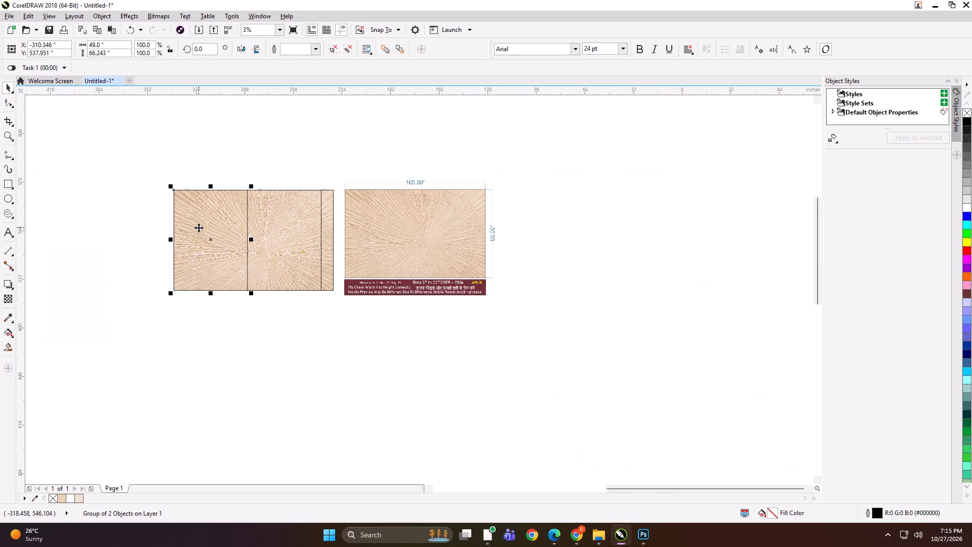
Export the first radial panel group as a TIFF named "49x66 A" in the CHANDIGARH WALLPAPER folder.
{"action": "left_click_drag", "start_coordinate": [139, 154], "coordinate": [549, 375]}
{"action": "key", "text": "shift+F2"}
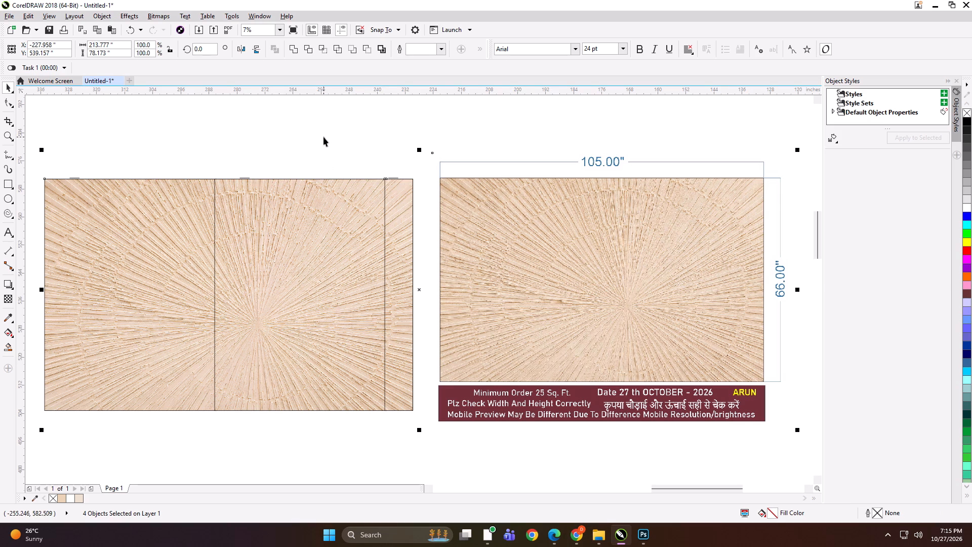
{"action": "left_click", "coordinate": [323, 137]}
{"action": "left_click", "coordinate": [166, 224]}
{"action": "key", "text": "ctrl+e"}
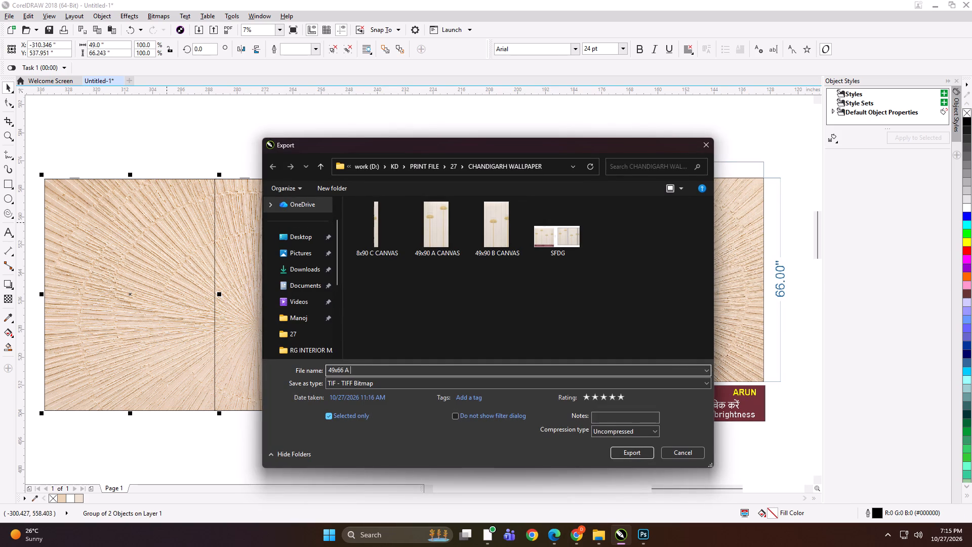
{"action": "key", "text": "Return"}
{"action": "key", "text": "Return"}
Export the second radial panel group as a TIFF named "49x66 B" in the same folder.
{"action": "left_click", "coordinate": [329, 292]}
{"action": "key", "text": "ctrl+e"}
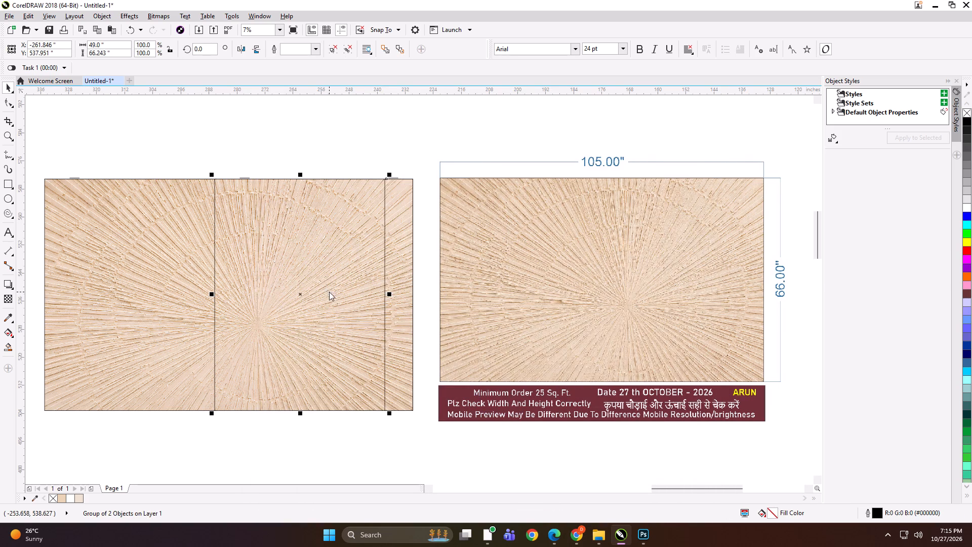
{"action": "left_click", "coordinate": [435, 219]}
{"action": "double_click", "coordinate": [355, 367]}
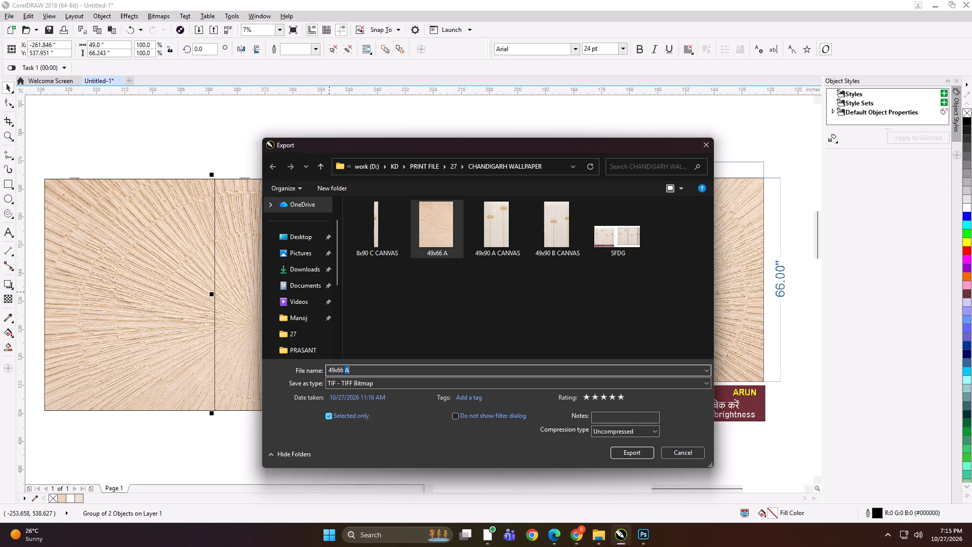
{"action": "key", "text": "Return"}
{"action": "key", "text": "Return"}
{"action": "key", "text": "Right"}
{"action": "key", "text": "BackSpace"}
{"action": "key", "text": "b"}
{"action": "key", "text": "Return"}
{"action": "key", "text": "Return"}
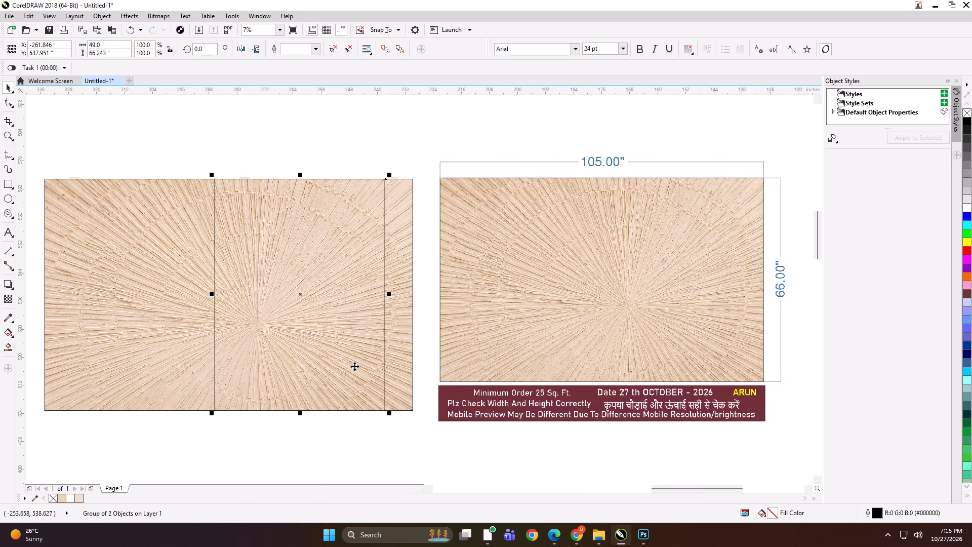
Export the narrow third radial panel group as a TIFF named "8x66 C" in the same folder.
{"action": "left_click", "coordinate": [393, 351]}
{"action": "key", "text": "ctrl+e"}
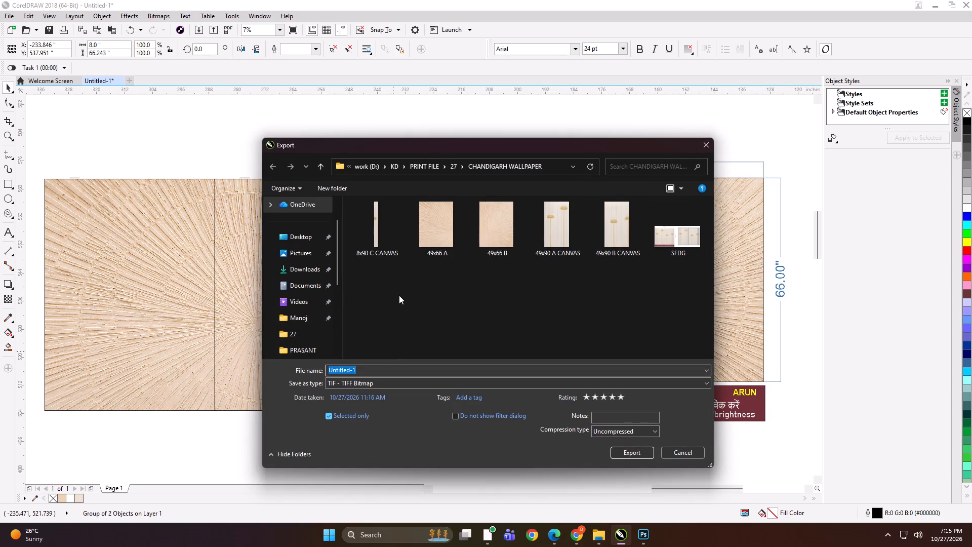
{"action": "type", "text": "8x8"}
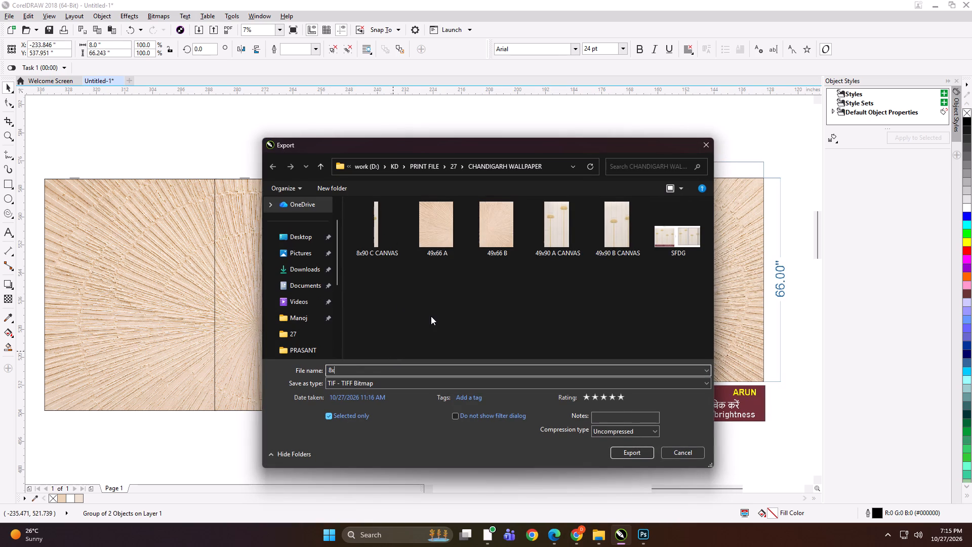
{"action": "key", "text": "BackSpace"}
{"action": "type", "text": "66"}
{"action": "key", "text": "space"}
{"action": "key", "text": "c"}
{"action": "key", "text": "Return"}
{"action": "key", "text": "Return"}
Nudge the third and first radial panels outward to leave gaps on both sides of the middle panel.
{"action": "scroll", "coordinate": [407, 250], "scroll_direction": "down", "scroll_amount": 1}
{"action": "key", "text": "Right"}
{"action": "key", "text": "Right"}
{"action": "key", "text": "Right"}
{"action": "key", "text": "Right"}
{"action": "key", "text": "Right"}
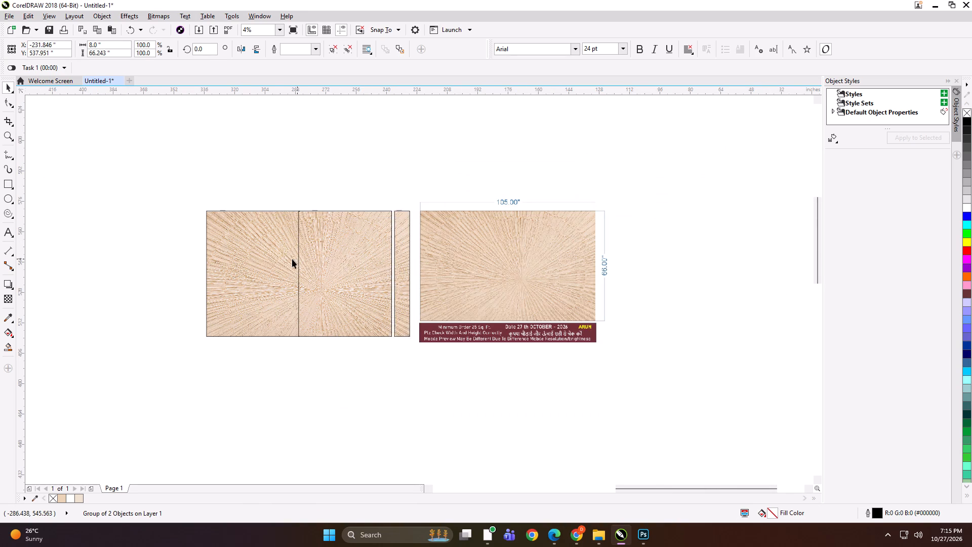
{"action": "key", "text": "Right"}
{"action": "left_click", "coordinate": [282, 257]}
{"action": "key", "text": "Left"}
{"action": "key", "text": "Left"}
{"action": "key", "text": "Left"}
{"action": "key", "text": "Left"}
{"action": "key", "text": "Left"}
{"action": "key", "text": "Left"}
{"action": "key", "text": "Left"}
{"action": "key", "text": "Left"}
{"action": "key", "text": "Left"}
{"action": "key", "text": "Left"}
{"action": "key", "text": "Left"}
Move the three spaced panels slightly away from the dimensioned 105 x 66 layout and group them all with it.
{"action": "left_click", "coordinate": [362, 262], "text": "shift"}
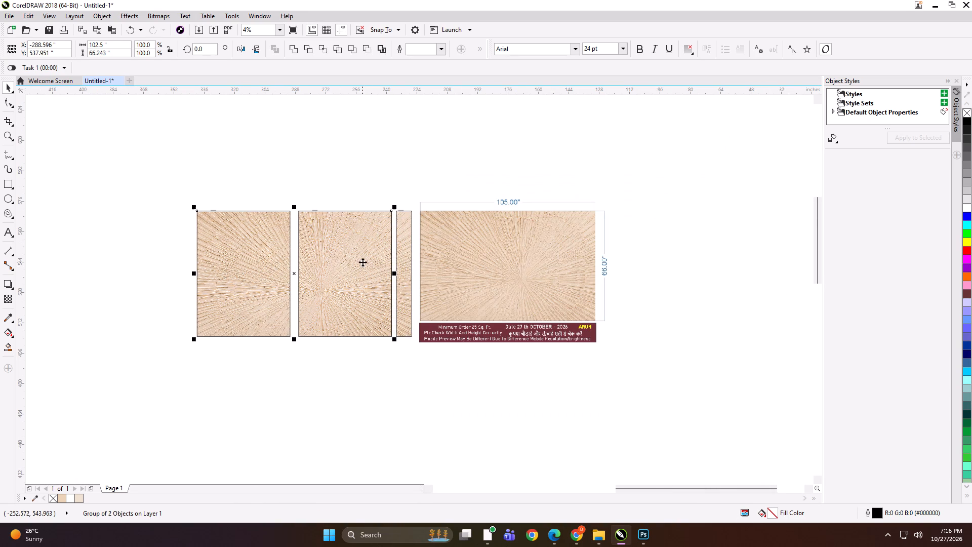
{"action": "left_click", "coordinate": [402, 269], "text": "shift"}
{"action": "left_click_drag", "start_coordinate": [380, 281], "coordinate": [372, 278]}
{"action": "left_click", "coordinate": [437, 274], "text": "shift"}
{"action": "key", "text": "ctrl+g"}
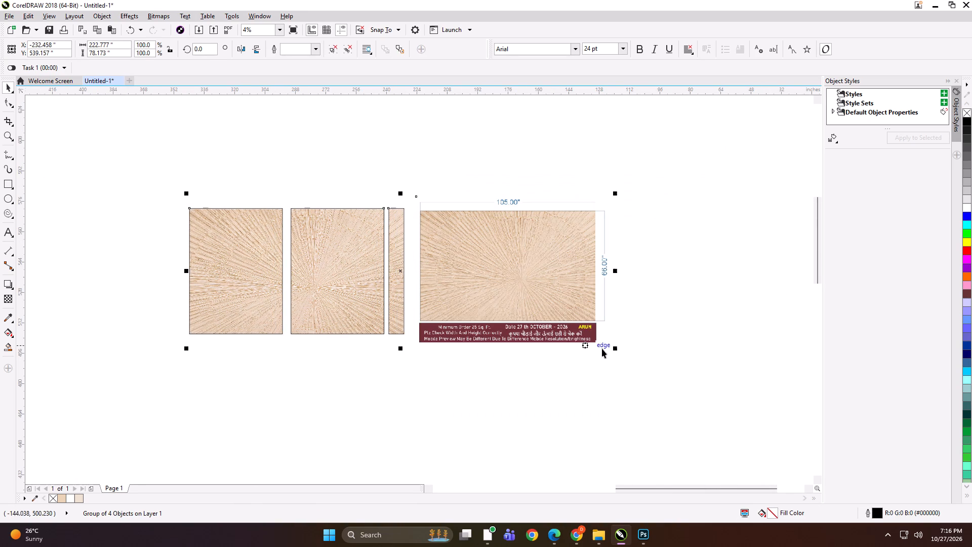
Scale the combined panel and layout group down proportionally to about 4.2 x 1.5 inches.
{"action": "left_click_drag", "start_coordinate": [615, 350], "coordinate": [412, 293], "text": "shift"}
{"action": "scroll", "coordinate": [401, 267], "scroll_direction": "up", "scroll_amount": 4}
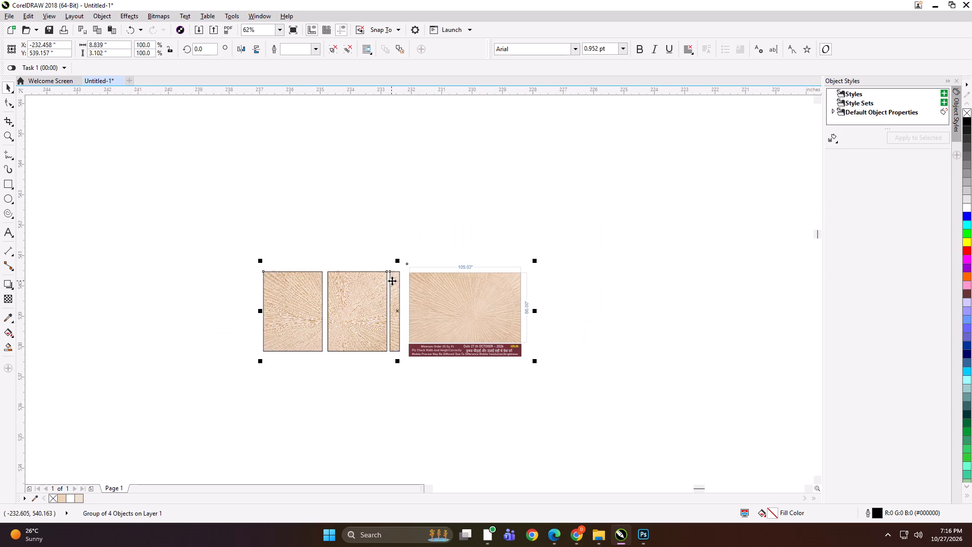
{"action": "scroll", "coordinate": [413, 357], "scroll_direction": "up", "scroll_amount": 1}
{"action": "left_click_drag", "start_coordinate": [653, 367], "coordinate": [488, 327], "text": "shift"}
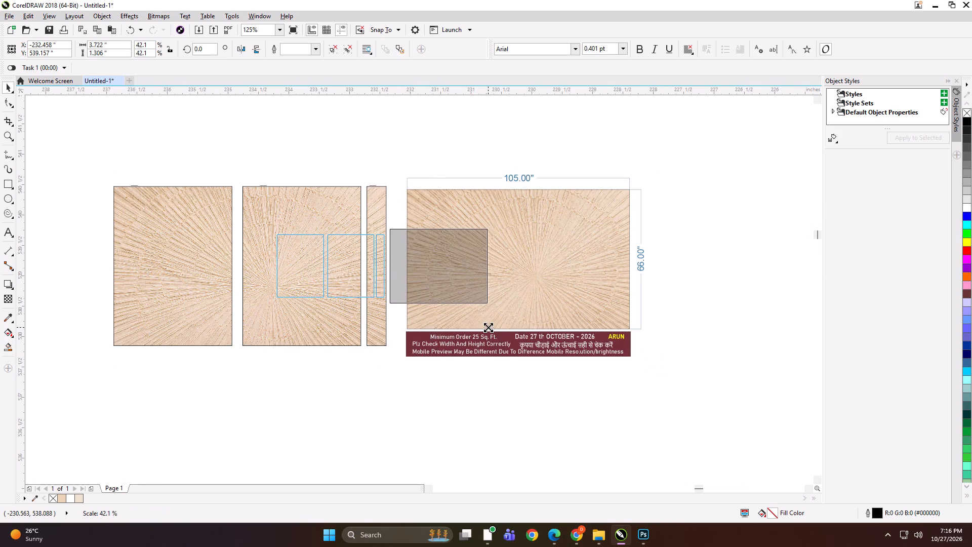
{"action": "left_click_drag", "start_coordinate": [488, 327], "coordinate": [512, 329], "text": "shift"}
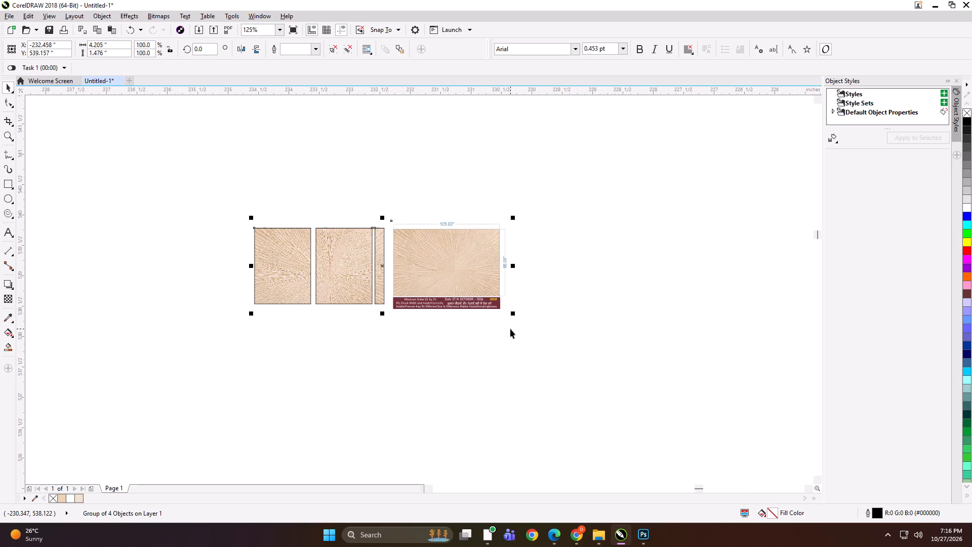
Export the reduced proof group under the file name "SFSDG".
{"action": "key", "text": "ctrl+e"}
{"action": "type", "text": "SFSDG"}
{"action": "key", "text": "Return"}
{"action": "key", "text": "Return"}
Delete the reduced proof group of the radial mural from the drawing.
{"action": "key", "text": "Delete"}
{"action": "key", "text": "F4"}
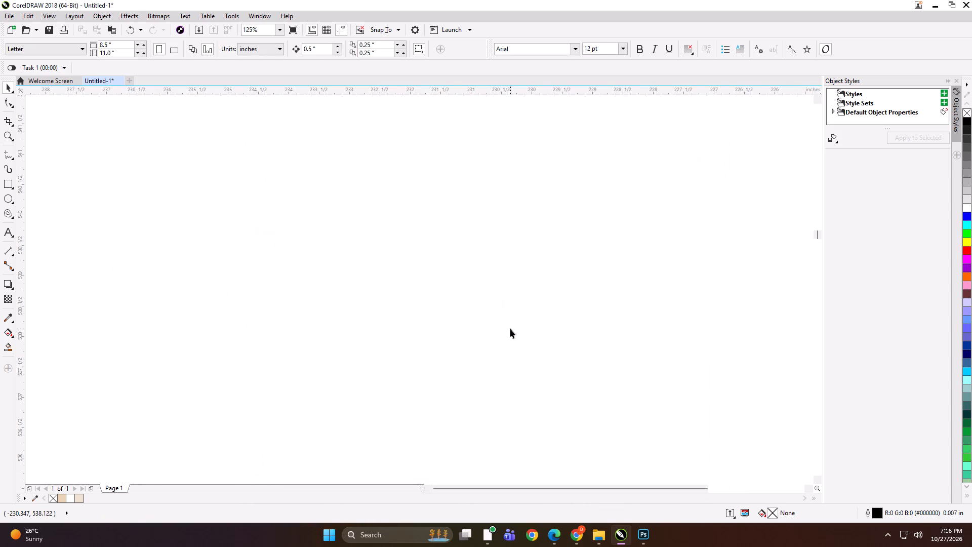
{"action": "left_click", "coordinate": [510, 329]}
{"action": "scroll", "coordinate": [394, 315], "scroll_direction": "down", "scroll_amount": 4}
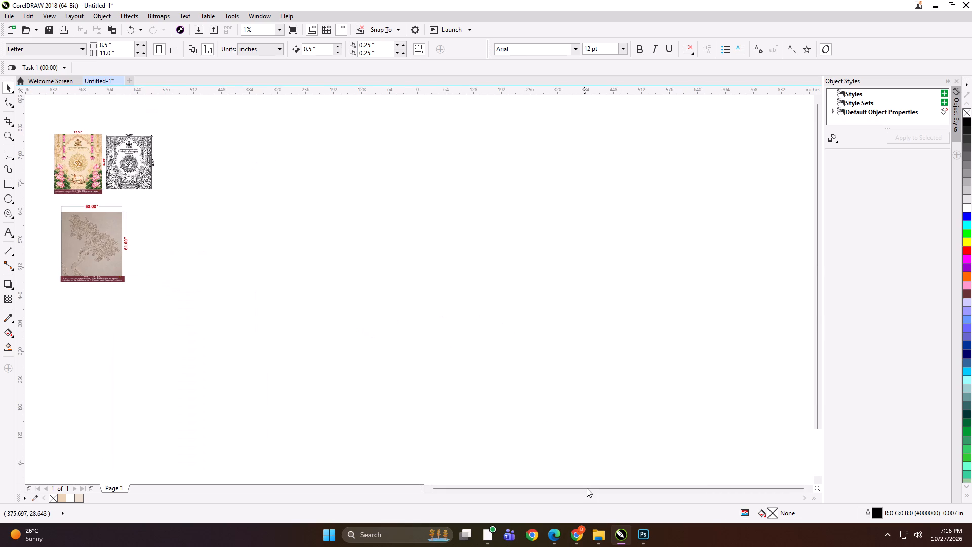
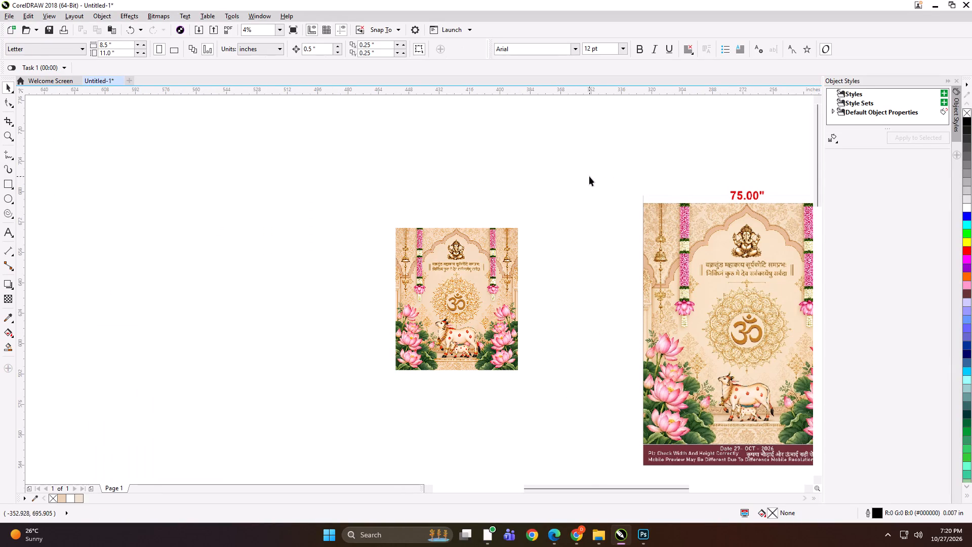
Scale the 75 x 87 dimensioned layout image down to about 130 x 74.5 inches and move it closer to the lotus artwork.
{"action": "left_click", "coordinate": [646, 221], "text": "shift"}
{"action": "left_click_drag", "start_coordinate": [587, 172], "coordinate": [650, 251], "text": "shift"}
{"action": "left_click_drag", "start_coordinate": [775, 322], "coordinate": [714, 292]}
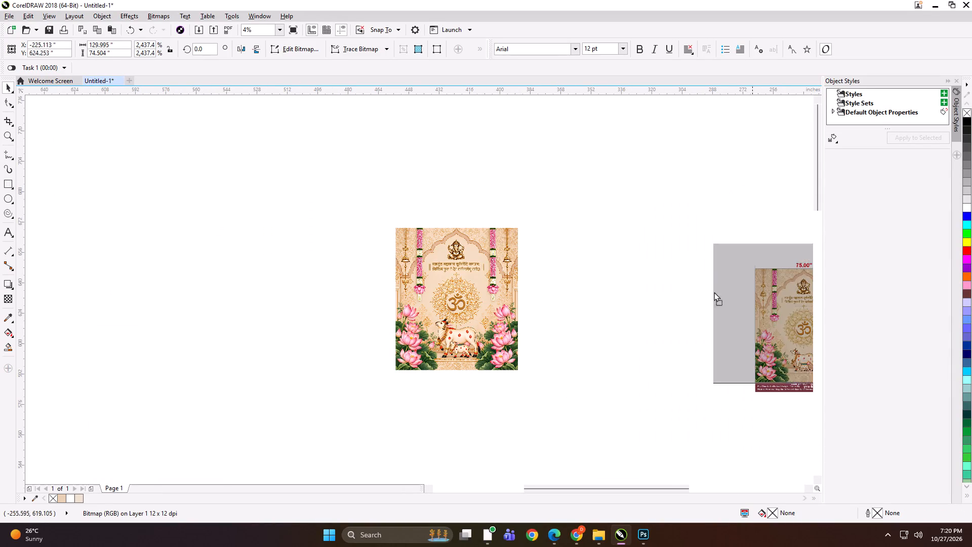
{"action": "left_click_drag", "start_coordinate": [714, 292], "coordinate": [575, 288]}
Resize the Ganesha and lotus artwork to 75 inches wide and 87 inches high.
{"action": "scroll", "coordinate": [620, 324], "scroll_direction": "up", "scroll_amount": 1}
{"action": "left_click", "coordinate": [392, 257]}
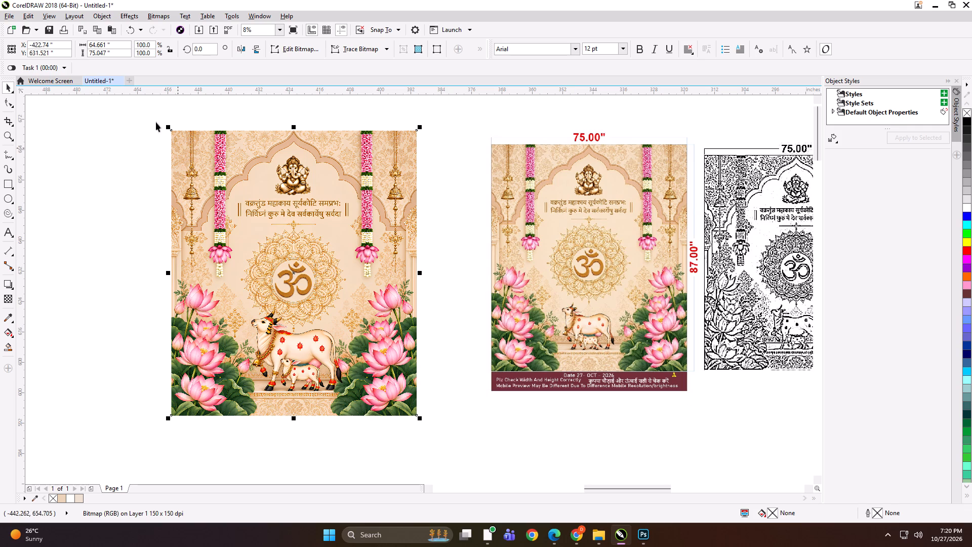
{"action": "left_click", "coordinate": [117, 46]}
{"action": "key", "text": "ctrl+a"}
{"action": "type", "text": "75"}
{"action": "key", "text": "Tab"}
{"action": "type", "text": "87"}
{"action": "key", "text": "Return"}
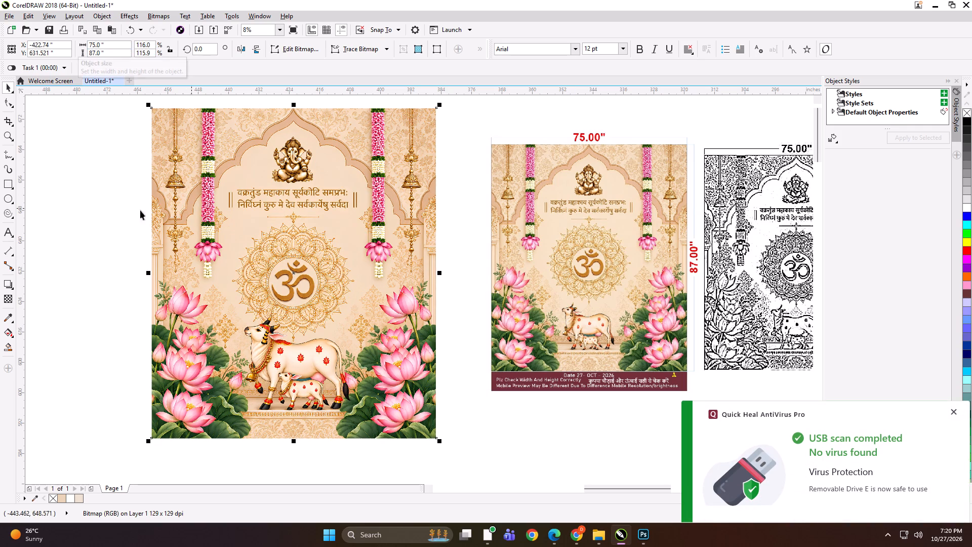
Add a rectangle matching the artwork, set its width to 49 inches, and align it with the artwork's left edge.
{"action": "double_click", "coordinate": [8, 186], "text": "shift"}
{"action": "key", "text": "shift+space"}
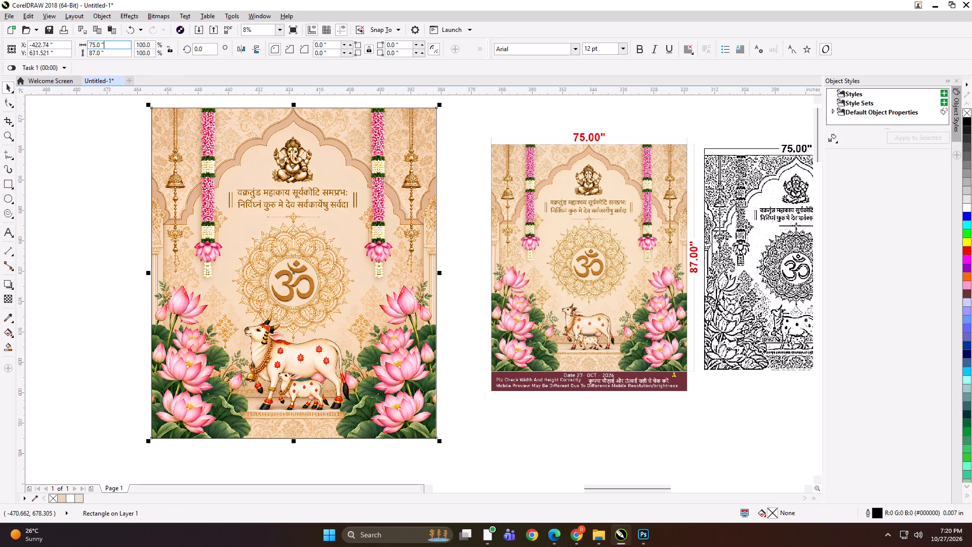
{"action": "left_click", "coordinate": [112, 45]}
{"action": "key", "text": "ctrl+a"}
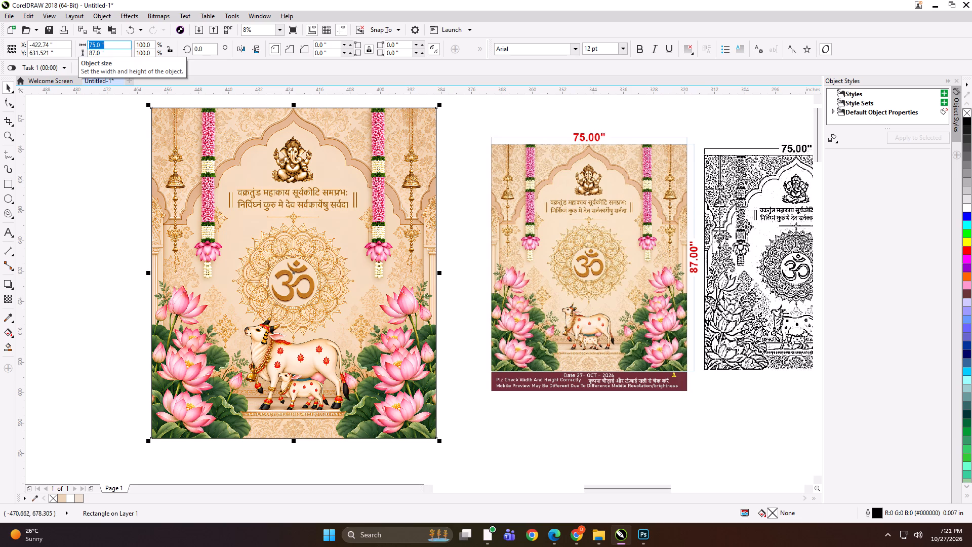
{"action": "key", "text": "4"}
{"action": "key", "text": "Return"}
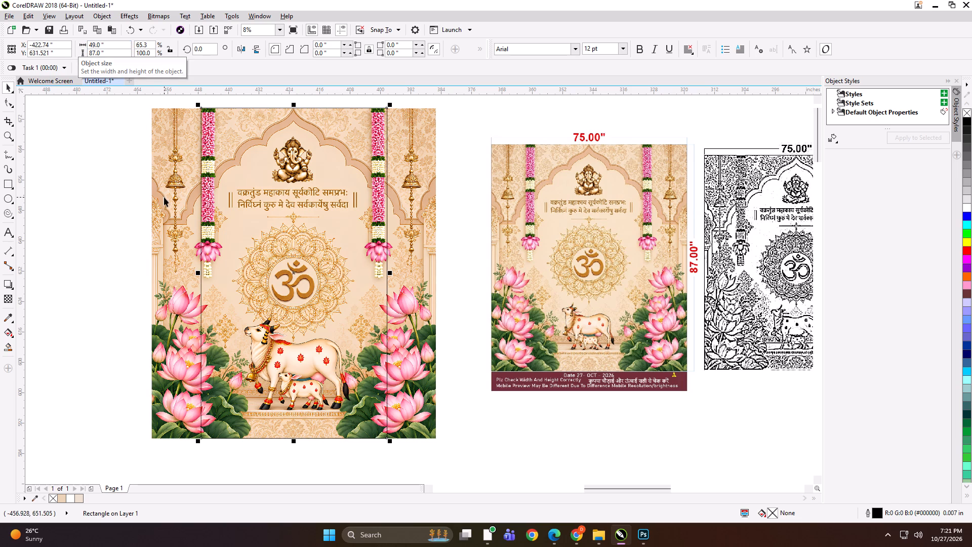
{"action": "left_click", "coordinate": [164, 197], "text": "shift"}
{"action": "key", "text": "l"}
{"action": "left_click", "coordinate": [143, 198]}
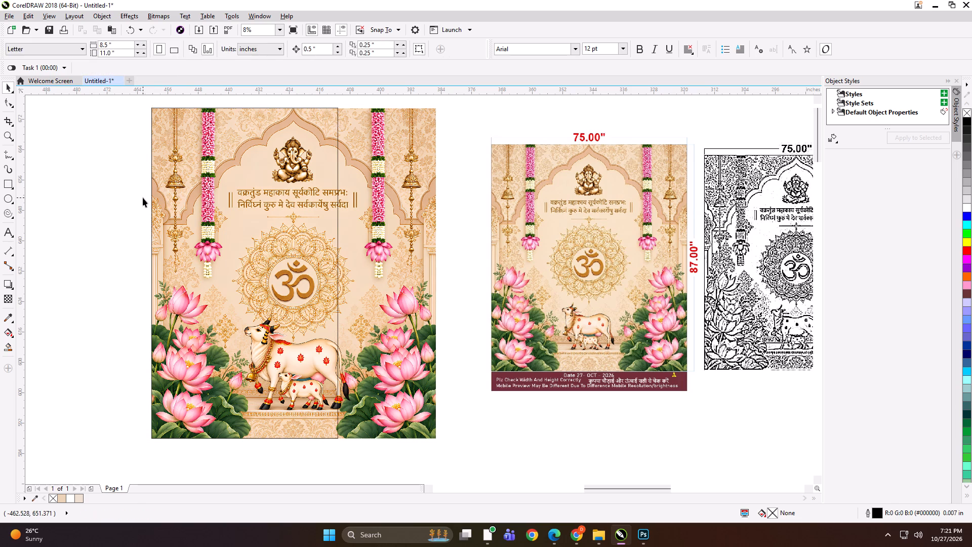
Create a 26.5-inch-wide rectangle copy that overlaps the first panel by 0.5 inch and ends at the artwork's right edge.
{"action": "left_click", "coordinate": [203, 216]}
{"action": "left_click_drag", "start_coordinate": [147, 275], "coordinate": [569, 265]}
{"action": "right_click_drag", "start_coordinate": [569, 265], "coordinate": [570, 274], "text": "ctrl"}
{"action": "left_click_drag", "start_coordinate": [569, 265], "coordinate": [570, 266]}
{"action": "key", "text": "Left"}
{"action": "left_click_drag", "start_coordinate": [576, 273], "coordinate": [442, 252]}
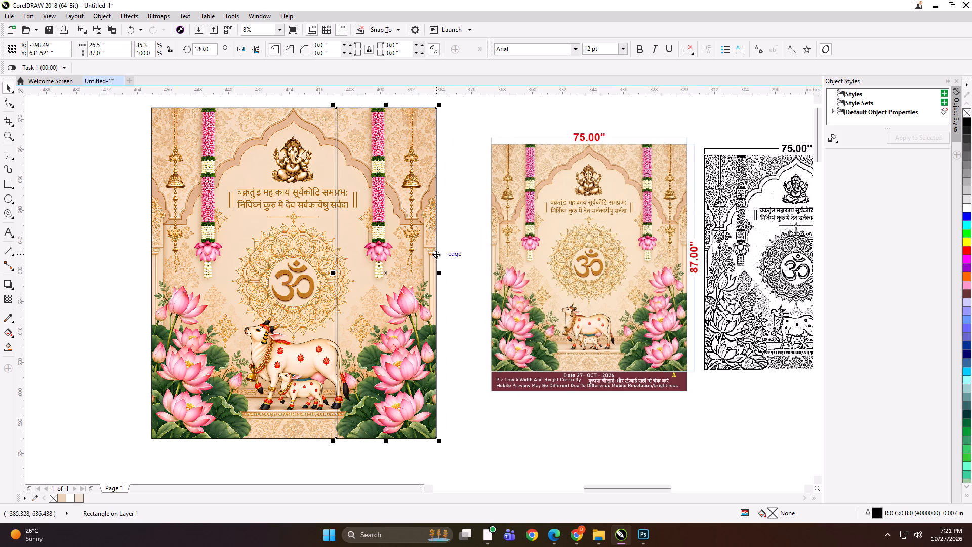
Group the two panel rectangles, PowerClip the artwork inside them, and ungroup them into separate panels.
{"action": "left_click", "coordinate": [303, 222], "text": "shift"}
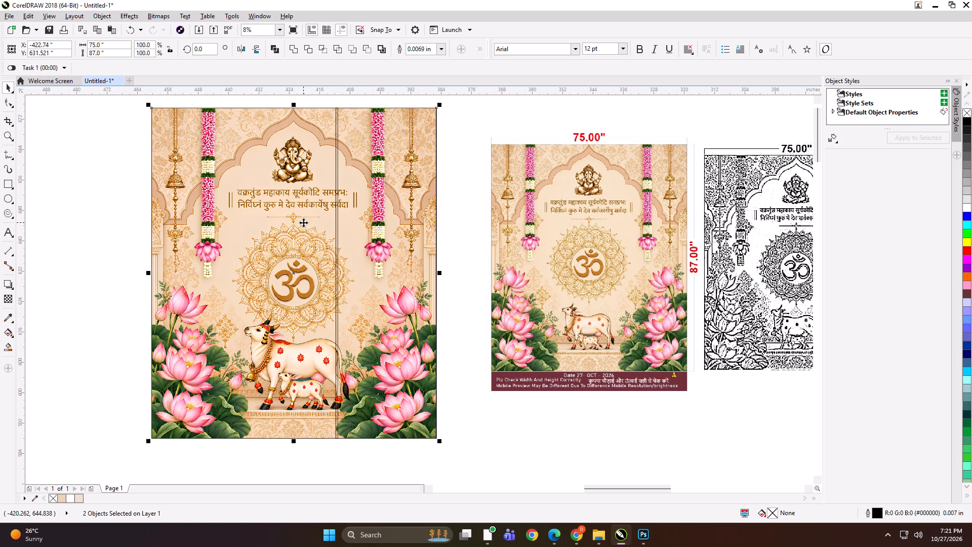
{"action": "key", "text": "ctrl+g"}
{"action": "left_click", "coordinate": [93, 220]}
{"action": "left_click", "coordinate": [217, 235], "text": "alt"}
{"action": "key", "text": "shift+Return"}
{"action": "left_click", "coordinate": [239, 238]}
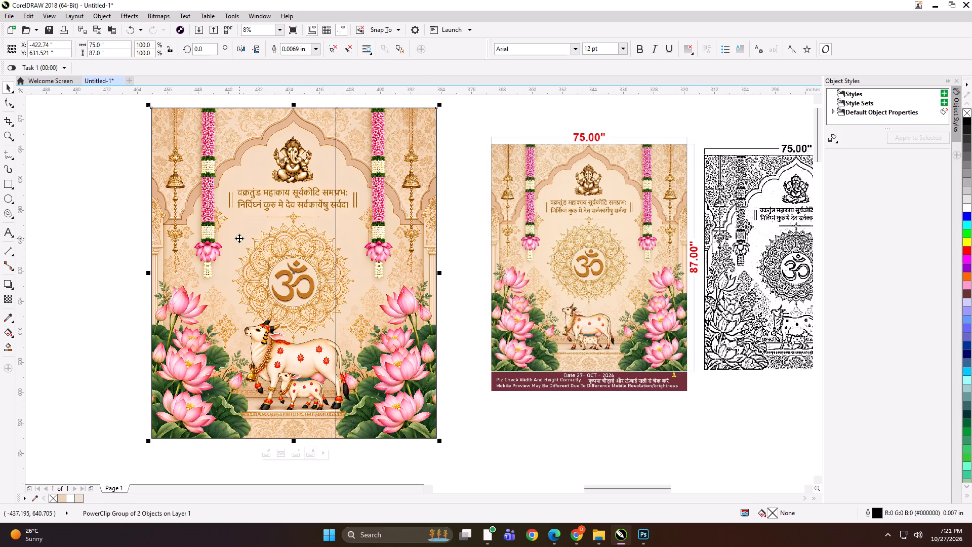
{"action": "key", "text": "ctrl+u"}
{"action": "left_click", "coordinate": [119, 238]}
Examine the two clipped panels one by one alongside the dimensioned 75 x 87 layout.
{"action": "left_click", "coordinate": [218, 242]}
{"action": "scroll", "coordinate": [251, 264], "scroll_direction": "down", "scroll_amount": 1}
{"action": "left_click", "coordinate": [395, 258], "text": "shift"}
{"action": "key", "text": "shift+F2"}
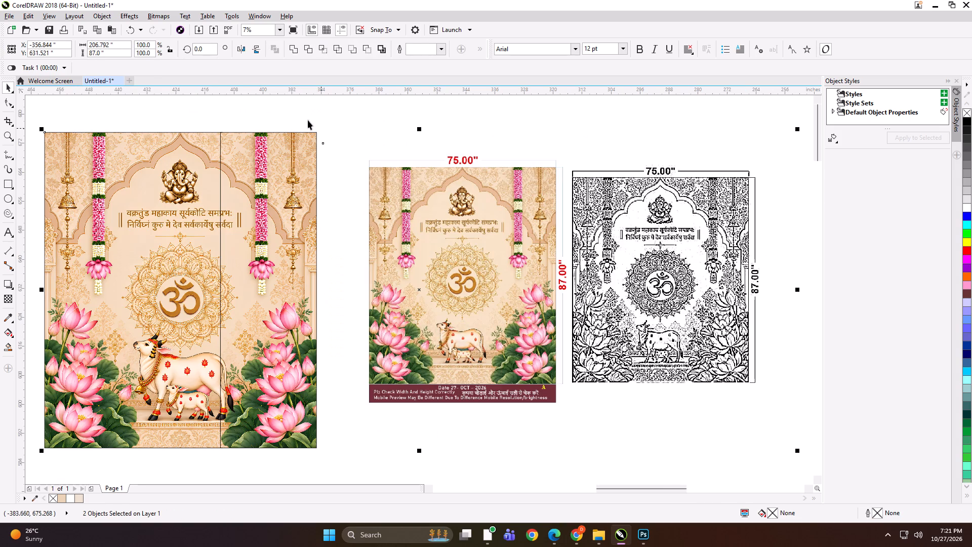
{"action": "left_click", "coordinate": [293, 117]}
{"action": "left_click", "coordinate": [173, 152]}
{"action": "left_click", "coordinate": [224, 159]}
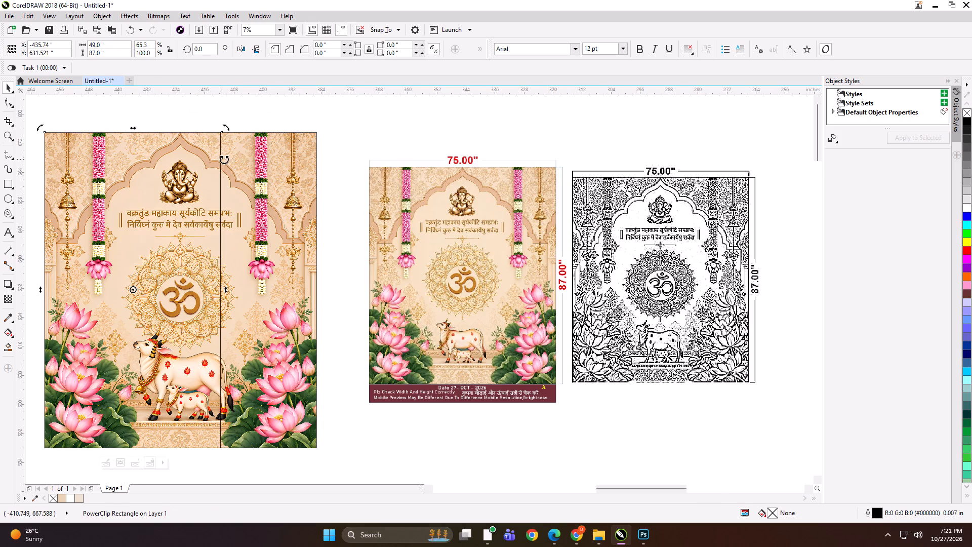
{"action": "left_click", "coordinate": [241, 146]}
{"action": "left_click", "coordinate": [241, 121]}
{"action": "left_click", "coordinate": [163, 153]}
{"action": "left_click", "coordinate": [235, 152]}
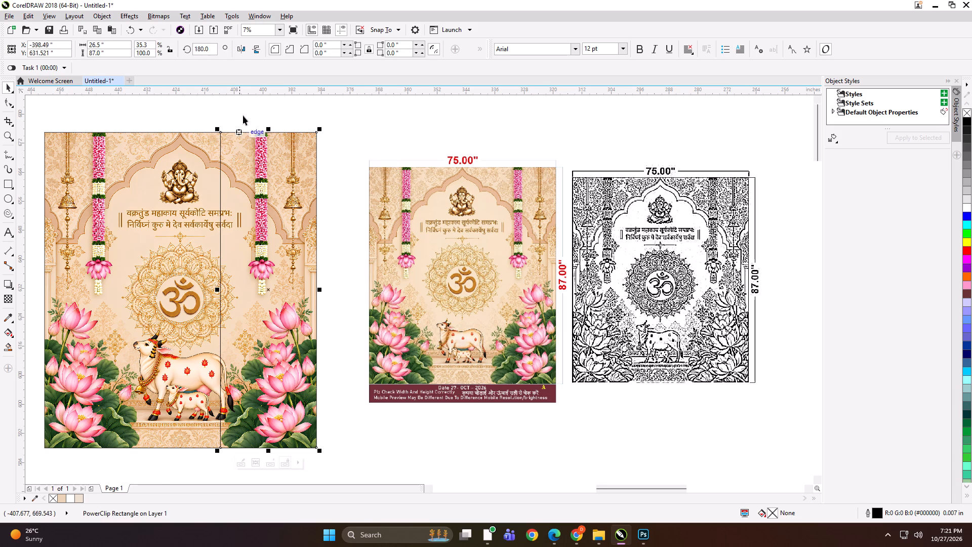
{"action": "left_click", "coordinate": [244, 111]}
{"action": "left_click", "coordinate": [241, 147]}
{"action": "left_click", "coordinate": [175, 159]}
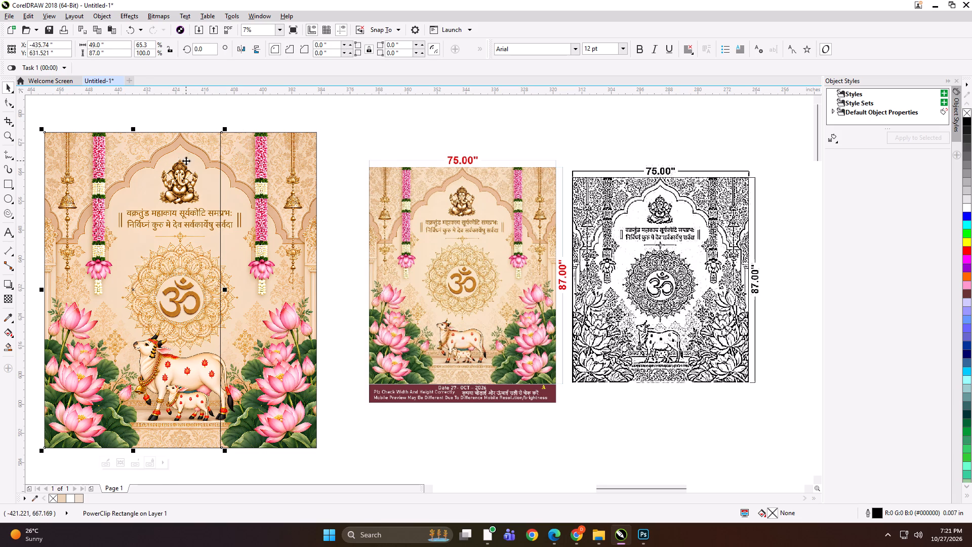
{"action": "left_click", "coordinate": [241, 164], "text": "shift"}
{"action": "left_click", "coordinate": [208, 117]}
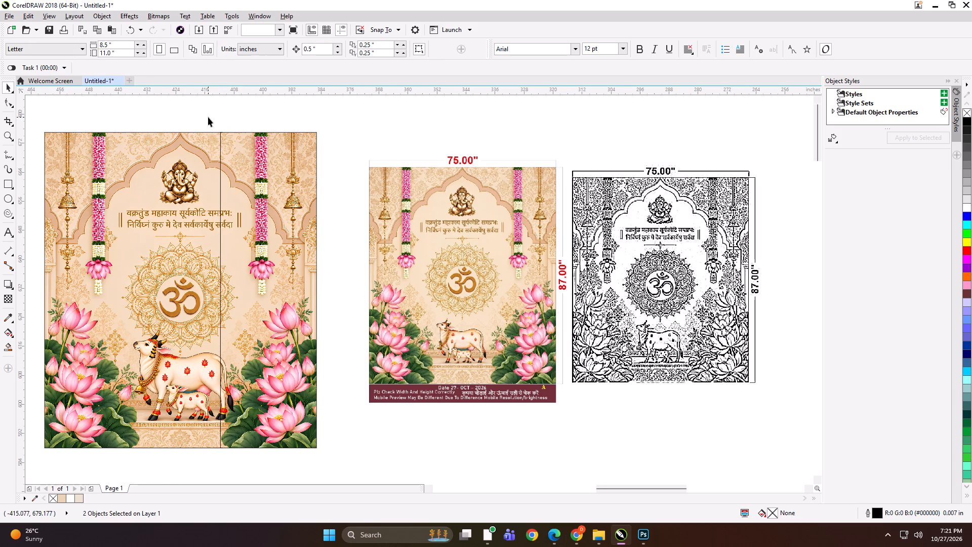
{"action": "left_click", "coordinate": [183, 142]}
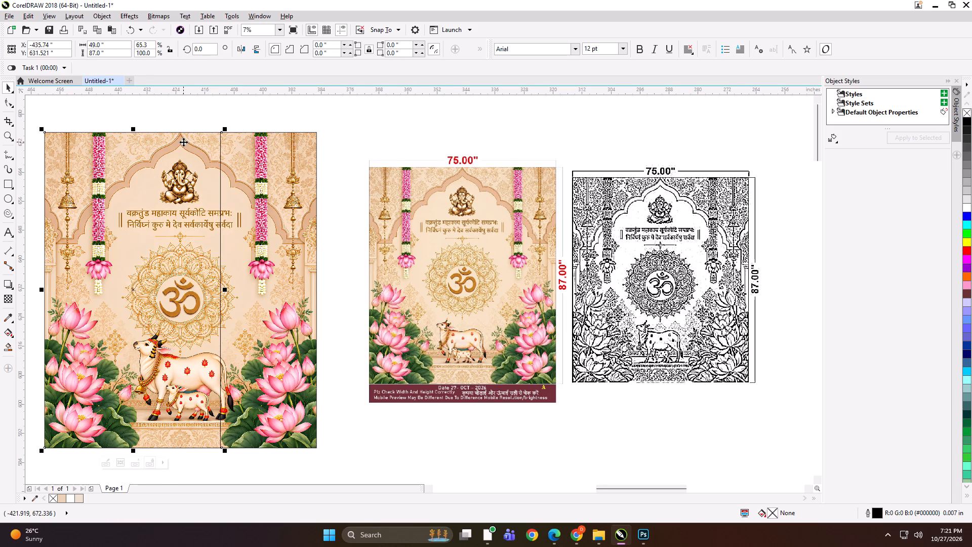
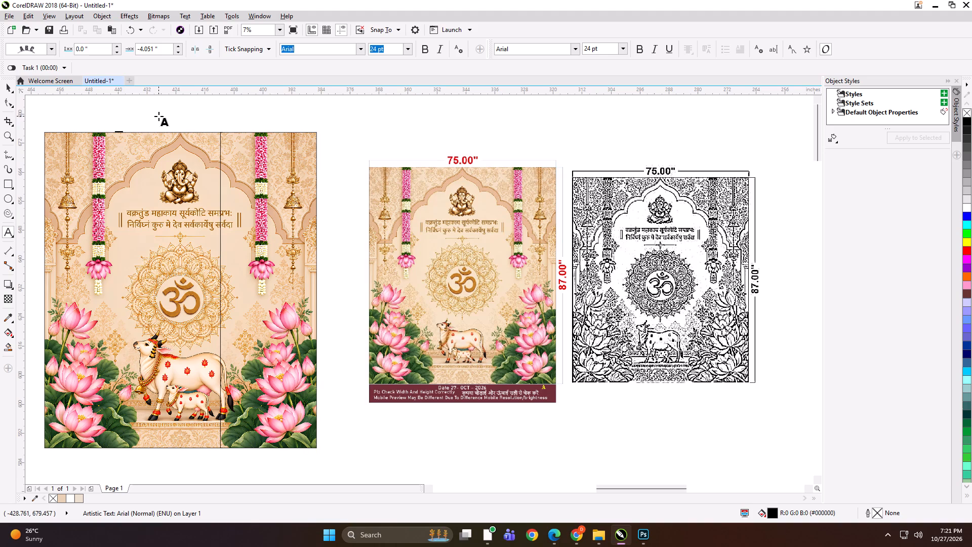
Finish the first panel's label with number 1 and place a copy ending in 2 on the second panel's top edge.
{"action": "type", "text": "1"}
{"action": "key", "text": "ctrl+a"}
{"action": "key", "text": "ctrl+c"}
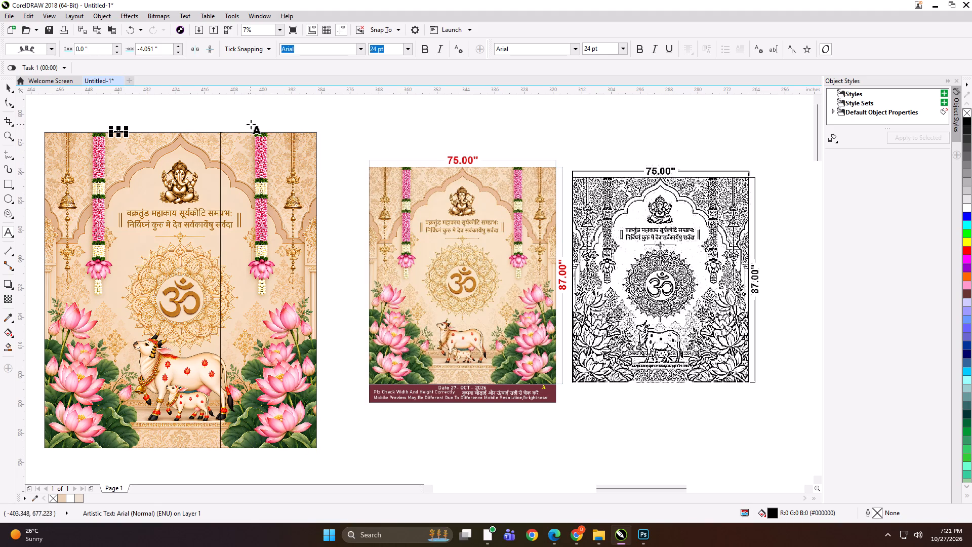
{"action": "left_click", "coordinate": [238, 130]}
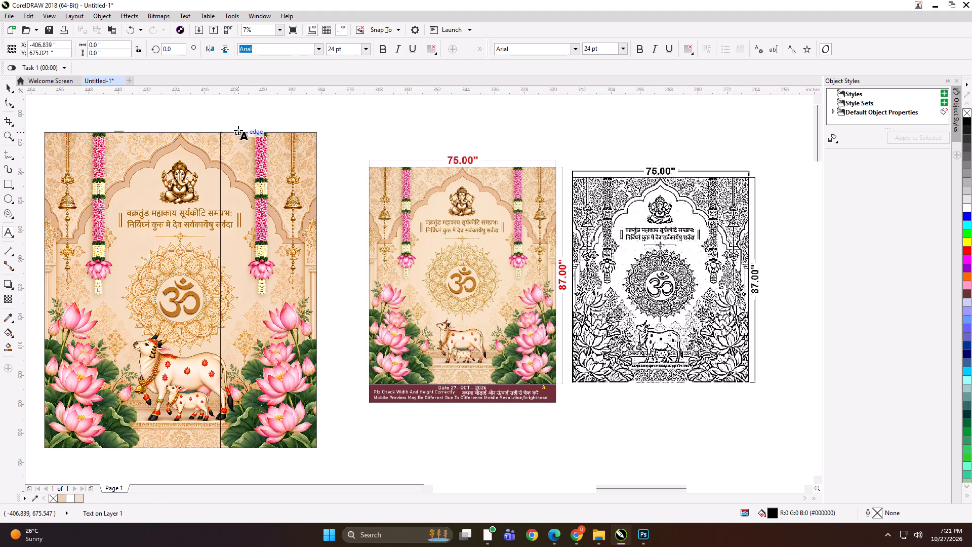
{"action": "key", "text": "ctrl+v"}
{"action": "key", "text": "BackSpace"}
{"action": "key", "text": "BackSpace"}
{"action": "key", "text": "2"}
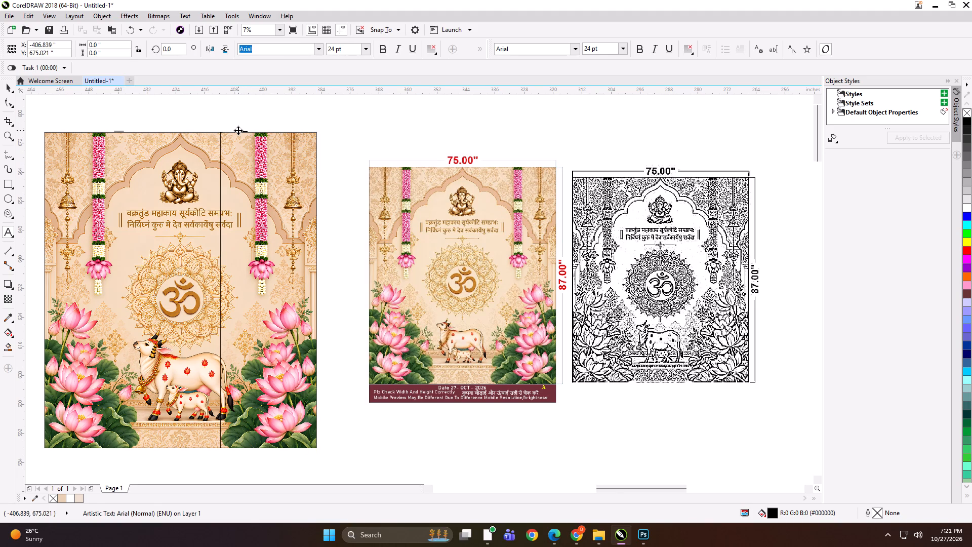
Group each numbered label with its own panel, first the 26.5-inch panel and its label, then the 49-inch panel and its label.
{"action": "scroll", "coordinate": [238, 116], "scroll_direction": "up", "scroll_amount": 3}
{"action": "scroll", "coordinate": [308, 191], "scroll_direction": "down", "scroll_amount": 2}
{"action": "scroll", "coordinate": [51, 210], "scroll_direction": "up", "scroll_amount": 2}
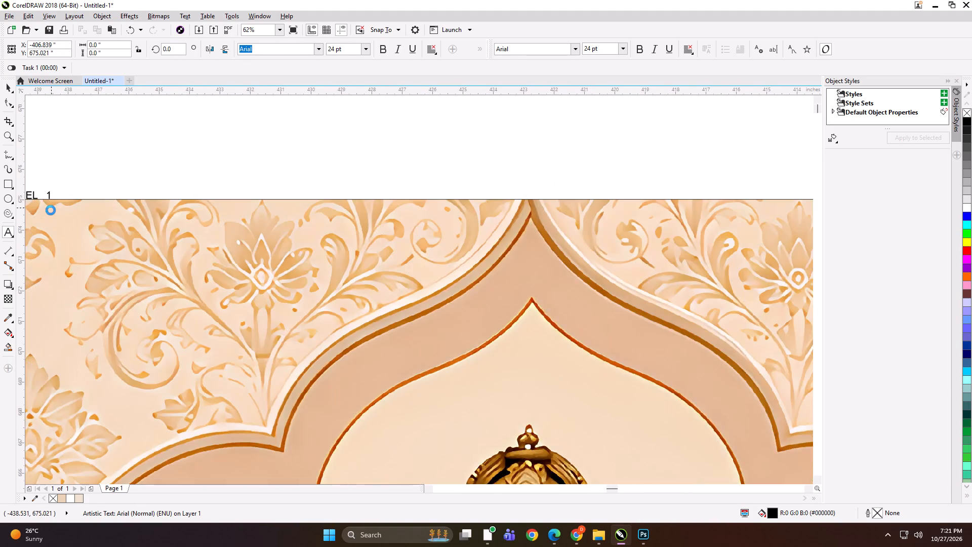
{"action": "scroll", "coordinate": [126, 190], "scroll_direction": "down", "scroll_amount": 2}
{"action": "left_click", "coordinate": [12, 90]}
{"action": "left_click", "coordinate": [402, 285], "text": "shift"}
{"action": "scroll", "coordinate": [404, 233], "scroll_direction": "down", "scroll_amount": 1}
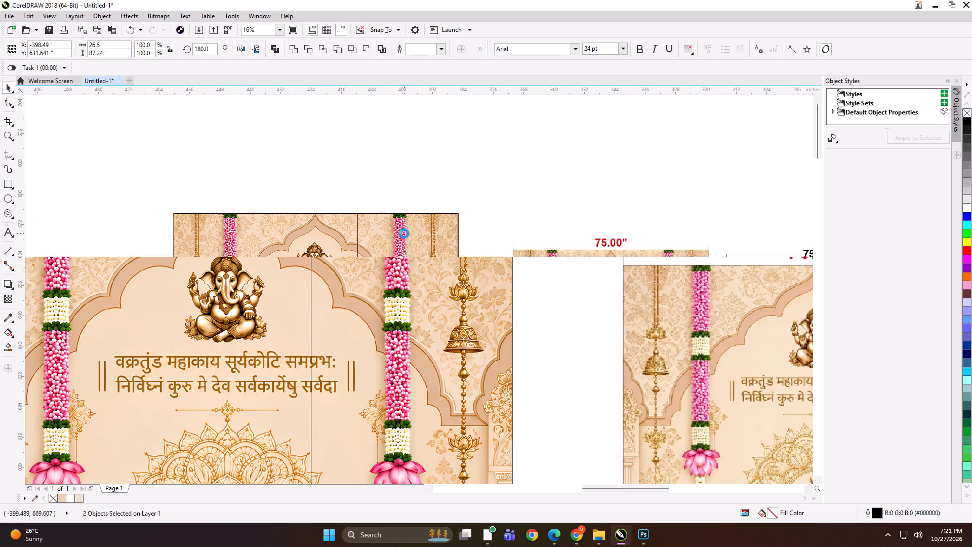
{"action": "key", "text": "ctrl+g"}
{"action": "left_click_drag", "start_coordinate": [307, 165], "coordinate": [233, 251]}
{"action": "left_click", "coordinate": [270, 253], "text": "shift"}
{"action": "left_click", "coordinate": [270, 253]}
{"action": "scroll", "coordinate": [263, 215], "scroll_direction": "down", "scroll_amount": 1}
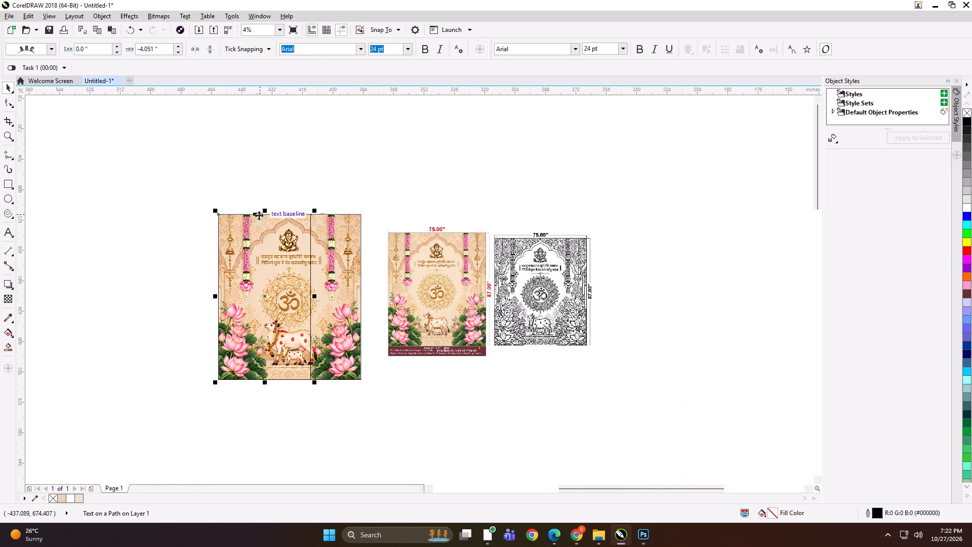
{"action": "key", "text": "ctrl+g"}
Start exporting the 49-inch panel group and create a CHANDI GARH folder inside folder 27 as its destination.
{"action": "key", "text": "ctrl+e"}
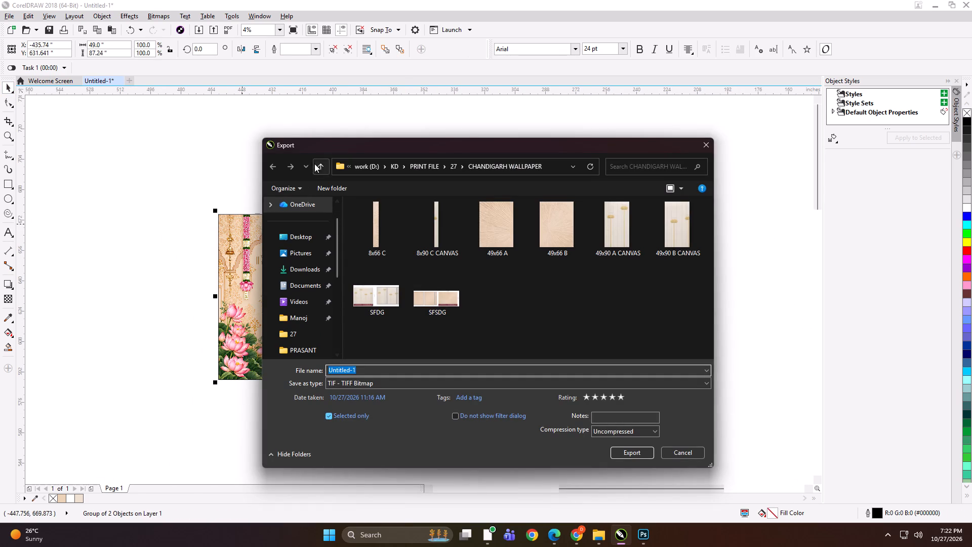
{"action": "left_click", "coordinate": [315, 164]}
{"action": "left_click_drag", "start_coordinate": [368, 146], "coordinate": [388, 321]}
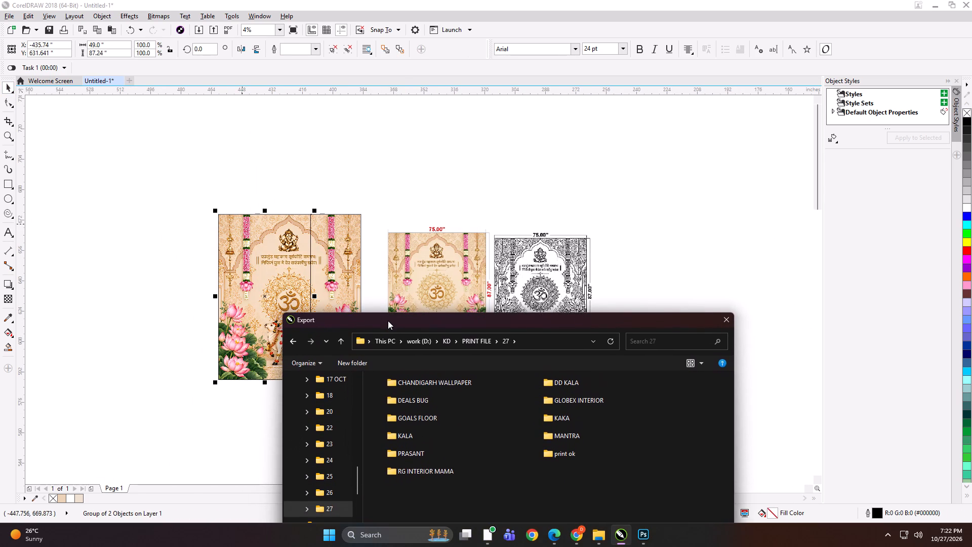
{"action": "left_click_drag", "start_coordinate": [388, 321], "coordinate": [408, 129]}
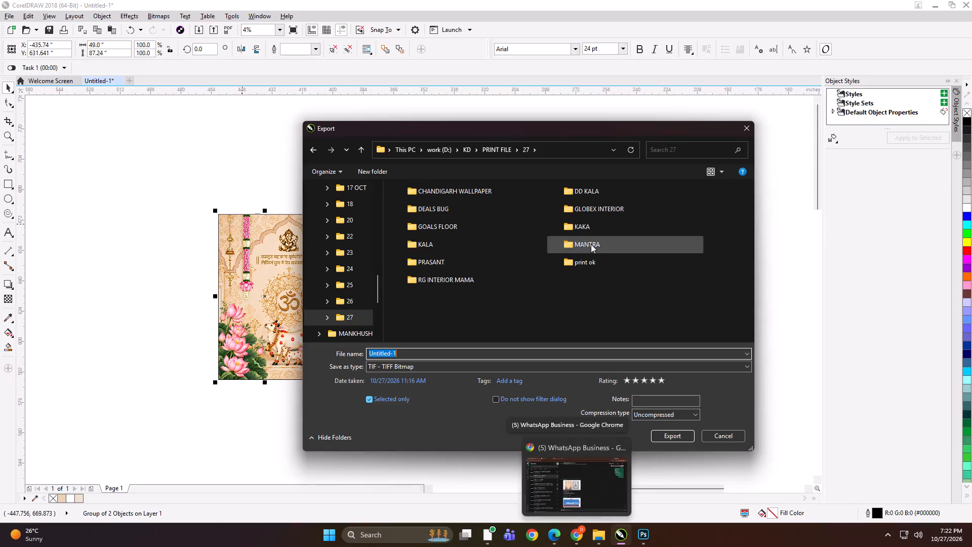
{"action": "left_click", "coordinate": [358, 174]}
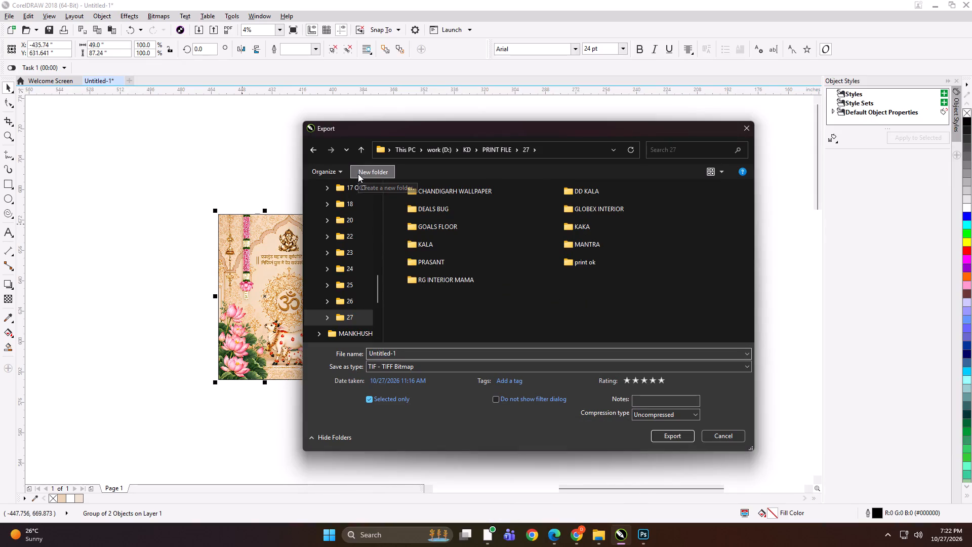
{"action": "type", "text": "CHANDI GARH"}
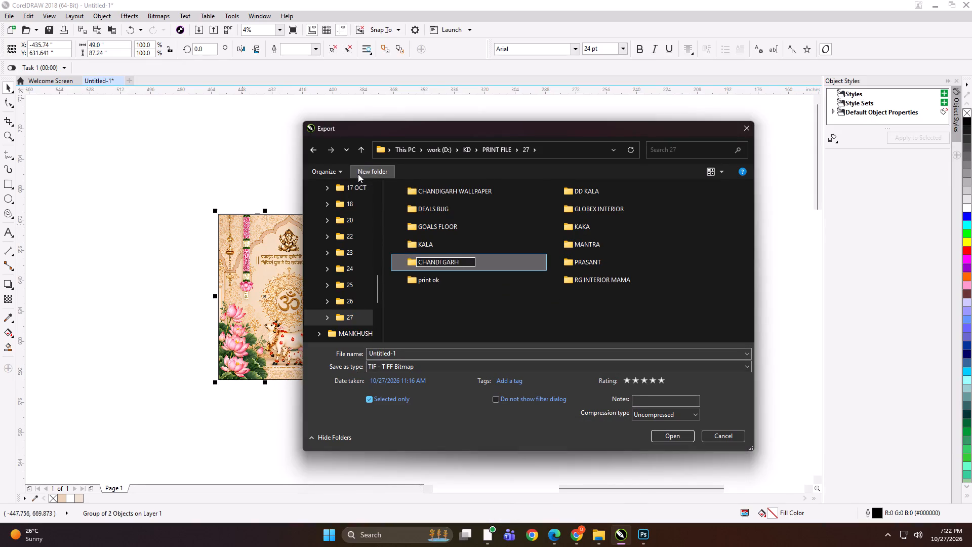
{"action": "key", "text": "Return"}
{"action": "double_click", "coordinate": [471, 190]}
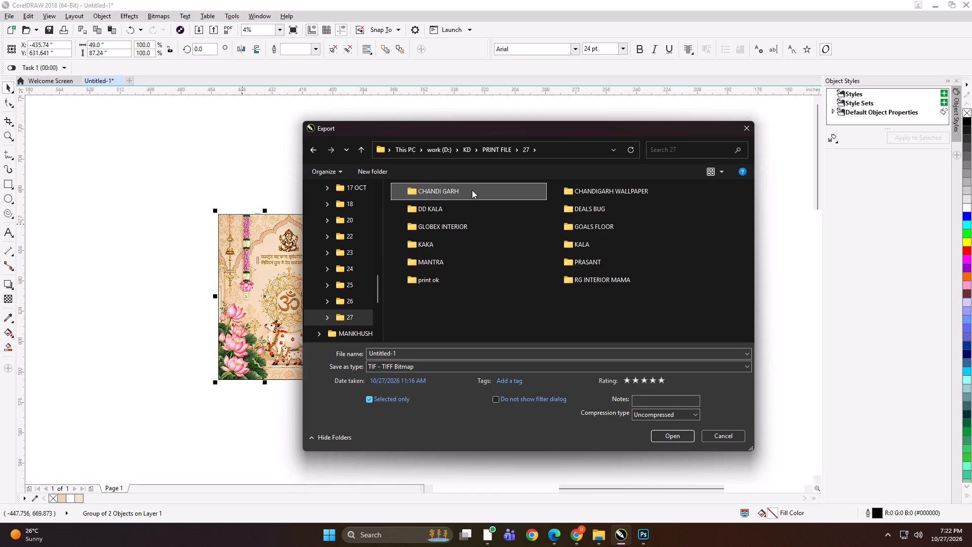
Export the 49-inch panel group to the CHANDI GARH folder as an uncompressed TIFF named 49x87 A GOLDFOIL.
{"action": "left_click", "coordinate": [444, 355]}
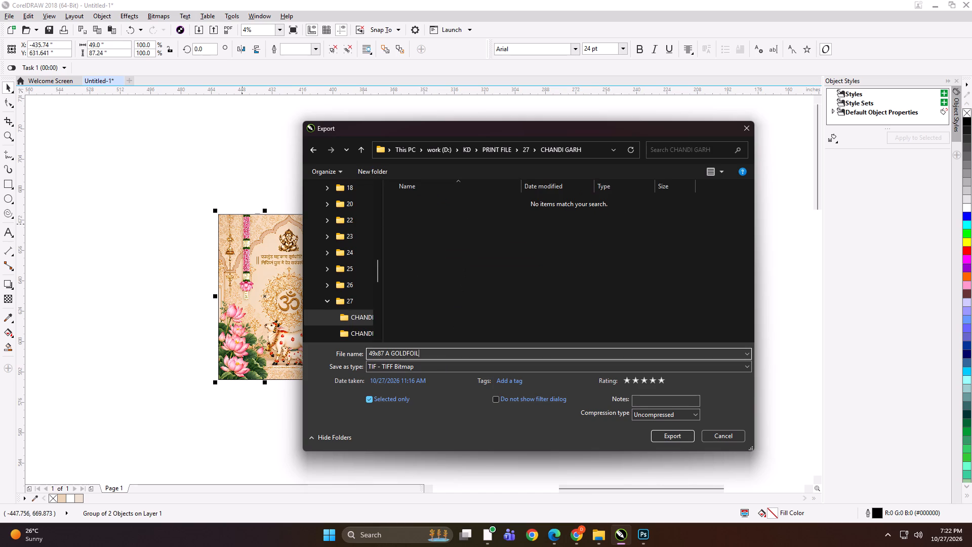
{"action": "key", "text": "Return"}
{"action": "key", "text": "Return"}
Export the 26.5-inch panel group to the CHANDI GARH folder as an uncompressed TIFF named 26.5x87 B GOLDFOIL.
{"action": "left_click", "coordinate": [333, 263]}
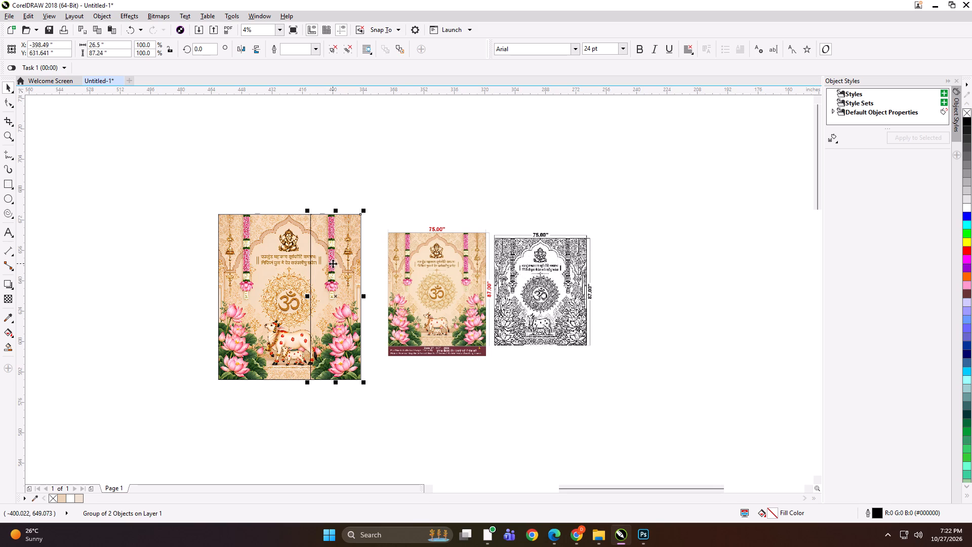
{"action": "key", "text": "ctrl+e"}
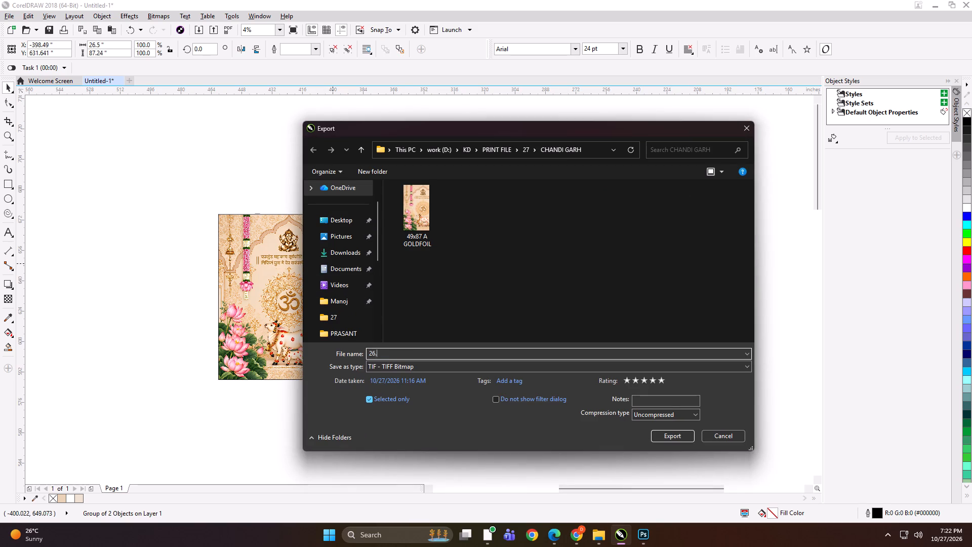
{"action": "type", "text": "B GOLDFOIL"}
{"action": "key", "text": "Return"}
{"action": "key", "text": "Return"}
Move the 26.5-inch panel about 5.5 inches to the right to leave a gap between the two panels.
{"action": "key", "text": "Right"}
{"action": "key", "text": "Right"}
{"action": "key", "text": "Right"}
{"action": "key", "text": "Right"}
{"action": "key", "text": "Right"}
{"action": "key", "text": "Right"}
{"action": "key", "text": "Right"}
{"action": "key", "text": "Right"}
{"action": "key", "text": "Right"}
{"action": "key", "text": "Right"}
{"action": "key", "text": "Right"}
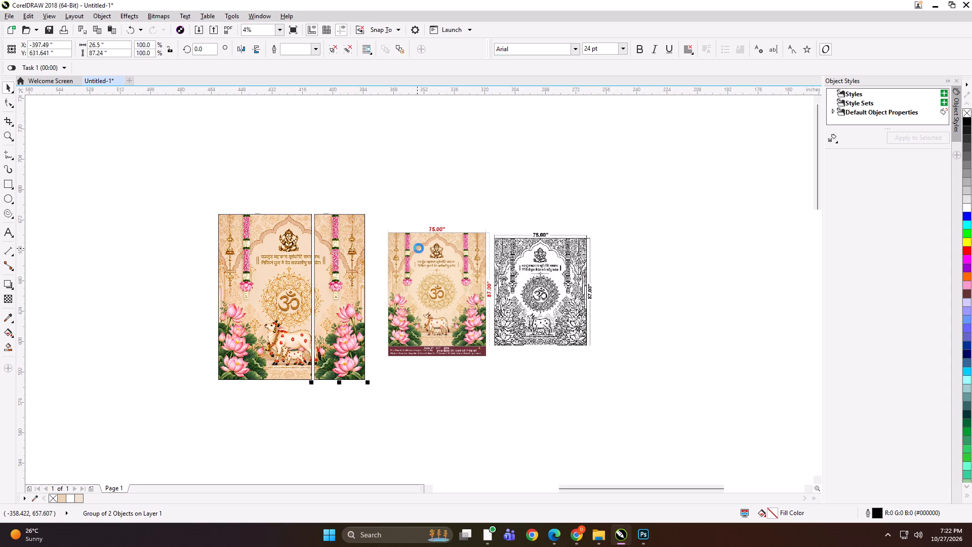
Scale both panels together to about 60 x 65 inches and place them beside the dimensioned 75 x 87 layout.
{"action": "left_click", "coordinate": [273, 268], "text": "shift"}
{"action": "left_click_drag", "start_coordinate": [213, 209], "coordinate": [223, 223], "text": "shift"}
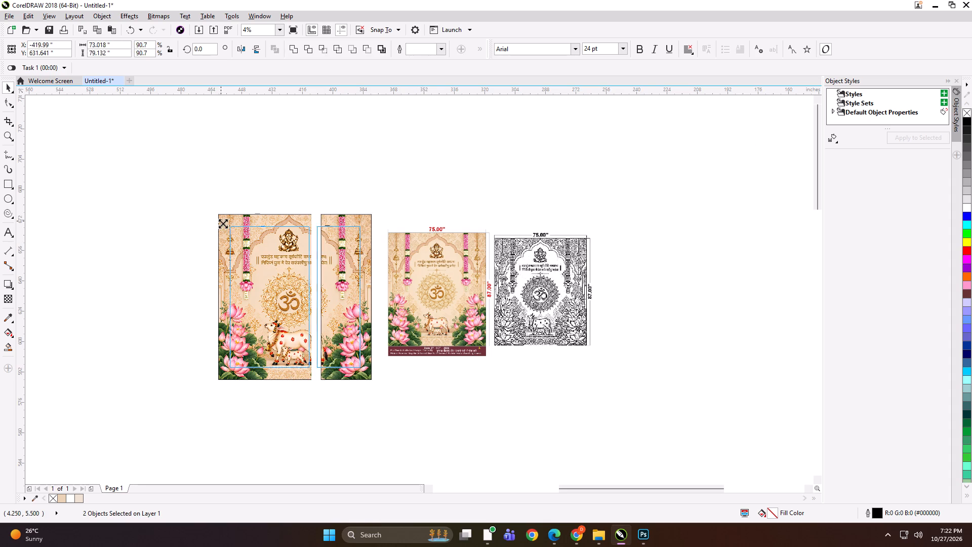
{"action": "left_click_drag", "start_coordinate": [223, 223], "coordinate": [236, 235], "text": "shift"}
{"action": "left_click_drag", "start_coordinate": [280, 293], "coordinate": [301, 278]}
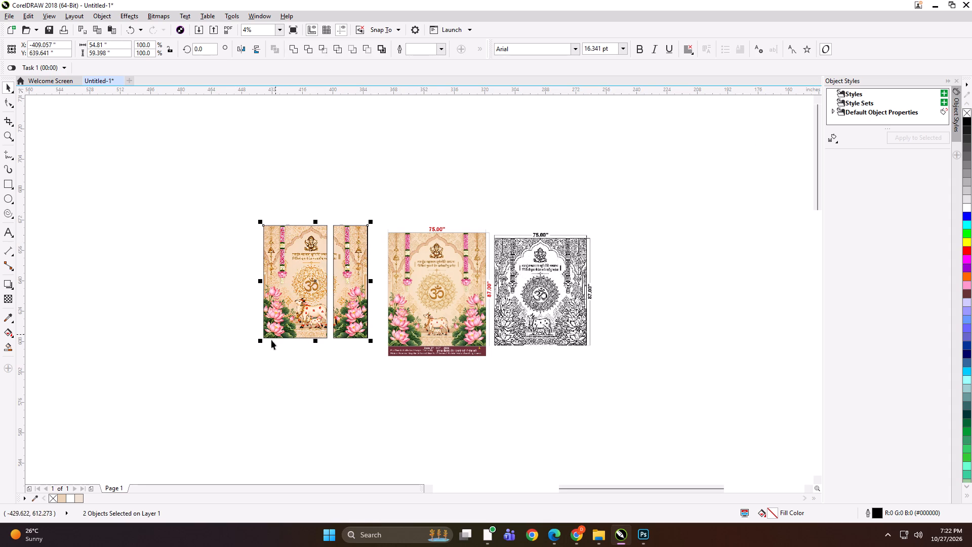
{"action": "left_click_drag", "start_coordinate": [261, 343], "coordinate": [252, 359]}
{"action": "left_click_drag", "start_coordinate": [296, 291], "coordinate": [303, 298]}
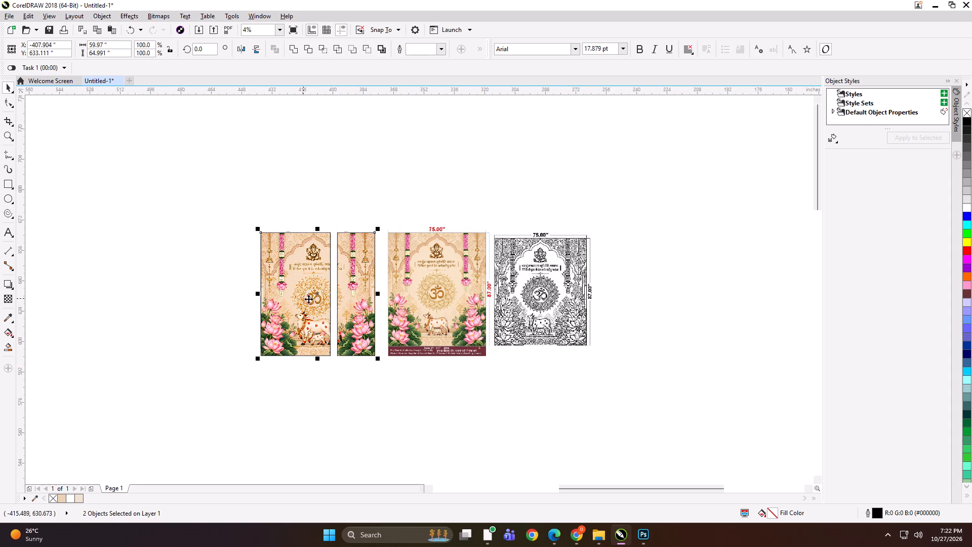
Group the two panels with the colour and black-and-white layouts and scale the group to about 4.2 x 1.7 inches.
{"action": "left_click", "coordinate": [435, 301], "text": "shift"}
{"action": "key", "text": "ctrl+g"}
{"action": "left_click_drag", "start_coordinate": [617, 365], "coordinate": [451, 312], "text": "shift"}
{"action": "scroll", "coordinate": [443, 298], "scroll_direction": "up", "scroll_amount": 4}
{"action": "scroll", "coordinate": [396, 284], "scroll_direction": "up", "scroll_amount": 1}
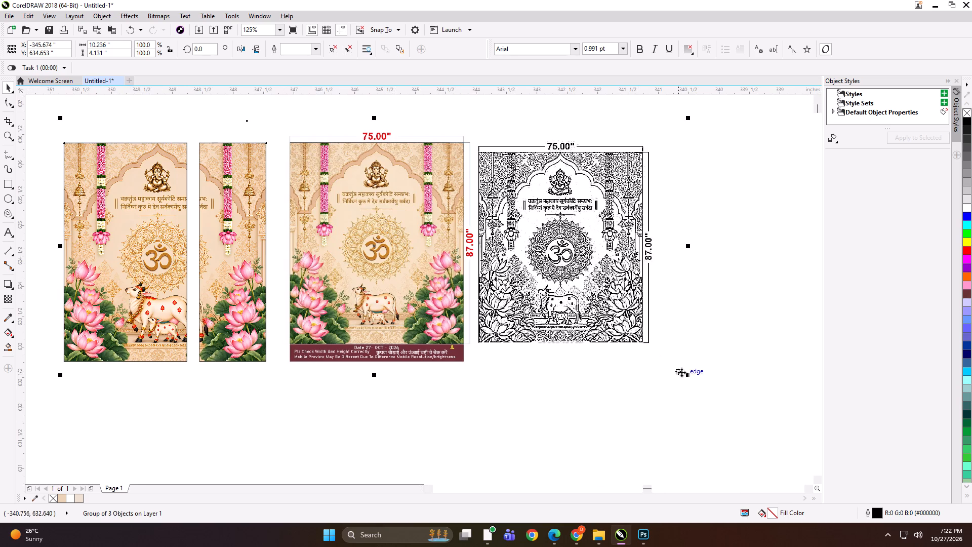
{"action": "left_click_drag", "start_coordinate": [690, 375], "coordinate": [524, 294], "text": "shift"}
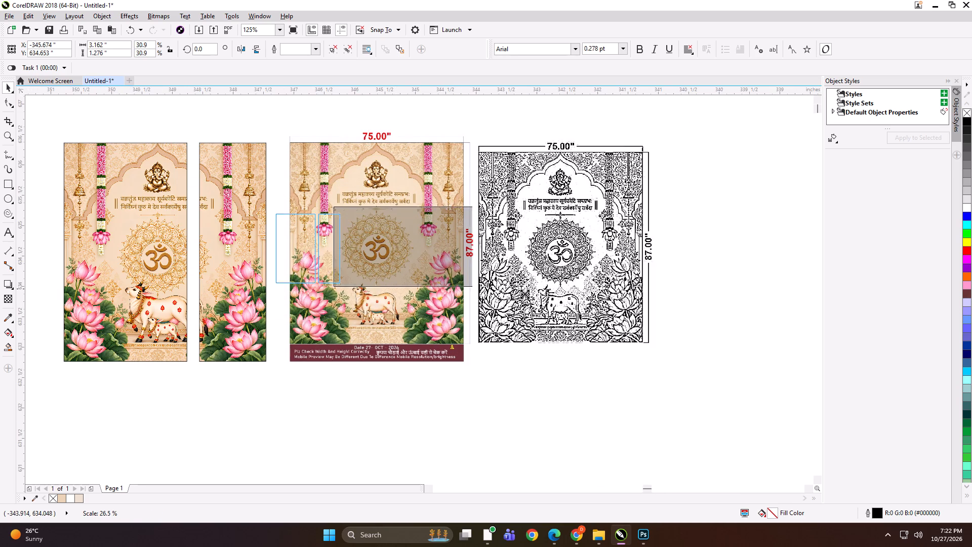
{"action": "left_click_drag", "start_coordinate": [524, 294], "coordinate": [556, 302], "text": "shift"}
Export the scaled proof group with the file name DGFH and delete it from the drawing.
{"action": "key", "text": "ctrl+e"}
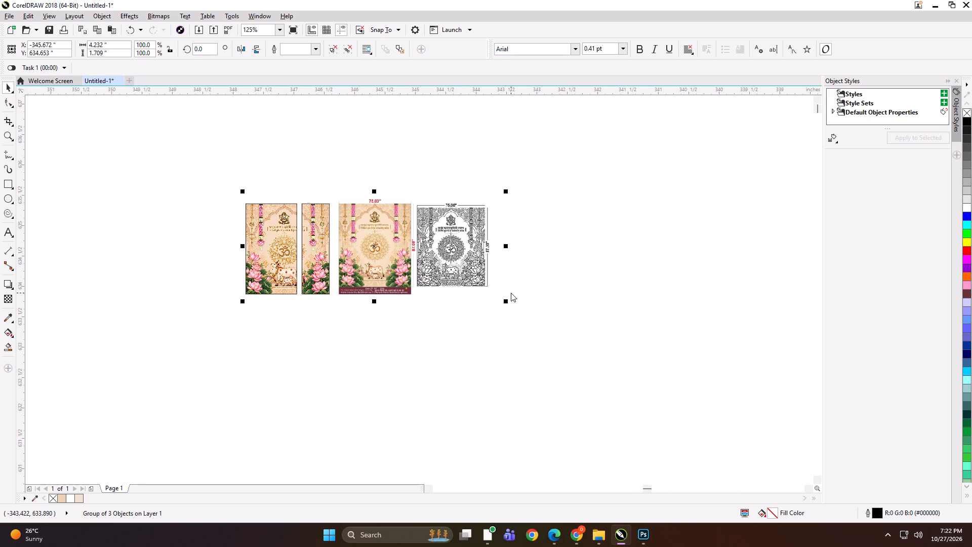
{"action": "type", "text": "DGFH"}
{"action": "key", "text": "Return"}
{"action": "key", "text": "Return"}
{"action": "key", "text": "Return"}
{"action": "key", "text": "Delete"}
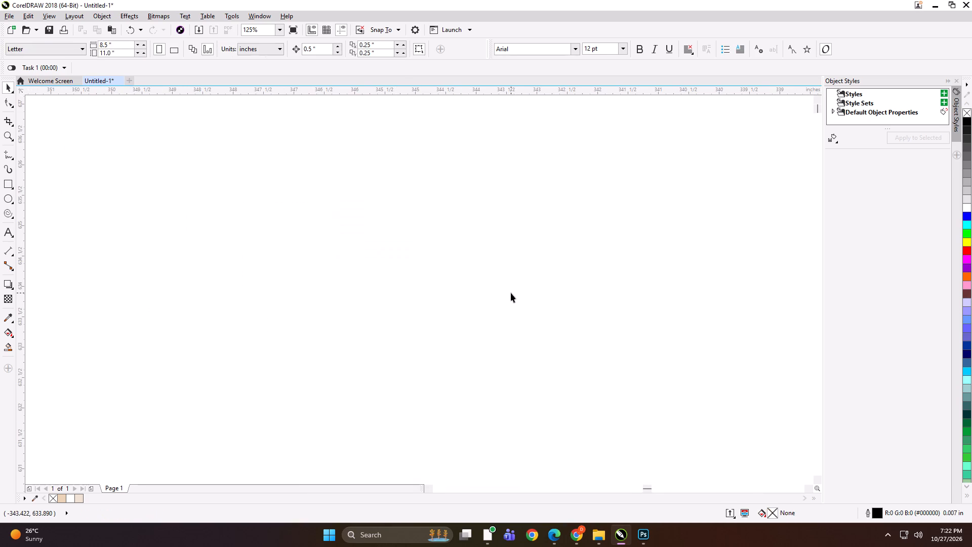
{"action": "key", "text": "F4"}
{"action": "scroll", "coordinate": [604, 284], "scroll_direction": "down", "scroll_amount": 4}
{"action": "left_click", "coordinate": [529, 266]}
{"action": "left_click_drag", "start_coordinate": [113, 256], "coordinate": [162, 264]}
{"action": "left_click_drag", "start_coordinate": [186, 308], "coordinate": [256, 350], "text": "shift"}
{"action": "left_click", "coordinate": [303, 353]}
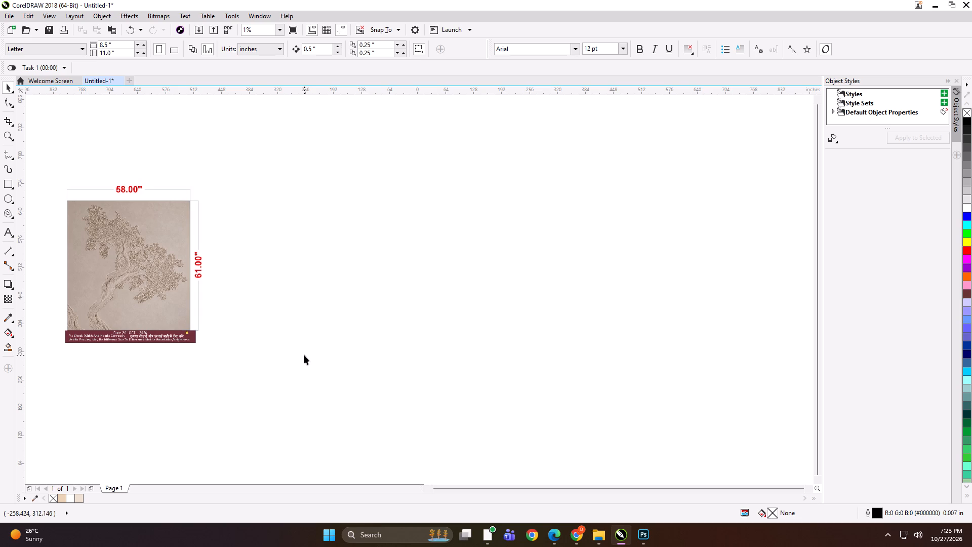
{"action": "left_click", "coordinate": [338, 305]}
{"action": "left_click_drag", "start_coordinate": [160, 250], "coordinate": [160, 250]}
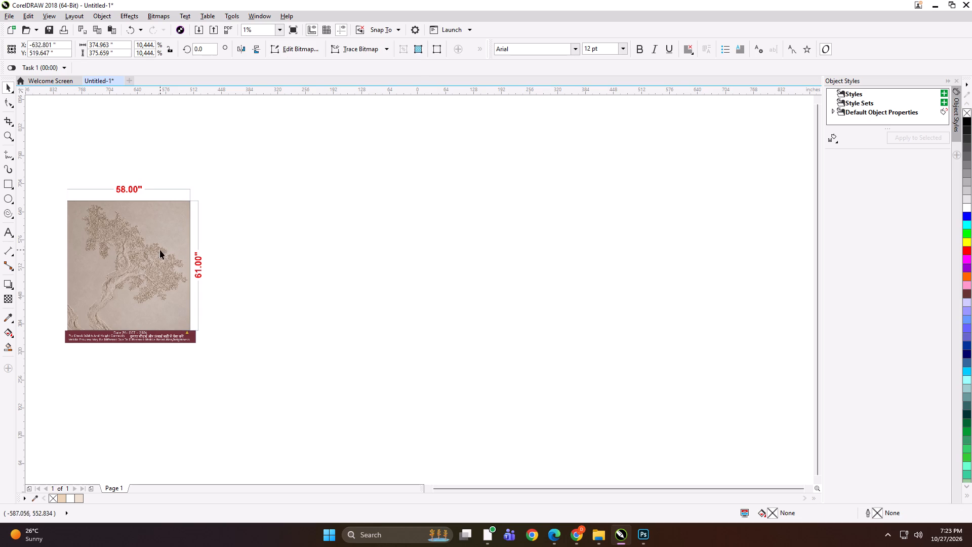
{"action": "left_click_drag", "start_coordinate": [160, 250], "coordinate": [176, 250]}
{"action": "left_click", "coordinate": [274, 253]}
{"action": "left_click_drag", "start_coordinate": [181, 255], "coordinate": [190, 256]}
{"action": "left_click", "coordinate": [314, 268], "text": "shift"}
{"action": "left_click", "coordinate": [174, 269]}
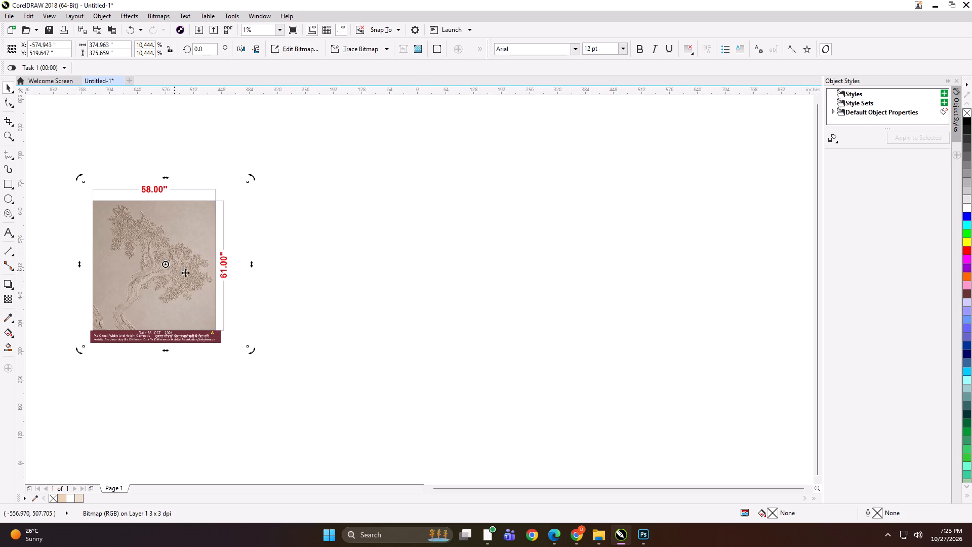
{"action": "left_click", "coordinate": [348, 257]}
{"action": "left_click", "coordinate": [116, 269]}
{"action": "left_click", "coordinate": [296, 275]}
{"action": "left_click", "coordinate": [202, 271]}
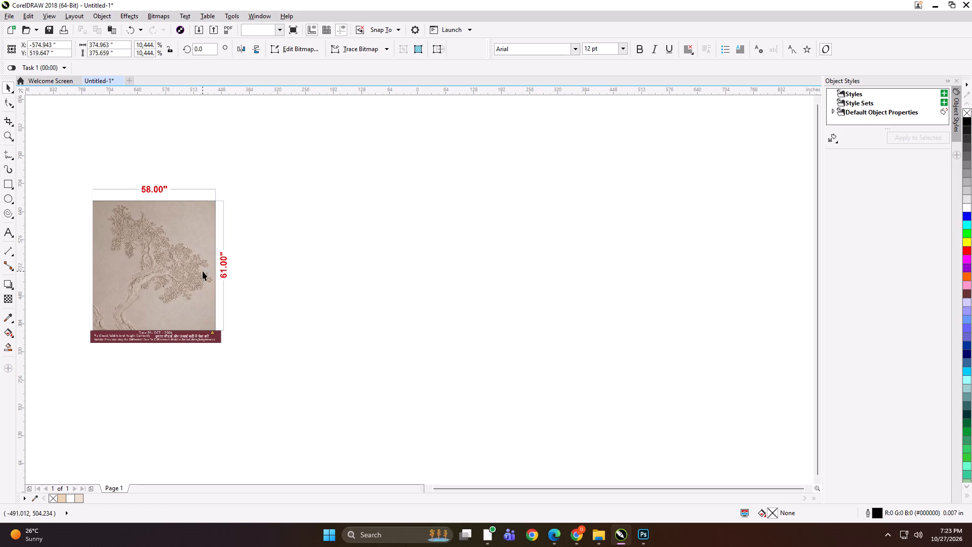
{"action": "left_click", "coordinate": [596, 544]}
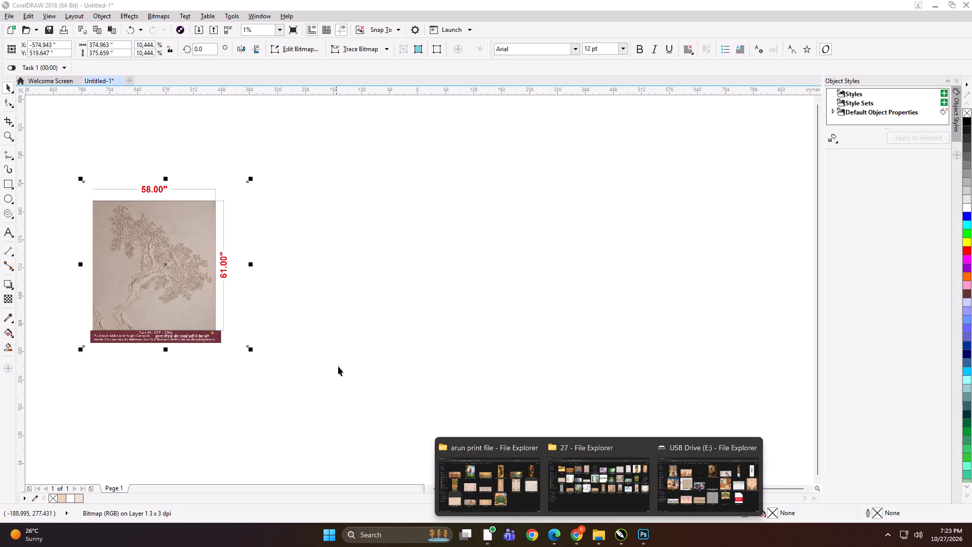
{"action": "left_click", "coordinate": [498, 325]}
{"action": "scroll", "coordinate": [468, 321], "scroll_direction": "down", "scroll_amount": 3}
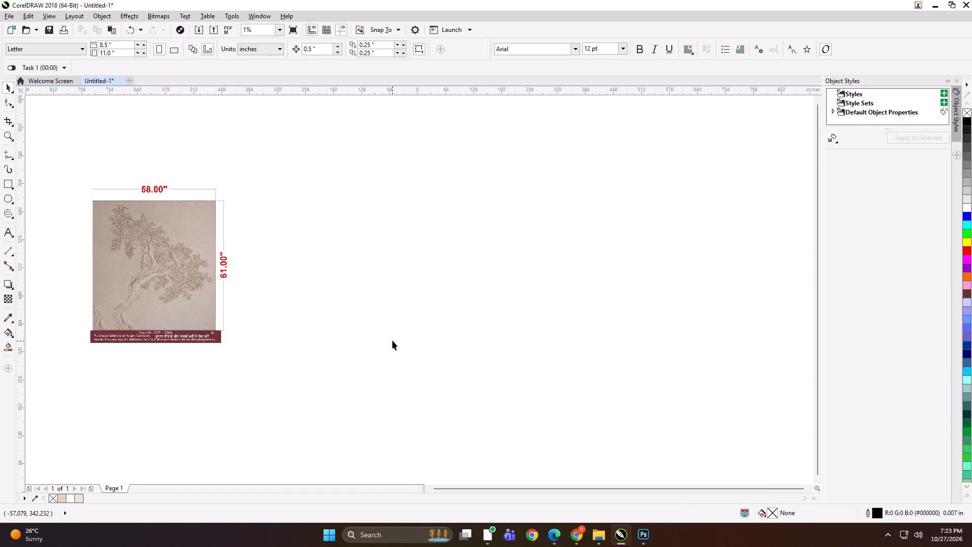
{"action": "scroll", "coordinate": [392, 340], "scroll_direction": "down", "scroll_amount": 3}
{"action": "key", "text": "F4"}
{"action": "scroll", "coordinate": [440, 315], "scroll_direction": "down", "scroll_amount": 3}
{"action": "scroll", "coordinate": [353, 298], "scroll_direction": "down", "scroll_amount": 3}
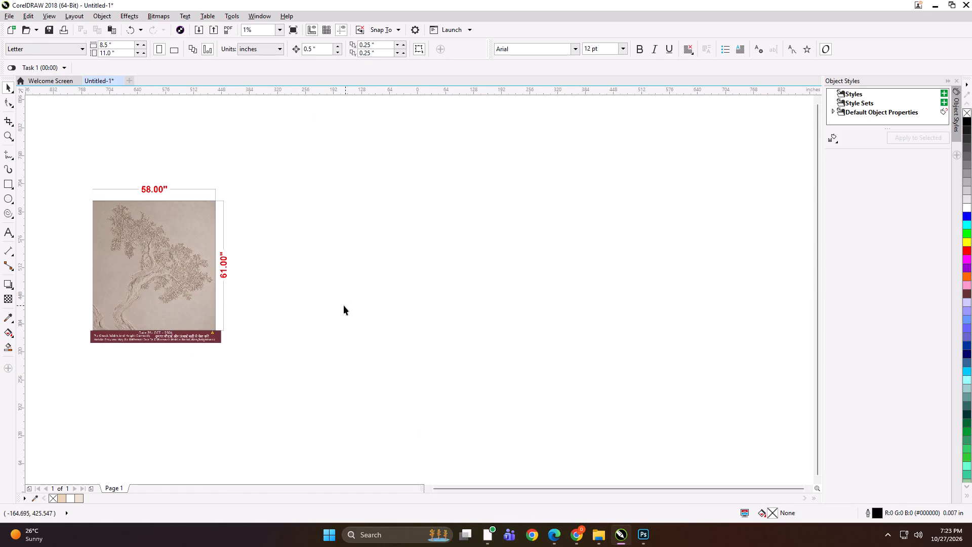
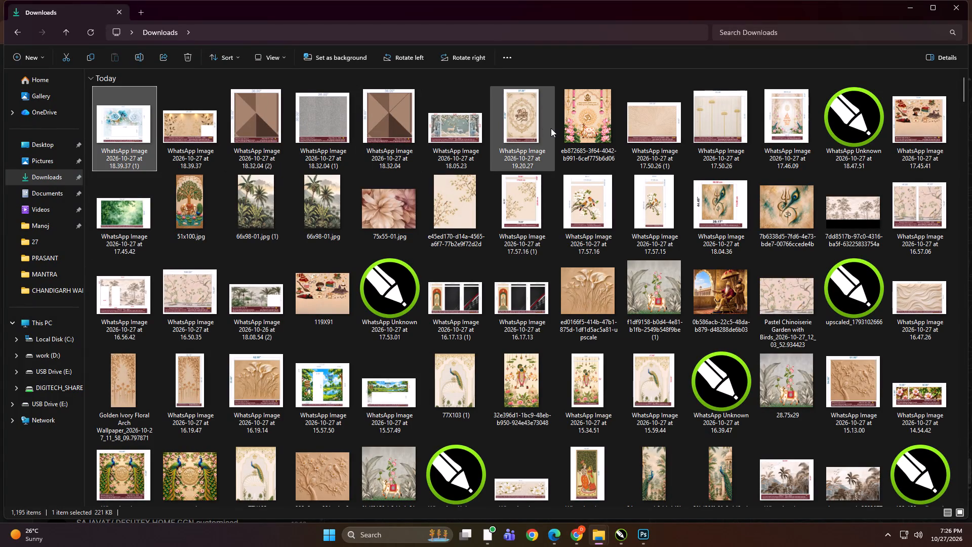
Bring the seven newest WhatsApp layout images, through the 19.20.27 one, from Downloads into the open CorelDRAW drawing.
{"action": "left_click", "coordinate": [523, 125], "text": "shift"}
{"action": "left_click_drag", "start_coordinate": [448, 129], "coordinate": [564, 364]}
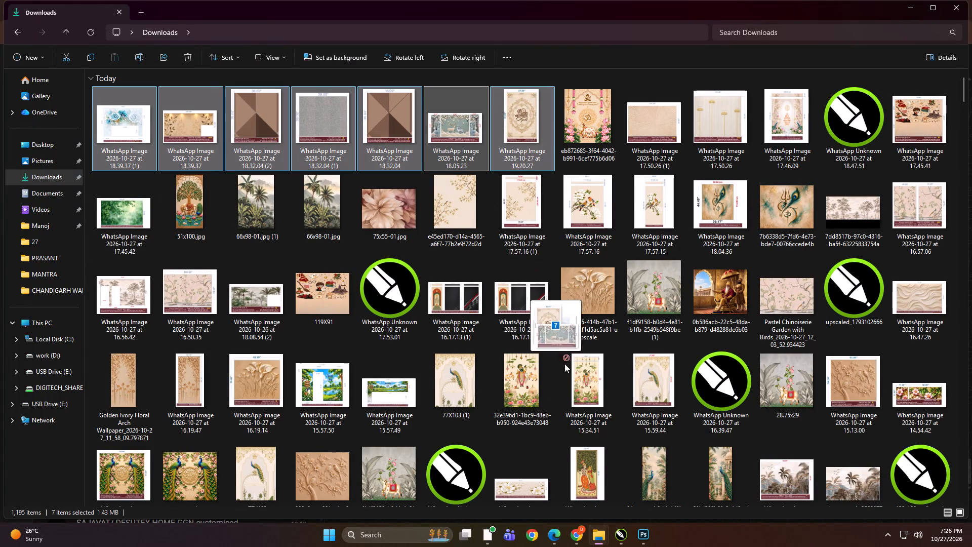
{"action": "left_click_drag", "start_coordinate": [564, 364], "coordinate": [460, 327]}
Select all the tiny imported layout images together and enlarge them to about 5,945% scale.
{"action": "left_click_drag", "start_coordinate": [421, 281], "coordinate": [494, 366]}
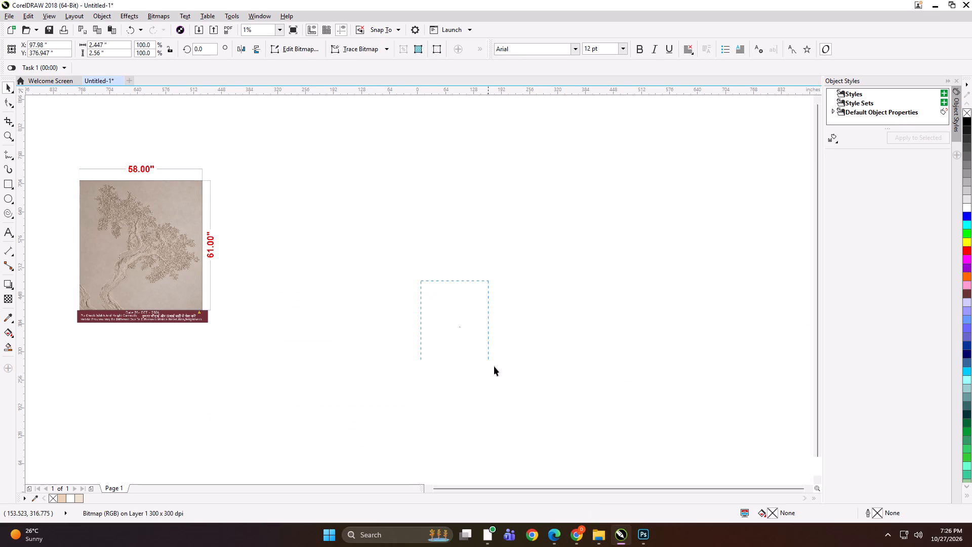
{"action": "left_click_drag", "start_coordinate": [494, 366], "coordinate": [491, 367]}
{"action": "left_click_drag", "start_coordinate": [464, 331], "coordinate": [532, 406], "text": "shift"}
{"action": "left_click", "coordinate": [504, 410]}
Spread the seven stacked layouts apart across the empty drawing area so that none overlap.
{"action": "left_click_drag", "start_coordinate": [460, 335], "coordinate": [599, 218]}
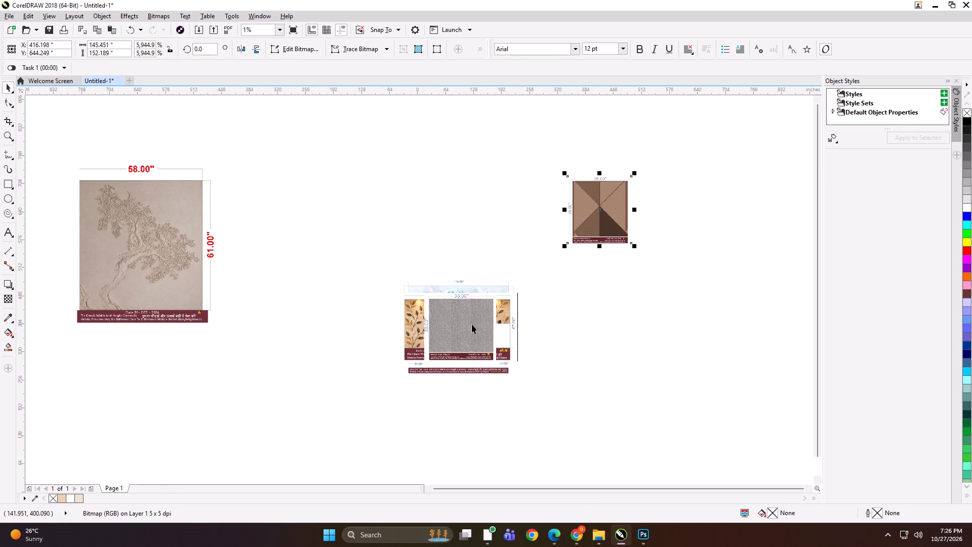
{"action": "left_click_drag", "start_coordinate": [457, 329], "coordinate": [426, 189]}
{"action": "left_click_drag", "start_coordinate": [420, 197], "coordinate": [710, 207]}
{"action": "left_click_drag", "start_coordinate": [453, 334], "coordinate": [626, 299]}
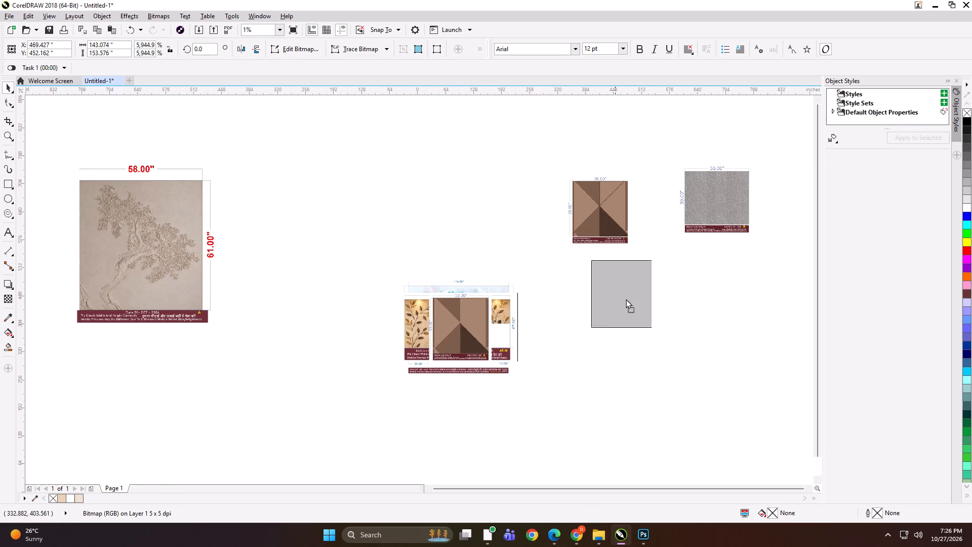
{"action": "left_click_drag", "start_coordinate": [626, 299], "coordinate": [668, 305]}
{"action": "left_click_drag", "start_coordinate": [464, 326], "coordinate": [333, 225]}
{"action": "left_click_drag", "start_coordinate": [455, 298], "coordinate": [348, 332]}
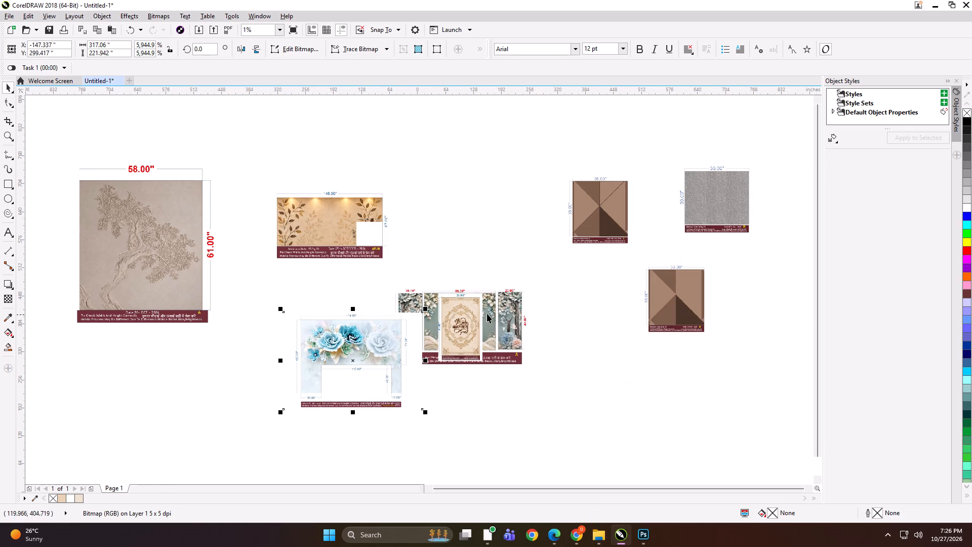
{"action": "left_click_drag", "start_coordinate": [468, 326], "coordinate": [476, 185]}
{"action": "left_click_drag", "start_coordinate": [470, 306], "coordinate": [509, 372]}
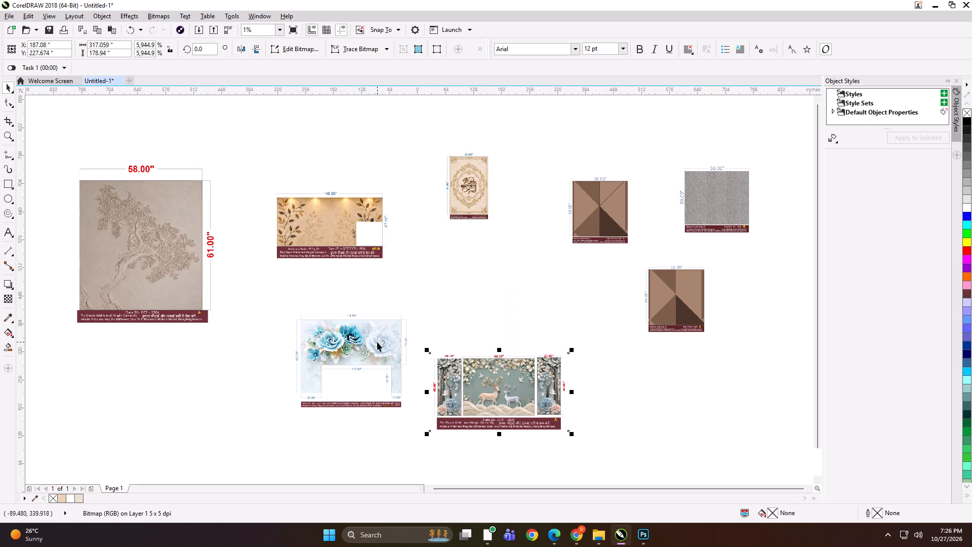
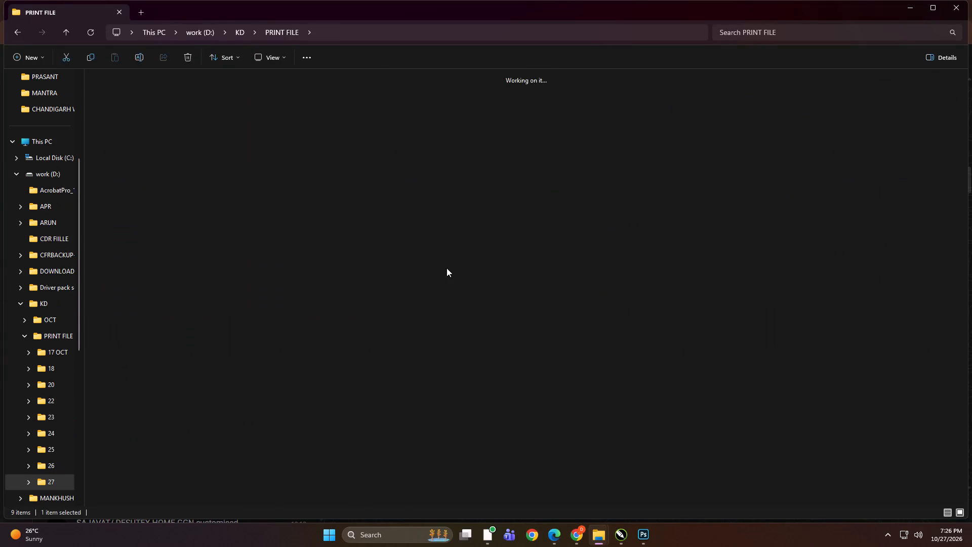
Cut the eleven order folders in folder 27, all except print ok, and go into the print ok folder.
{"action": "left_click", "coordinate": [345, 388]}
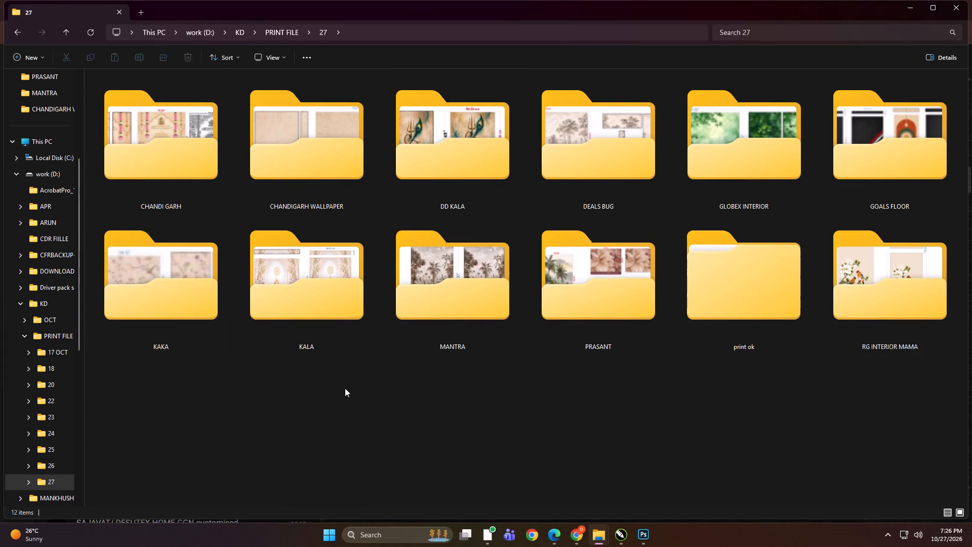
{"action": "left_click", "coordinate": [195, 152]}
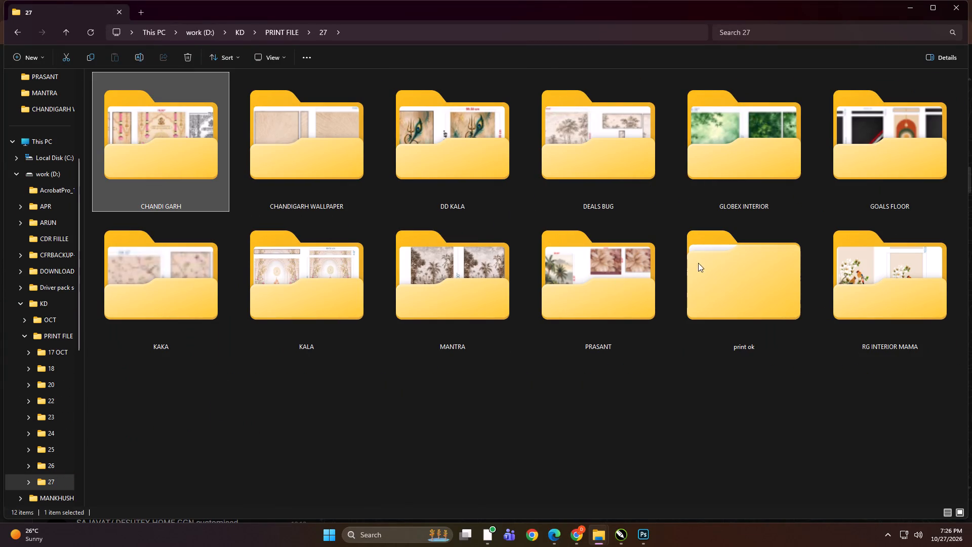
{"action": "left_click", "coordinate": [880, 276], "text": "shift"}
{"action": "left_click", "coordinate": [756, 280], "text": "ctrl"}
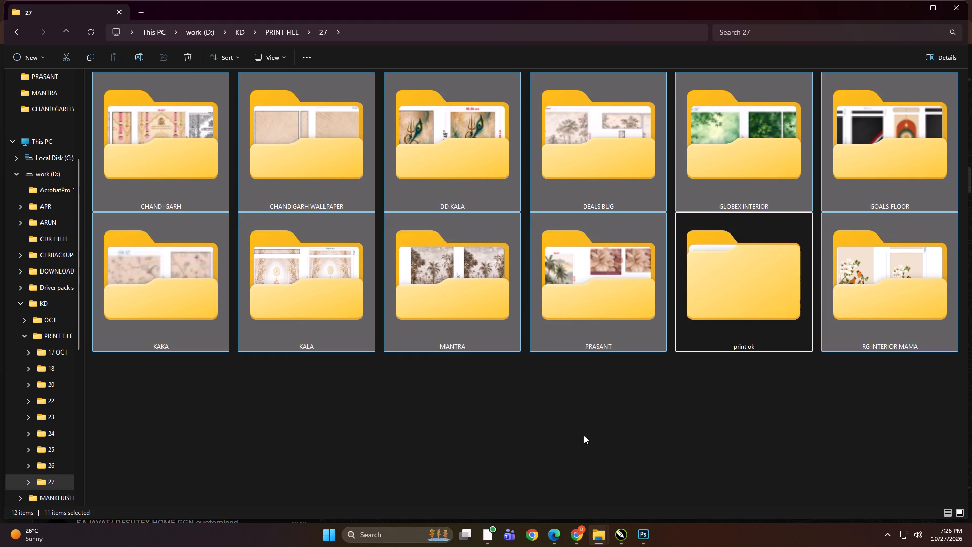
{"action": "key", "text": "ctrl+x"}
{"action": "double_click", "coordinate": [714, 321]}
{"action": "left_click", "coordinate": [553, 425]}
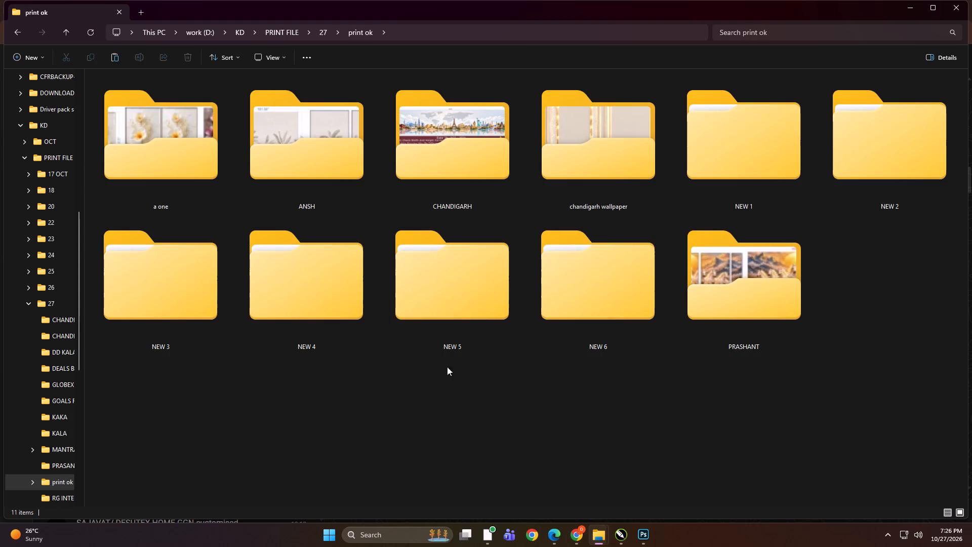
Create a folder named NEW 7 inside print ok.
{"action": "left_click", "coordinate": [39, 58]}
{"action": "left_click", "coordinate": [43, 79]}
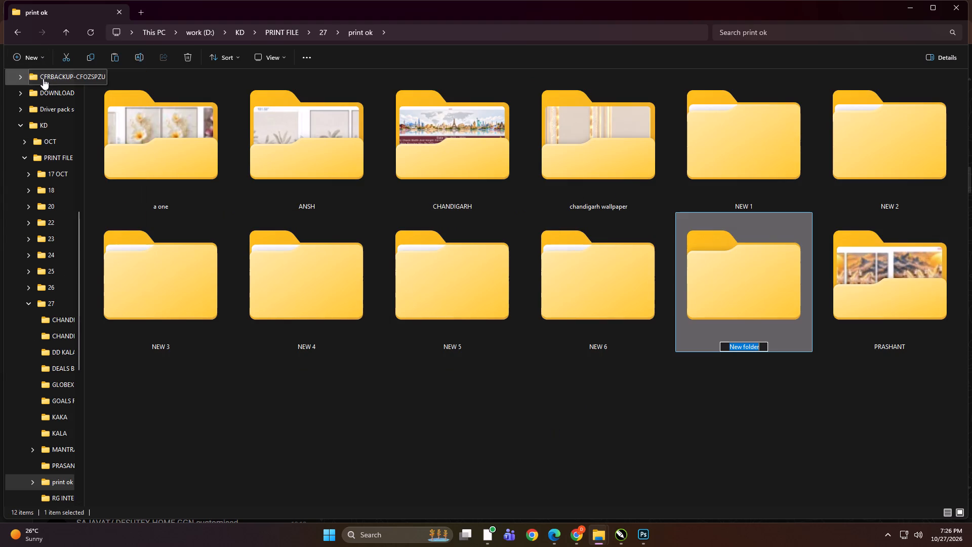
{"action": "type", "text": "NEW"}
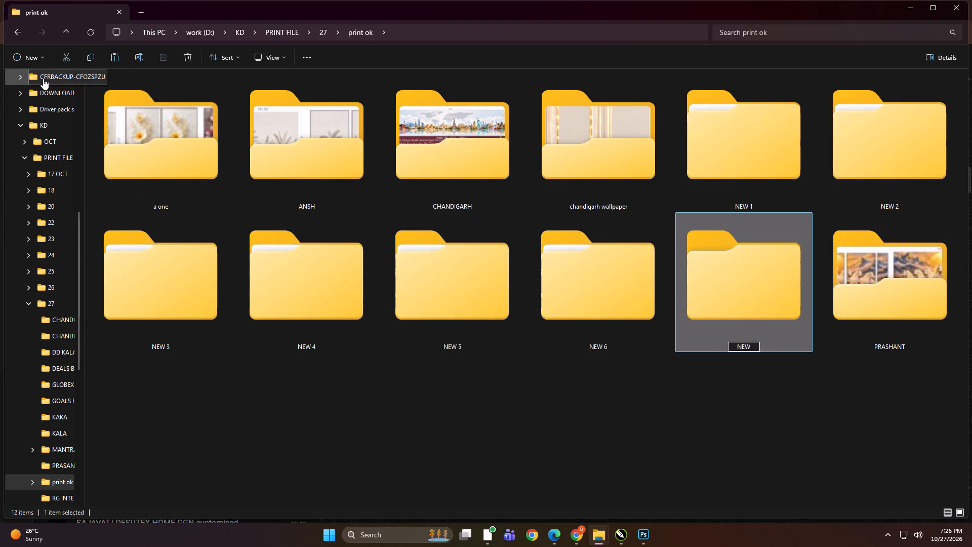
{"action": "key", "text": "space"}
{"action": "type", "text": "7"}
{"action": "key", "text": "Return"}
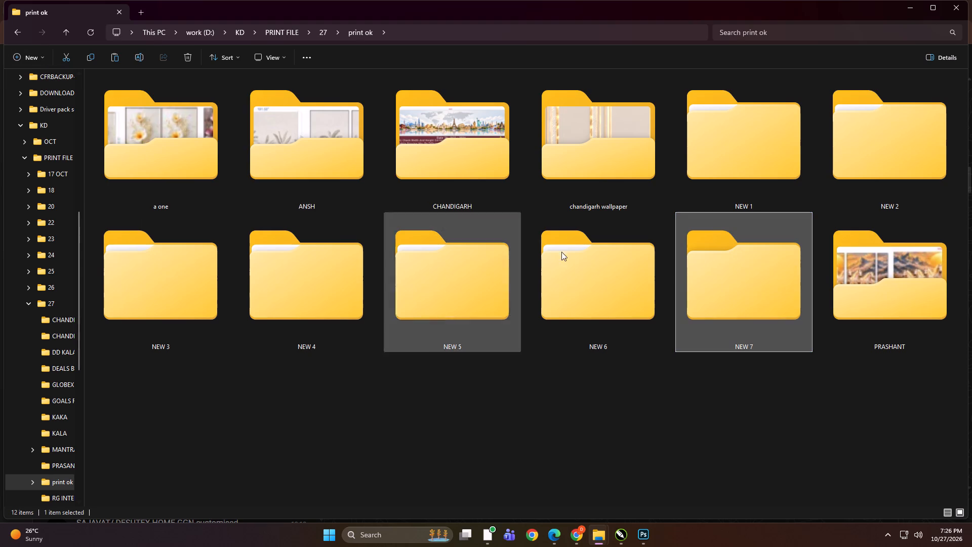
Paste the cut order folders into the NEW 7 folder.
{"action": "double_click", "coordinate": [744, 254]}
{"action": "right_click", "coordinate": [426, 248]}
{"action": "left_click", "coordinate": [438, 260]}
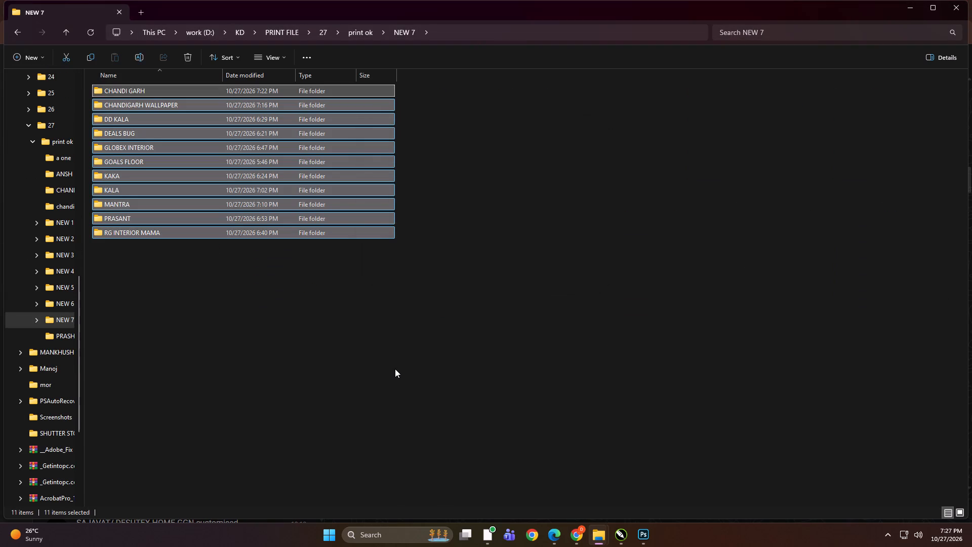
{"action": "left_click", "coordinate": [395, 369]}
Copy the NEW 7 folder from print ok into Print > 27 on the DIGITECH_SHAREDRIVE (Z:) network drive.
{"action": "key", "text": "BackSpace"}
{"action": "left_click", "coordinate": [659, 408]}
{"action": "left_click", "coordinate": [720, 295]}
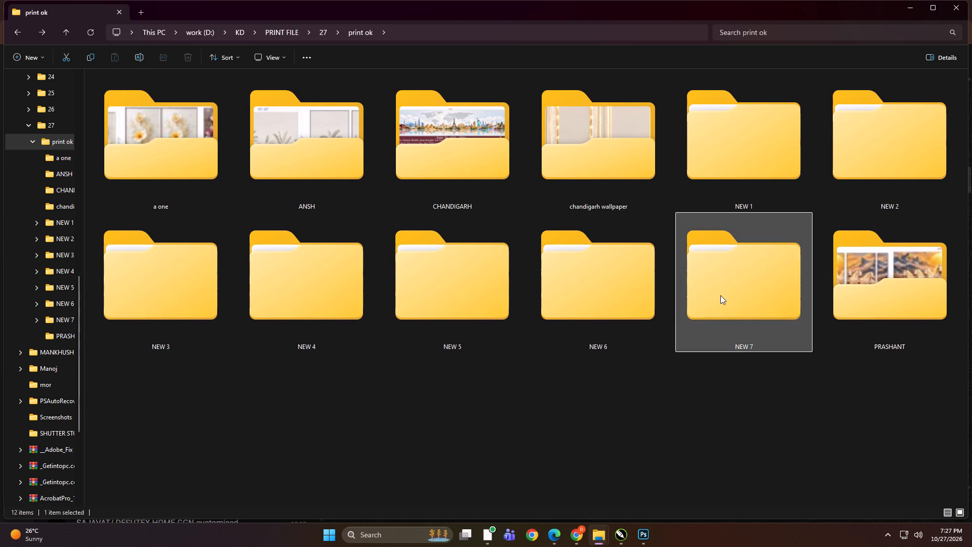
{"action": "key", "text": "ctrl+c"}
{"action": "scroll", "coordinate": [65, 346], "scroll_direction": "up", "scroll_amount": 4}
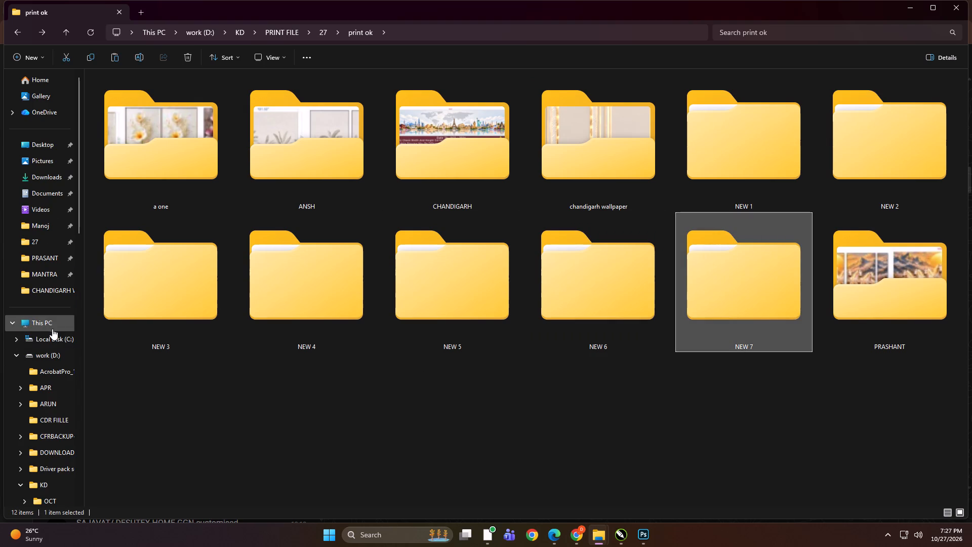
{"action": "left_click", "coordinate": [52, 328]}
{"action": "double_click", "coordinate": [160, 316]}
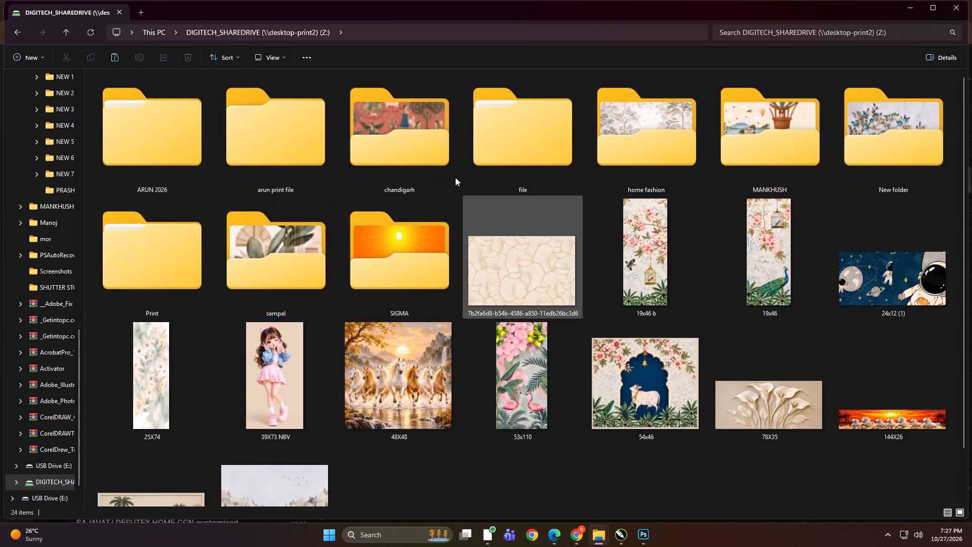
{"action": "double_click", "coordinate": [153, 280]}
{"action": "triple_click", "coordinate": [585, 108]}
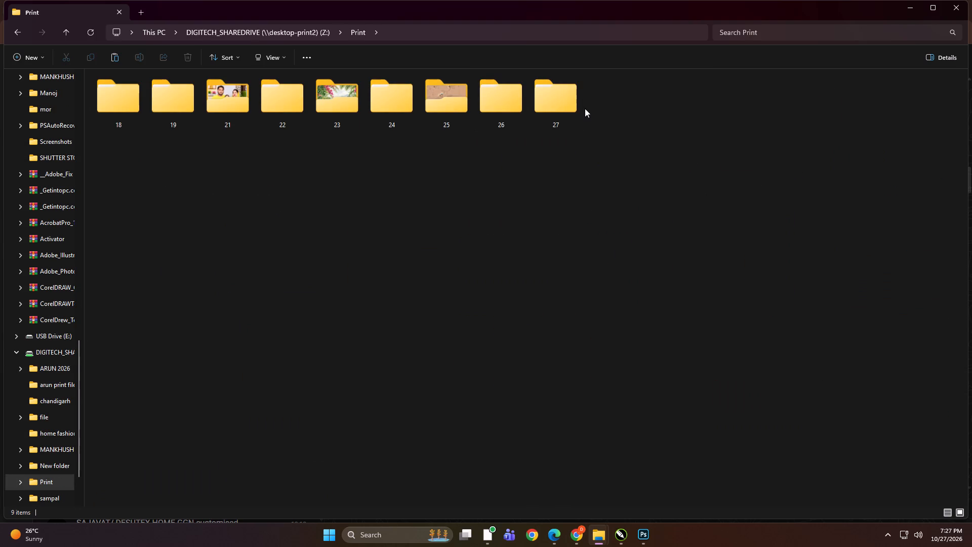
{"action": "left_click", "coordinate": [584, 106]}
{"action": "double_click", "coordinate": [573, 101]}
{"action": "scroll", "coordinate": [397, 326], "scroll_direction": "down", "scroll_amount": 6, "text": "ctrl"}
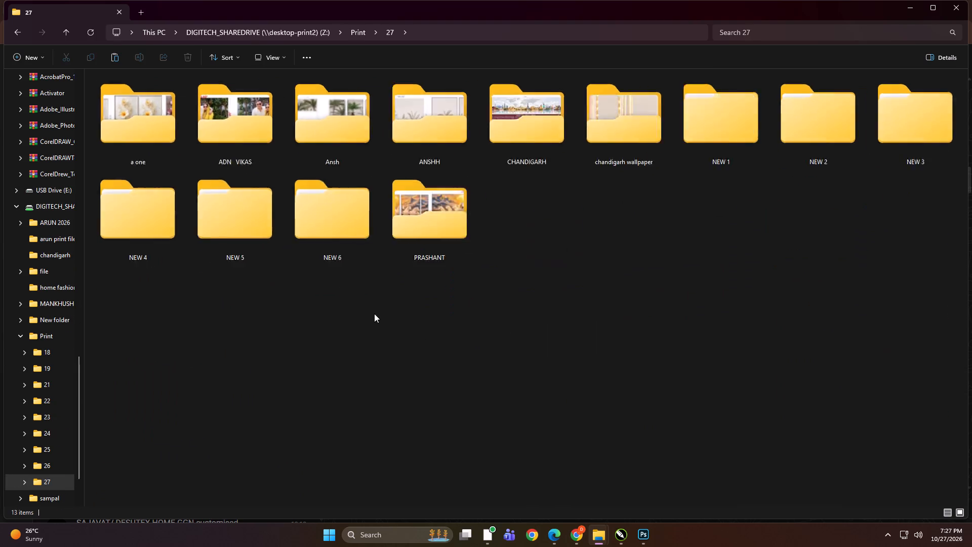
{"action": "scroll", "coordinate": [374, 314], "scroll_direction": "down", "scroll_amount": 2, "text": "ctrl"}
{"action": "right_click", "coordinate": [374, 308]}
{"action": "left_click", "coordinate": [390, 318]}
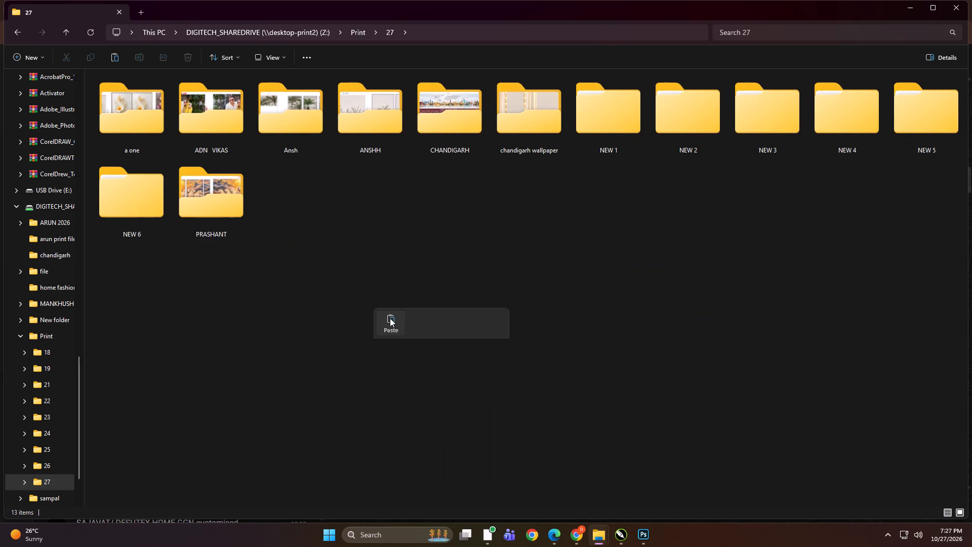
{"action": "left_click", "coordinate": [502, 351]}
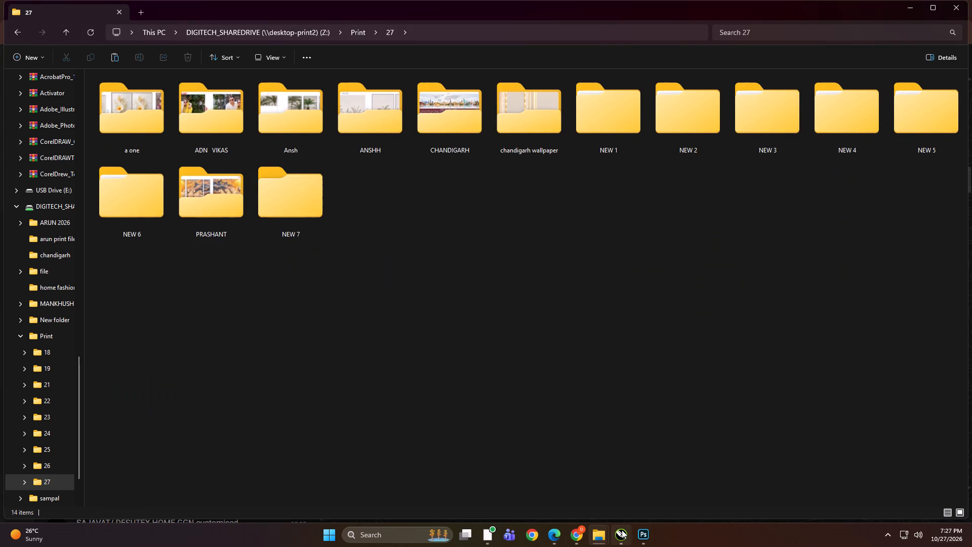
Switch to CorelDRAW and reposition the three-panel deer layout in the empty space among the other layouts.
{"action": "left_click", "coordinate": [622, 530]}
{"action": "left_click", "coordinate": [622, 538]}
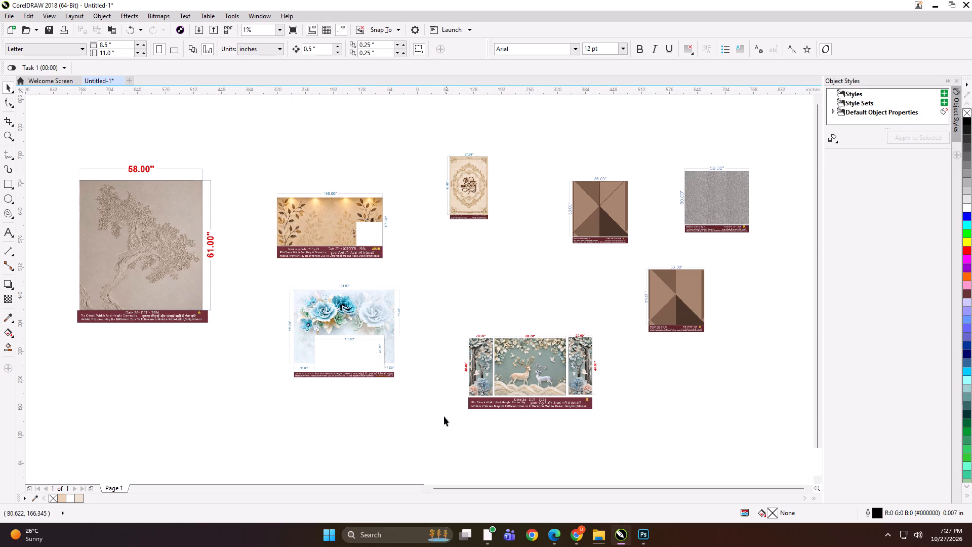
{"action": "left_click_drag", "start_coordinate": [507, 378], "coordinate": [504, 344]}
{"action": "scroll", "coordinate": [485, 316], "scroll_direction": "down", "scroll_amount": 1}
{"action": "left_click_drag", "start_coordinate": [513, 328], "coordinate": [551, 369]}
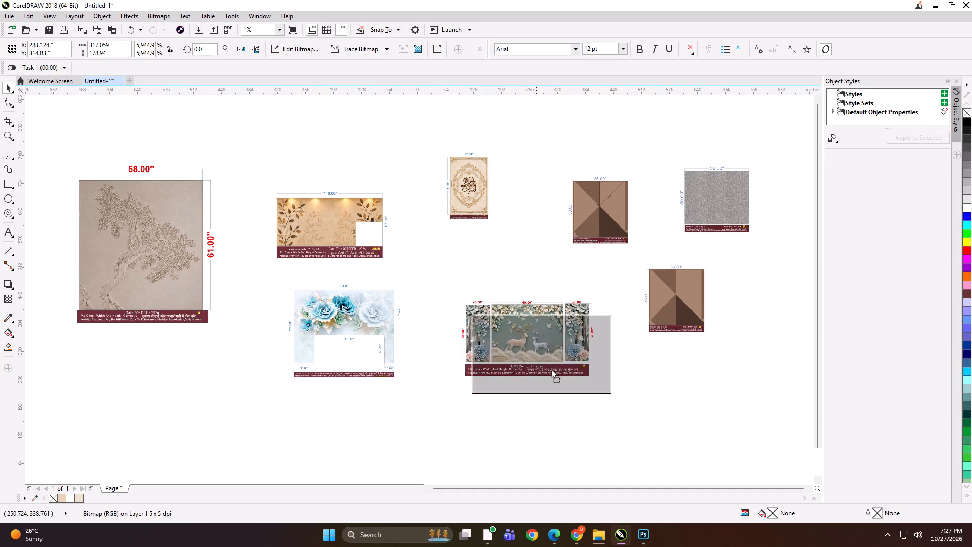
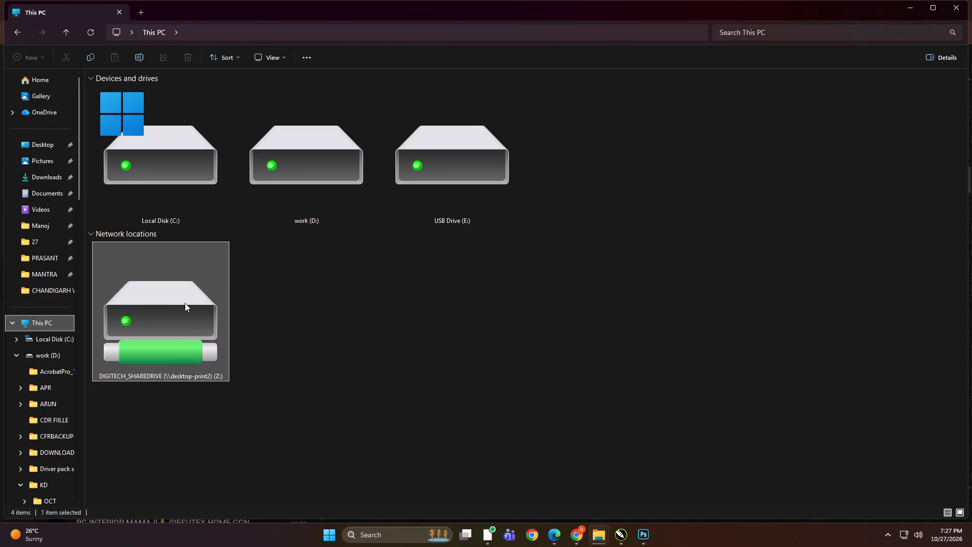
Check the order folders inside Print > 27 on the DIGITECH_SHAREDRIVE (Z:) network drive.
{"action": "double_click", "coordinate": [176, 307]}
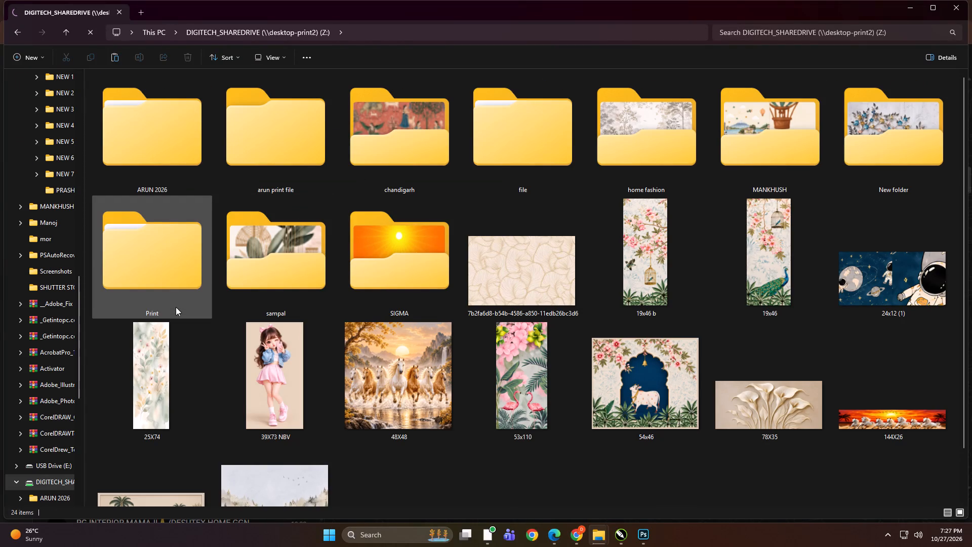
{"action": "double_click", "coordinate": [511, 127]}
{"action": "left_click", "coordinate": [476, 270]}
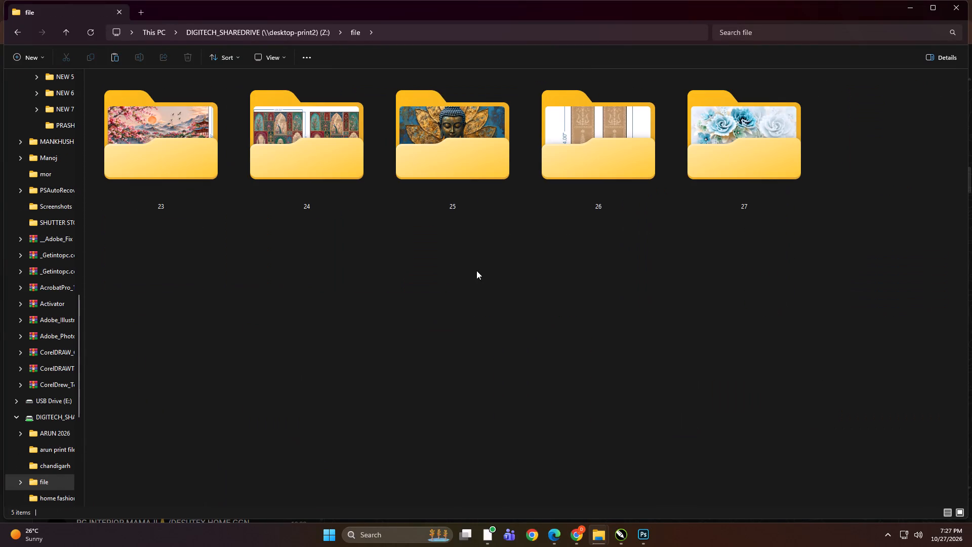
{"action": "key", "text": "BackSpace"}
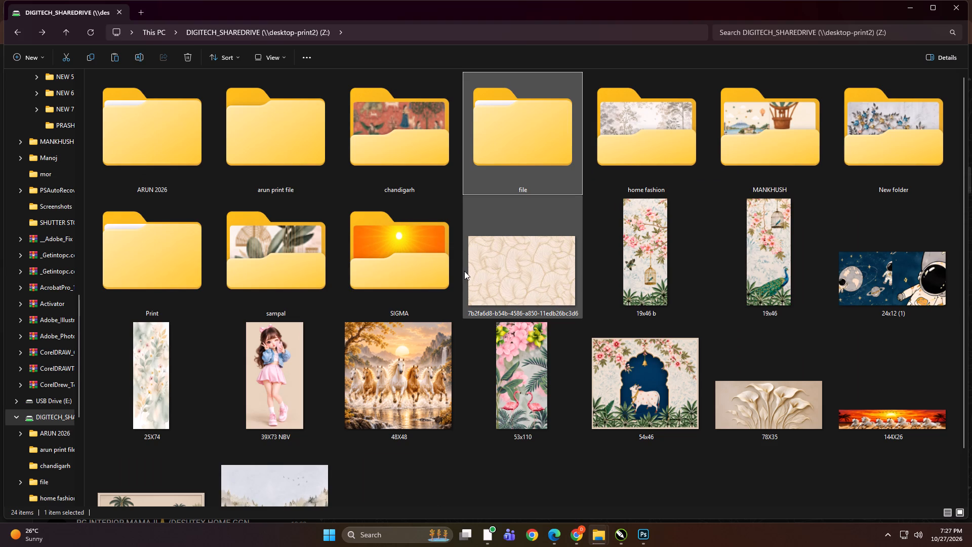
{"action": "double_click", "coordinate": [138, 283]}
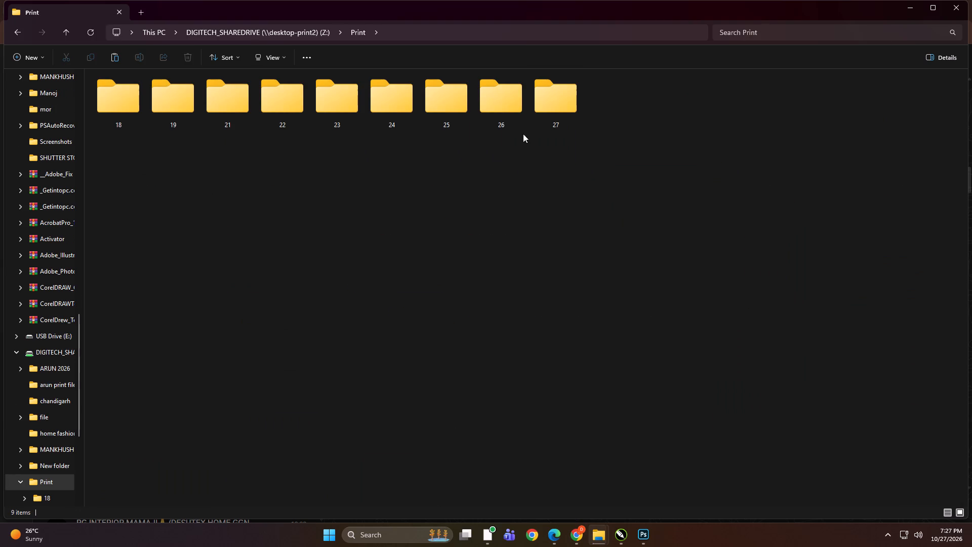
{"action": "double_click", "coordinate": [551, 116]}
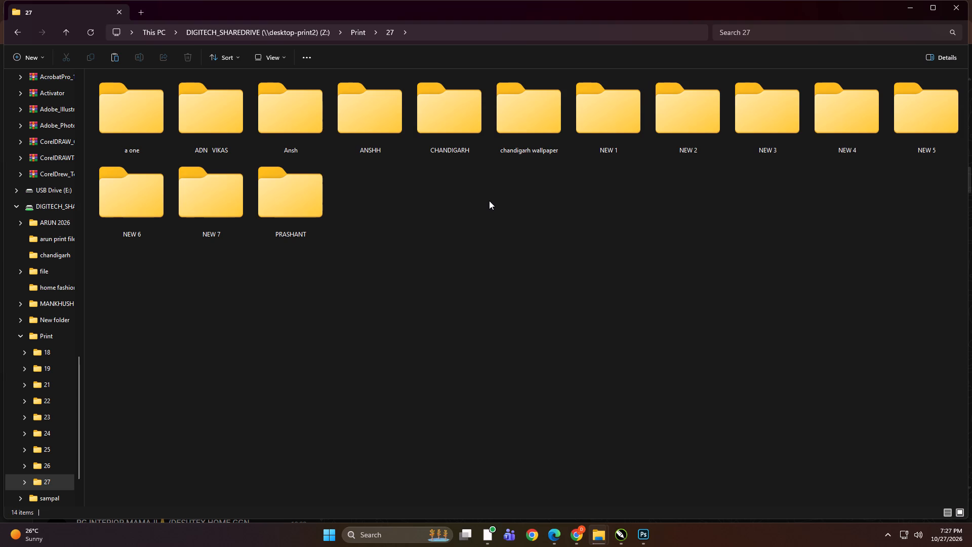
{"action": "left_click", "coordinate": [489, 201]}
Return to This PC to view the available drives.
{"action": "scroll", "coordinate": [8, 362], "scroll_direction": "up", "scroll_amount": 4}
{"action": "left_click", "coordinate": [36, 325]}
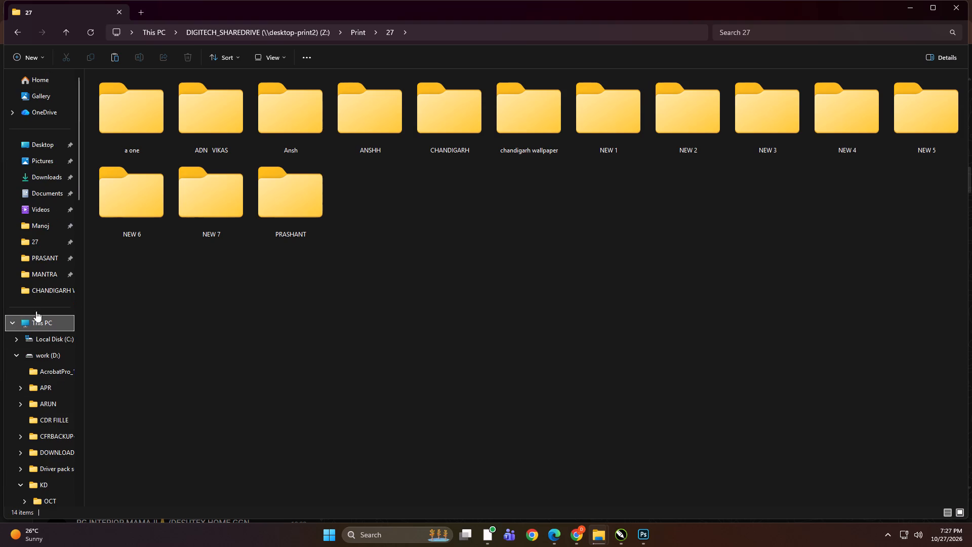
{"action": "scroll", "coordinate": [323, 202], "scroll_direction": "up", "scroll_amount": 4}
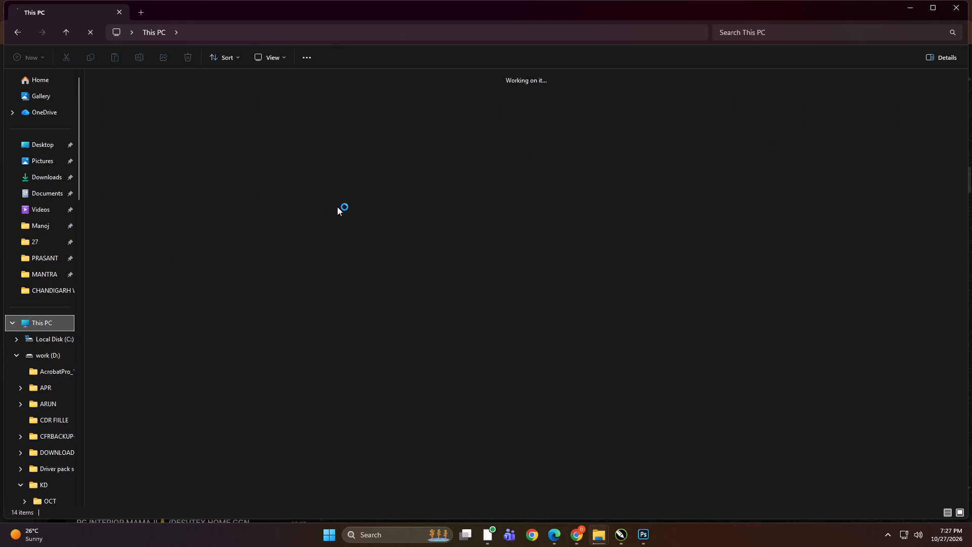
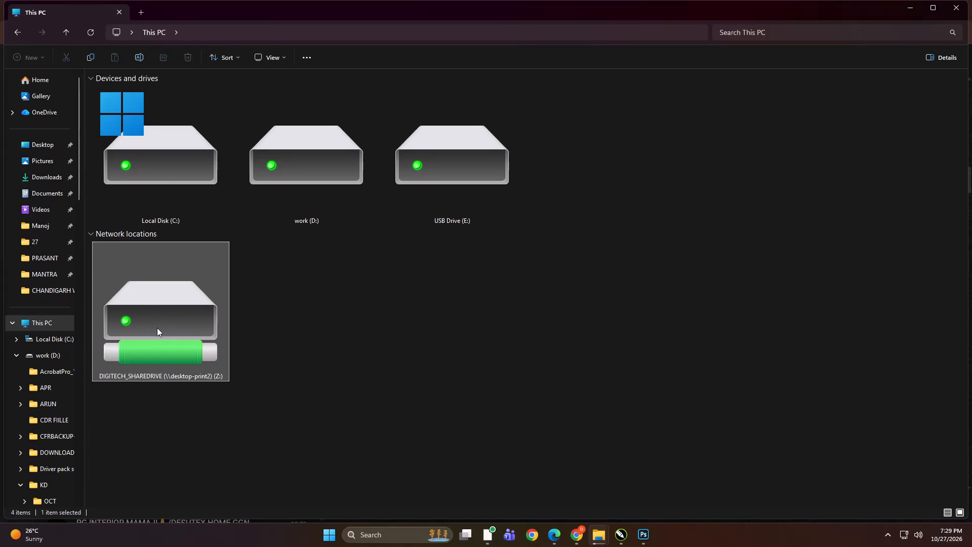
Open the file folder on the DIGITECH_SHAREDRIVE (Z:) network drive and check the order layout in CorelDRAW.
{"action": "double_click", "coordinate": [156, 328]}
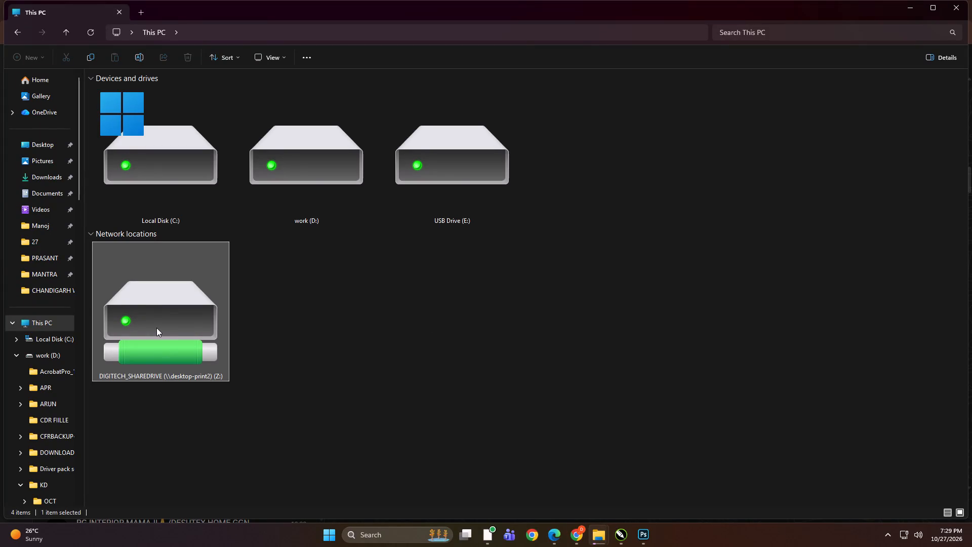
{"action": "triple_click", "coordinate": [156, 328]}
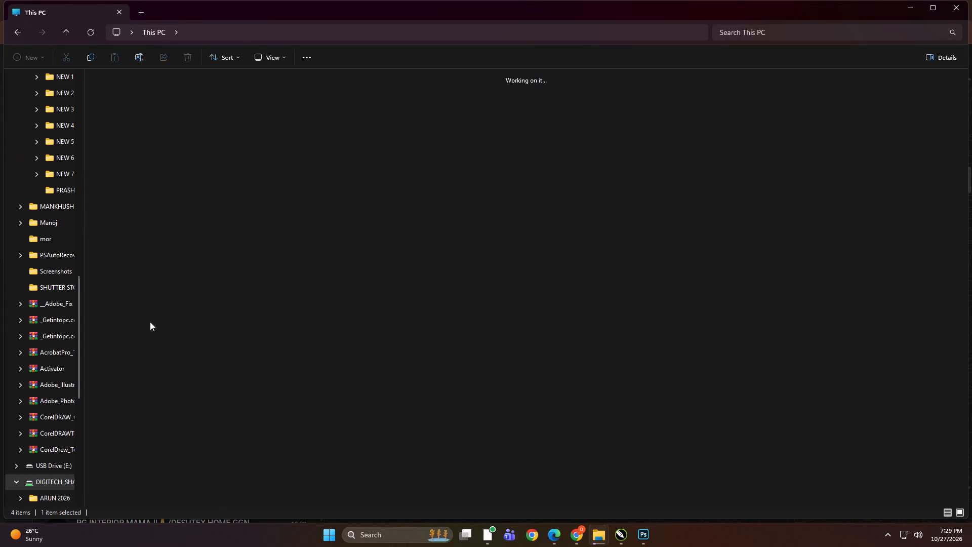
{"action": "triple_click", "coordinate": [501, 135]}
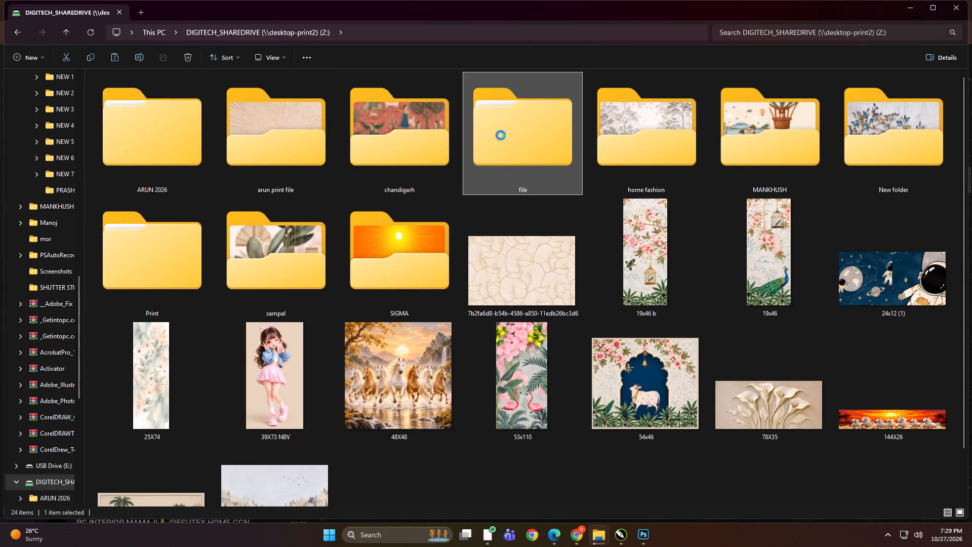
{"action": "left_click", "coordinate": [612, 540]}
{"action": "left_click", "coordinate": [503, 407]}
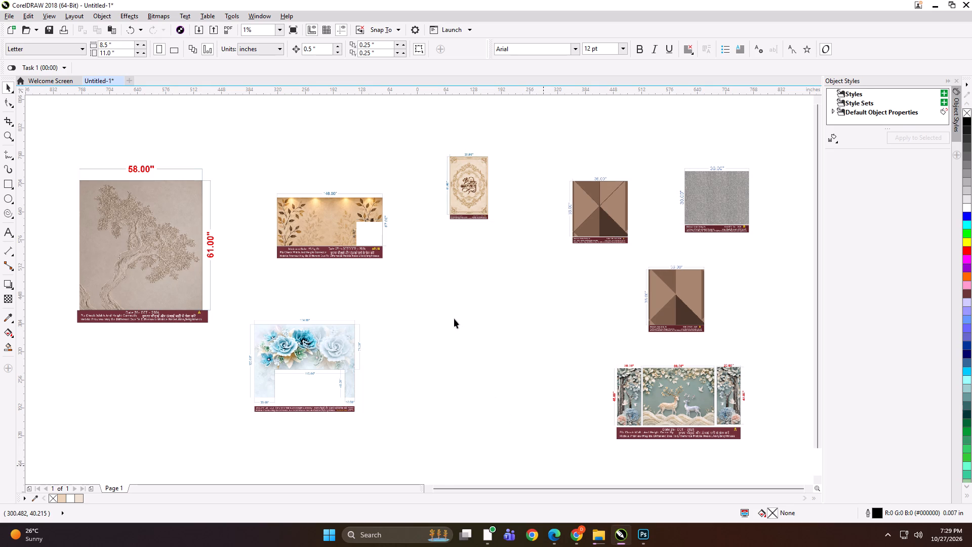
{"action": "scroll", "coordinate": [453, 317], "scroll_direction": "down", "scroll_amount": 2}
{"action": "left_click", "coordinate": [594, 536]}
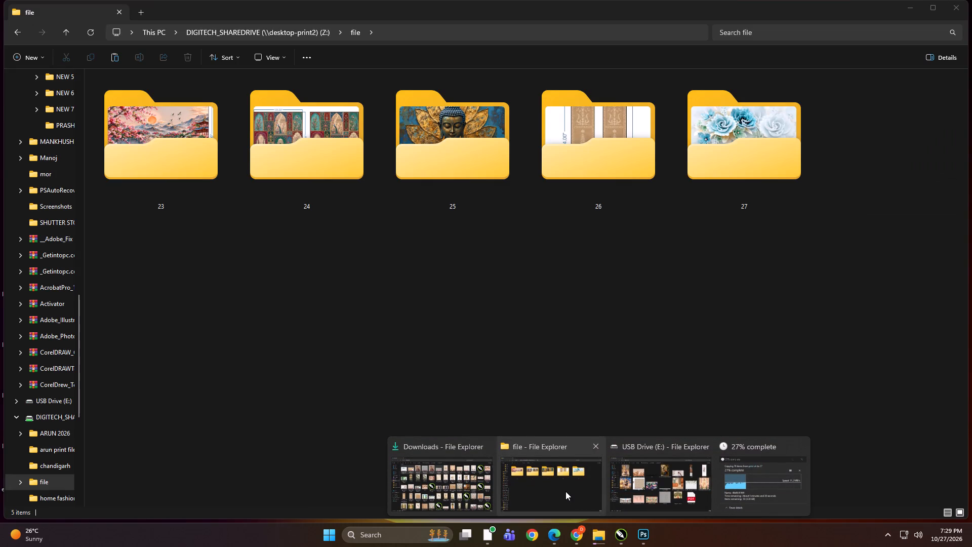
{"action": "left_click", "coordinate": [536, 472]}
{"action": "left_click", "coordinate": [380, 317]}
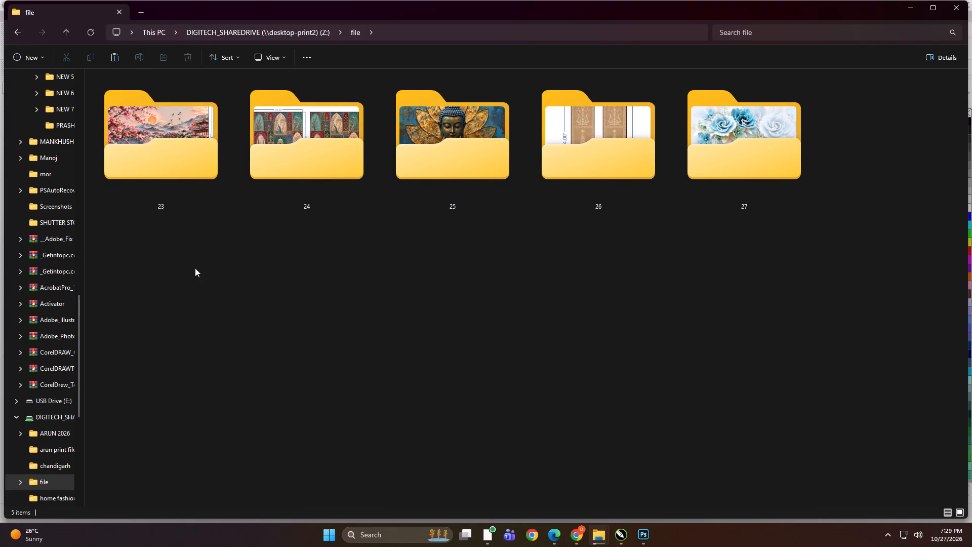
Import the blue rose image ee7b7df9 from file > 27 on DIGITECH_SHAREDRIVE (Z:) into the CorelDRAW layout.
{"action": "scroll", "coordinate": [49, 314], "scroll_direction": "up", "scroll_amount": 5}
{"action": "left_click", "coordinate": [49, 315]}
{"action": "left_click", "coordinate": [49, 319]}
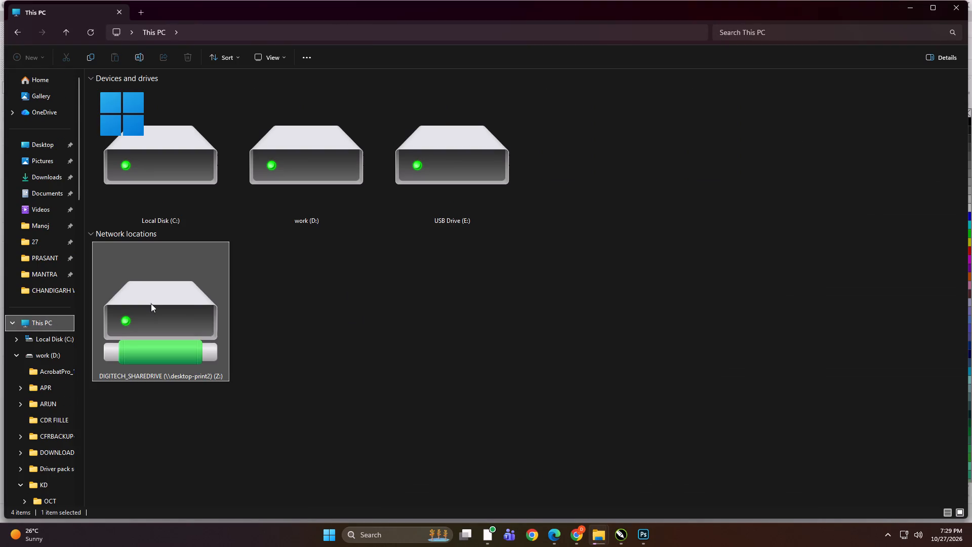
{"action": "double_click", "coordinate": [161, 301]}
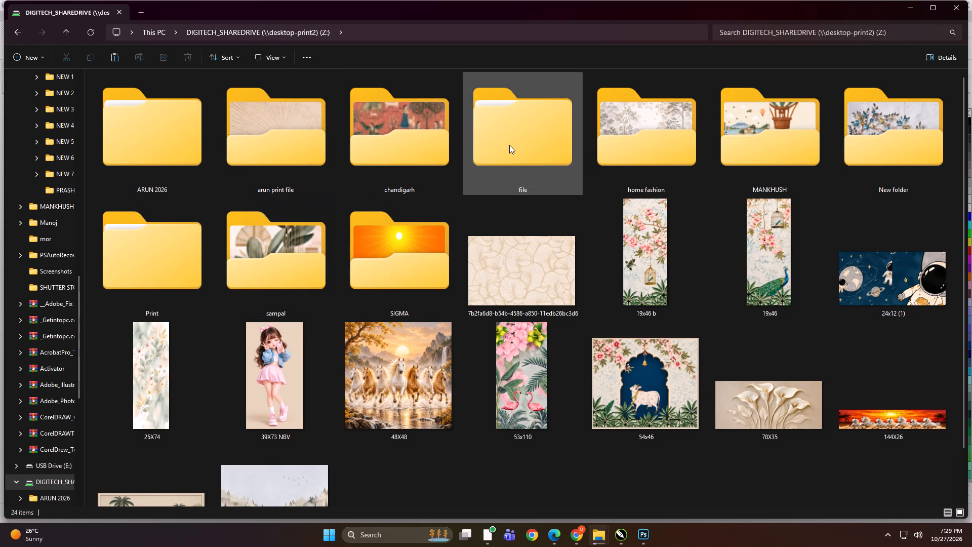
{"action": "double_click", "coordinate": [509, 145]}
{"action": "double_click", "coordinate": [685, 159]}
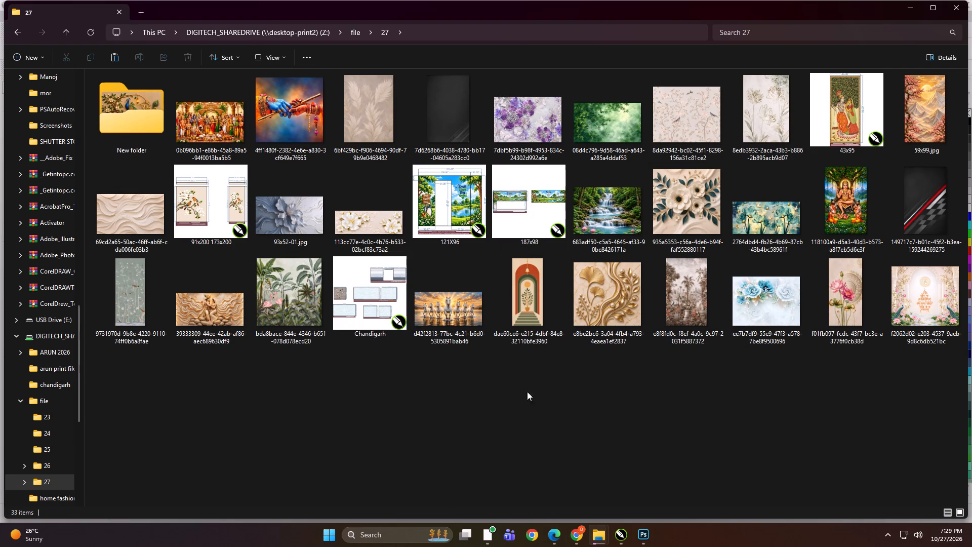
{"action": "left_click", "coordinate": [738, 311]}
{"action": "left_click_drag", "start_coordinate": [760, 288], "coordinate": [622, 534]}
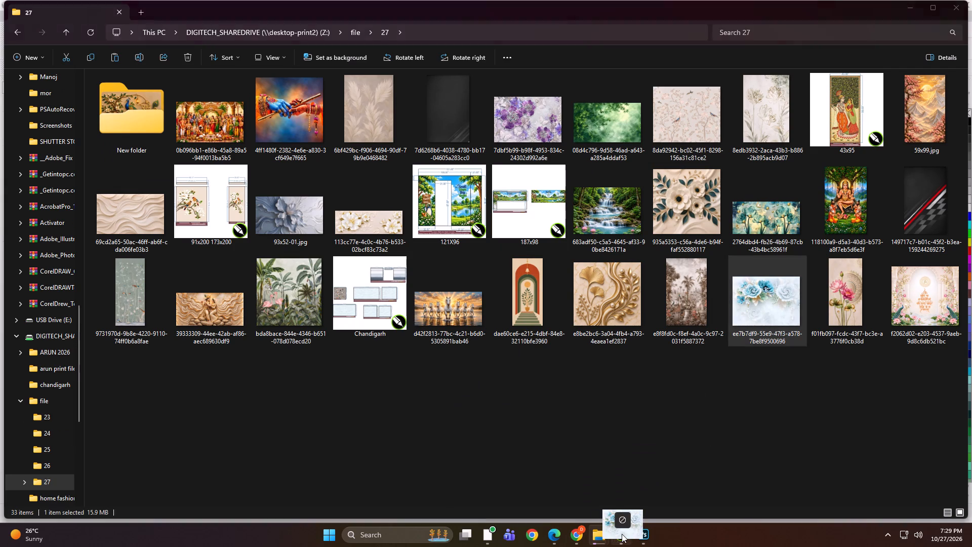
{"action": "left_click_drag", "start_coordinate": [622, 534], "coordinate": [433, 360]}
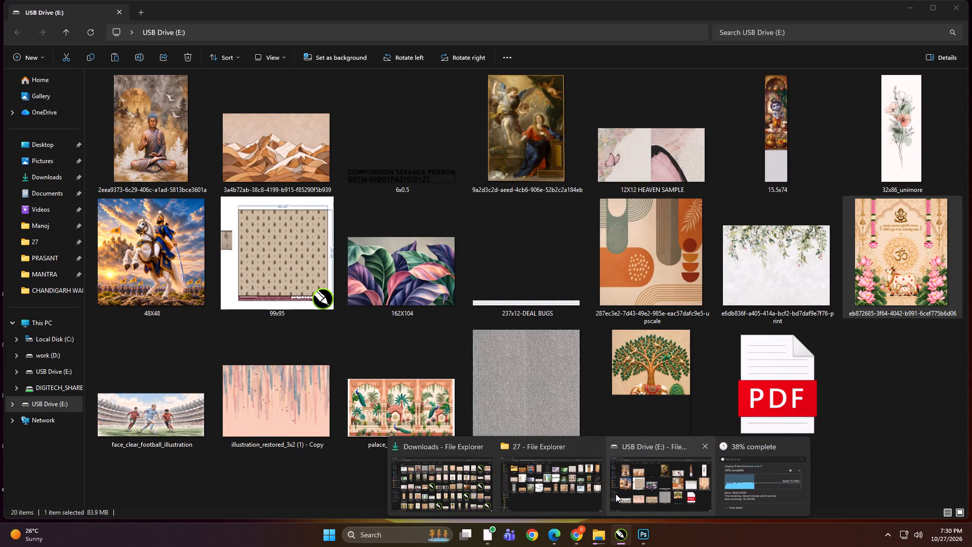
In the USB Drive (E:) window, browse to file > 27 on DIGITECH_SHAREDRIVE (Z:) to view the artwork files.
{"action": "left_click", "coordinate": [644, 485]}
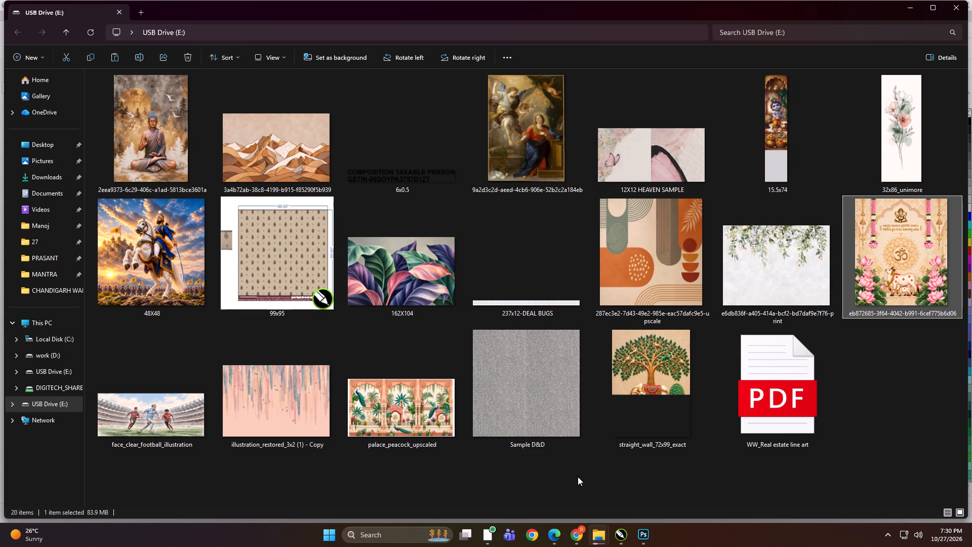
{"action": "left_click", "coordinate": [42, 326]}
{"action": "double_click", "coordinate": [183, 308]}
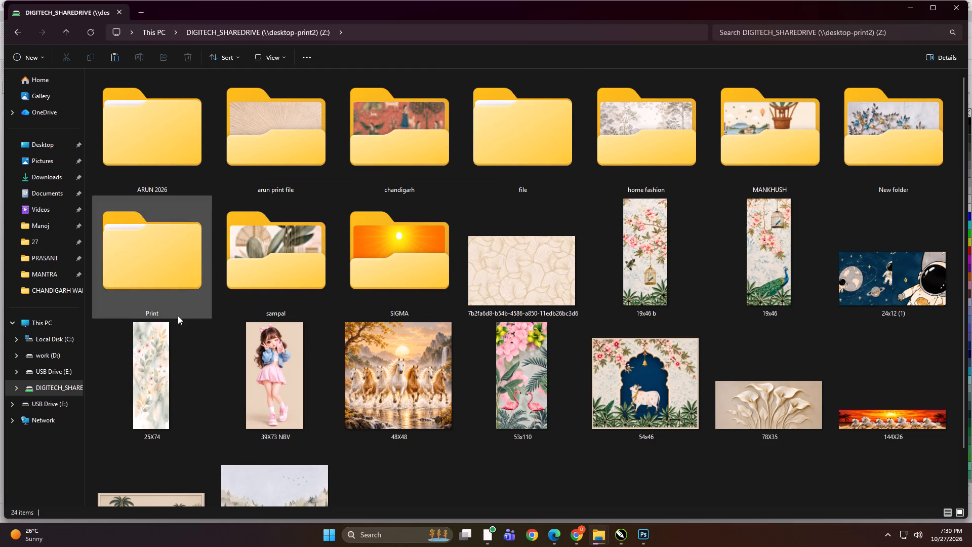
{"action": "double_click", "coordinate": [537, 118]}
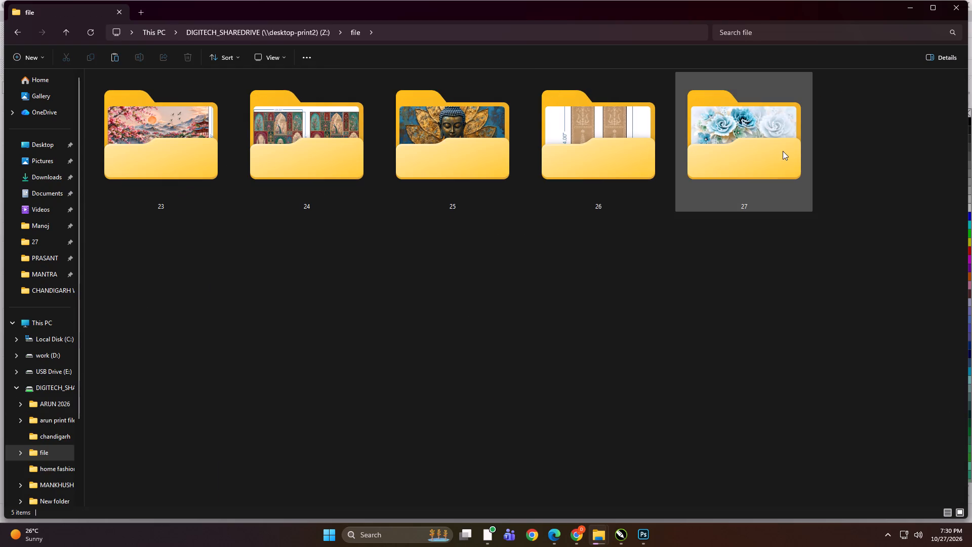
{"action": "double_click", "coordinate": [783, 151]}
{"action": "left_click", "coordinate": [572, 402]}
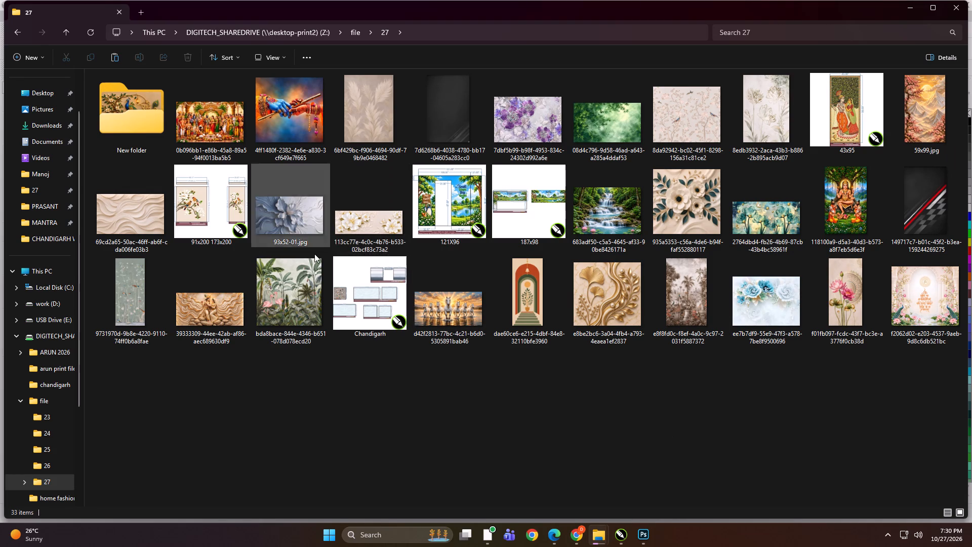
Switch to CorelDRAW and move the blue rose mural proof beneath the 58.00" by 61.00" tree mural.
{"action": "left_click", "coordinate": [616, 539]}
{"action": "scroll", "coordinate": [351, 236], "scroll_direction": "up", "scroll_amount": 2}
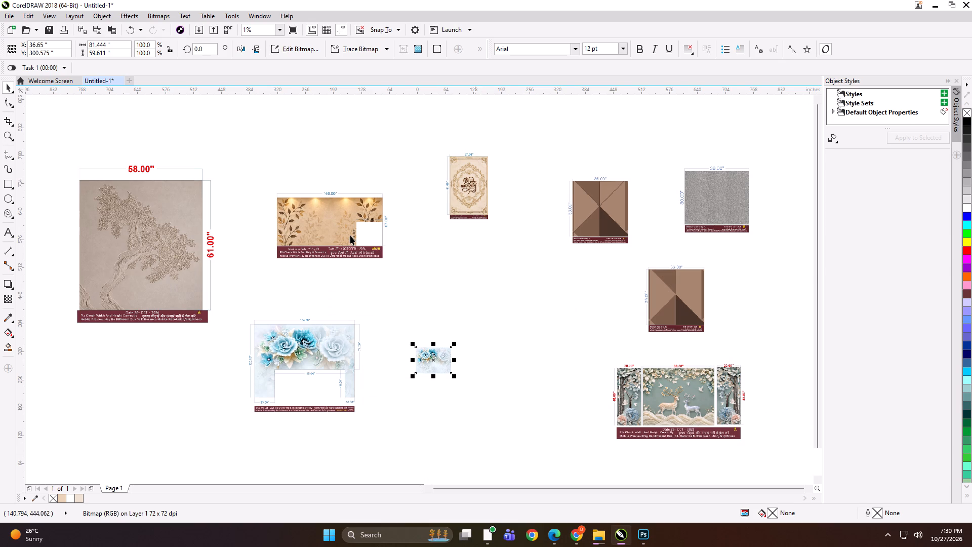
{"action": "scroll", "coordinate": [350, 236], "scroll_direction": "down", "scroll_amount": 2}
{"action": "left_click", "coordinate": [441, 325]}
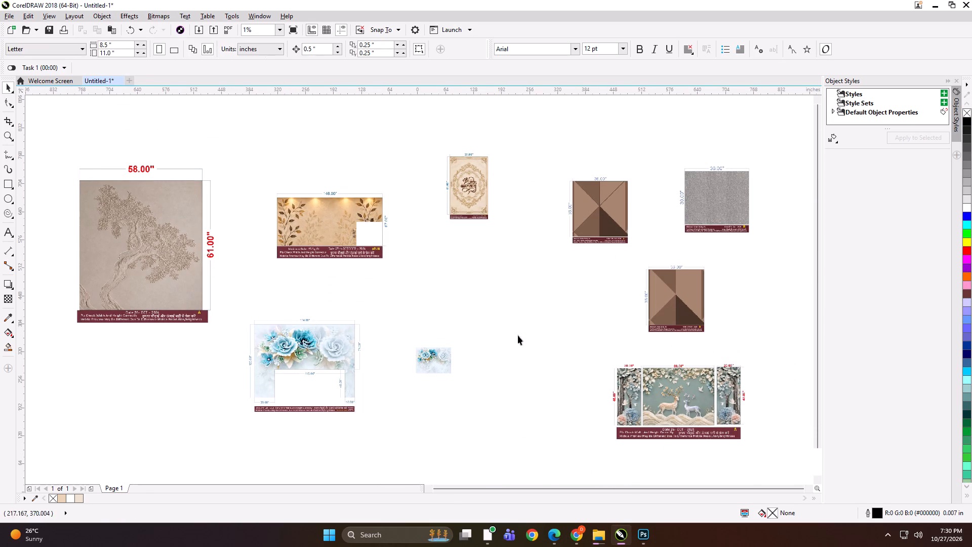
{"action": "left_click_drag", "start_coordinate": [333, 340], "coordinate": [186, 420]}
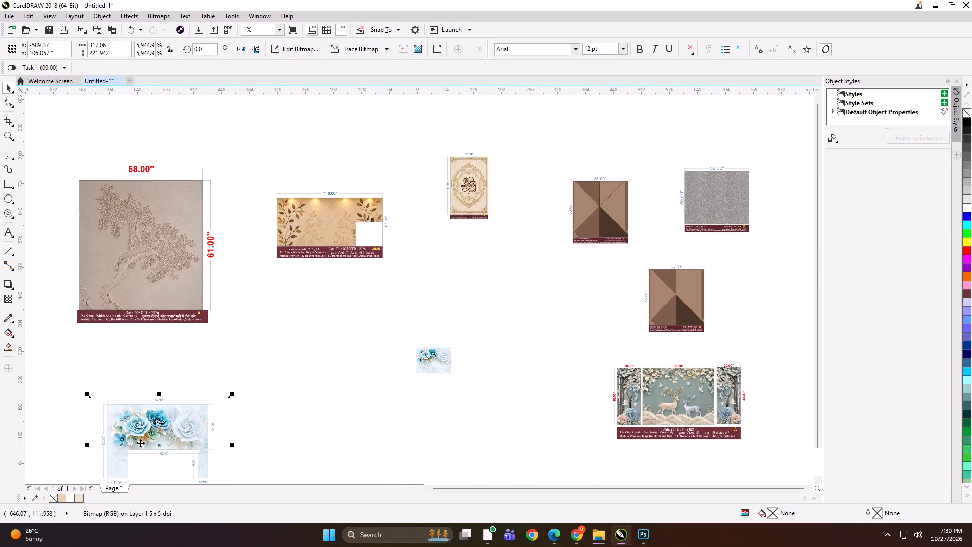
{"action": "left_click_drag", "start_coordinate": [149, 439], "coordinate": [150, 398]}
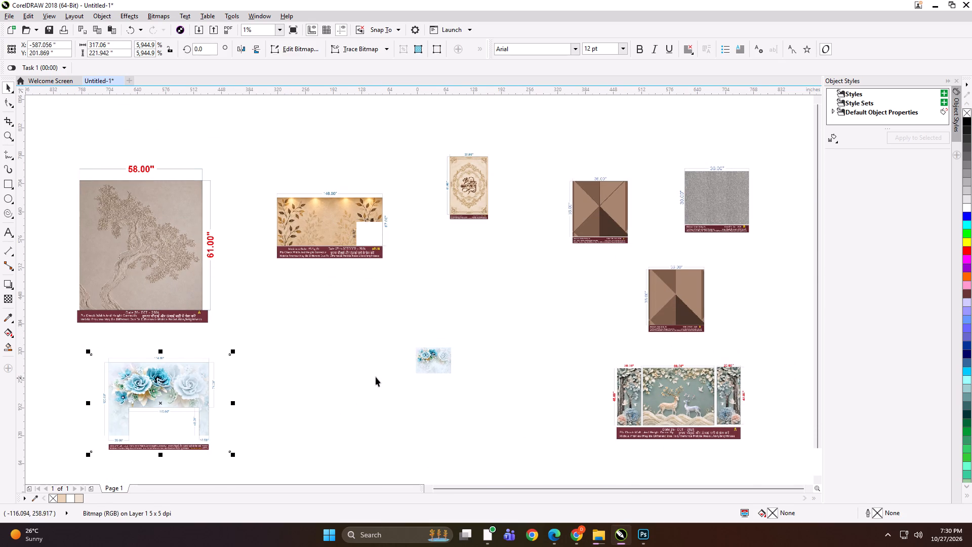
Move the imported blue rose image beside its mural proof and enlarge it to nearly the proof's size.
{"action": "left_click", "coordinate": [424, 366]}
{"action": "left_click_drag", "start_coordinate": [428, 362], "coordinate": [251, 372]}
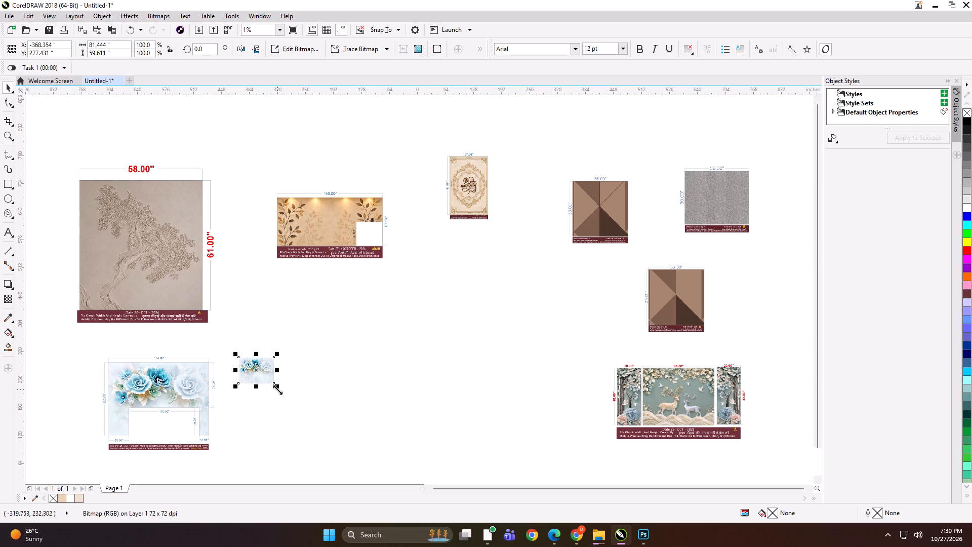
{"action": "left_click_drag", "start_coordinate": [277, 388], "coordinate": [325, 424]}
{"action": "left_click_drag", "start_coordinate": [284, 379], "coordinate": [269, 390]}
{"action": "left_click", "coordinate": [359, 382]}
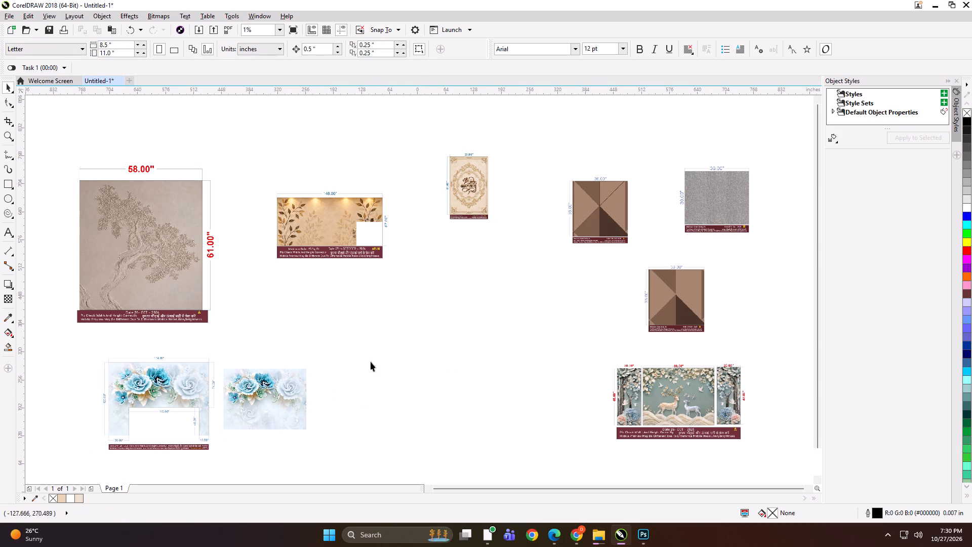
Move the three-part deer mural proof to the open area below the framed calligraphy proof.
{"action": "left_click_drag", "start_coordinate": [669, 398], "coordinate": [449, 354]}
{"action": "left_click_drag", "start_coordinate": [675, 395], "coordinate": [490, 348]}
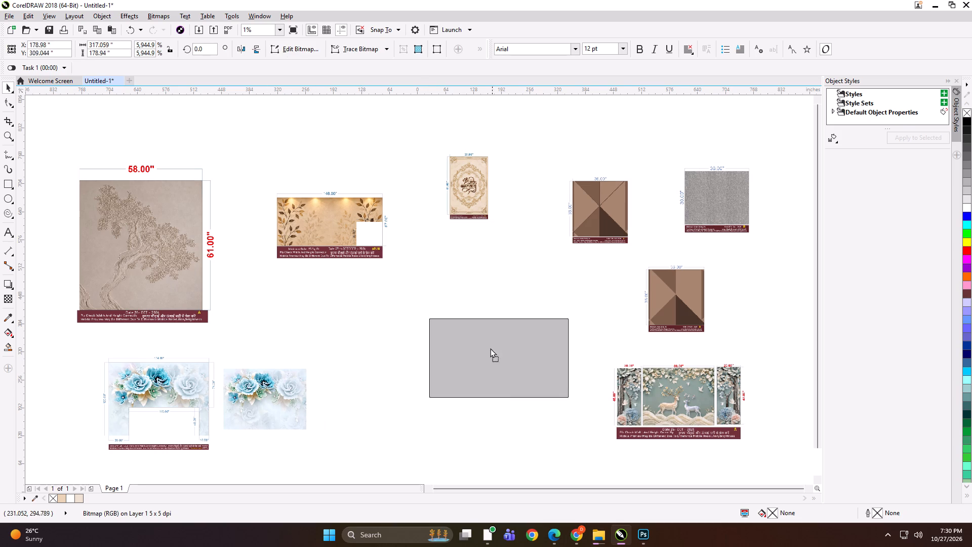
{"action": "left_click_drag", "start_coordinate": [490, 348], "coordinate": [480, 314]}
{"action": "left_click_drag", "start_coordinate": [485, 321], "coordinate": [494, 335]}
Move the lower brown pyramid-pattern proof down and outward, away from the deer mural proof.
{"action": "left_click", "coordinate": [650, 386]}
{"action": "left_click_drag", "start_coordinate": [665, 296], "coordinate": [712, 325]}
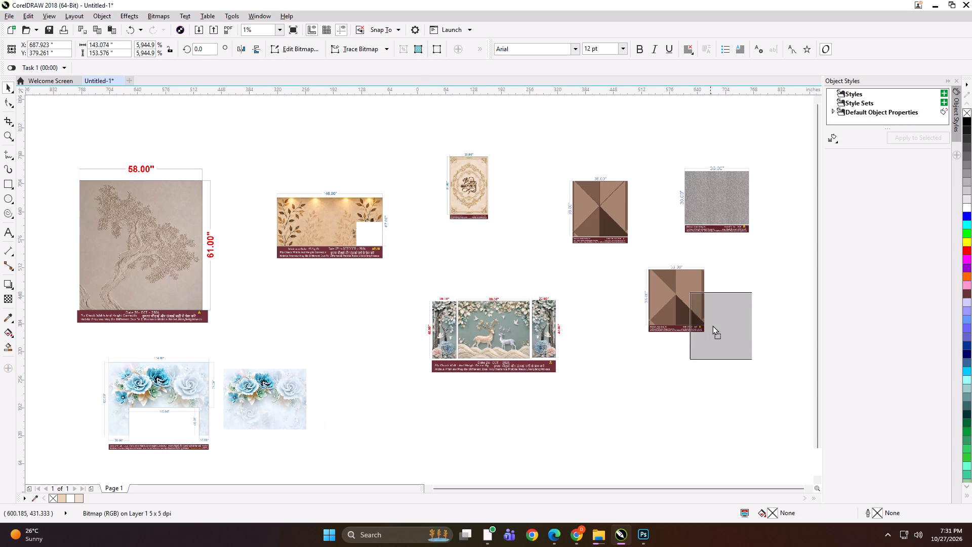
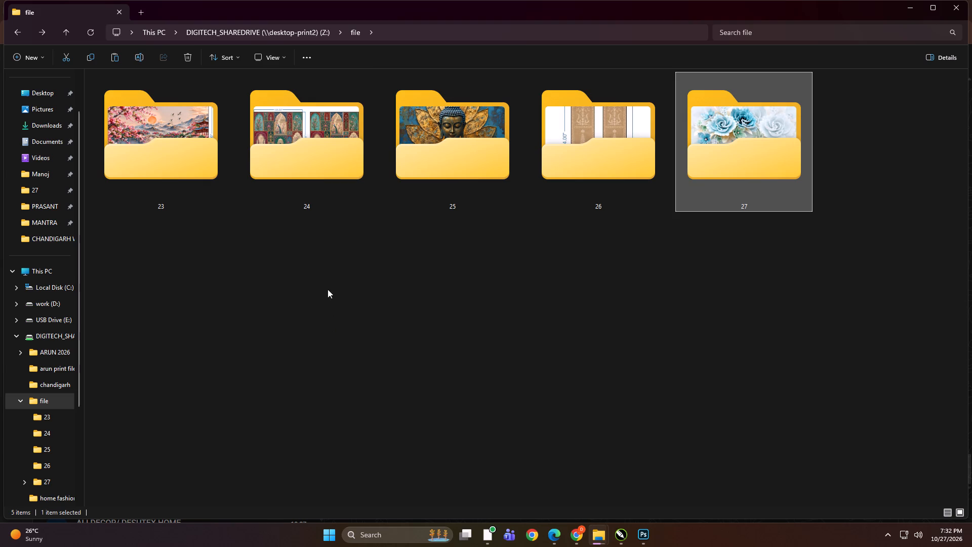
Open the arun print file folder on the DIGITECH_SHAREDRIVE (Z:) drive.
{"action": "key", "text": "BackSpace"}
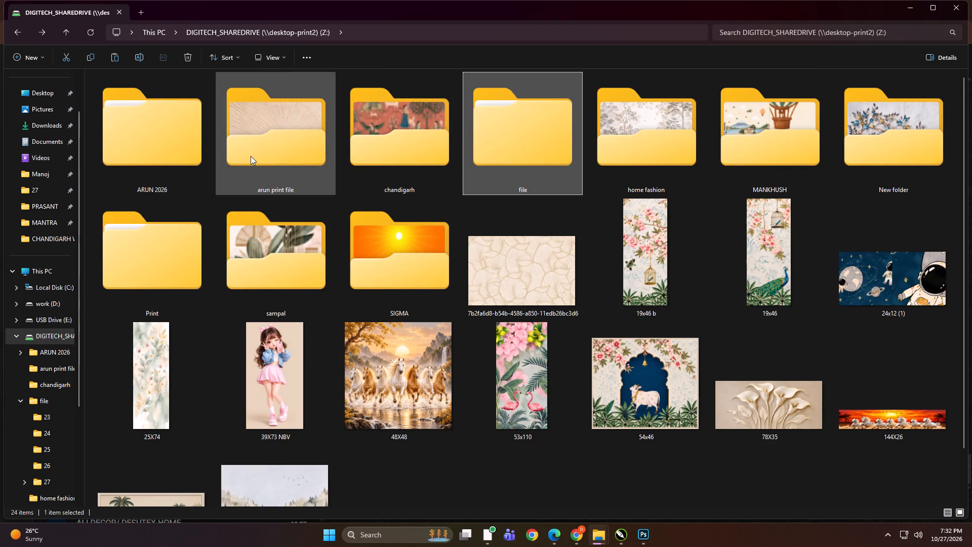
{"action": "left_click", "coordinate": [251, 156]}
{"action": "double_click", "coordinate": [261, 156]}
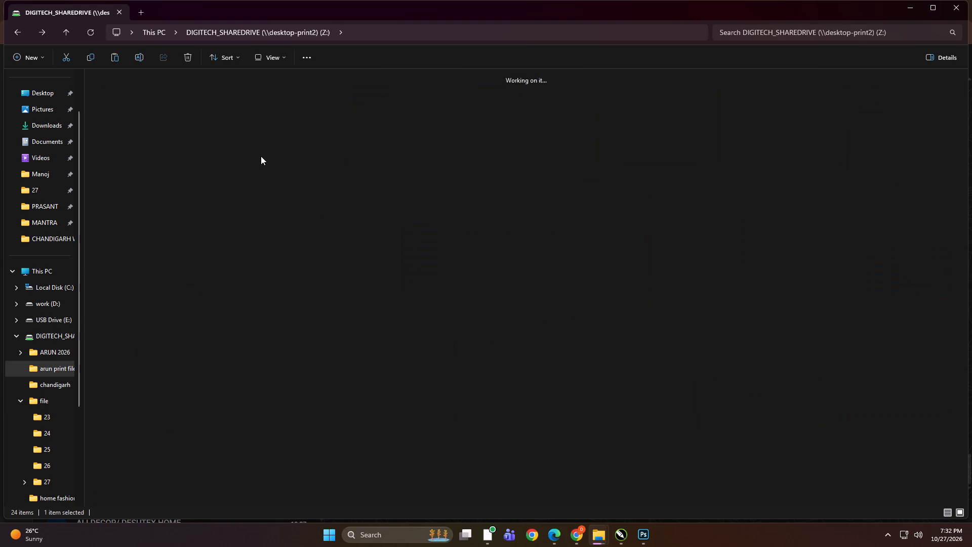
{"action": "scroll", "coordinate": [288, 287], "scroll_direction": "down", "scroll_amount": 1, "text": "ctrl"}
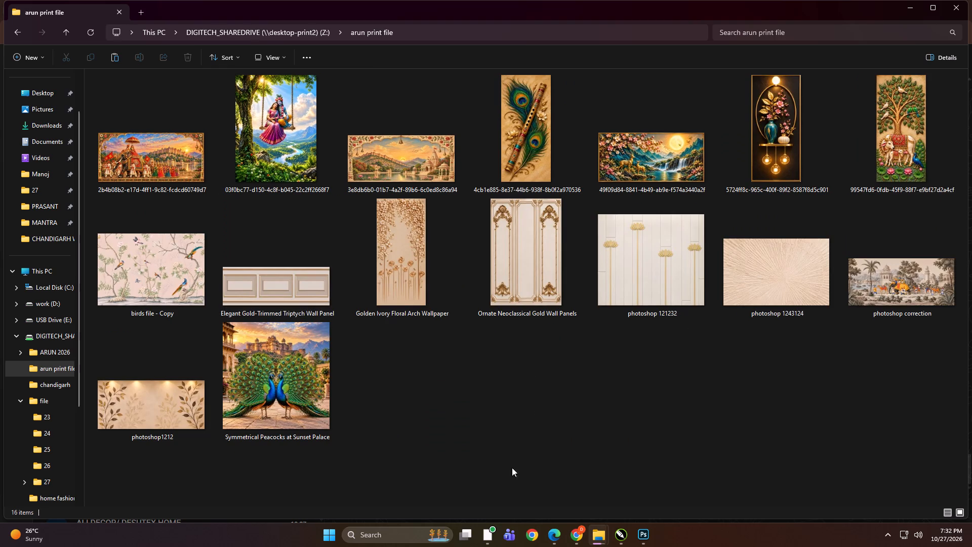
{"action": "left_click", "coordinate": [563, 474]}
Bring the photoshop1212 leaf image from the arun print file folder into the CorelDRAW drawing, below the 67-inch-high leaf wallpaper layout.
{"action": "left_click", "coordinate": [620, 536]}
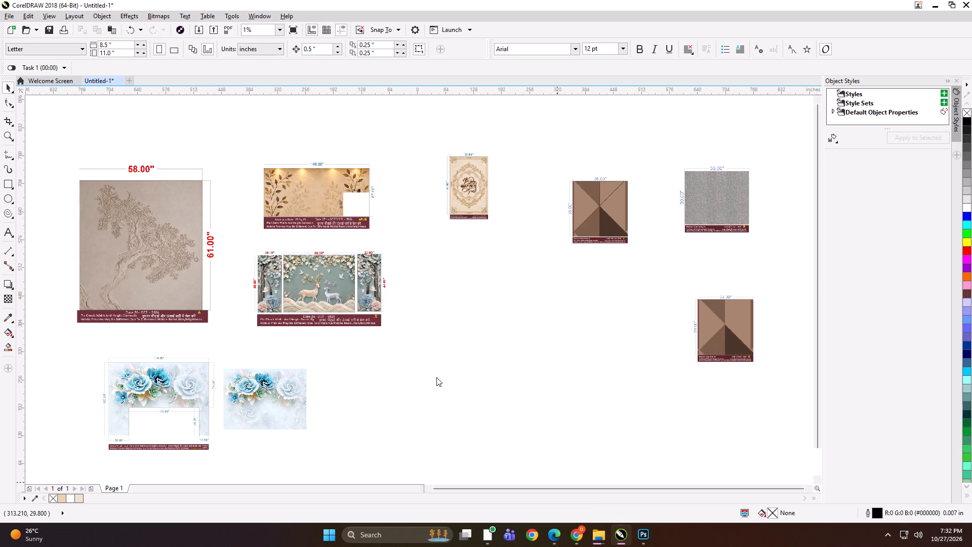
{"action": "scroll", "coordinate": [341, 211], "scroll_direction": "up", "scroll_amount": 1}
{"action": "scroll", "coordinate": [396, 221], "scroll_direction": "up", "scroll_amount": 1}
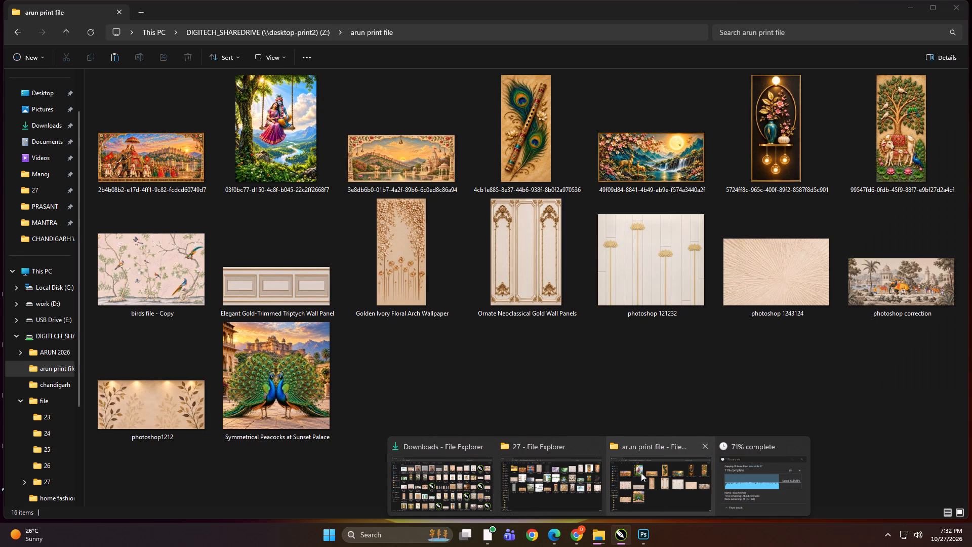
{"action": "left_click", "coordinate": [641, 473]}
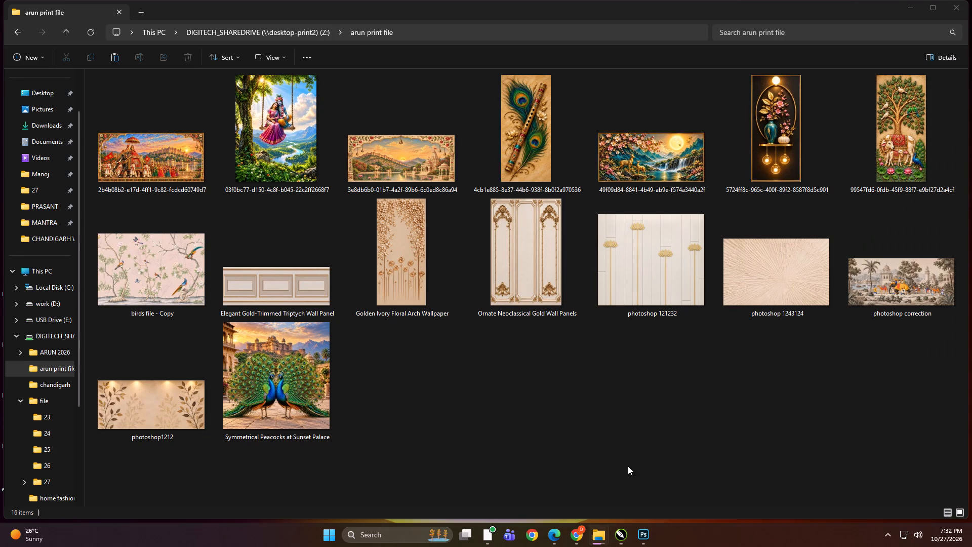
{"action": "left_click", "coordinate": [172, 404]}
{"action": "left_click_drag", "start_coordinate": [136, 402], "coordinate": [619, 538]}
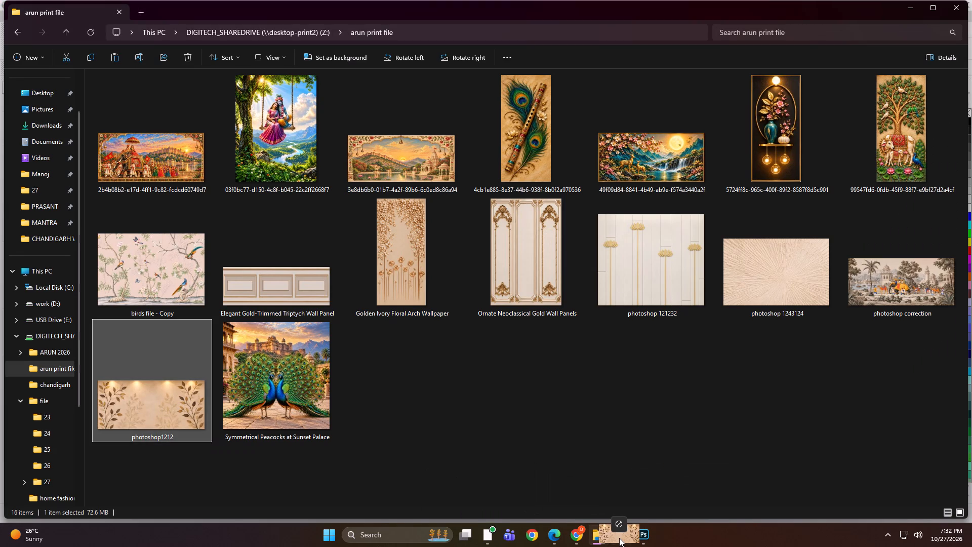
{"action": "left_click_drag", "start_coordinate": [619, 538], "coordinate": [504, 373]}
{"action": "scroll", "coordinate": [364, 264], "scroll_direction": "down", "scroll_amount": 1}
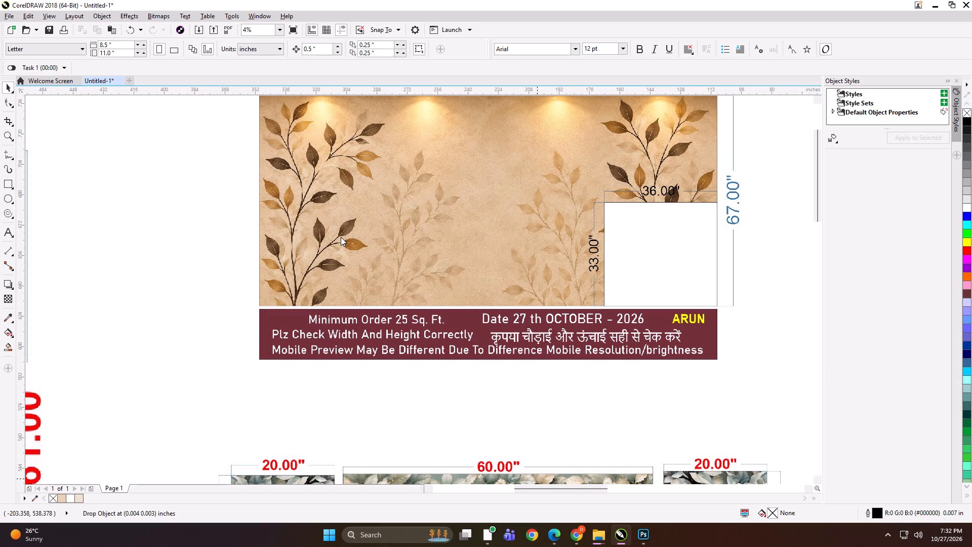
{"action": "scroll", "coordinate": [341, 237], "scroll_direction": "down", "scroll_amount": 1}
Switch back to the arun print file folder in File Explorer.
{"action": "left_click", "coordinate": [595, 534]}
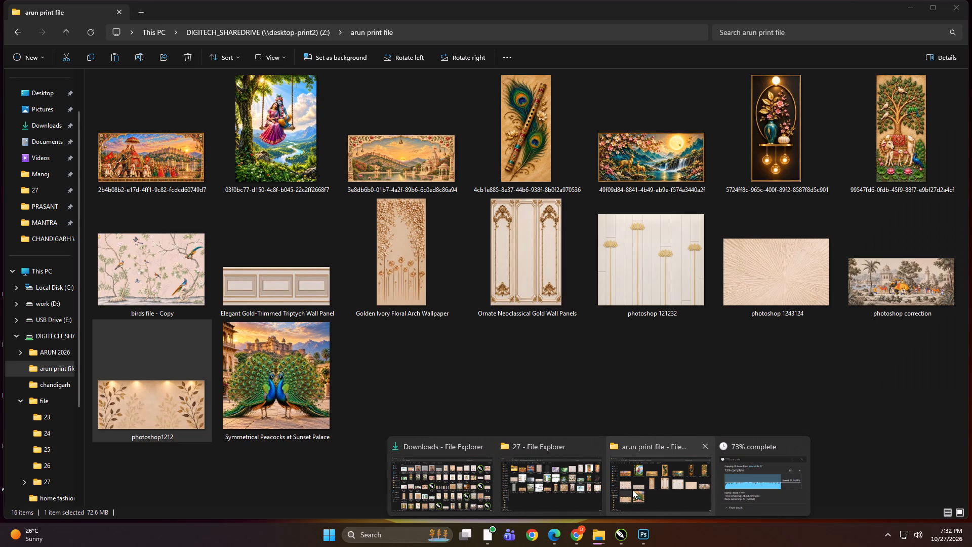
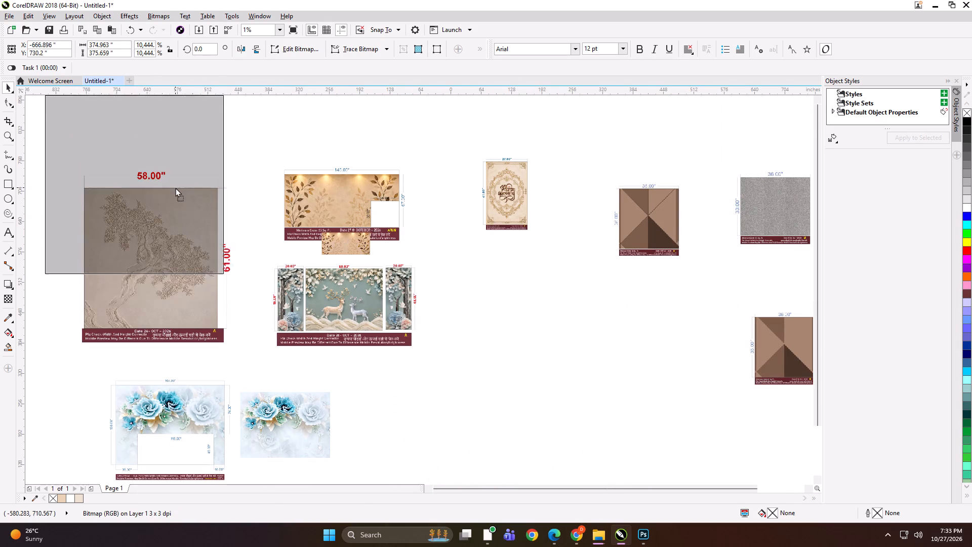
Move the 58 × 61 inch tree wallpaper layout up and slightly left, and place the three-panel deer layout just below it.
{"action": "left_click_drag", "start_coordinate": [175, 187], "coordinate": [175, 187]}
{"action": "left_click_drag", "start_coordinate": [359, 295], "coordinate": [184, 311]}
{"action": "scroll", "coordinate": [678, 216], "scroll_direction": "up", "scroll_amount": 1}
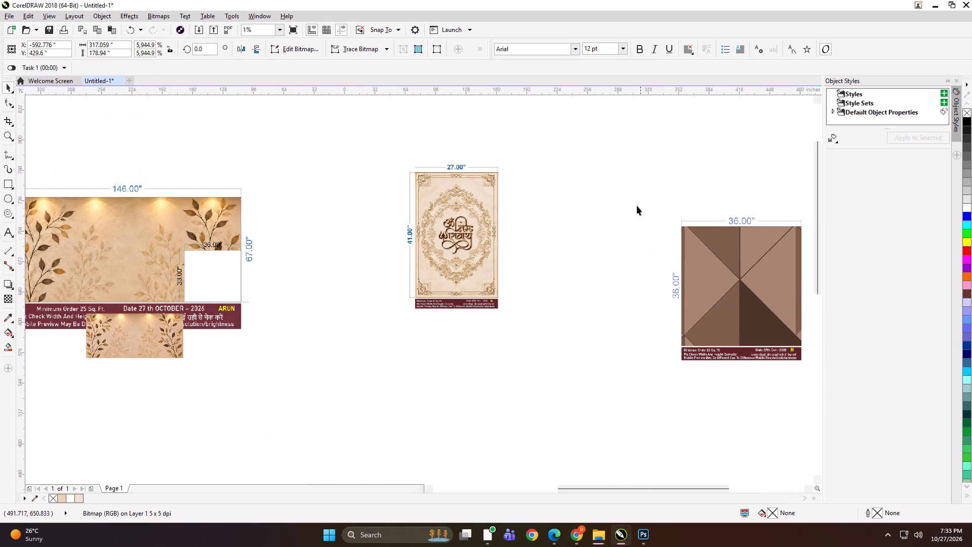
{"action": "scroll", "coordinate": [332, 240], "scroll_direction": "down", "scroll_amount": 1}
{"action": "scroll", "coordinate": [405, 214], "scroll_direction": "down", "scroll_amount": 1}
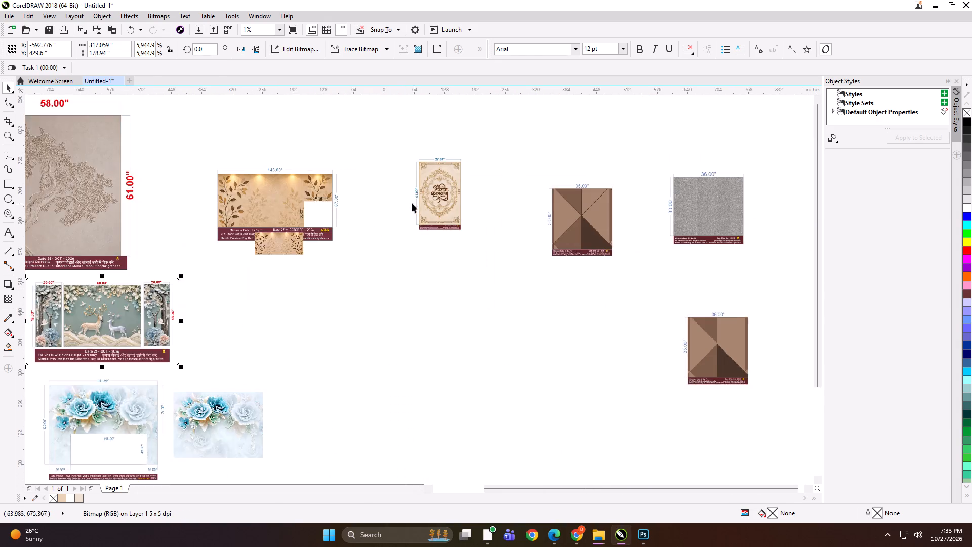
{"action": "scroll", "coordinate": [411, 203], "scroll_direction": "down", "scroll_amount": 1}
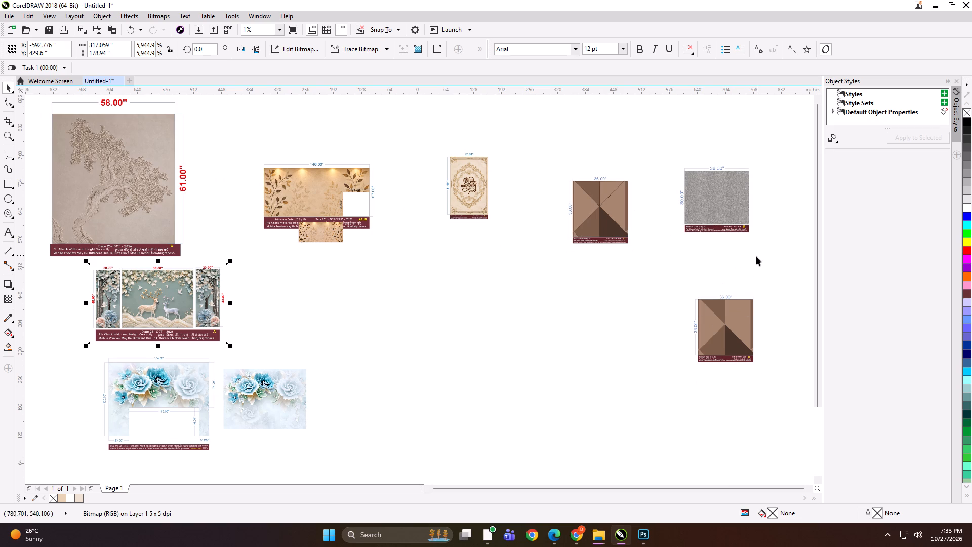
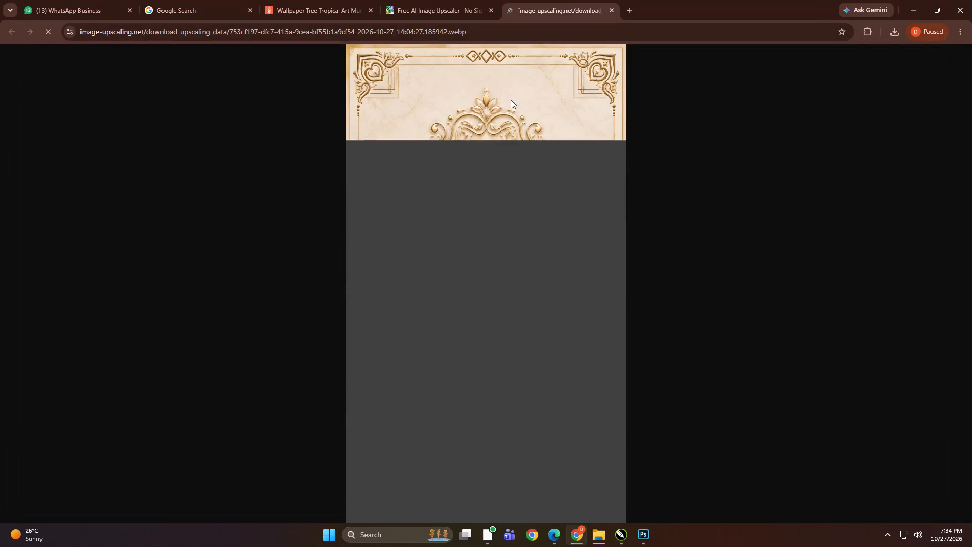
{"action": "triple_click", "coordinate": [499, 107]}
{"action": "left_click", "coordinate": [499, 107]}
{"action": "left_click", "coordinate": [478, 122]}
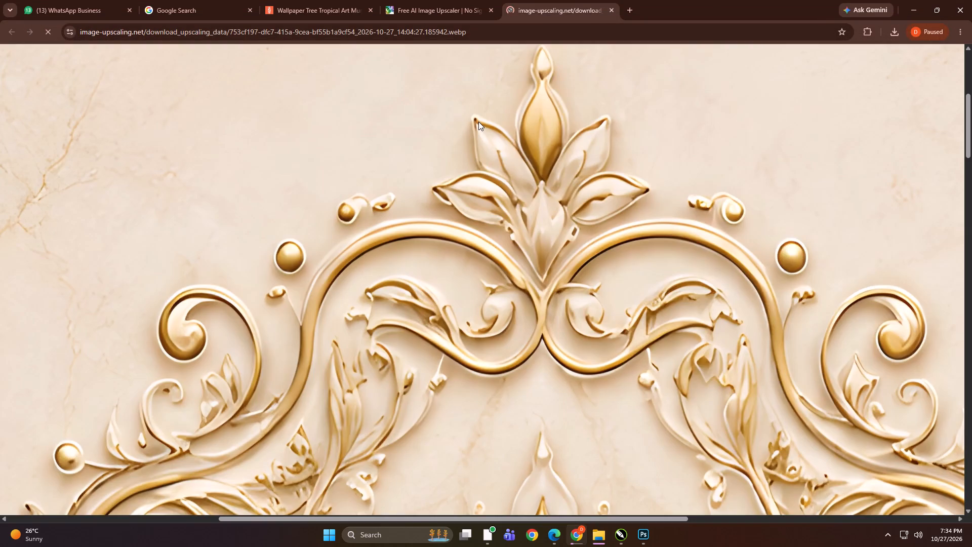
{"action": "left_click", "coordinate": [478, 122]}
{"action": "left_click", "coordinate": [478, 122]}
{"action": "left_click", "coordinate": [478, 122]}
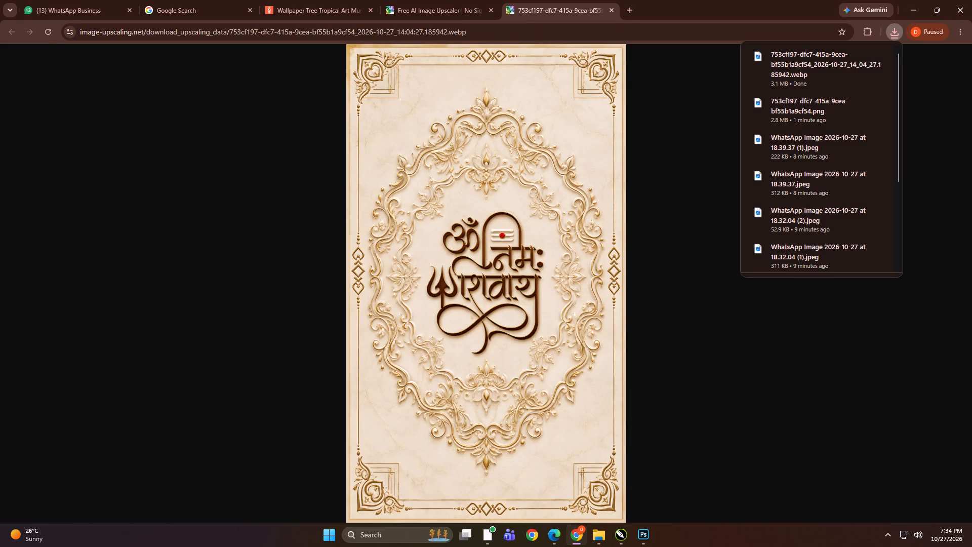
Save the upscaled Om Namah Shivaya ornamental artwork as a WEBP file in the Downloads folder.
{"action": "right_click", "coordinate": [513, 90]}
{"action": "left_click", "coordinate": [534, 111]}
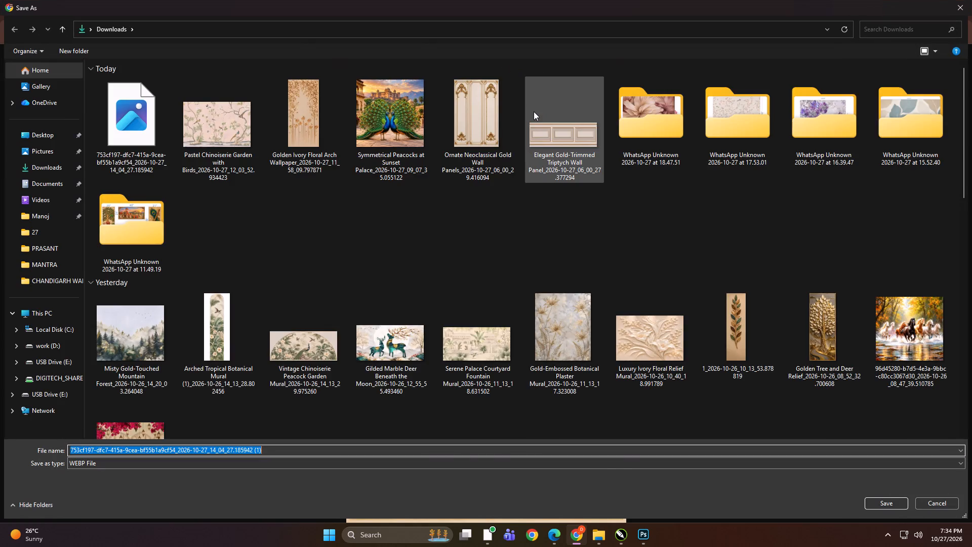
{"action": "key", "text": "Return"}
Copy the upscaled Om Namah Shivaya image into the CorelDRAW document and place it just right of the 27 × 41 inch layout.
{"action": "right_click", "coordinate": [534, 111]}
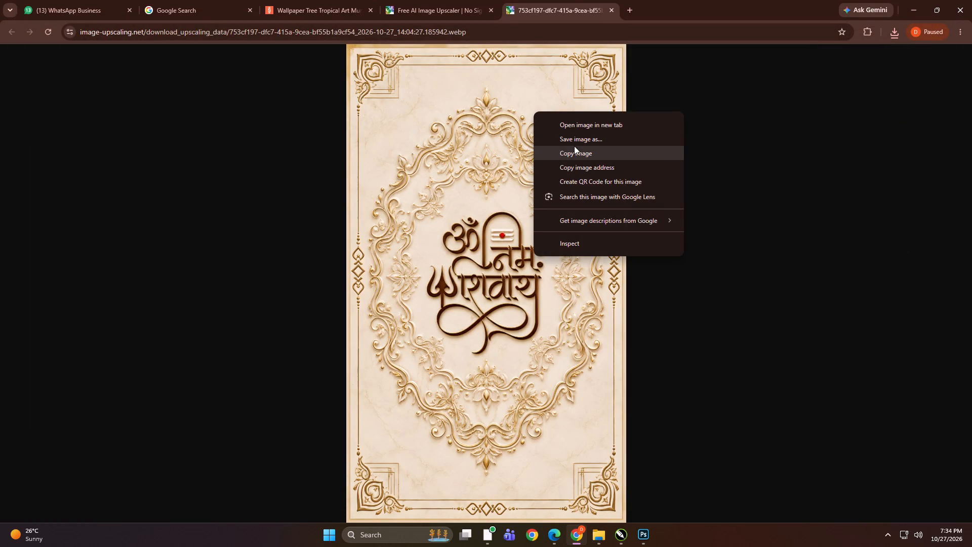
{"action": "left_click", "coordinate": [574, 146]}
{"action": "left_click", "coordinate": [615, 535]}
{"action": "left_click", "coordinate": [495, 314]}
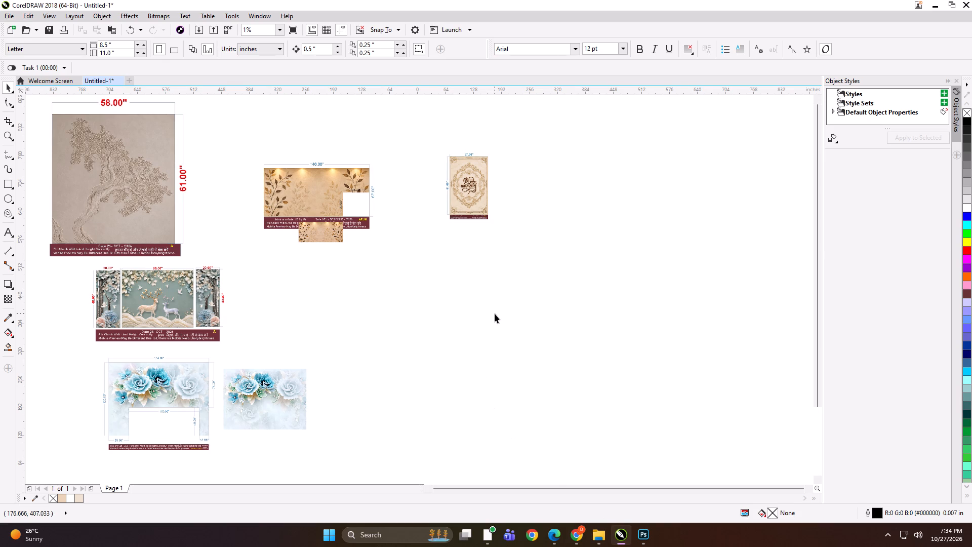
{"action": "key", "text": "ctrl+v"}
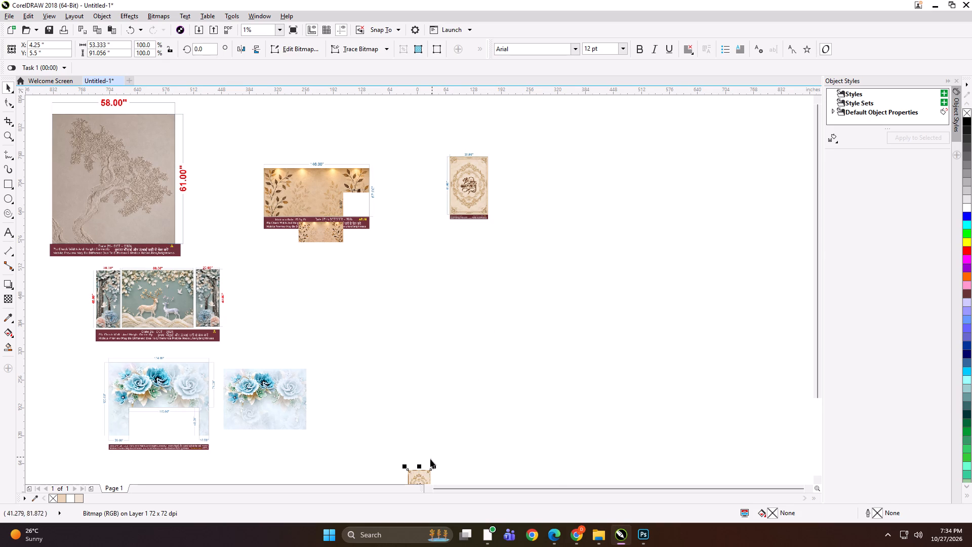
{"action": "left_click_drag", "start_coordinate": [422, 478], "coordinate": [496, 302]}
{"action": "left_click_drag", "start_coordinate": [496, 325], "coordinate": [507, 186]}
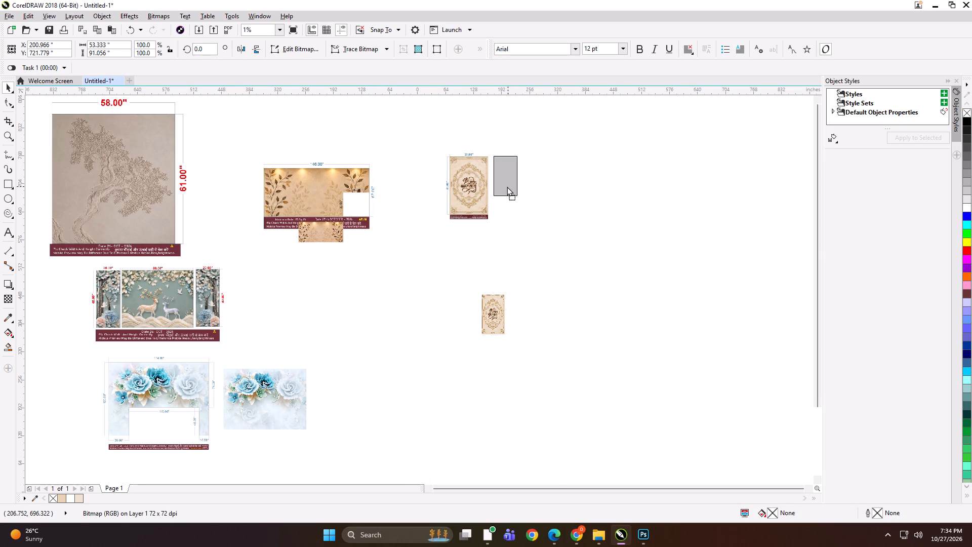
{"action": "left_click_drag", "start_coordinate": [507, 186], "coordinate": [506, 192]}
{"action": "scroll", "coordinate": [483, 145], "scroll_direction": "up", "scroll_amount": 1}
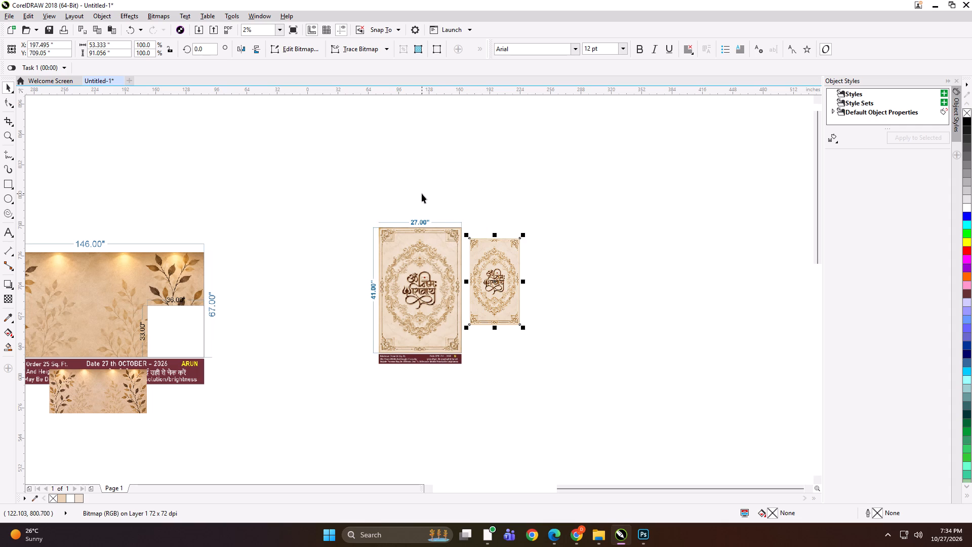
{"action": "scroll", "coordinate": [436, 251], "scroll_direction": "up", "scroll_amount": 1}
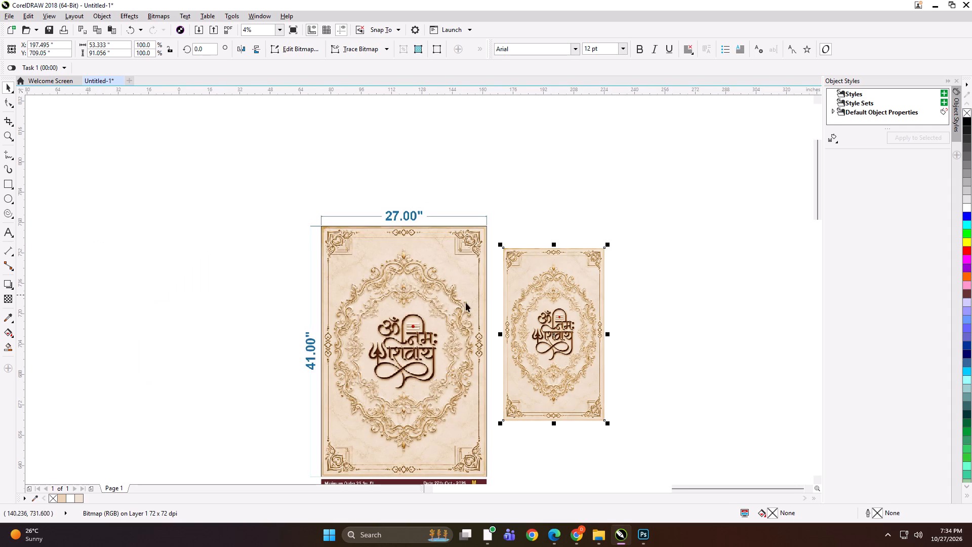
Resize the upscaled Om Namah Shivaya image beside the 27 × 41 inch layout to 27 inches wide and 41 inches high.
{"action": "left_click", "coordinate": [125, 41]}
{"action": "left_click", "coordinate": [125, 42]}
{"action": "key", "text": "ctrl+a"}
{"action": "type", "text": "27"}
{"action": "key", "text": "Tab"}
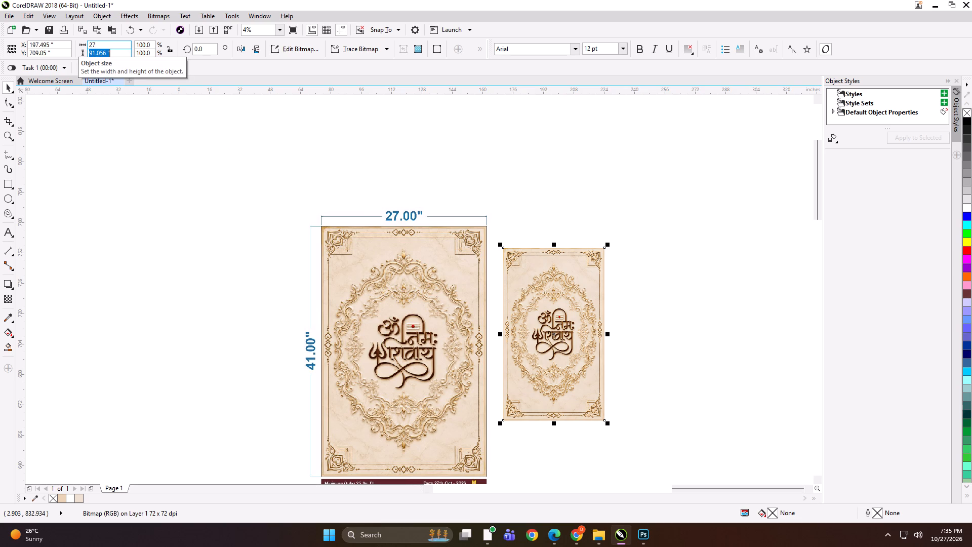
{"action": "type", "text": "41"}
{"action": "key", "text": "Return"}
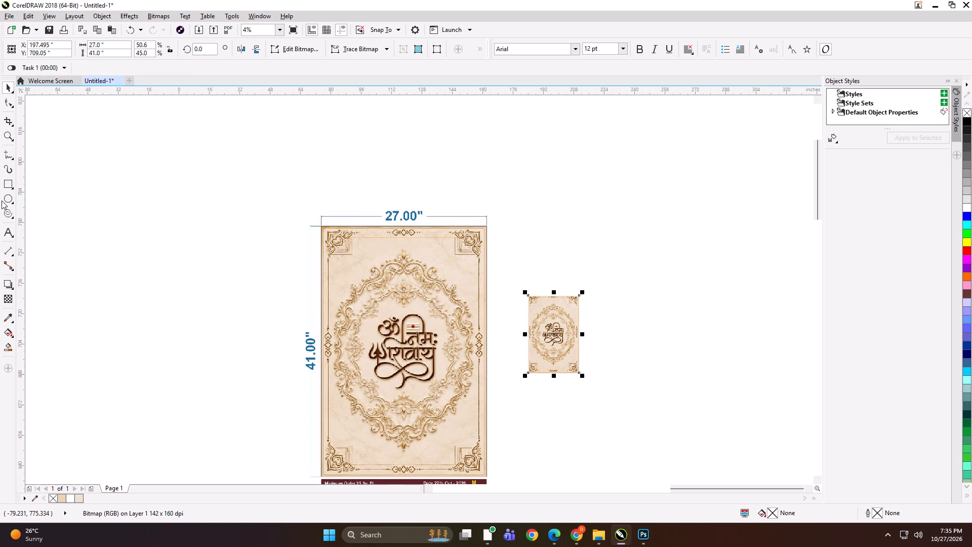
Add a rectangular outline frame matching the edges of the resized Om Namah Shivaya image, and group the frame with the image.
{"action": "double_click", "coordinate": [5, 186], "text": "shift"}
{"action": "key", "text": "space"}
{"action": "left_click", "coordinate": [644, 221]}
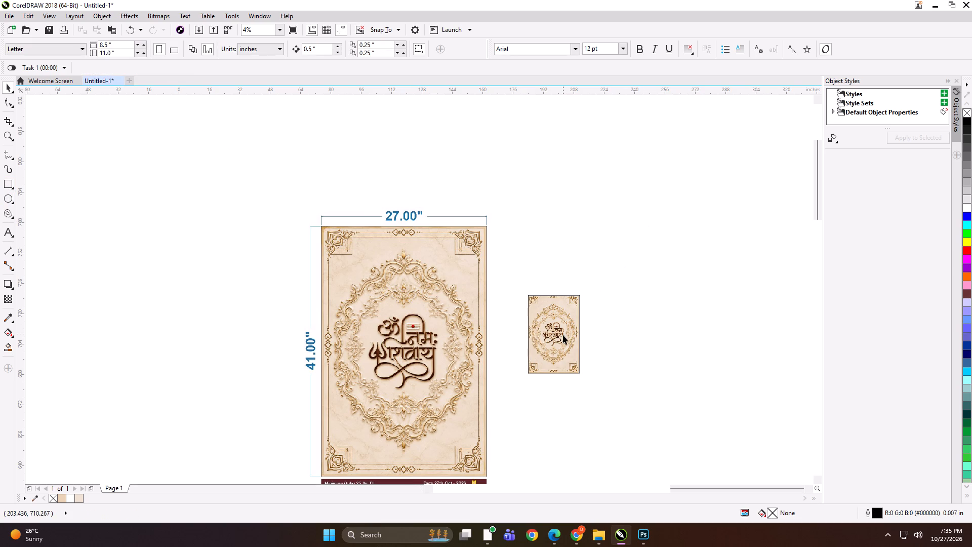
{"action": "scroll", "coordinate": [548, 341], "scroll_direction": "up", "scroll_amount": 2}
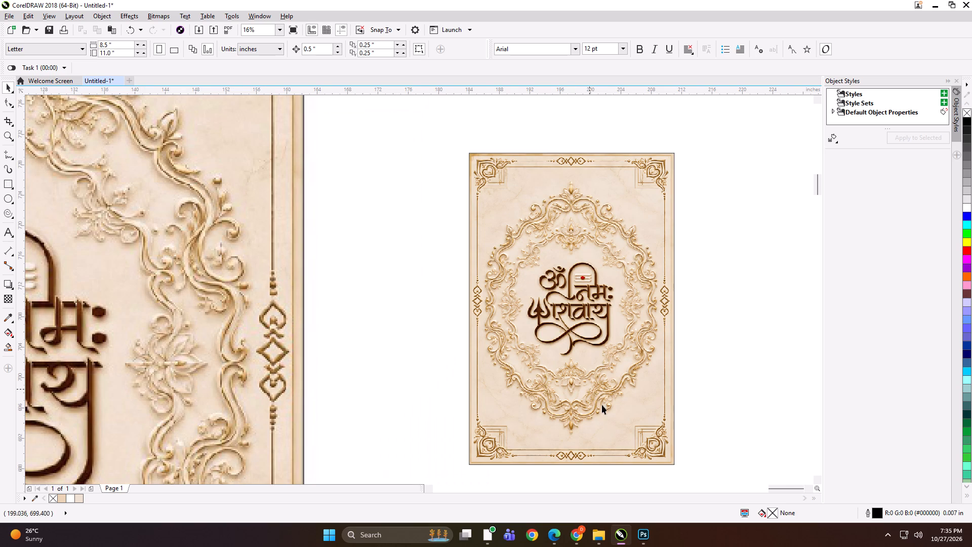
{"action": "scroll", "coordinate": [659, 465], "scroll_direction": "up", "scroll_amount": 2}
{"action": "scroll", "coordinate": [554, 309], "scroll_direction": "down", "scroll_amount": 3}
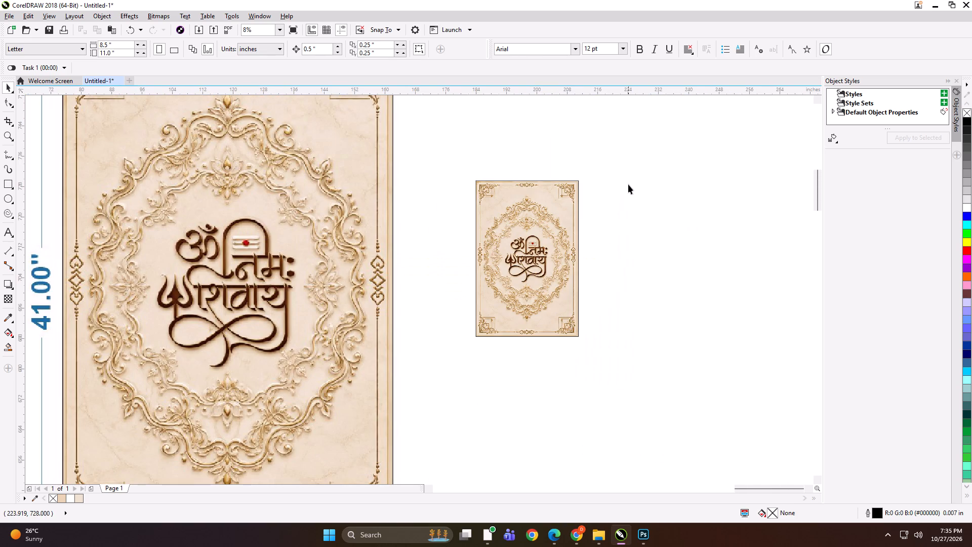
{"action": "scroll", "coordinate": [625, 196], "scroll_direction": "down", "scroll_amount": 2}
{"action": "left_click_drag", "start_coordinate": [664, 159], "coordinate": [574, 281]}
{"action": "key", "text": "ctrl+g"}
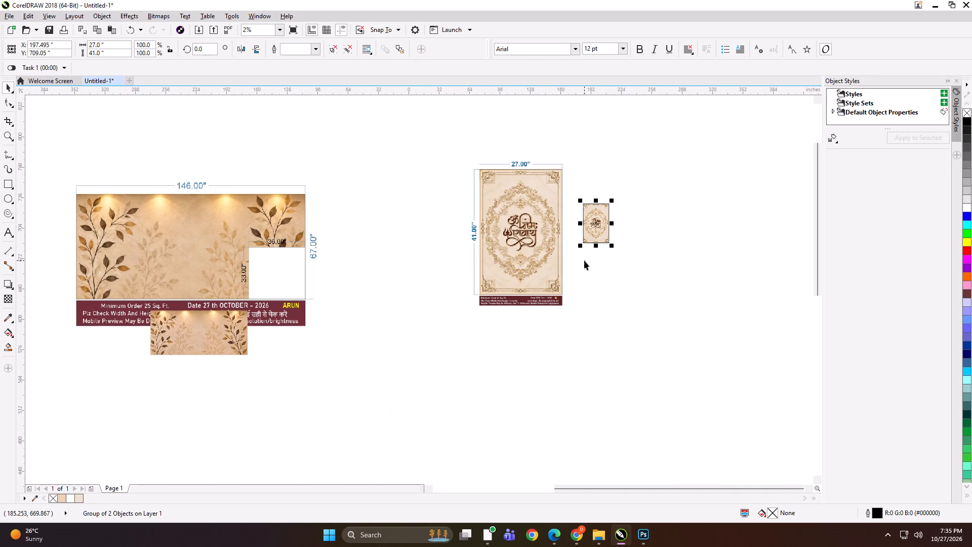
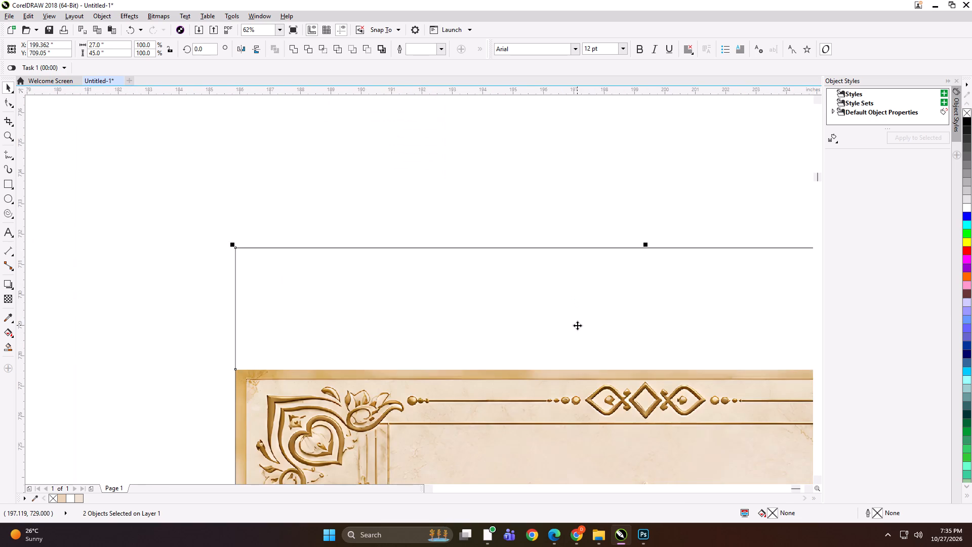
{"action": "scroll", "coordinate": [577, 325], "scroll_direction": "up", "scroll_amount": 1}
{"action": "scroll", "coordinate": [546, 281], "scroll_direction": "down", "scroll_amount": 2}
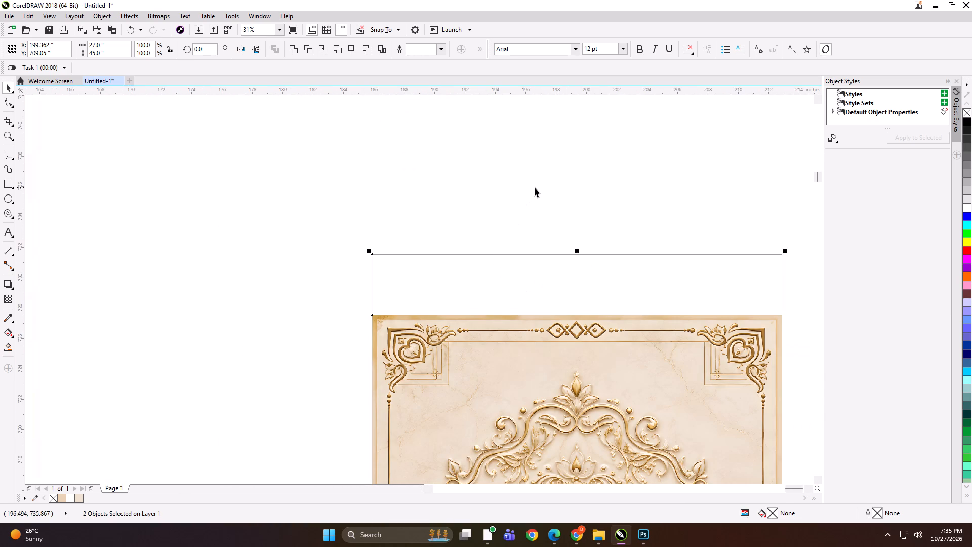
{"action": "scroll", "coordinate": [535, 187], "scroll_direction": "down", "scroll_amount": 1}
{"action": "left_click", "coordinate": [553, 191]}
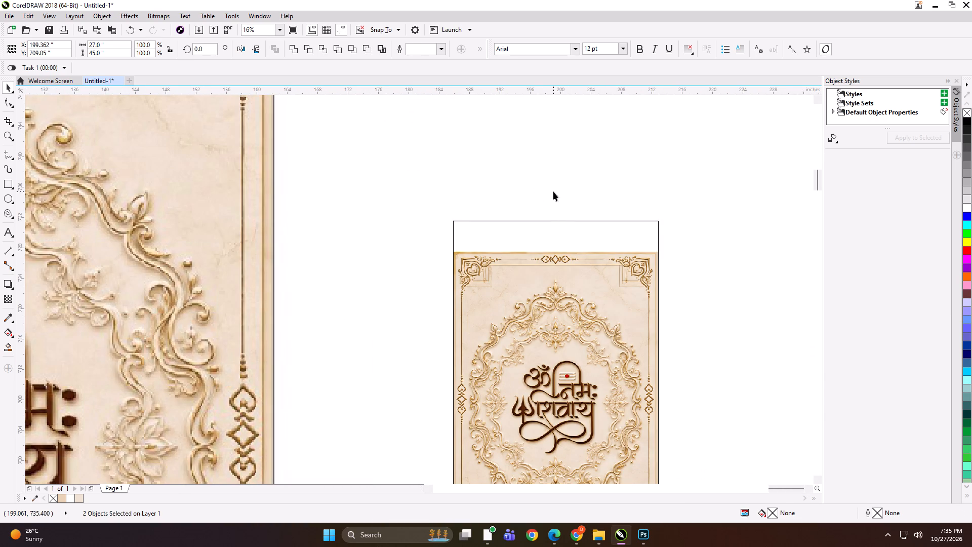
Fill the 27 × 45 inch frame with light beige sampled from the artwork's background, and bring the image in front of it.
{"action": "left_click", "coordinate": [12, 316]}
{"action": "scroll", "coordinate": [590, 258], "scroll_direction": "up", "scroll_amount": 2}
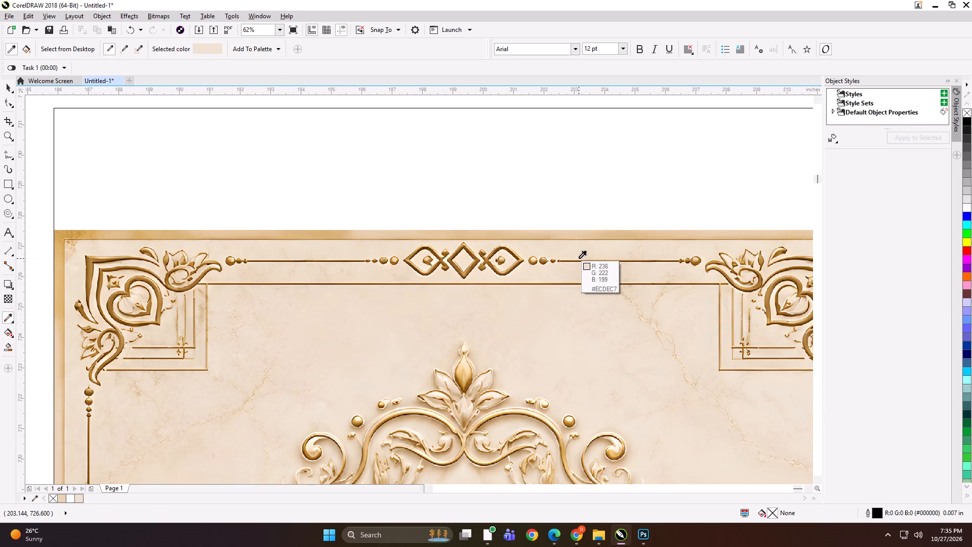
{"action": "left_click", "coordinate": [550, 331]}
{"action": "left_click", "coordinate": [522, 186]}
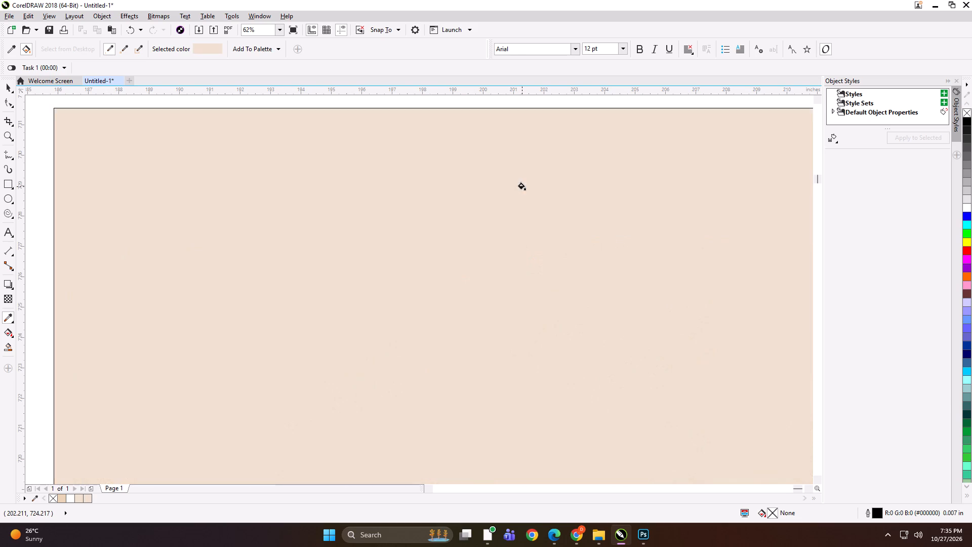
{"action": "scroll", "coordinate": [522, 186], "scroll_direction": "down", "scroll_amount": 1}
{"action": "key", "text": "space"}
{"action": "left_click", "coordinate": [526, 275], "text": "alt"}
{"action": "key", "text": "shift+Page_Up"}
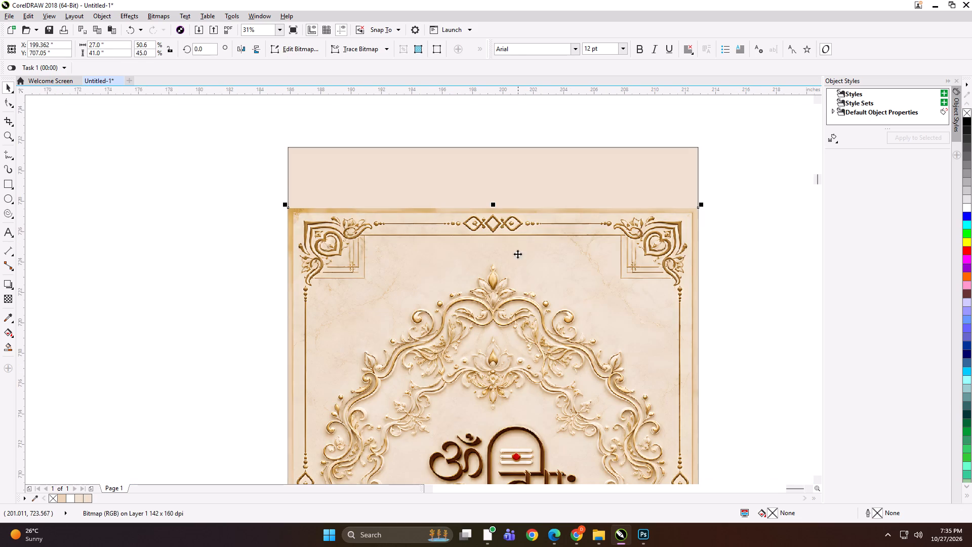
{"action": "scroll", "coordinate": [516, 243], "scroll_direction": "down", "scroll_amount": 1}
{"action": "left_click", "coordinate": [637, 207]}
Group the Om Namah Shivaya image with its beige 27 × 45 inch frame.
{"action": "scroll", "coordinate": [642, 185], "scroll_direction": "down", "scroll_amount": 1}
{"action": "left_click_drag", "start_coordinate": [664, 167], "coordinate": [504, 414]}
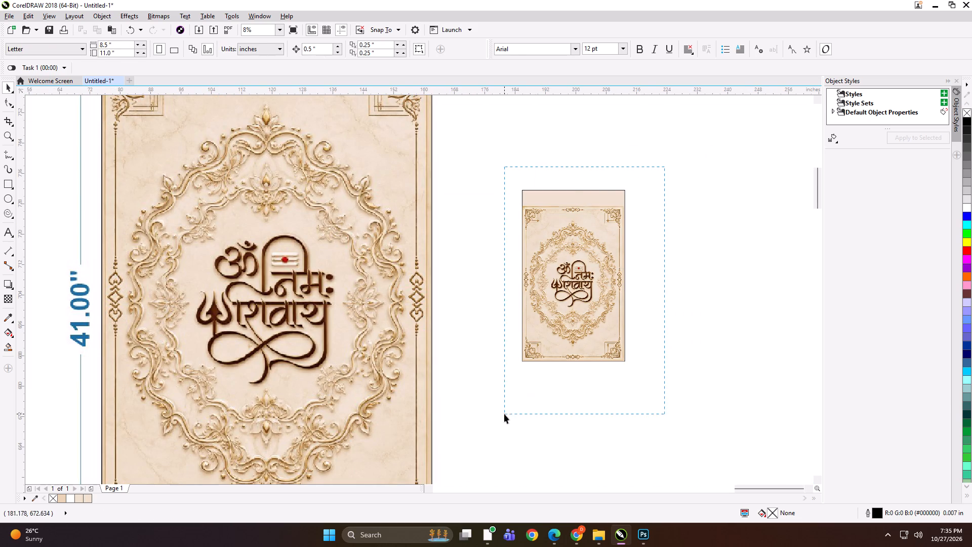
{"action": "left_click_drag", "start_coordinate": [504, 414], "coordinate": [495, 414]}
{"action": "scroll", "coordinate": [620, 332], "scroll_direction": "down", "scroll_amount": 1}
{"action": "key", "text": "ctrl+g"}
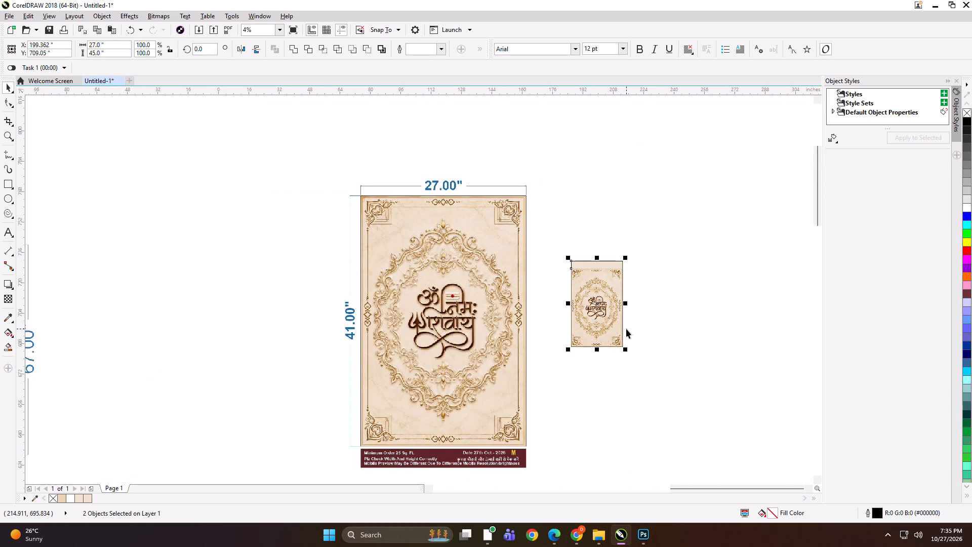
Export only the grouped 27 × 45 inch Om Namah Shivaya artwork as an uncompressed TIFF bitmap.
{"action": "key", "text": "ctrl+e"}
{"action": "left_click", "coordinate": [362, 151]}
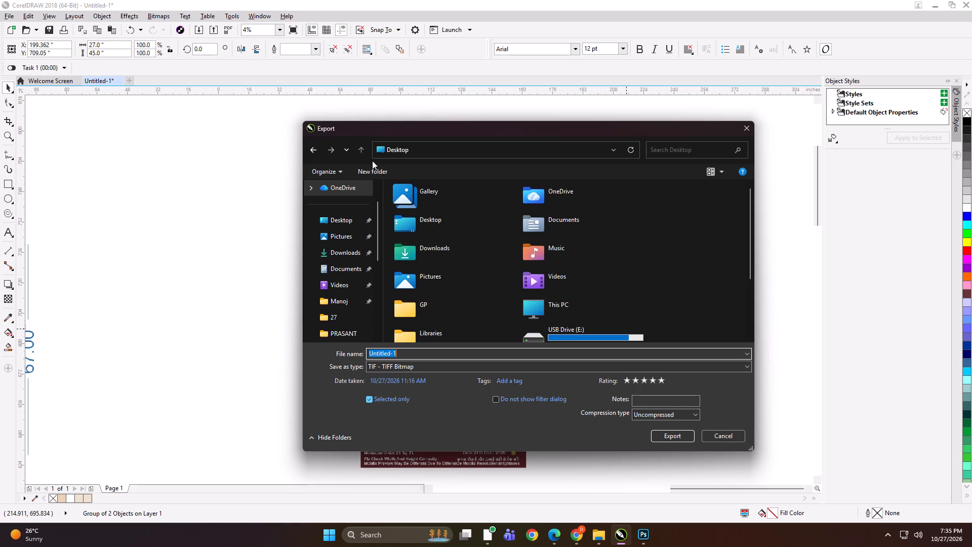
Set the TIFF export destination for the selected 27 × 45 inch group to the 27 folder in D:\KD\PRINT FILE.
{"action": "scroll", "coordinate": [359, 318], "scroll_direction": "down", "scroll_amount": 1}
{"action": "left_click", "coordinate": [345, 267]}
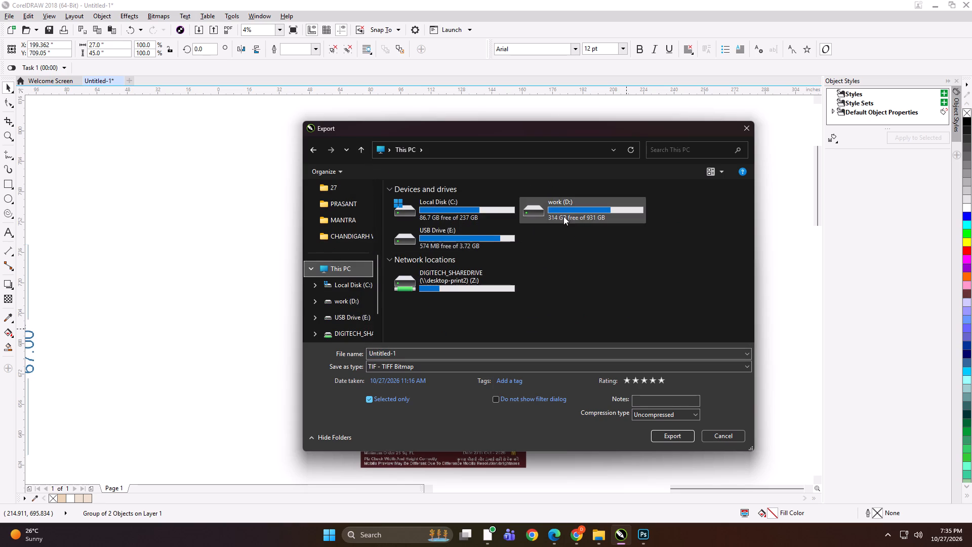
{"action": "double_click", "coordinate": [569, 208]}
{"action": "double_click", "coordinate": [592, 247]}
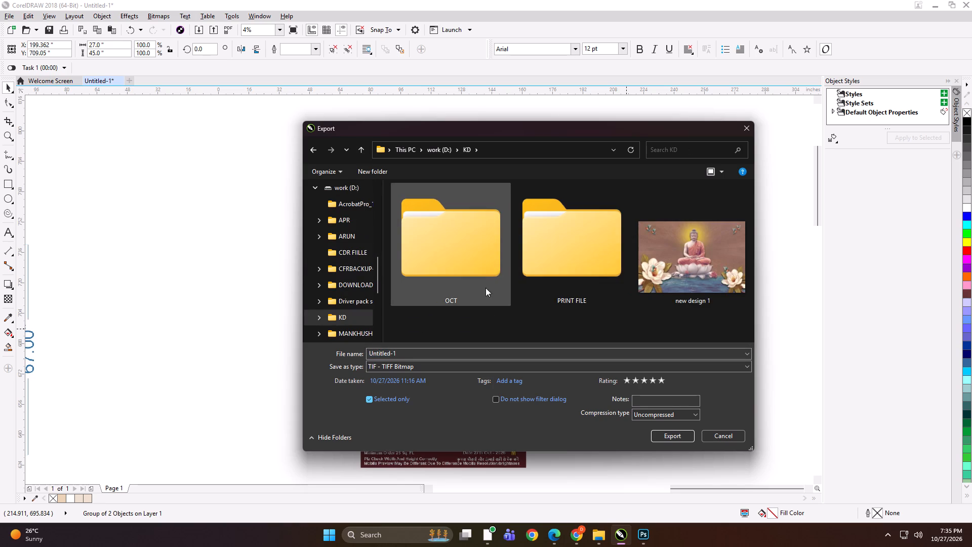
{"action": "scroll", "coordinate": [488, 272], "scroll_direction": "down", "scroll_amount": 4, "text": "ctrl"}
{"action": "double_click", "coordinate": [544, 254]}
{"action": "double_click", "coordinate": [545, 252]}
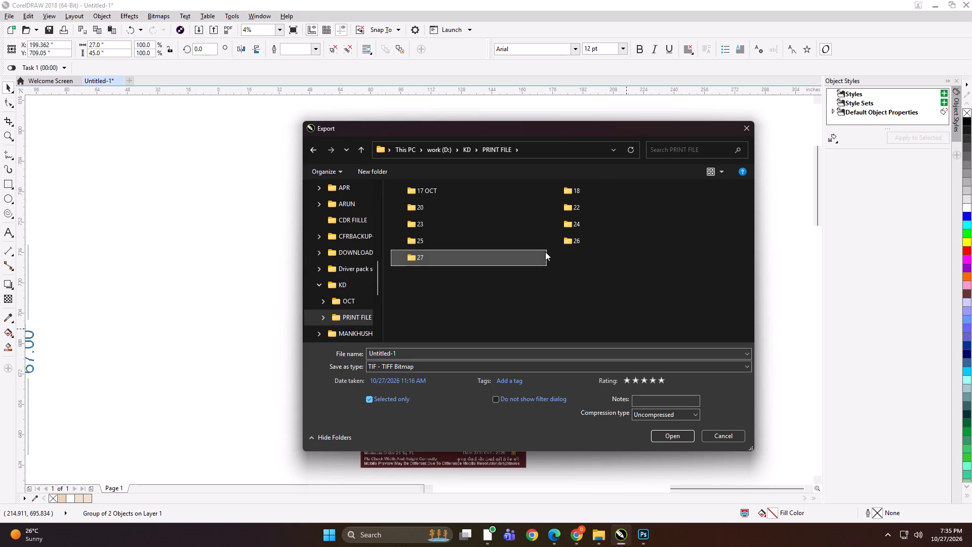
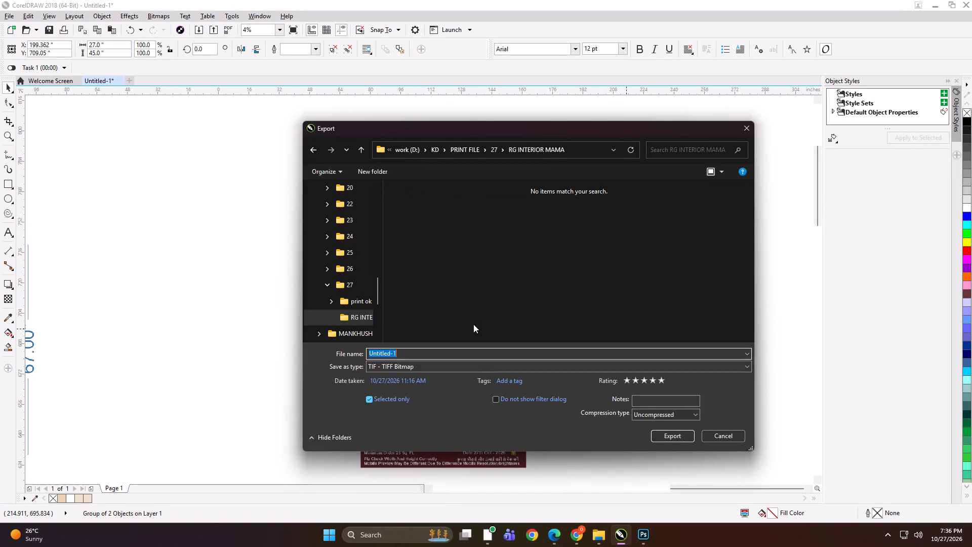
Name the export file 27x4 BLIND and export the selected group with the current TIFF settings.
{"action": "type", "text": "27x4 BLIND"}
{"action": "key", "text": "Return"}
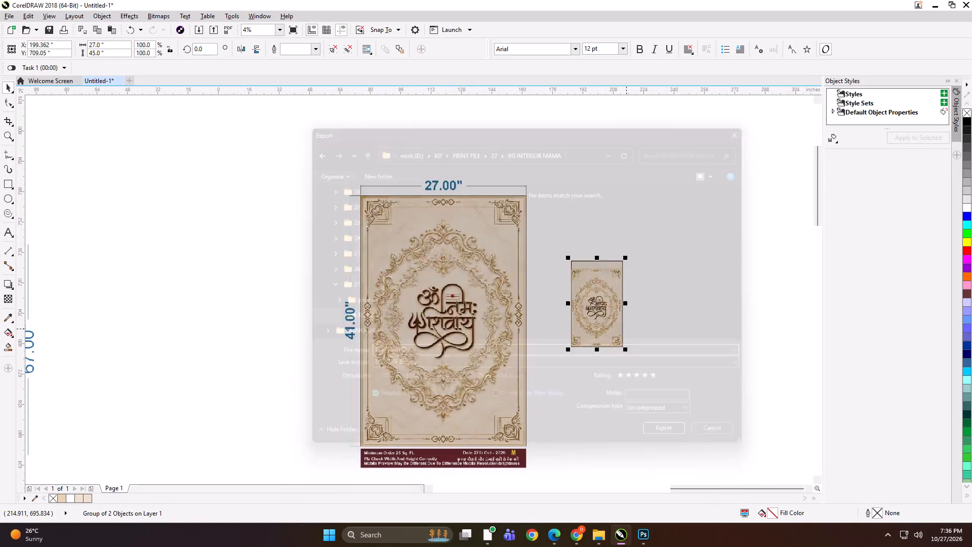
{"action": "key", "text": "Return"}
Enlarge the exported blind artwork to about the height of the 27 × 41 inch customer preview beside it, and group the two.
{"action": "left_click_drag", "start_coordinate": [627, 349], "coordinate": [644, 372], "text": "shift"}
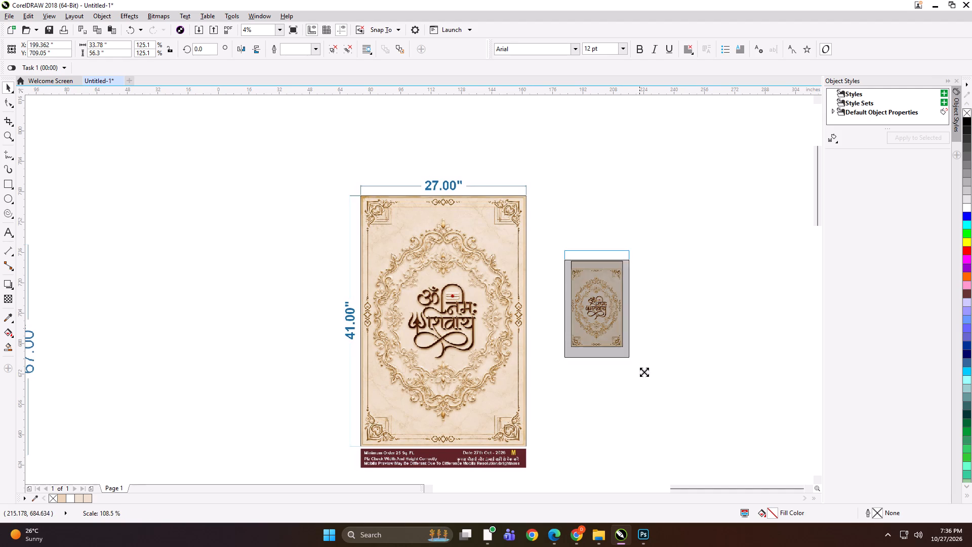
{"action": "left_click_drag", "start_coordinate": [644, 372], "coordinate": [679, 429], "text": "shift"}
{"action": "left_click_drag", "start_coordinate": [606, 317], "coordinate": [626, 326]}
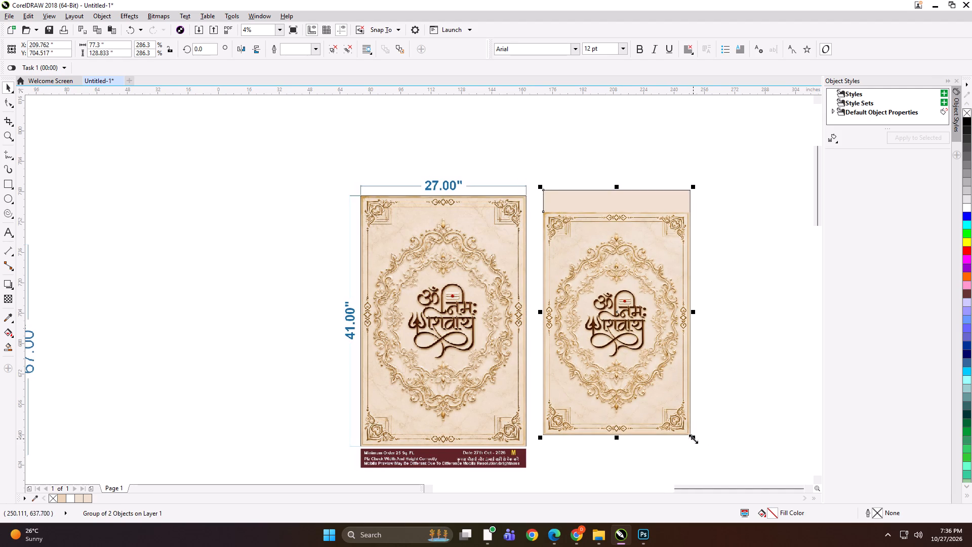
{"action": "left_click_drag", "start_coordinate": [693, 439], "coordinate": [709, 448]}
{"action": "left_click", "coordinate": [493, 365], "text": "shift"}
{"action": "key", "text": "ctrl+g"}
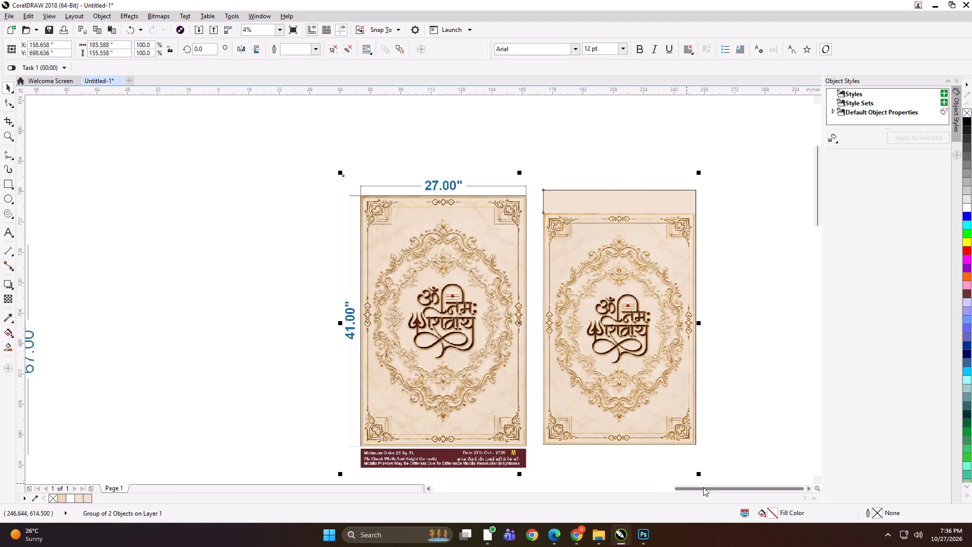
Scale the combined preview and blind artwork group down proportionally to a small size, only a few inches wide.
{"action": "left_click_drag", "start_coordinate": [700, 478], "coordinate": [531, 333], "text": "shift"}
{"action": "scroll", "coordinate": [520, 327], "scroll_direction": "up", "scroll_amount": 2}
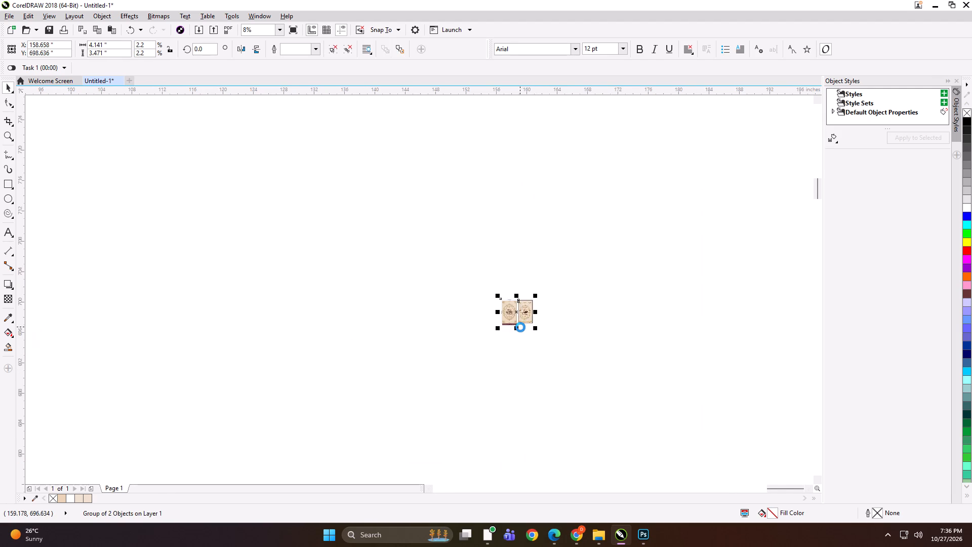
{"action": "scroll", "coordinate": [520, 327], "scroll_direction": "up", "scroll_amount": 3}
{"action": "left_click_drag", "start_coordinate": [643, 405], "coordinate": [602, 379], "text": "shift"}
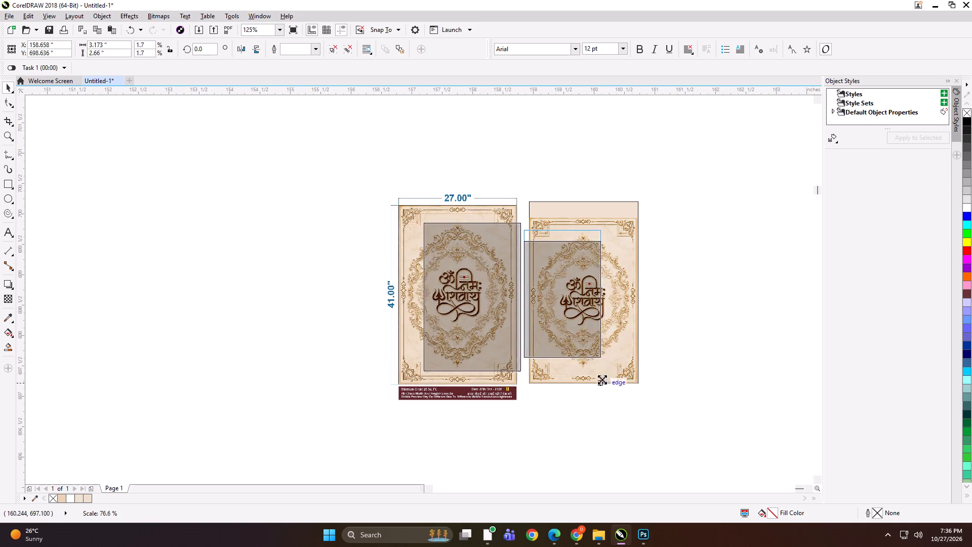
{"action": "left_click_drag", "start_coordinate": [602, 379], "coordinate": [585, 360], "text": "shift"}
Export the reduced combined group under the file name SFDSG, accepting the export settings.
{"action": "key", "text": "ctrl+e"}
{"action": "type", "text": "SFDSG"}
{"action": "key", "text": "Return"}
{"action": "key", "text": "Return"}
{"action": "key", "text": "Return"}
{"action": "key", "text": "Return"}
Delete the combined preview and blind artwork group from the drawing.
{"action": "key", "text": "Delete"}
Move the brown leaf wallpaper layout clear of its smaller matching artwork, to about X 2.5, Y 602 inches.
{"action": "key", "text": "F4"}
{"action": "left_click", "coordinate": [573, 324]}
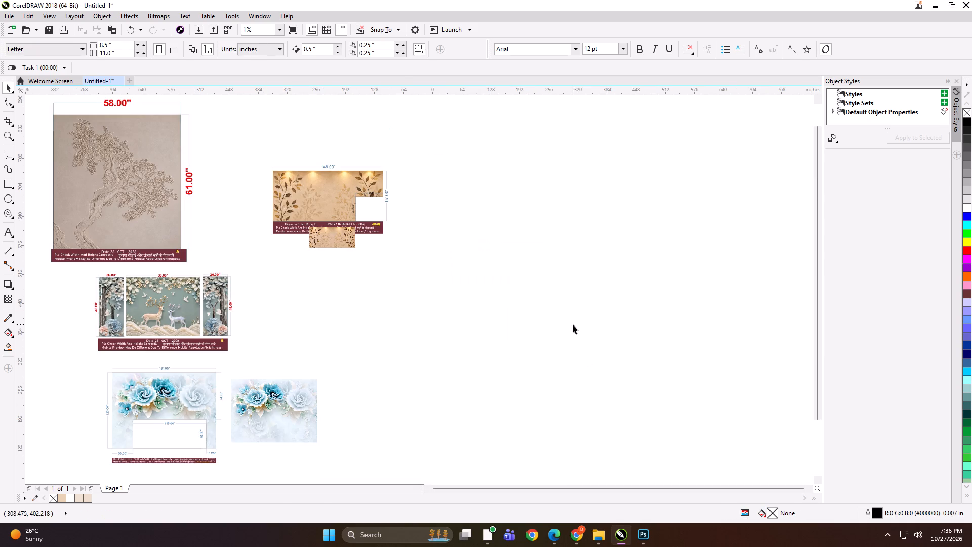
{"action": "left_click_drag", "start_coordinate": [332, 184], "coordinate": [434, 218]}
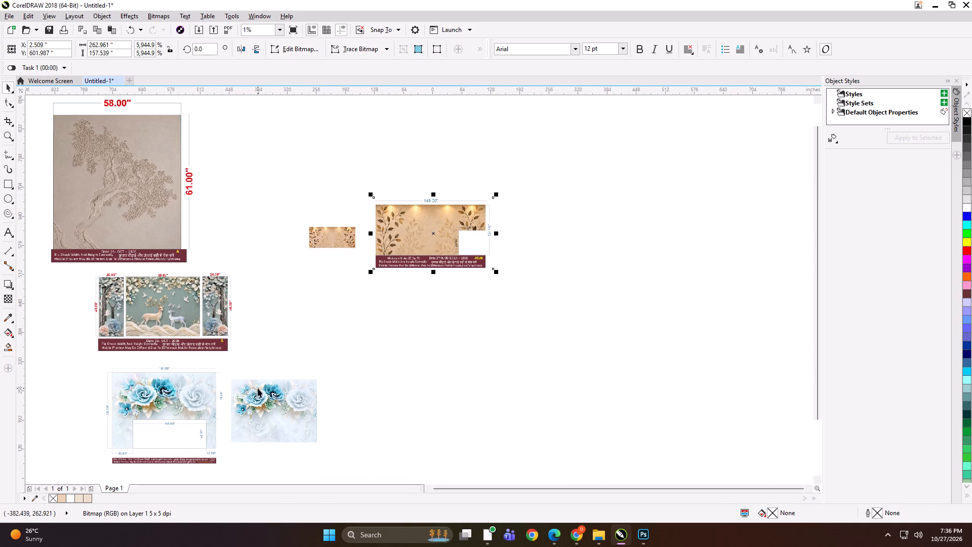
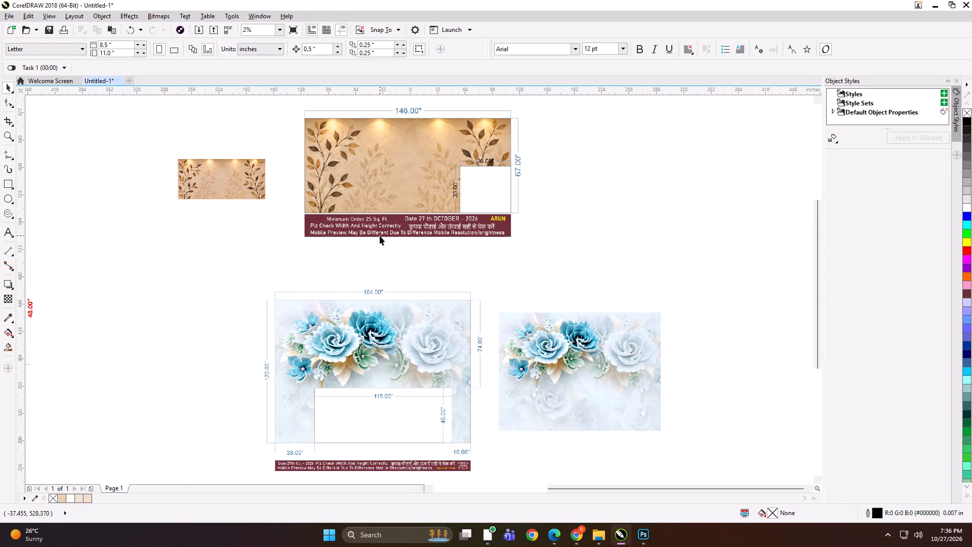
Resize the separate blue flower artwork beside the dimensioned layout to 164 × 120 inches.
{"action": "left_click", "coordinate": [534, 328]}
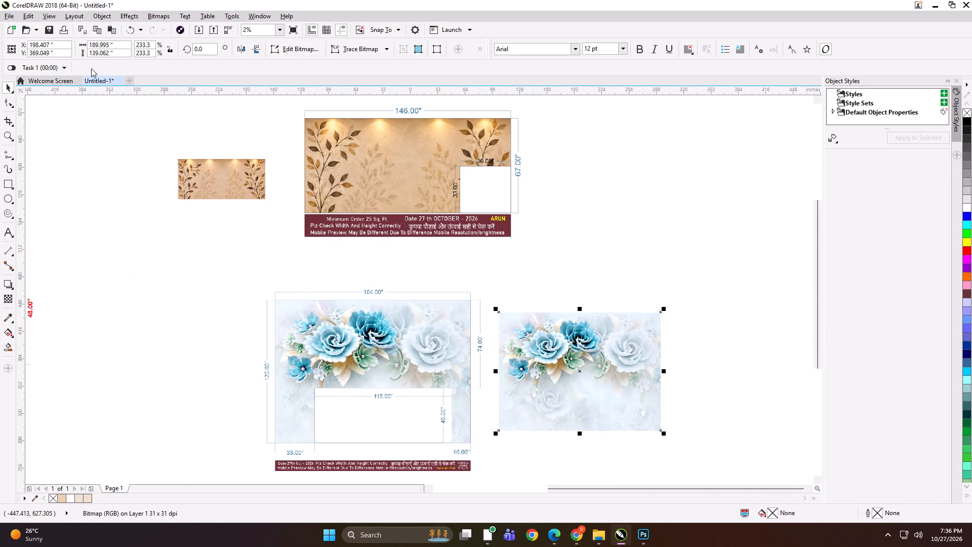
{"action": "left_click_drag", "start_coordinate": [119, 47], "coordinate": [69, 50]}
{"action": "type", "text": "164"}
{"action": "key", "text": "Tab"}
{"action": "type", "text": "120"}
{"action": "key", "text": "Return"}
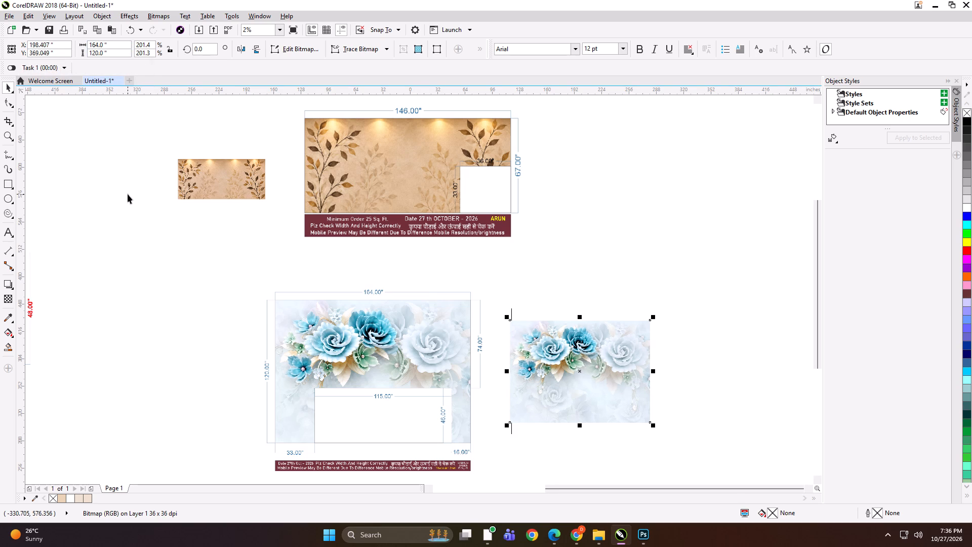
Create a 164 × 120 inch rectangle framing the resized flower artwork.
{"action": "double_click", "coordinate": [10, 183], "text": "shift"}
{"action": "key", "text": "shift+space"}
{"action": "left_click", "coordinate": [638, 279]}
Duplicate the artwork frame, resize the copy to 115 × 46 inches and fill it white as the opening.
{"action": "left_click", "coordinate": [614, 358]}
{"action": "key", "text": "plus"}
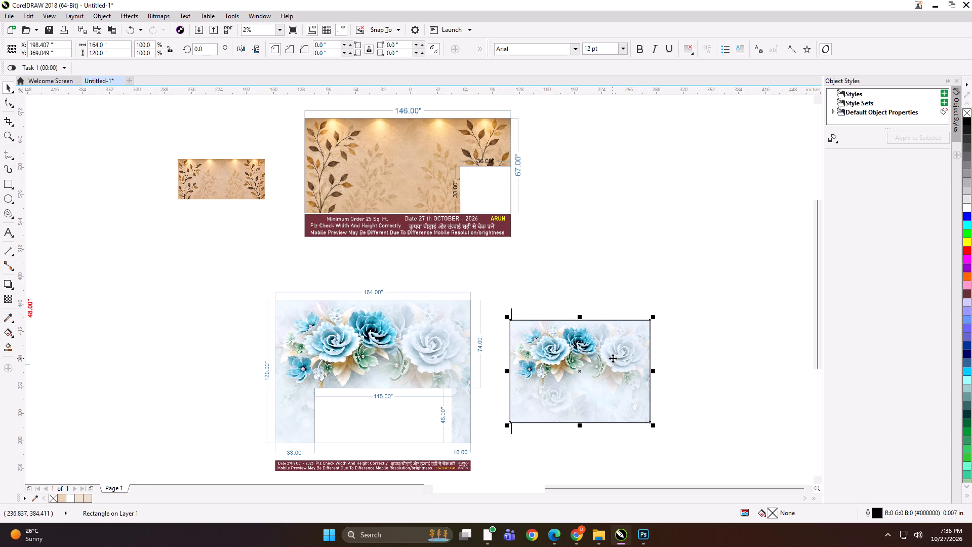
{"action": "left_click_drag", "start_coordinate": [117, 47], "coordinate": [74, 45]}
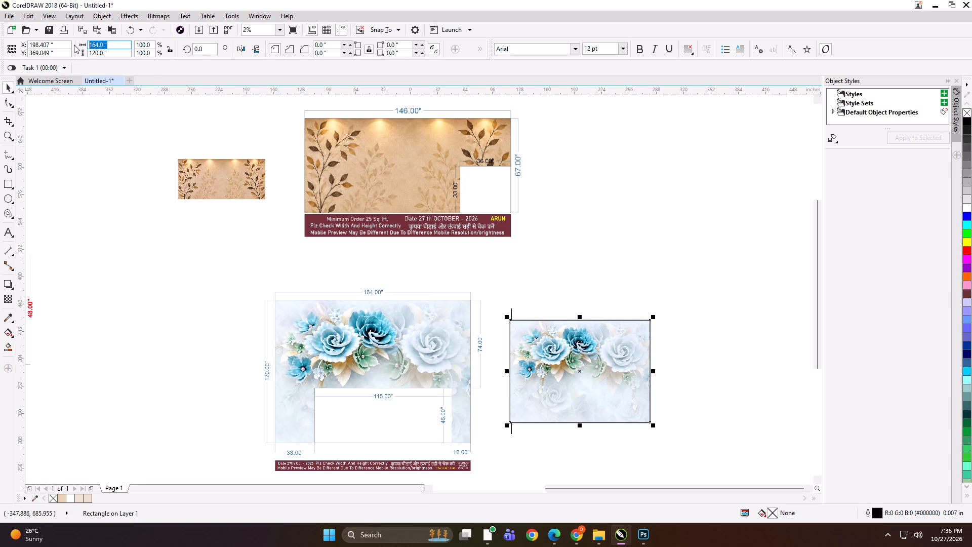
{"action": "type", "text": "115"}
{"action": "key", "text": "Tab"}
{"action": "type", "text": "46"}
{"action": "key", "text": "Return"}
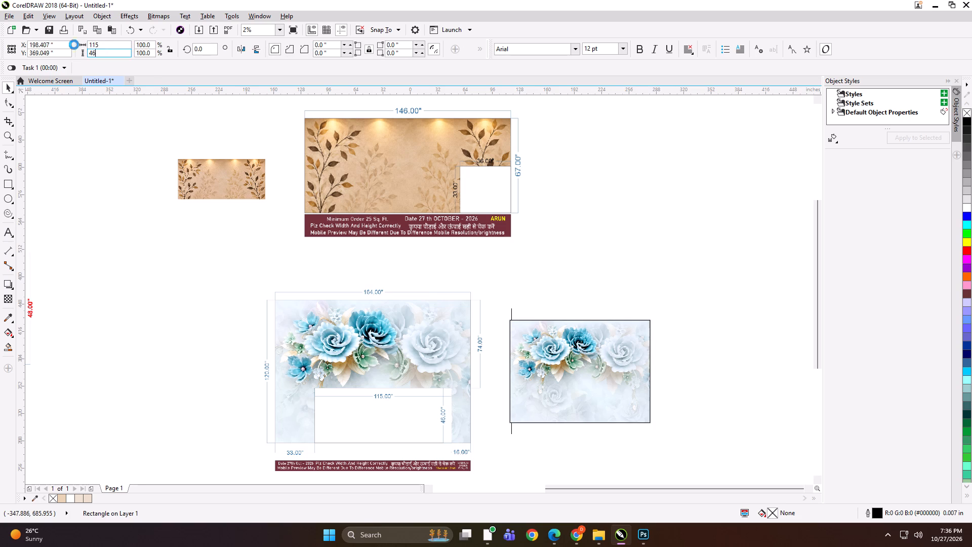
{"action": "left_click", "coordinate": [969, 208]}
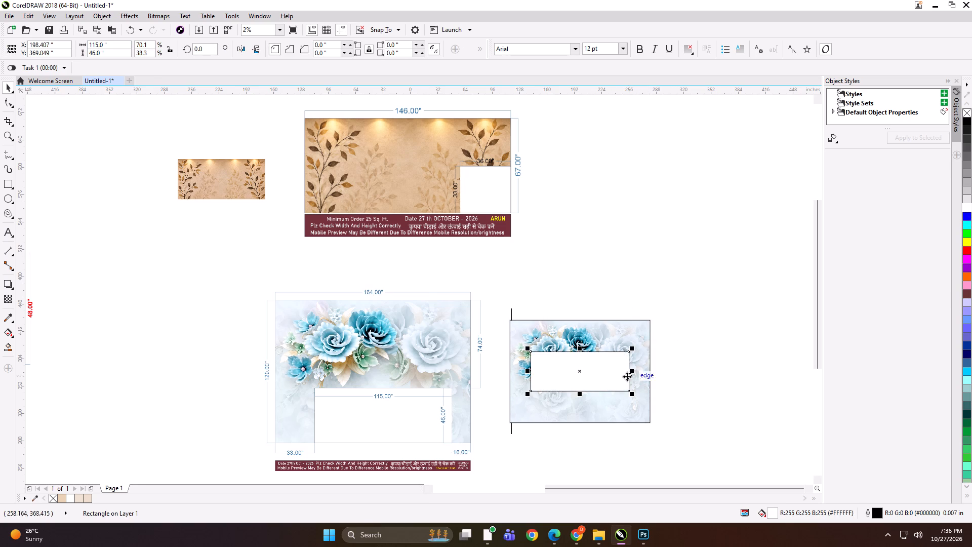
Place the white opening flush with the frame's bottom edge, 16 inches in from its right edge.
{"action": "left_click", "coordinate": [598, 395], "text": "shift"}
{"action": "key", "text": "b"}
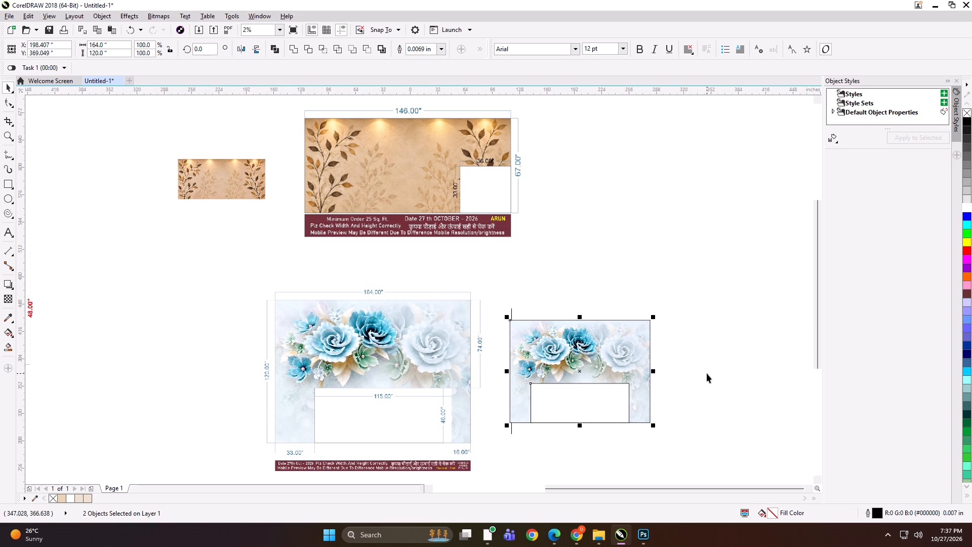
{"action": "key", "text": "r"}
{"action": "left_click", "coordinate": [706, 372]}
{"action": "left_click_drag", "start_coordinate": [322, 46], "coordinate": [277, 50]}
{"action": "type", "text": "16"}
{"action": "key", "text": "Return"}
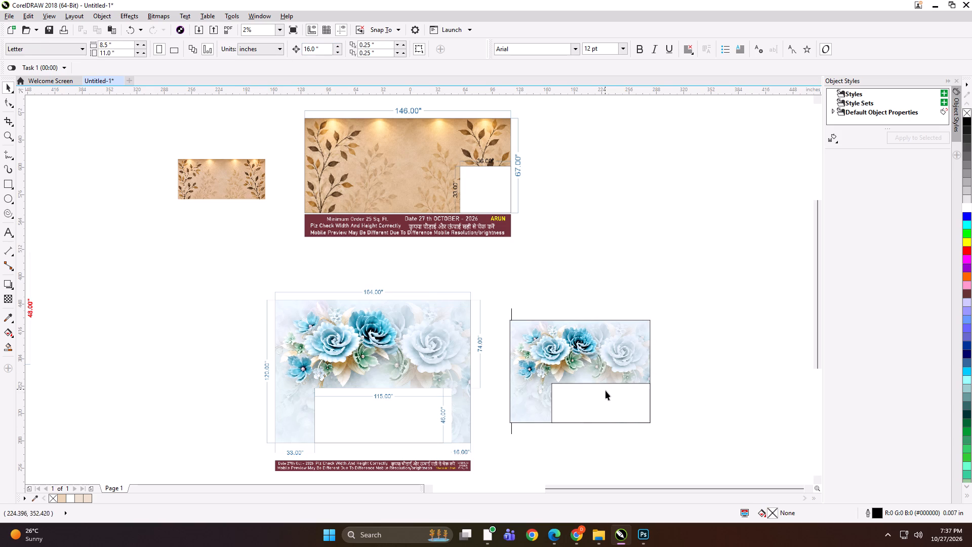
{"action": "left_click", "coordinate": [607, 395]}
{"action": "key", "text": "Left"}
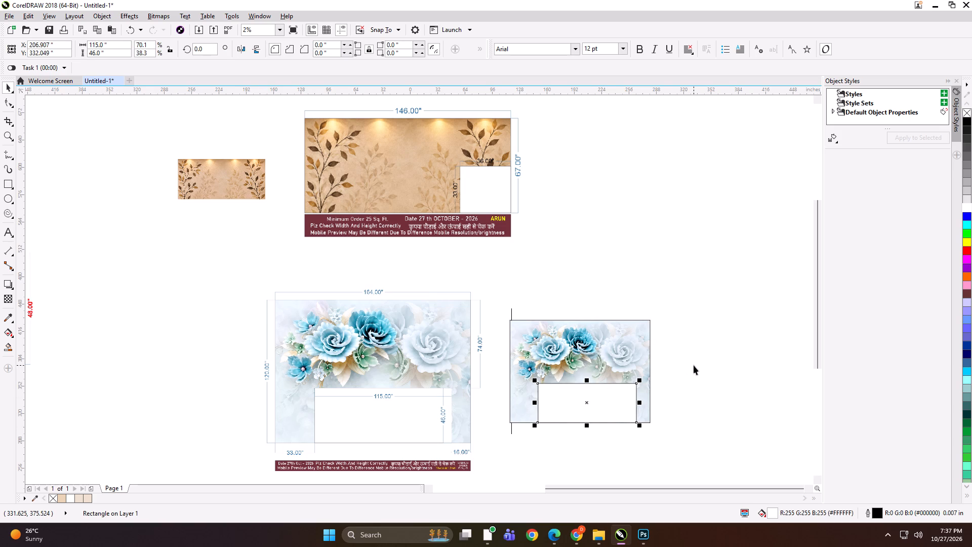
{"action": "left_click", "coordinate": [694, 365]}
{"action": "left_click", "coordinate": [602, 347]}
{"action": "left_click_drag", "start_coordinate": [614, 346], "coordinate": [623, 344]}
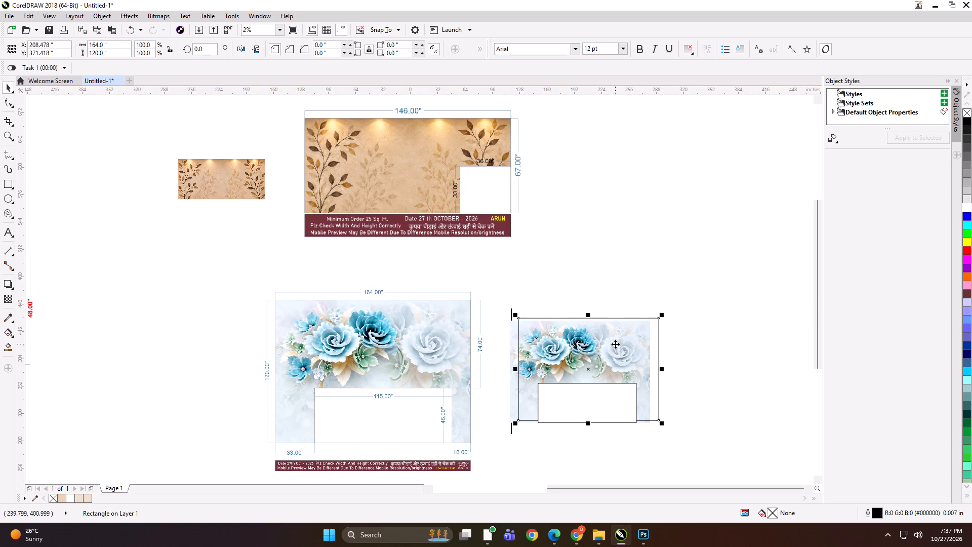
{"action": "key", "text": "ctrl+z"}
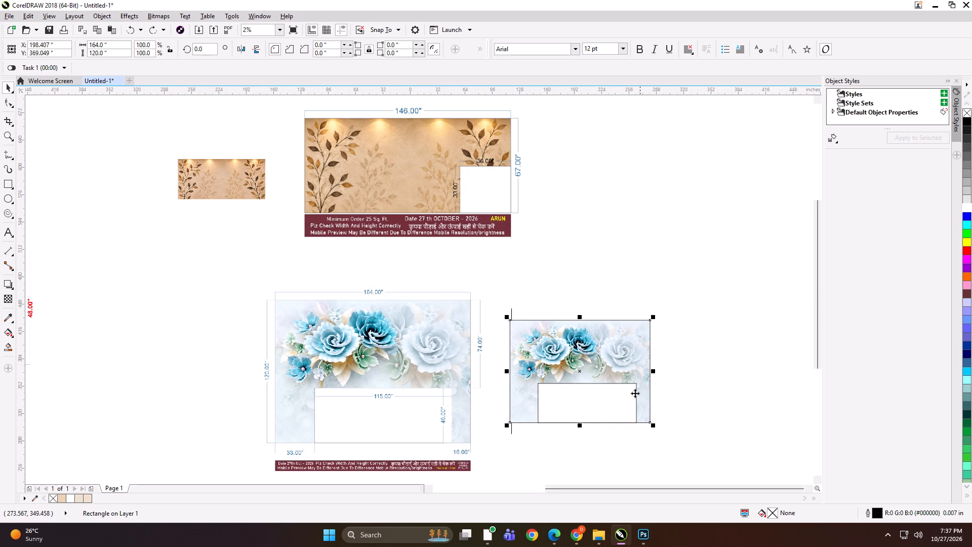
Shorten the frame from the bottom up to the opening's top edge, making it 74 inches high.
{"action": "scroll", "coordinate": [476, 397], "scroll_direction": "up", "scroll_amount": 1}
{"action": "scroll", "coordinate": [430, 320], "scroll_direction": "down", "scroll_amount": 1}
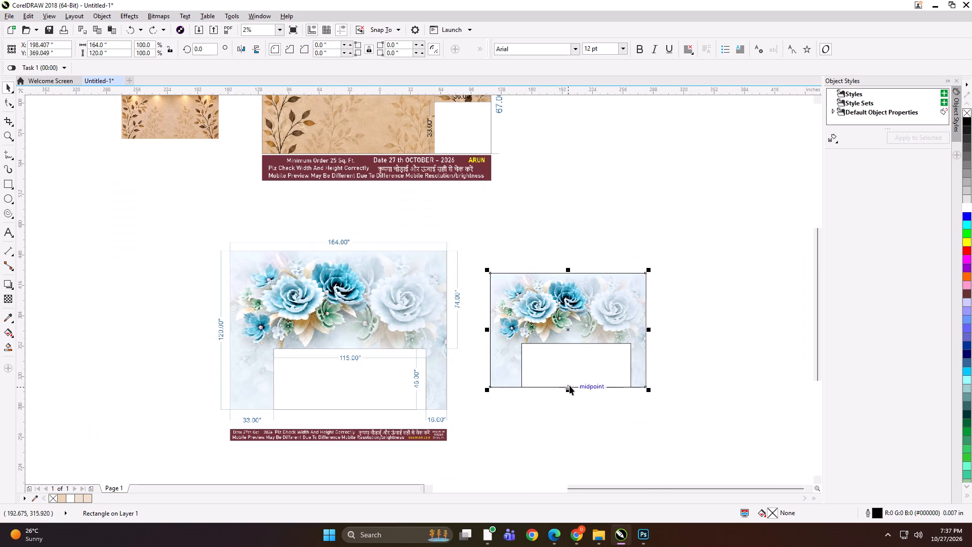
{"action": "left_click_drag", "start_coordinate": [570, 392], "coordinate": [570, 348]}
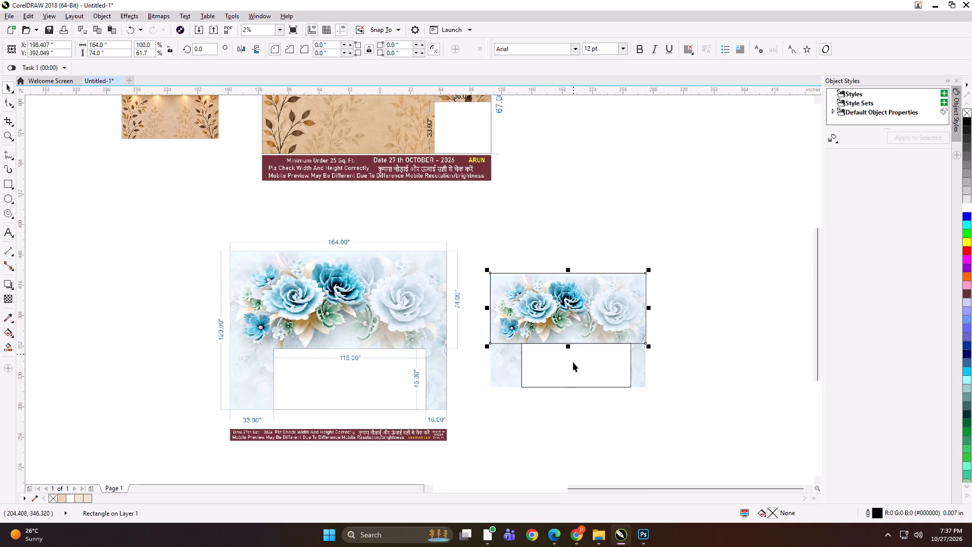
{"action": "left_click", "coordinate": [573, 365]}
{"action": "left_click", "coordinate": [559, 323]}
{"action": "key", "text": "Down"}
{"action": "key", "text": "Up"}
Nudge the upper frame down twice by 0.5 inch and stretch its top edge back to the artwork's top.
{"action": "left_click", "coordinate": [573, 231]}
{"action": "left_click_drag", "start_coordinate": [322, 48], "coordinate": [278, 48]}
{"action": "type", "text": ".5"}
{"action": "key", "text": "Return"}
{"action": "left_click", "coordinate": [539, 283]}
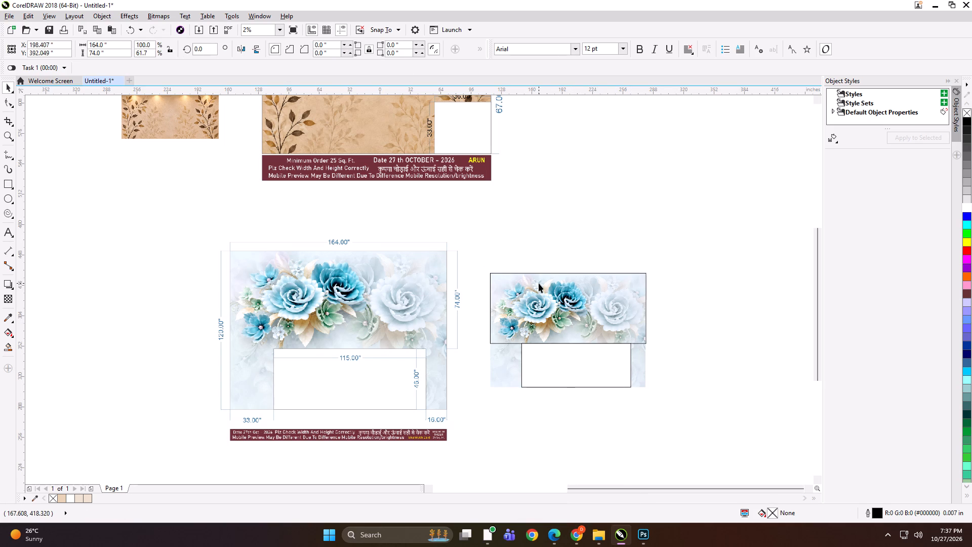
{"action": "key", "text": "Down"}
{"action": "scroll", "coordinate": [584, 337], "scroll_direction": "up", "scroll_amount": 1}
{"action": "scroll", "coordinate": [555, 213], "scroll_direction": "up", "scroll_amount": 1}
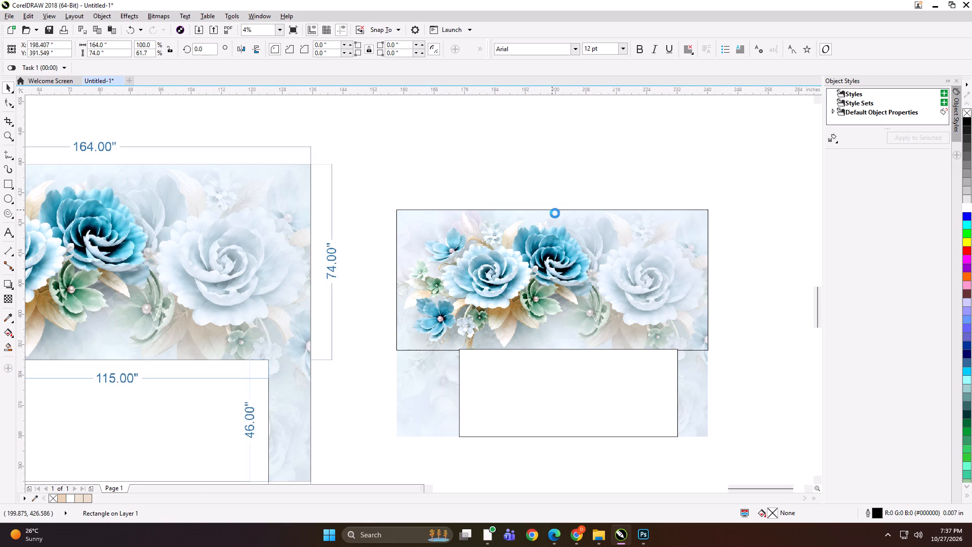
{"action": "scroll", "coordinate": [555, 213], "scroll_direction": "up", "scroll_amount": 1}
{"action": "left_click", "coordinate": [549, 167]}
{"action": "left_click", "coordinate": [525, 241]}
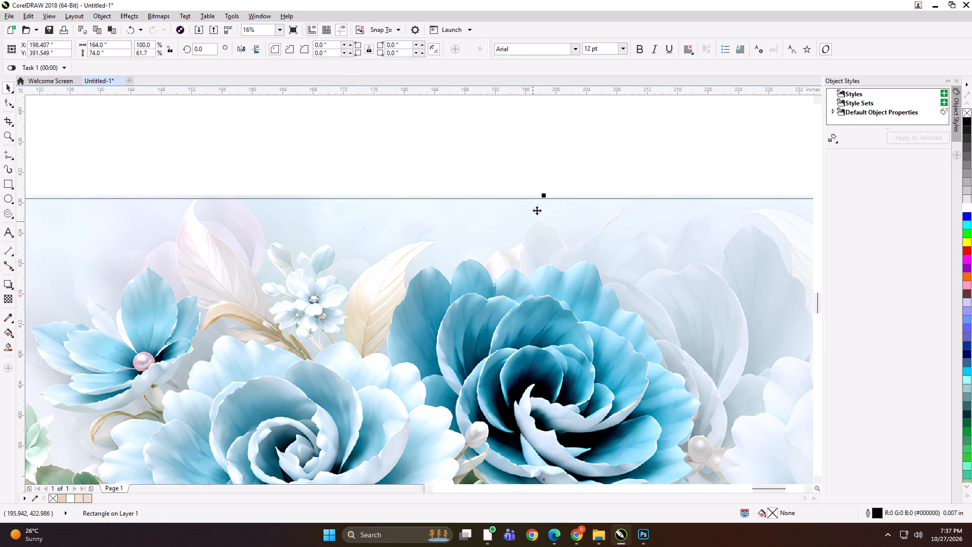
{"action": "scroll", "coordinate": [538, 198], "scroll_direction": "up", "scroll_amount": 2}
{"action": "key", "text": "Down"}
{"action": "left_click_drag", "start_coordinate": [561, 213], "coordinate": [561, 190]}
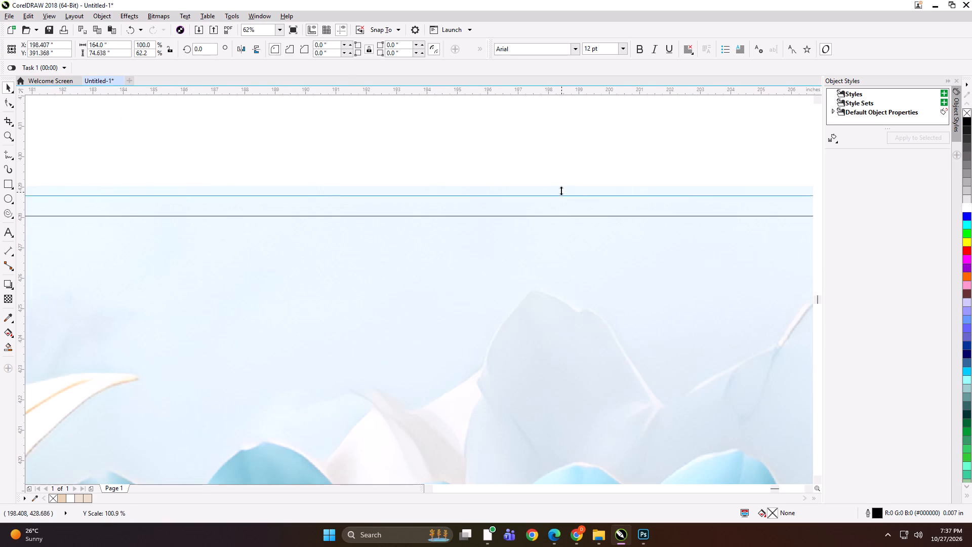
{"action": "left_click_drag", "start_coordinate": [561, 190], "coordinate": [559, 184]}
Mirror-copy the opening to its left, overlap it inward by two 0.5 inch nudges, and trim its width to the artwork's left edge.
{"action": "scroll", "coordinate": [548, 168], "scroll_direction": "down", "scroll_amount": 3}
{"action": "scroll", "coordinate": [481, 164], "scroll_direction": "down", "scroll_amount": 2}
{"action": "left_click", "coordinate": [497, 271]}
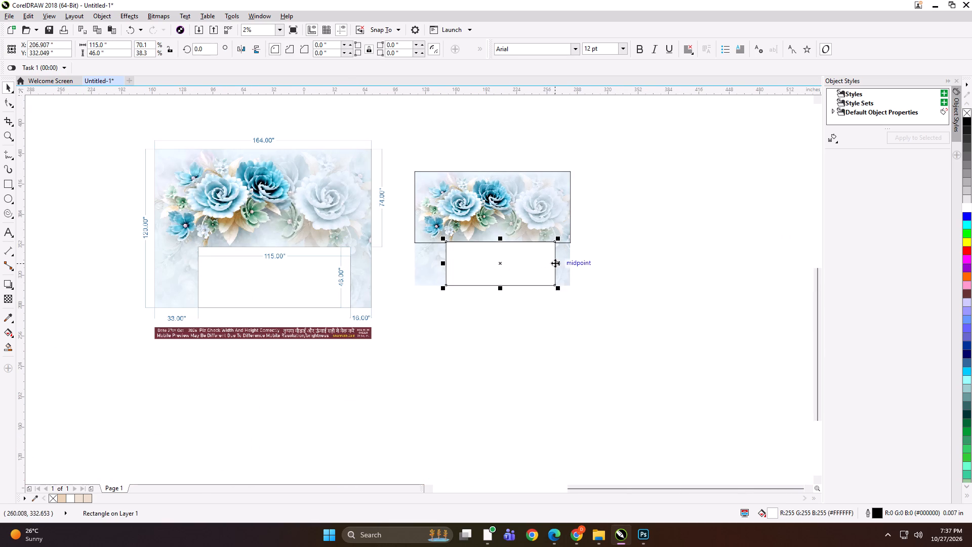
{"action": "left_click_drag", "start_coordinate": [558, 263], "coordinate": [423, 258]}
{"action": "right_click", "coordinate": [425, 258], "text": "ctrl"}
{"action": "scroll", "coordinate": [439, 257], "scroll_direction": "up", "scroll_amount": 1}
{"action": "key", "text": "Right"}
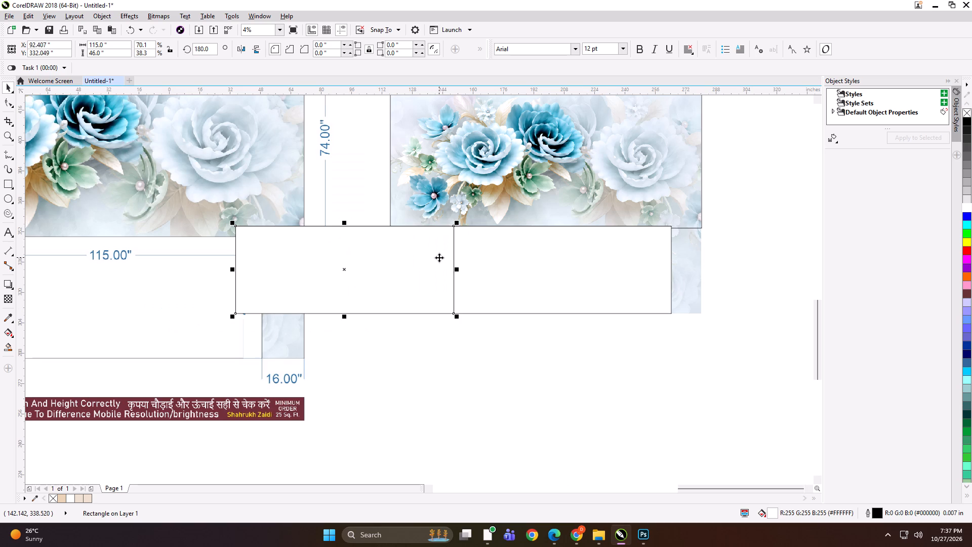
{"action": "key", "text": "Right"}
{"action": "left_click_drag", "start_coordinate": [233, 271], "coordinate": [386, 258]}
Mirror-copy the opening to its right, overlap it inward by two 0.5 inch nudges, and shorten it to the artwork's right edge.
{"action": "left_click", "coordinate": [526, 265]}
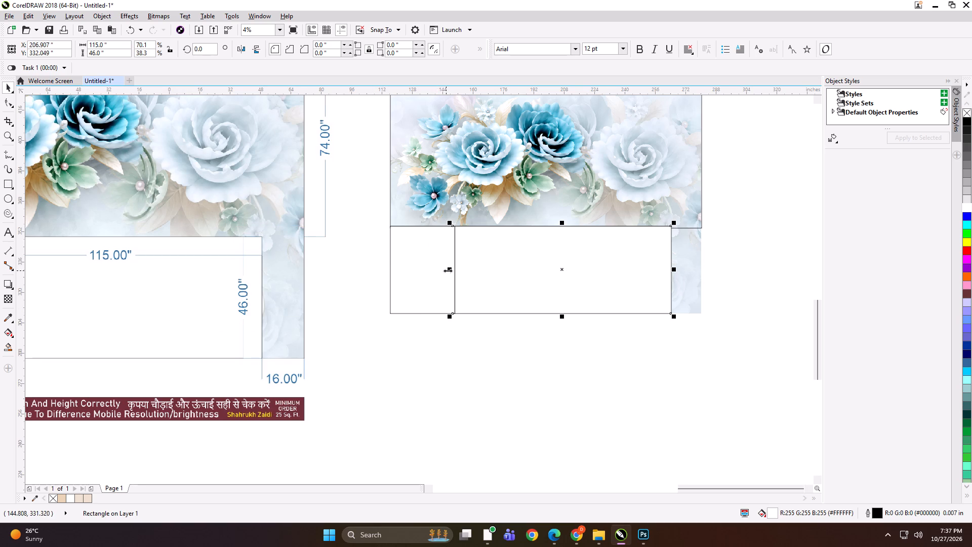
{"action": "left_click_drag", "start_coordinate": [451, 269], "coordinate": [709, 259]}
{"action": "right_click", "coordinate": [709, 259], "text": "ctrl"}
{"action": "key", "text": "Left"}
{"action": "key", "text": "Left"}
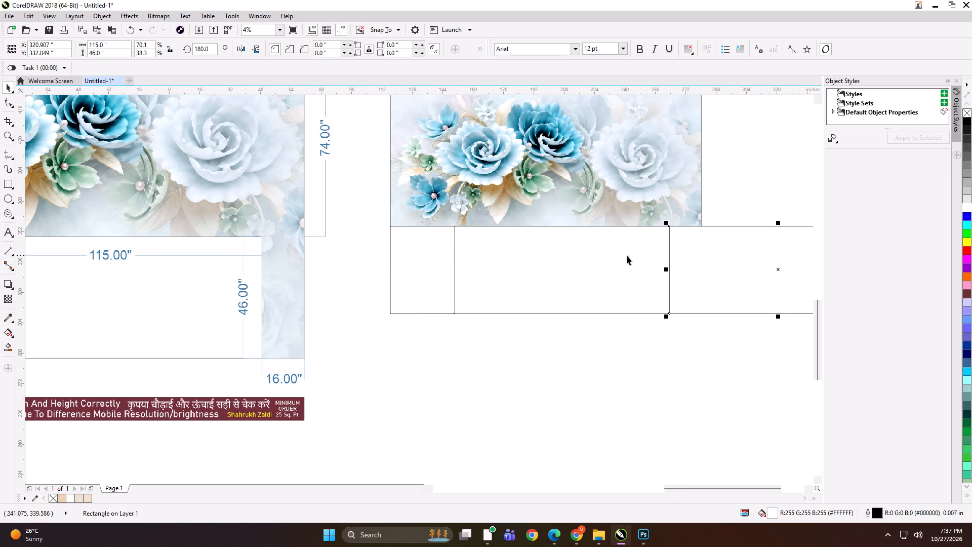
{"action": "scroll", "coordinate": [620, 260], "scroll_direction": "down", "scroll_amount": 1}
{"action": "scroll", "coordinate": [727, 264], "scroll_direction": "up", "scroll_amount": 1}
{"action": "left_click_drag", "start_coordinate": [786, 267], "coordinate": [718, 256]}
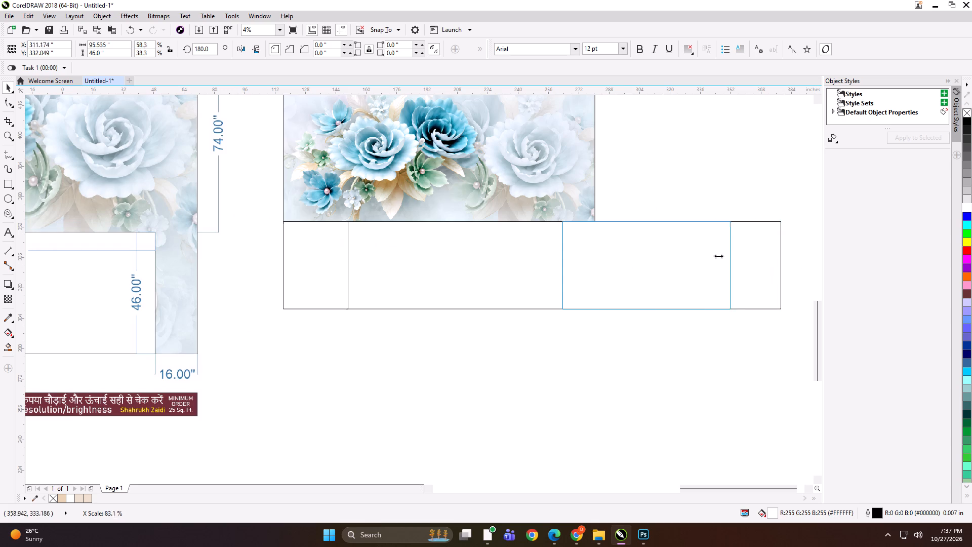
{"action": "left_click_drag", "start_coordinate": [718, 256], "coordinate": [600, 233]}
Group the upper frame with the left and right side rectangles.
{"action": "left_click", "coordinate": [328, 247], "text": "shift"}
{"action": "left_click", "coordinate": [391, 180], "text": "shift"}
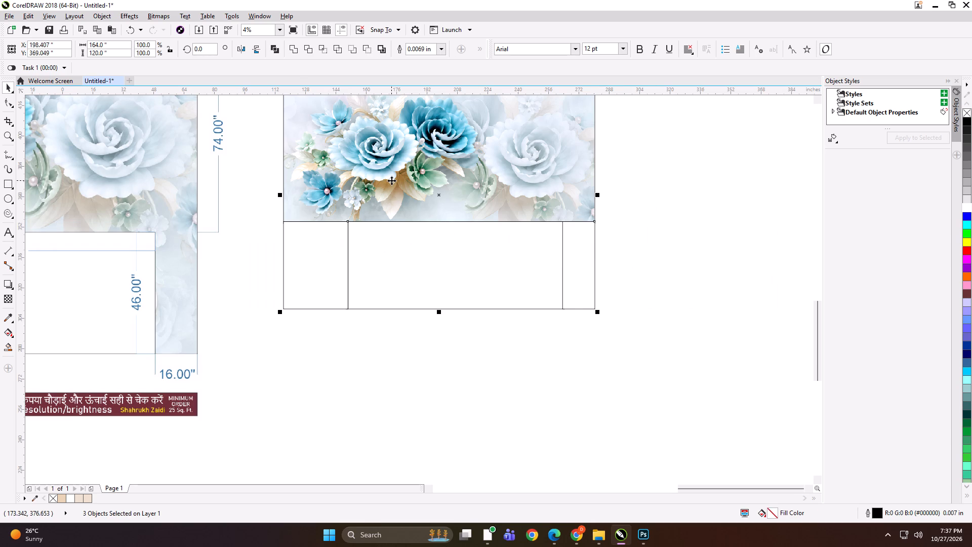
{"action": "key", "text": "ctrl+g"}
Delete the white 115 × 46 inch opening rectangle between the side rectangles.
{"action": "left_click", "coordinate": [510, 292]}
{"action": "key", "text": "Delete"}
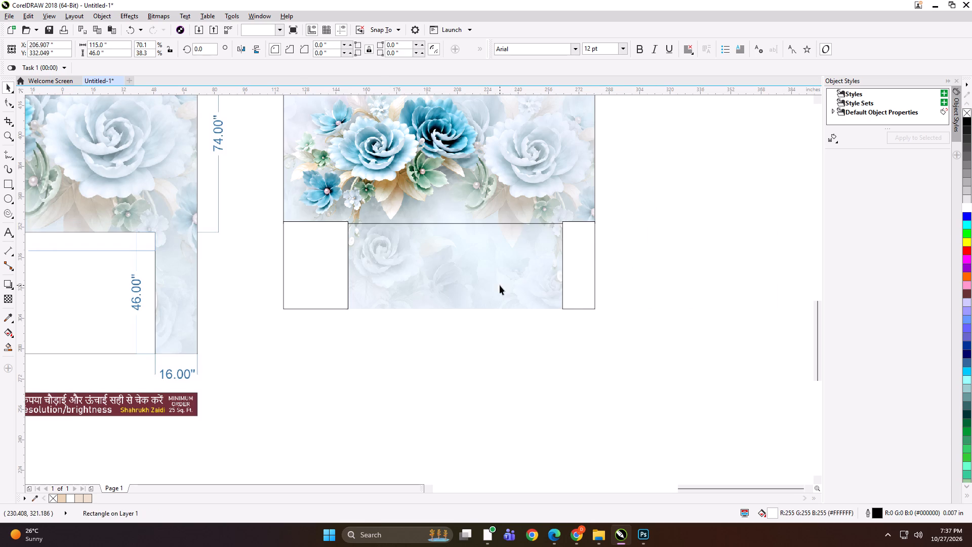
PowerClip the flower artwork inside the grouped upper and side rectangles.
{"action": "left_click", "coordinate": [500, 285]}
{"action": "key", "text": "shift+Return"}
{"action": "left_click", "coordinate": [465, 199]}
Ungroup the clipped flower panels and move the two side panels down 5 inches from the upper panel.
{"action": "scroll", "coordinate": [505, 252], "scroll_direction": "down", "scroll_amount": 1}
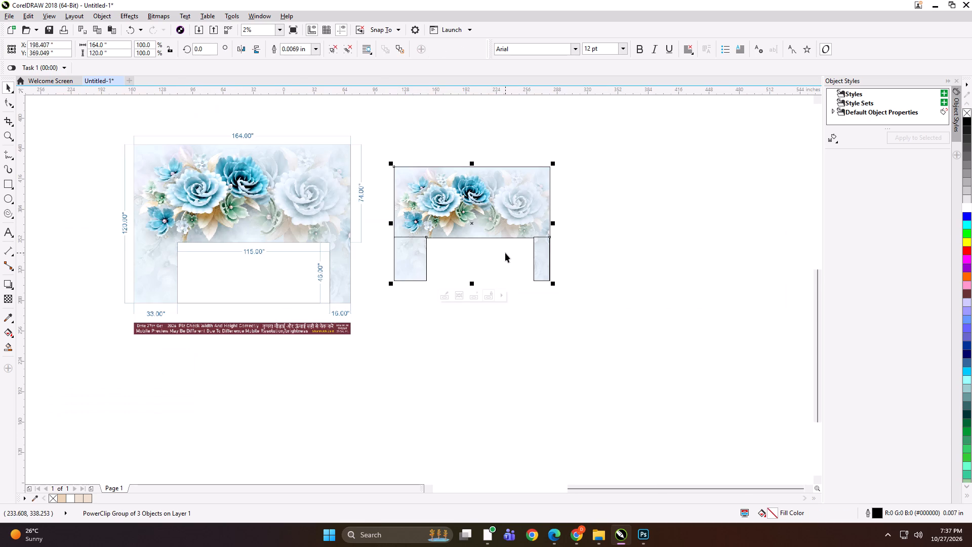
{"action": "key", "text": "ctrl+u"}
{"action": "left_click", "coordinate": [617, 234]}
{"action": "left_click_drag", "start_coordinate": [613, 211], "coordinate": [356, 289]}
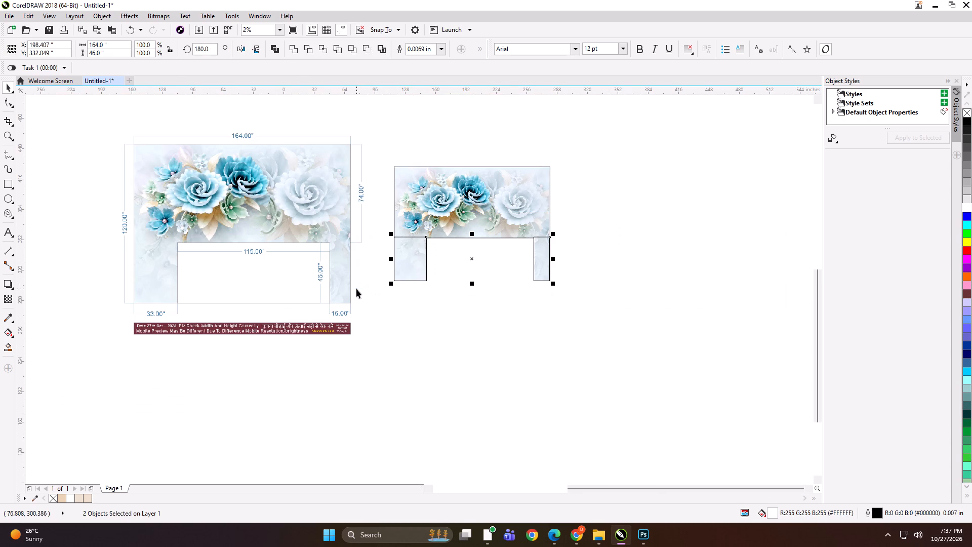
{"action": "key", "text": "Down"}
{"action": "key", "text": "Down"}
{"action": "key", "text": "Down"}
{"action": "key", "text": "Down"}
{"action": "key", "text": "Down"}
{"action": "key", "text": "Down"}
{"action": "key", "text": "Down"}
{"action": "key", "text": "Down"}
{"action": "key", "text": "Down"}
{"action": "key", "text": "Down"}
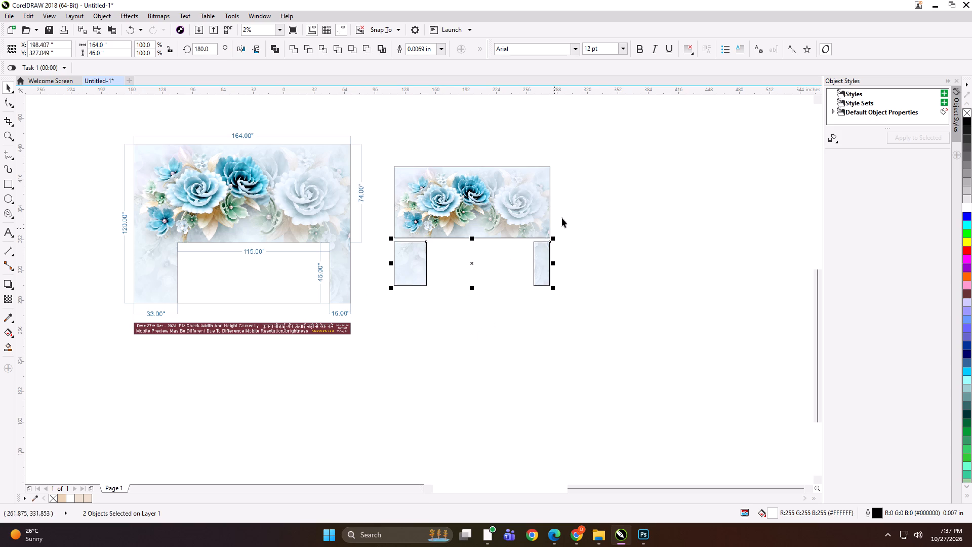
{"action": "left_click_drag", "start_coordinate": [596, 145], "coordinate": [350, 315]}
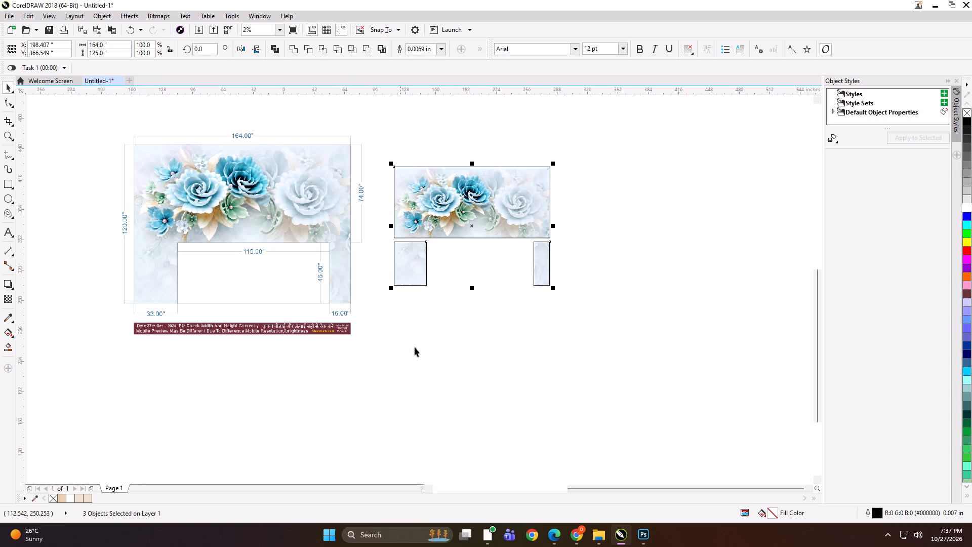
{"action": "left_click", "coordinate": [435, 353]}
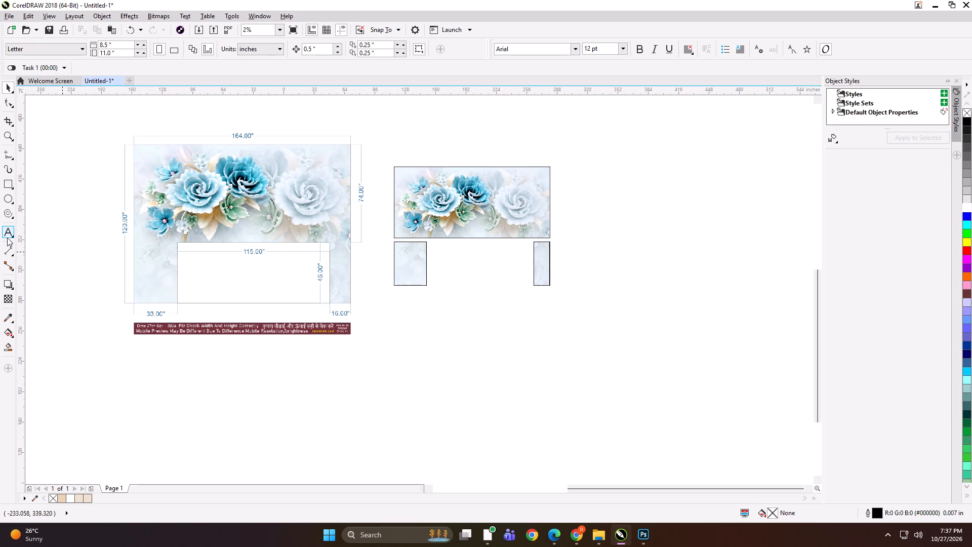
Add the text label "164*74" at the top edge of the upper flower panel.
{"action": "left_click", "coordinate": [8, 236]}
{"action": "left_click", "coordinate": [415, 165]}
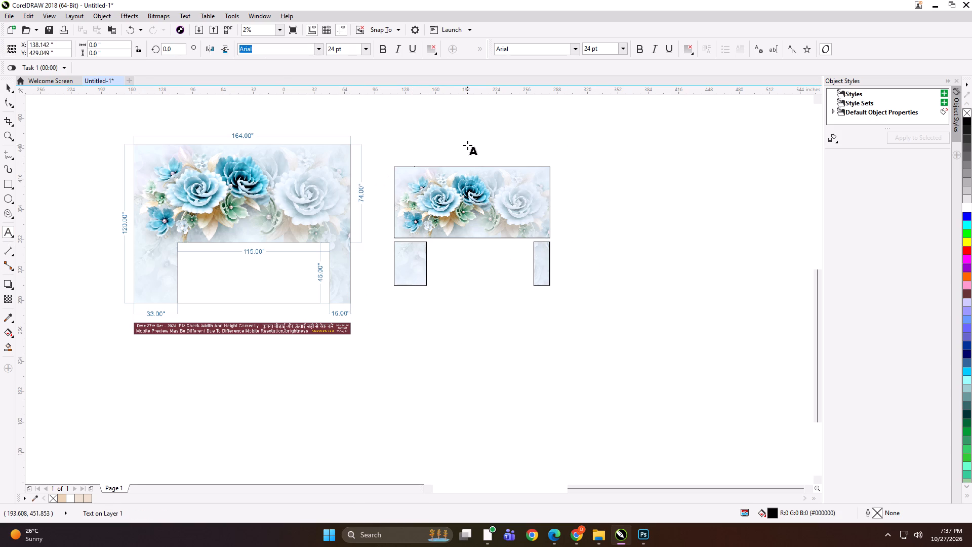
{"action": "type", "text": "164*"}
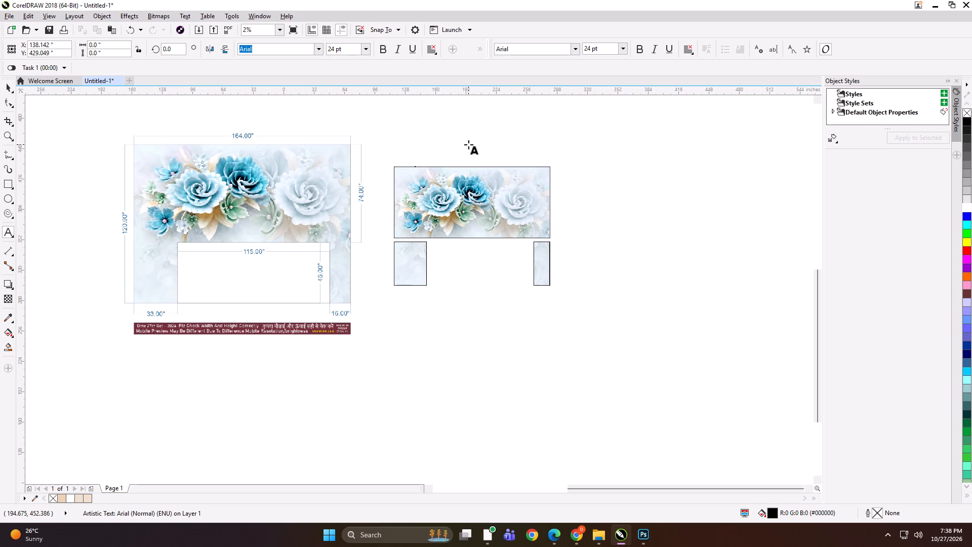
{"action": "type", "text": "74"}
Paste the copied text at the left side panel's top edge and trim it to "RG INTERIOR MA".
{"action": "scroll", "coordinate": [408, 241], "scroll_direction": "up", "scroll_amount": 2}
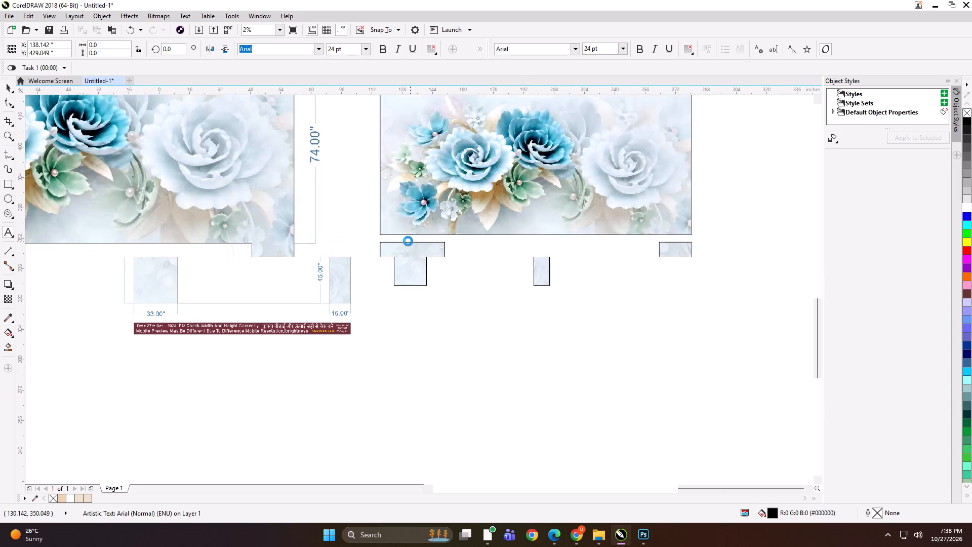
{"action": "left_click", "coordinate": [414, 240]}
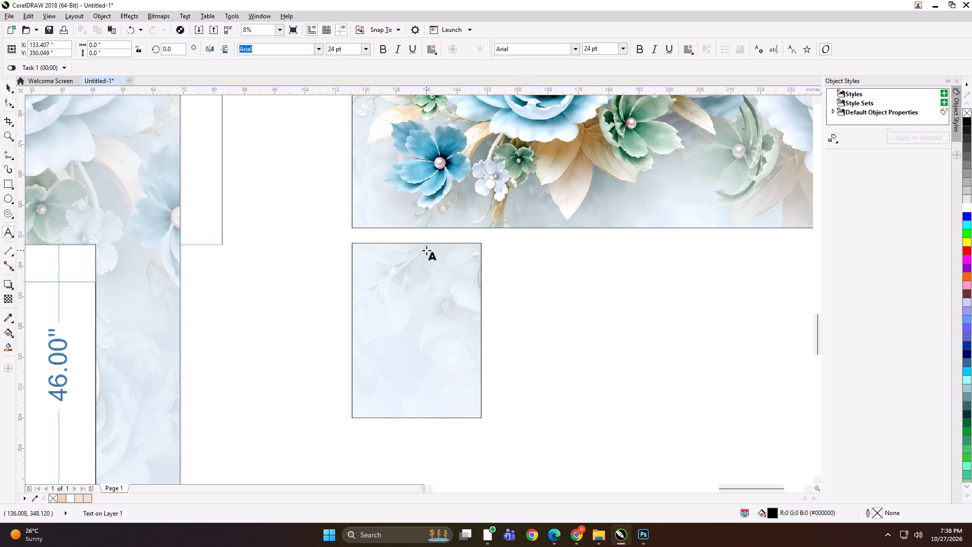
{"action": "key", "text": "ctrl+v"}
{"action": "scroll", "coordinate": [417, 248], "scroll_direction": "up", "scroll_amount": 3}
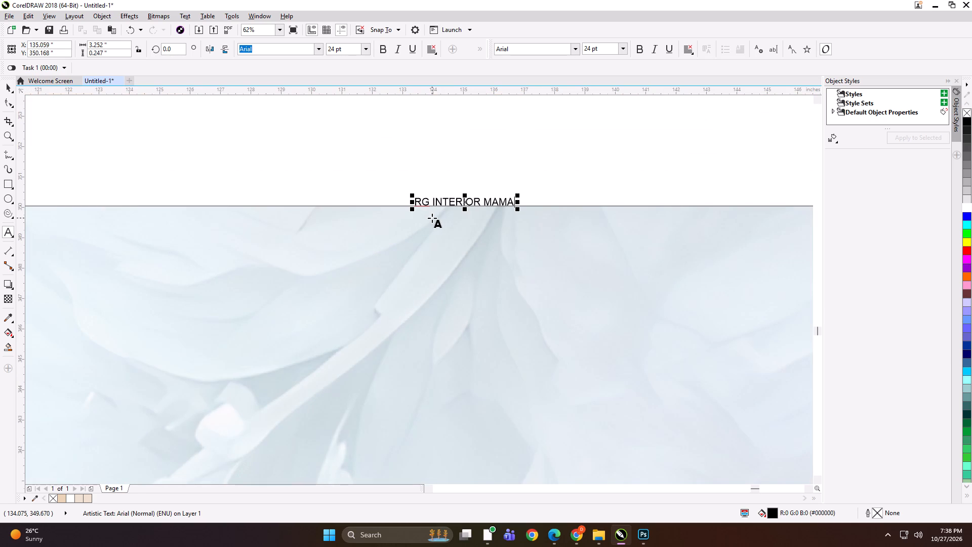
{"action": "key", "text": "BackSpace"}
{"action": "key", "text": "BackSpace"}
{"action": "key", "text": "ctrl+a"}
Extend the upper panel's size label with two spaces and TOP, making it "164*74 TOP".
{"action": "scroll", "coordinate": [432, 219], "scroll_direction": "down", "scroll_amount": 6}
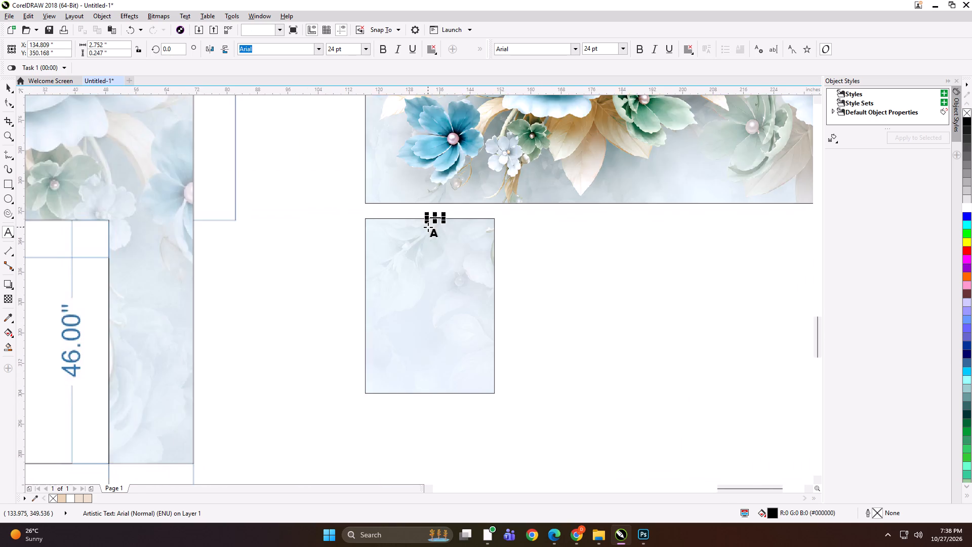
{"action": "scroll", "coordinate": [430, 233], "scroll_direction": "down", "scroll_amount": 2}
{"action": "scroll", "coordinate": [469, 142], "scroll_direction": "up", "scroll_amount": 2}
{"action": "scroll", "coordinate": [416, 141], "scroll_direction": "up", "scroll_amount": 3}
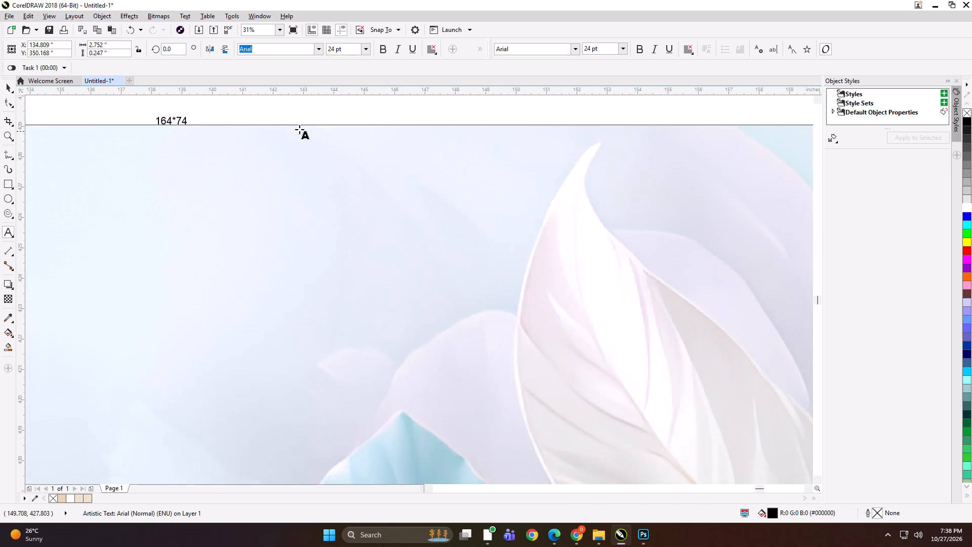
{"action": "scroll", "coordinate": [166, 119], "scroll_direction": "up", "scroll_amount": 1}
{"action": "left_click", "coordinate": [166, 119]}
{"action": "key", "text": "ctrl+a"}
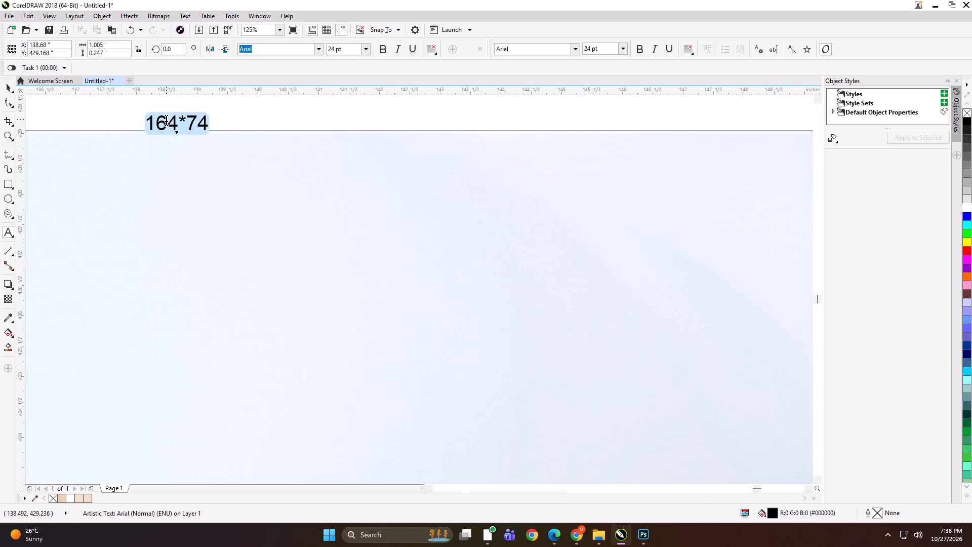
{"action": "key", "text": "Right"}
{"action": "key", "text": "space"}
{"action": "key", "text": "space"}
{"action": "type", "text": "TOP"}
{"action": "key", "text": "ctrl+a"}
Replace the left side panel's text with a copy of the upper label, edited to "164*74 BOTTOM LEFT".
{"action": "key", "text": "ctrl+c"}
{"action": "scroll", "coordinate": [207, 116], "scroll_direction": "down", "scroll_amount": 6}
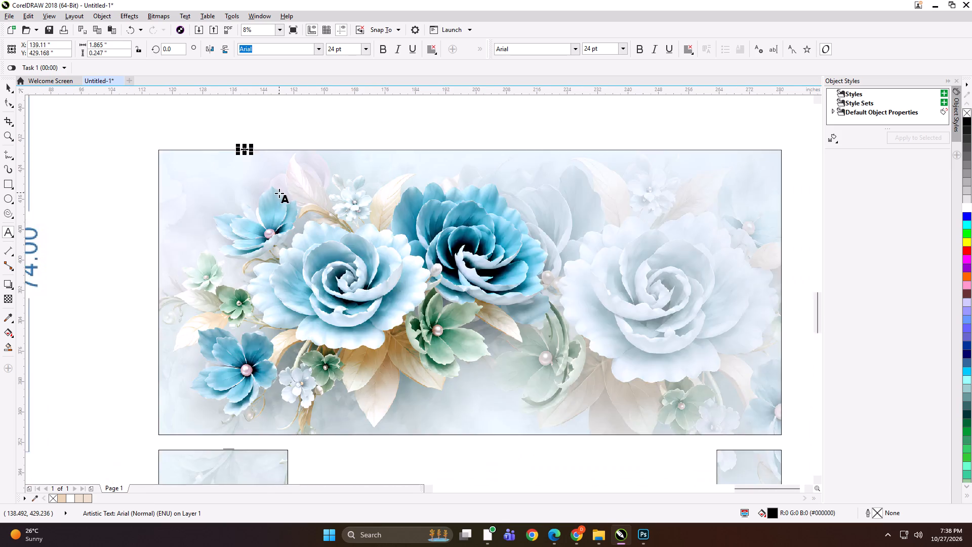
{"action": "scroll", "coordinate": [279, 193], "scroll_direction": "down", "scroll_amount": 2}
{"action": "scroll", "coordinate": [267, 328], "scroll_direction": "up", "scroll_amount": 2}
{"action": "scroll", "coordinate": [221, 309], "scroll_direction": "up", "scroll_amount": 3}
{"action": "left_click", "coordinate": [221, 279]}
{"action": "key", "text": "ctrl+a"}
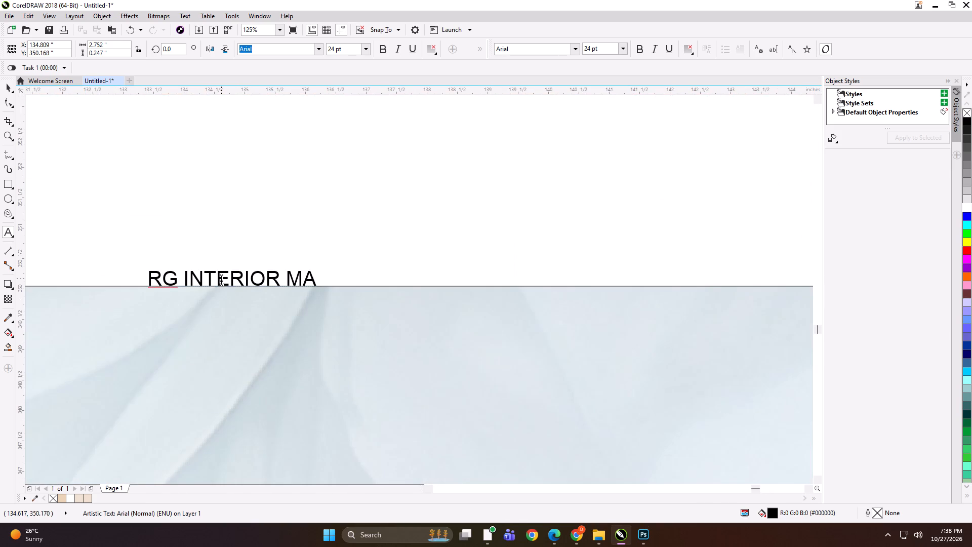
{"action": "key", "text": "ctrl+v"}
{"action": "key", "text": "BackSpace"}
{"action": "key", "text": "BackSpace"}
{"action": "key", "text": "BackSpace"}
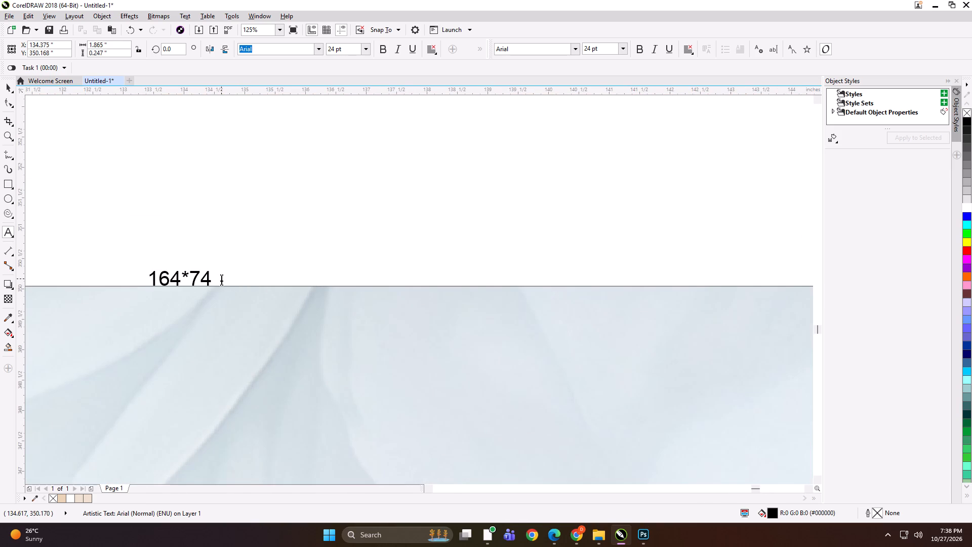
{"action": "type", "text": "BOTTOM LEFT"}
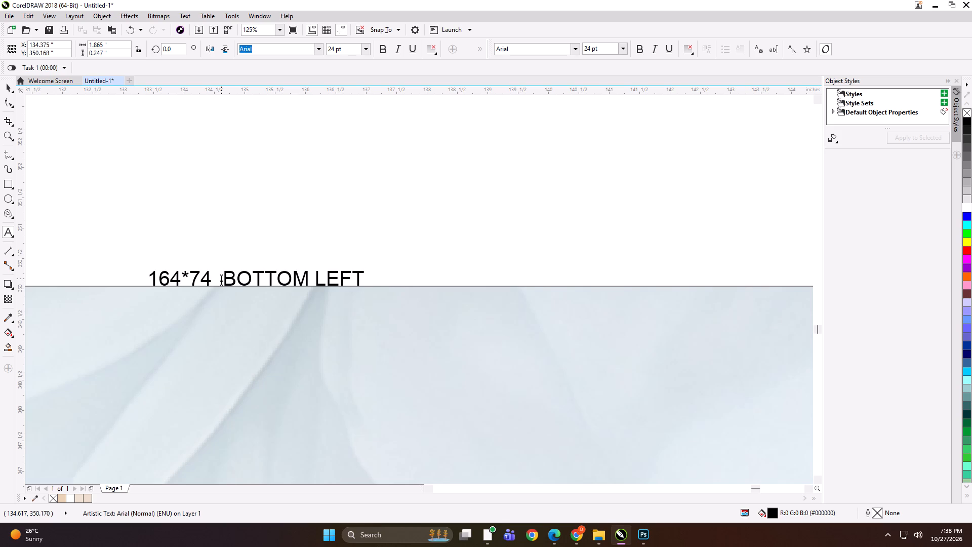
Copy the left side panel's label to the right side panel's top edge and edit it to "164*74 BOTTOM RIGHT".
{"action": "key", "text": "ctrl+a"}
{"action": "key", "text": "ctrl+c"}
{"action": "scroll", "coordinate": [216, 270], "scroll_direction": "down", "scroll_amount": 7}
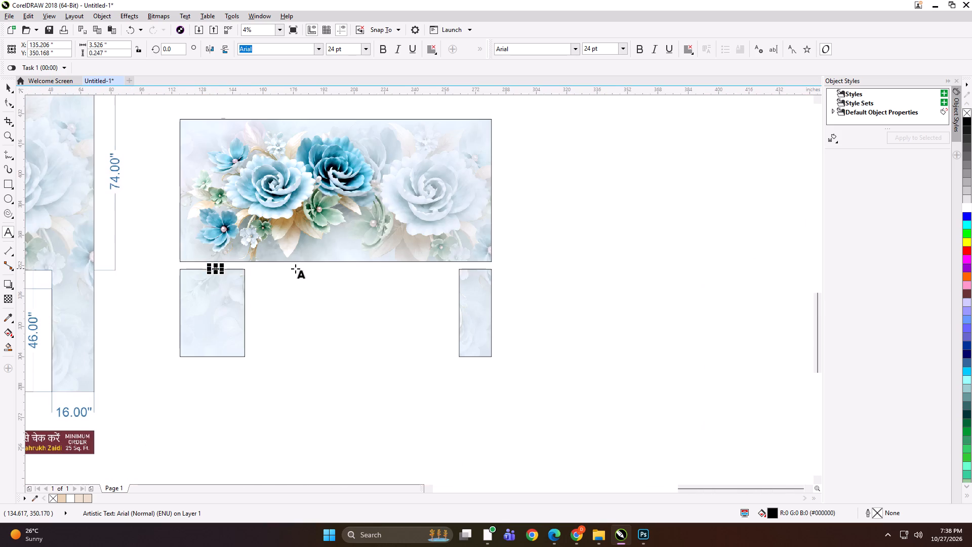
{"action": "scroll", "coordinate": [475, 274], "scroll_direction": "up", "scroll_amount": 5}
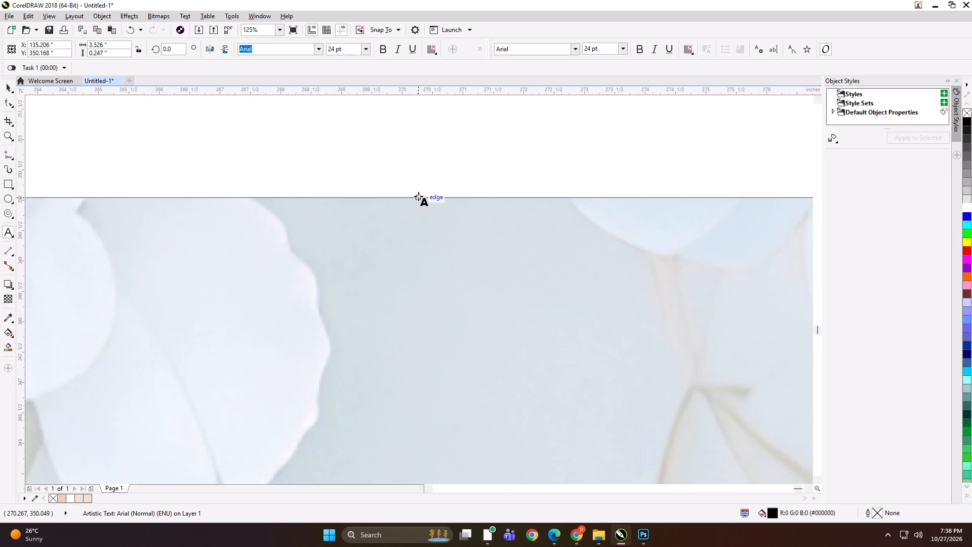
{"action": "left_click", "coordinate": [418, 196]}
{"action": "key", "text": "ctrl+v"}
{"action": "key", "text": "BackSpace"}
{"action": "key", "text": "BackSpace"}
{"action": "key", "text": "BackSpace"}
{"action": "key", "text": "BackSpace"}
{"action": "key", "text": "BackSpace"}
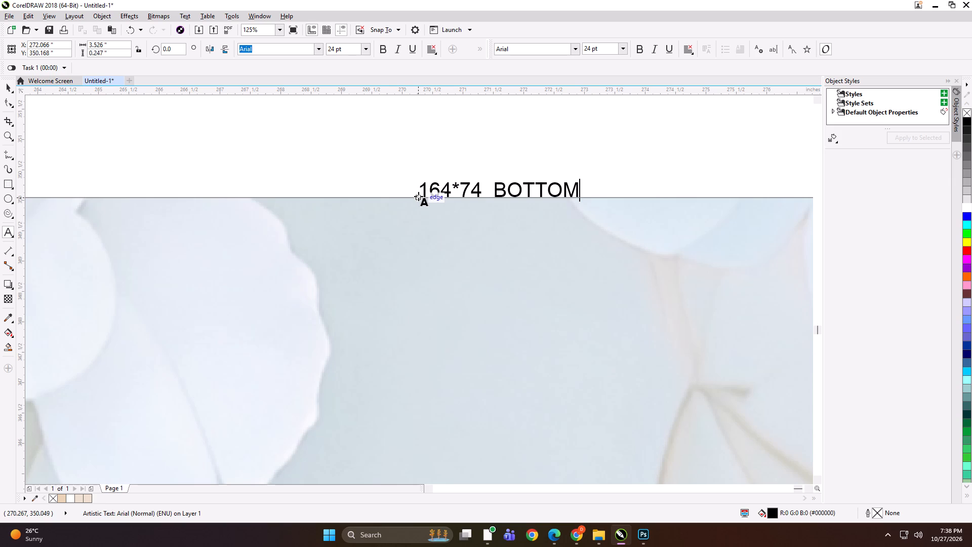
{"action": "key", "text": "space"}
{"action": "type", "text": "RIGHT"}
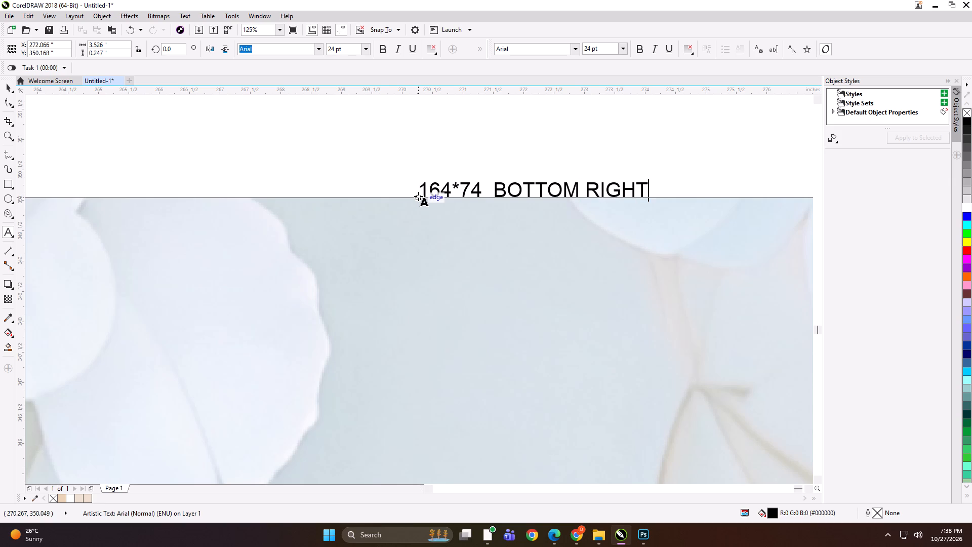
Group the right side panel with its label, and the left side panel with its label.
{"action": "scroll", "coordinate": [440, 185], "scroll_direction": "down", "scroll_amount": 5}
{"action": "left_click", "coordinate": [5, 89]}
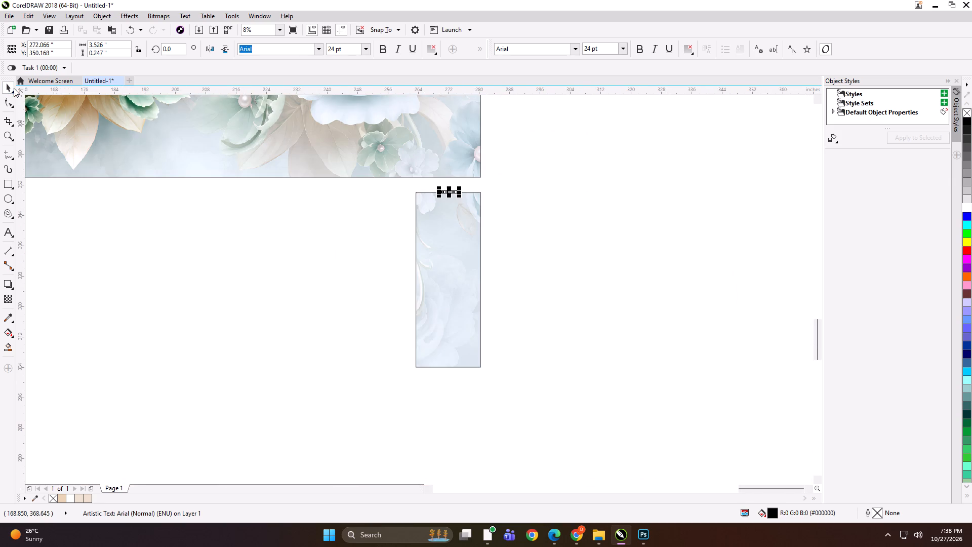
{"action": "scroll", "coordinate": [357, 177], "scroll_direction": "down", "scroll_amount": 1}
{"action": "left_click", "coordinate": [391, 221], "text": "shift"}
{"action": "key", "text": "ctrl+g"}
{"action": "left_click_drag", "start_coordinate": [242, 313], "coordinate": [62, 168]}
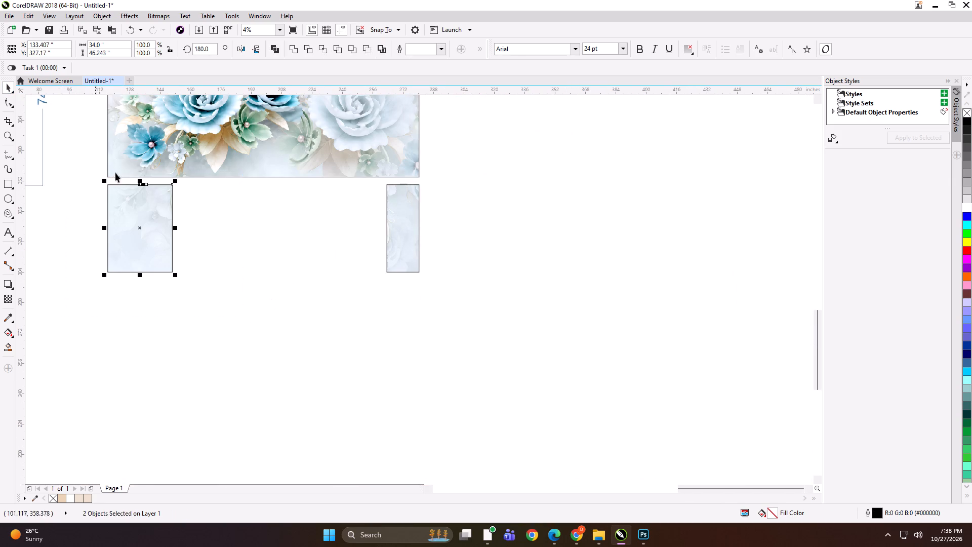
{"action": "key", "text": "ctrl+g"}
Select the upper flower panel together with its "164*74 TOP" label.
{"action": "scroll", "coordinate": [270, 283], "scroll_direction": "down", "scroll_amount": 1}
{"action": "left_click_drag", "start_coordinate": [405, 133], "coordinate": [168, 236]}
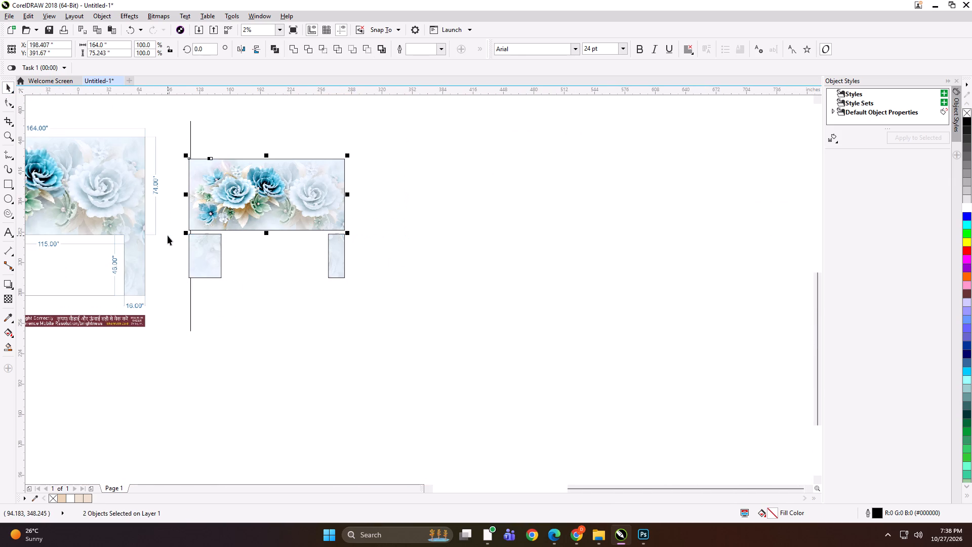
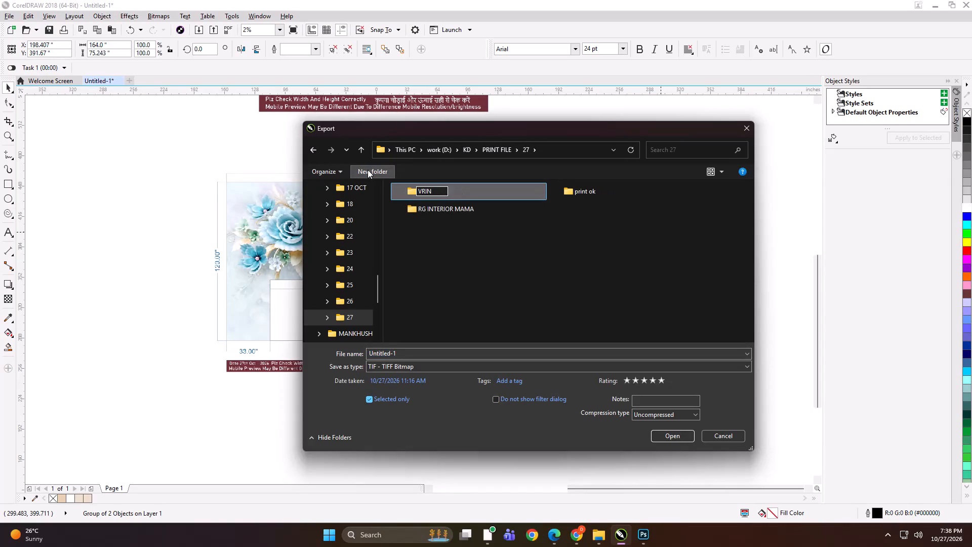
Name the new export folder VRINDA and open it.
{"action": "type", "text": "DA"}
{"action": "key", "text": "Return"}
{"action": "double_click", "coordinate": [467, 204]}
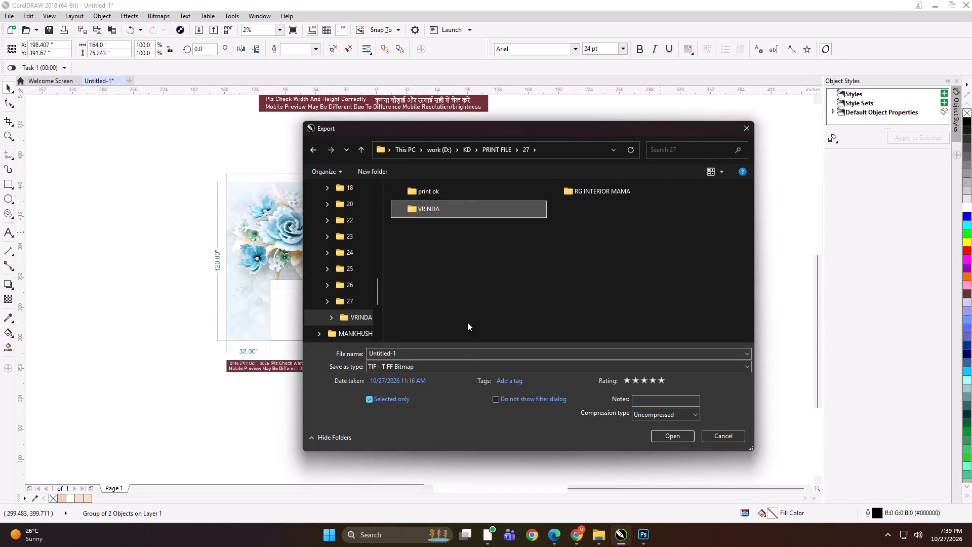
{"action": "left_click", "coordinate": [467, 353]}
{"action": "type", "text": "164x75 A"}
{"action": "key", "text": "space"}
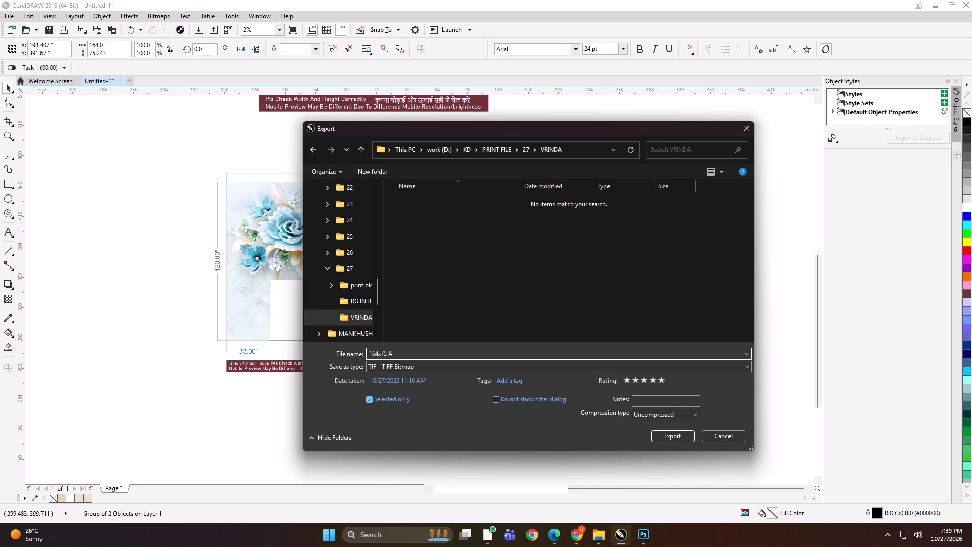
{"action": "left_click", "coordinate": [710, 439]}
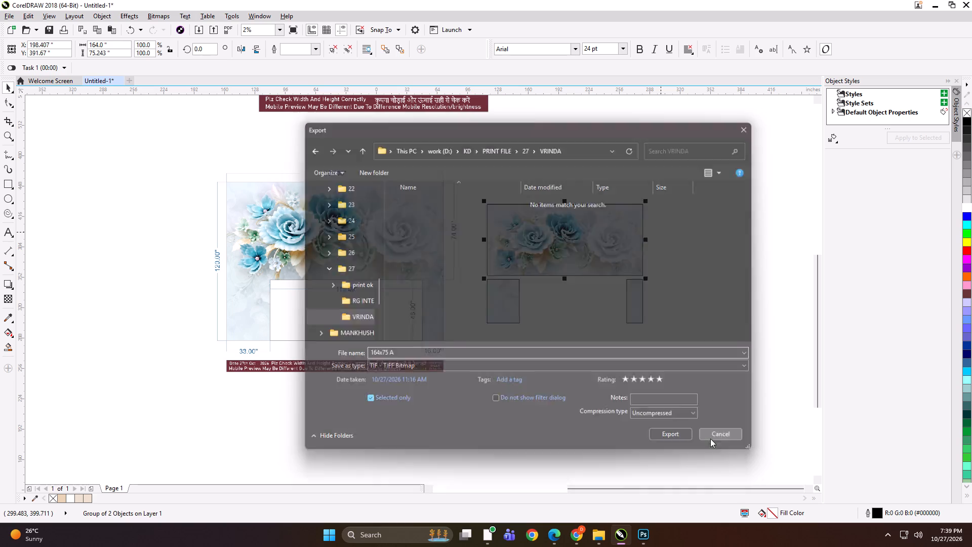
Ungroup the upper flower panel from its "164*74 TOP" label and delete that label.
{"action": "scroll", "coordinate": [493, 238], "scroll_direction": "up", "scroll_amount": 1}
{"action": "scroll", "coordinate": [478, 241], "scroll_direction": "down", "scroll_amount": 1}
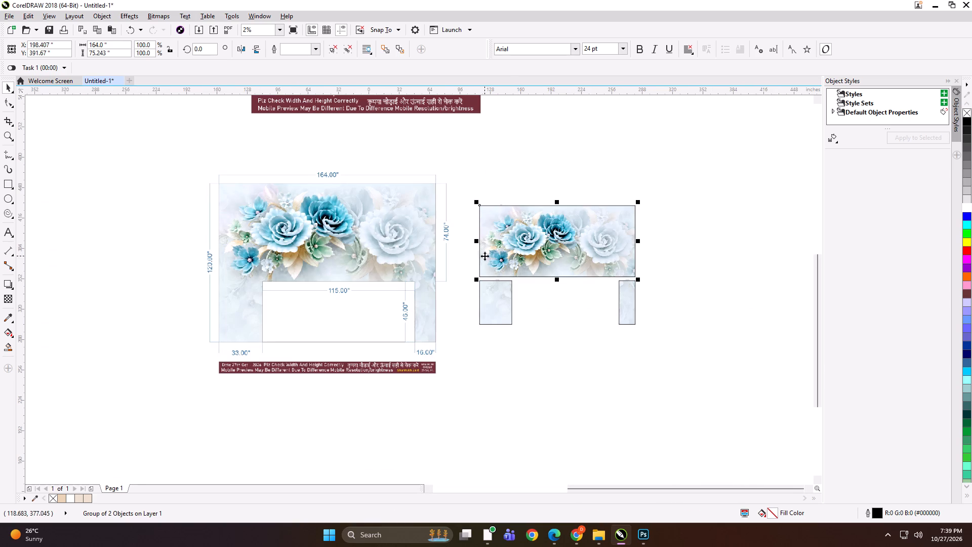
{"action": "key", "text": "ctrl+u"}
{"action": "key", "text": "ctrl+u"}
{"action": "left_click", "coordinate": [515, 165]}
{"action": "left_click", "coordinate": [520, 213]}
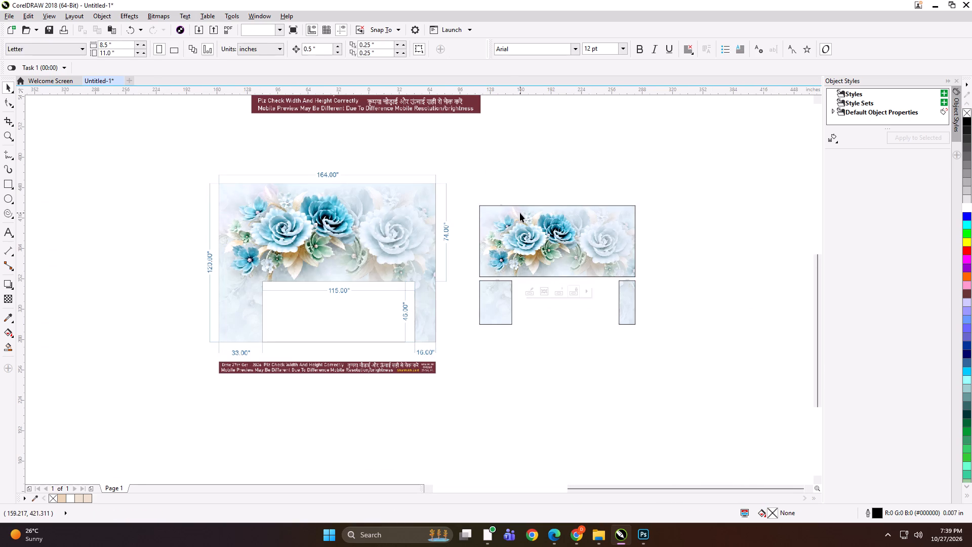
{"action": "left_click_drag", "start_coordinate": [527, 219], "coordinate": [532, 231]}
{"action": "key", "text": "ctrl+z"}
{"action": "scroll", "coordinate": [504, 212], "scroll_direction": "up", "scroll_amount": 1}
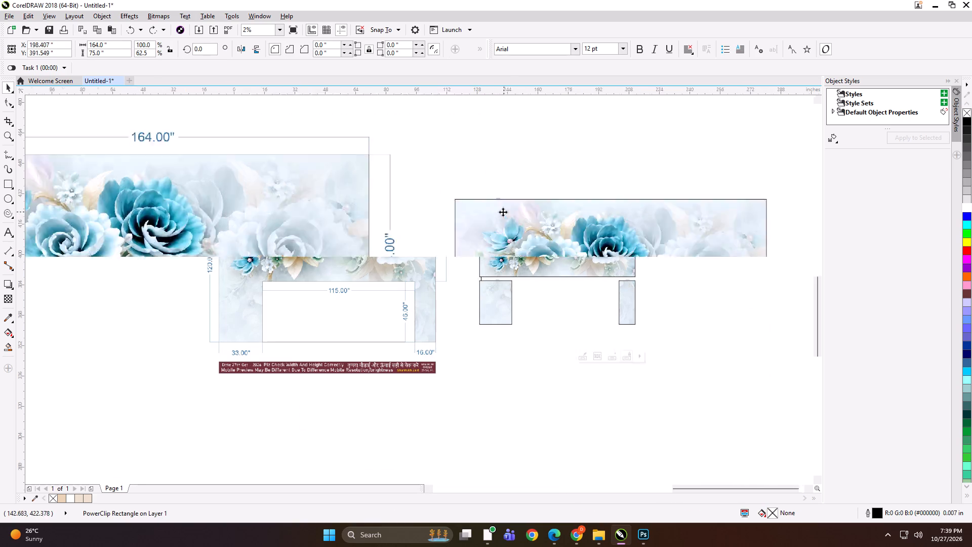
{"action": "scroll", "coordinate": [498, 204], "scroll_direction": "up", "scroll_amount": 2}
{"action": "scroll", "coordinate": [490, 193], "scroll_direction": "down", "scroll_amount": 1}
{"action": "left_click_drag", "start_coordinate": [487, 160], "coordinate": [511, 207]}
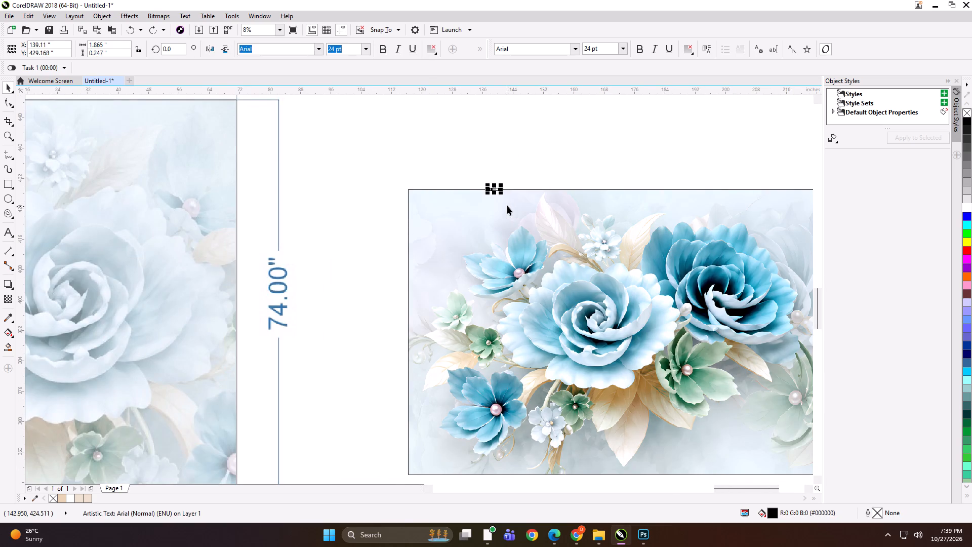
{"action": "key", "text": "Delete"}
Create a rectangle matching the upper flower panel, set its width to 59 inches and align it to the panel's left edge.
{"action": "left_click", "coordinate": [510, 225]}
{"action": "scroll", "coordinate": [497, 187], "scroll_direction": "down", "scroll_amount": 2}
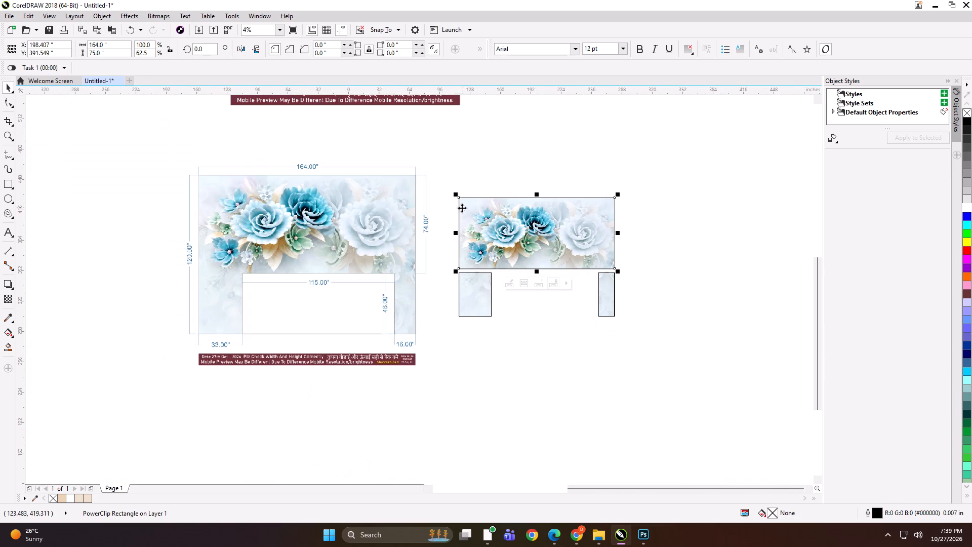
{"action": "double_click", "coordinate": [2, 186], "text": "shift"}
{"action": "key", "text": "shift+space"}
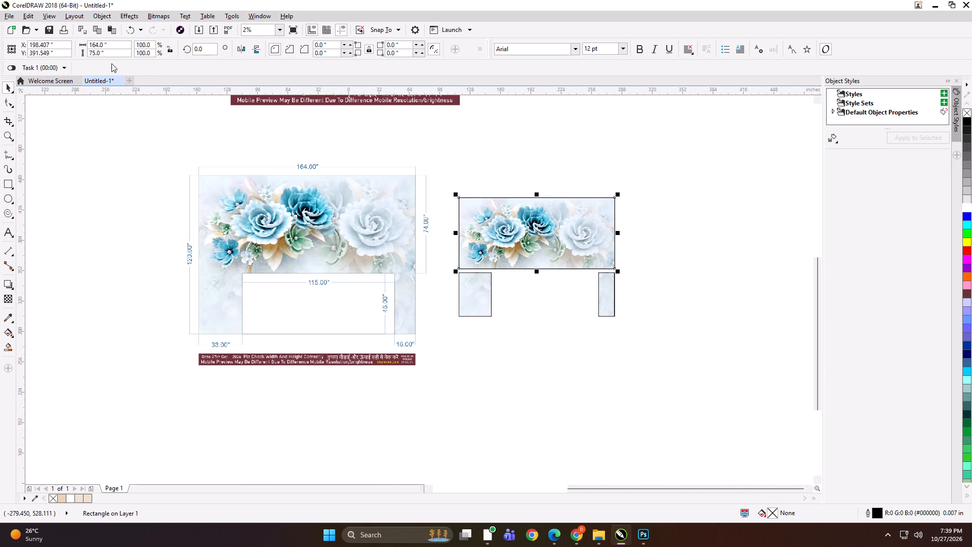
{"action": "left_click_drag", "start_coordinate": [119, 48], "coordinate": [89, 49]}
{"action": "key", "text": "5"}
{"action": "key", "text": "Return"}
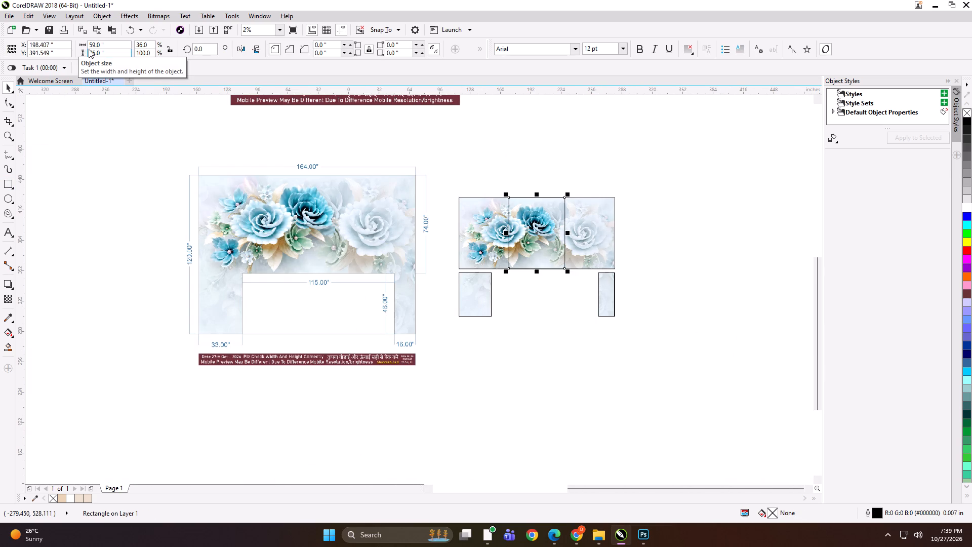
{"action": "left_click", "coordinate": [470, 227], "text": "shift"}
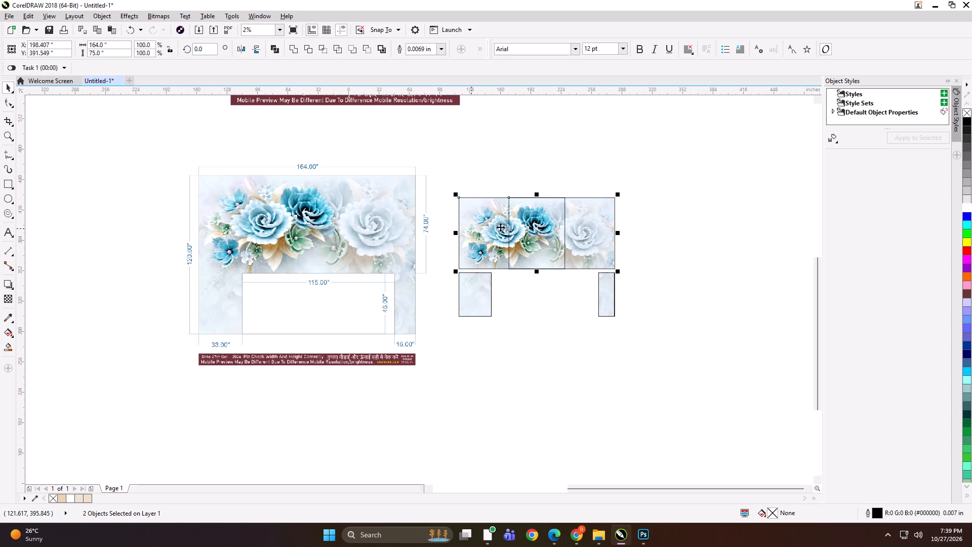
{"action": "key", "text": "l"}
{"action": "left_click", "coordinate": [523, 161]}
Copy the 59-inch rectangle twice to the right with 0.5-inch overlaps, and shorten the third to about 47 inches, ending at the panel's right edge.
{"action": "left_click", "coordinate": [496, 237]}
{"action": "left_click_drag", "start_coordinate": [456, 235], "coordinate": [572, 231]}
{"action": "right_click", "coordinate": [572, 231], "text": "ctrl"}
{"action": "key", "text": "Left"}
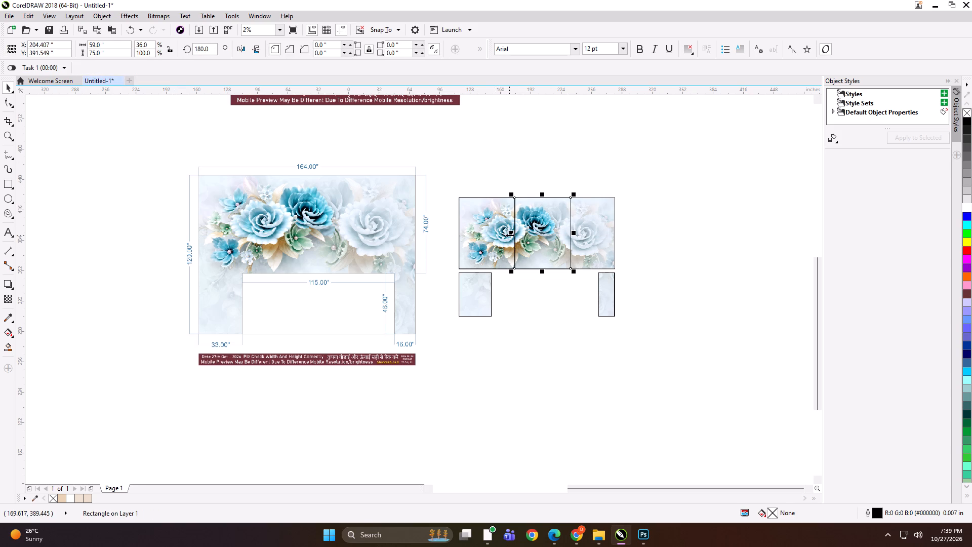
{"action": "left_click_drag", "start_coordinate": [510, 235], "coordinate": [598, 226]}
{"action": "right_click", "coordinate": [598, 226], "text": "ctrl"}
{"action": "scroll", "coordinate": [596, 233], "scroll_direction": "up", "scroll_amount": 1}
{"action": "key", "text": "Left"}
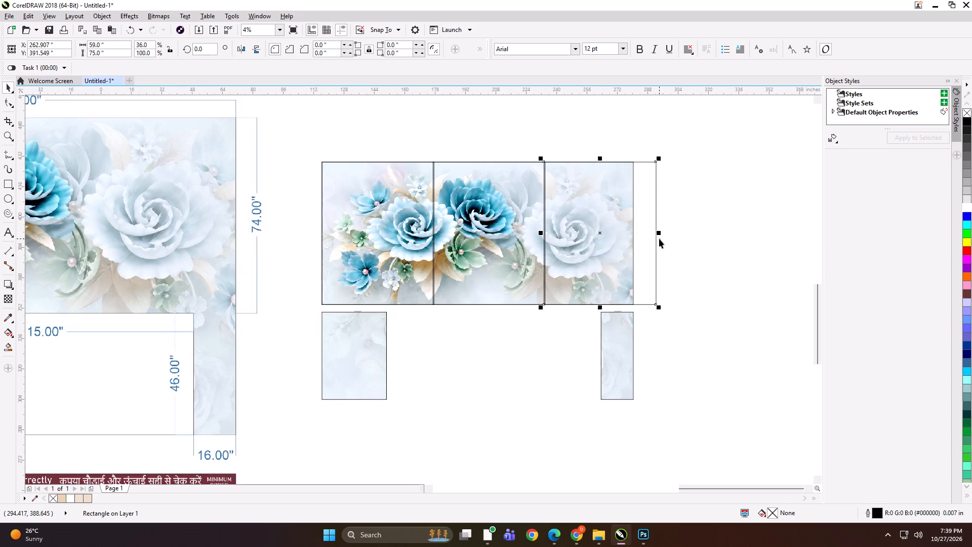
{"action": "left_click_drag", "start_coordinate": [659, 235], "coordinate": [637, 232]}
Group the three rectangles, PowerClip the upper flower panel inside them, and ungroup the result into three separate panels.
{"action": "left_click", "coordinate": [498, 202], "text": "shift"}
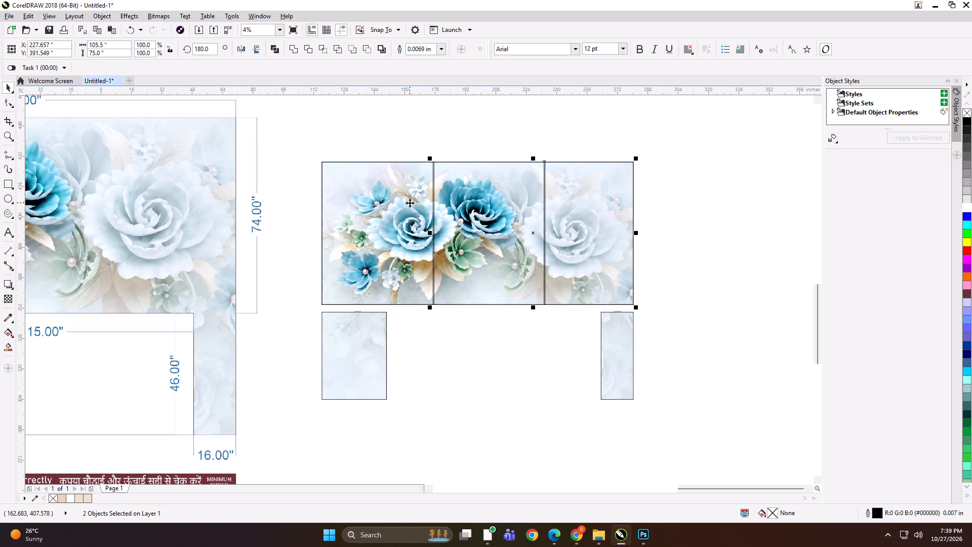
{"action": "left_click", "coordinate": [410, 203], "text": "shift"}
{"action": "key", "text": "ctrl+g"}
{"action": "left_click_drag", "start_coordinate": [462, 370], "coordinate": [462, 365]}
{"action": "left_click", "coordinate": [488, 240], "text": "alt"}
{"action": "key", "text": "shift+Return"}
{"action": "left_click", "coordinate": [488, 240]}
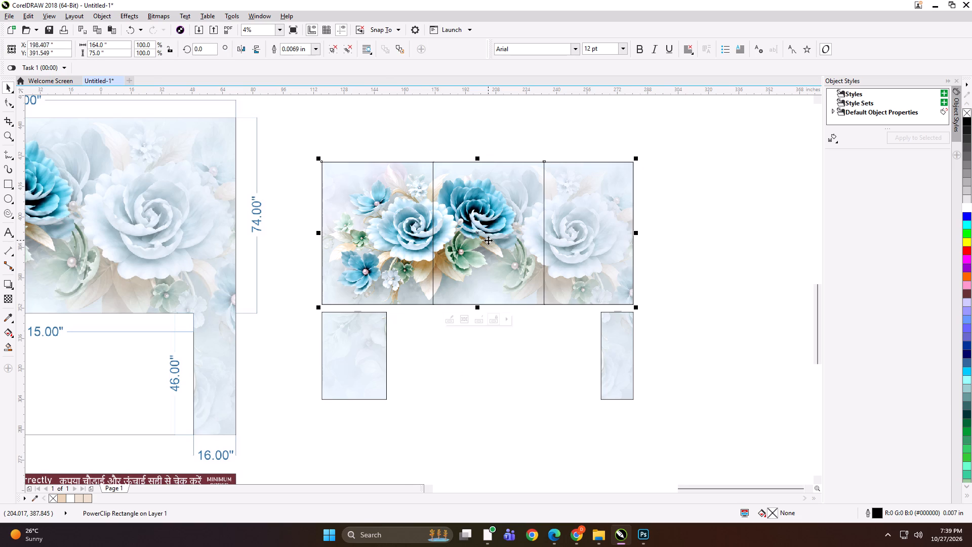
{"action": "key", "text": "ctrl+u"}
{"action": "scroll", "coordinate": [502, 253], "scroll_direction": "down", "scroll_amount": 1}
{"action": "left_click", "coordinate": [467, 163]}
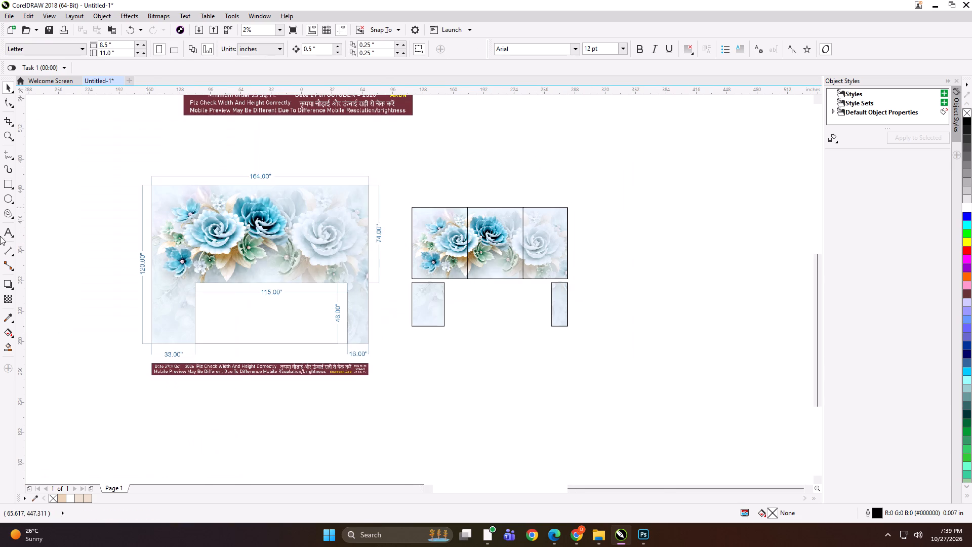
Paste the label text on the first flower panel's top edge and edit it to "164*74 PANEL 1".
{"action": "left_click", "coordinate": [3, 236]}
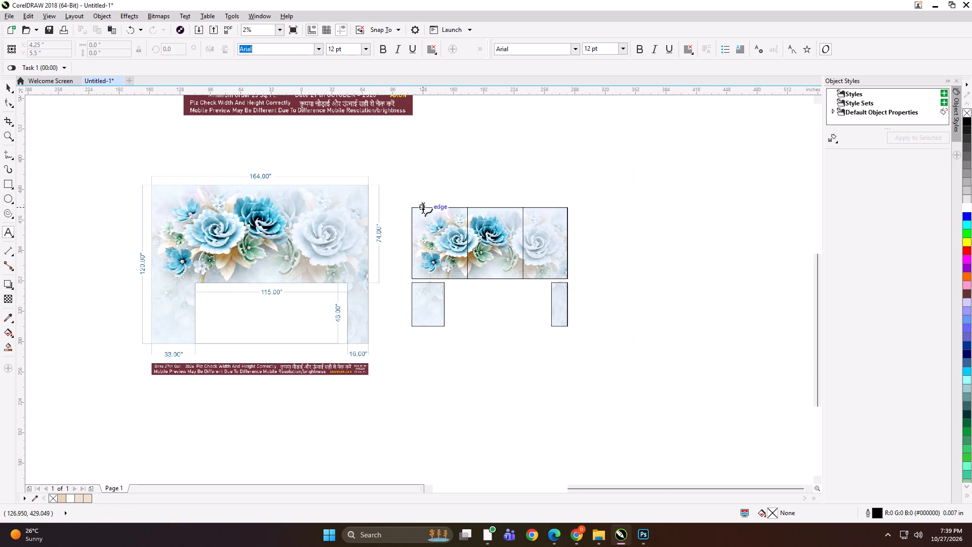
{"action": "left_click", "coordinate": [423, 207]}
{"action": "scroll", "coordinate": [424, 207], "scroll_direction": "up", "scroll_amount": 3}
{"action": "key", "text": "ctrl+v"}
{"action": "scroll", "coordinate": [424, 207], "scroll_direction": "up", "scroll_amount": 2}
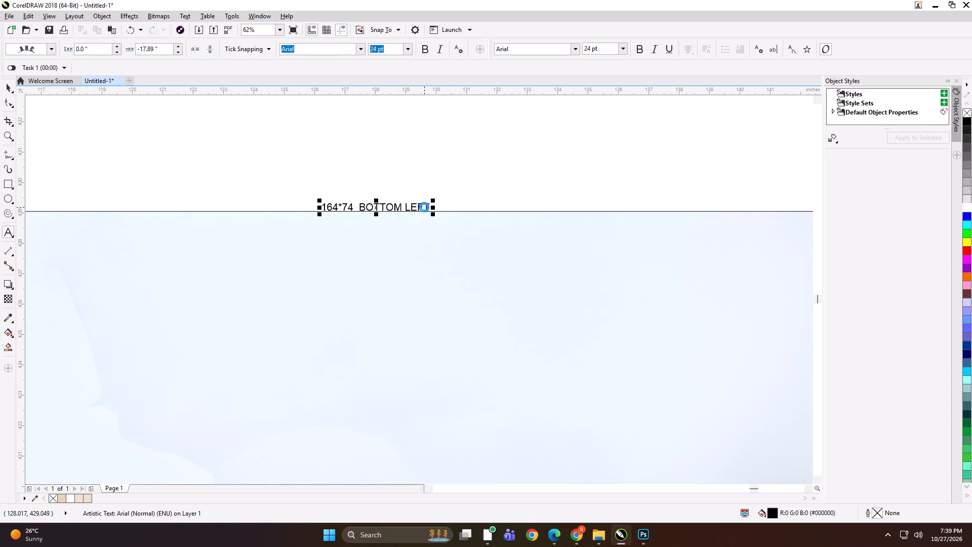
{"action": "key", "text": "BackSpace"}
{"action": "key", "text": "BackSpace"}
{"action": "key", "text": "BackSpace"}
{"action": "key", "text": "BackSpace"}
{"action": "key", "text": "BackSpace"}
{"action": "key", "text": "BackSpace"}
{"action": "key", "text": "BackSpace"}
{"action": "key", "text": "BackSpace"}
{"action": "key", "text": "BackSpace"}
{"action": "key", "text": "BackSpace"}
{"action": "key", "text": "BackSpace"}
{"action": "type", "text": "PANEL 1"}
Copy the first panel's label to the middle flower panel's top edge and edit it to "164*74 PANEL 2".
{"action": "key", "text": "ctrl+a"}
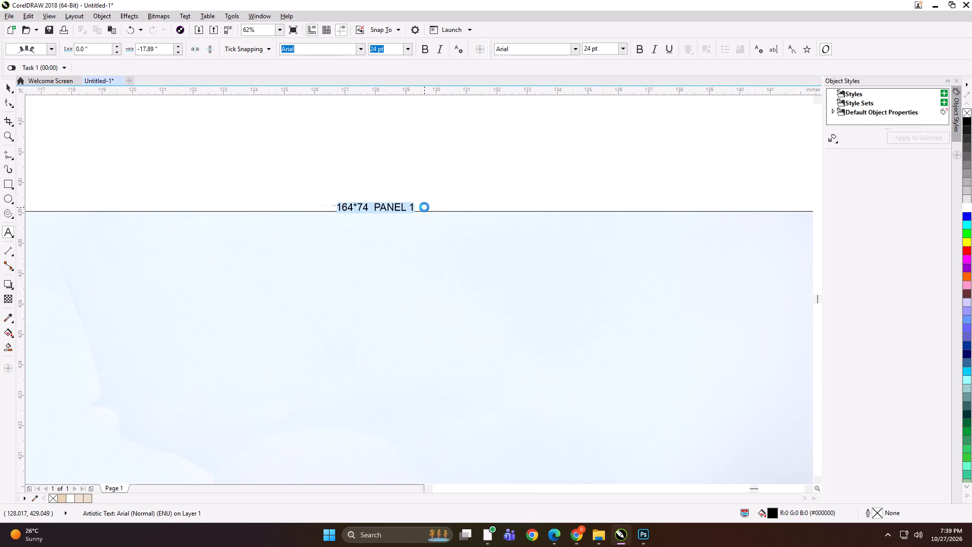
{"action": "key", "text": "ctrl+c"}
{"action": "scroll", "coordinate": [355, 214], "scroll_direction": "down", "scroll_amount": 3}
{"action": "left_click", "coordinate": [564, 214]}
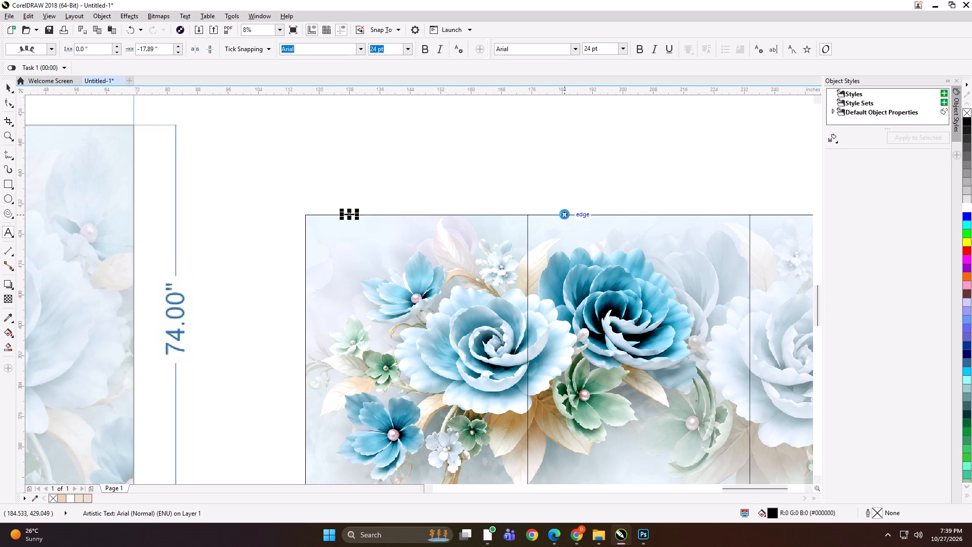
{"action": "key", "text": "ctrl+v"}
{"action": "key", "text": "BackSpace"}
{"action": "key", "text": "2"}
{"action": "scroll", "coordinate": [572, 139], "scroll_direction": "up", "scroll_amount": 1}
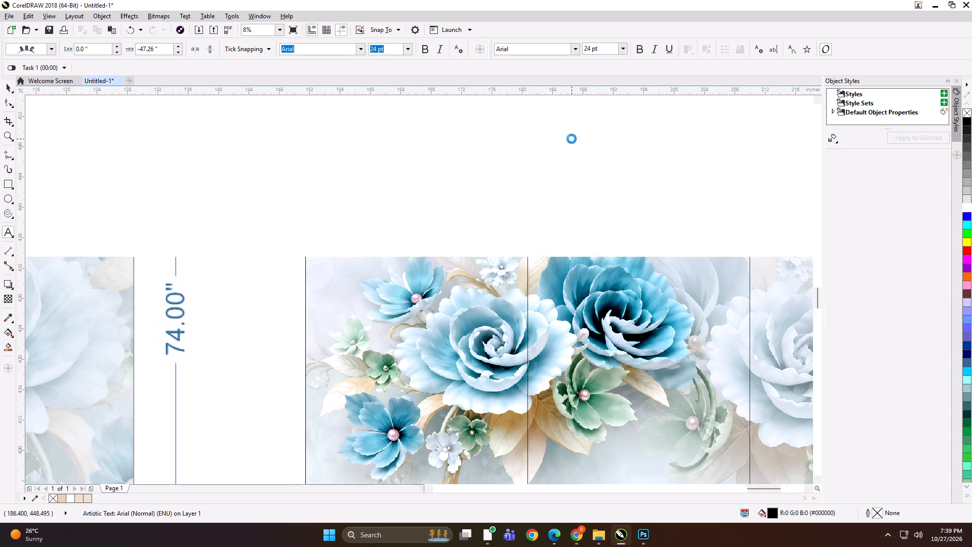
{"action": "scroll", "coordinate": [572, 139], "scroll_direction": "up", "scroll_amount": 2}
{"action": "scroll", "coordinate": [476, 149], "scroll_direction": "down", "scroll_amount": 1}
{"action": "scroll", "coordinate": [504, 483], "scroll_direction": "up", "scroll_amount": 2}
{"action": "scroll", "coordinate": [386, 287], "scroll_direction": "down", "scroll_amount": 3}
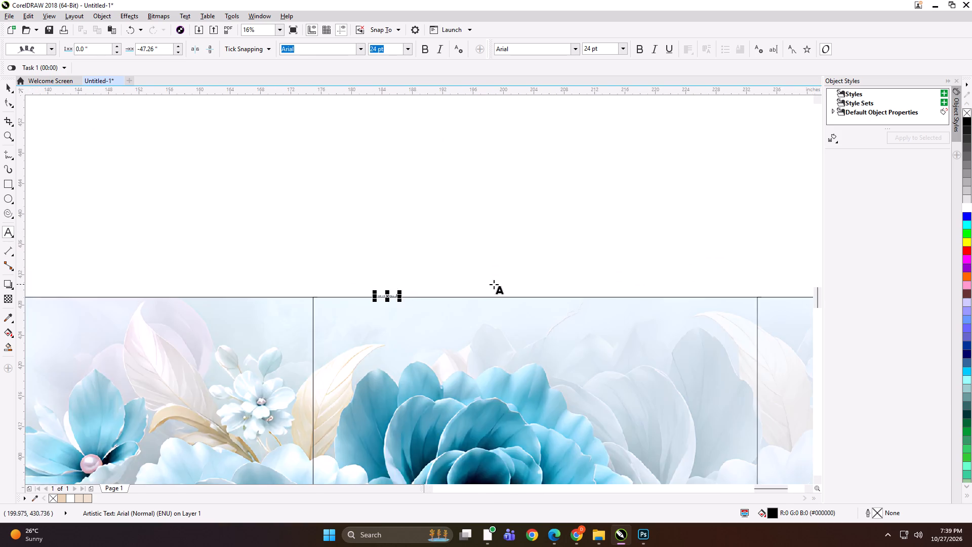
Paste the label on the third flower panel's top edge and edit it to "164*74 PANEL 3".
{"action": "scroll", "coordinate": [468, 279], "scroll_direction": "down", "scroll_amount": 2}
{"action": "left_click", "coordinate": [548, 278]}
{"action": "key", "text": "ctrl+v"}
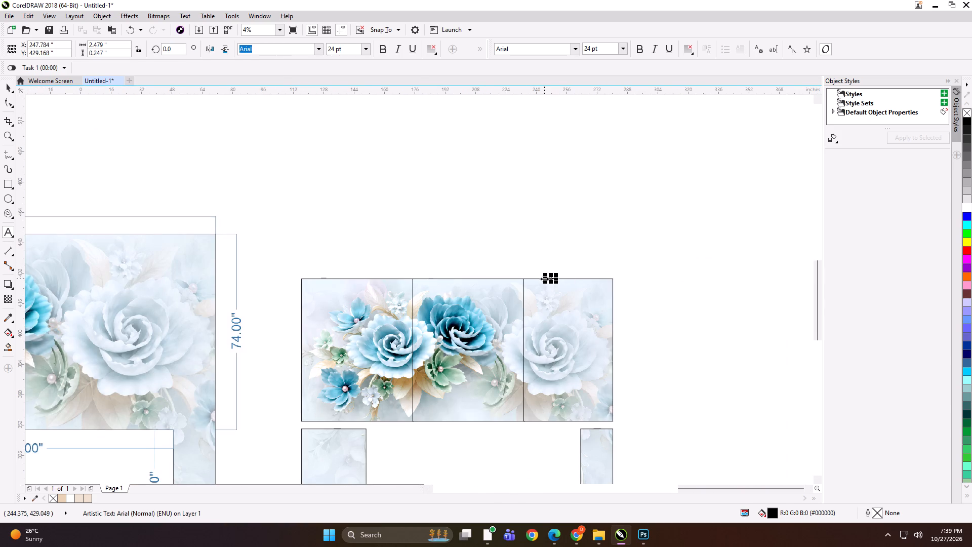
{"action": "key", "text": "BackSpace"}
{"action": "key", "text": "3"}
{"action": "scroll", "coordinate": [544, 279], "scroll_direction": "up", "scroll_amount": 3}
{"action": "scroll", "coordinate": [540, 252], "scroll_direction": "down", "scroll_amount": 3}
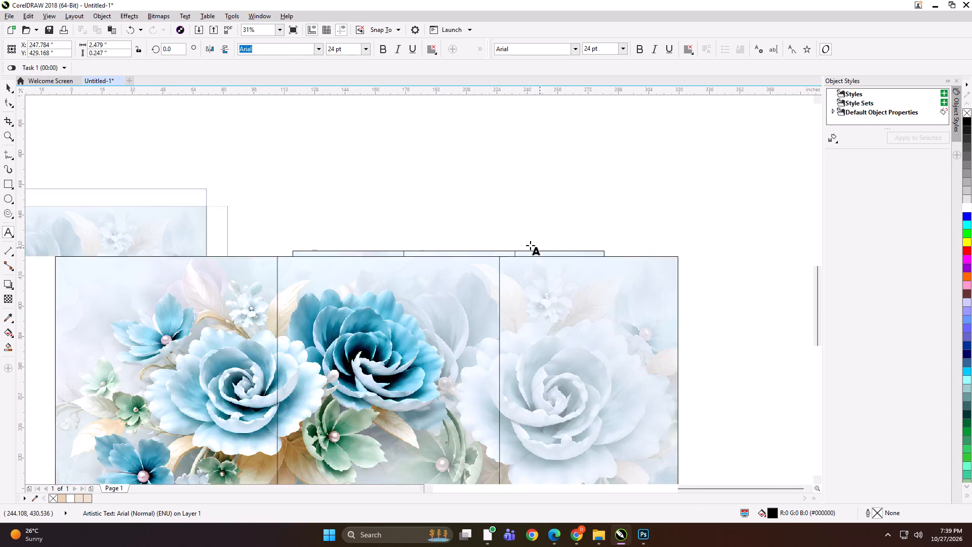
Group each of the three upper flower panels with its own panel label.
{"action": "left_click", "coordinate": [11, 89]}
{"action": "left_click", "coordinate": [574, 305], "text": "shift"}
{"action": "key", "text": "ctrl+g"}
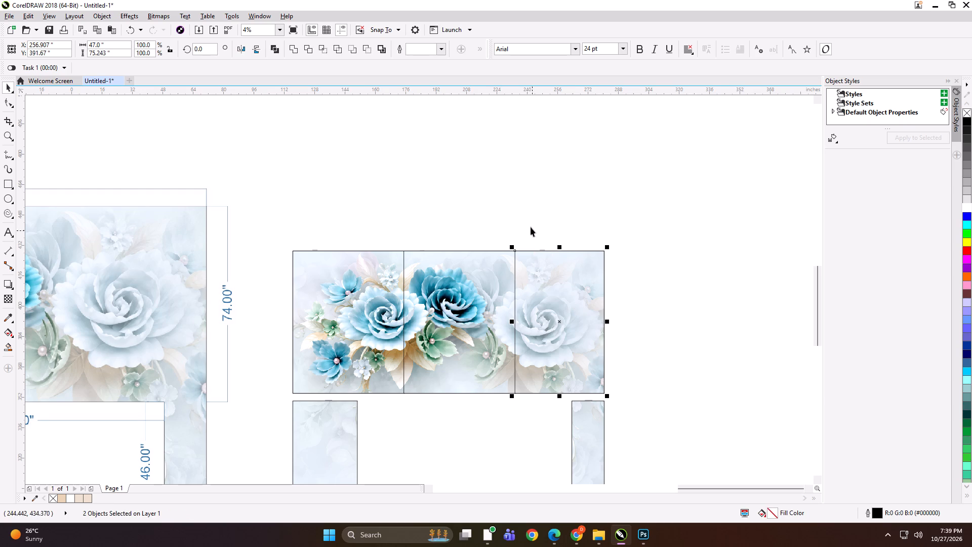
{"action": "left_click_drag", "start_coordinate": [531, 225], "coordinate": [449, 288]}
{"action": "left_click_drag", "start_coordinate": [402, 216], "coordinate": [448, 320]}
{"action": "double_click", "coordinate": [448, 306], "text": "shift"}
{"action": "key", "text": "ctrl+g"}
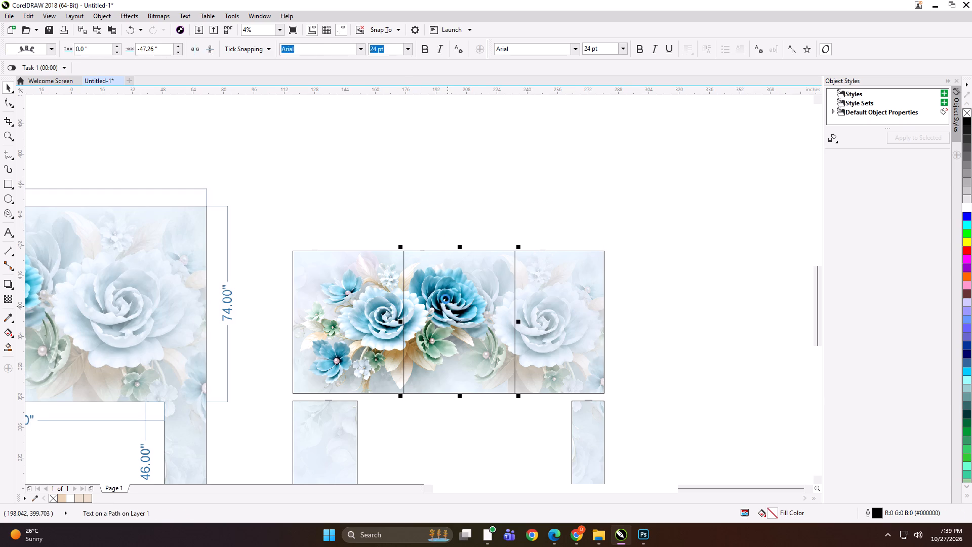
{"action": "left_click_drag", "start_coordinate": [409, 203], "coordinate": [298, 320]}
{"action": "left_click", "coordinate": [310, 319], "text": "shift"}
{"action": "left_click", "coordinate": [328, 308]}
{"action": "key", "text": "ctrl+g"}
Apply grouping to each lower side panel together with its label.
{"action": "scroll", "coordinate": [387, 175], "scroll_direction": "down", "scroll_amount": 2}
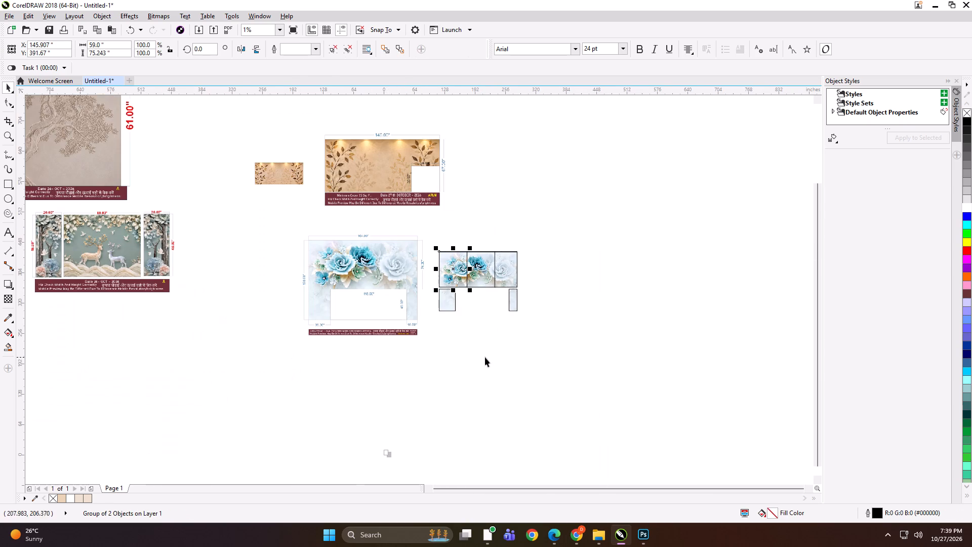
{"action": "left_click_drag", "start_coordinate": [488, 350], "coordinate": [418, 281]}
{"action": "key", "text": "ctrl+g"}
{"action": "left_click_drag", "start_coordinate": [491, 325], "coordinate": [562, 271]}
{"action": "scroll", "coordinate": [502, 293], "scroll_direction": "up", "scroll_amount": 1}
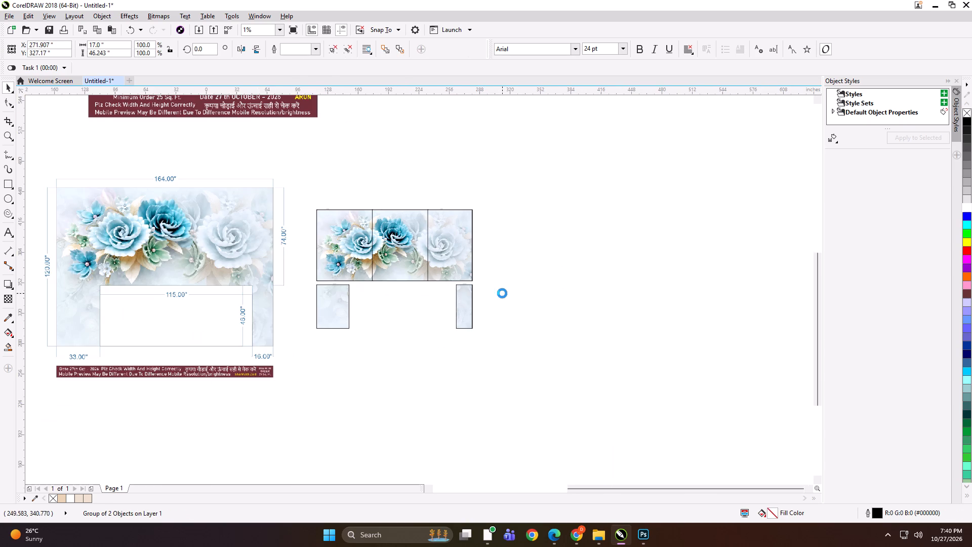
{"action": "key", "text": "ctrl+g"}
{"action": "key", "text": "ctrl+g"}
Export the first flower panel as a TIFF named "59x75 A NW" in the VRINDA folder.
{"action": "left_click", "coordinate": [348, 243]}
{"action": "key", "text": "ctrl+e"}
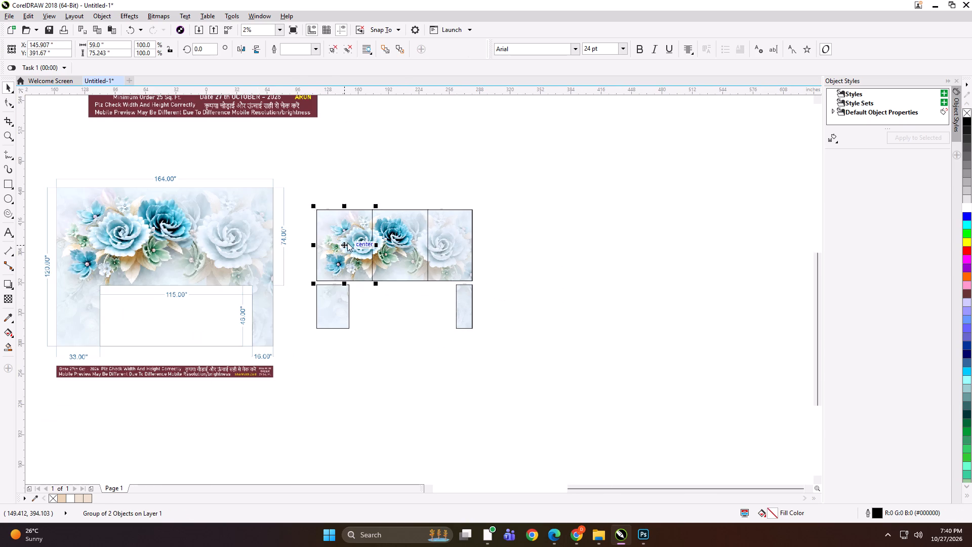
{"action": "left_click", "coordinate": [361, 151]}
{"action": "double_click", "coordinate": [433, 211]}
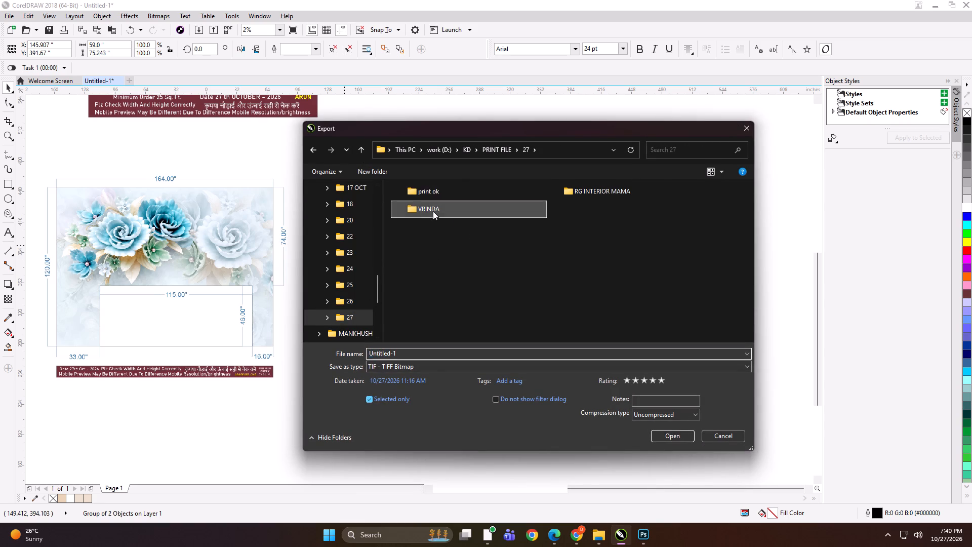
{"action": "left_click", "coordinate": [430, 356]}
{"action": "type", "text": "59x75 A NW"}
{"action": "key", "text": "Return"}
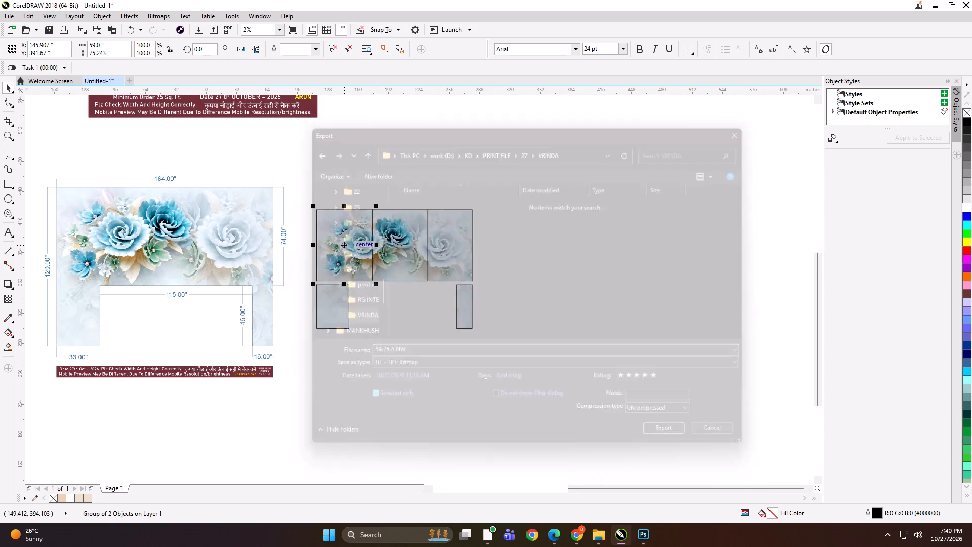
{"action": "key", "text": "Return"}
Export the middle flower panel as a TIFF named "59x75 B NW" in the VRINDA folder.
{"action": "left_click", "coordinate": [409, 262]}
{"action": "key", "text": "ctrl+e"}
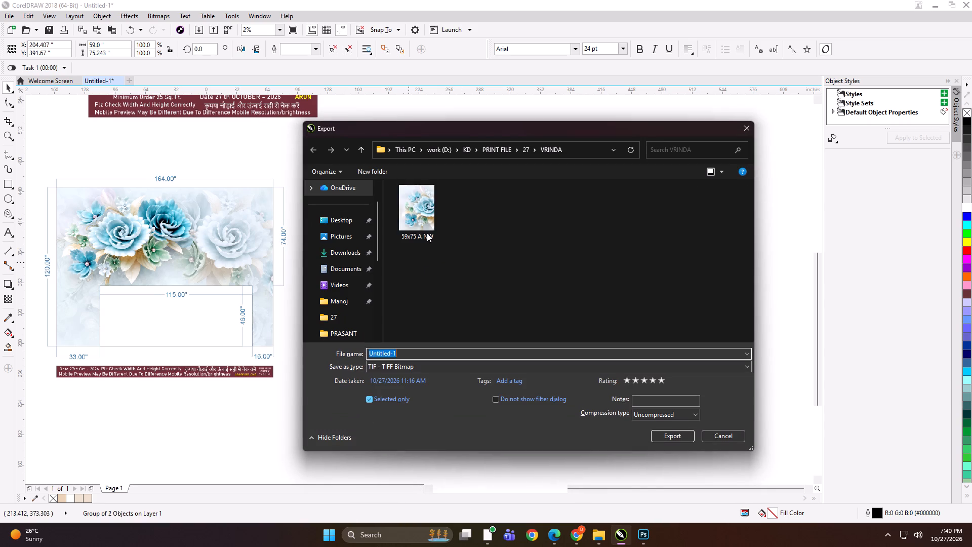
{"action": "left_click", "coordinate": [425, 227]}
{"action": "double_click", "coordinate": [388, 352]}
{"action": "type", "text": "B"}
{"action": "key", "text": "space"}
{"action": "key", "text": "Return"}
{"action": "key", "text": "Return"}
Export the third flower panel as a TIFF named "47x75 C NW" in the VRINDA folder.
{"action": "left_click", "coordinate": [441, 262]}
{"action": "key", "text": "ctrl+e"}
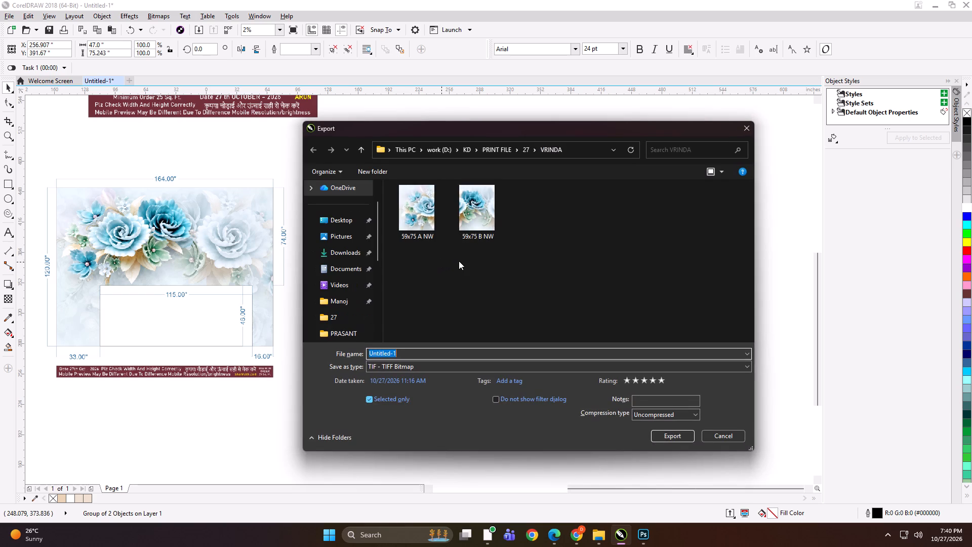
{"action": "type", "text": "47x75"}
{"action": "key", "text": "space"}
{"action": "type", "text": "C NW"}
{"action": "key", "text": "Return"}
{"action": "key", "text": "Return"}
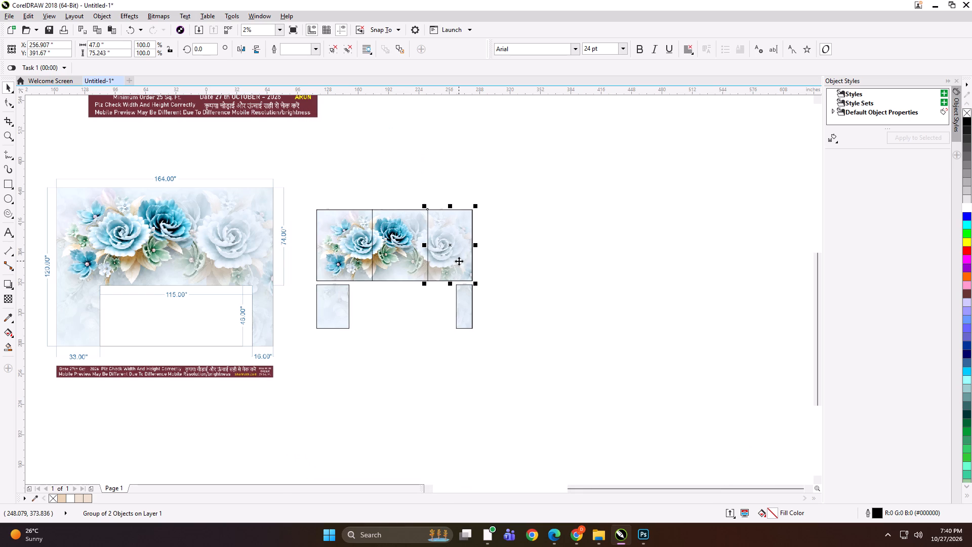
Place the narrow lower side panel beside the wide one, align their bottoms, and group the pair.
{"action": "left_click", "coordinate": [341, 304]}
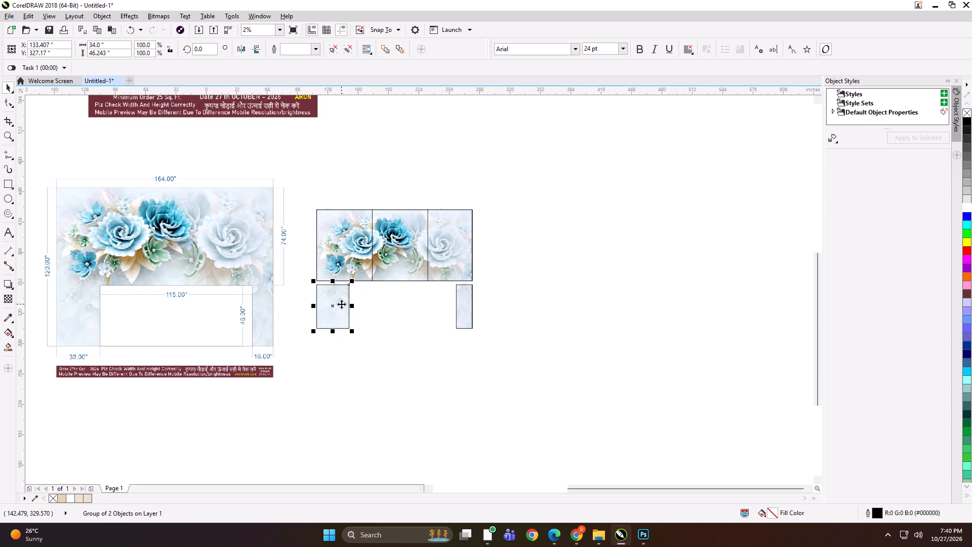
{"action": "left_click", "coordinate": [466, 303]}
{"action": "left_click_drag", "start_coordinate": [466, 303], "coordinate": [361, 307]}
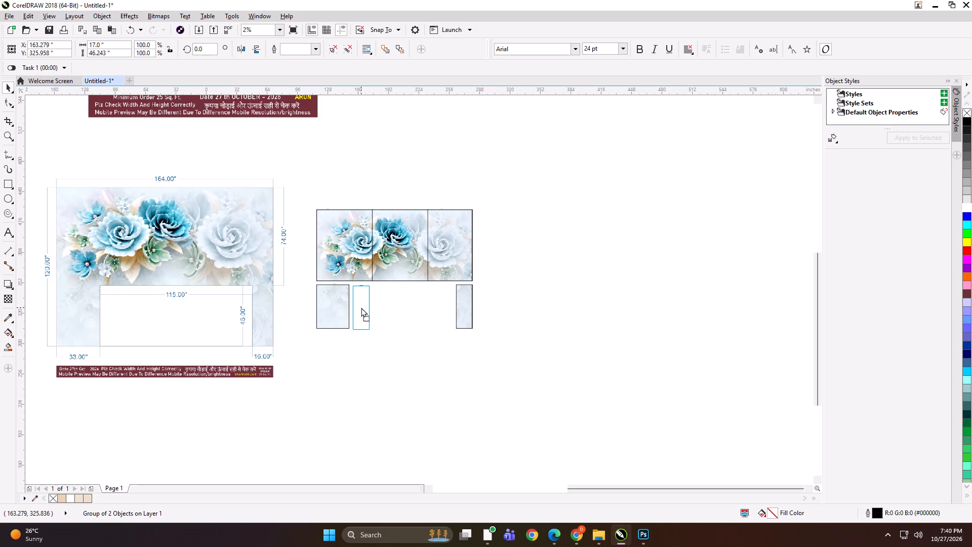
{"action": "left_click_drag", "start_coordinate": [361, 307], "coordinate": [358, 307]}
{"action": "left_click", "coordinate": [335, 303], "text": "shift"}
{"action": "left_click", "coordinate": [389, 381]}
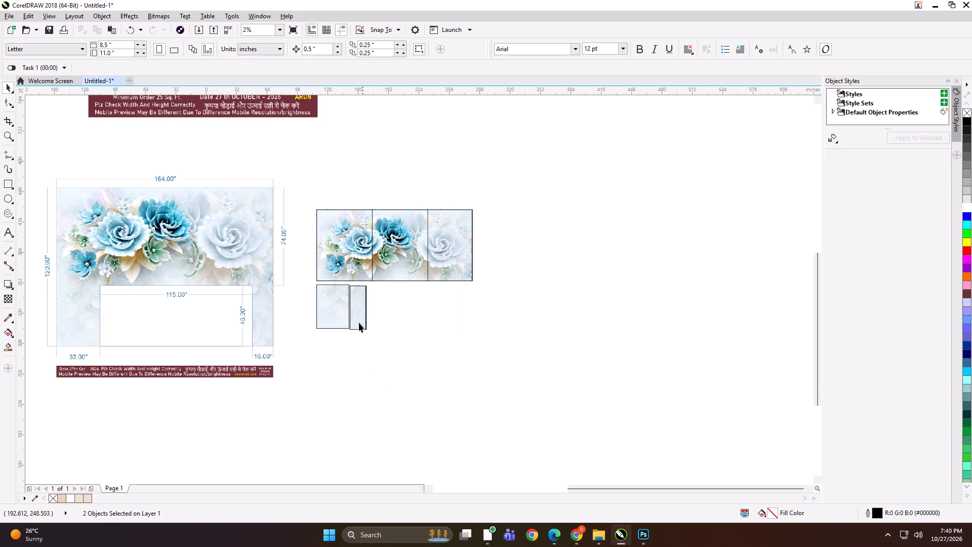
{"action": "scroll", "coordinate": [356, 308], "scroll_direction": "up", "scroll_amount": 1}
{"action": "left_click", "coordinate": [356, 302]}
{"action": "left_click", "coordinate": [329, 300], "text": "shift"}
{"action": "key", "text": "b"}
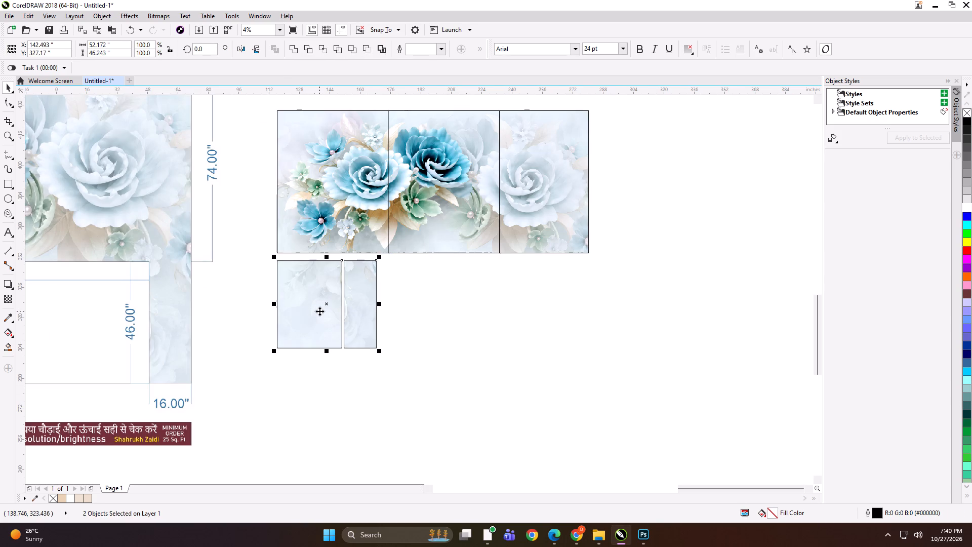
{"action": "key", "text": "ctrl+g"}
Export the grouped lower side panels as a TIFF named "52x46 NW" in the VRINDA folder.
{"action": "key", "text": "ctrl+e"}
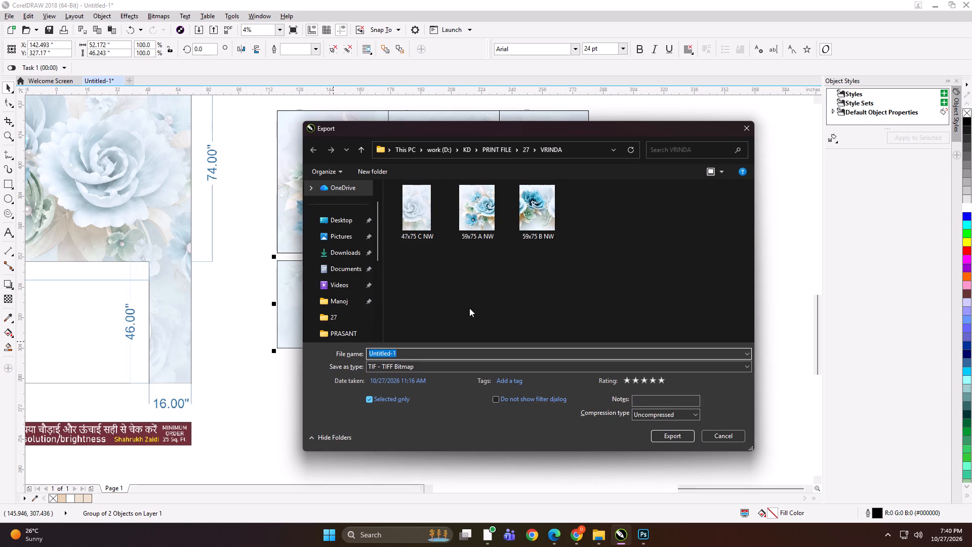
{"action": "type", "text": "52x46 NW"}
{"action": "key", "text": "Return"}
{"action": "key", "text": "Return"}
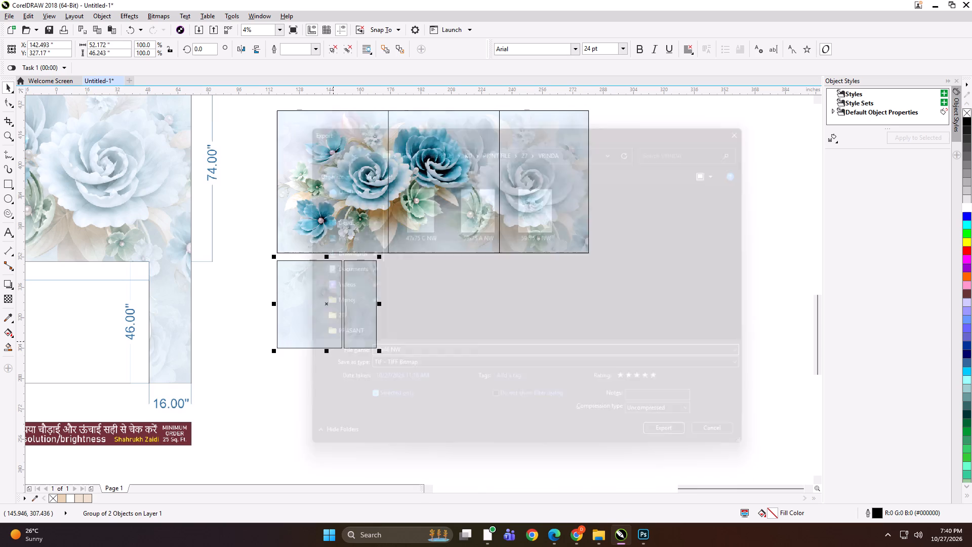
{"action": "key", "text": "Return"}
Ungroup the side panels and move the narrow one back beneath the third flower panel.
{"action": "key", "text": "ctrl+u"}
{"action": "left_click", "coordinate": [481, 309]}
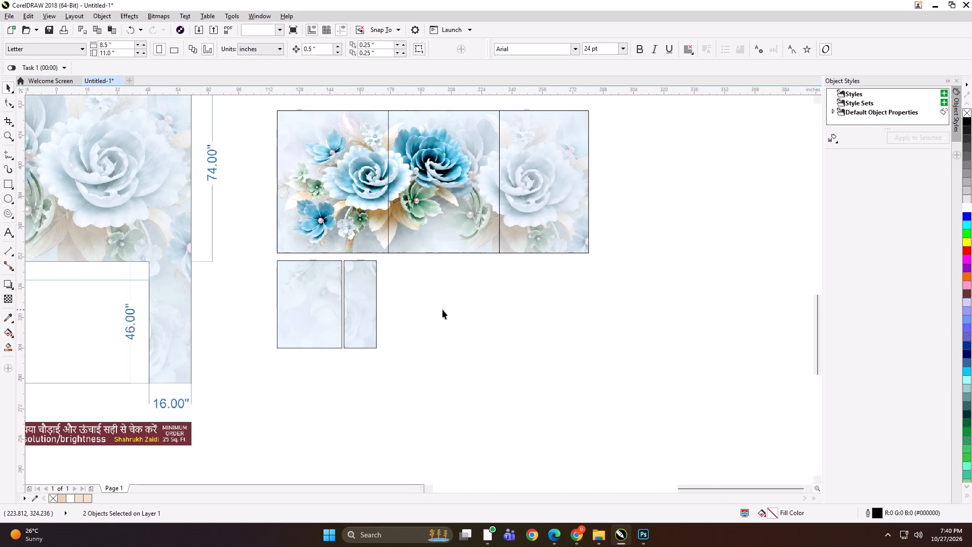
{"action": "left_click_drag", "start_coordinate": [356, 293], "coordinate": [568, 275]}
Nudge the middle and third panel columns rightward, along with the narrow side panel, to leave gaps between the flower panels.
{"action": "scroll", "coordinate": [531, 265], "scroll_direction": "down", "scroll_amount": 1}
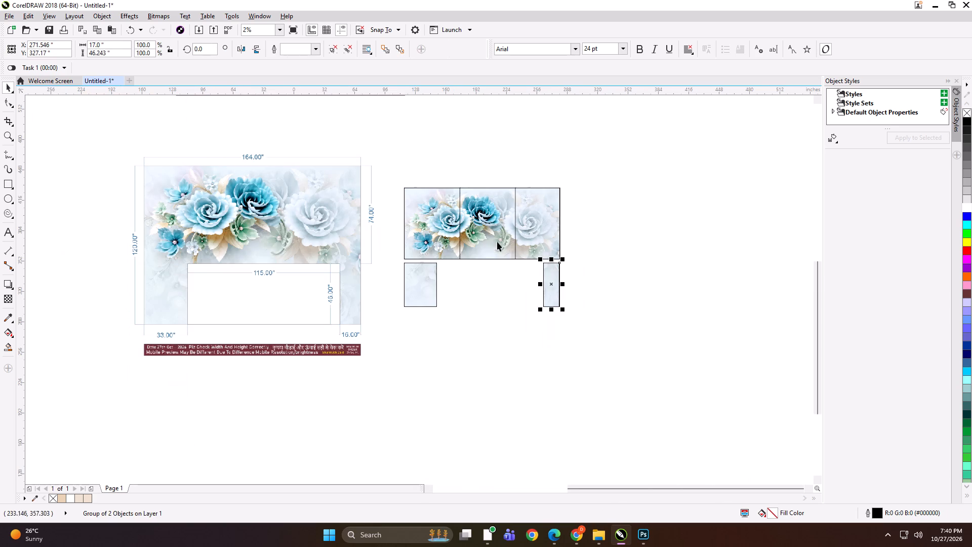
{"action": "left_click_drag", "start_coordinate": [439, 178], "coordinate": [599, 316]}
{"action": "key", "text": "Right"}
{"action": "key", "text": "Right"}
{"action": "key", "text": "Right"}
{"action": "key", "text": "Right"}
{"action": "key", "text": "Right"}
{"action": "key", "text": "Right"}
{"action": "key", "text": "Right"}
{"action": "key", "text": "Right"}
{"action": "key", "text": "Right"}
{"action": "key", "text": "Right"}
{"action": "key", "text": "Right"}
{"action": "key", "text": "Right"}
{"action": "key", "text": "Right"}
{"action": "key", "text": "Right"}
{"action": "key", "text": "Right"}
{"action": "key", "text": "Right"}
{"action": "key", "text": "Right"}
{"action": "key", "text": "Right"}
{"action": "key", "text": "Right"}
{"action": "key", "text": "Right"}
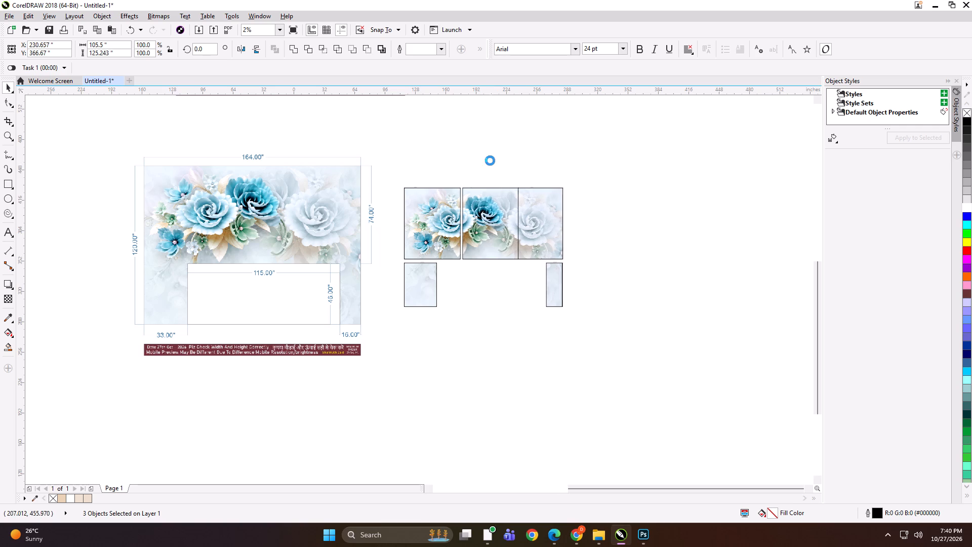
{"action": "left_click_drag", "start_coordinate": [490, 161], "coordinate": [588, 338]}
Enlarge all five flower wallpaper panels together to about 252 in wide and position them beside the dimensioned preview.
{"action": "left_click_drag", "start_coordinate": [624, 149], "coordinate": [329, 349]}
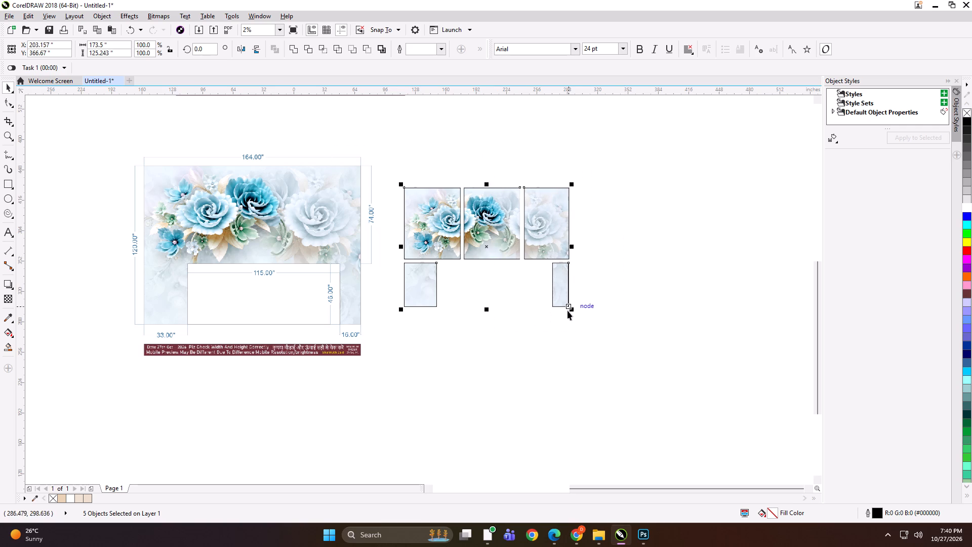
{"action": "left_click_drag", "start_coordinate": [572, 310], "coordinate": [609, 343], "text": "shift"}
{"action": "left_click_drag", "start_coordinate": [389, 211], "coordinate": [409, 215]}
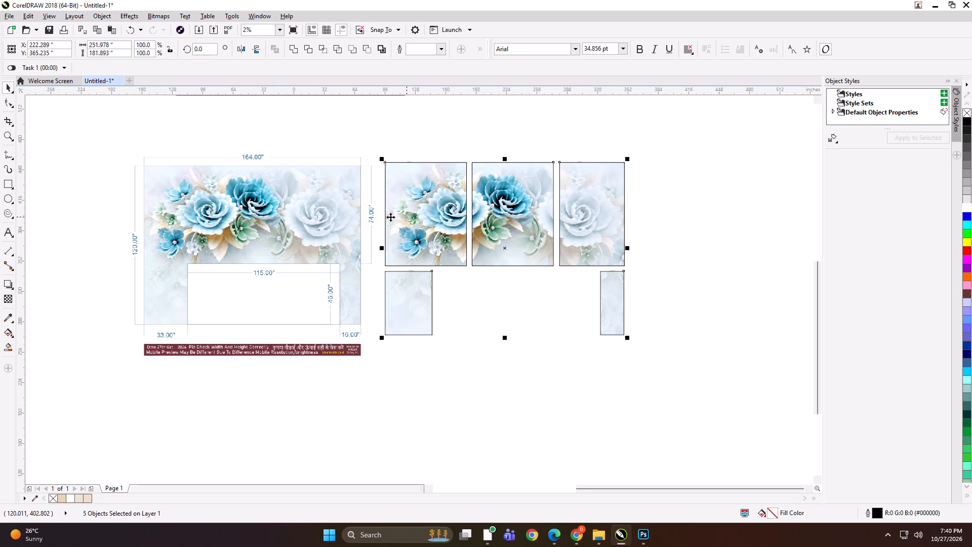
Group the five panels with the dimensioned flower preview and scale the combined group down to a small preview size.
{"action": "left_click", "coordinate": [326, 208], "text": "shift"}
{"action": "key", "text": "ctrl+g"}
{"action": "left_click_drag", "start_coordinate": [628, 363], "coordinate": [378, 272], "text": "shift"}
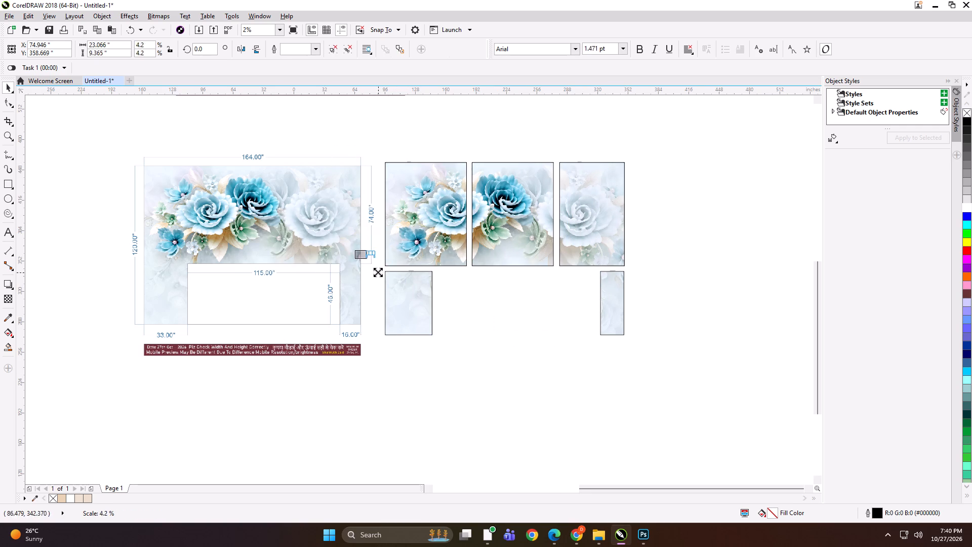
{"action": "left_click_drag", "start_coordinate": [378, 272], "coordinate": [373, 266], "text": "shift"}
{"action": "scroll", "coordinate": [364, 254], "scroll_direction": "up", "scroll_amount": 5}
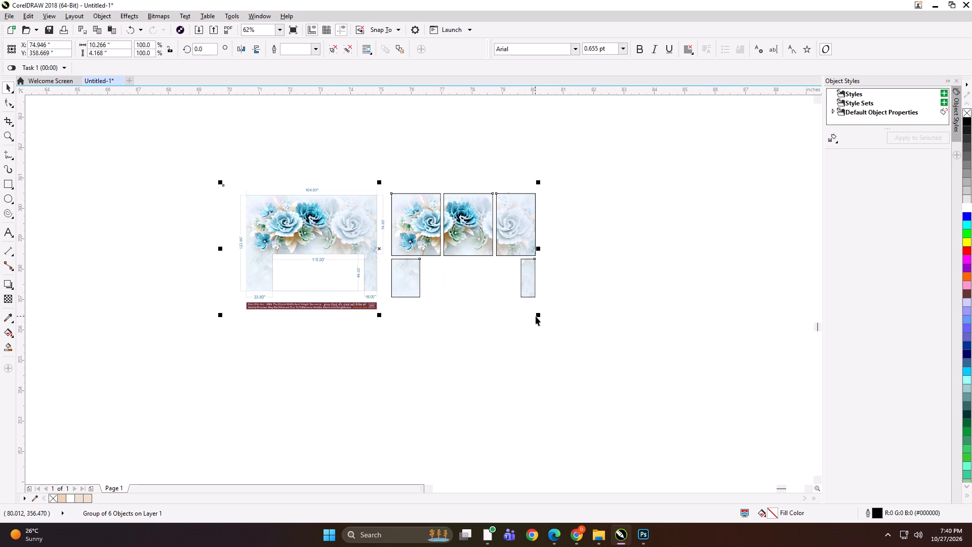
{"action": "left_click_drag", "start_coordinate": [539, 317], "coordinate": [501, 312], "text": "shift"}
Export the small combined flower preview under the name "FSFDH" and delete it from the page.
{"action": "key", "text": "ctrl+e"}
{"action": "type", "text": "FSFDH"}
{"action": "key", "text": "Return"}
{"action": "key", "text": "Return"}
{"action": "key", "text": "Return"}
{"action": "key", "text": "Return"}
{"action": "key", "text": "Delete"}
Move the dimensioned leaf wallpaper preview clear of its artwork and enlarge it to about 438 in wide.
{"action": "key", "text": "F4"}
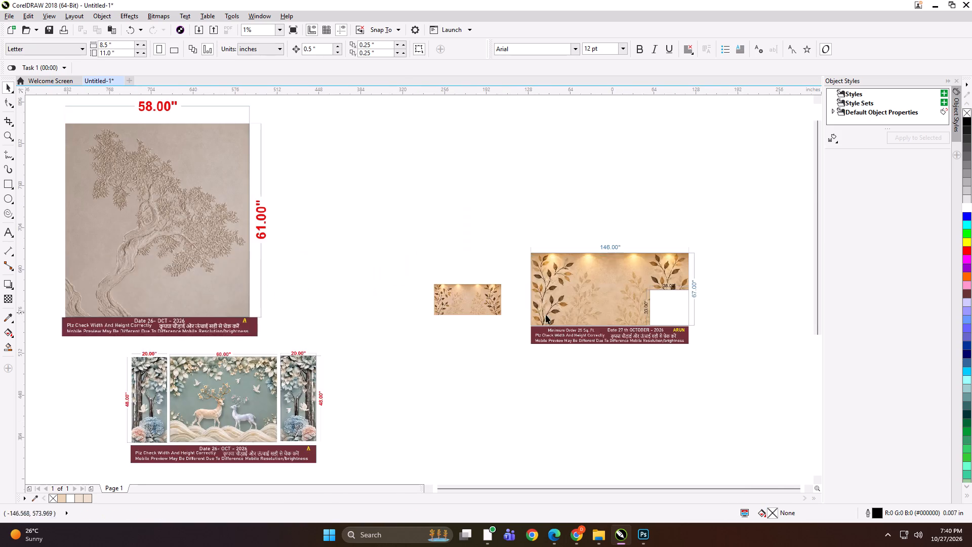
{"action": "scroll", "coordinate": [644, 327], "scroll_direction": "up", "scroll_amount": 2}
{"action": "scroll", "coordinate": [462, 219], "scroll_direction": "down", "scroll_amount": 2}
{"action": "left_click_drag", "start_coordinate": [456, 220], "coordinate": [495, 206]}
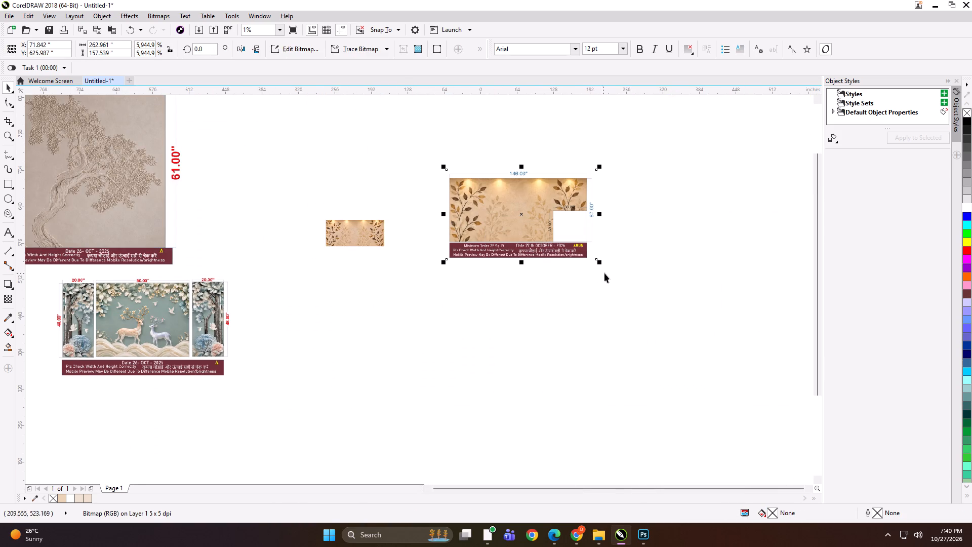
{"action": "left_click_drag", "start_coordinate": [599, 264], "coordinate": [654, 294]}
{"action": "left_click_drag", "start_coordinate": [580, 217], "coordinate": [609, 220]}
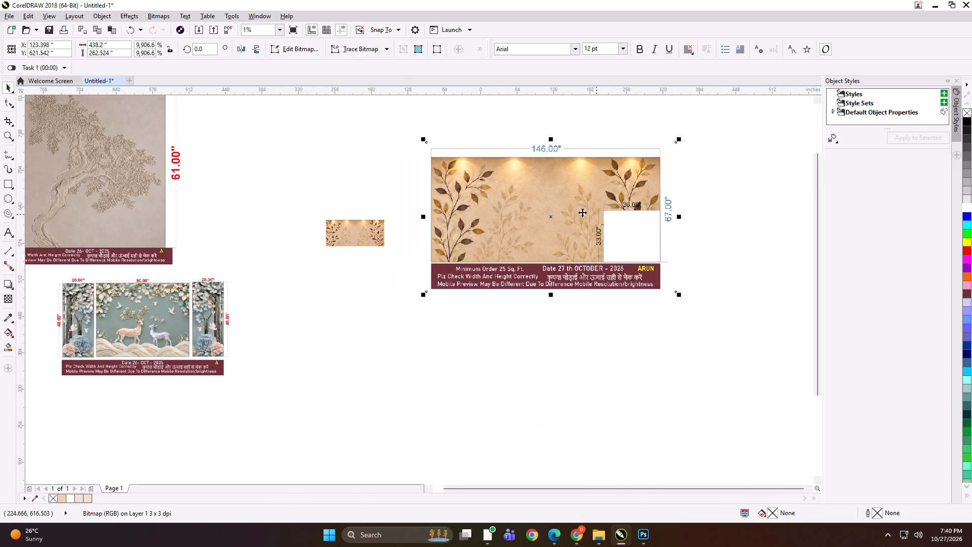
Reduce the dimensioned leaf preview somewhat and reposition it and the small leaf artwork side by side.
{"action": "left_click", "coordinate": [380, 228], "text": "shift"}
{"action": "key", "text": "shift+F2"}
{"action": "left_click", "coordinate": [196, 117]}
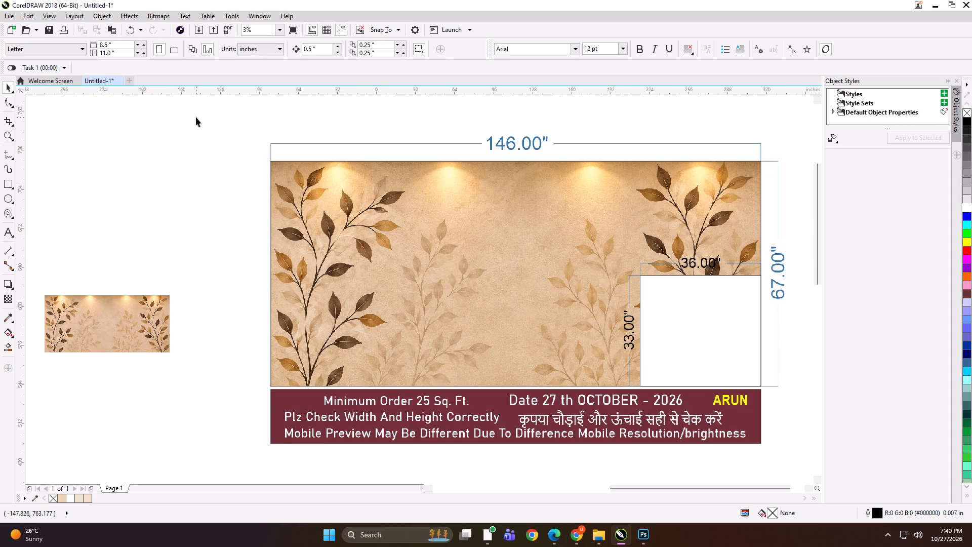
{"action": "left_click_drag", "start_coordinate": [143, 321], "coordinate": [174, 292]}
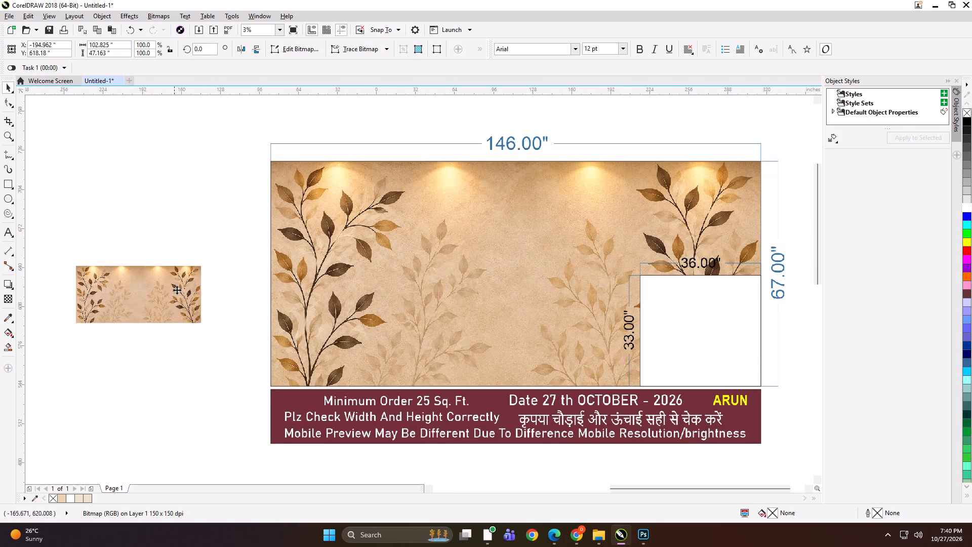
{"action": "left_click_drag", "start_coordinate": [374, 250], "coordinate": [387, 239]}
{"action": "left_click_drag", "start_coordinate": [272, 442], "coordinate": [307, 394], "text": "shift"}
{"action": "left_click_drag", "start_coordinate": [406, 320], "coordinate": [424, 295]}
{"action": "left_click_drag", "start_coordinate": [166, 303], "coordinate": [222, 272]}
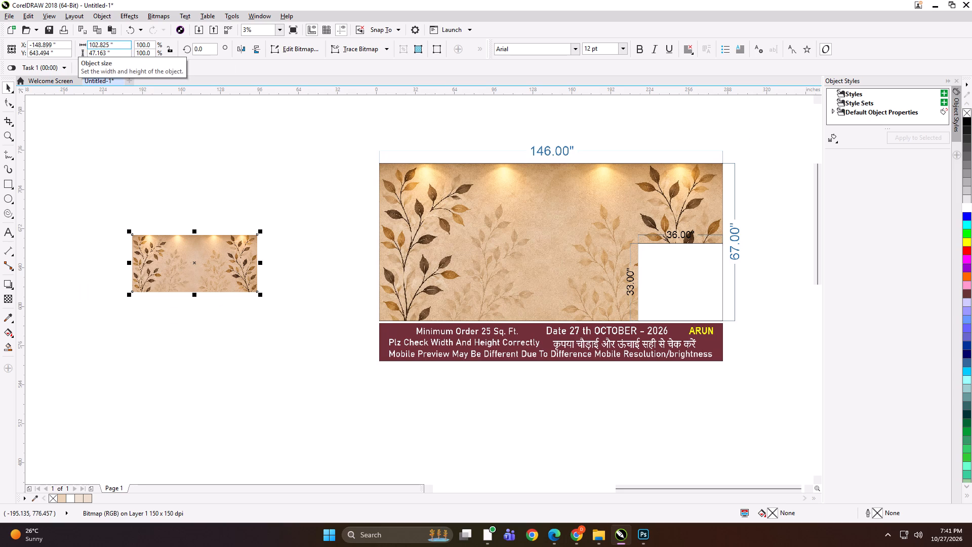
Set the leaf artwork's size to 146 in wide by 67 in high.
{"action": "left_click_drag", "start_coordinate": [127, 43], "coordinate": [84, 56]}
{"action": "type", "text": "146"}
{"action": "key", "text": "Tab"}
{"action": "type", "text": "67"}
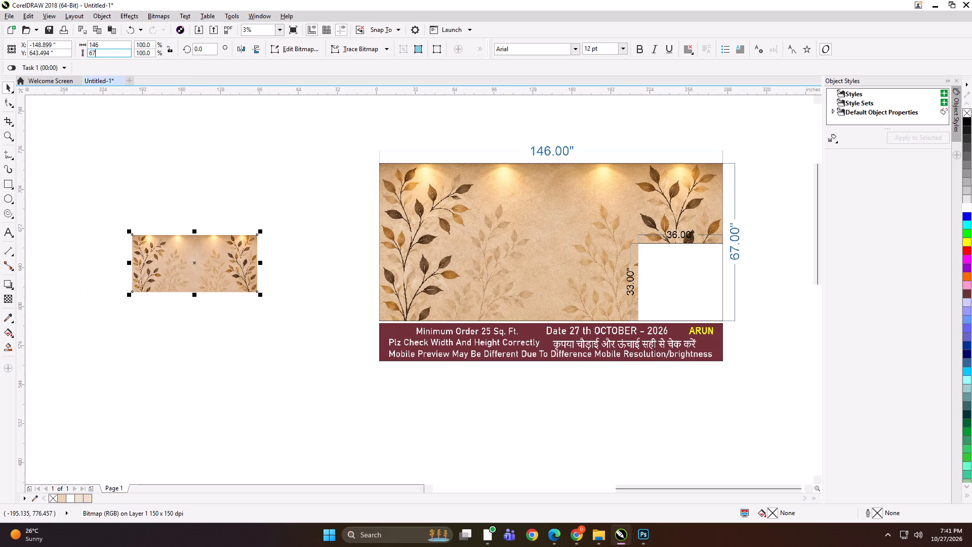
{"action": "key", "text": "Return"}
Add a rectangle 49 in wide and 67 in high over the leaf artwork, aligned to the artwork's left edge.
{"action": "double_click", "coordinate": [6, 182], "text": "shift"}
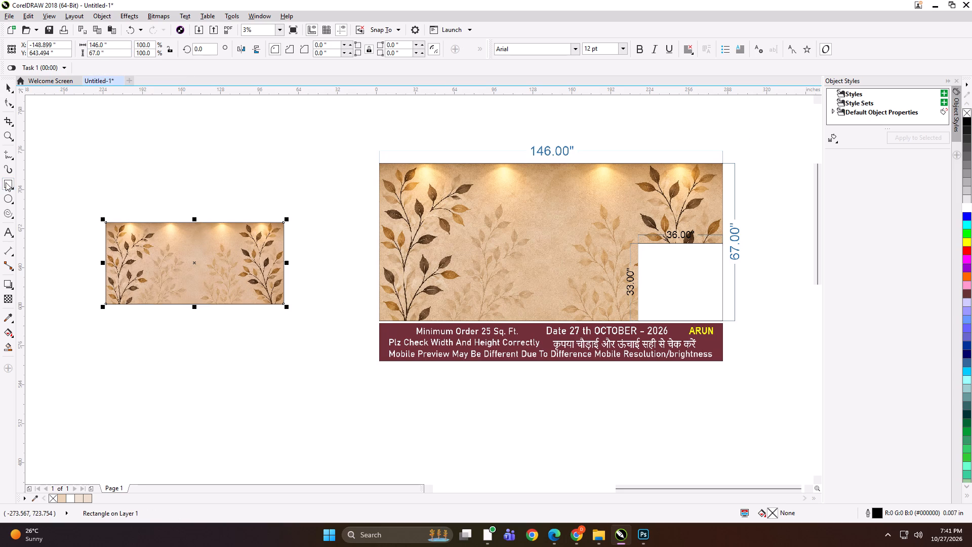
{"action": "key", "text": "space"}
{"action": "left_click", "coordinate": [114, 49]}
{"action": "key", "text": "ctrl+a"}
{"action": "left_click", "coordinate": [114, 47]}
{"action": "key", "text": "ctrl+a"}
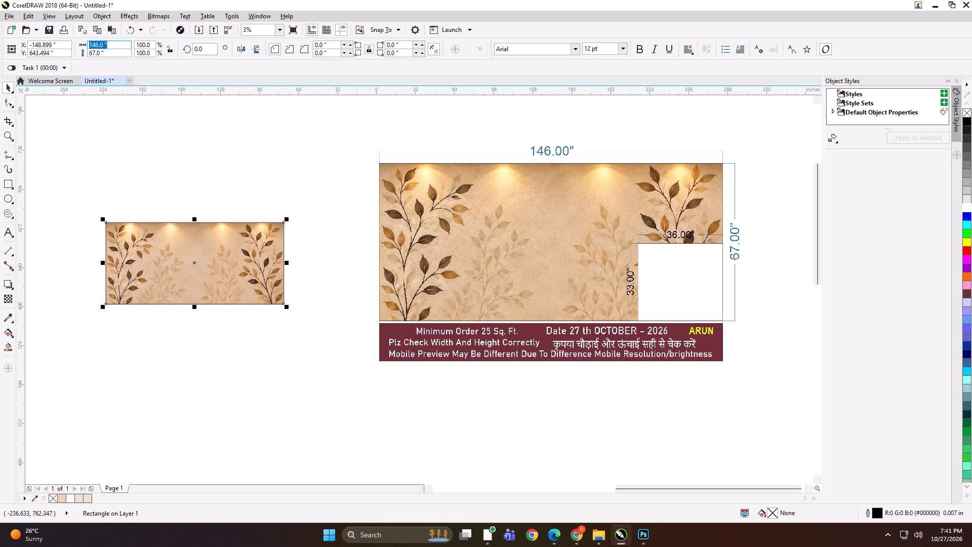
{"action": "key", "text": "4"}
{"action": "key", "text": "Return"}
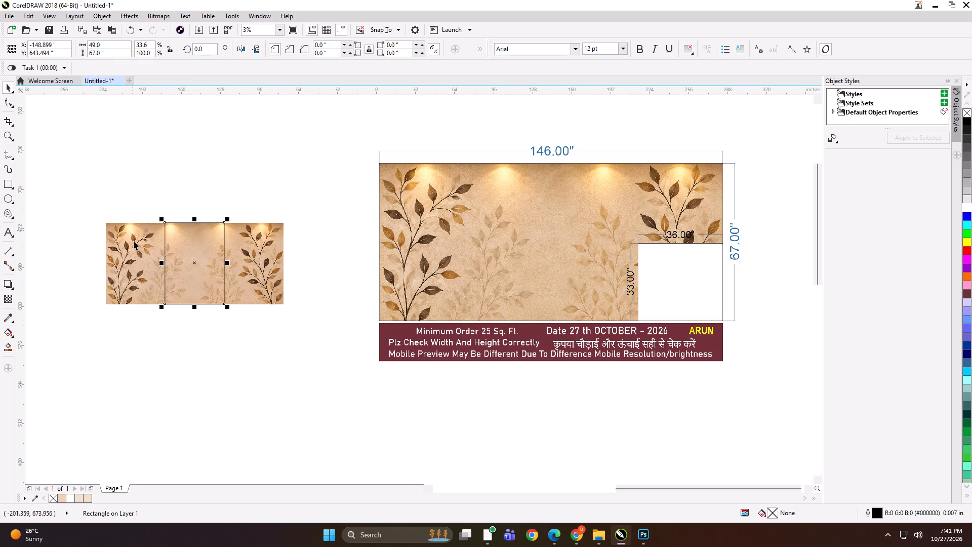
{"action": "left_click", "coordinate": [134, 243], "text": "shift"}
{"action": "key", "text": "l"}
{"action": "left_click", "coordinate": [138, 194]}
Duplicate the 49 in rectangle twice across the leaf artwork, overlapping each copy with its neighbour by 0.5 in.
{"action": "left_click", "coordinate": [150, 273]}
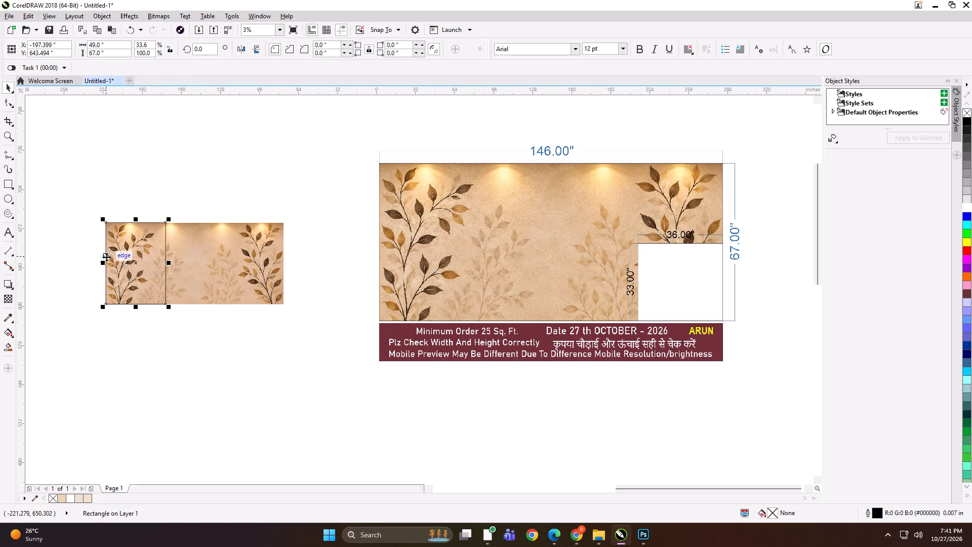
{"action": "left_click_drag", "start_coordinate": [100, 265], "coordinate": [198, 259]}
{"action": "right_click", "coordinate": [198, 259], "text": "ctrl"}
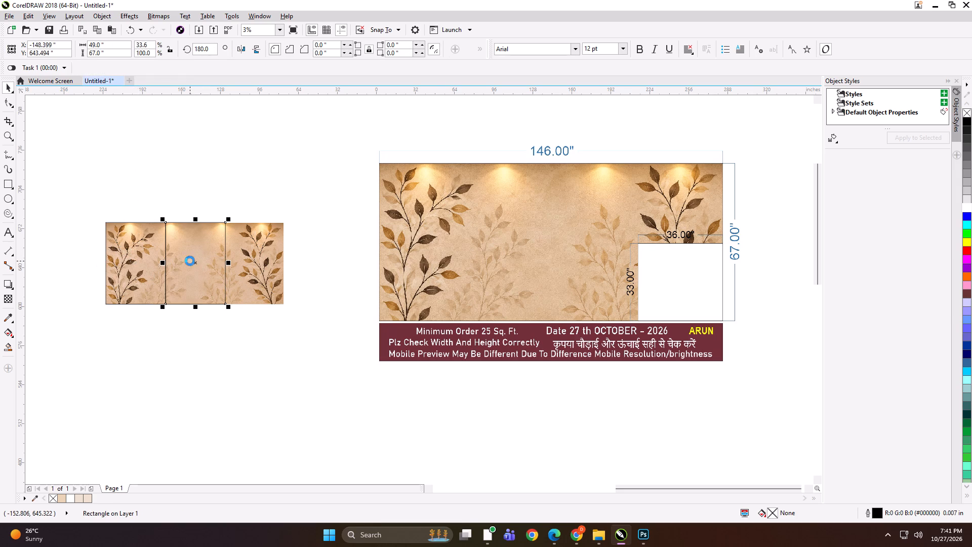
{"action": "key", "text": "Left"}
{"action": "left_click_drag", "start_coordinate": [160, 264], "coordinate": [251, 259]}
{"action": "right_click", "coordinate": [251, 259], "text": "ctrl"}
{"action": "scroll", "coordinate": [238, 260], "scroll_direction": "up", "scroll_amount": 1}
{"action": "key", "text": "Left"}
{"action": "scroll", "coordinate": [299, 261], "scroll_direction": "up", "scroll_amount": 2}
{"action": "scroll", "coordinate": [360, 260], "scroll_direction": "down", "scroll_amount": 2}
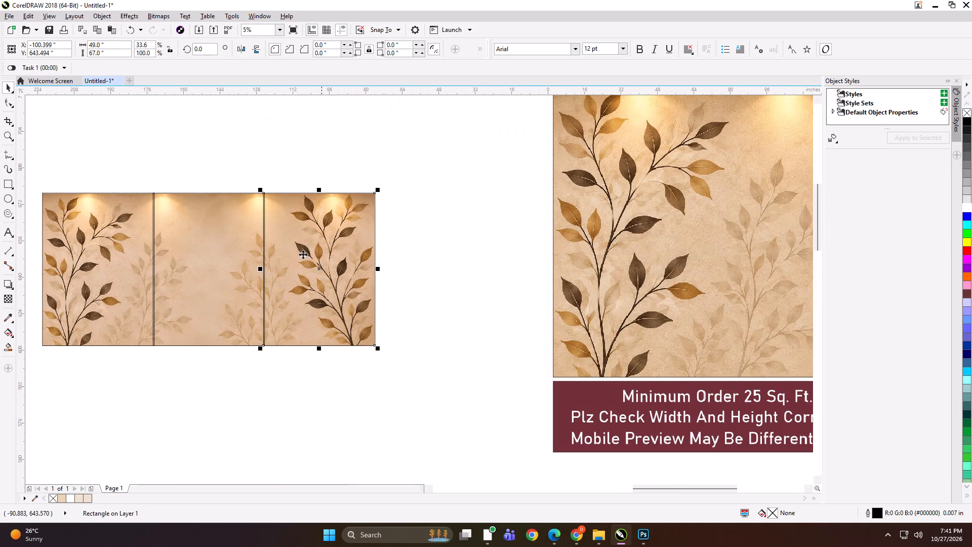
Group the three 49 in panel rectangles.
{"action": "left_click", "coordinate": [214, 234], "text": "shift"}
{"action": "left_click", "coordinate": [132, 244], "text": "shift"}
{"action": "key", "text": "ctrl+g"}
PowerClip the leaf artwork into the grouped rectangles and ungroup them into three separate panels.
{"action": "scroll", "coordinate": [161, 242], "scroll_direction": "down", "scroll_amount": 1}
{"action": "left_click", "coordinate": [168, 197]}
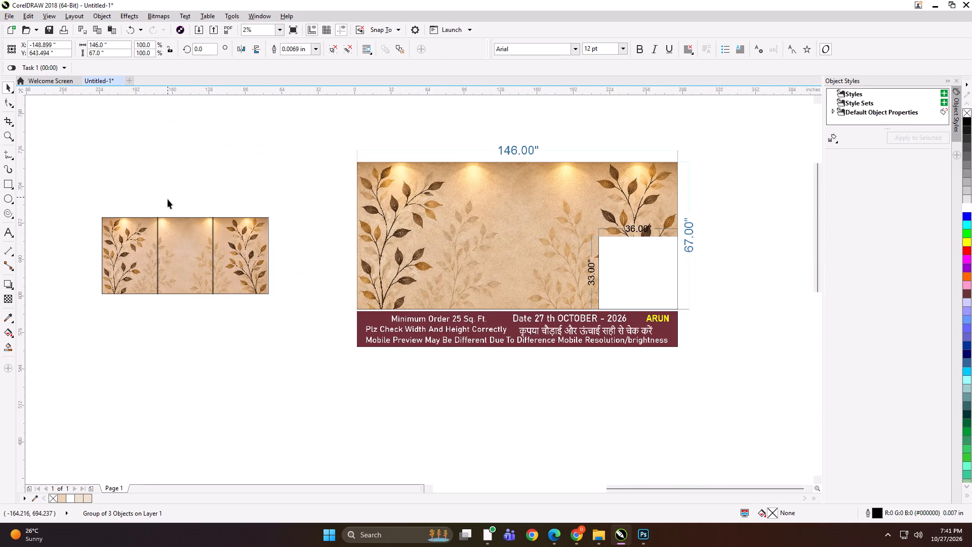
{"action": "left_click", "coordinate": [181, 235], "text": "alt"}
{"action": "key", "text": "shift+Return"}
{"action": "left_click", "coordinate": [211, 242]}
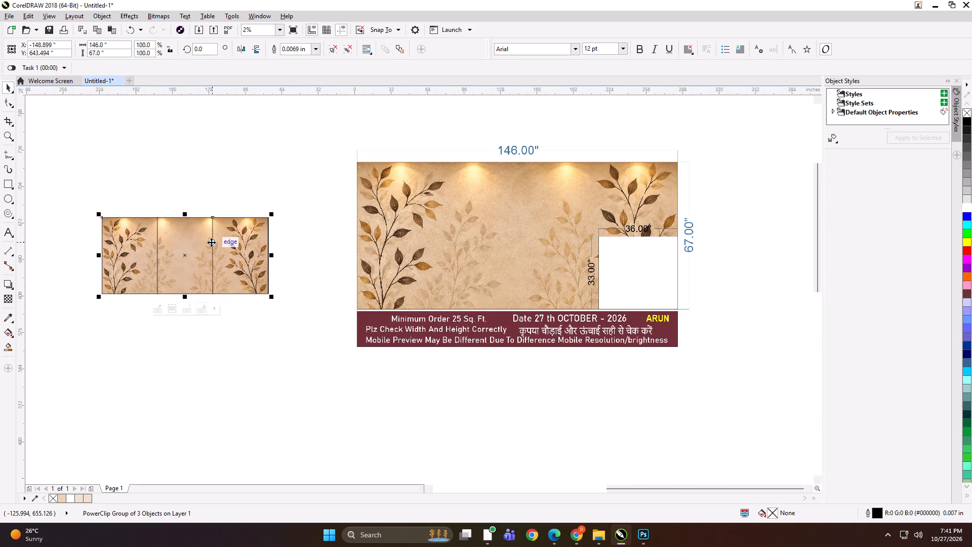
{"action": "key", "text": "ctrl+u"}
{"action": "left_click", "coordinate": [173, 194]}
Add the text label "146*67 PANEL 1" at the top edge of the first leaf panel.
{"action": "left_click", "coordinate": [7, 229]}
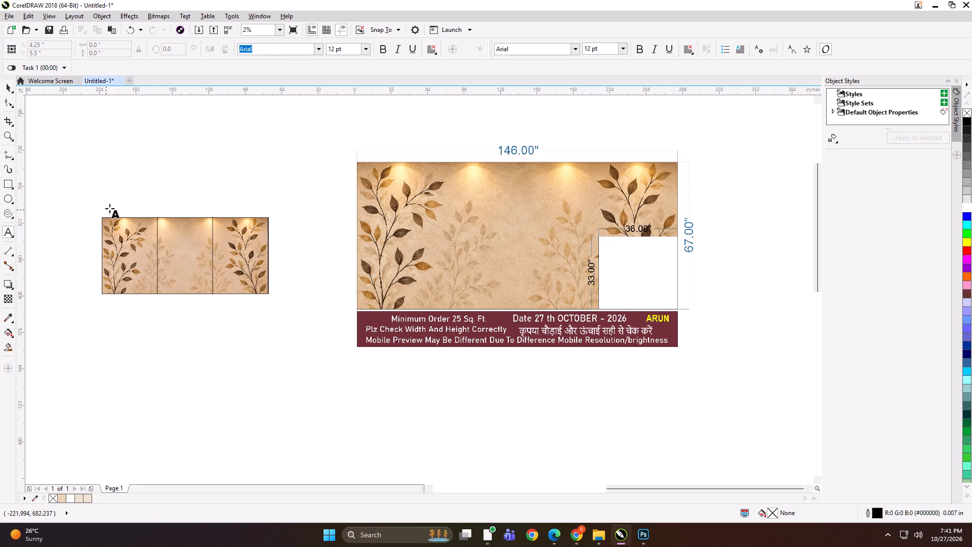
{"action": "left_click", "coordinate": [128, 217]}
{"action": "scroll", "coordinate": [117, 208], "scroll_direction": "up", "scroll_amount": 1}
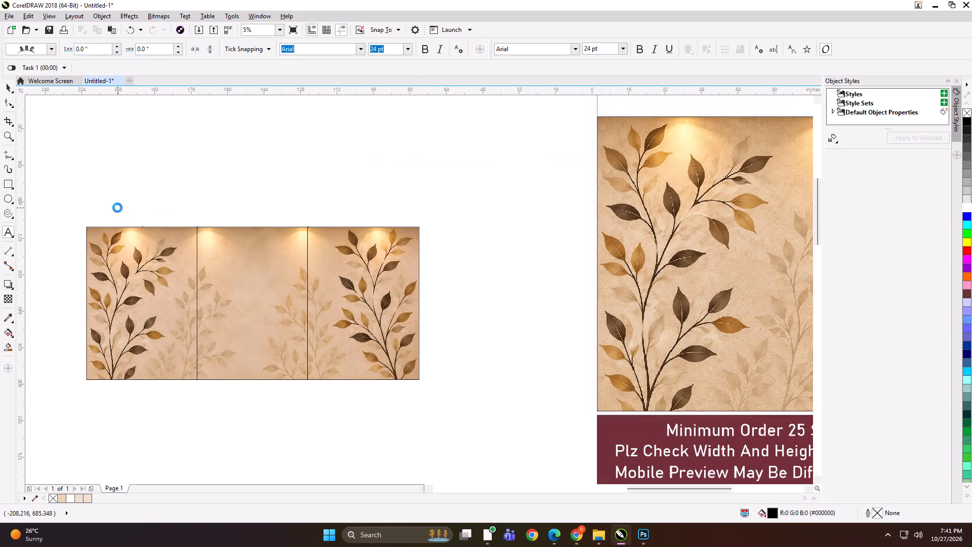
{"action": "scroll", "coordinate": [117, 208], "scroll_direction": "down", "scroll_amount": 1}
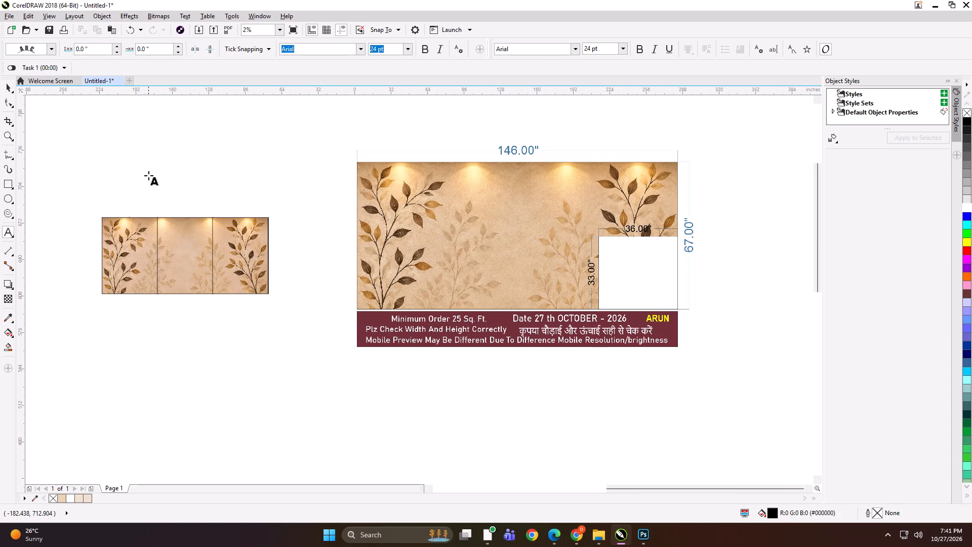
{"action": "type", "text": "146*67 PANEL 1"}
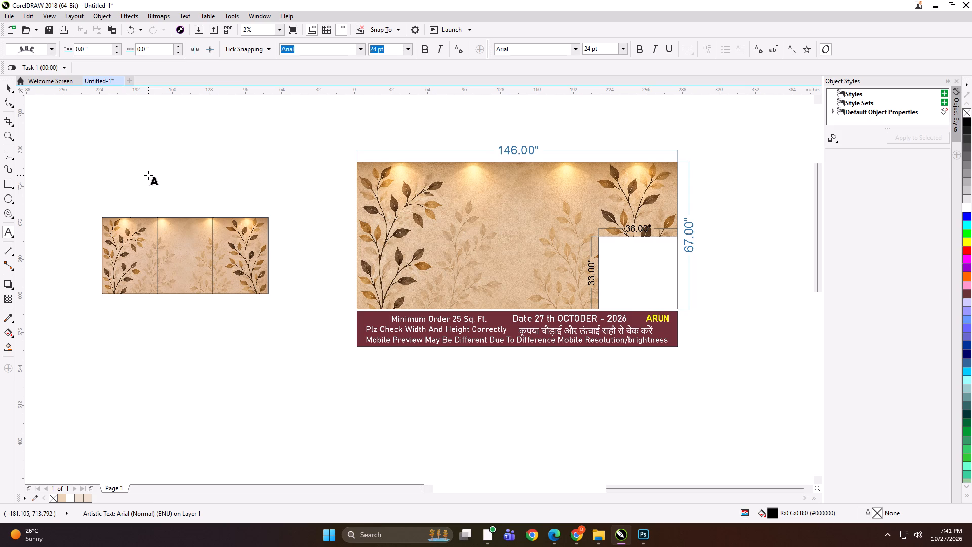
Copy the panel label to the top edge of the middle leaf panel and change it to "146*67 PANEL 2".
{"action": "key", "text": "ctrl+a"}
{"action": "key", "text": "ctrl+c"}
{"action": "left_click", "coordinate": [173, 215]}
{"action": "key", "text": "ctrl+v"}
{"action": "scroll", "coordinate": [170, 215], "scroll_direction": "up", "scroll_amount": 5}
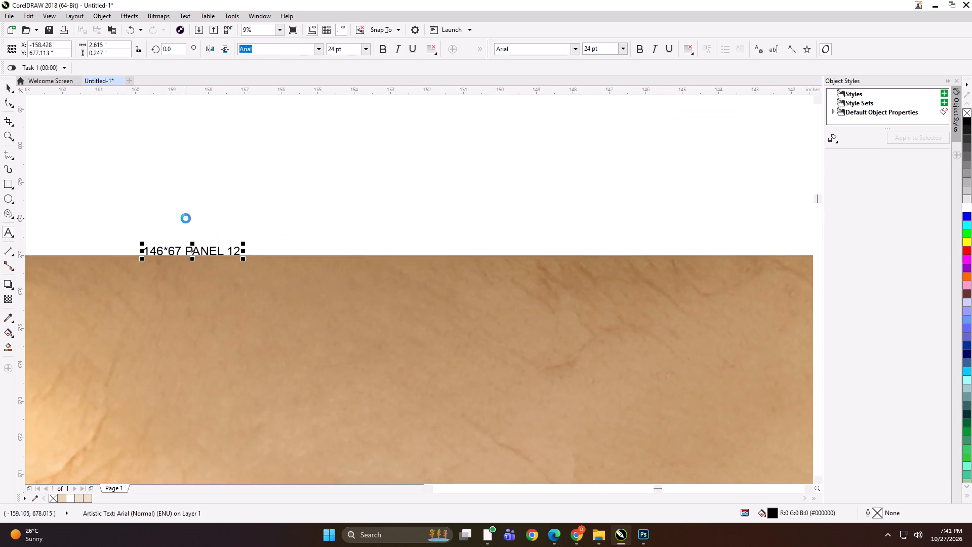
{"action": "scroll", "coordinate": [177, 215], "scroll_direction": "down", "scroll_amount": 2}
{"action": "scroll", "coordinate": [172, 224], "scroll_direction": "up", "scroll_amount": 2}
{"action": "key", "text": "BackSpace"}
{"action": "key", "text": "BackSpace"}
{"action": "key", "text": "2"}
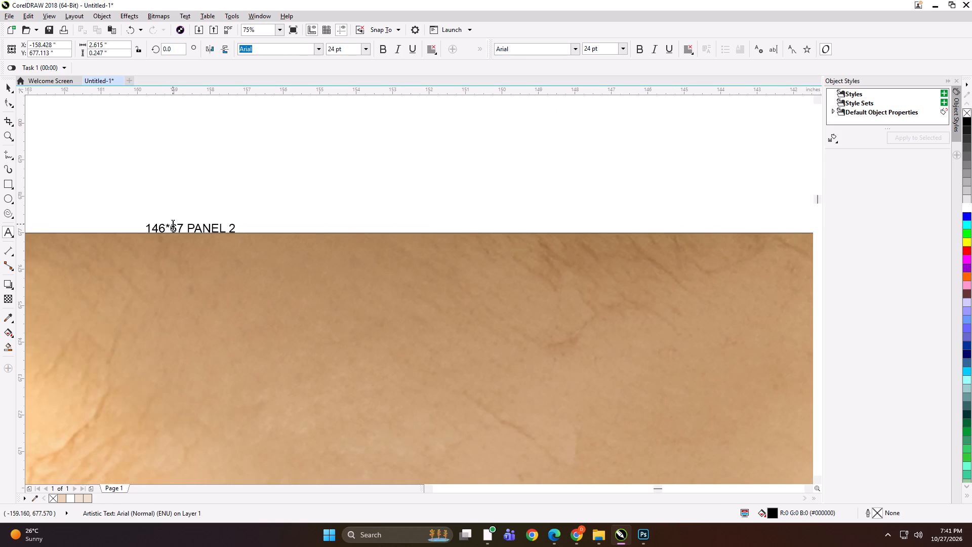
Copy the label to the top edge of the third leaf panel and change it to "146*67 PANEL 3".
{"action": "key", "text": "ctrl+a"}
{"action": "key", "text": "ctrl+c"}
{"action": "scroll", "coordinate": [173, 224], "scroll_direction": "down", "scroll_amount": 3}
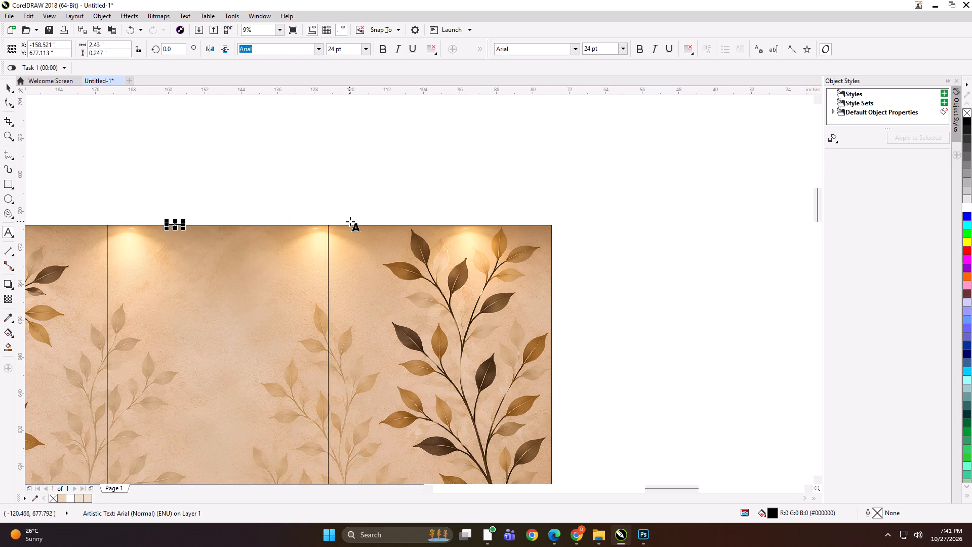
{"action": "left_click", "coordinate": [358, 223]}
{"action": "key", "text": "ctrl+v"}
{"action": "key", "text": "BackSpace"}
{"action": "key", "text": "3"}
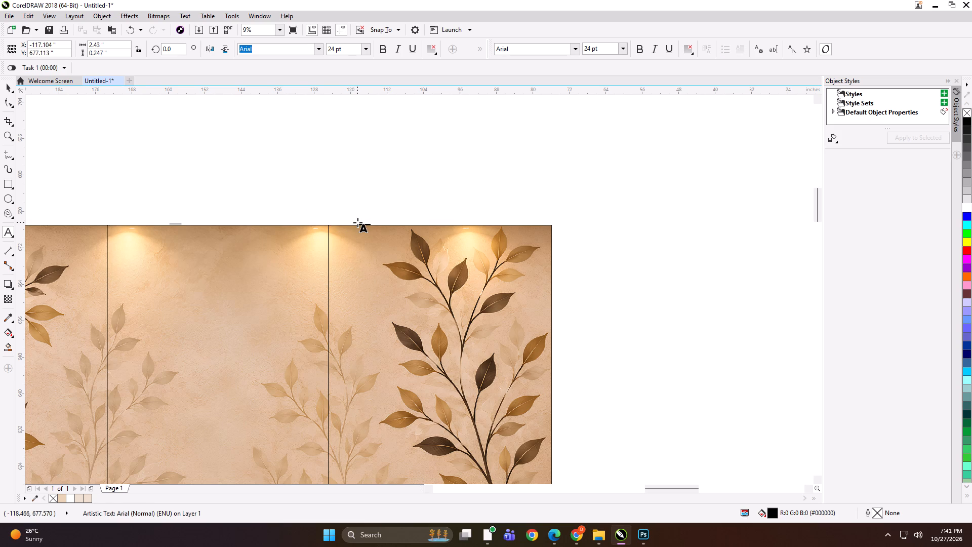
{"action": "scroll", "coordinate": [355, 222], "scroll_direction": "up", "scroll_amount": 2}
{"action": "scroll", "coordinate": [356, 220], "scroll_direction": "down", "scroll_amount": 3}
Group each of the three leaf panels with its own text label.
{"action": "left_click", "coordinate": [11, 90]}
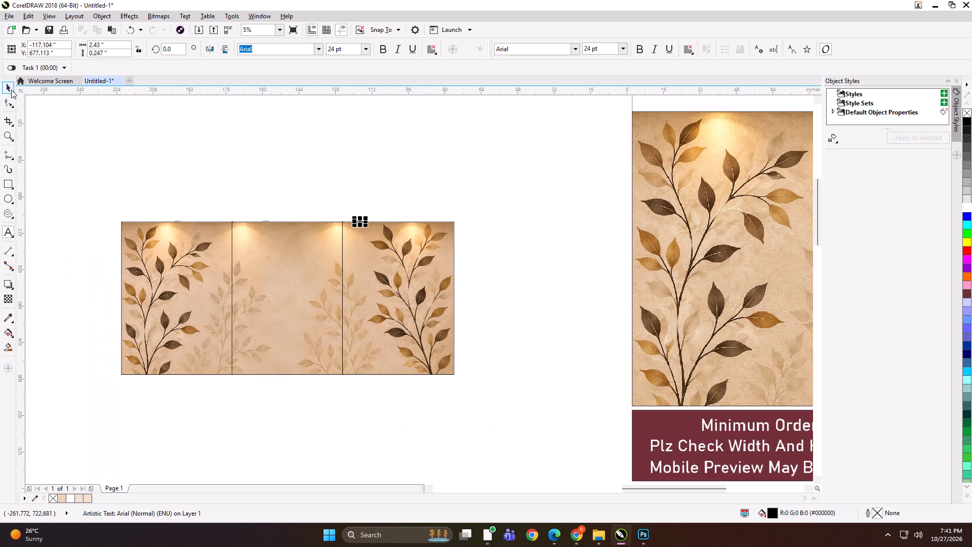
{"action": "left_click", "coordinate": [379, 266], "text": "shift"}
{"action": "key", "text": "ctrl+g"}
{"action": "left_click_drag", "start_coordinate": [332, 190], "coordinate": [236, 270]}
{"action": "left_click", "coordinate": [286, 269], "text": "shift"}
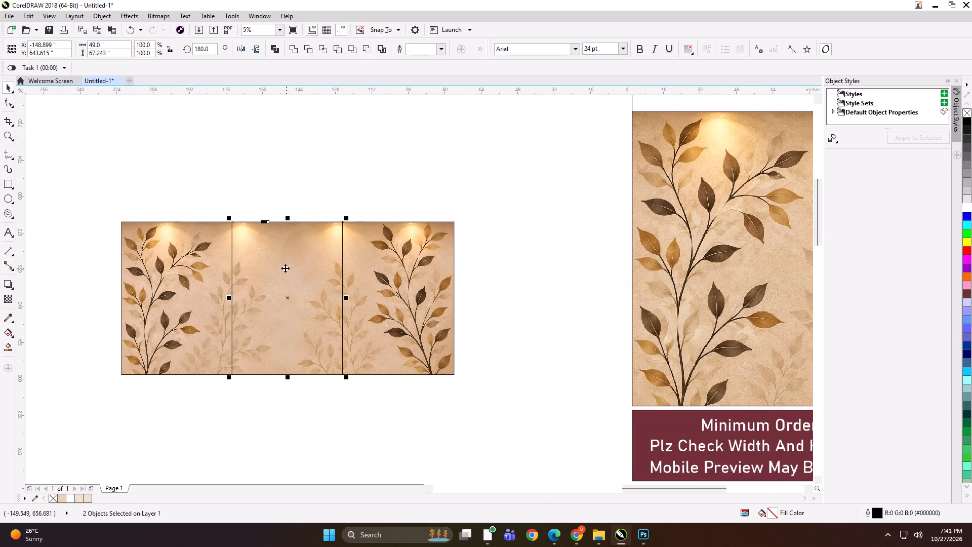
{"action": "key", "text": "ctrl+g"}
{"action": "left_click_drag", "start_coordinate": [247, 183], "coordinate": [100, 412]}
{"action": "key", "text": "ctrl+g"}
Export the first leaf panel group as a TIFF named "49x67 A NW".
{"action": "scroll", "coordinate": [238, 244], "scroll_direction": "down", "scroll_amount": 2}
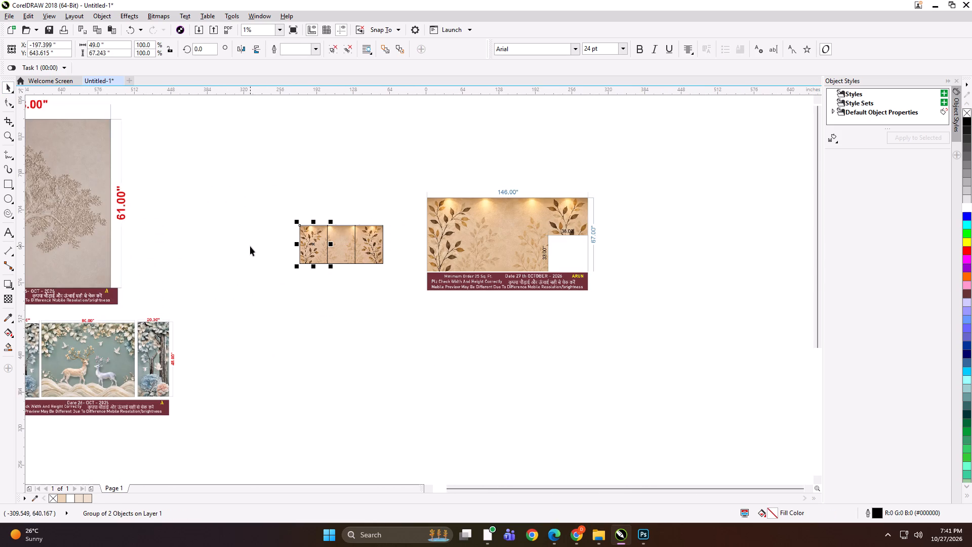
{"action": "key", "text": "ctrl+e"}
{"action": "type", "text": "49x67 A NW"}
{"action": "key", "text": "Return"}
{"action": "key", "text": "Return"}
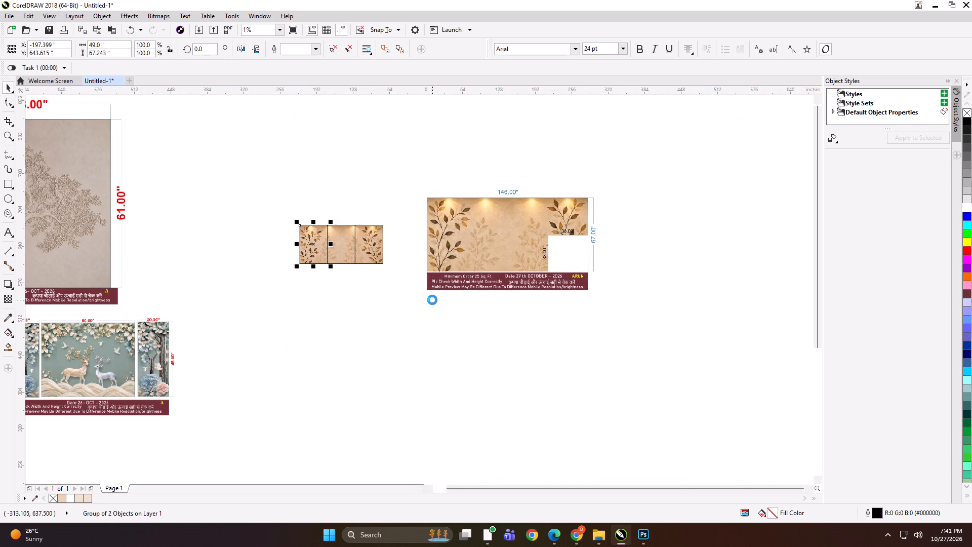
Export the middle leaf panel group as a TIFF named "49x67 B NW" in the VRINDA folder.
{"action": "left_click", "coordinate": [351, 250]}
{"action": "key", "text": "ctrl+e"}
{"action": "left_click", "coordinate": [476, 215]}
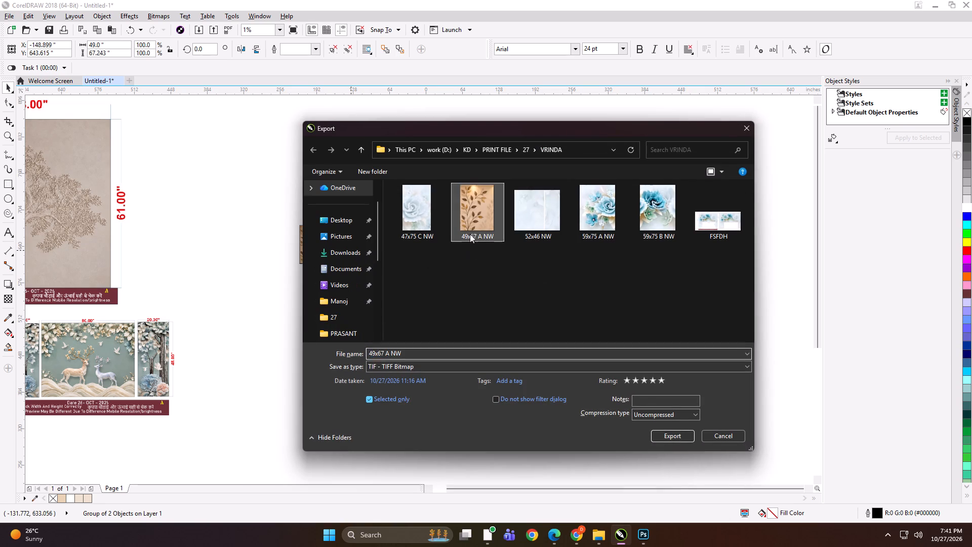
{"action": "double_click", "coordinate": [390, 354]}
{"action": "type", "text": "B"}
{"action": "key", "text": "space"}
{"action": "key", "text": "Return"}
{"action": "key", "text": "Return"}
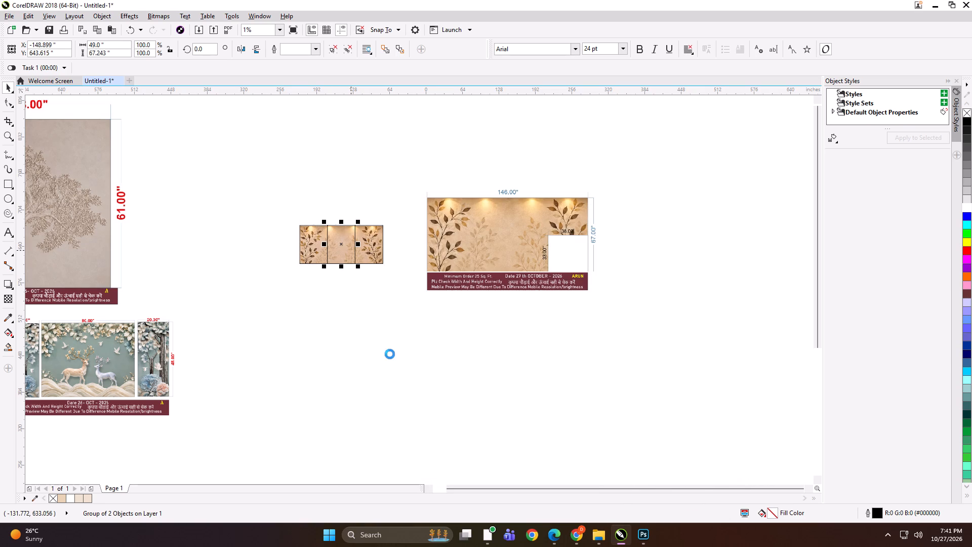
Export the third leaf panel group as a TIFF named "49x67 C NW" in the VRINDA folder.
{"action": "left_click", "coordinate": [375, 251]}
{"action": "key", "text": "ctrl+e"}
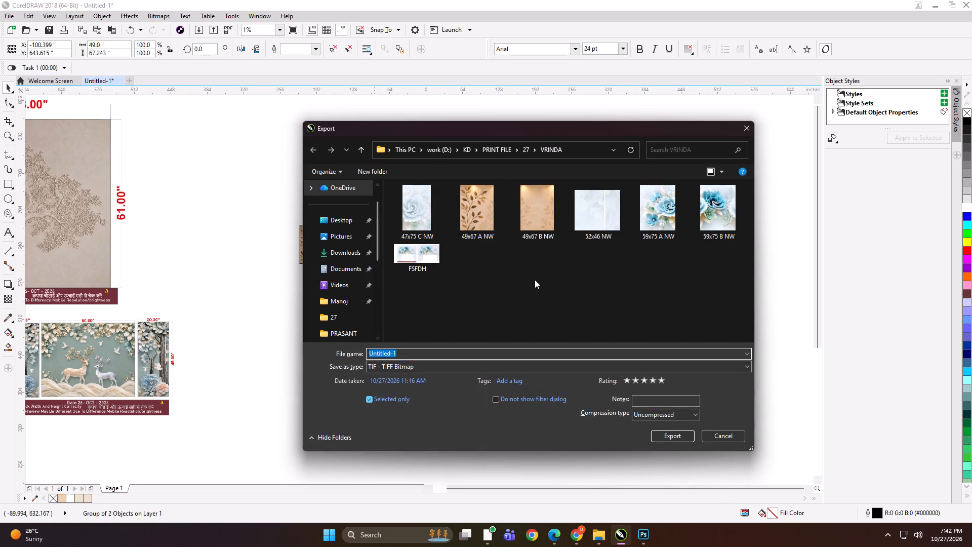
{"action": "left_click", "coordinate": [529, 233]}
{"action": "double_click", "coordinate": [388, 354]}
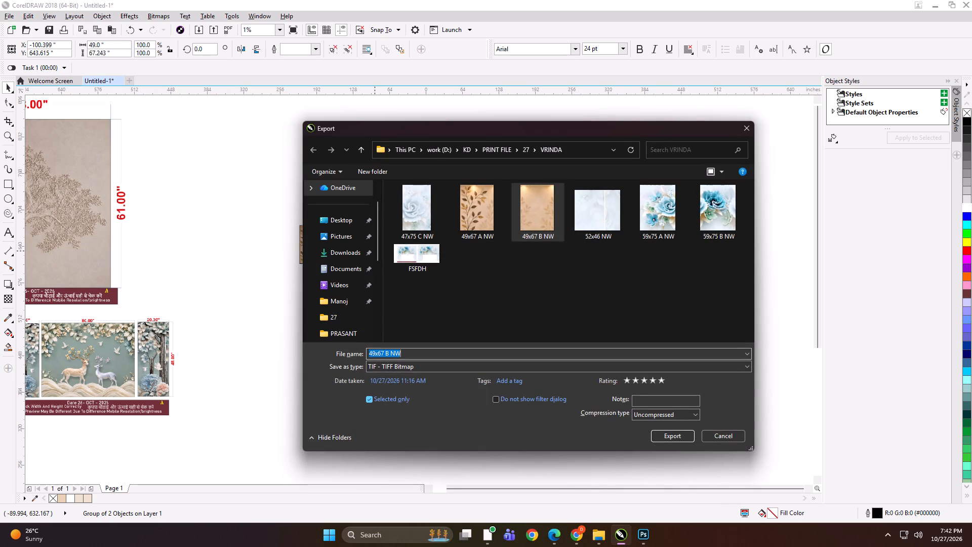
{"action": "type", "text": "C"}
{"action": "key", "text": "space"}
{"action": "key", "text": "Return"}
{"action": "key", "text": "Return"}
{"action": "key", "text": "Return"}
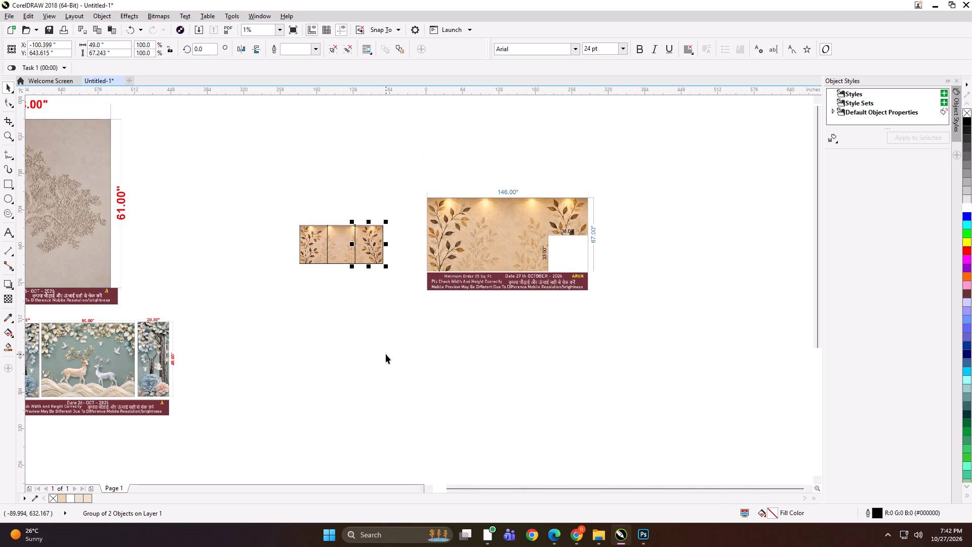
Nudge the first and middle leaf panels leftward so that gaps separate all three panels.
{"action": "left_click_drag", "start_coordinate": [286, 200], "coordinate": [369, 290]}
{"action": "key", "text": "Left"}
{"action": "key", "text": "Left"}
{"action": "key", "text": "Left"}
{"action": "key", "text": "Left"}
{"action": "key", "text": "Left"}
{"action": "key", "text": "Left"}
{"action": "key", "text": "Left"}
{"action": "key", "text": "Left"}
{"action": "key", "text": "Left"}
{"action": "key", "text": "Left"}
{"action": "key", "text": "Left"}
{"action": "key", "text": "Left"}
{"action": "key", "text": "Left"}
{"action": "key", "text": "Left"}
{"action": "key", "text": "Left"}
{"action": "key", "text": "Left"}
{"action": "key", "text": "Left"}
{"action": "key", "text": "Left"}
{"action": "key", "text": "Left"}
{"action": "key", "text": "Left"}
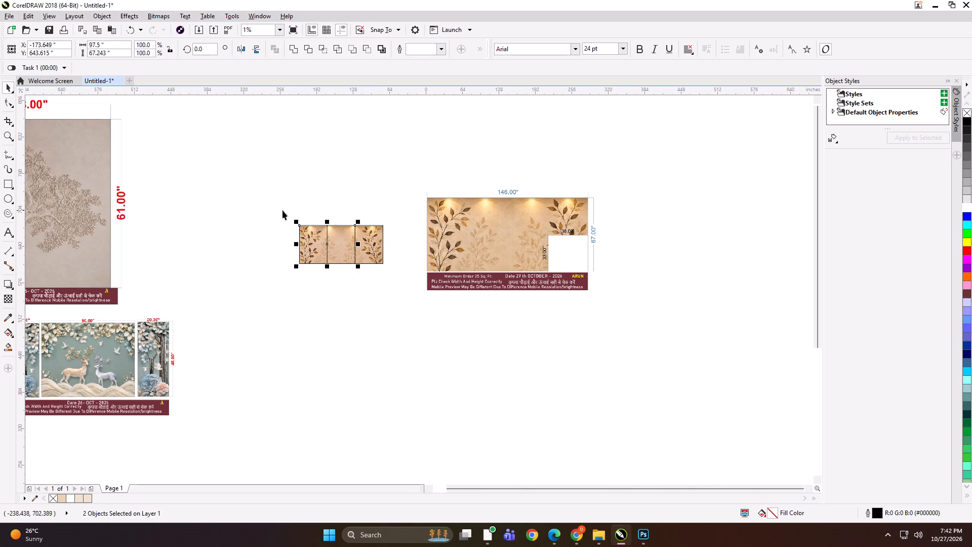
{"action": "left_click_drag", "start_coordinate": [273, 205], "coordinate": [332, 283]}
Enlarge the three separated leaf panels together to roughly double size and place them just beside the 146 x 67 in wallpaper layout.
{"action": "left_click_drag", "start_coordinate": [267, 199], "coordinate": [392, 289]}
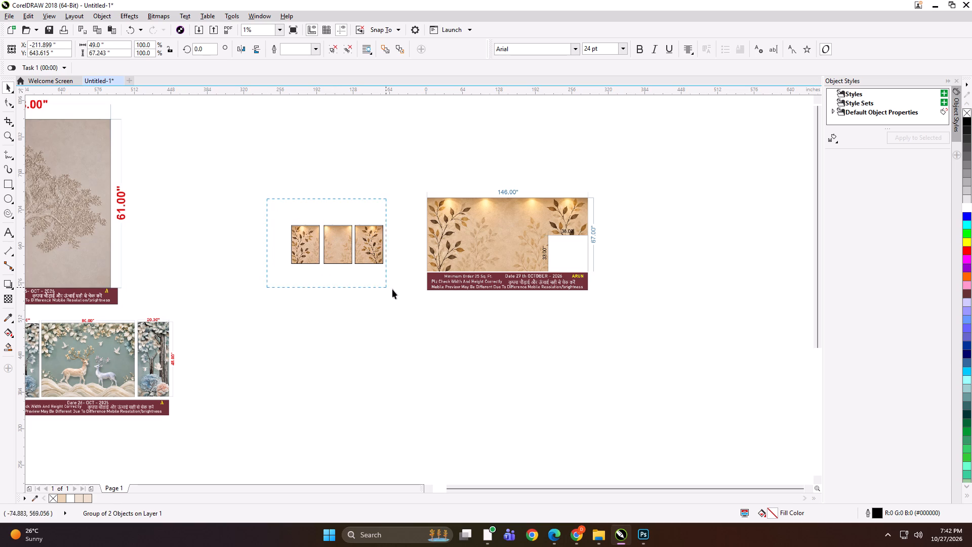
{"action": "left_click_drag", "start_coordinate": [392, 289], "coordinate": [399, 292]}
{"action": "left_click_drag", "start_coordinate": [386, 268], "coordinate": [430, 312], "text": "shift"}
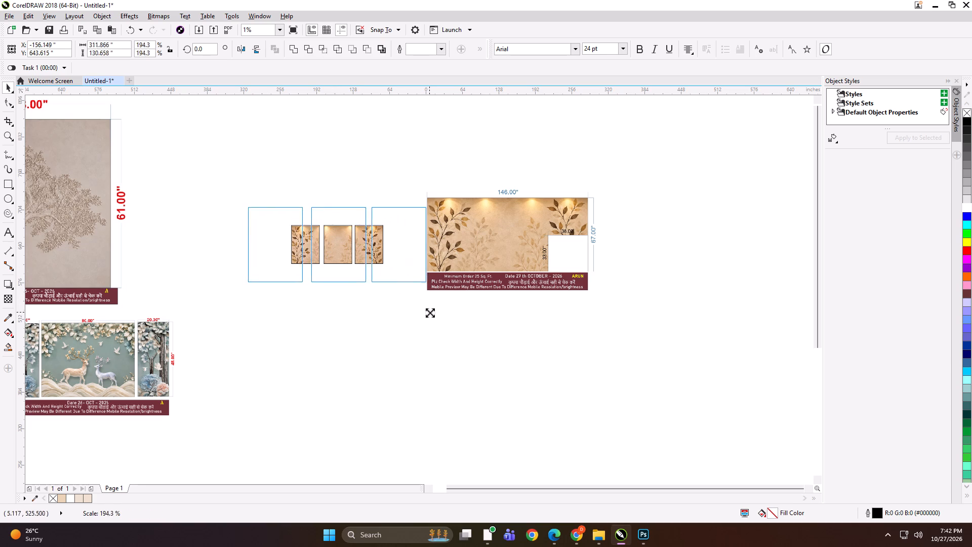
{"action": "left_click_drag", "start_coordinate": [430, 312], "coordinate": [436, 317], "text": "shift"}
{"action": "left_click_drag", "start_coordinate": [421, 252], "coordinate": [391, 249]}
Group the three leaf panels with the 146 x 67 in wallpaper layout and shrink the group to about 9.1 in wide.
{"action": "left_click", "coordinate": [491, 251], "text": "shift"}
{"action": "key", "text": "ctrl+g"}
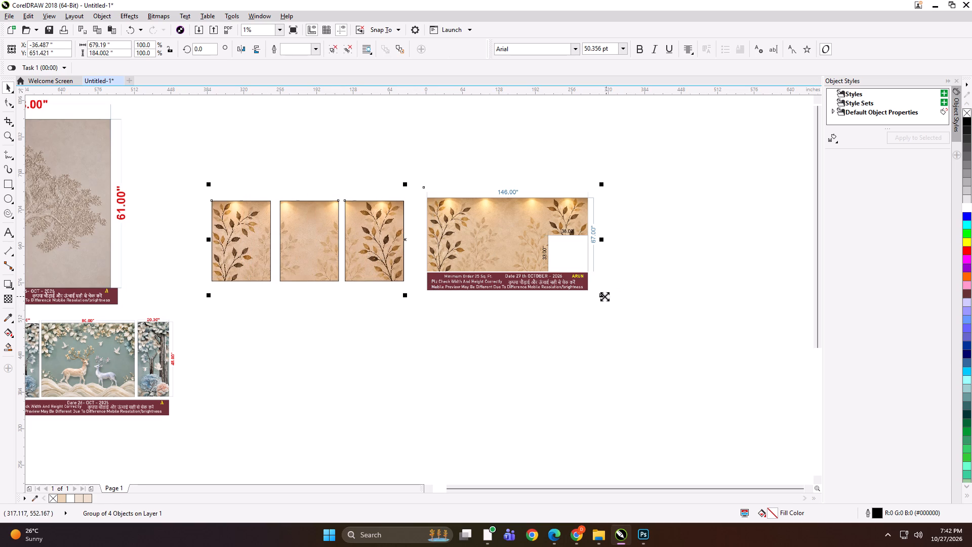
{"action": "left_click_drag", "start_coordinate": [602, 296], "coordinate": [420, 253], "text": "shift"}
{"action": "scroll", "coordinate": [407, 241], "scroll_direction": "up", "scroll_amount": 2}
{"action": "scroll", "coordinate": [399, 324], "scroll_direction": "up", "scroll_amount": 2}
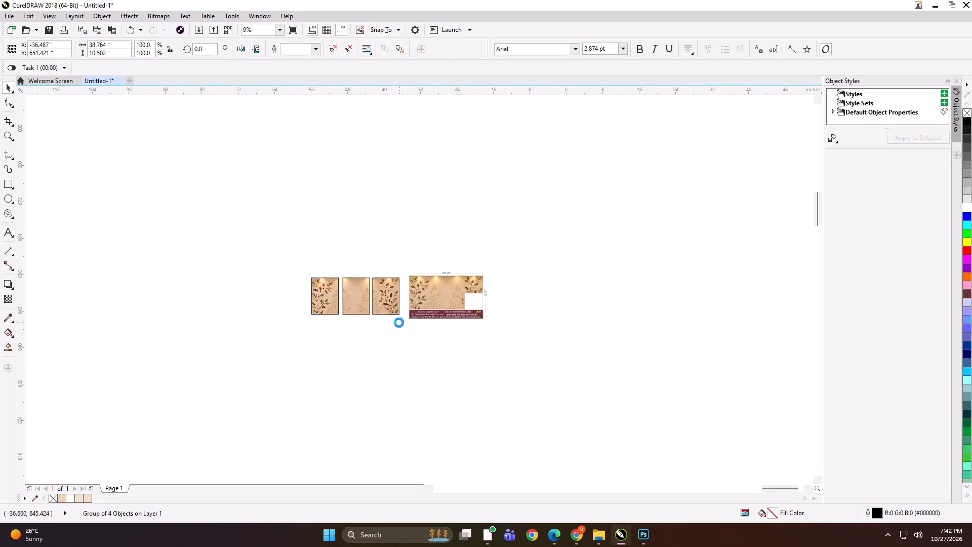
{"action": "scroll", "coordinate": [421, 275], "scroll_direction": "up", "scroll_amount": 1}
{"action": "left_click_drag", "start_coordinate": [738, 359], "coordinate": [523, 322], "text": "shift"}
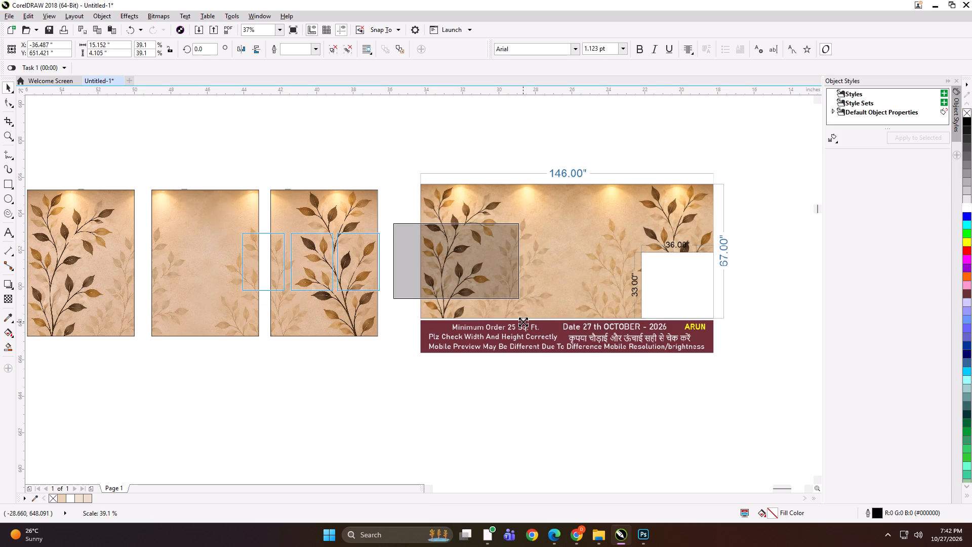
{"action": "left_click_drag", "start_coordinate": [523, 322], "coordinate": [465, 303], "text": "shift"}
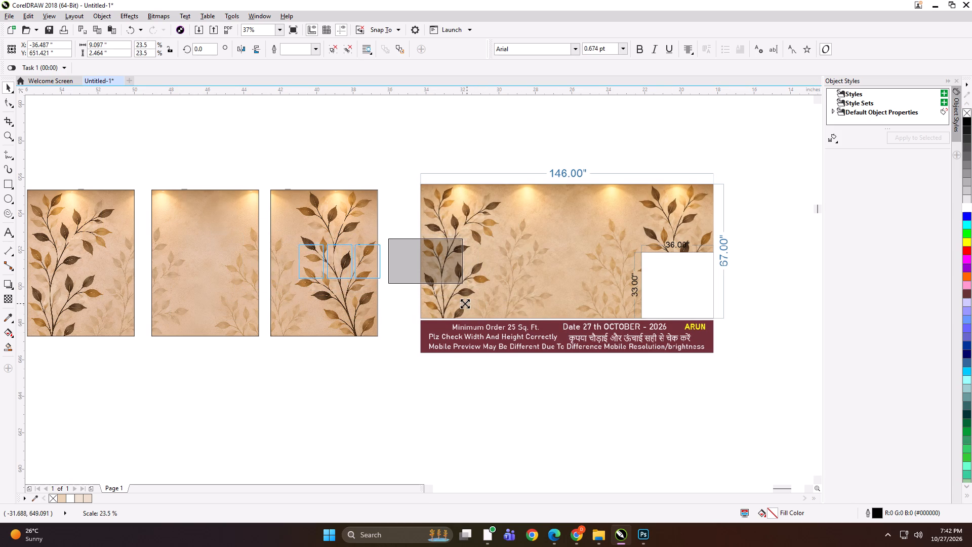
Shrink the group of leaf panels and 146 x 67 in layout to about 8.6 in wide and export it as "FSGDH".
{"action": "left_click_drag", "start_coordinate": [465, 303], "coordinate": [463, 303], "text": "shift"}
{"action": "key", "text": "ctrl+e"}
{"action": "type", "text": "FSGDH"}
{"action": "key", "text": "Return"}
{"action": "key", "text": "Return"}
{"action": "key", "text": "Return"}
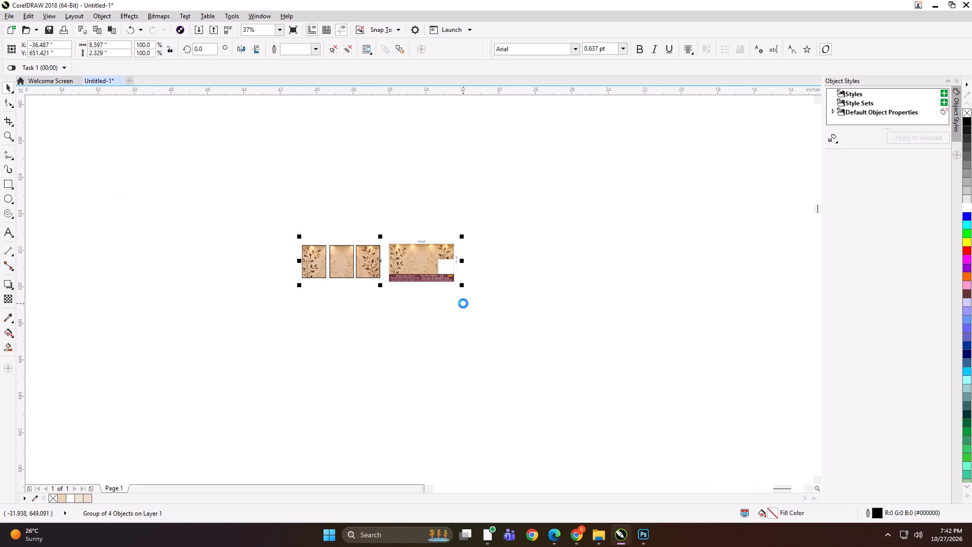
Delete the shrunken group of leaf panels and wallpaper layout from the drawing.
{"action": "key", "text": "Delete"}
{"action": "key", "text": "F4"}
{"action": "left_click", "coordinate": [463, 303]}
{"action": "scroll", "coordinate": [336, 336], "scroll_direction": "down", "scroll_amount": 1}
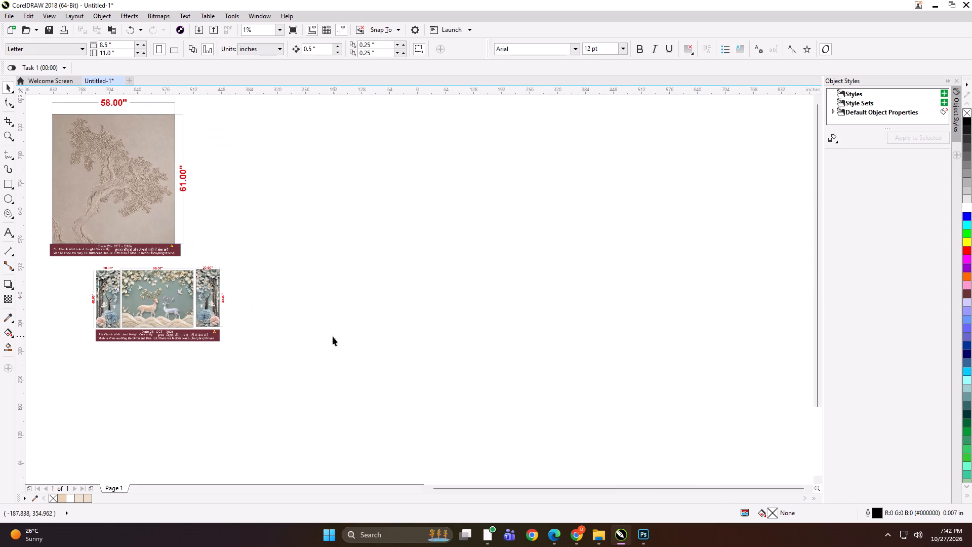
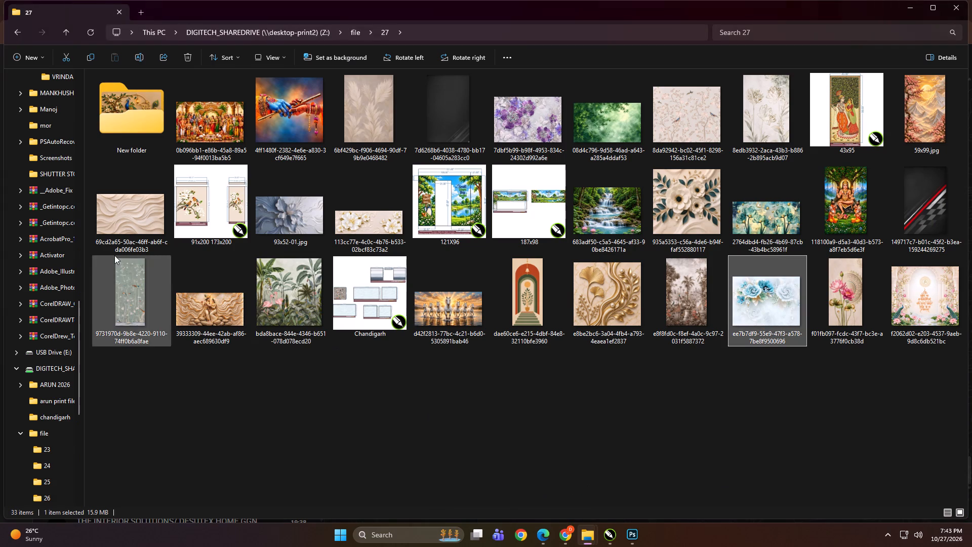
Cut the RG INTERIOR MAMA and VRINDA folders from the 27 folder in KD > PRINT FILE on the work (D:) drive.
{"action": "scroll", "coordinate": [63, 247], "scroll_direction": "up", "scroll_amount": 9}
{"action": "left_click", "coordinate": [37, 324]}
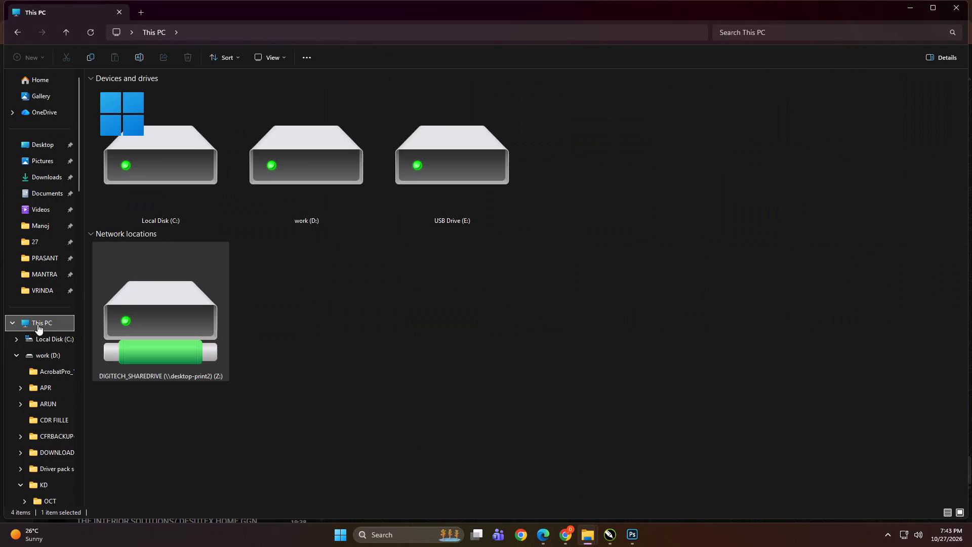
{"action": "double_click", "coordinate": [265, 164]}
{"action": "double_click", "coordinate": [502, 107]}
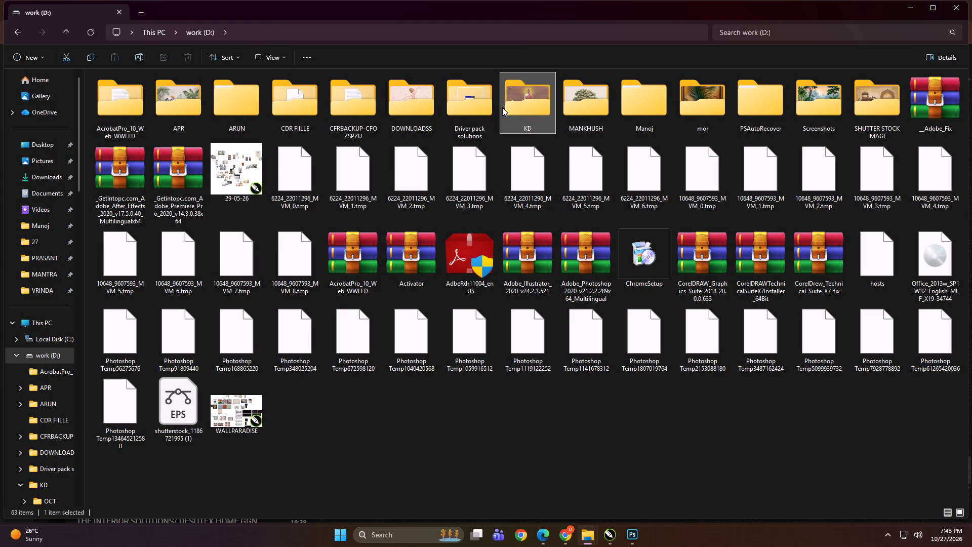
{"action": "double_click", "coordinate": [329, 158]}
{"action": "double_click", "coordinate": [432, 301]}
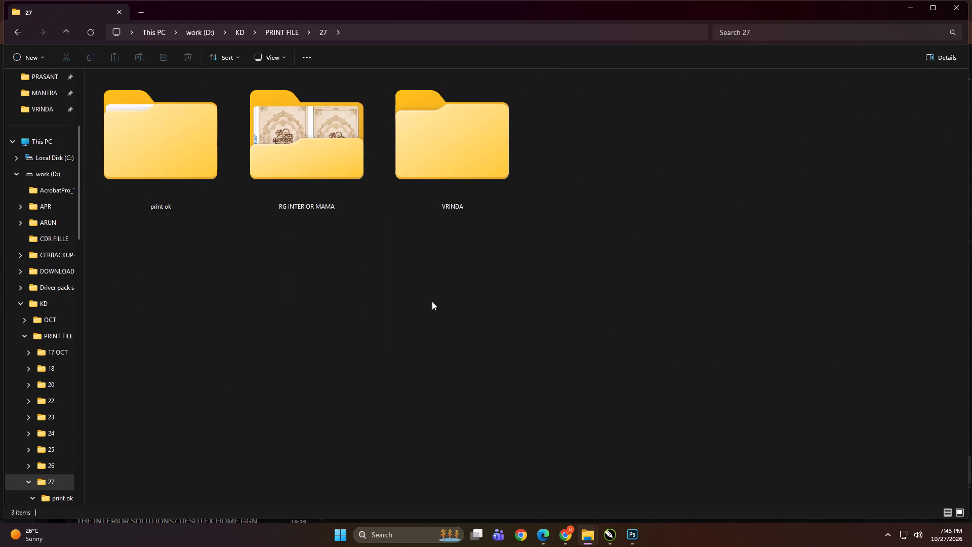
{"action": "left_click", "coordinate": [279, 180]}
{"action": "left_click", "coordinate": [418, 176], "text": "ctrl"}
{"action": "key", "text": "ctrl+x"}
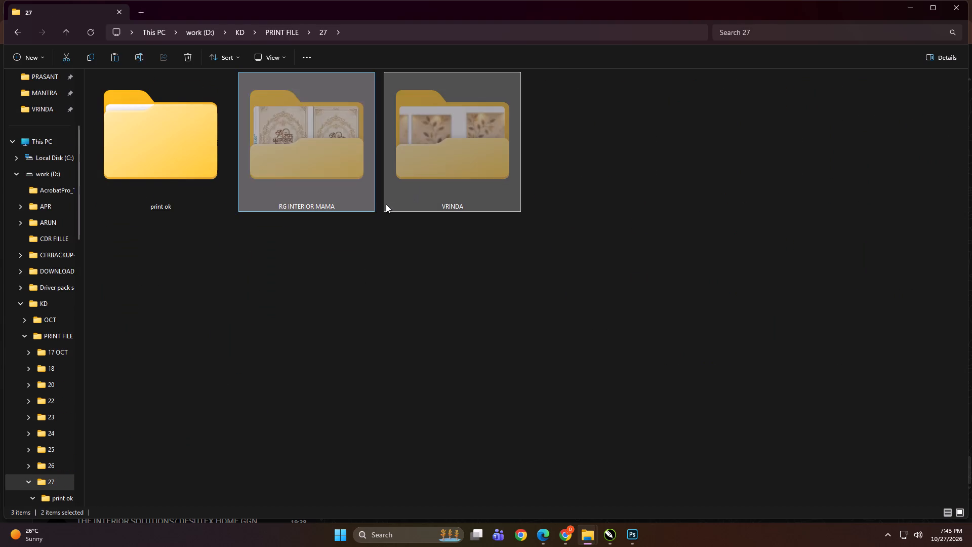
Create a new folder inside the print ok folder and try to name it "NEW 7".
{"action": "double_click", "coordinate": [183, 143]}
{"action": "scroll", "coordinate": [314, 281], "scroll_direction": "down", "scroll_amount": 7, "text": "ctrl"}
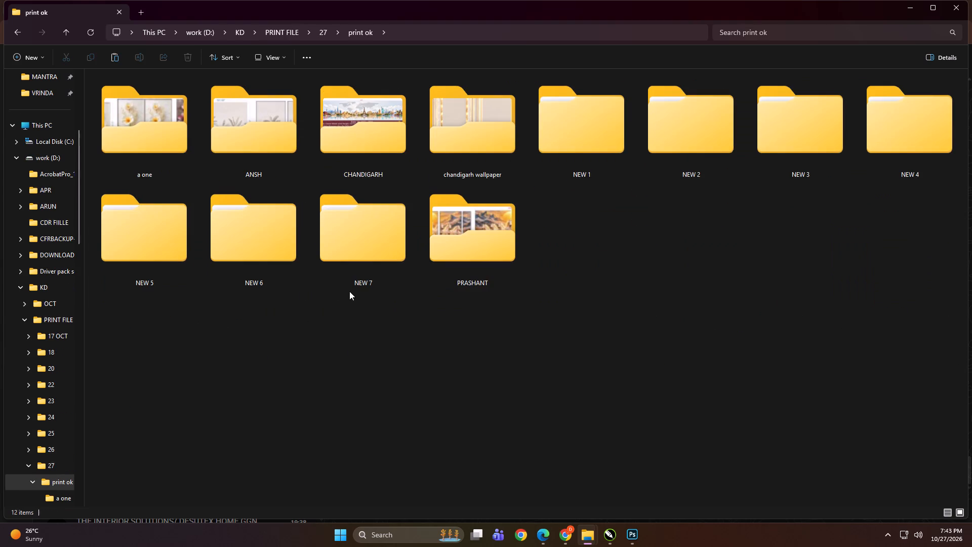
{"action": "left_click", "coordinate": [31, 61]}
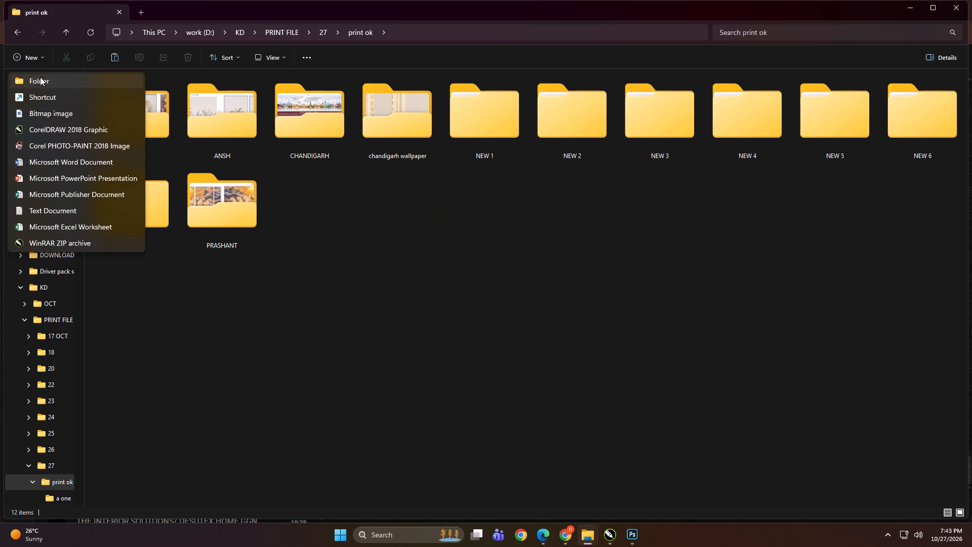
{"action": "left_click", "coordinate": [40, 77]}
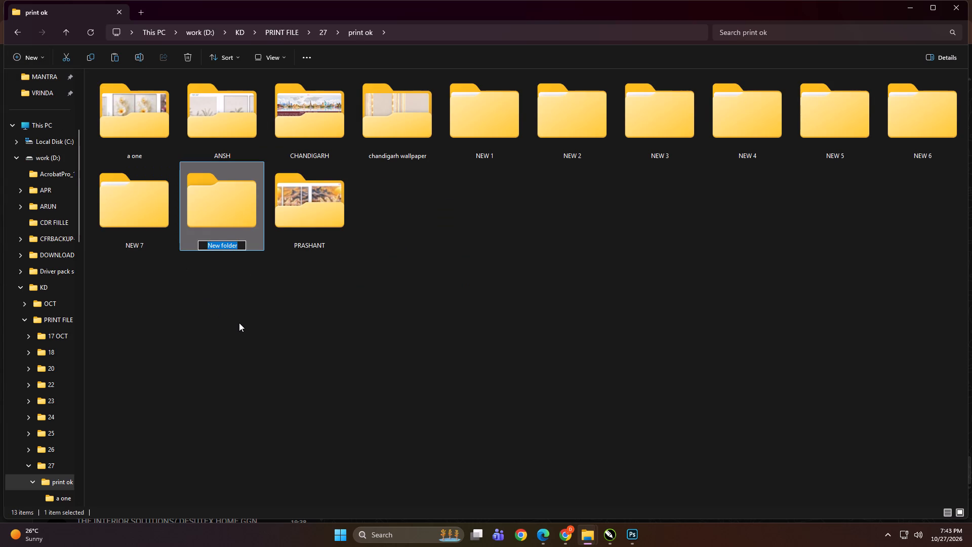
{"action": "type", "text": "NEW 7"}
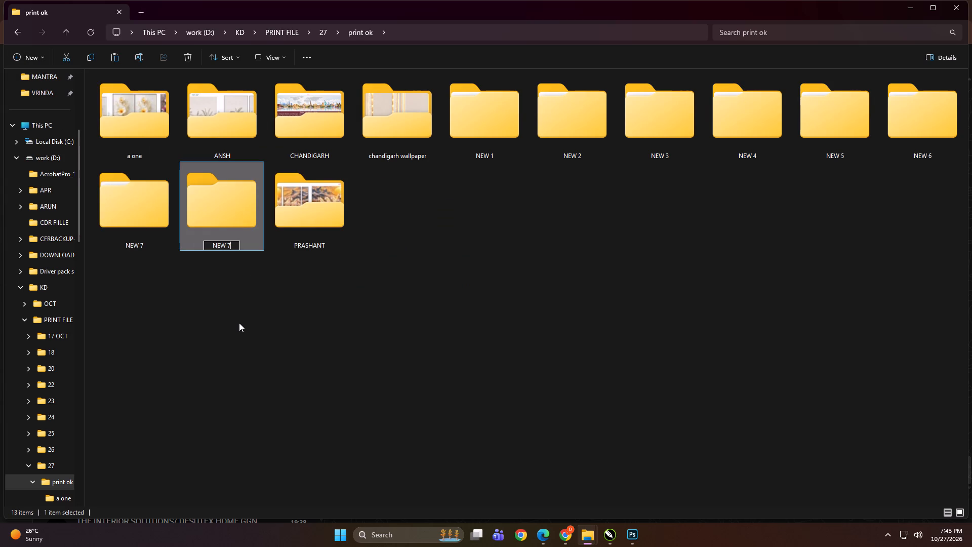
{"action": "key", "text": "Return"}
{"action": "left_click", "coordinate": [562, 338]}
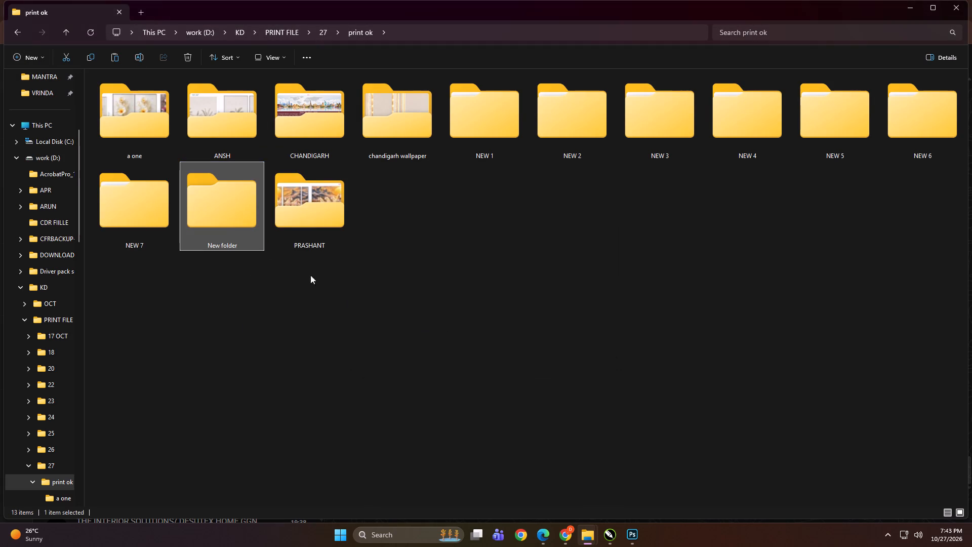
Rename the "New folder" inside print ok as "NEW 8".
{"action": "right_click", "coordinate": [219, 208]}
{"action": "left_click", "coordinate": [325, 226]}
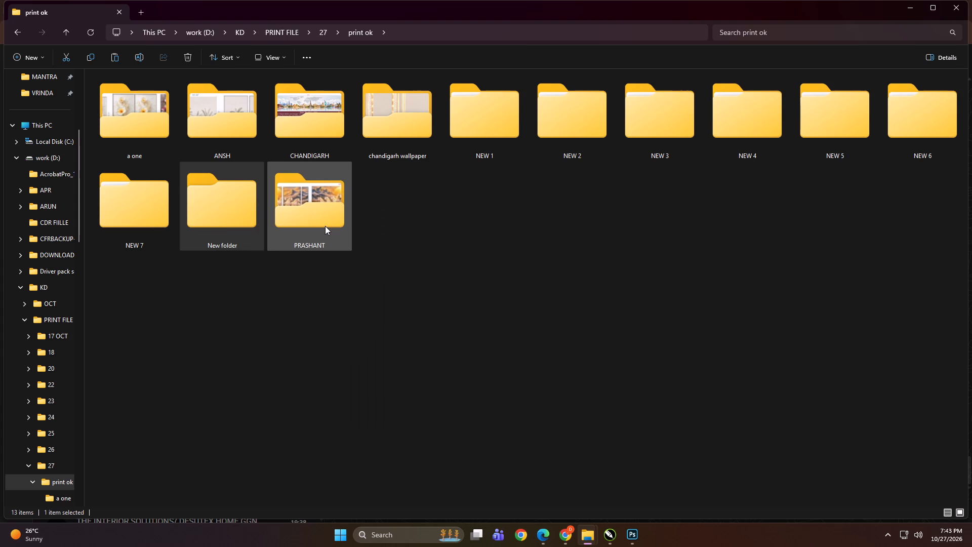
{"action": "type", "text": "NEW 8"}
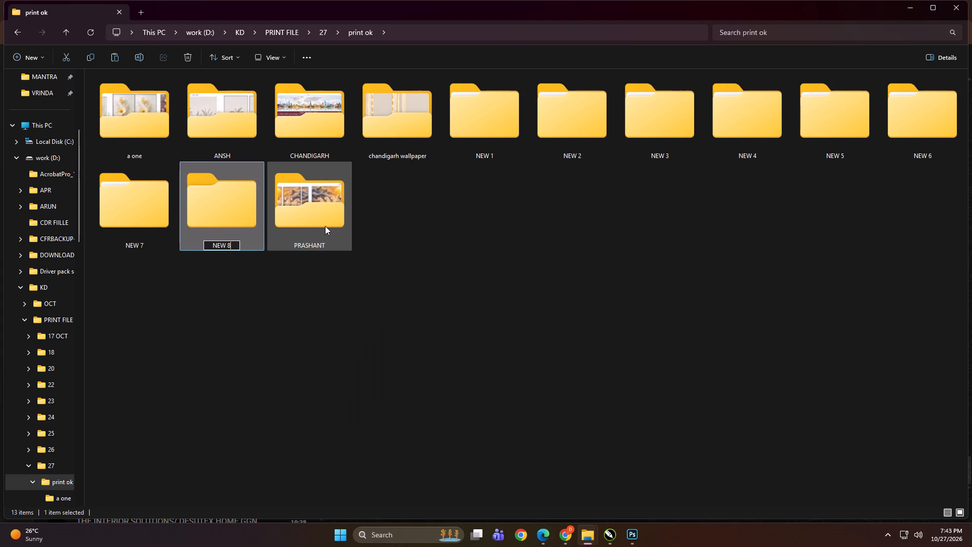
{"action": "key", "text": "Return"}
Paste the items held on the clipboard into the empty NEW 8 folder and return to the print ok folder.
{"action": "double_click", "coordinate": [238, 227]}
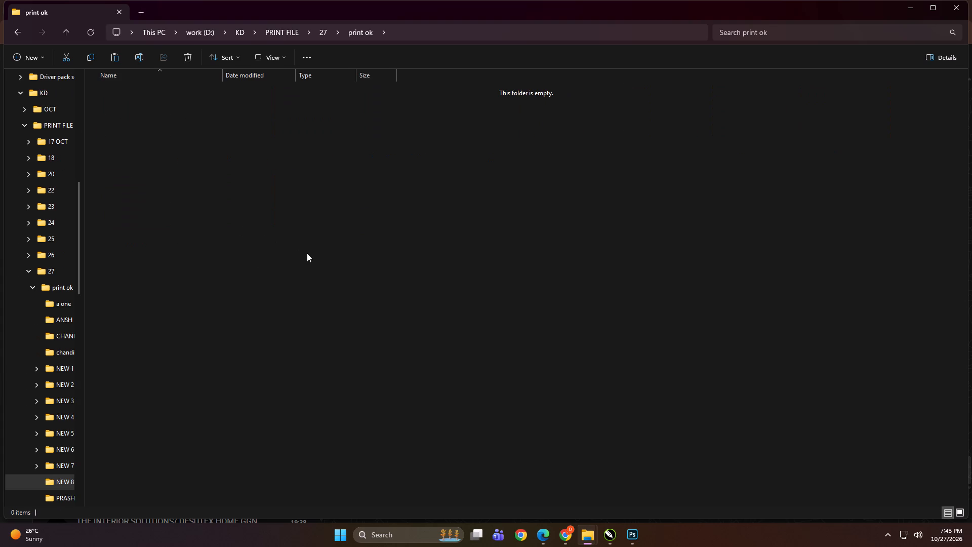
{"action": "key", "text": "ctrl+v"}
{"action": "left_click", "coordinate": [307, 253]}
{"action": "key", "text": "BackSpace"}
{"action": "left_click", "coordinate": [240, 339]}
Copy the NEW 8 folder from print ok into the Print > 27 folder on the DIGITECH_SHAREDRIVE (Z:) network drive.
{"action": "left_click", "coordinate": [226, 212]}
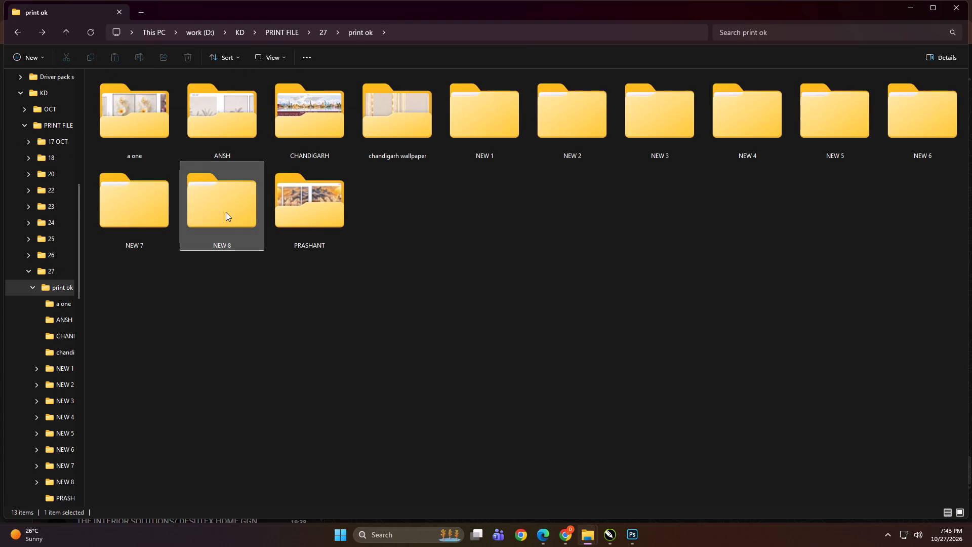
{"action": "key", "text": "ctrl+c"}
{"action": "scroll", "coordinate": [48, 272], "scroll_direction": "up", "scroll_amount": 4}
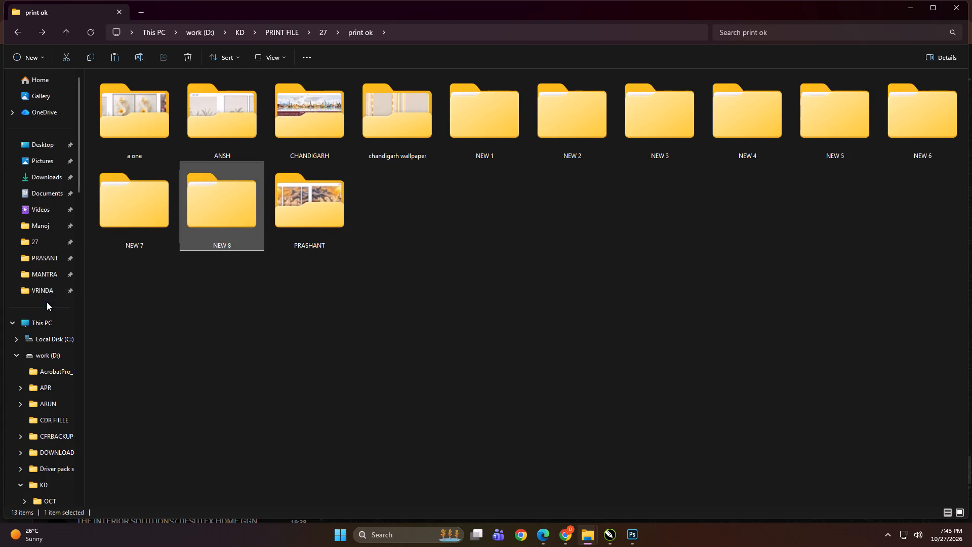
{"action": "left_click", "coordinate": [47, 316]}
{"action": "double_click", "coordinate": [194, 320]}
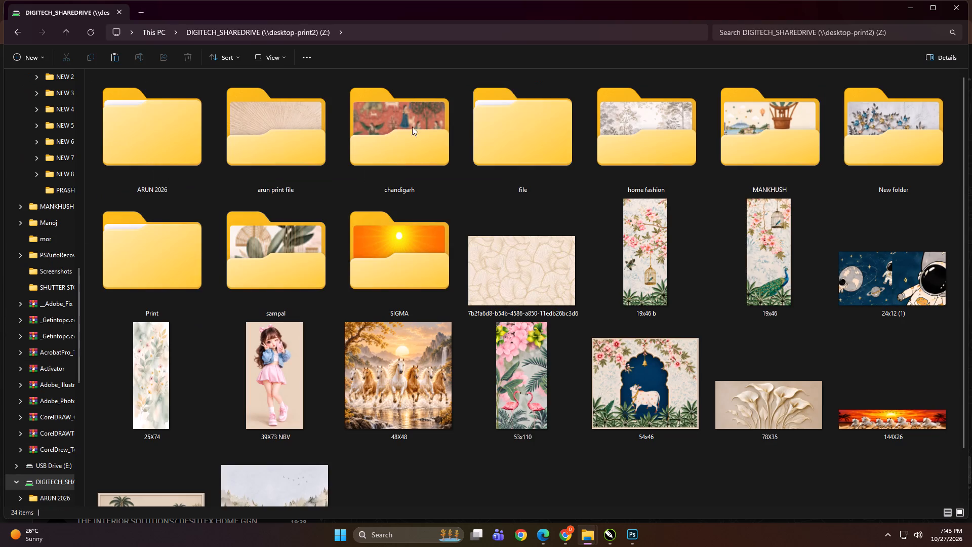
{"action": "double_click", "coordinate": [169, 270]}
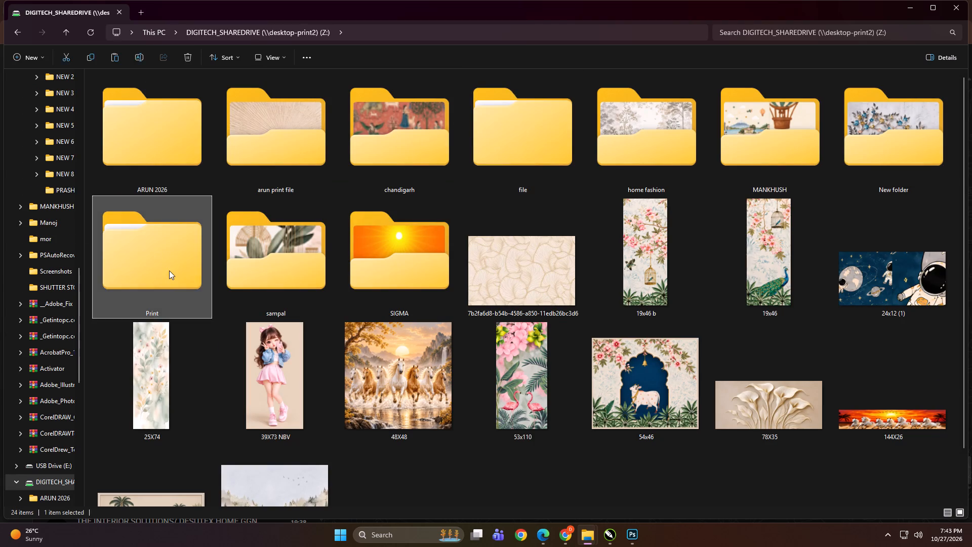
{"action": "double_click", "coordinate": [583, 99]}
{"action": "double_click", "coordinate": [574, 99]}
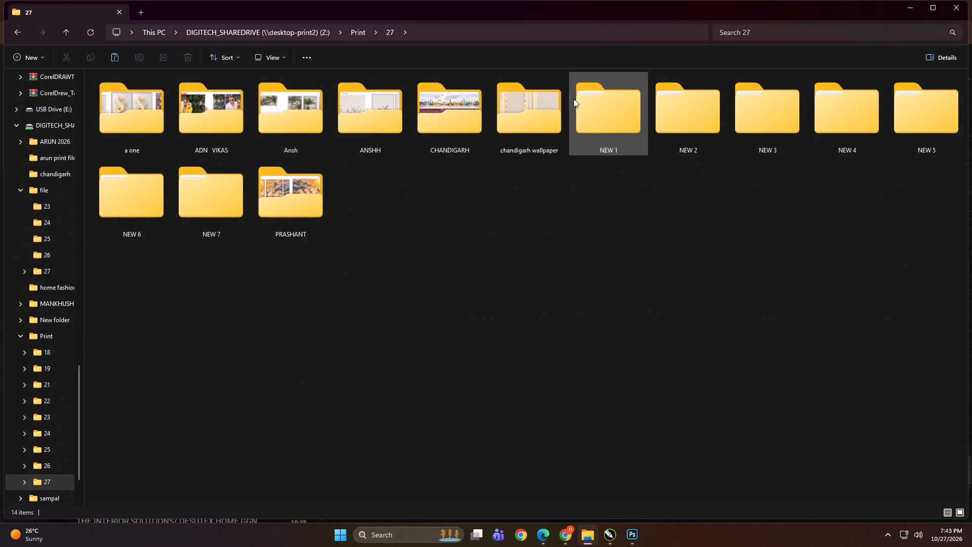
{"action": "left_click", "coordinate": [394, 277]}
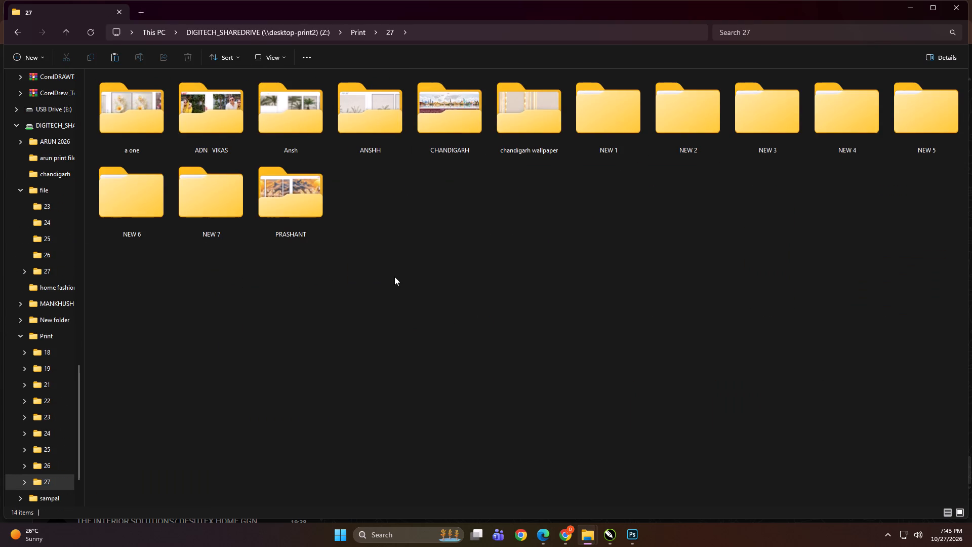
{"action": "key", "text": "ctrl+v"}
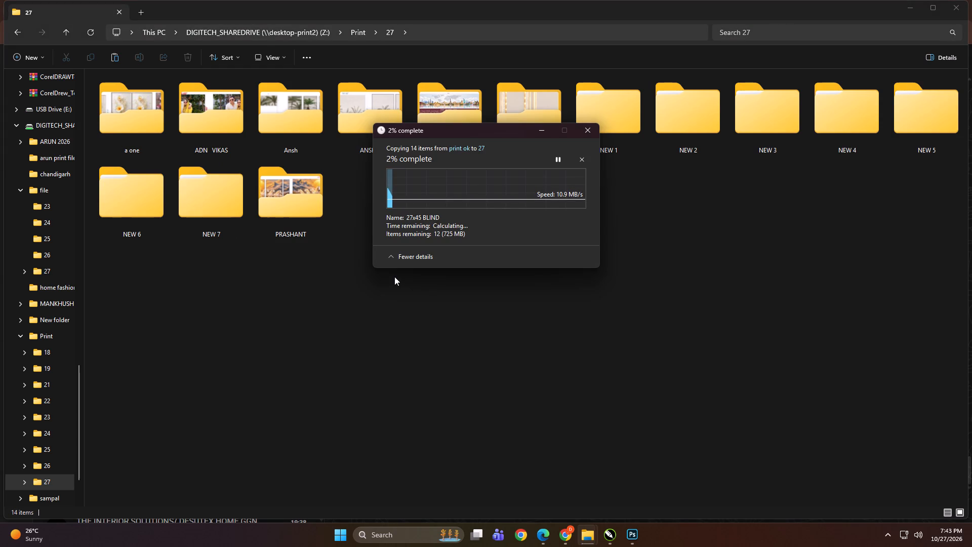
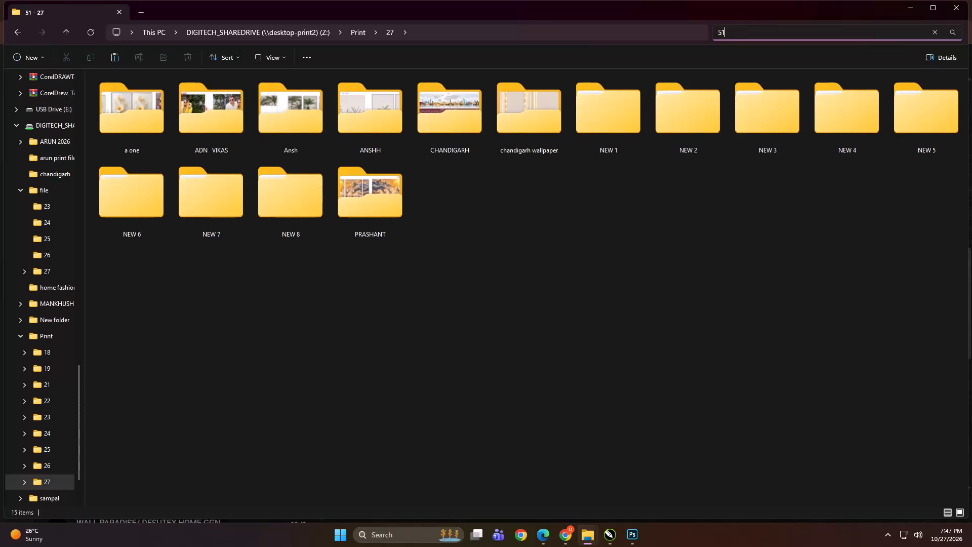
Search the Print > 27 folder on the shared drive for "21x57" and copy the search term.
{"action": "key", "text": "ctrl+a"}
{"action": "type", "text": "21x57"}
{"action": "scroll", "coordinate": [663, 221], "scroll_direction": "up", "scroll_amount": 6, "text": "ctrl"}
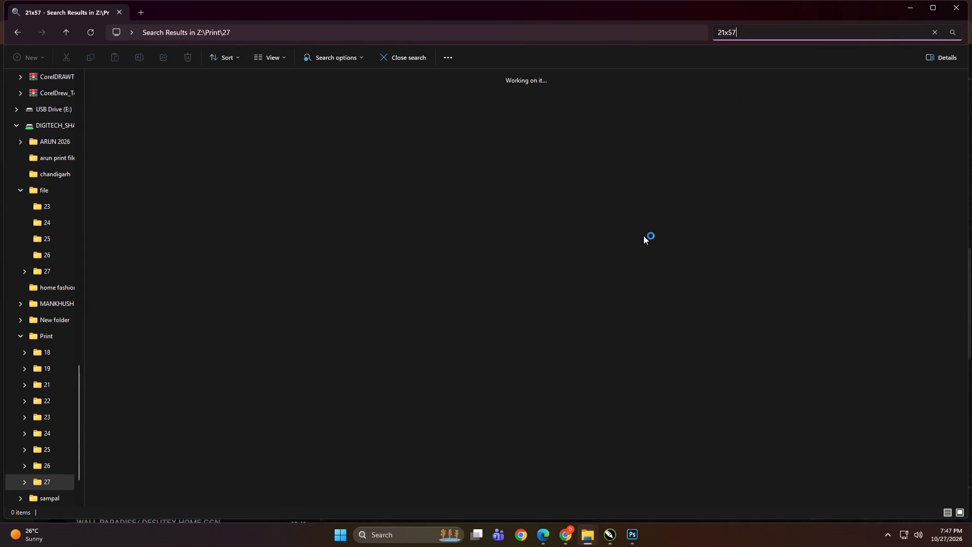
{"action": "scroll", "coordinate": [474, 261], "scroll_direction": "up", "scroll_amount": 14, "text": "ctrl"}
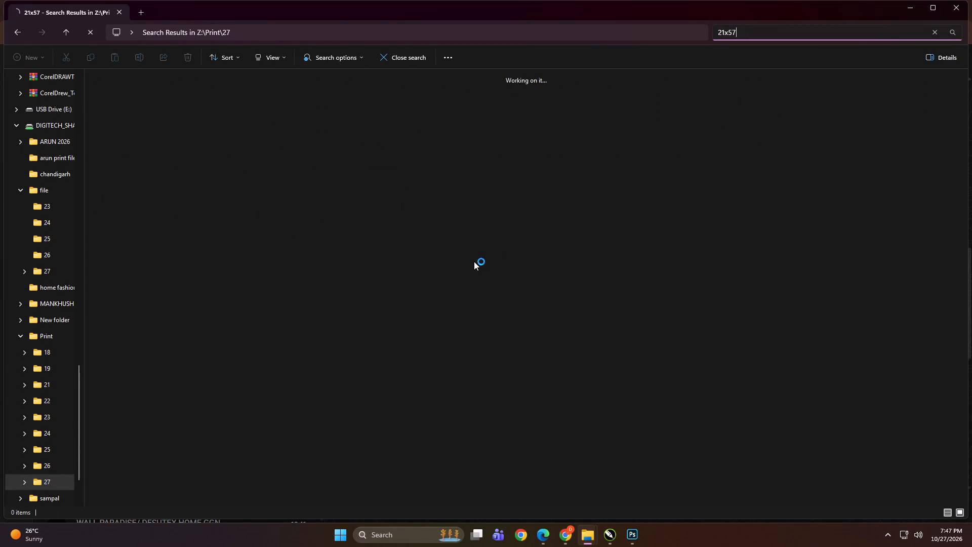
{"action": "scroll", "coordinate": [474, 261], "scroll_direction": "up", "scroll_amount": 8, "text": "ctrl"}
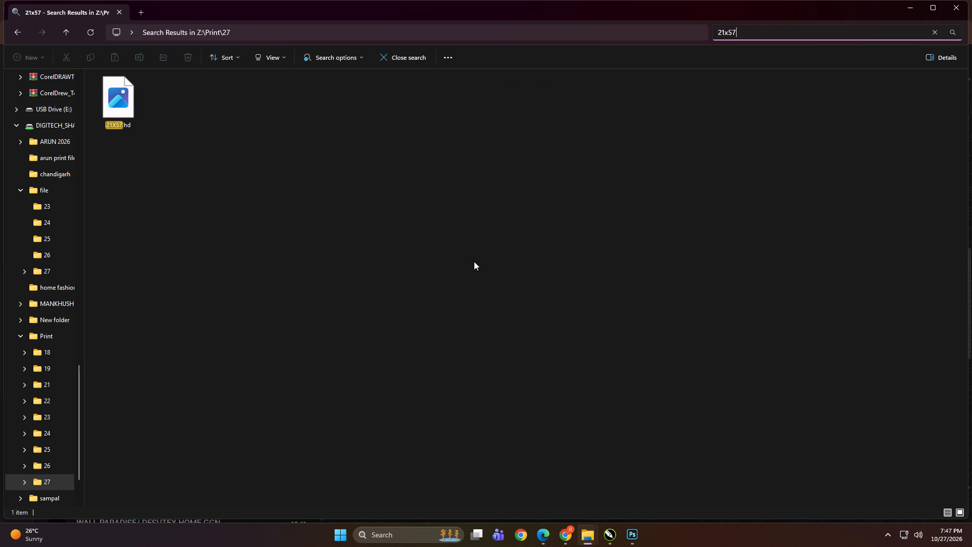
{"action": "scroll", "coordinate": [336, 284], "scroll_direction": "up", "scroll_amount": 18, "text": "ctrl"}
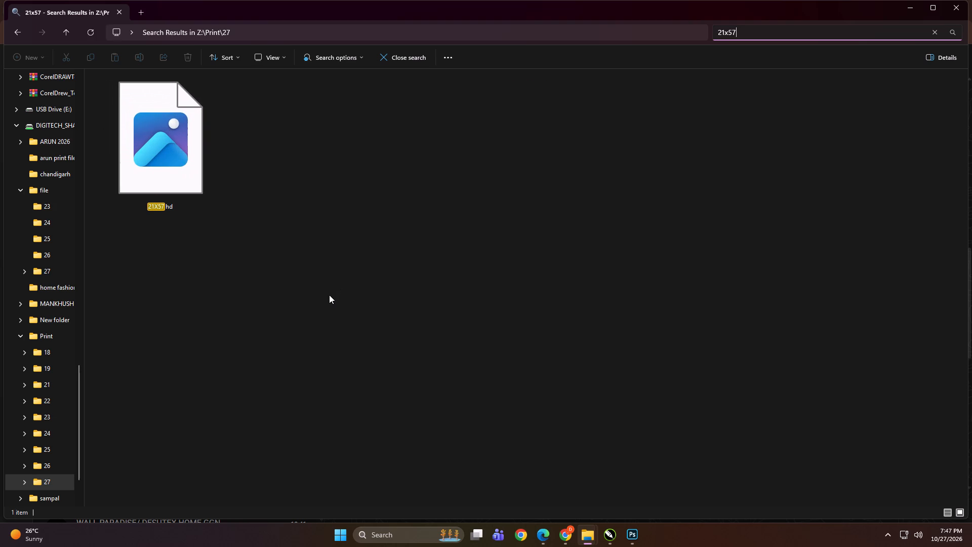
{"action": "key", "text": "ctrl+a"}
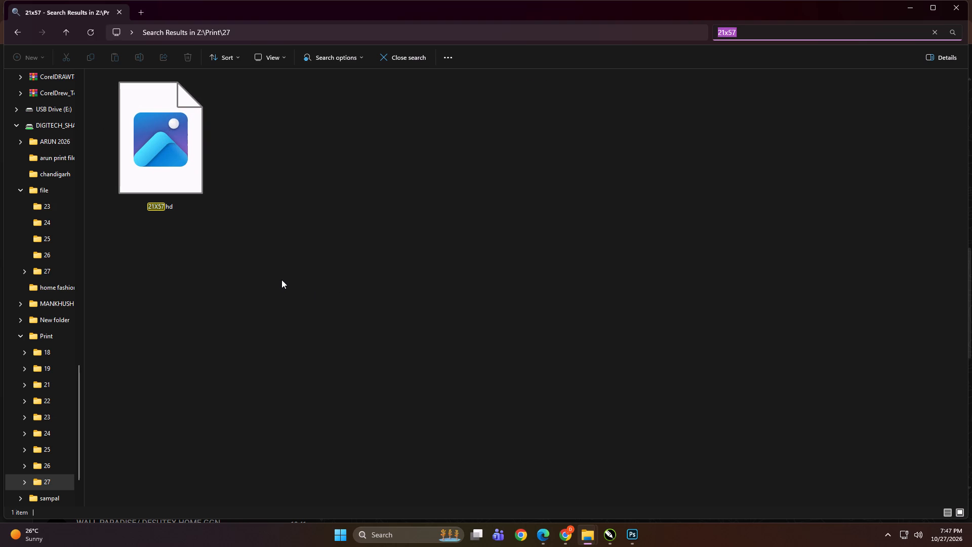
{"action": "key", "text": "ctrl+c"}
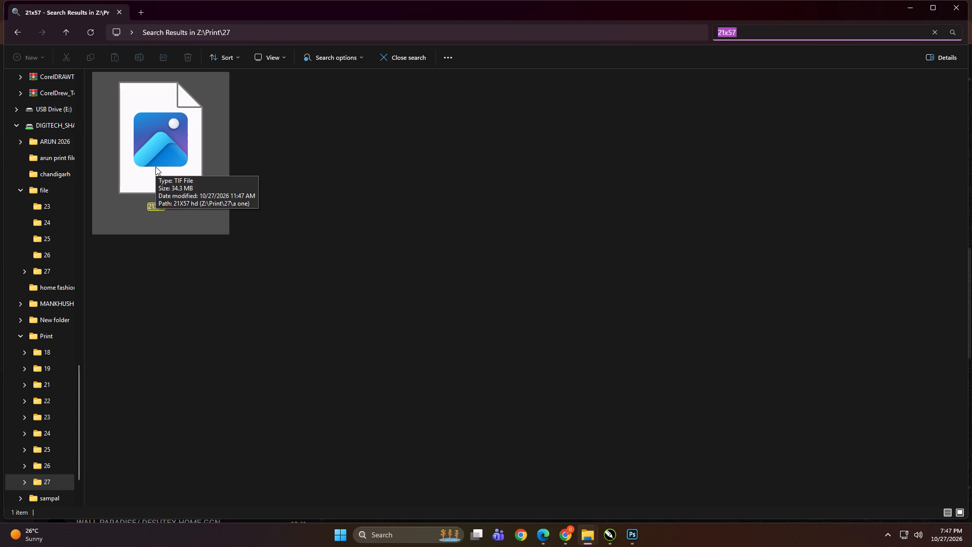
Preview the 21X57 hd TIFF image full-size to check its design and close the viewer.
{"action": "double_click", "coordinate": [155, 167]}
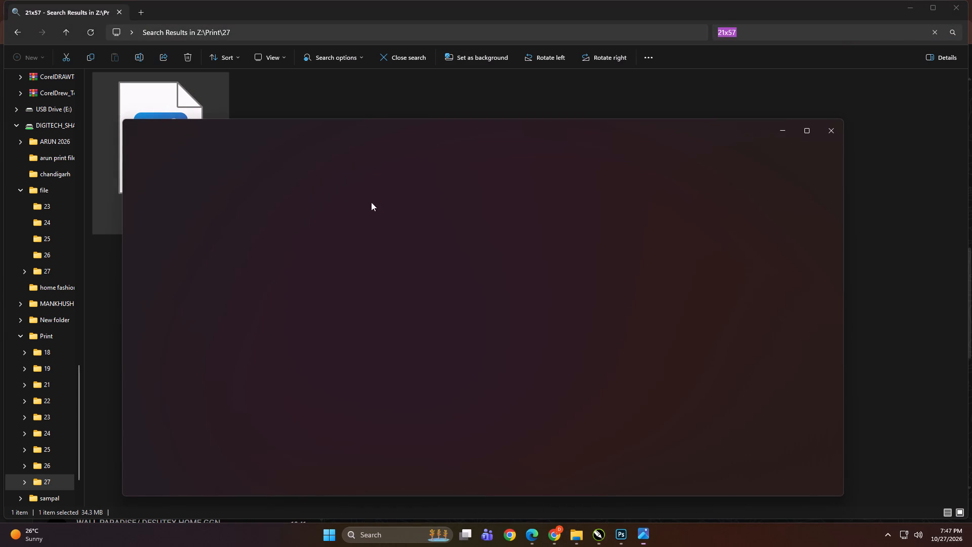
{"action": "left_click", "coordinate": [836, 133]}
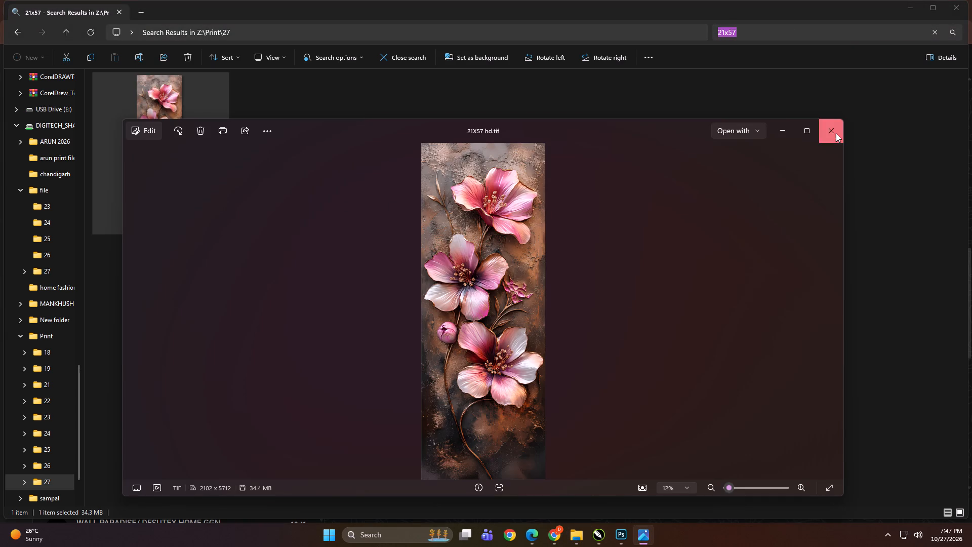
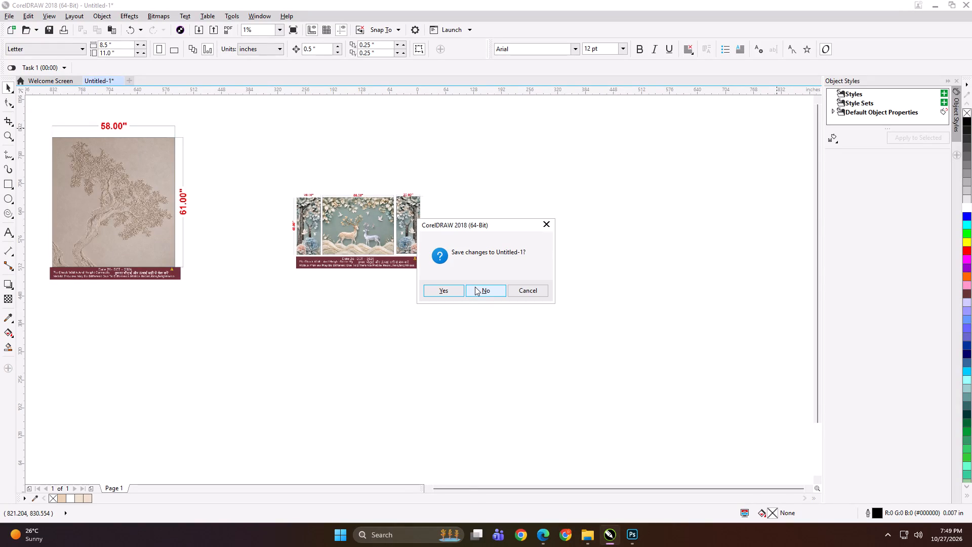
Discard the changes to Untitled-1 and close CorelDRAW.
{"action": "left_click", "coordinate": [476, 287]}
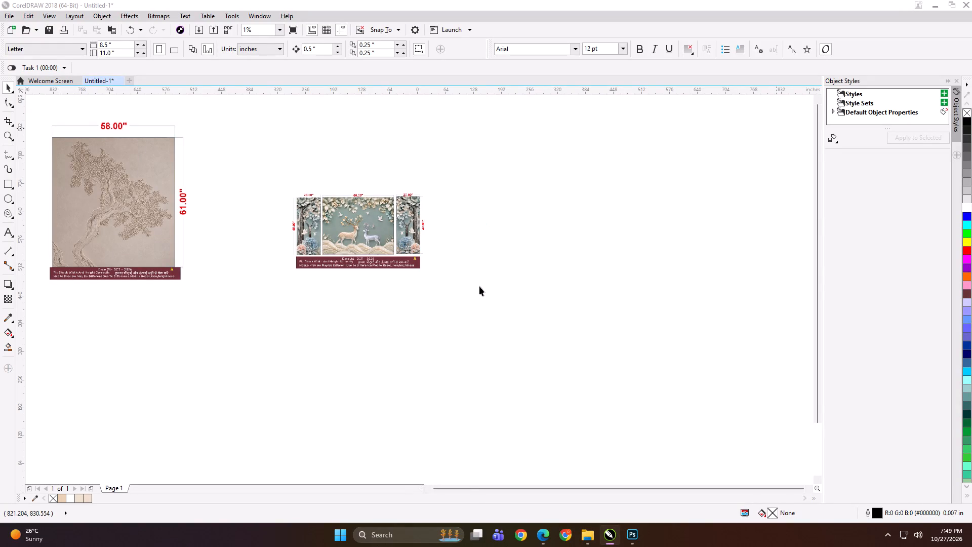
{"action": "left_click", "coordinate": [967, 0]}
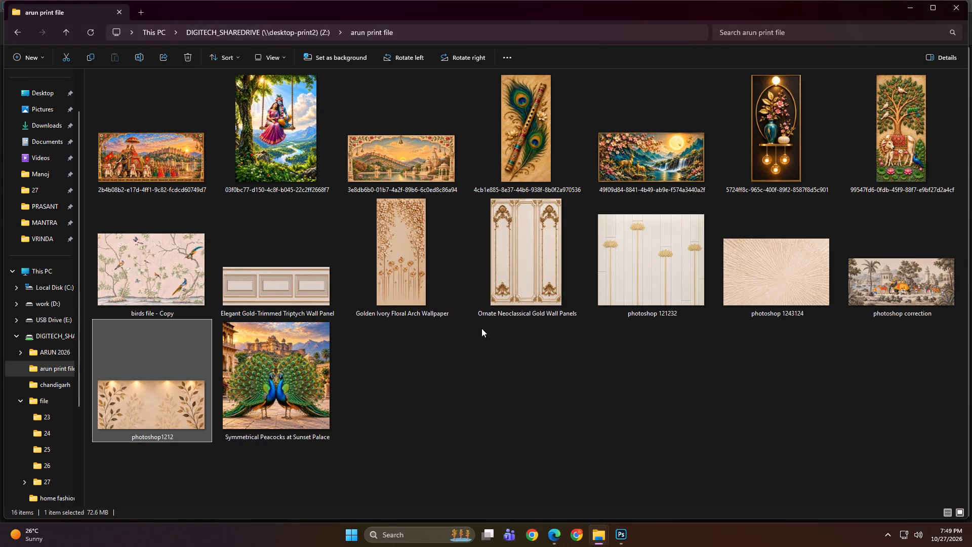
Close all remaining open windows: the arun print file and Downloads folders, Photoshop and the Edge browser.
{"action": "left_click_drag", "start_coordinate": [494, 405], "coordinate": [502, 399]}
{"action": "left_click", "coordinate": [951, 13]}
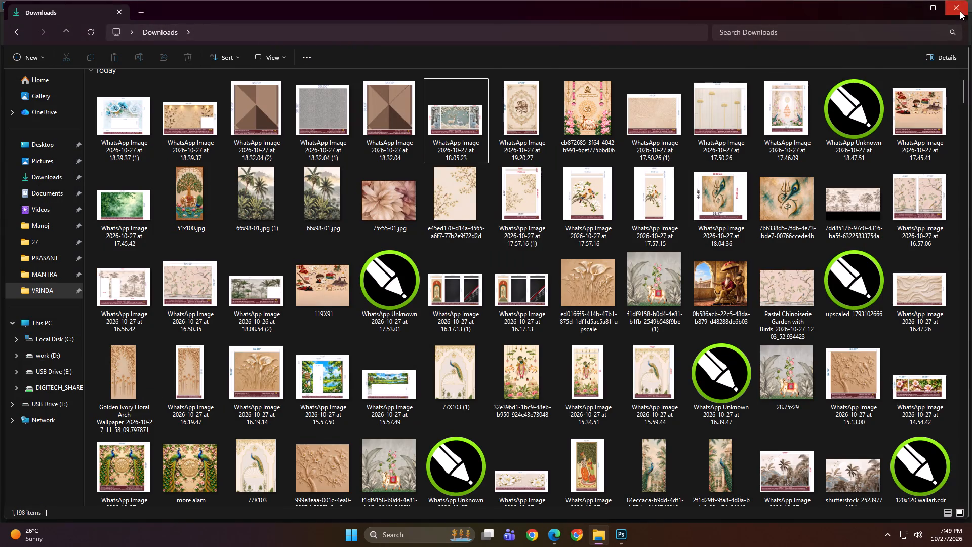
{"action": "left_click", "coordinate": [960, 11]}
{"action": "left_click", "coordinate": [963, 3]}
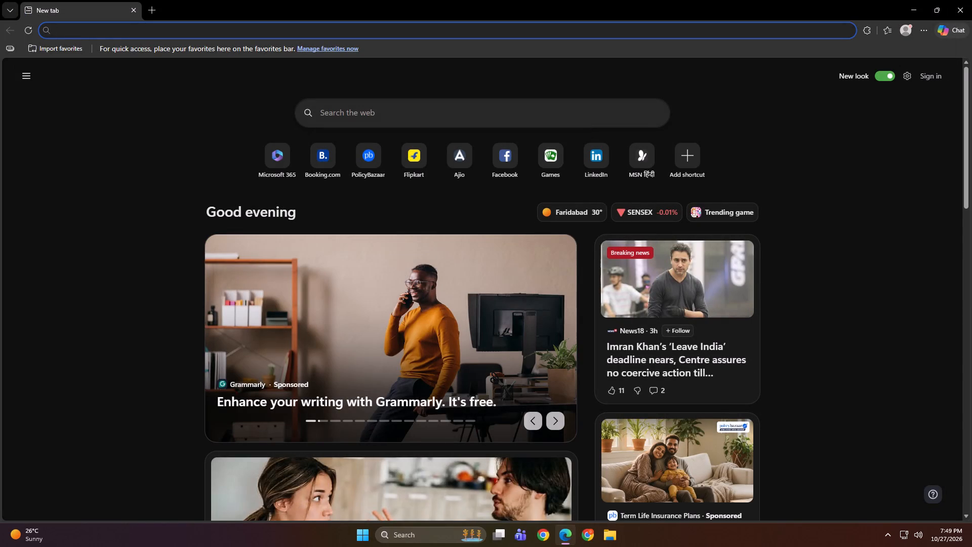
{"action": "left_click", "coordinate": [966, 7]}
Refresh the desktop three times.
{"action": "right_click", "coordinate": [447, 157]}
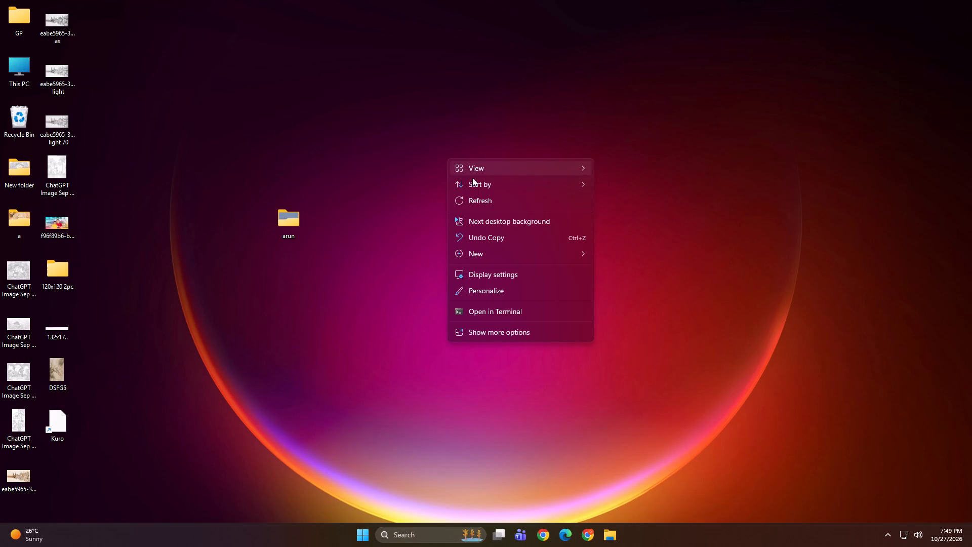
{"action": "left_click", "coordinate": [481, 205]}
{"action": "right_click", "coordinate": [481, 205]}
{"action": "left_click", "coordinate": [505, 244]}
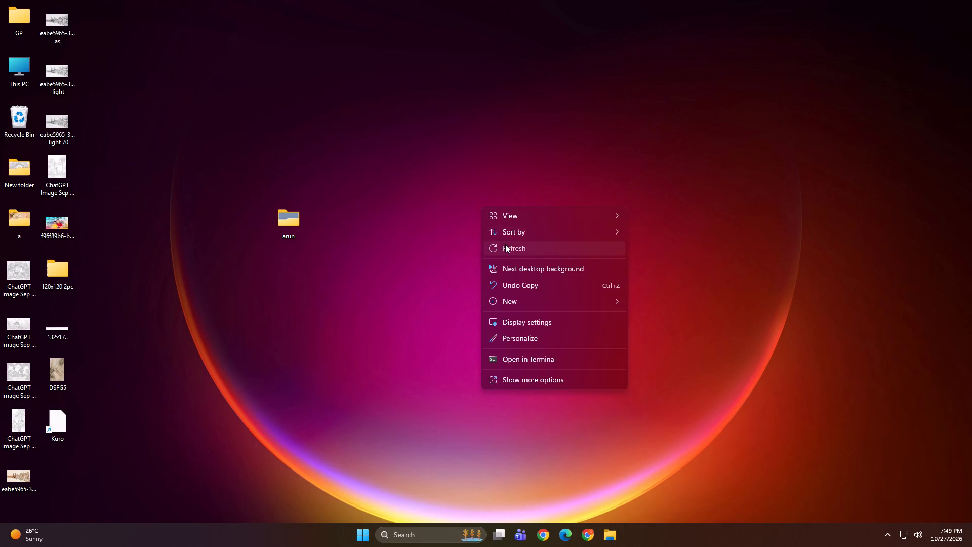
{"action": "right_click", "coordinate": [505, 238]}
{"action": "left_click", "coordinate": [526, 280]}
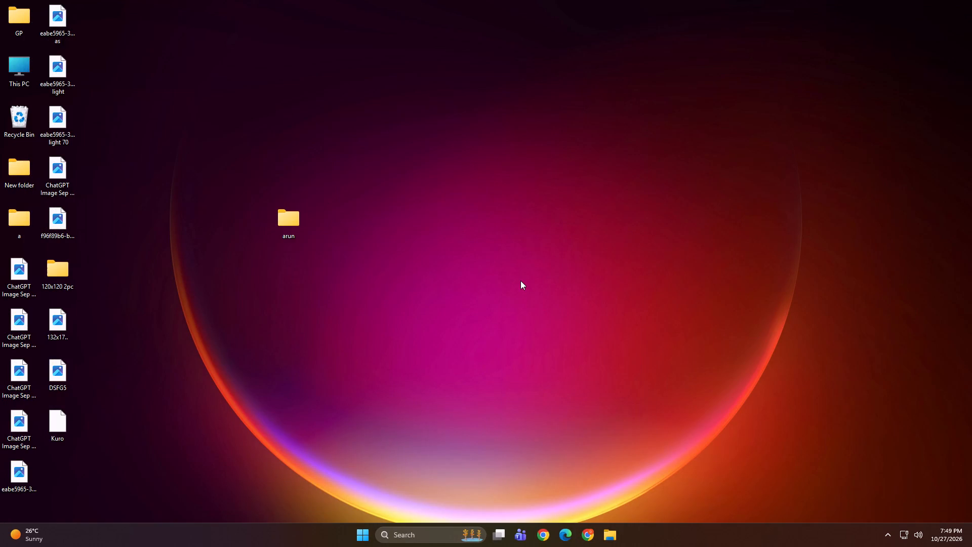
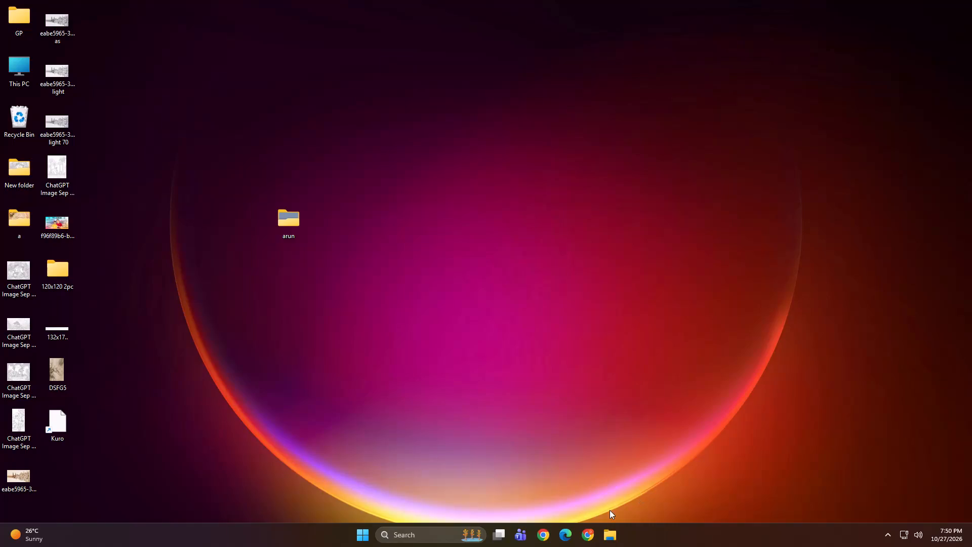
Check the contents of folder 27 under KD > PRINT FILE on the work (D:) drive, and close the folder window.
{"action": "left_click", "coordinate": [617, 541]}
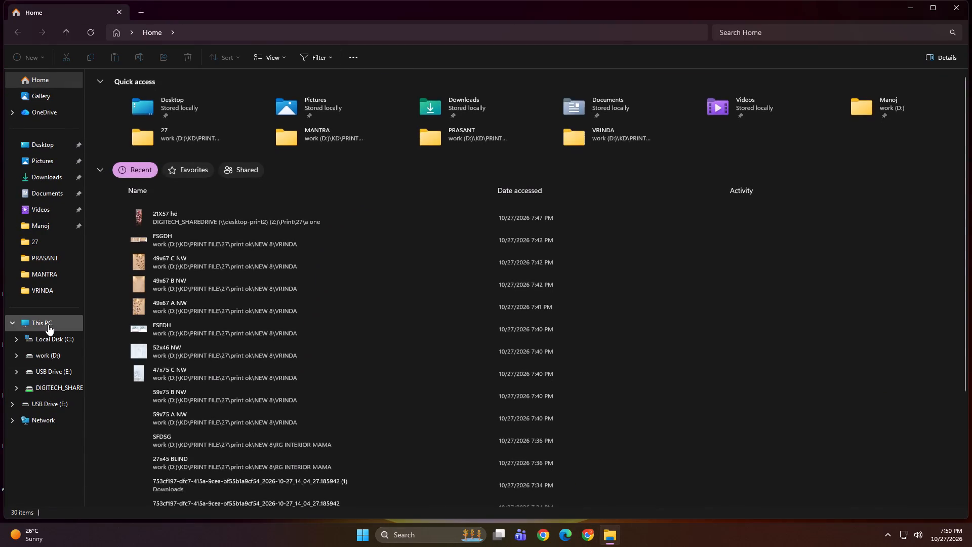
{"action": "left_click", "coordinate": [50, 326]}
{"action": "double_click", "coordinate": [326, 186]}
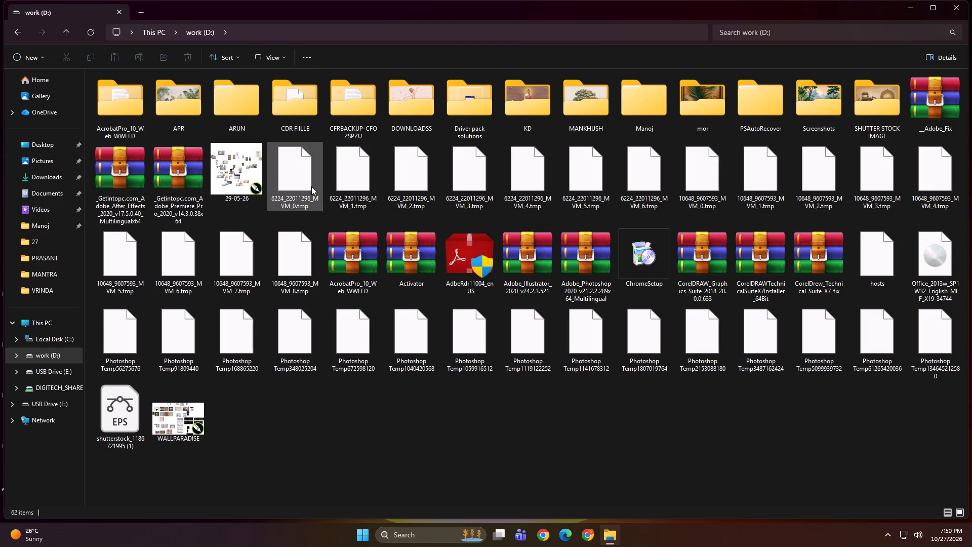
{"action": "double_click", "coordinate": [548, 105]}
{"action": "double_click", "coordinate": [310, 162]}
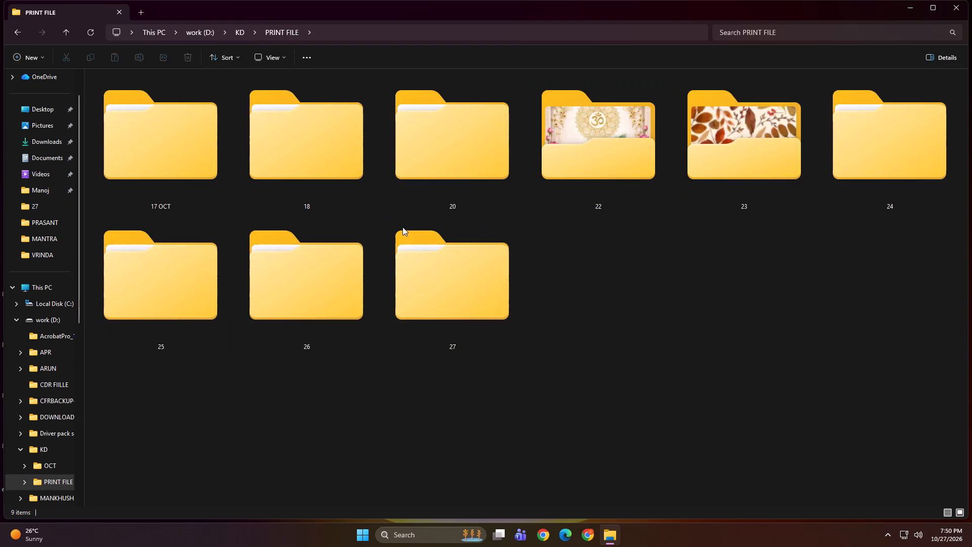
{"action": "double_click", "coordinate": [438, 272]}
{"action": "left_click", "coordinate": [239, 261]}
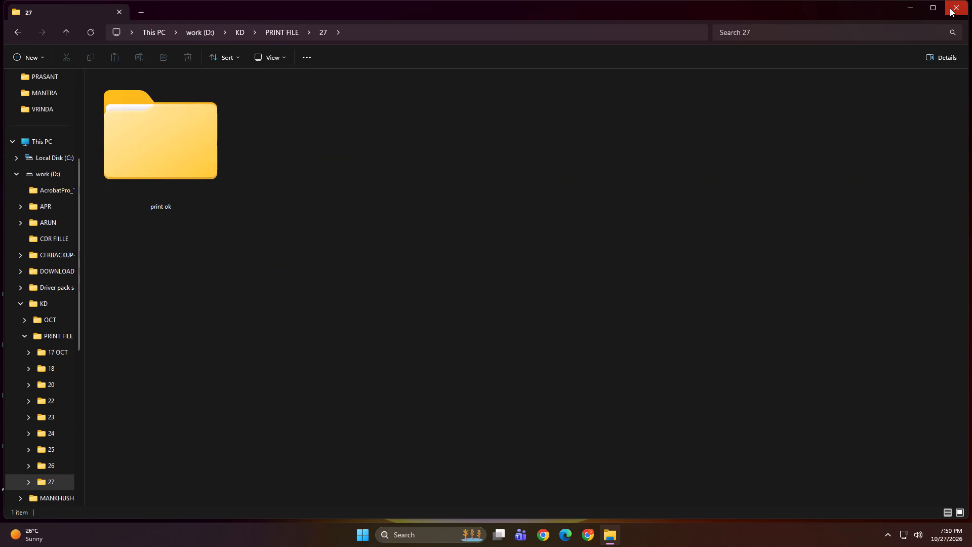
{"action": "left_click", "coordinate": [950, 8]}
{"action": "left_click", "coordinate": [657, 170]}
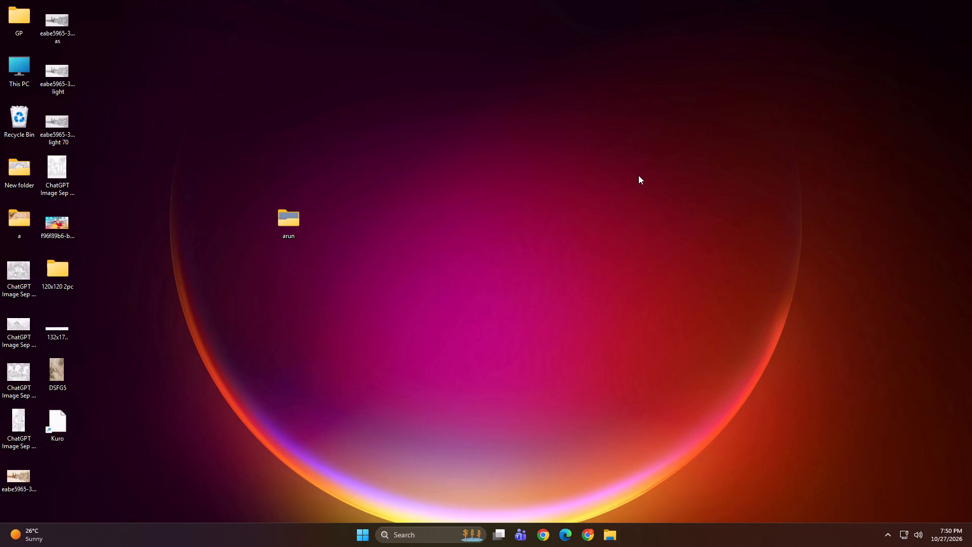